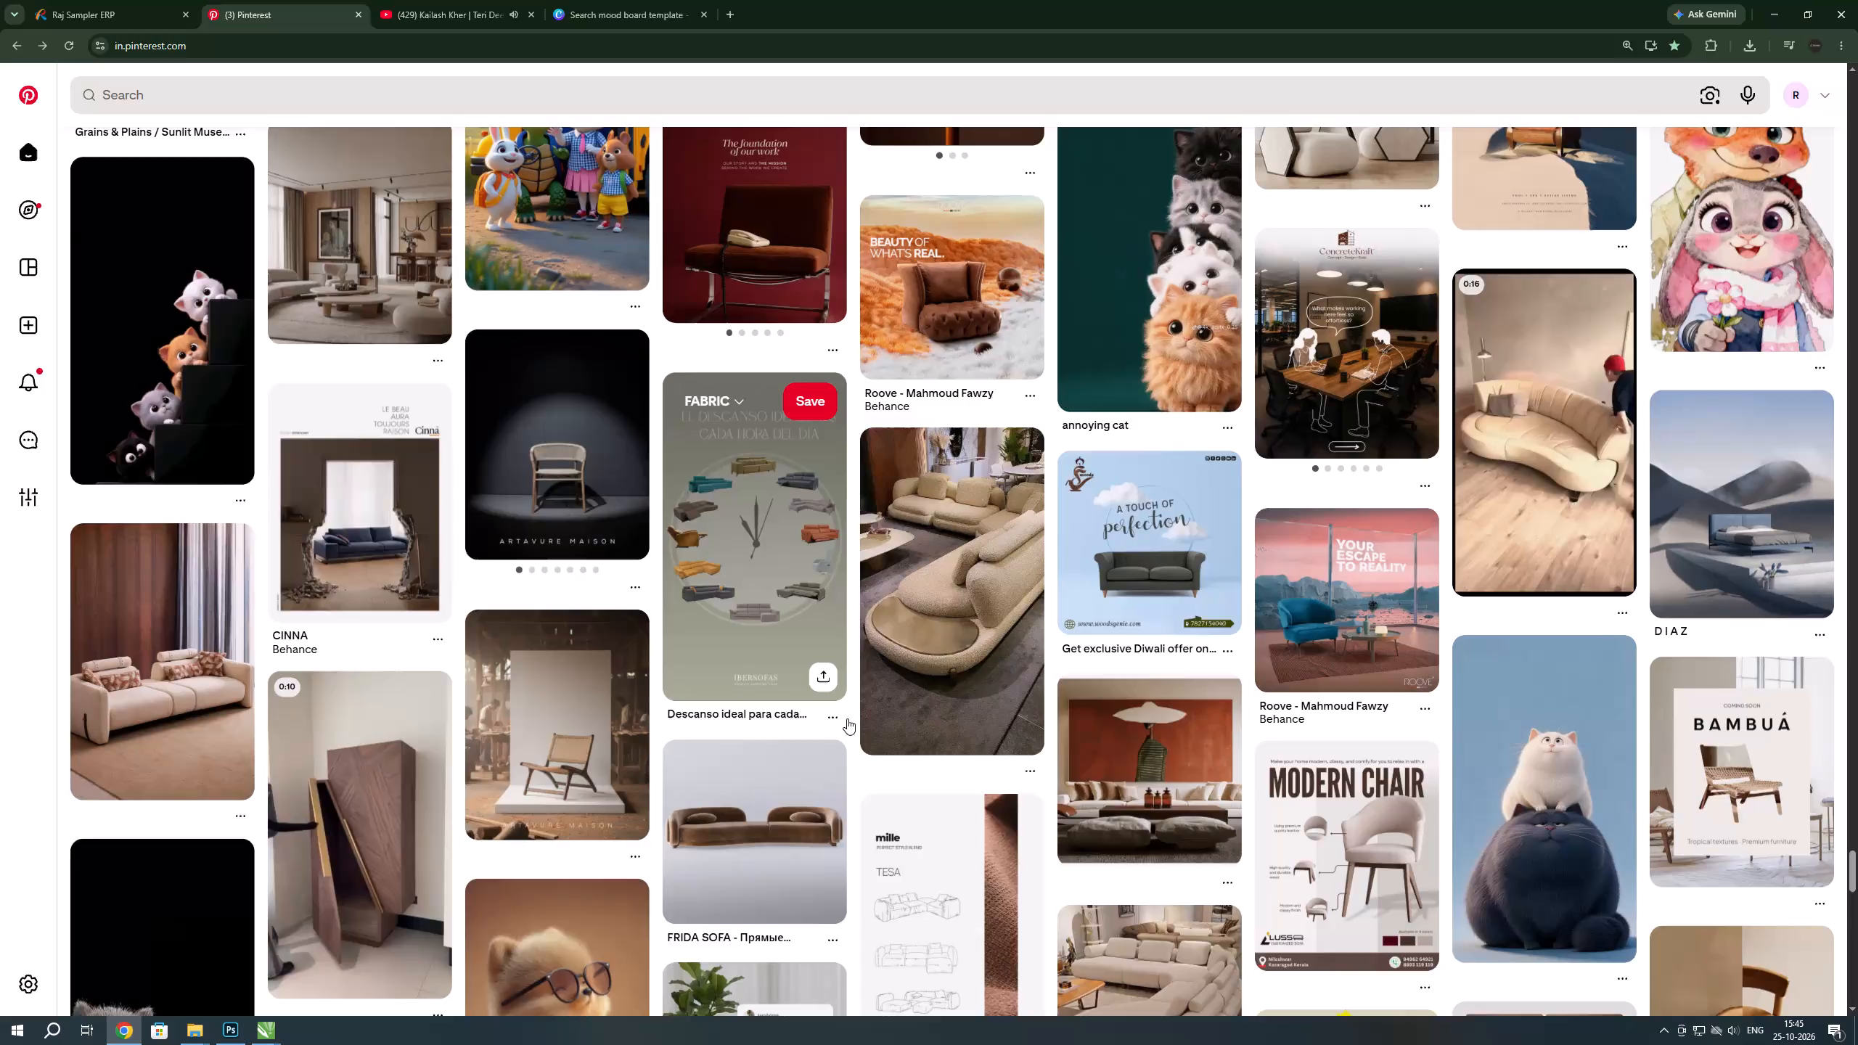
Switch to Photoshop and save the open documents 003.tif, 03 back.tif and 002.tif.
key(alt+Tab)
key(ctrl+s)
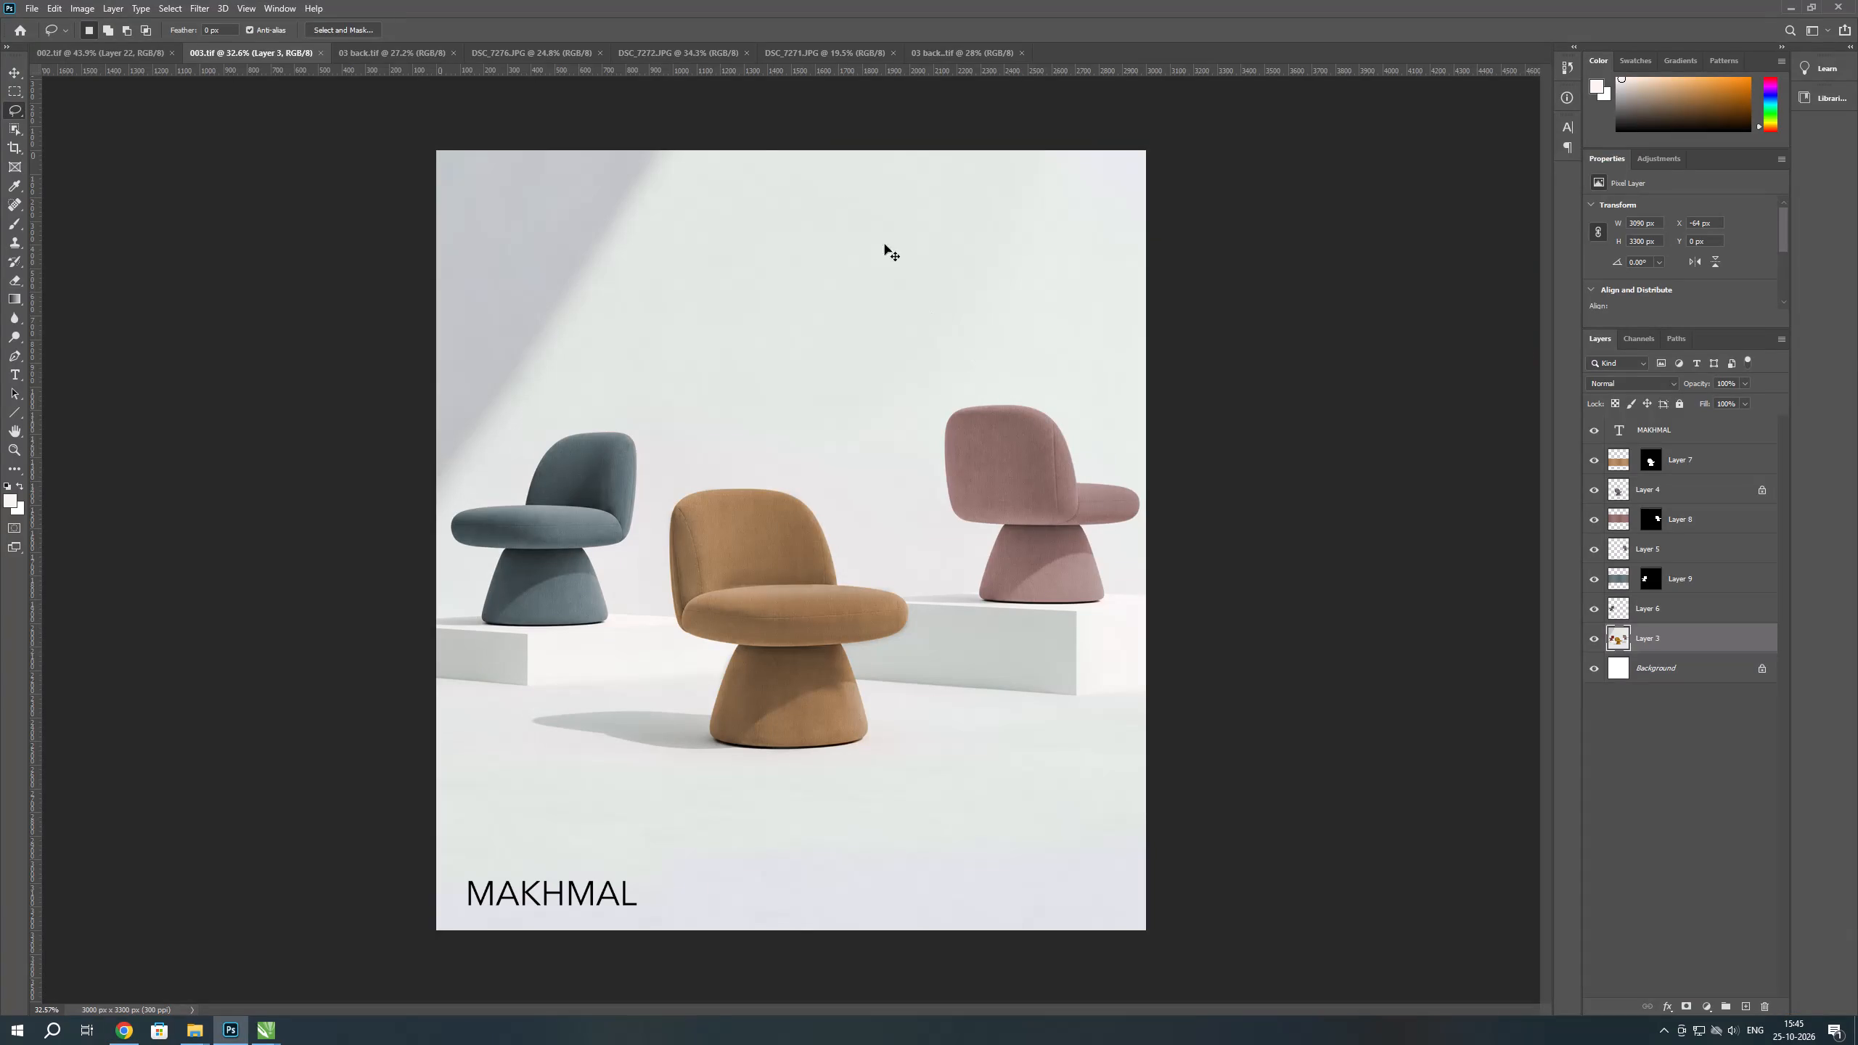
key(ctrl+s)
key(ctrl+s)
key(ctrl+s)
click(380, 47)
key(ctrl+s)
key(ctrl+s)
key(ctrl+s)
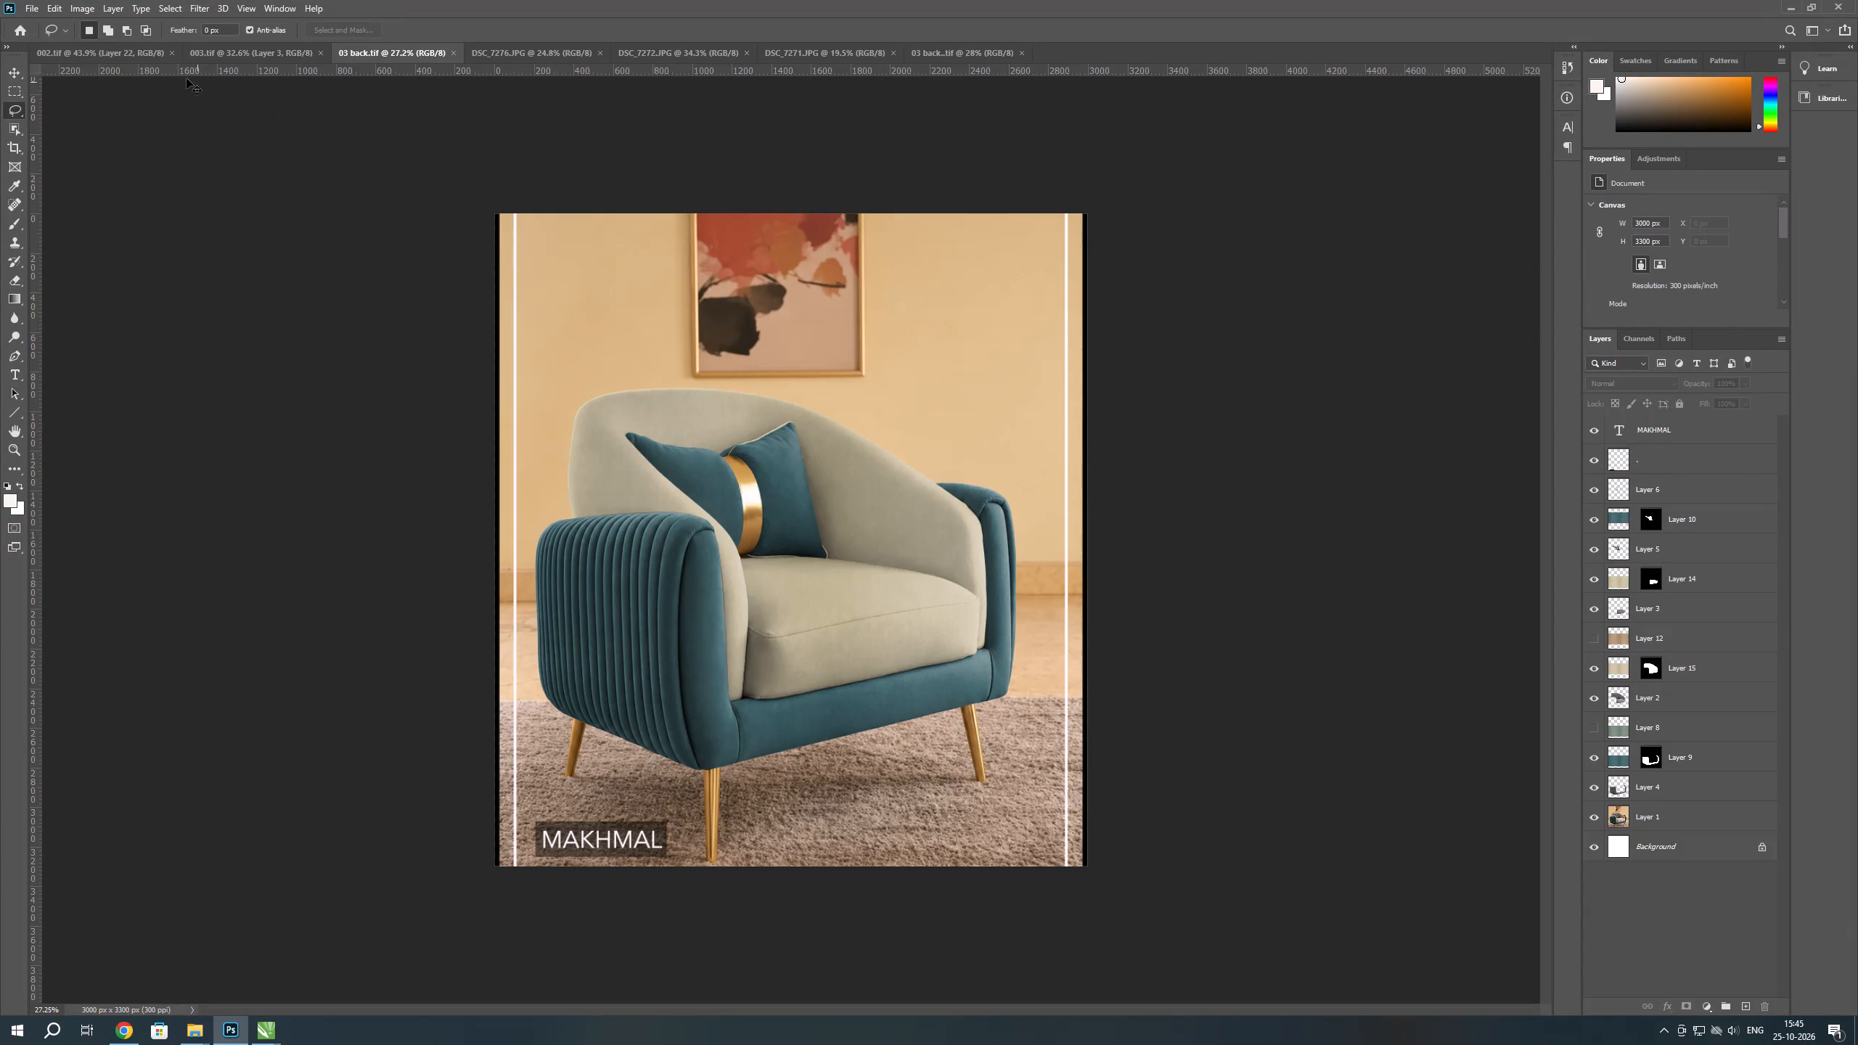
click(98, 52)
key(ctrl+s)
key(ctrl+s)
key(ctrl+s)
key(ctrl+s)
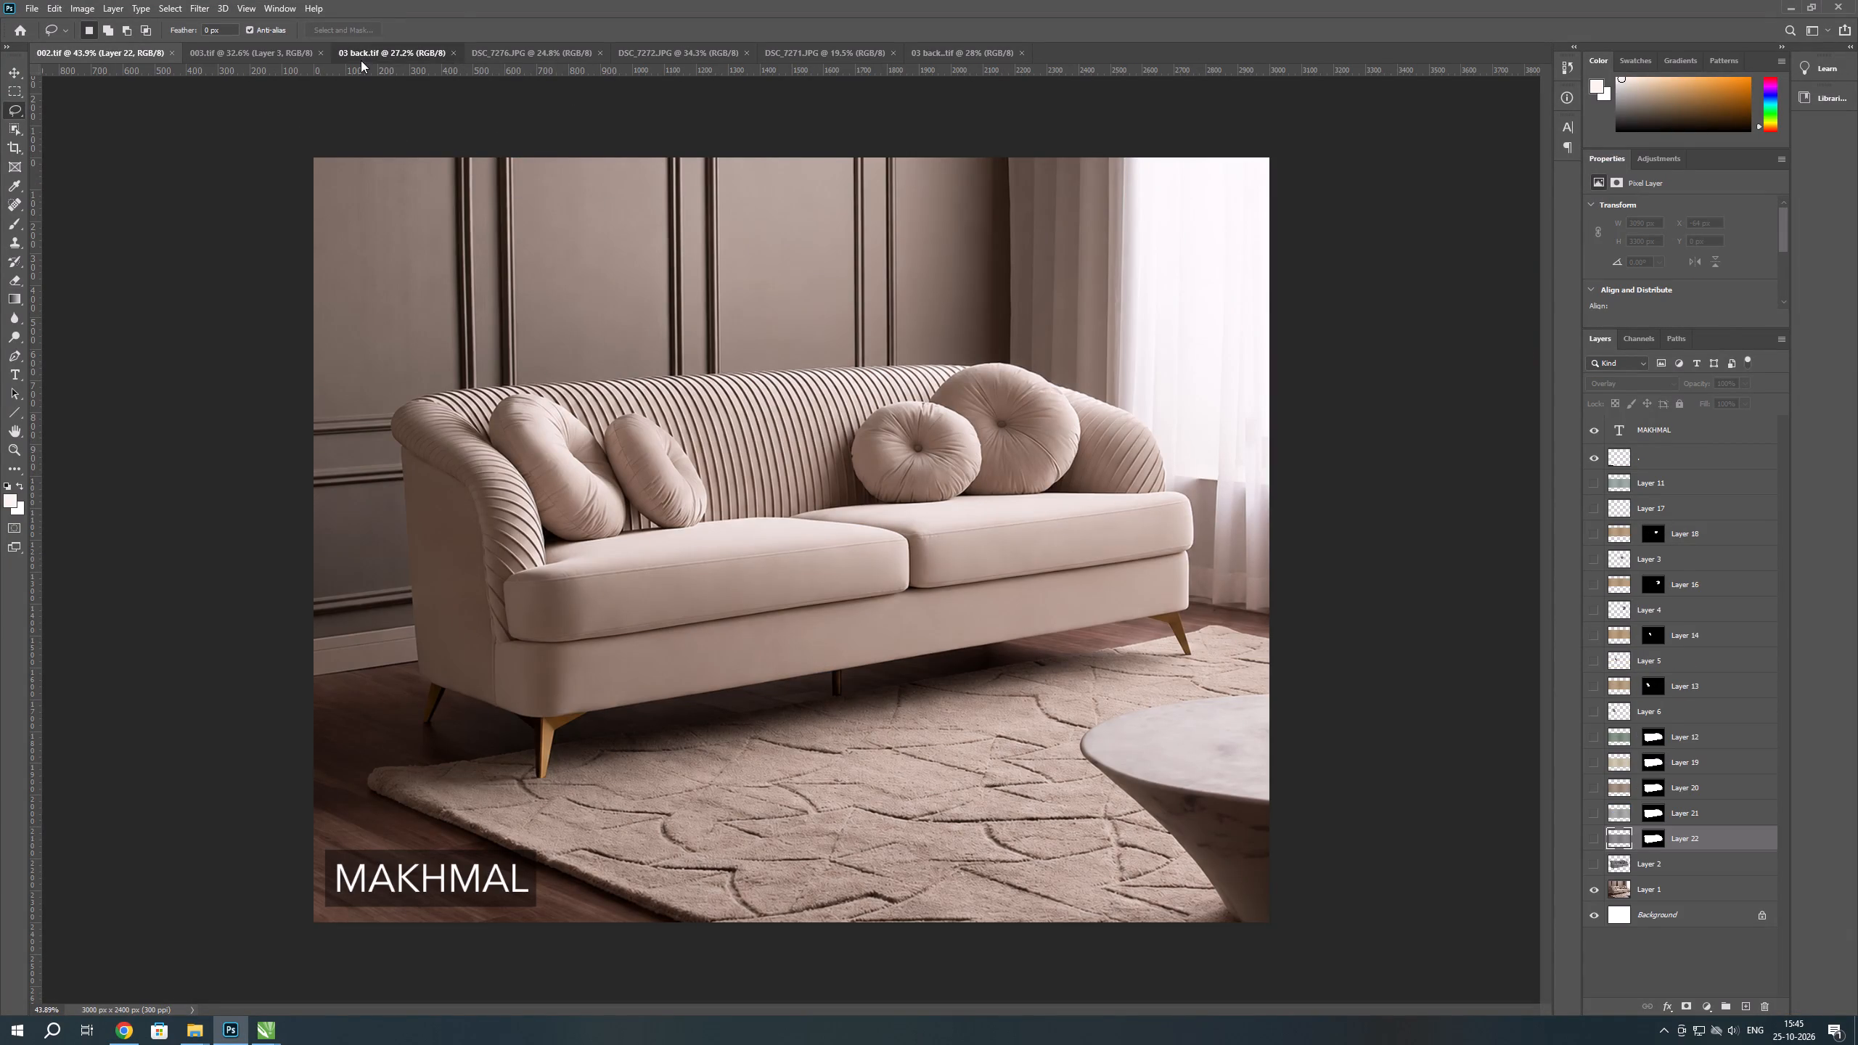
In 03 back.tif, hide Layer 9 and Layer 4 beneath the armchair's upholstery layers.
click(361, 60)
click(1600, 759)
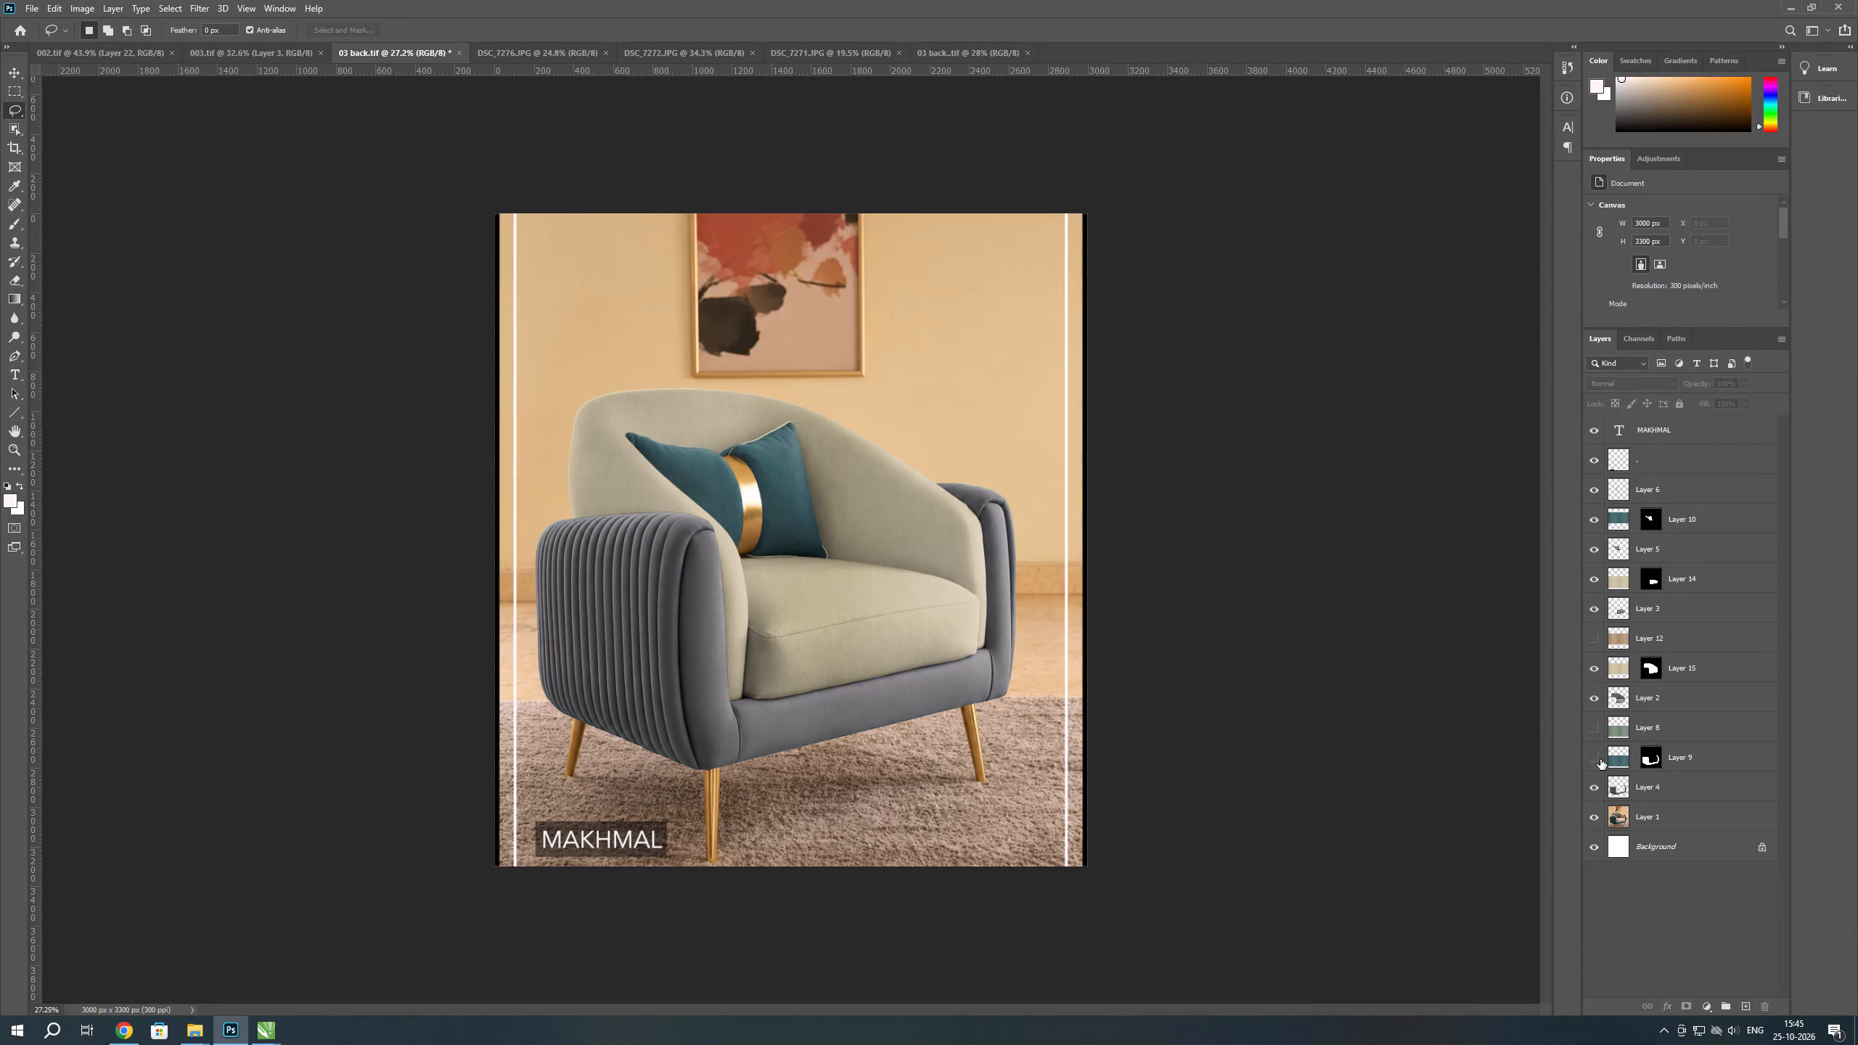
click(1600, 759)
click(1596, 759)
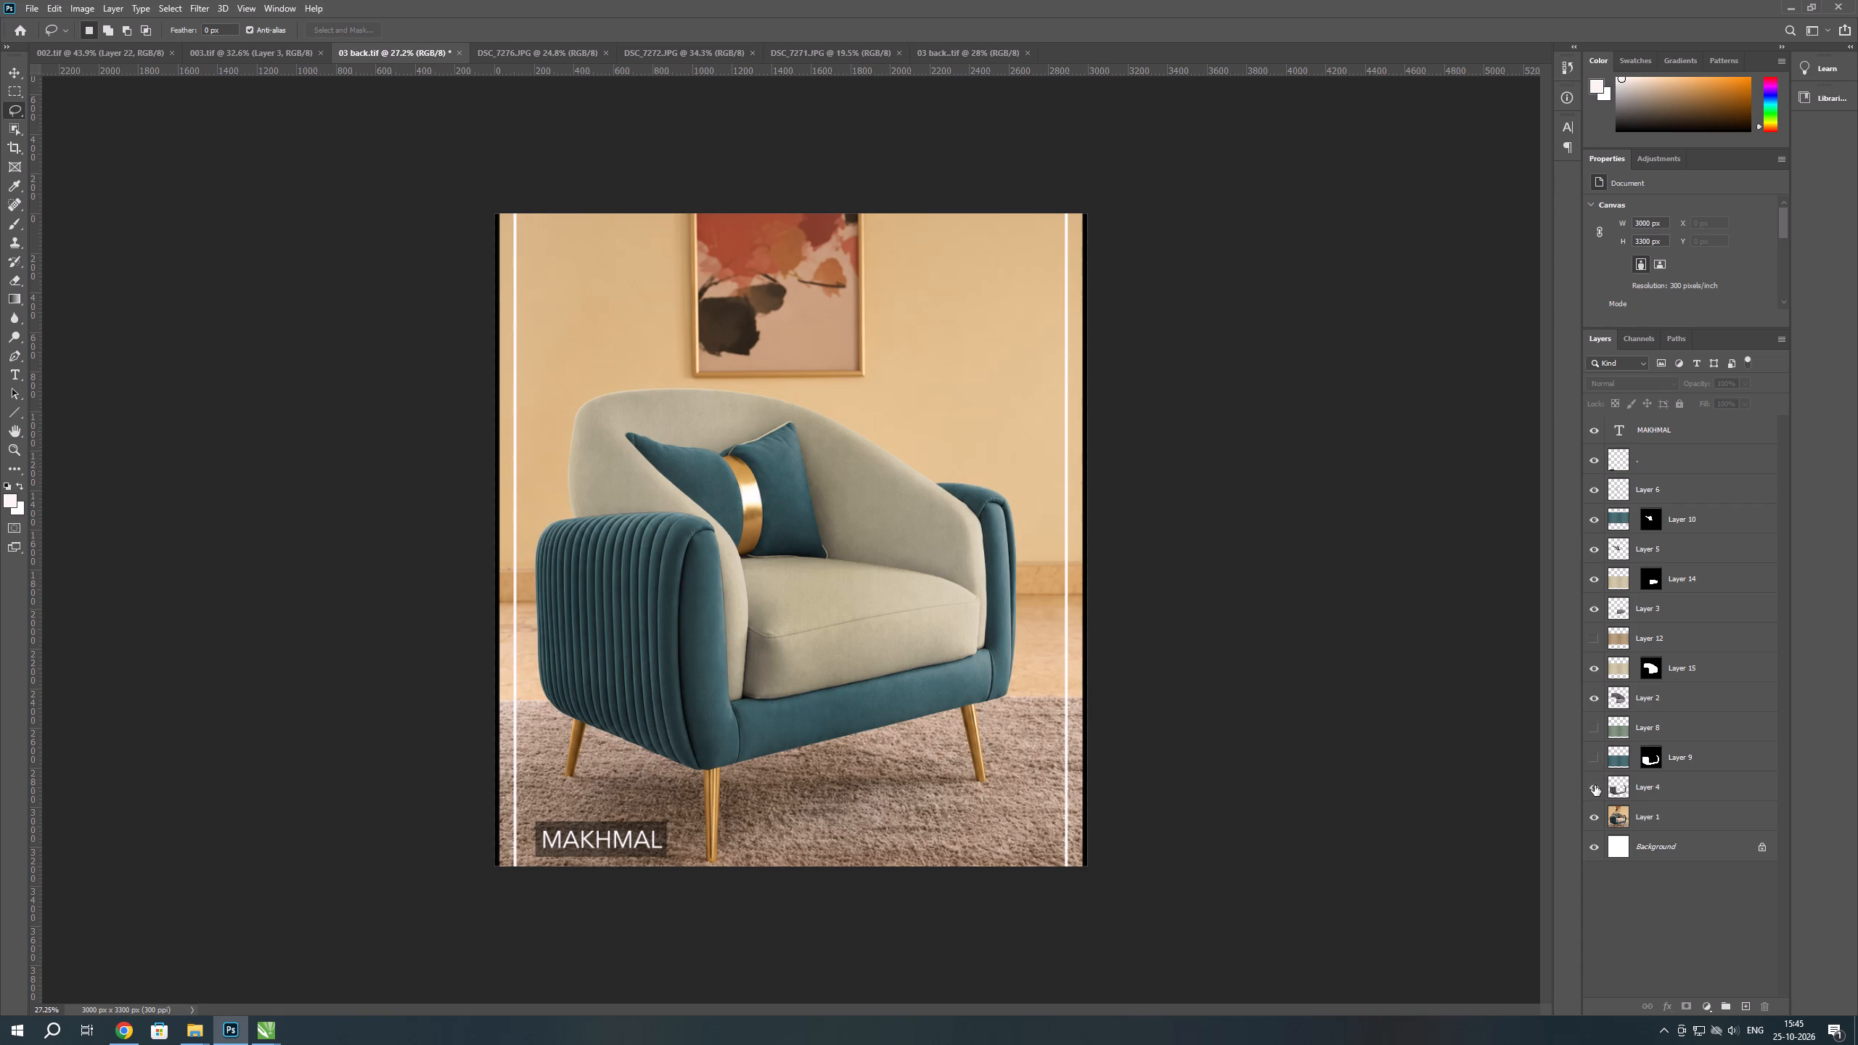
click(1595, 786)
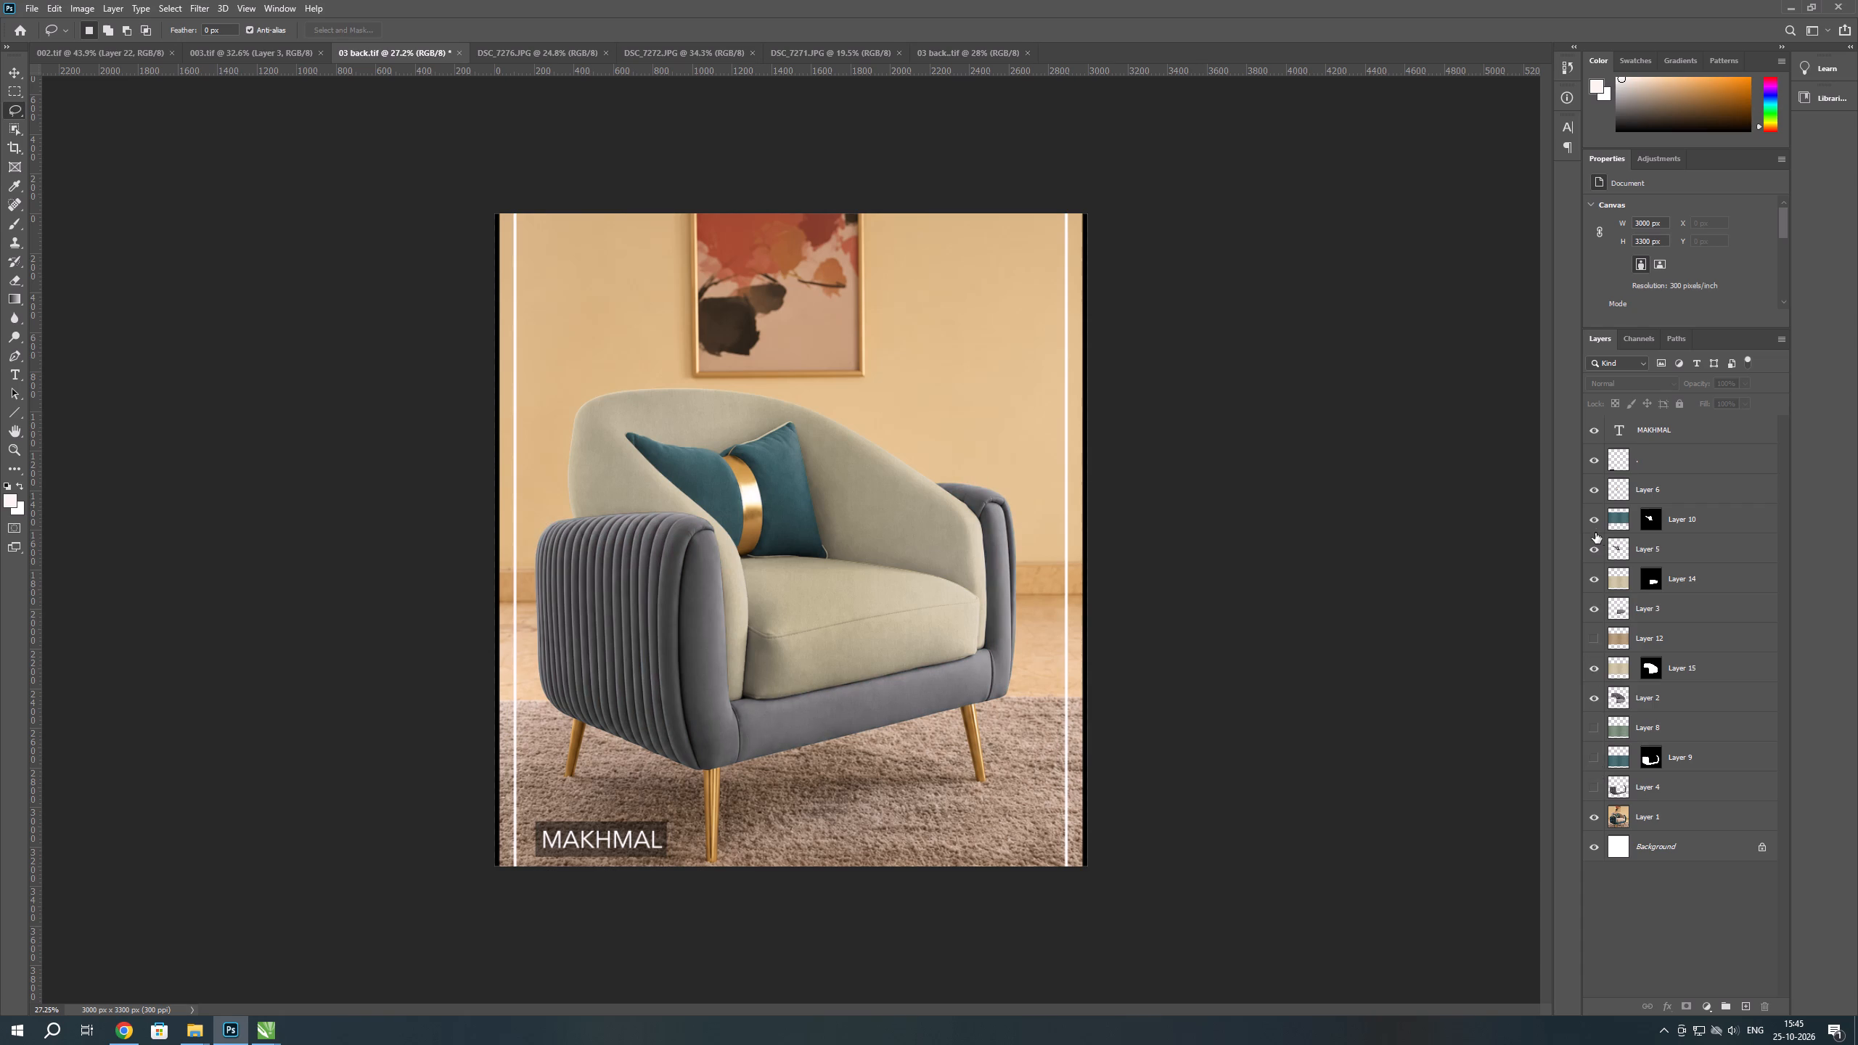
Compare the armchair with Layers 10, 5, 6 and 2 switched off and on, leaving Layer 10 hidden.
click(1591, 519)
click(1591, 519)
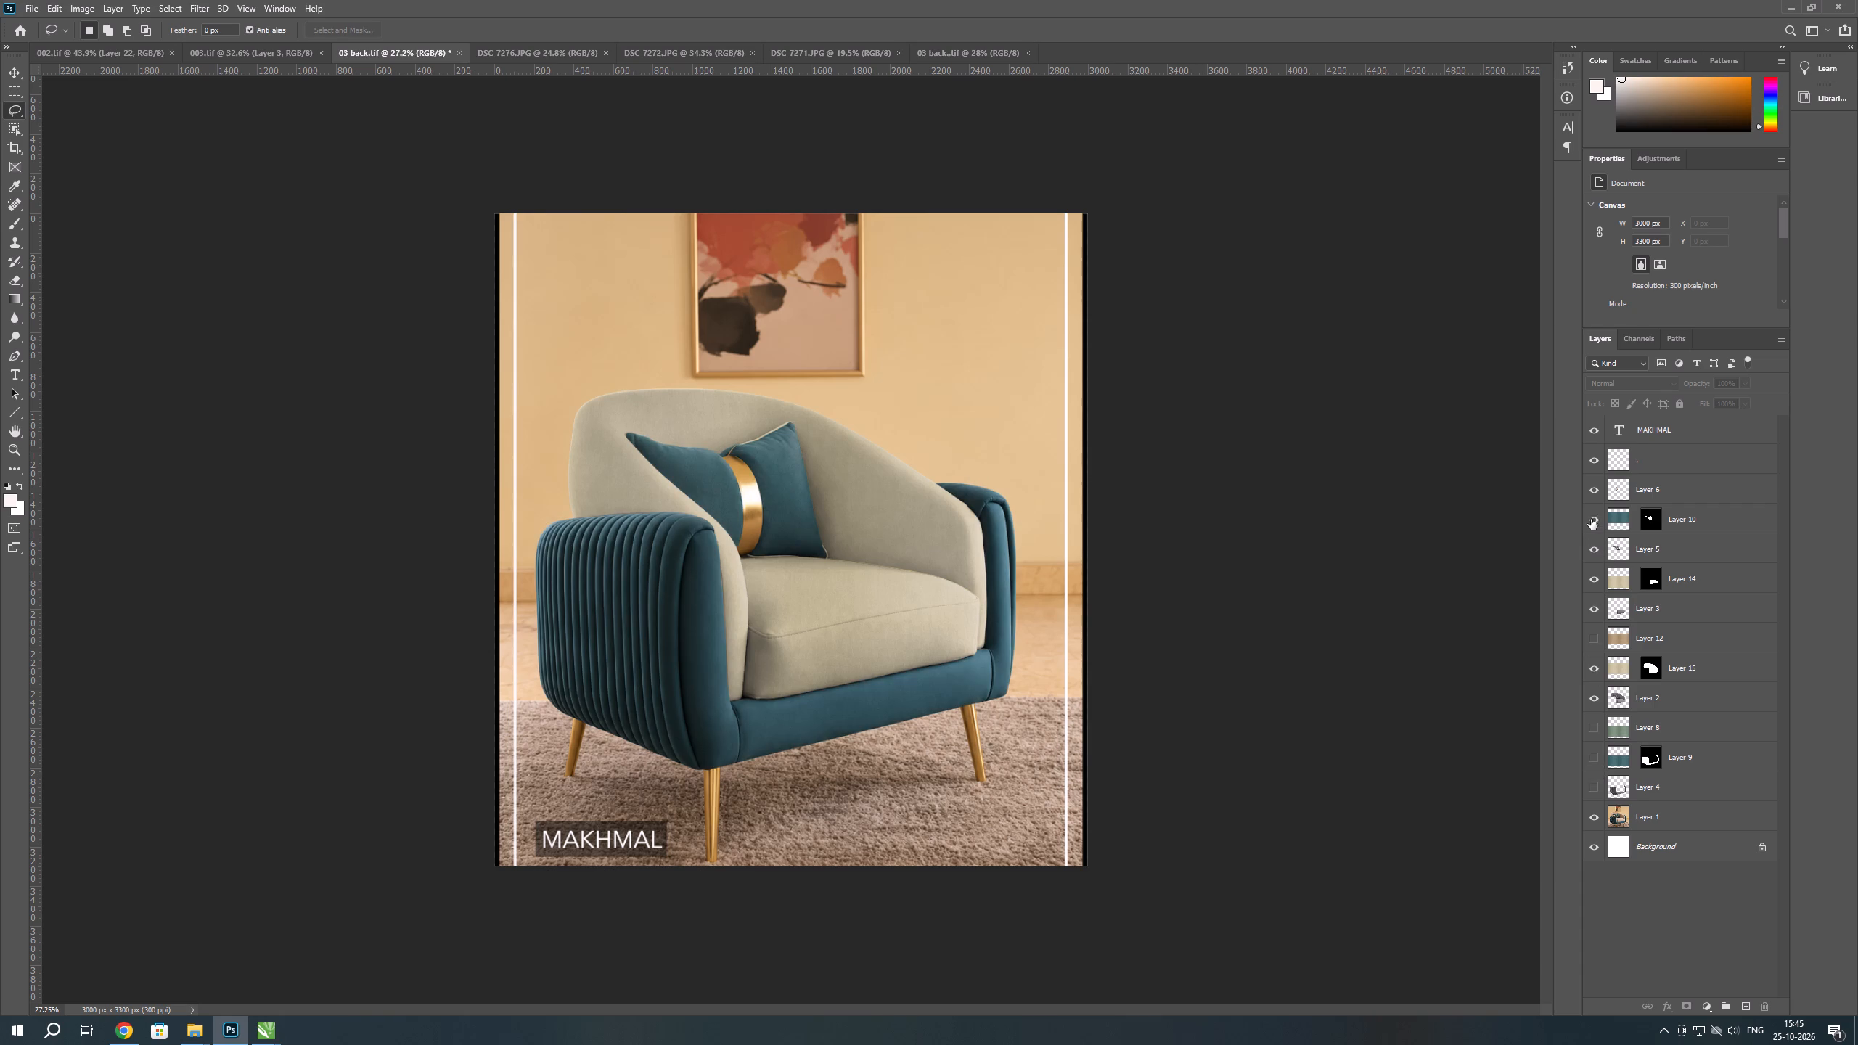
click(1591, 519)
click(1594, 547)
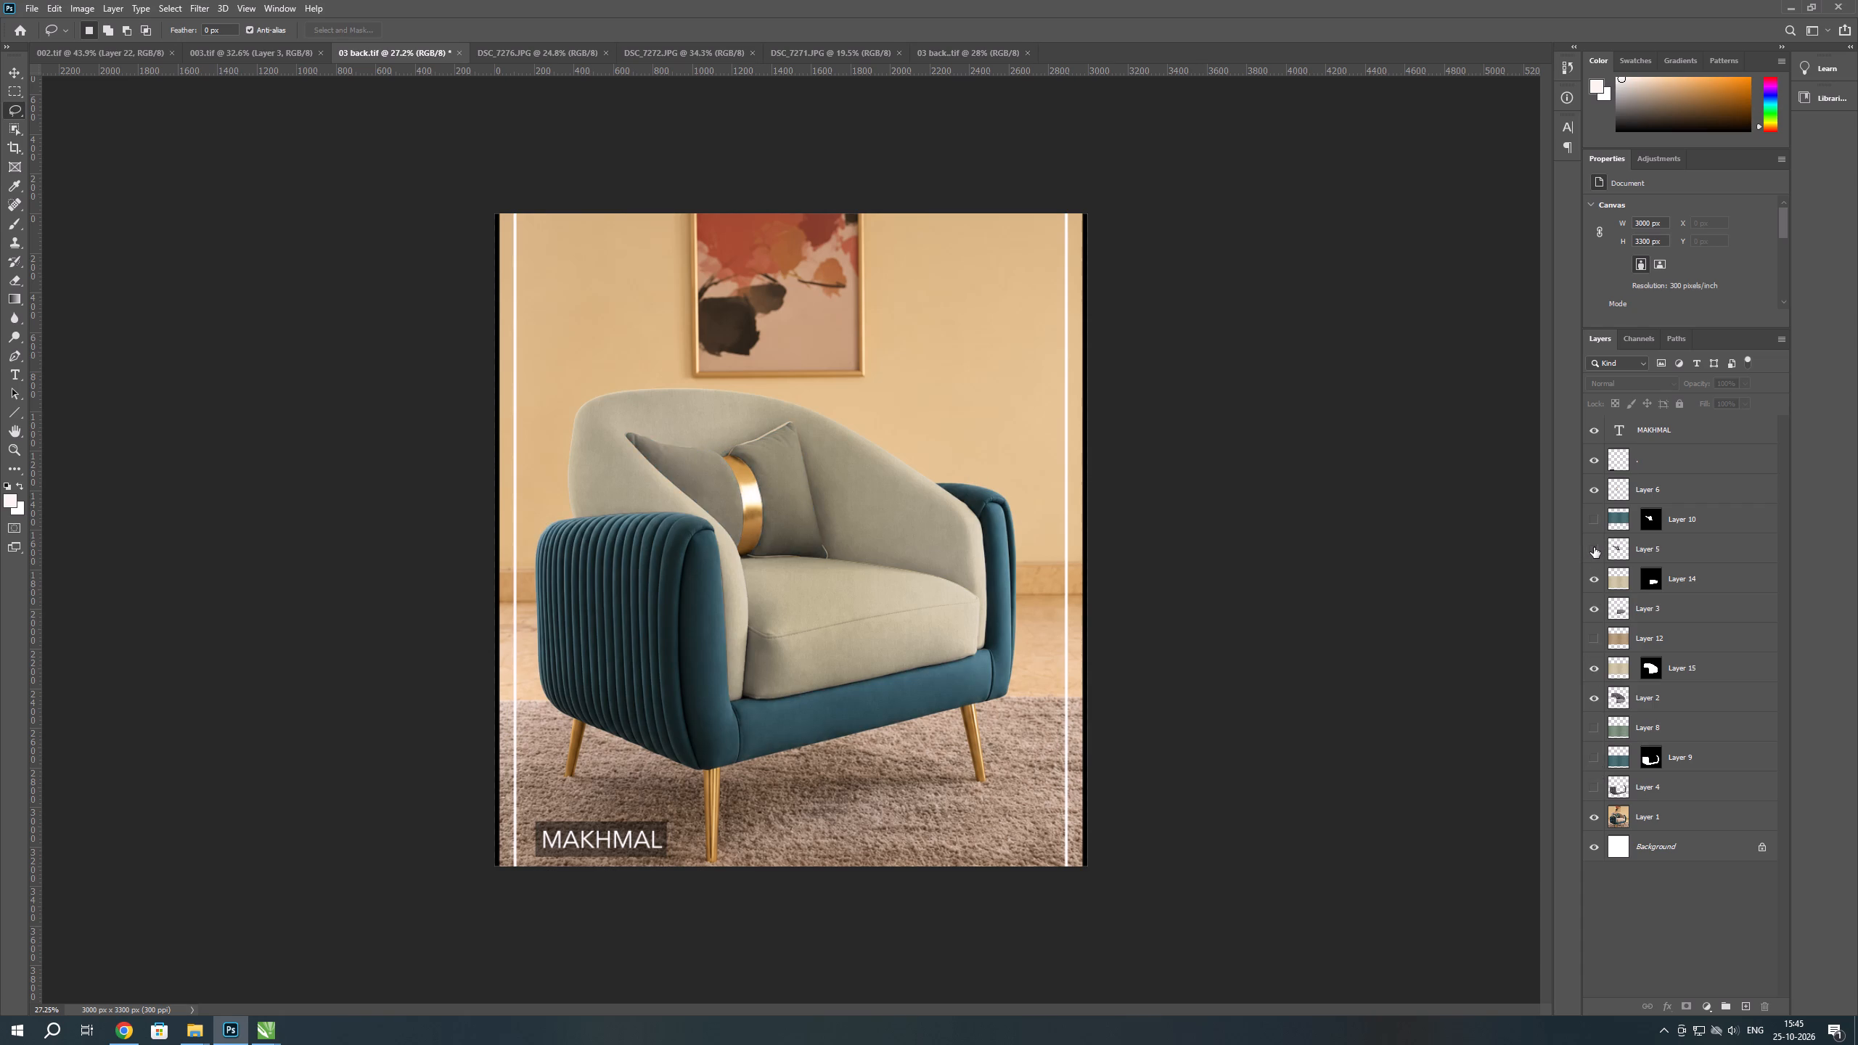
click(1594, 547)
click(1596, 488)
click(1596, 488)
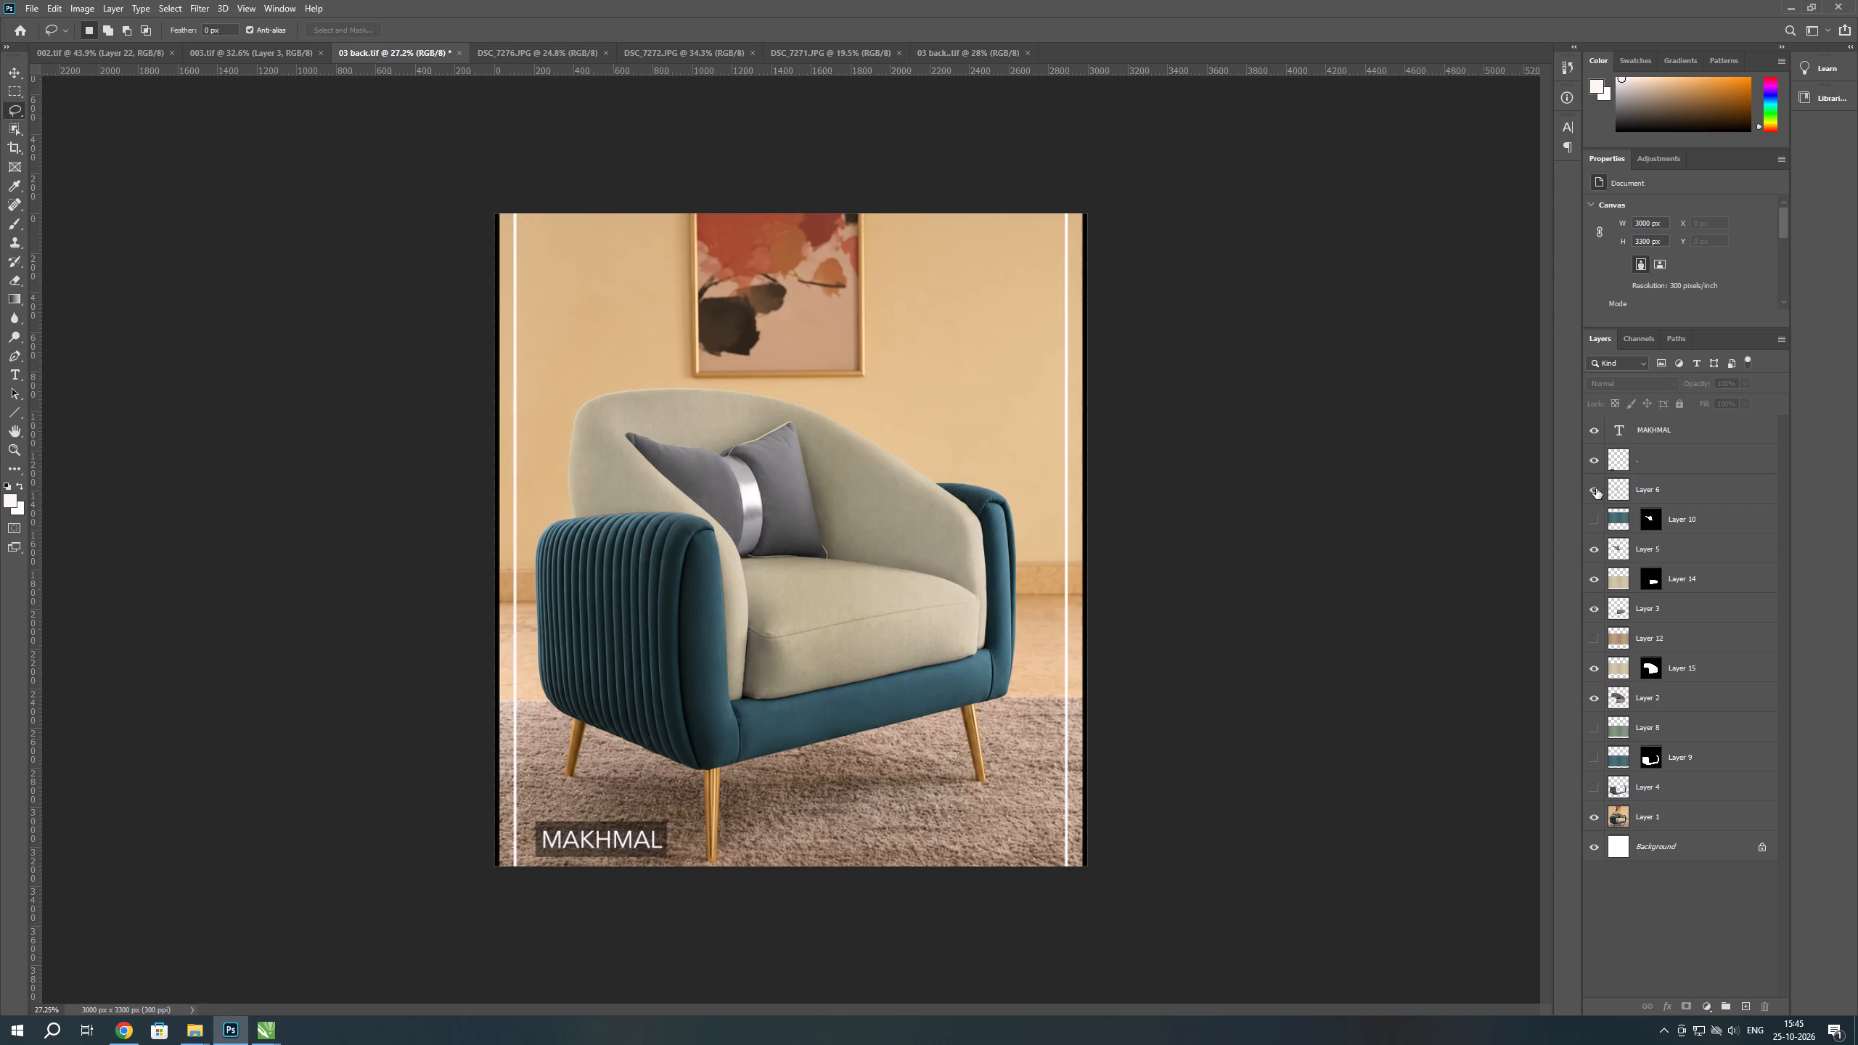
click(1592, 550)
click(1592, 550)
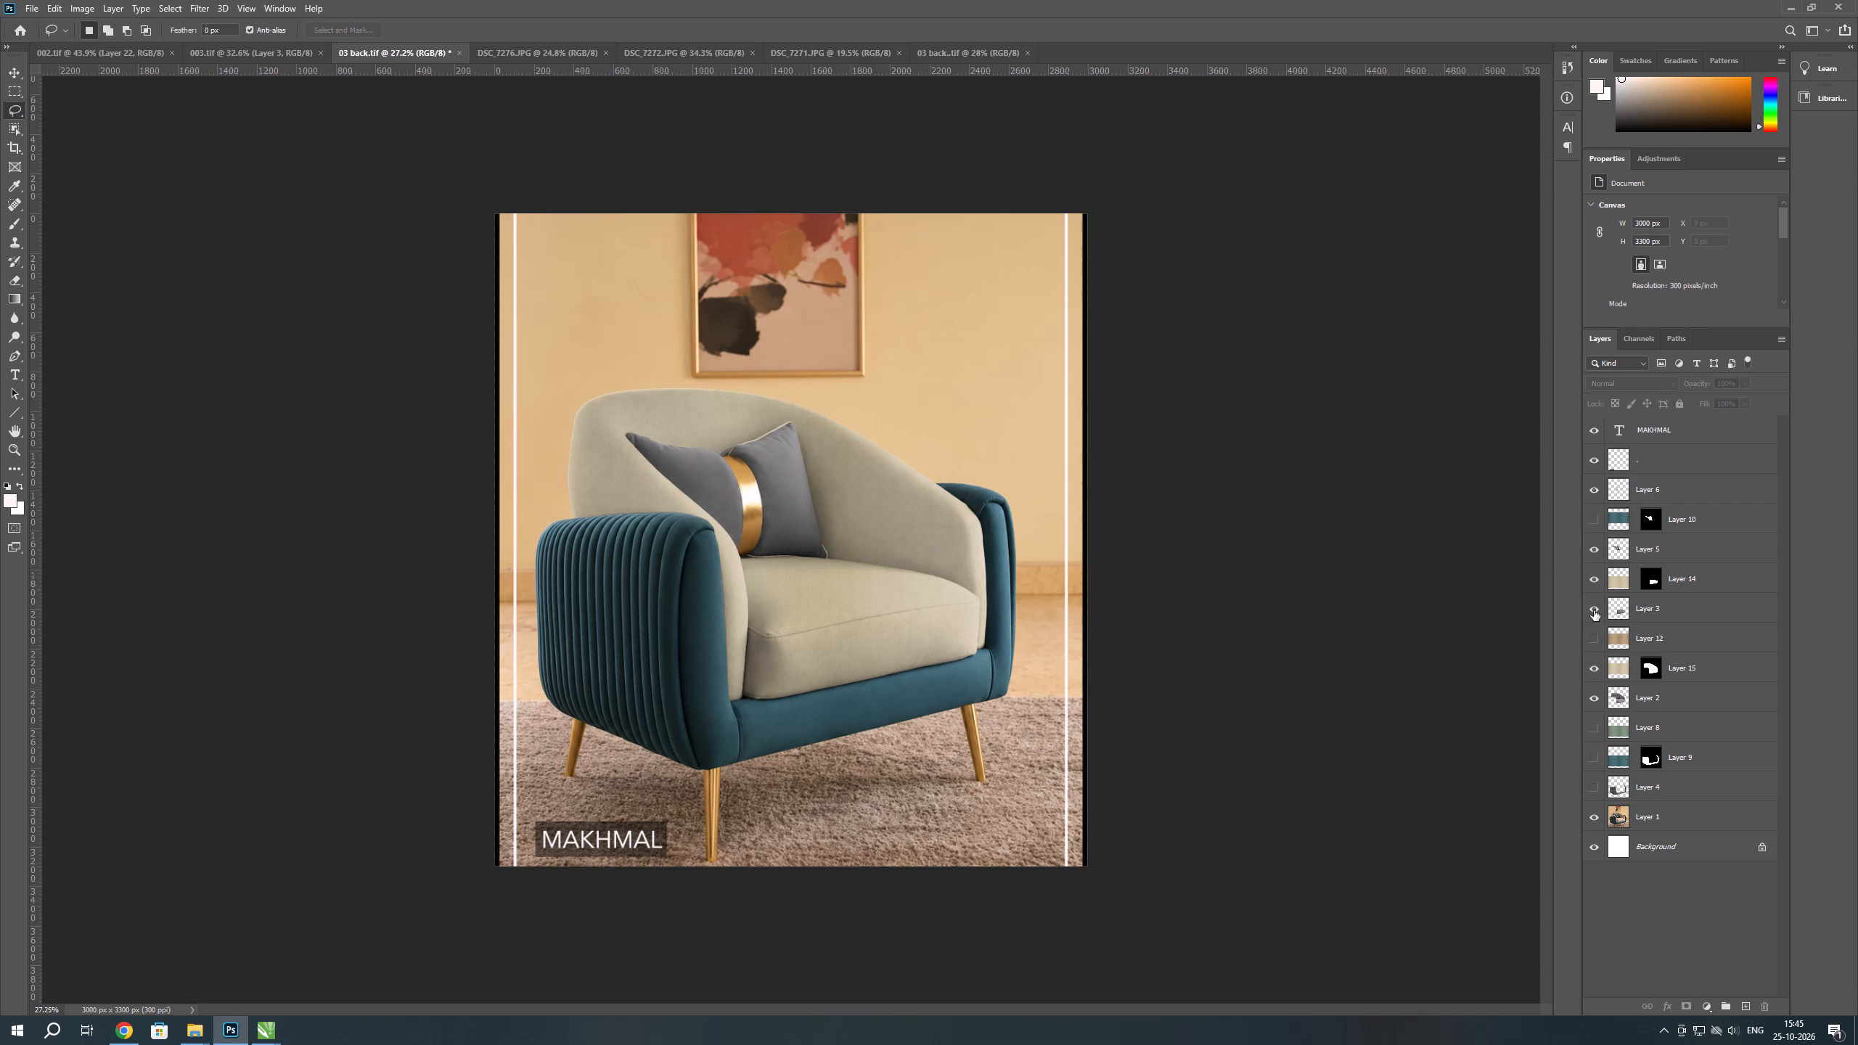
click(1595, 702)
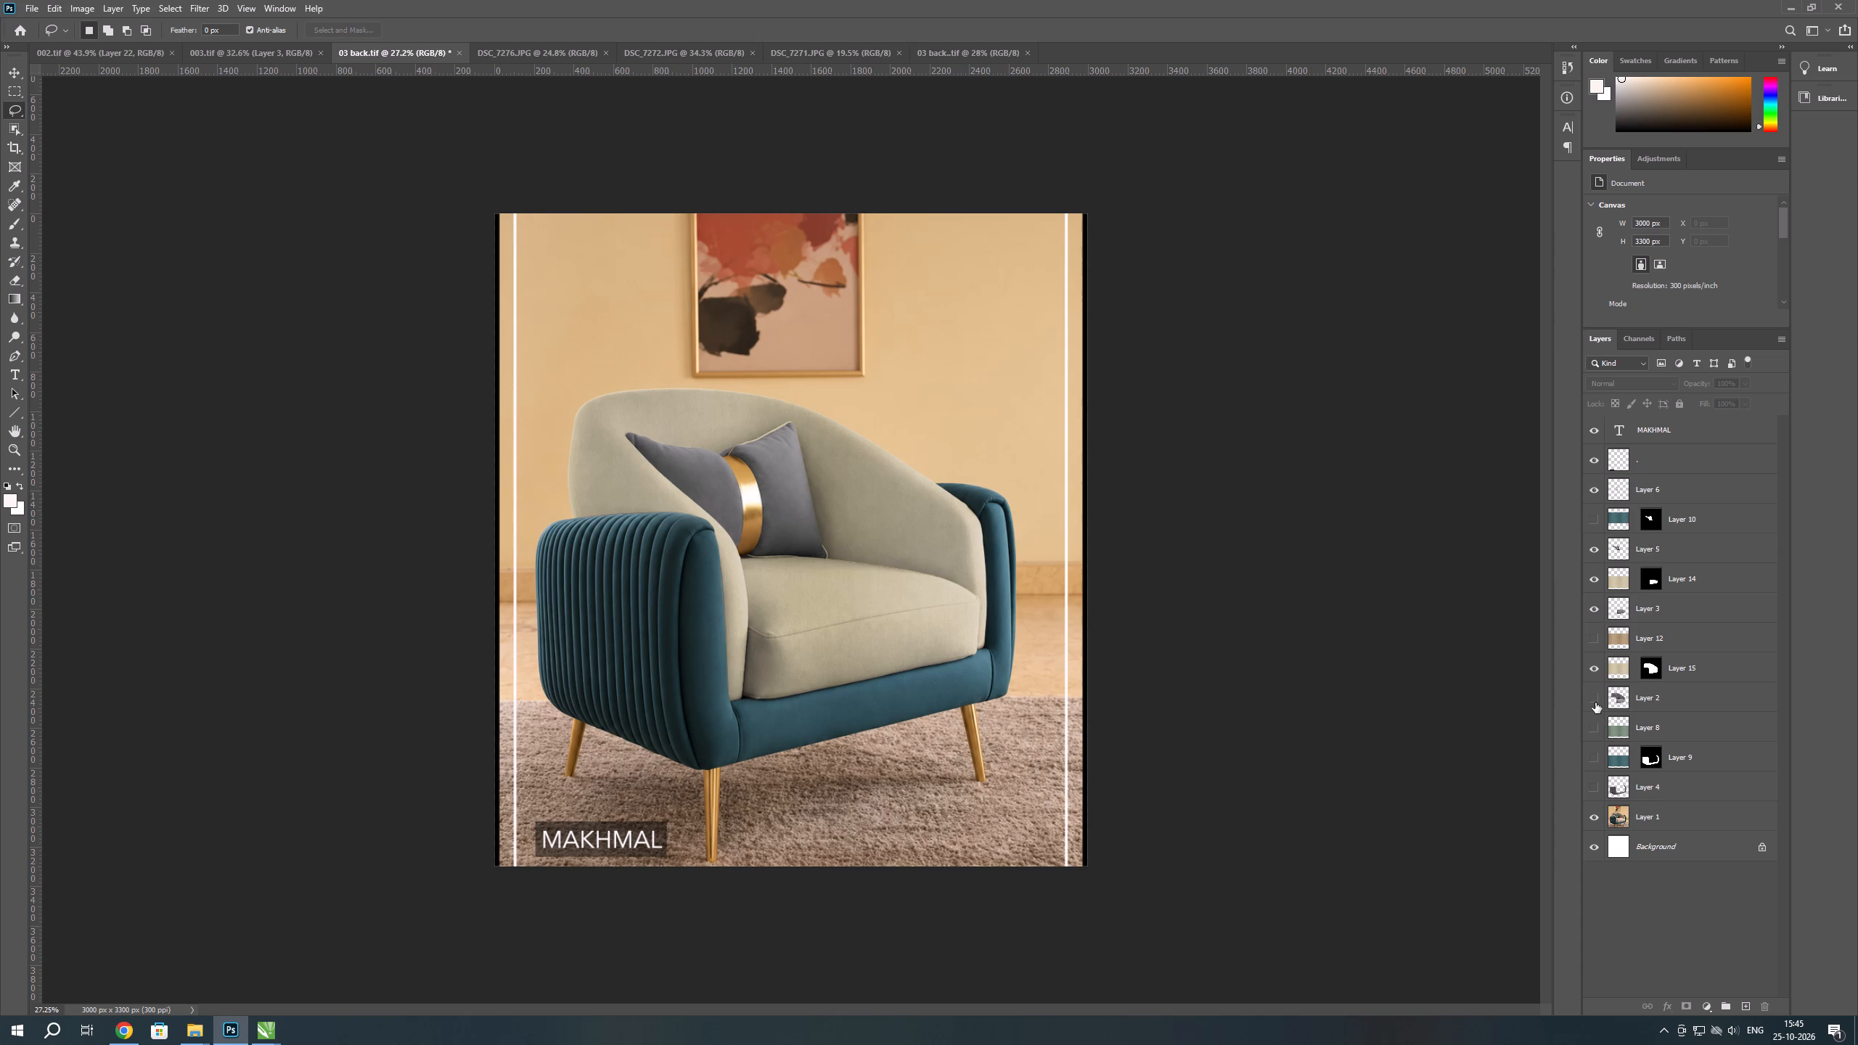
click(1595, 702)
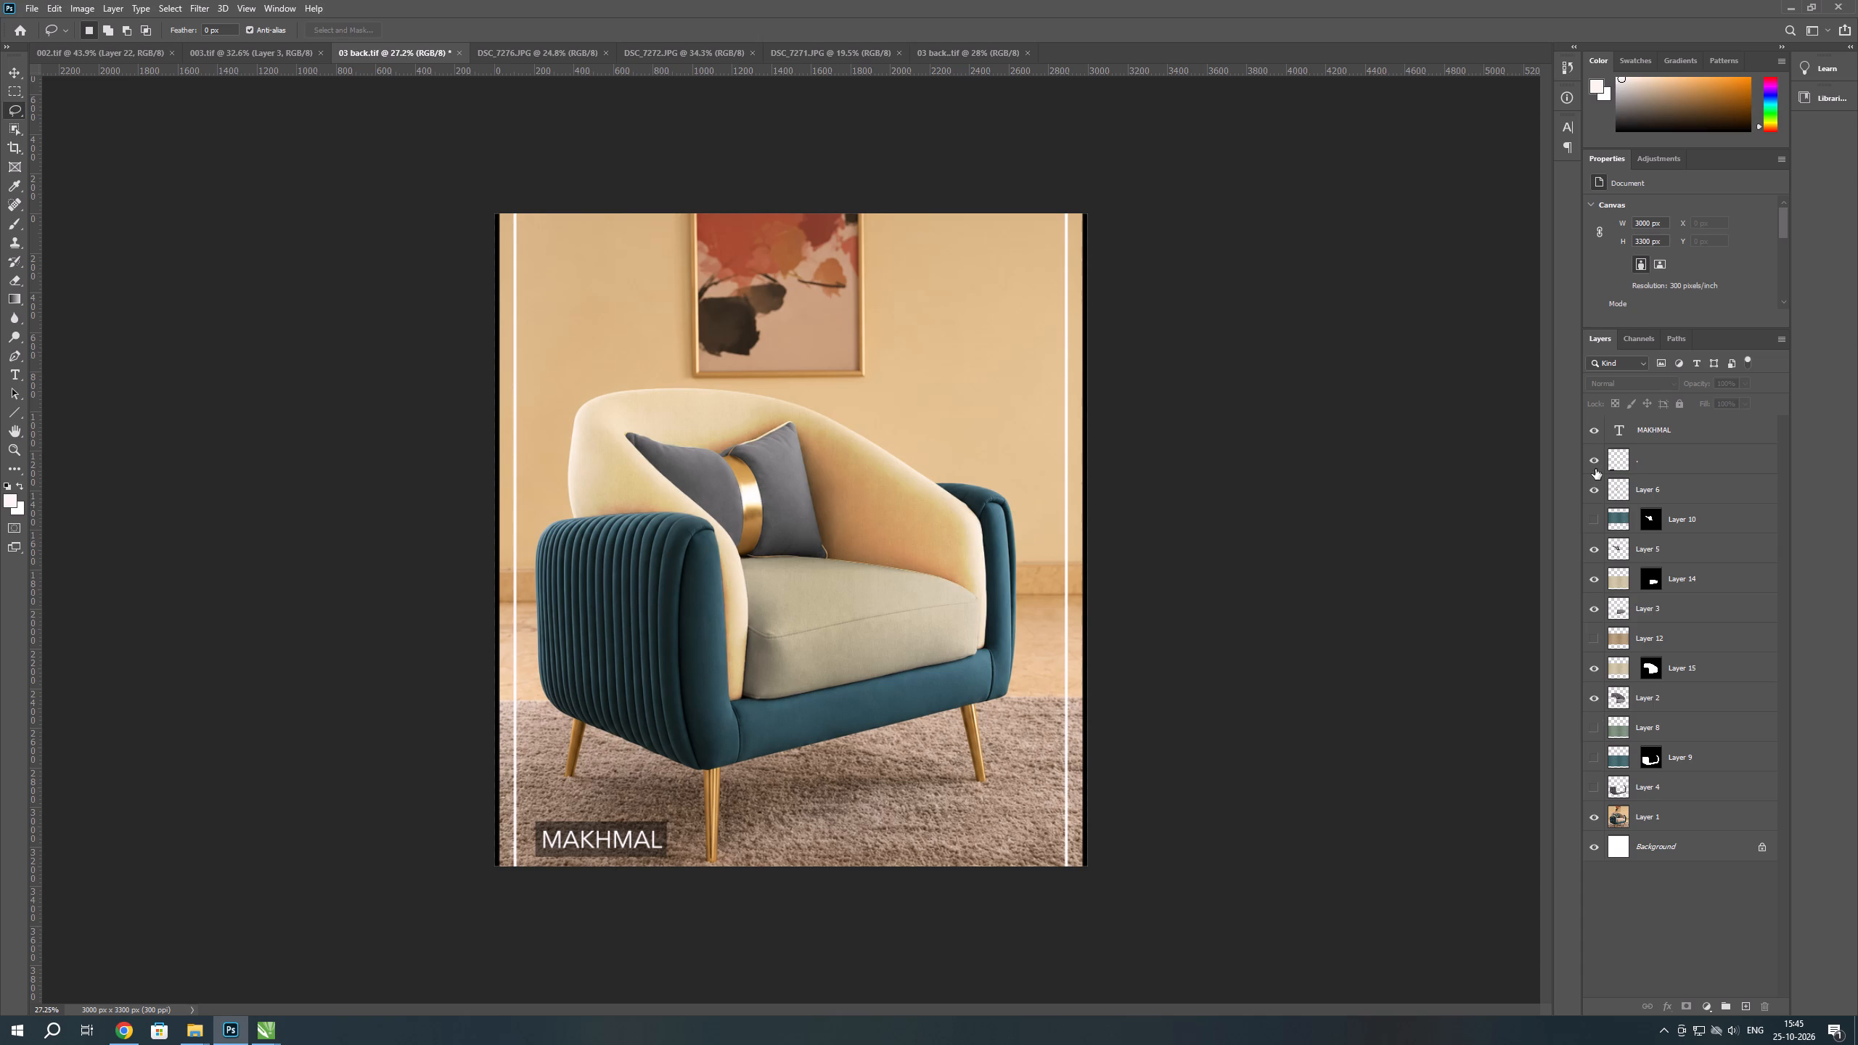
Select Layer 6 and compare the cushion with Layer 6 and Layer 10 shown and hidden.
click(1617, 492)
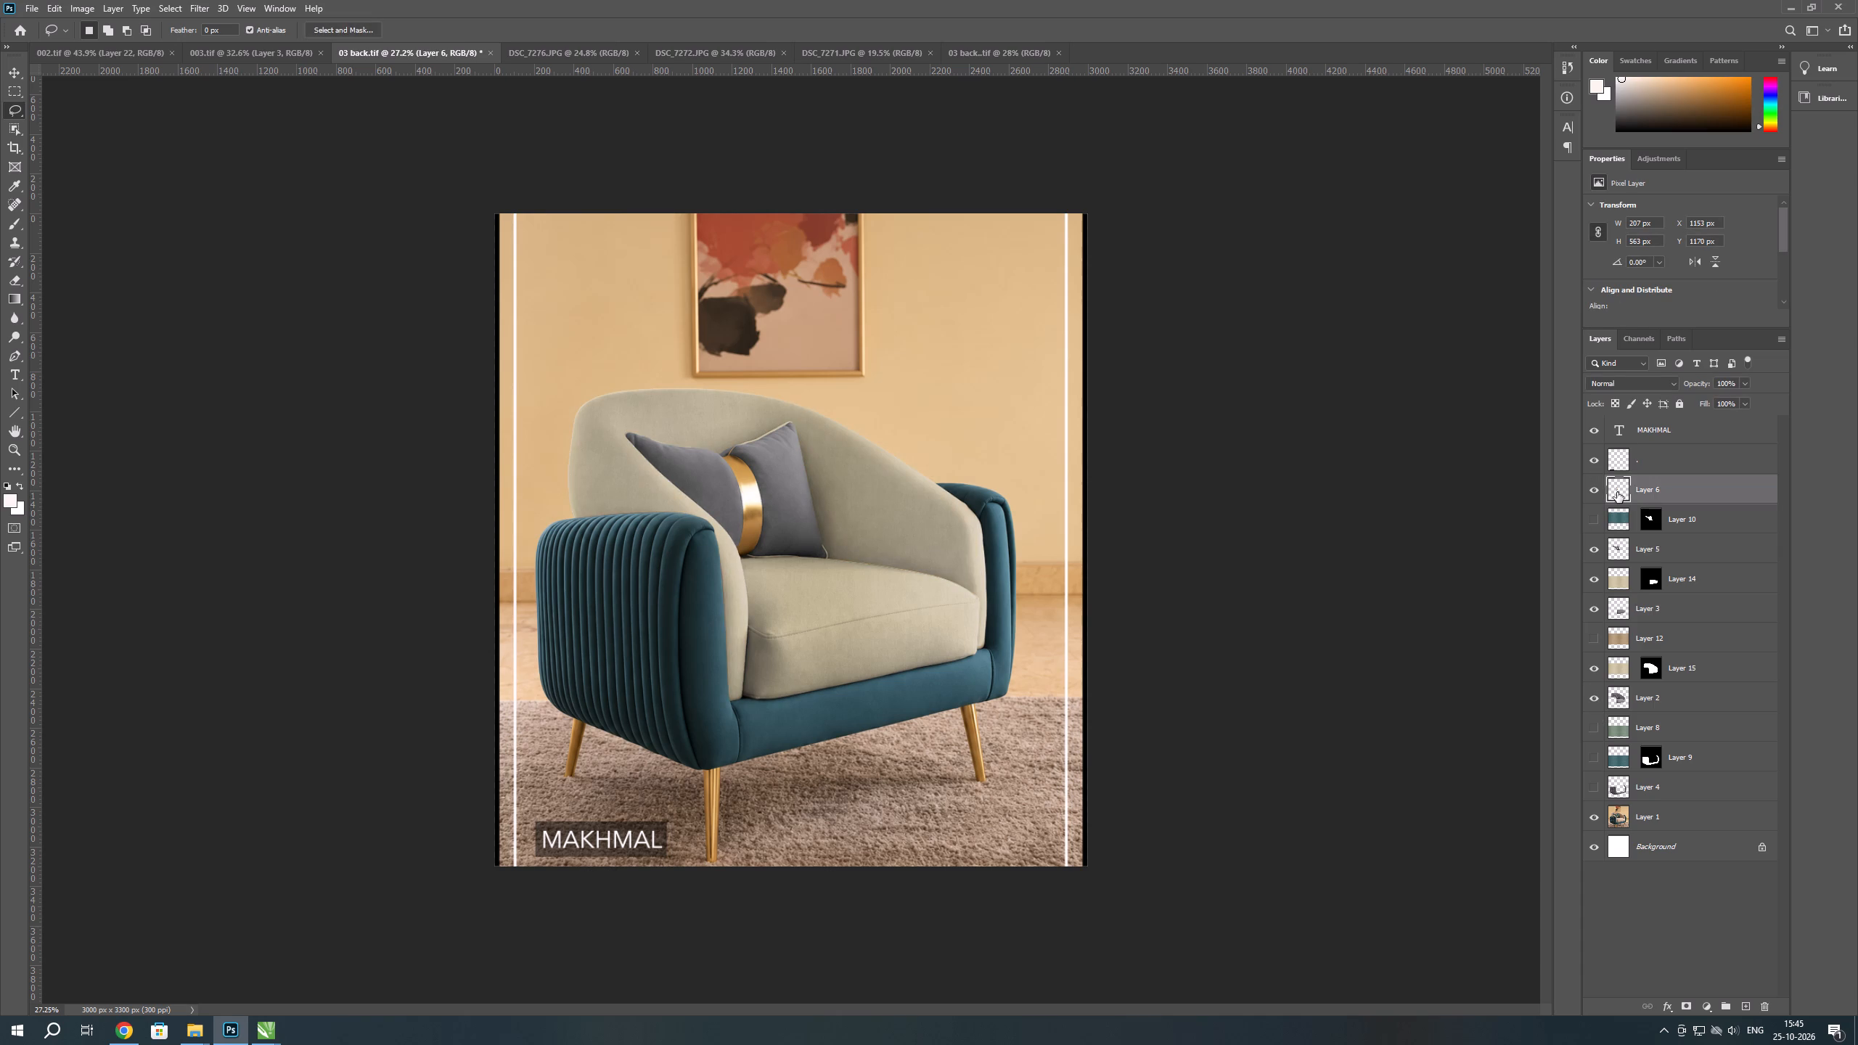
click(1587, 525)
click(1587, 525)
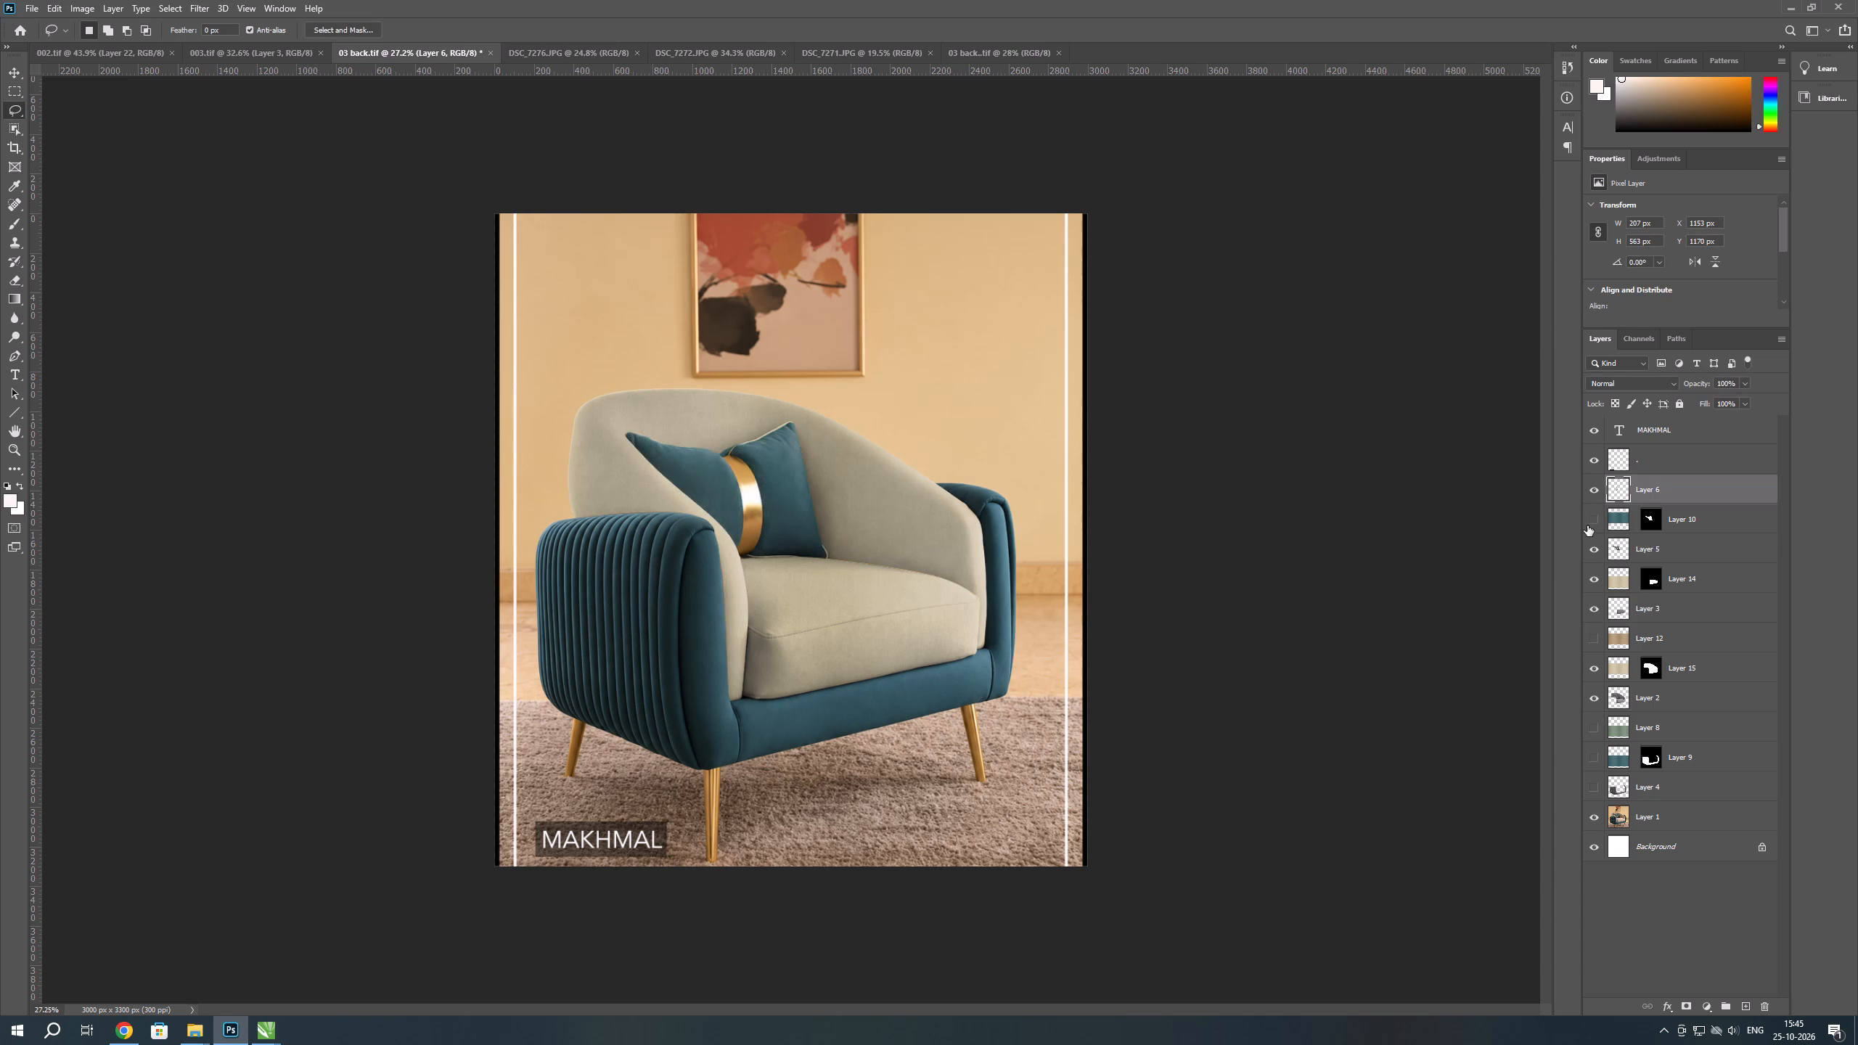
click(1589, 494)
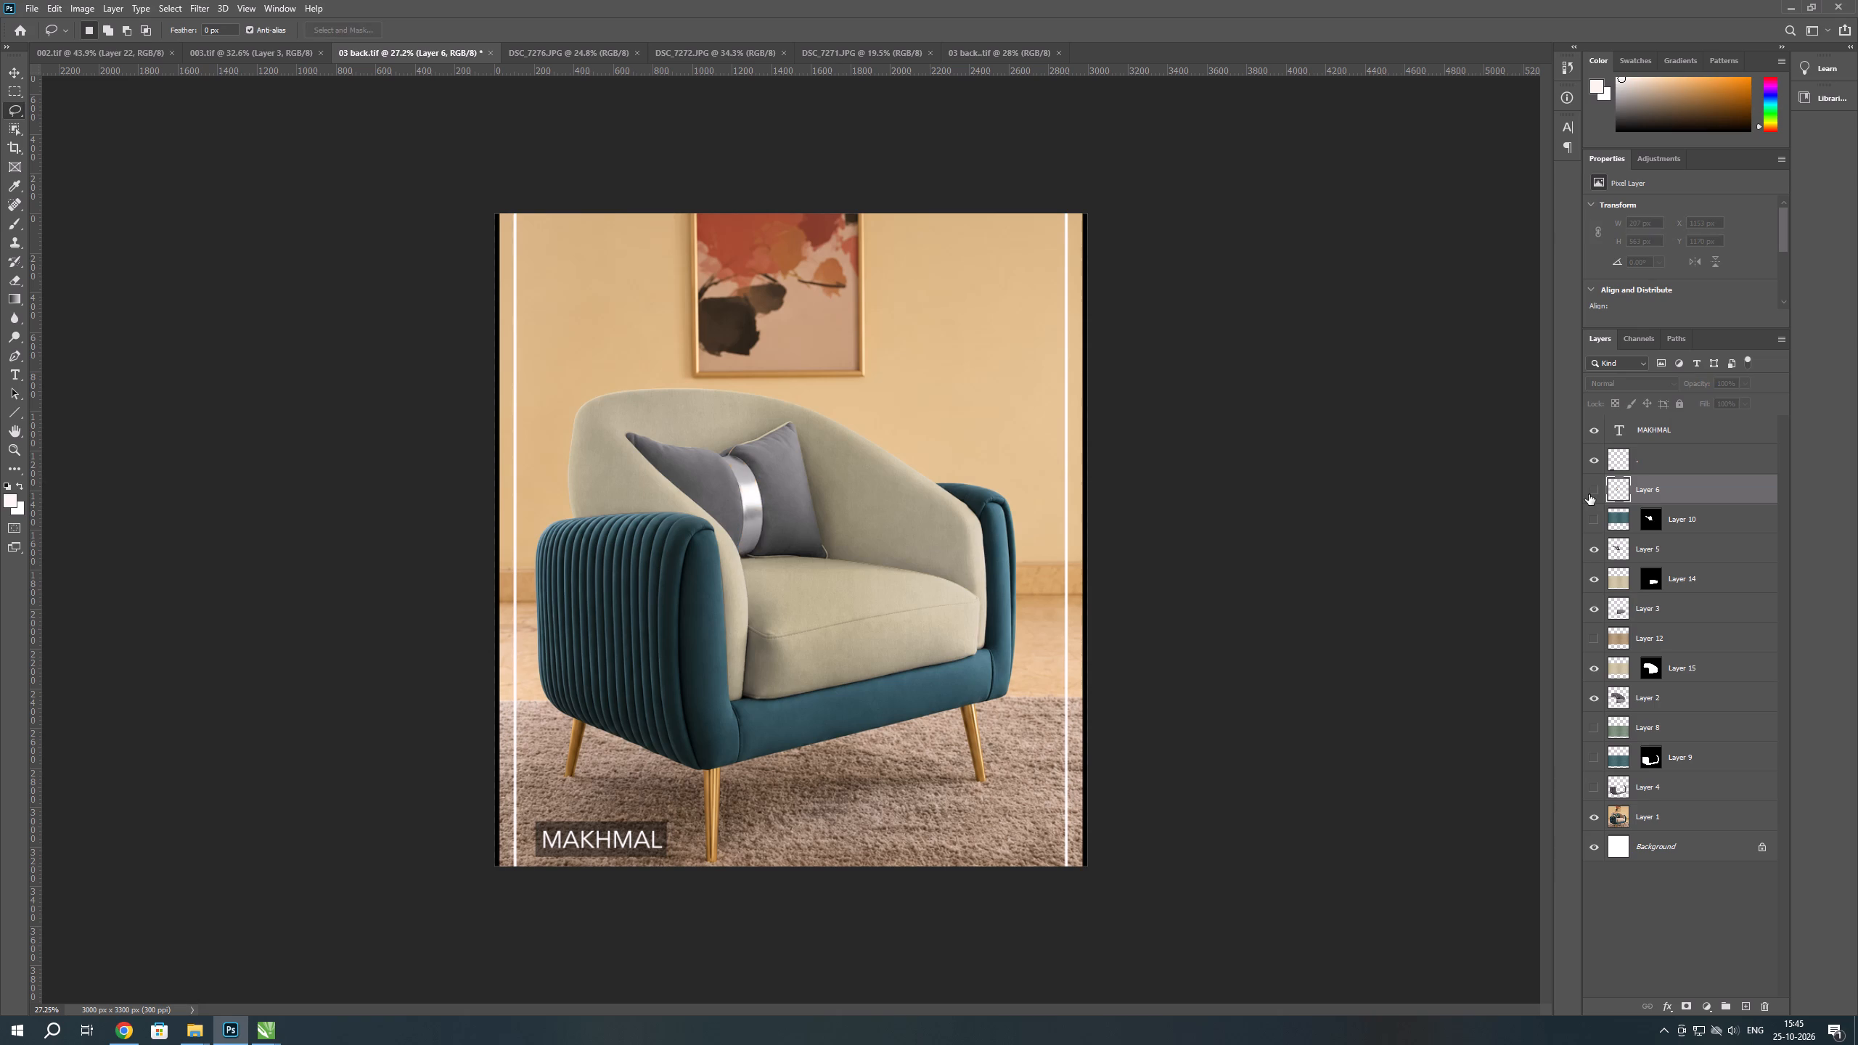
click(1589, 494)
click(1592, 520)
click(1592, 520)
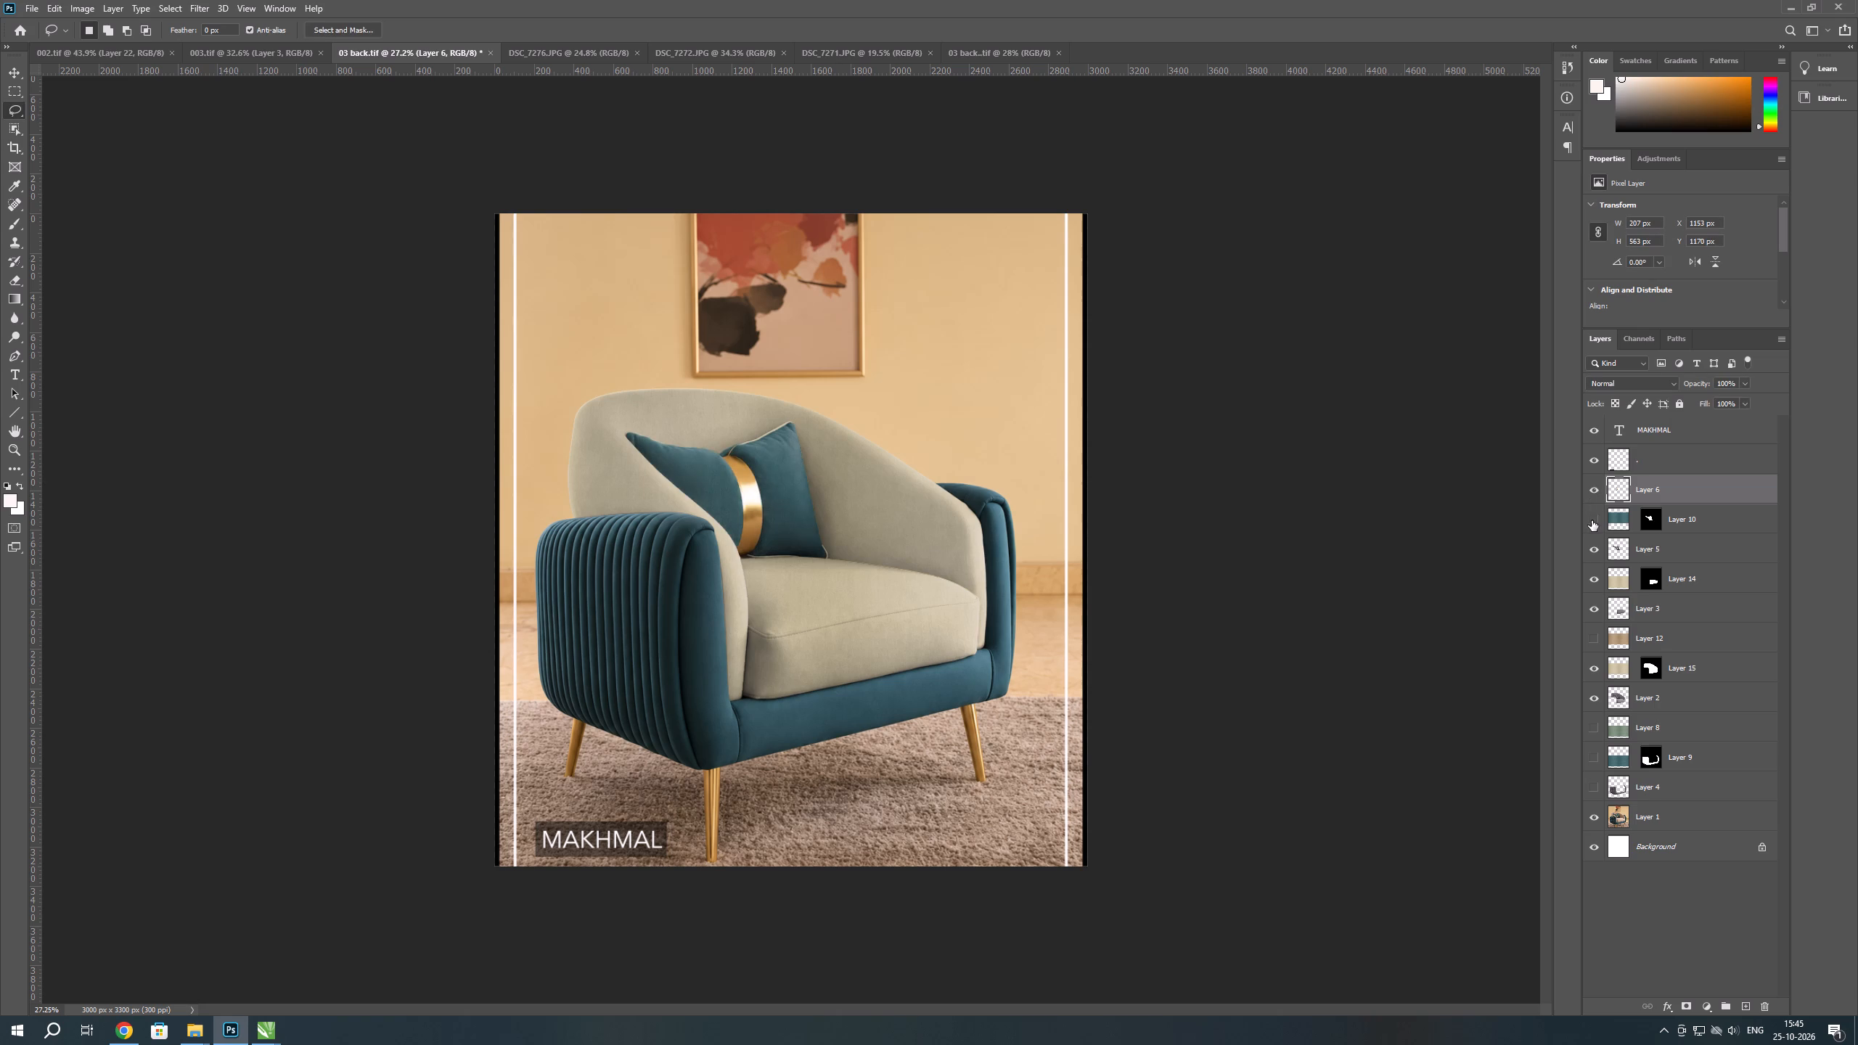
Load the cushion outline from Layer 5 as a selection, compare the cushion with Layer 5 hidden, show Layer 10 again and deselect.
click(1609, 554)
ctrl+click(1616, 551)
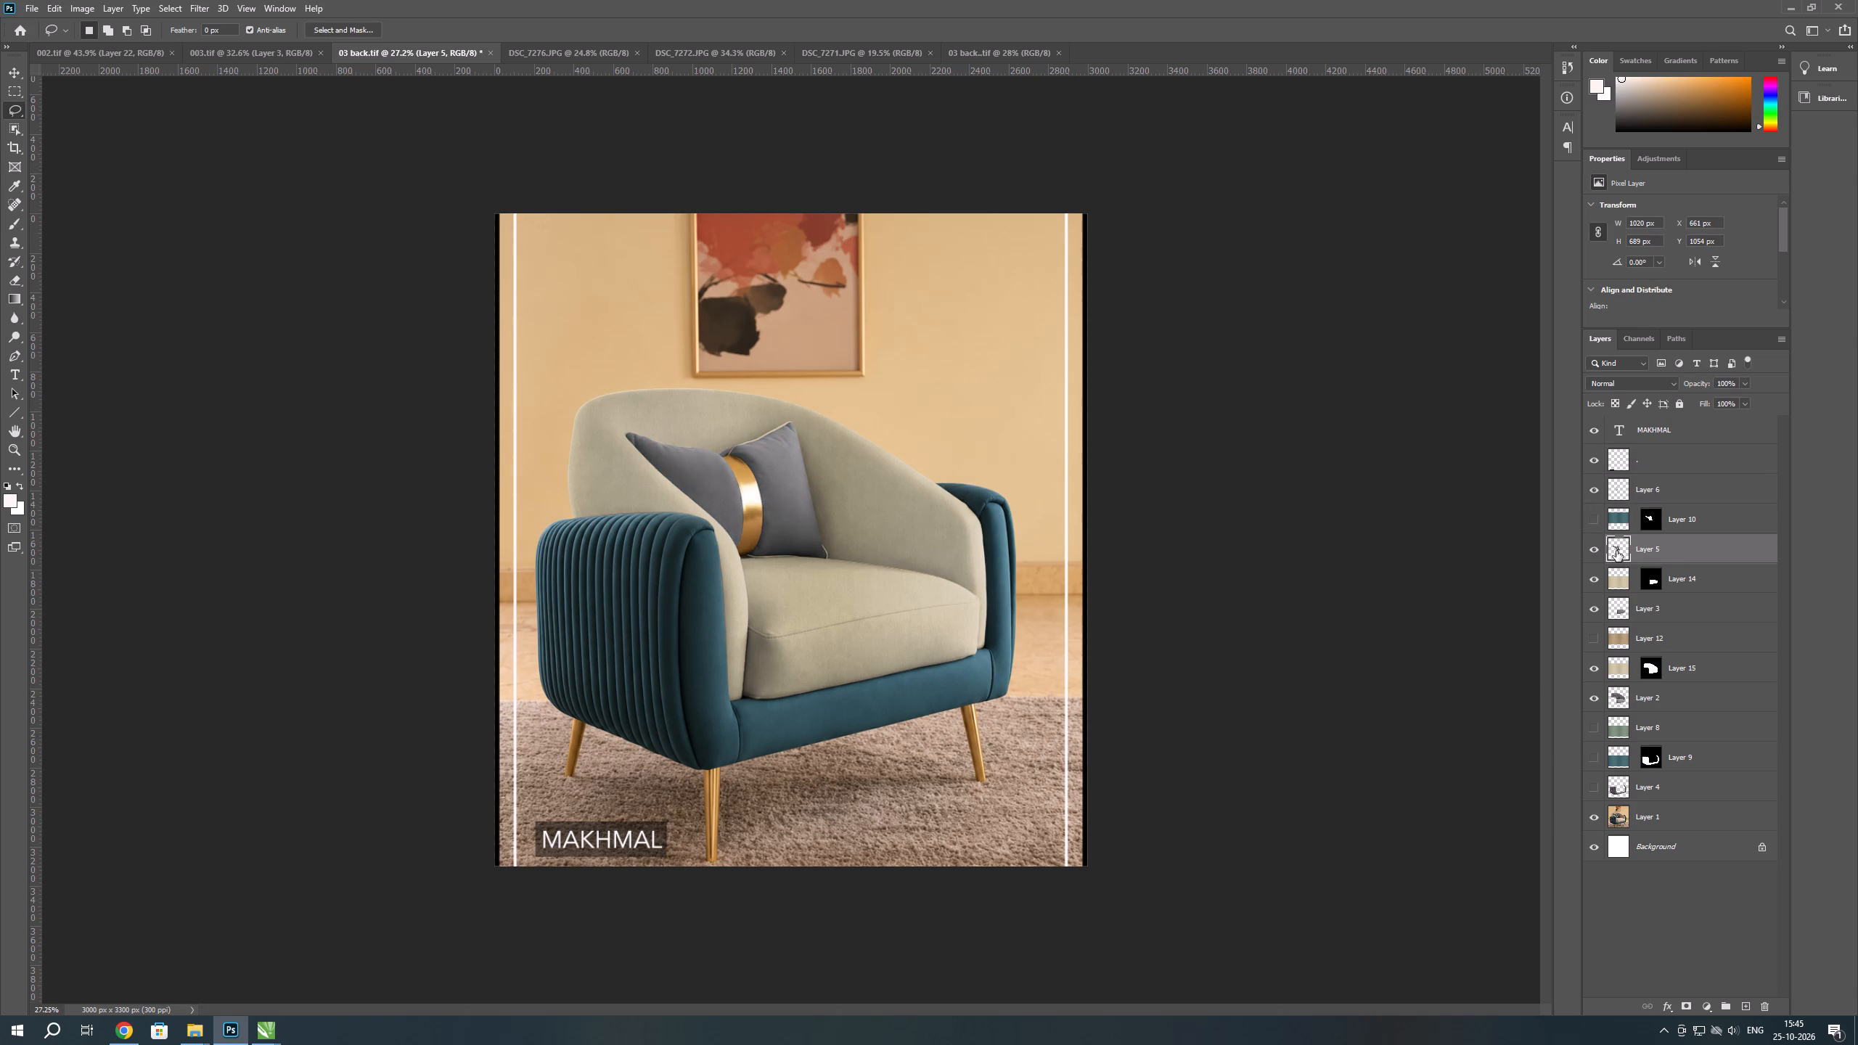
key(ctrl+d)
key(ctrl+t)
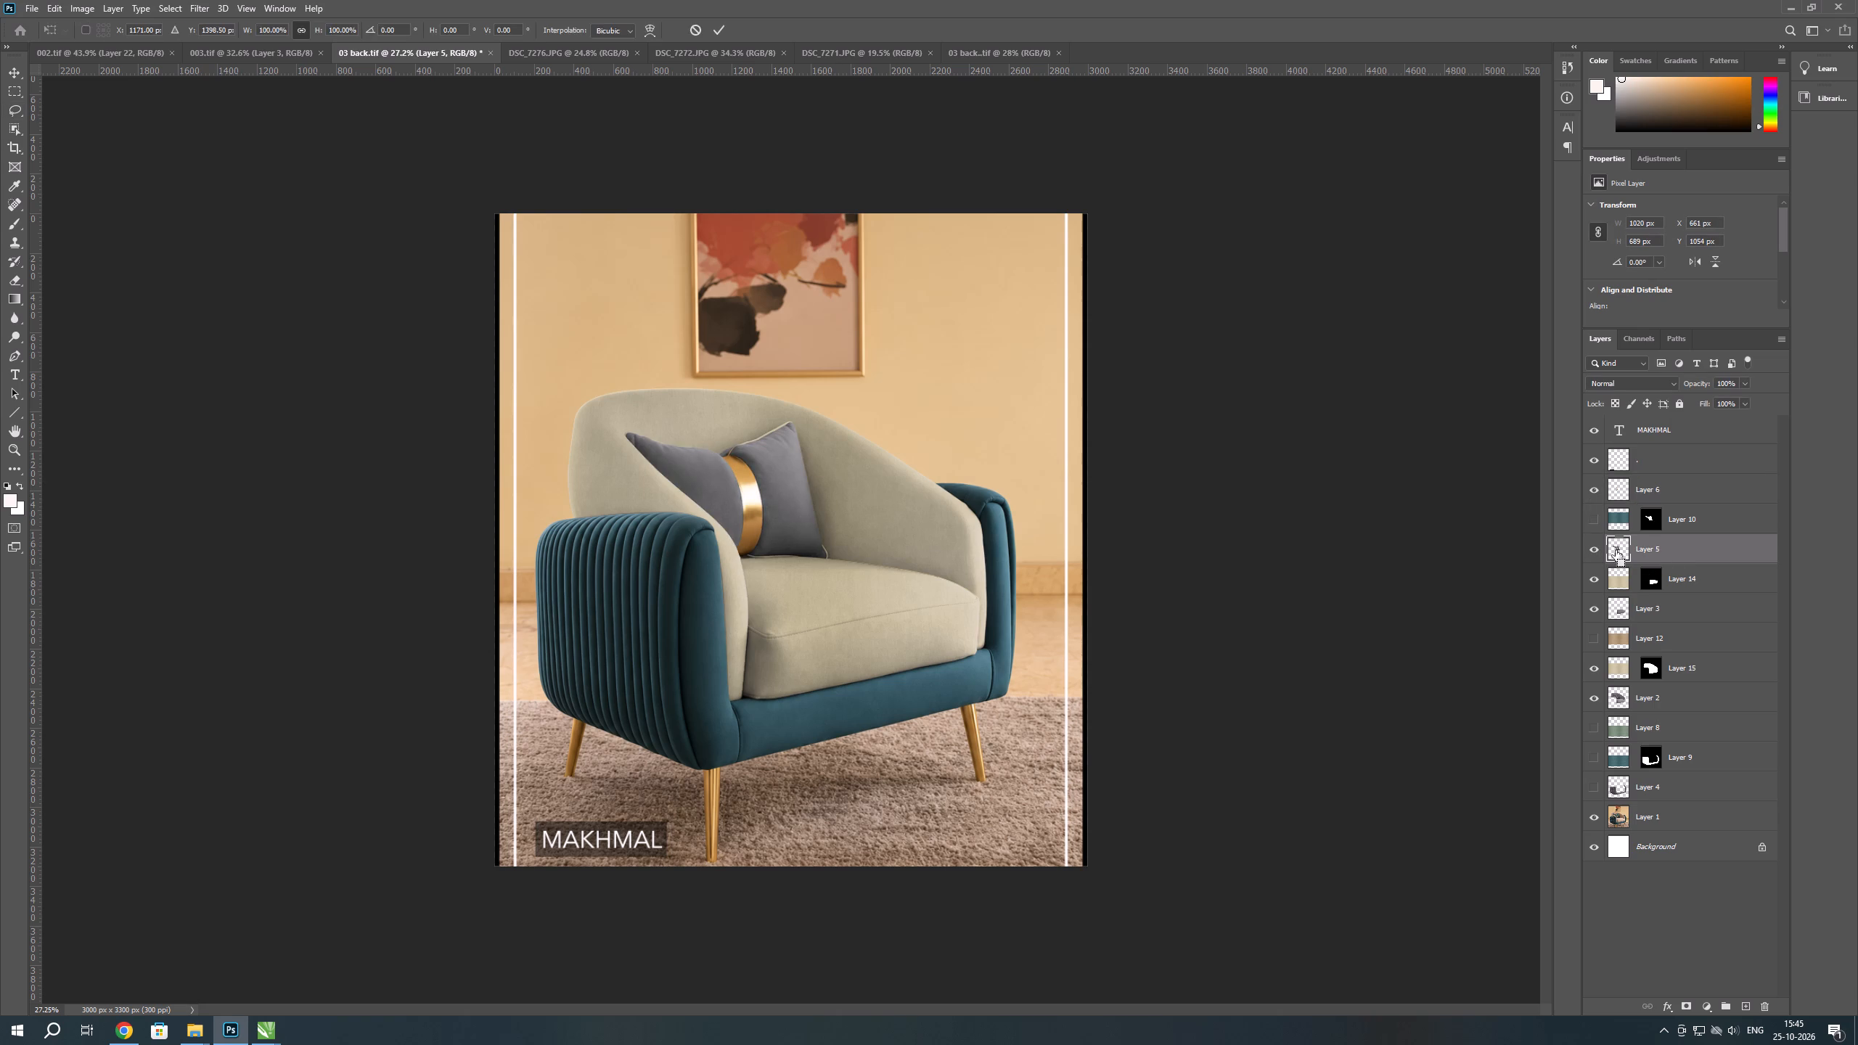
ctrl+click(1616, 551)
click(1594, 553)
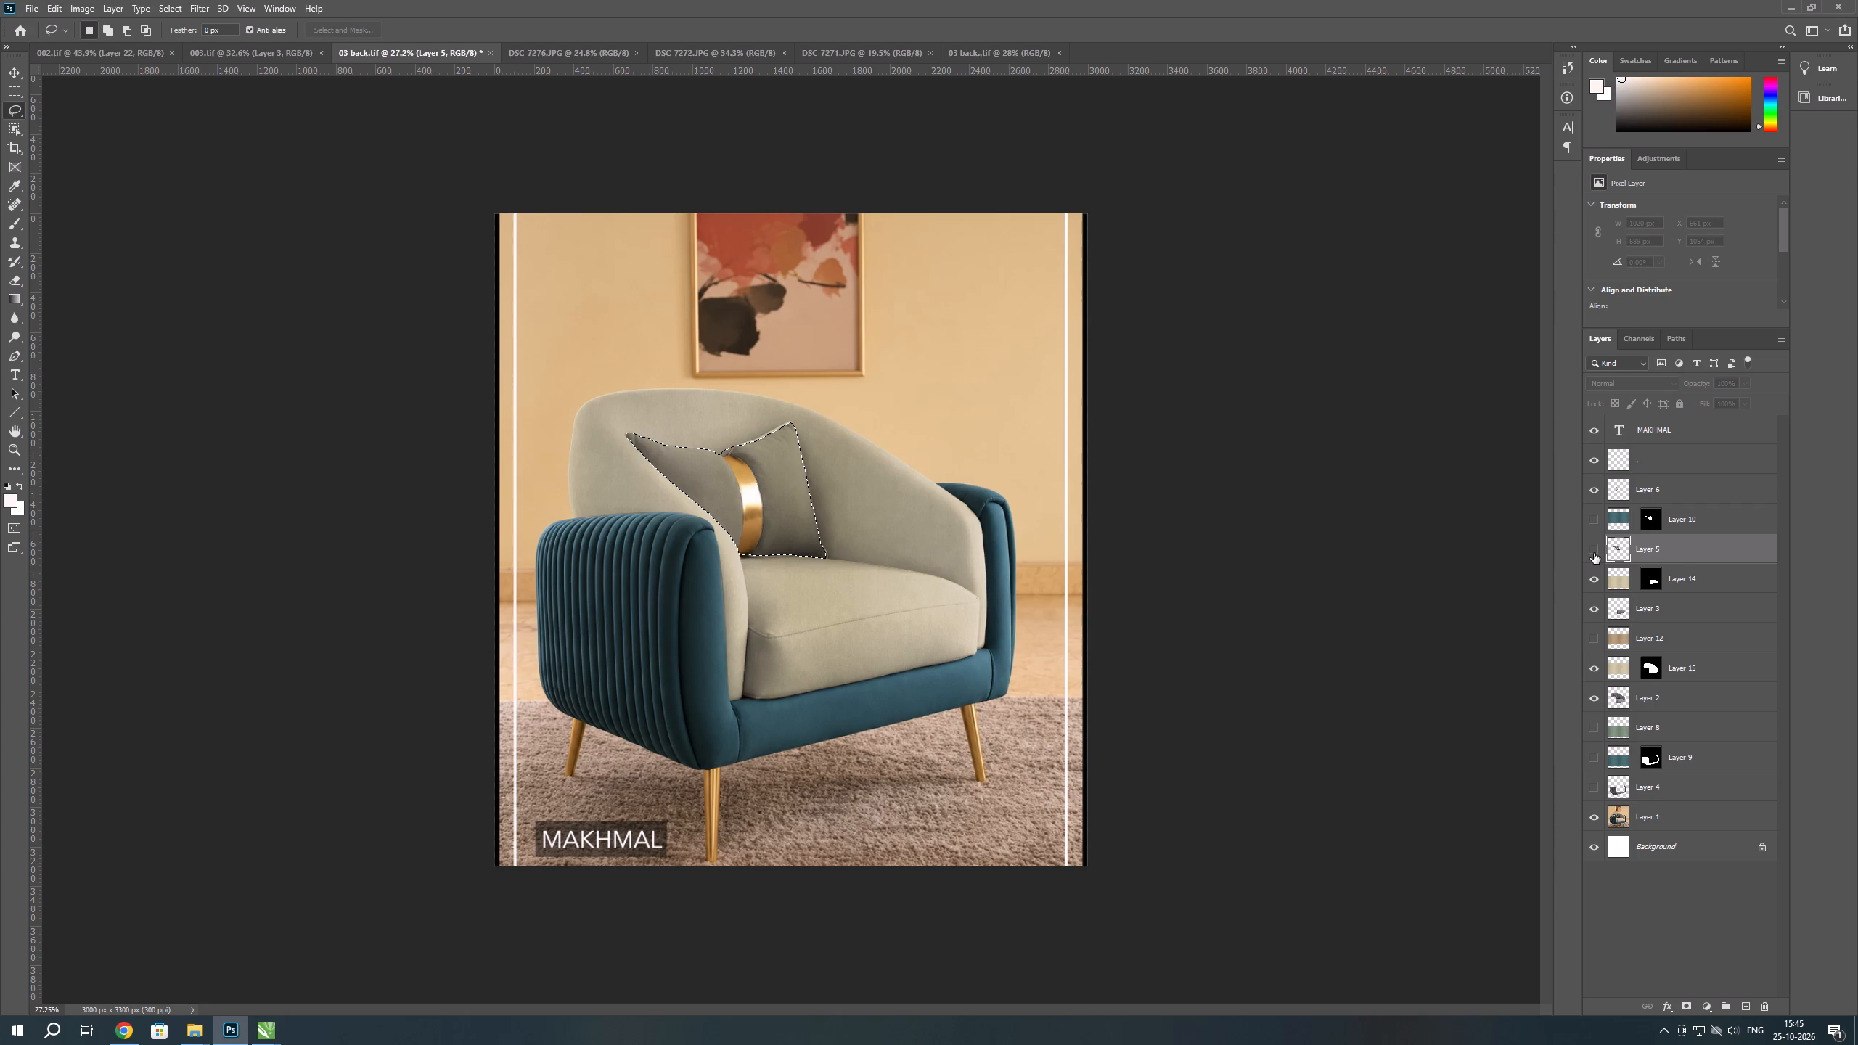
click(1594, 553)
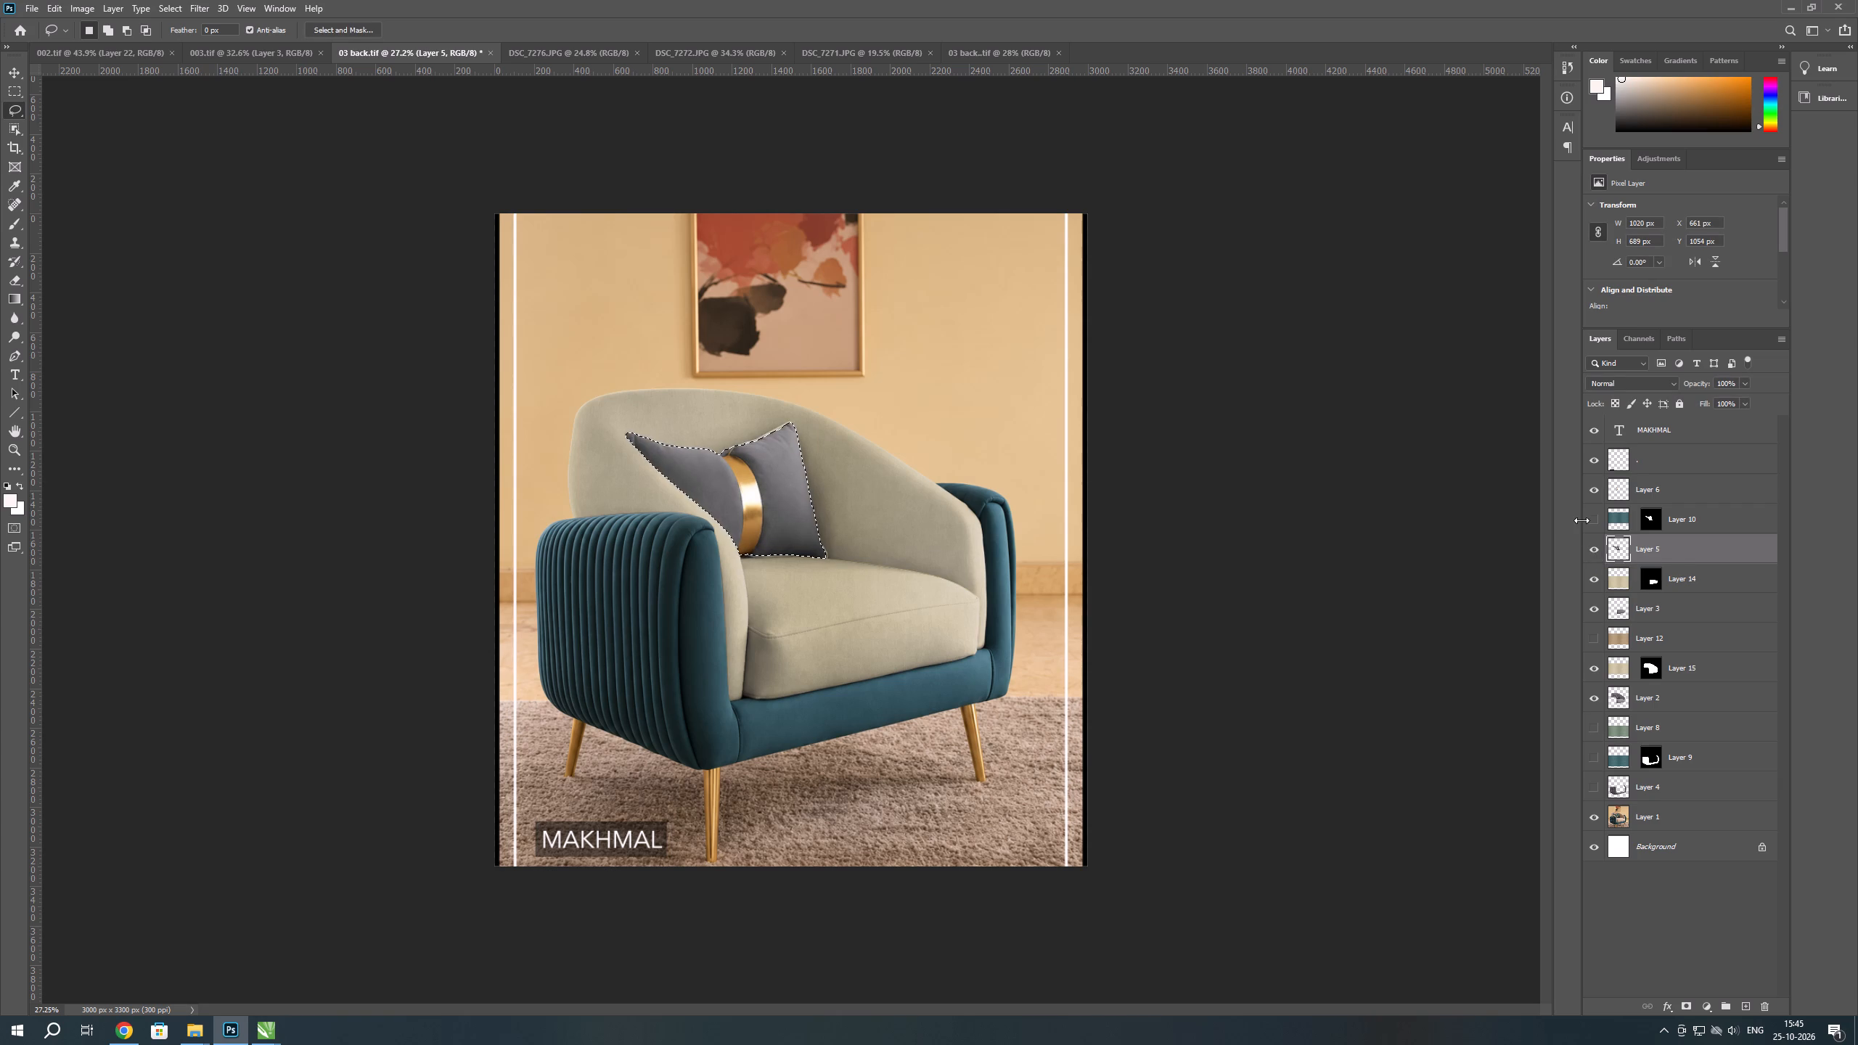
click(1587, 520)
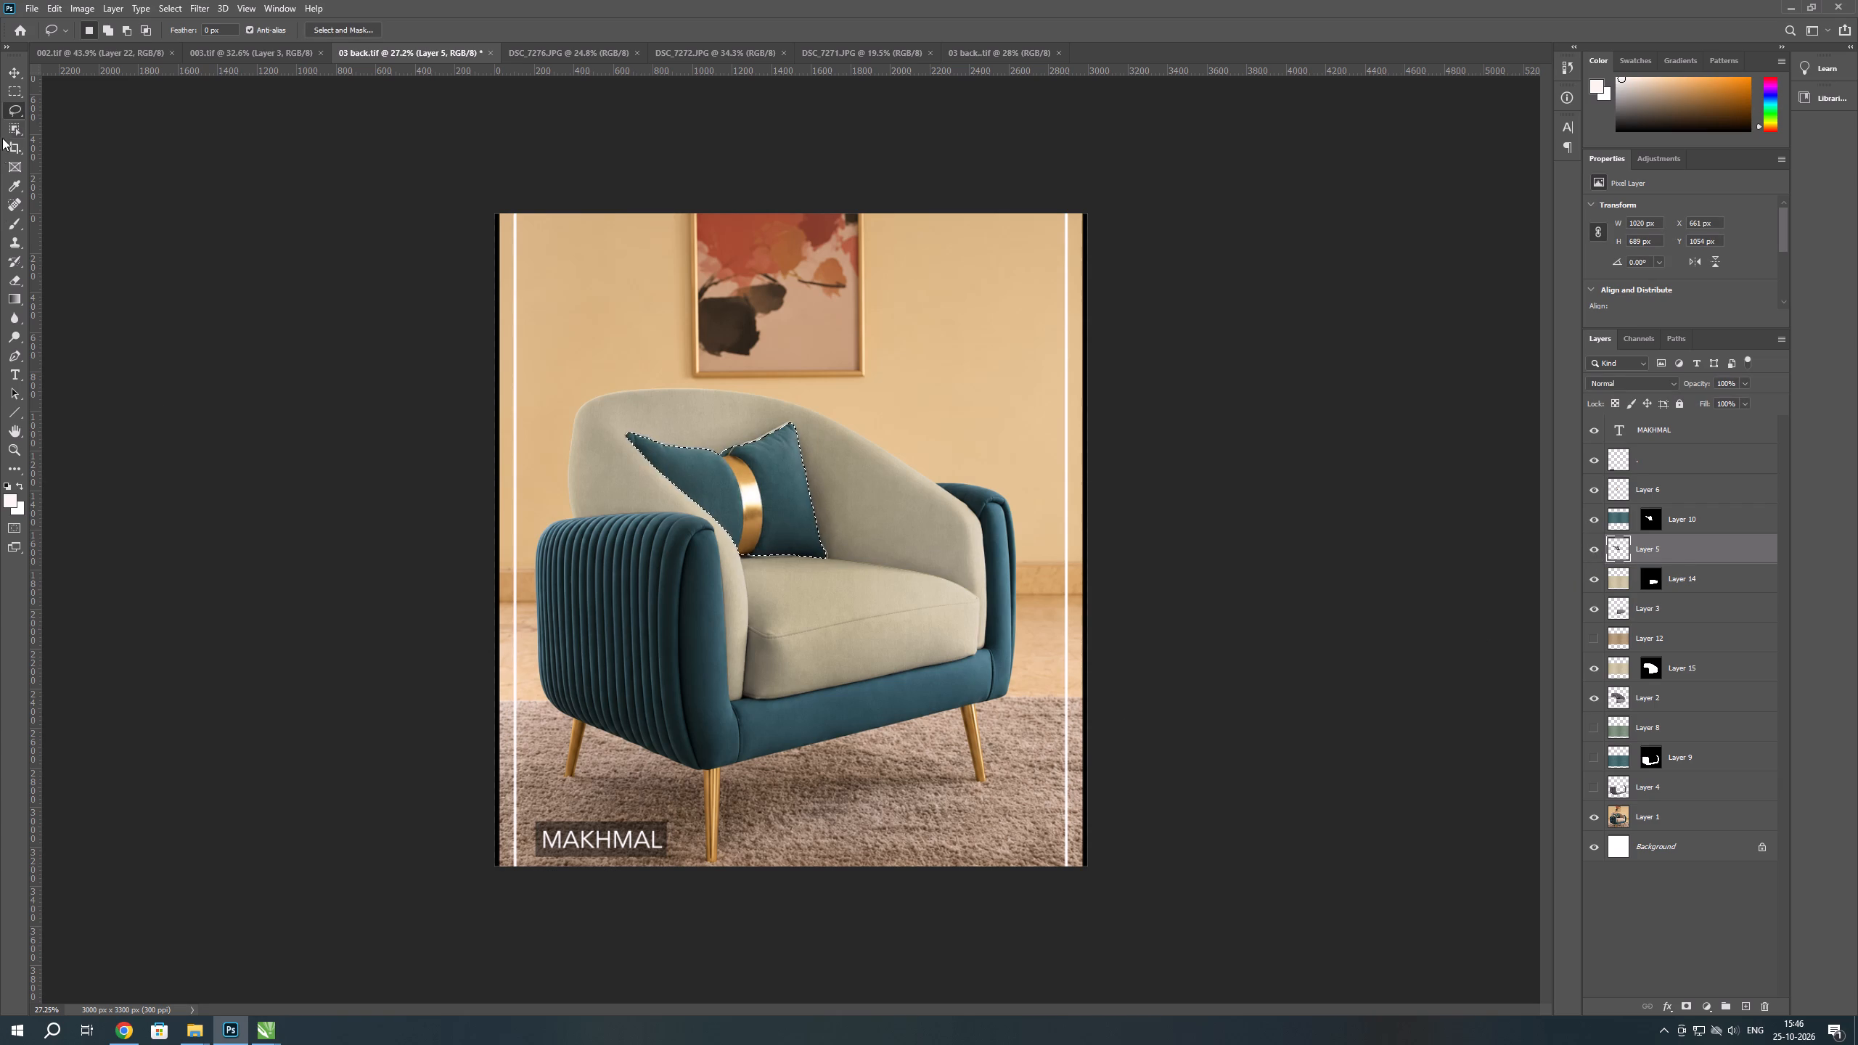
click(17, 62)
click(333, 271)
Examine the armchair's cushion, arm and seat fabric up close, and compare the seat with Layer 14 hidden and shown.
scroll(640, 496, up, 5)
scroll(764, 555, up, 5)
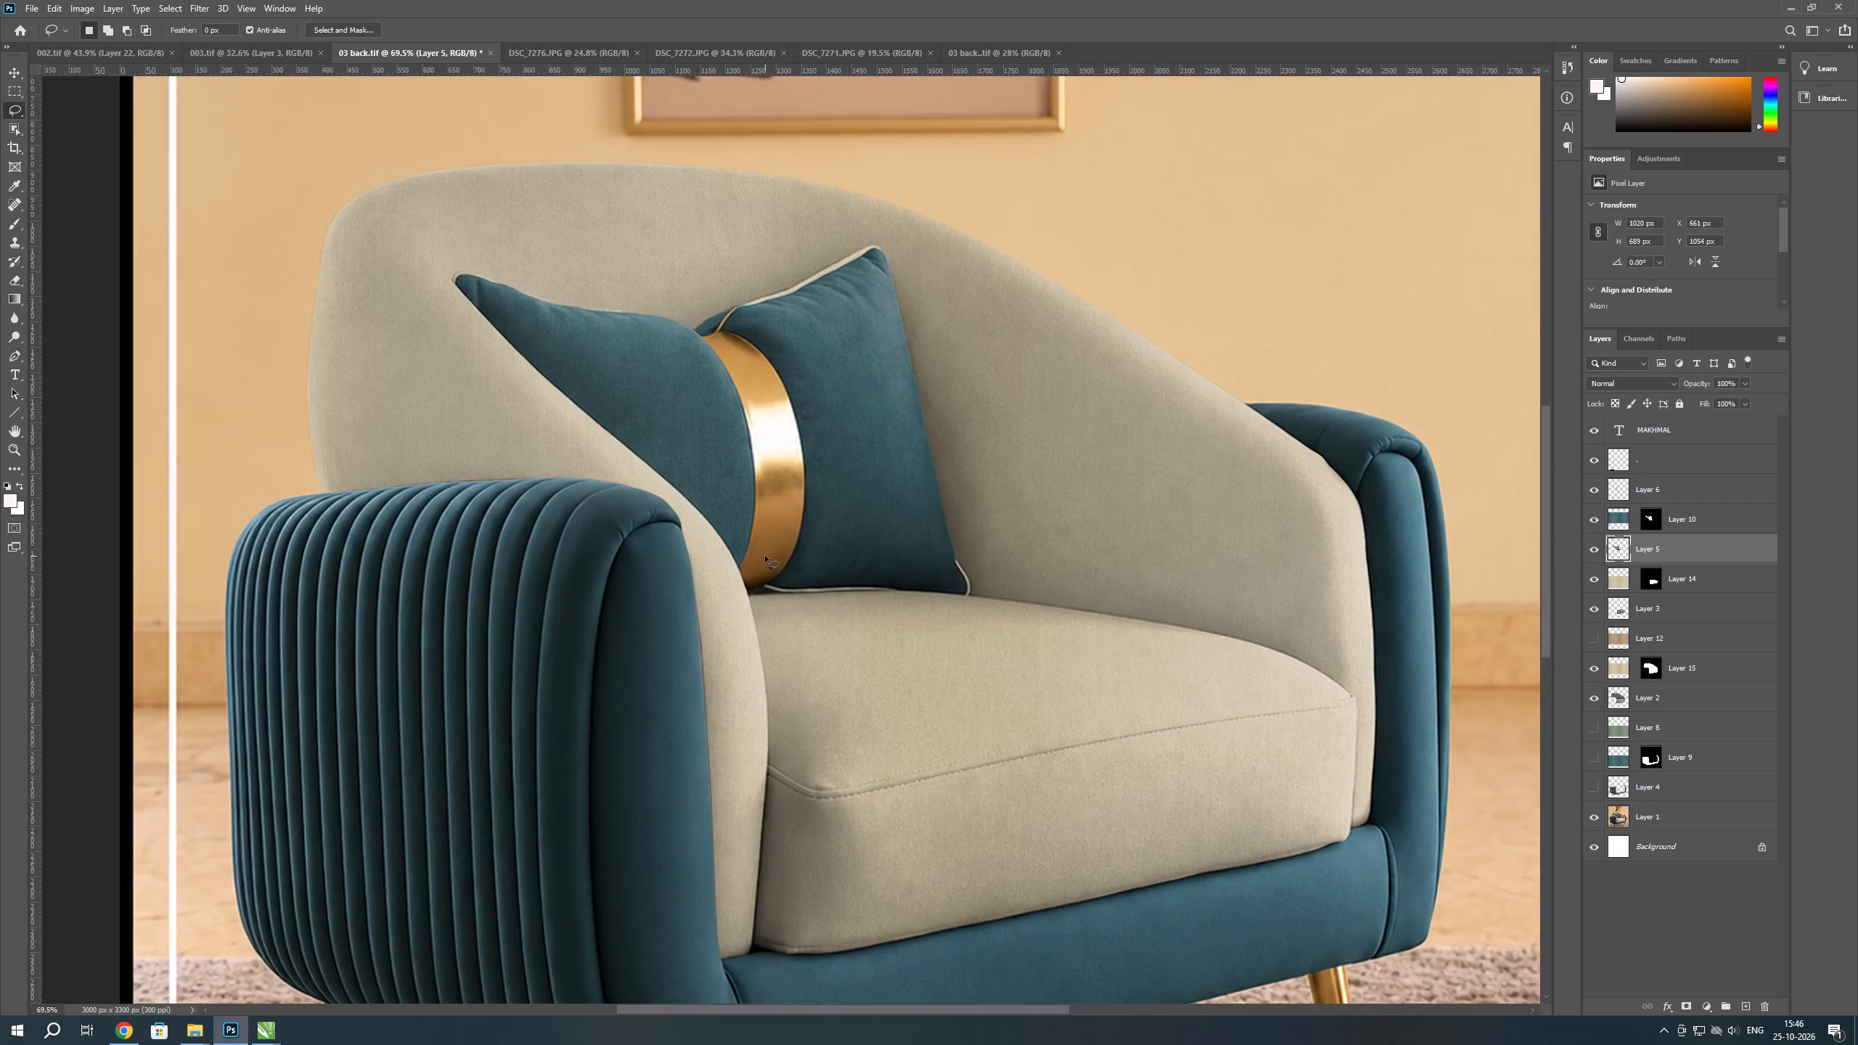
scroll(765, 556, up, 4)
scroll(846, 581, down, 5)
scroll(724, 702, up, 7)
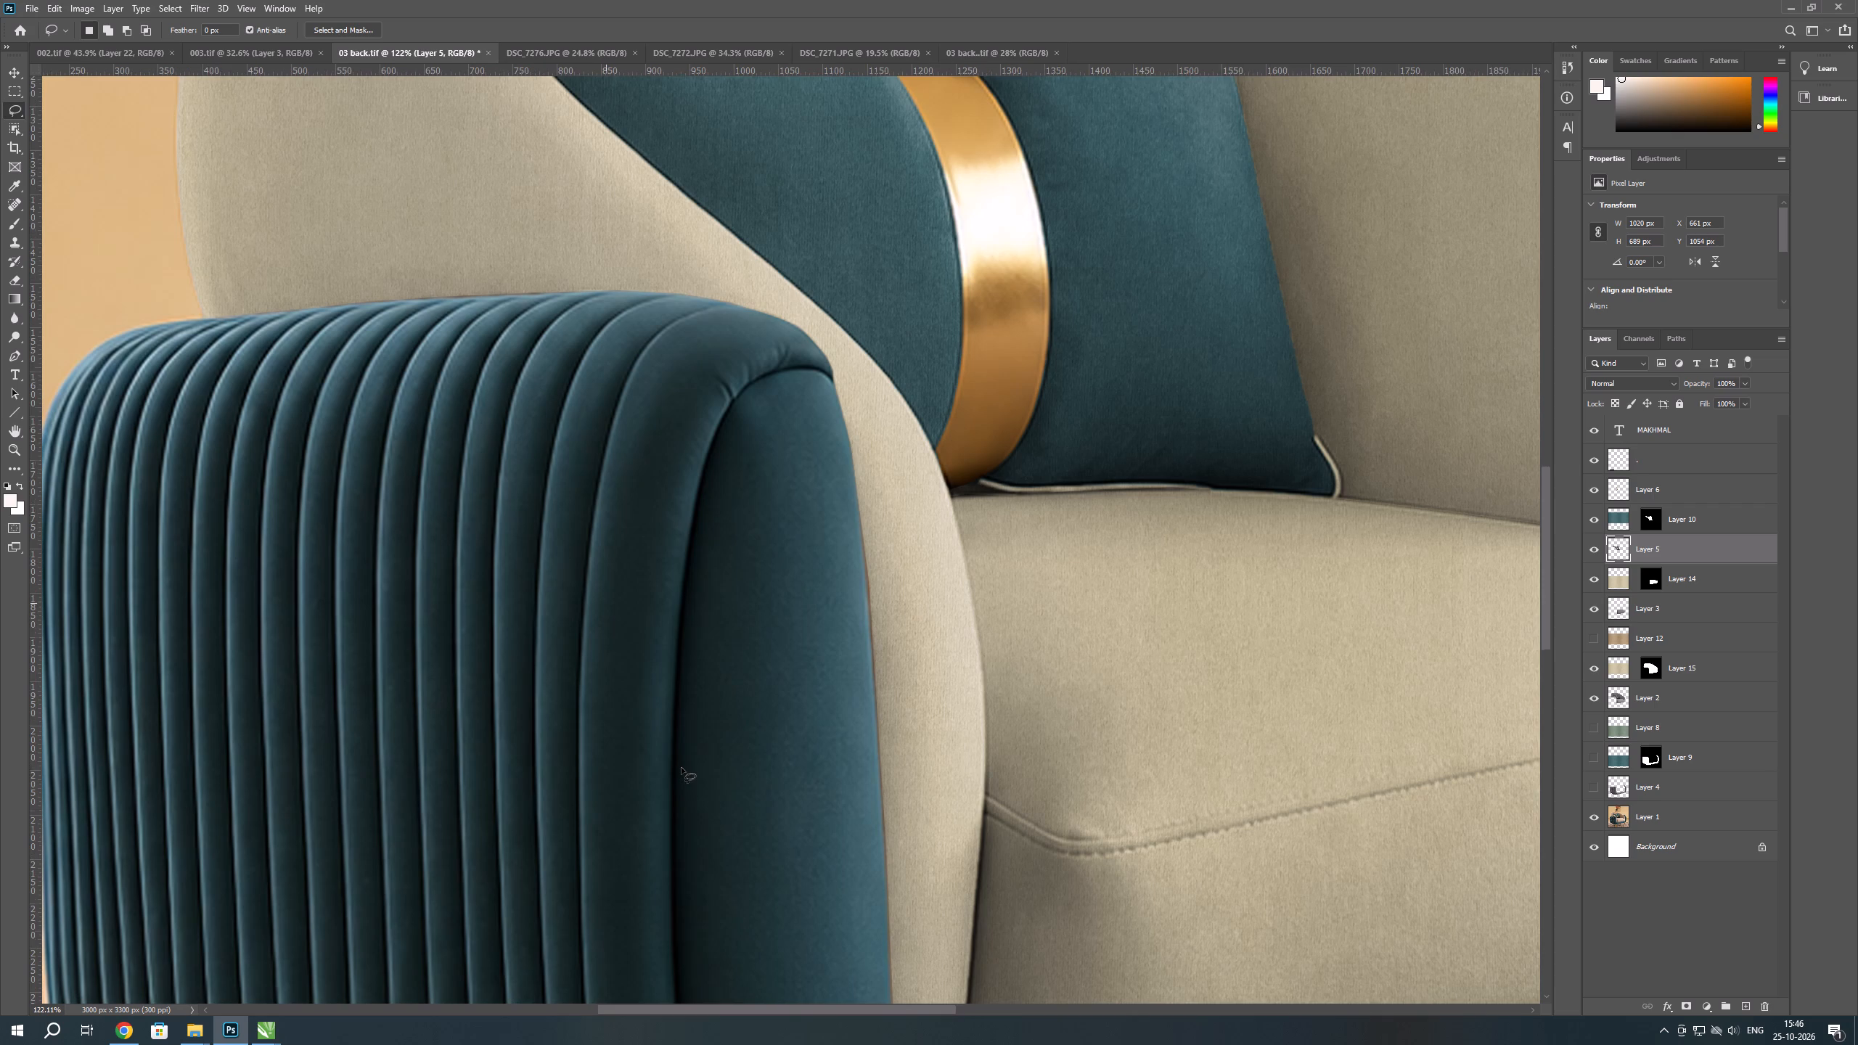
scroll(760, 652, down, 2)
scroll(795, 313, up, 3)
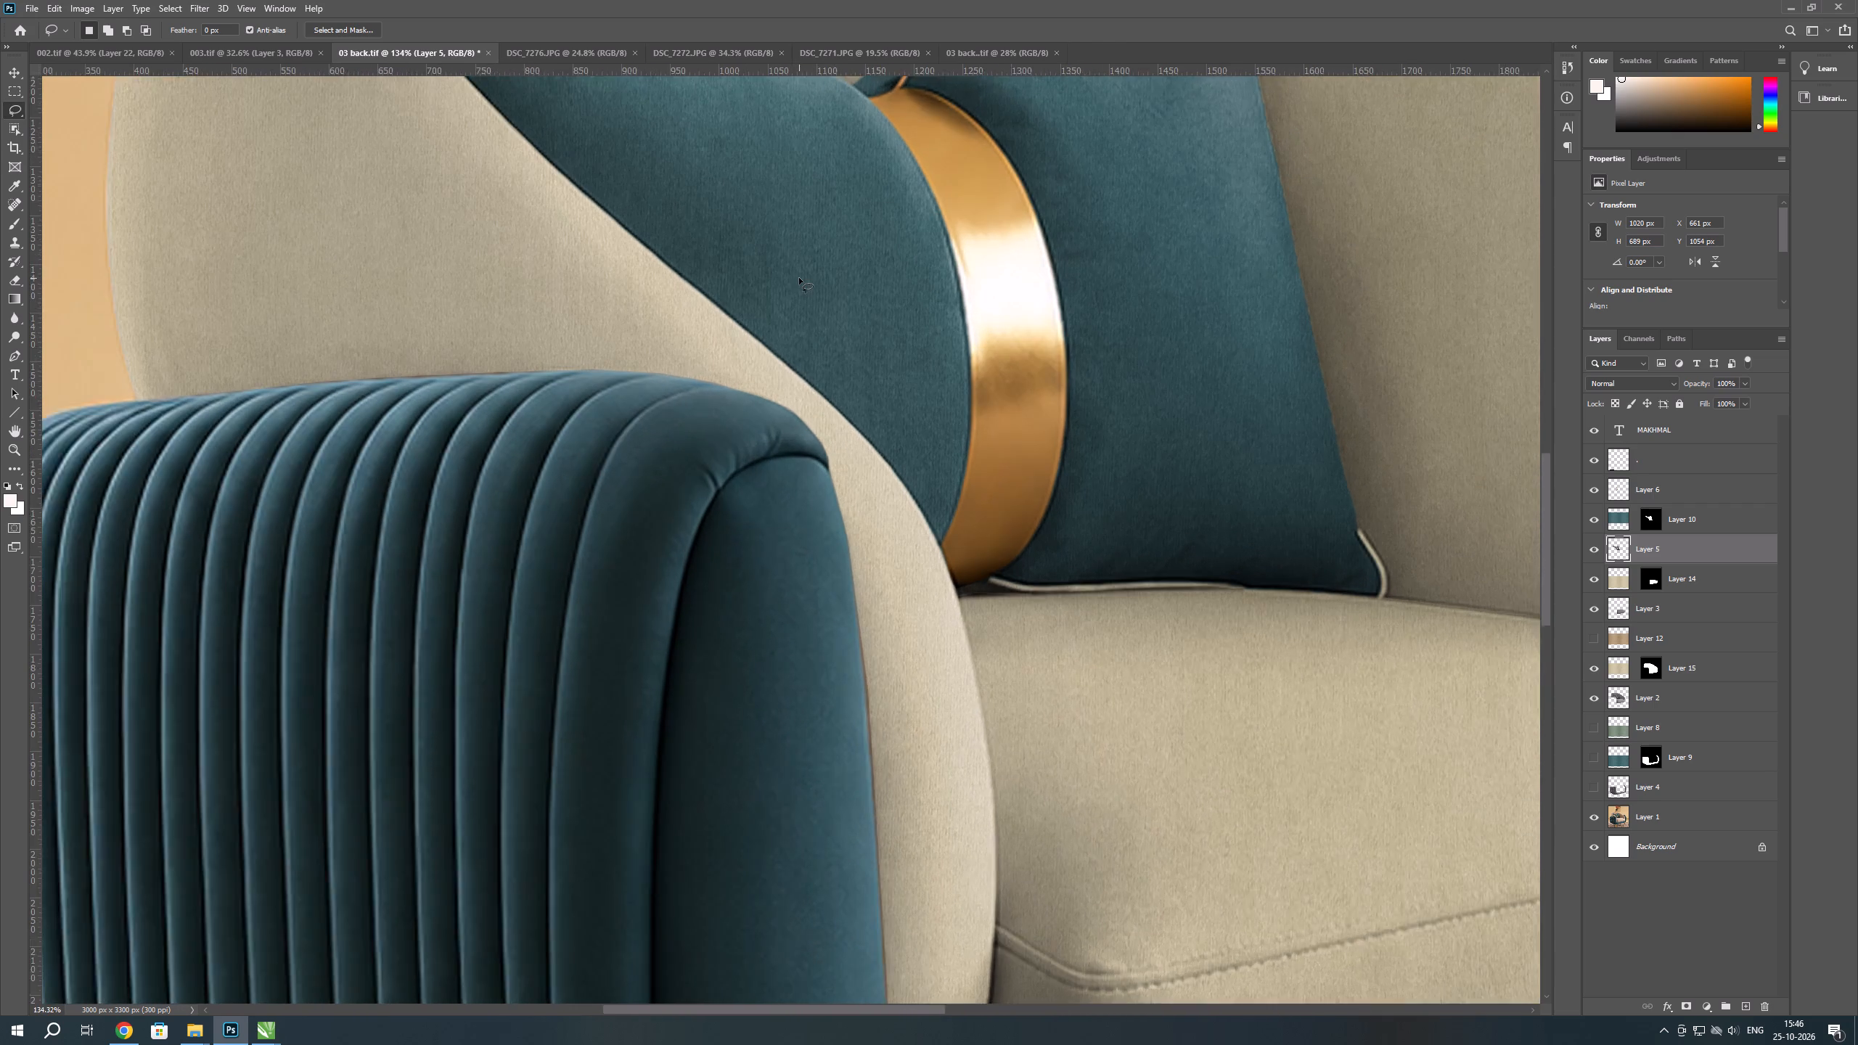
scroll(799, 278, up, 1)
scroll(852, 439, down, 6)
scroll(966, 665, down, 13)
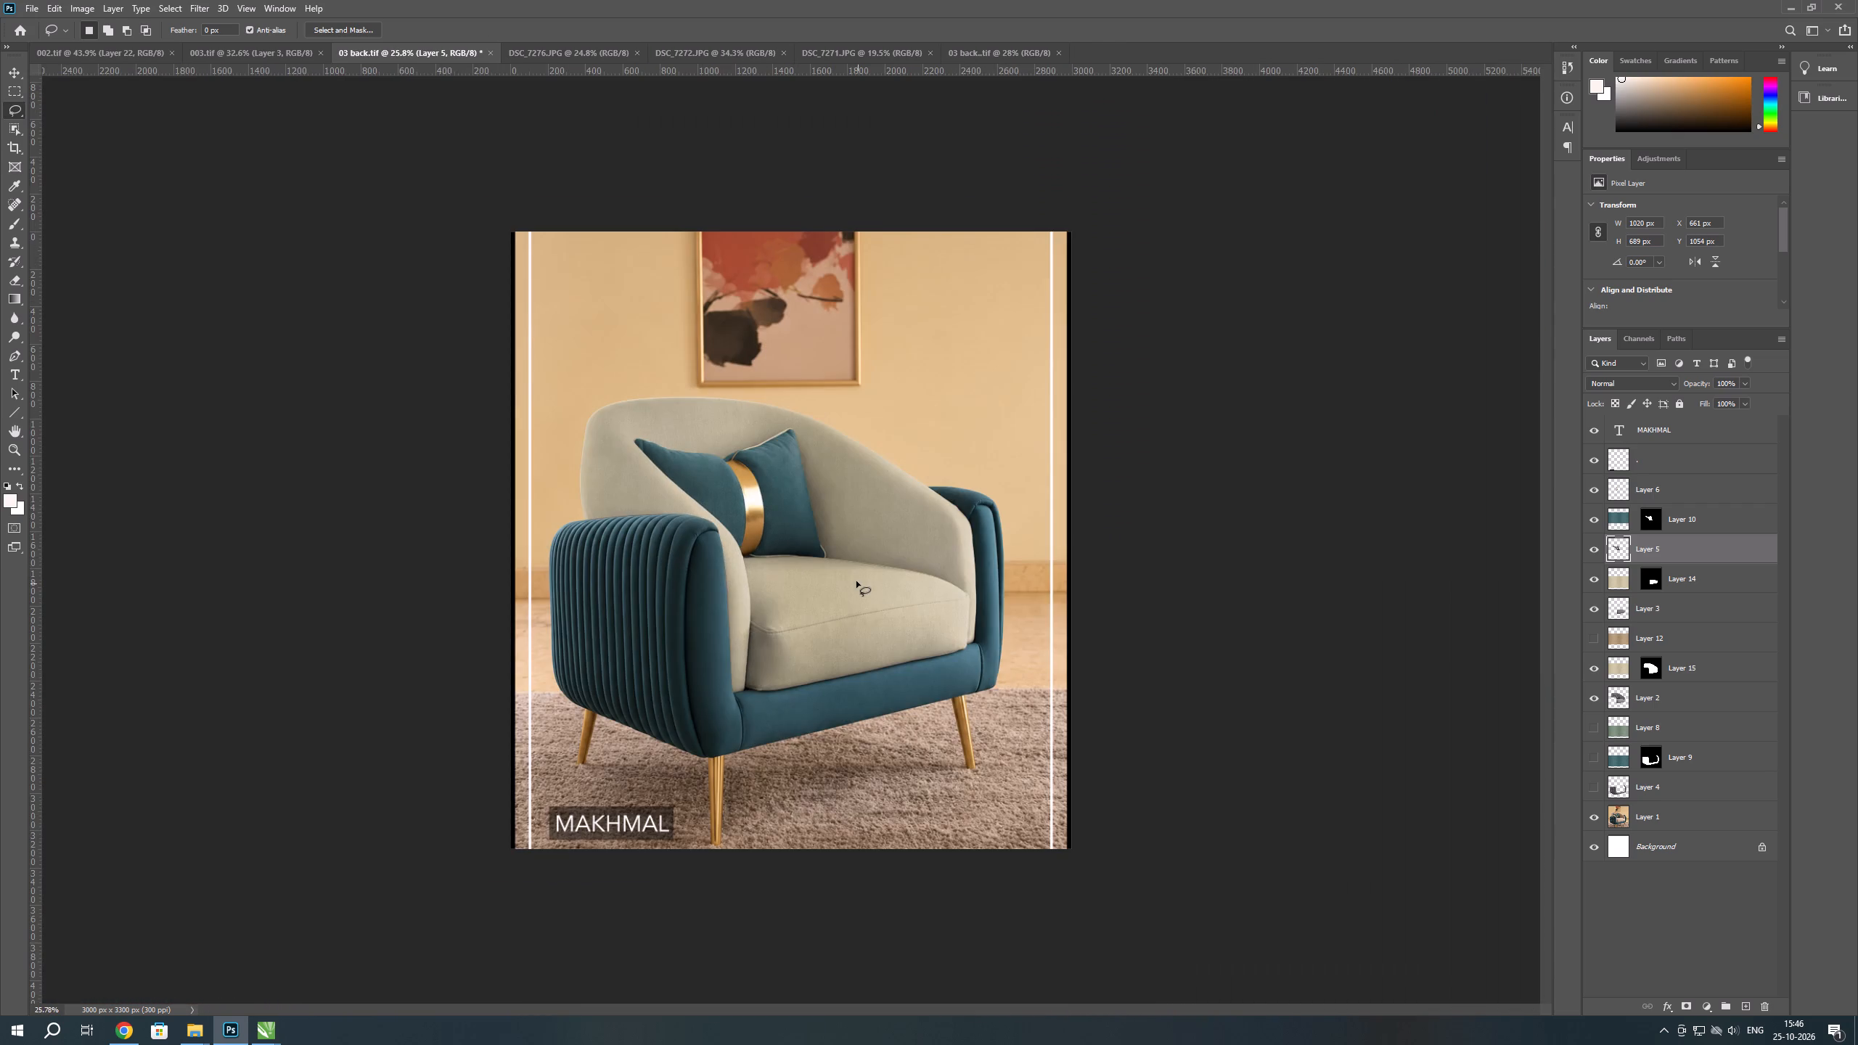
scroll(856, 581, up, 4)
click(1595, 577)
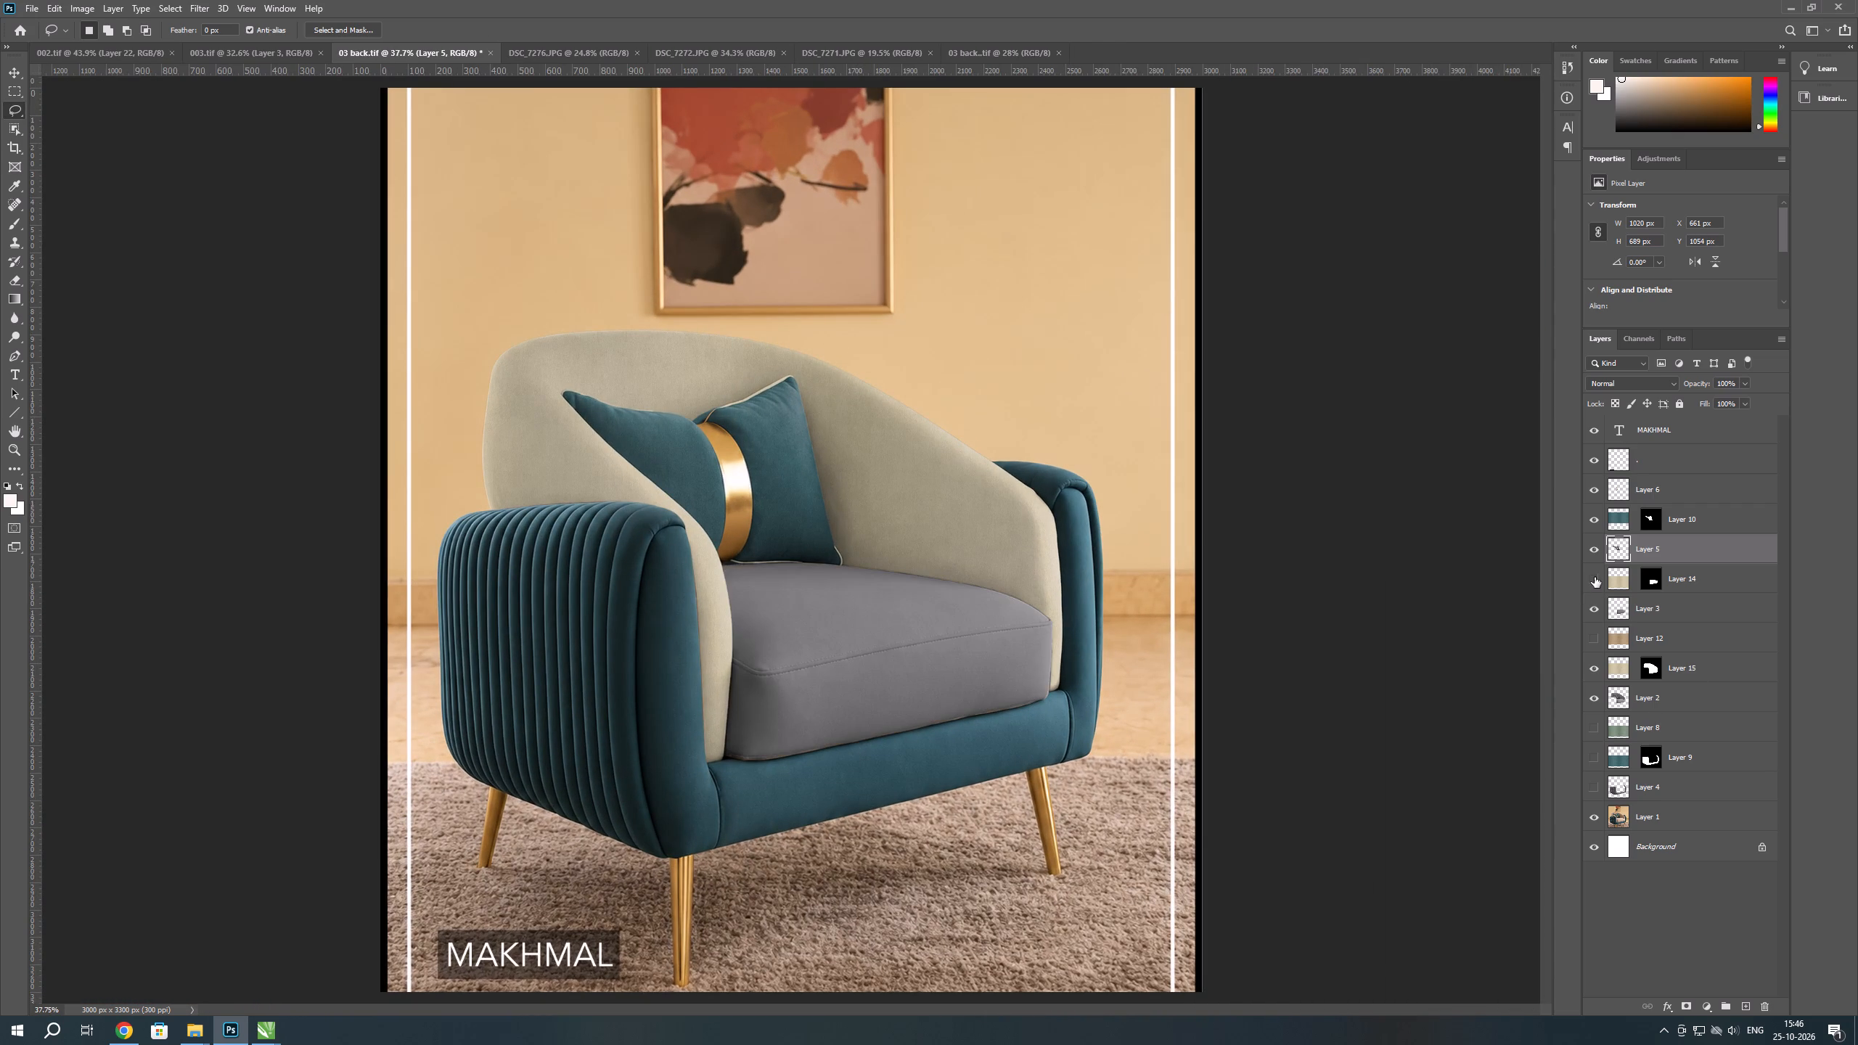
click(1595, 577)
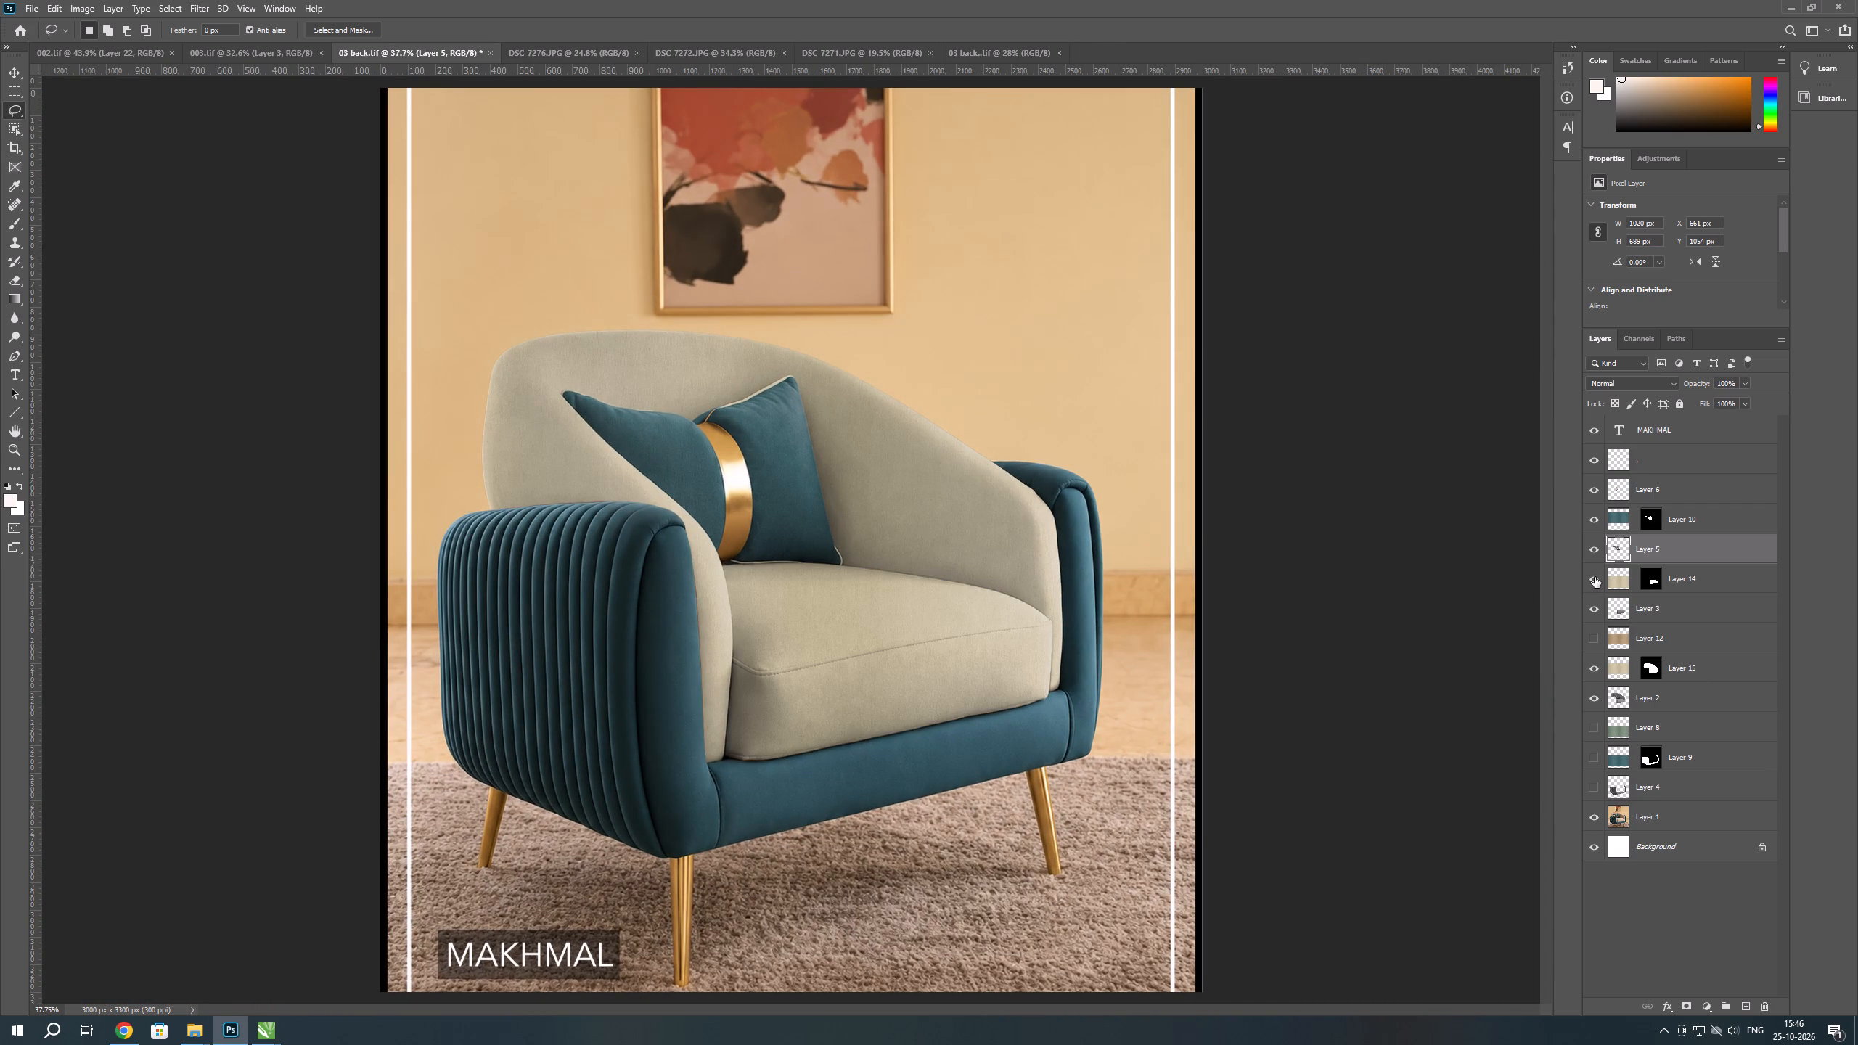
Switch to Chrome, play the Mann Ki Lagan lyrical video on YouTube, and return to the Pinterest feed.
key(alt+Tab)
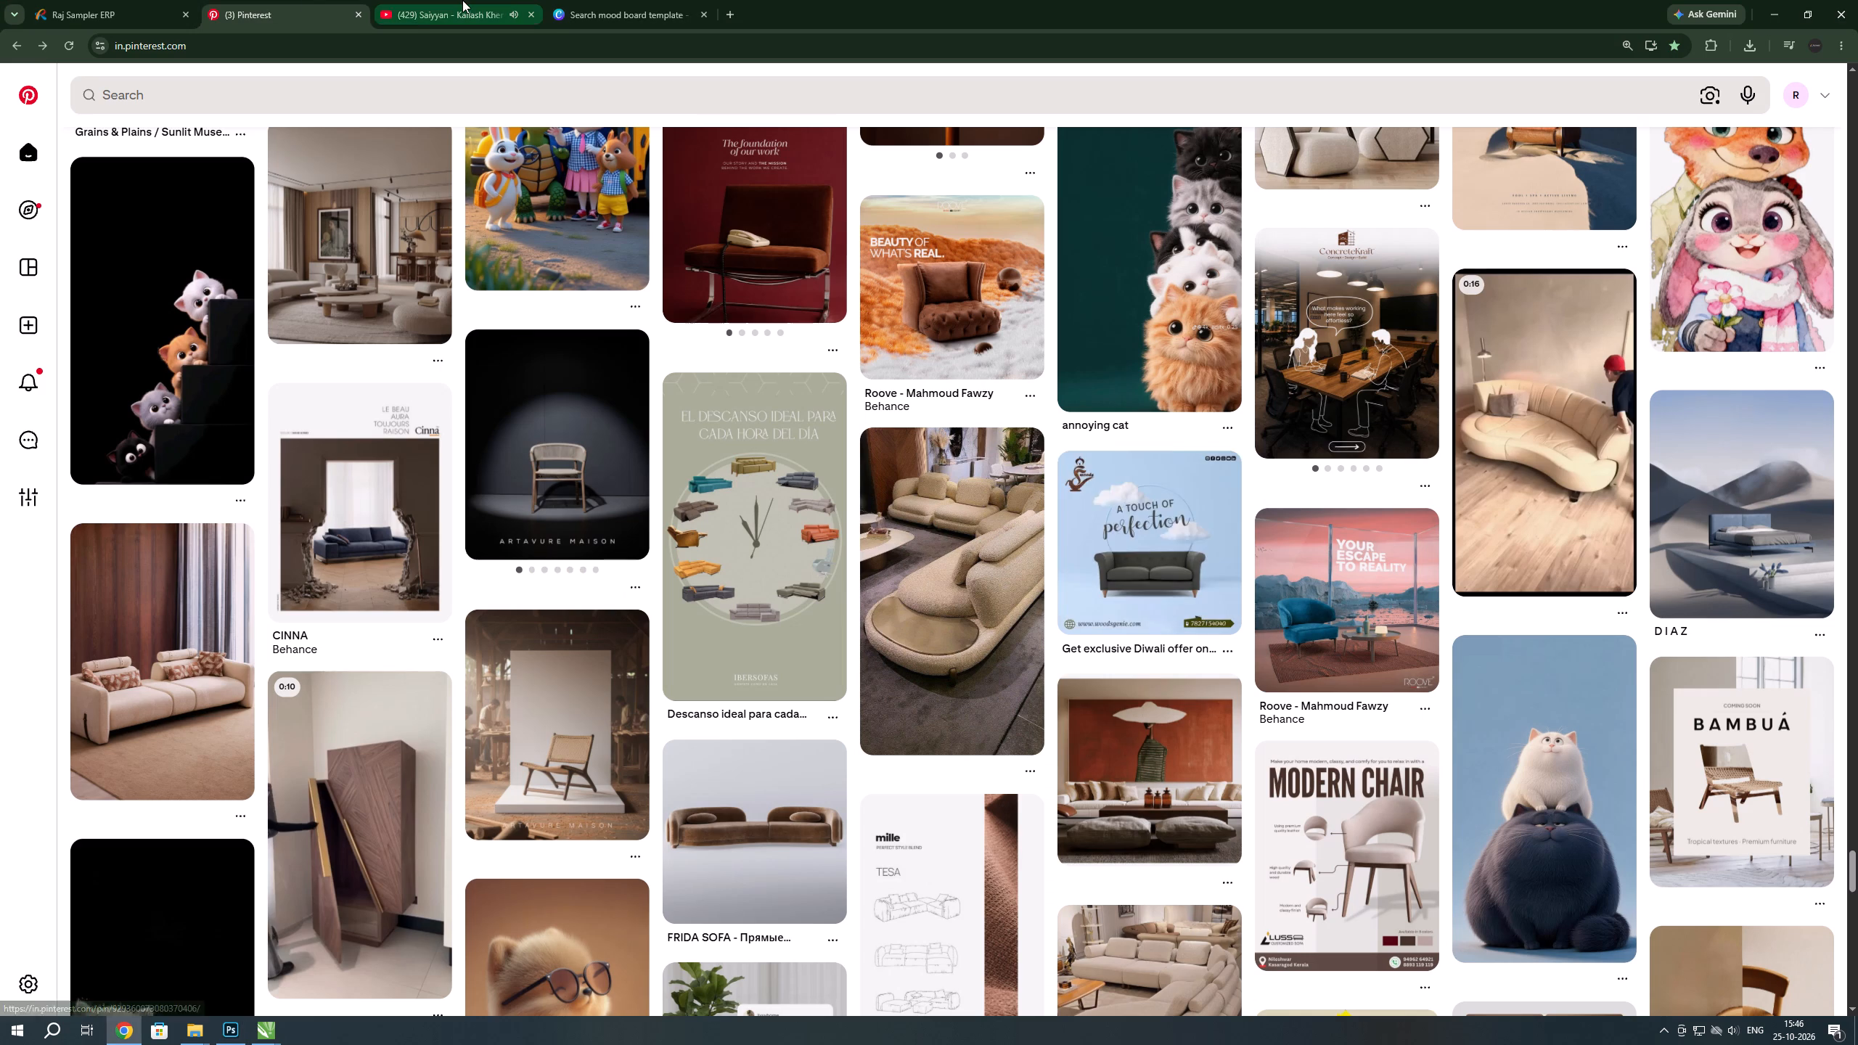
click(462, 0)
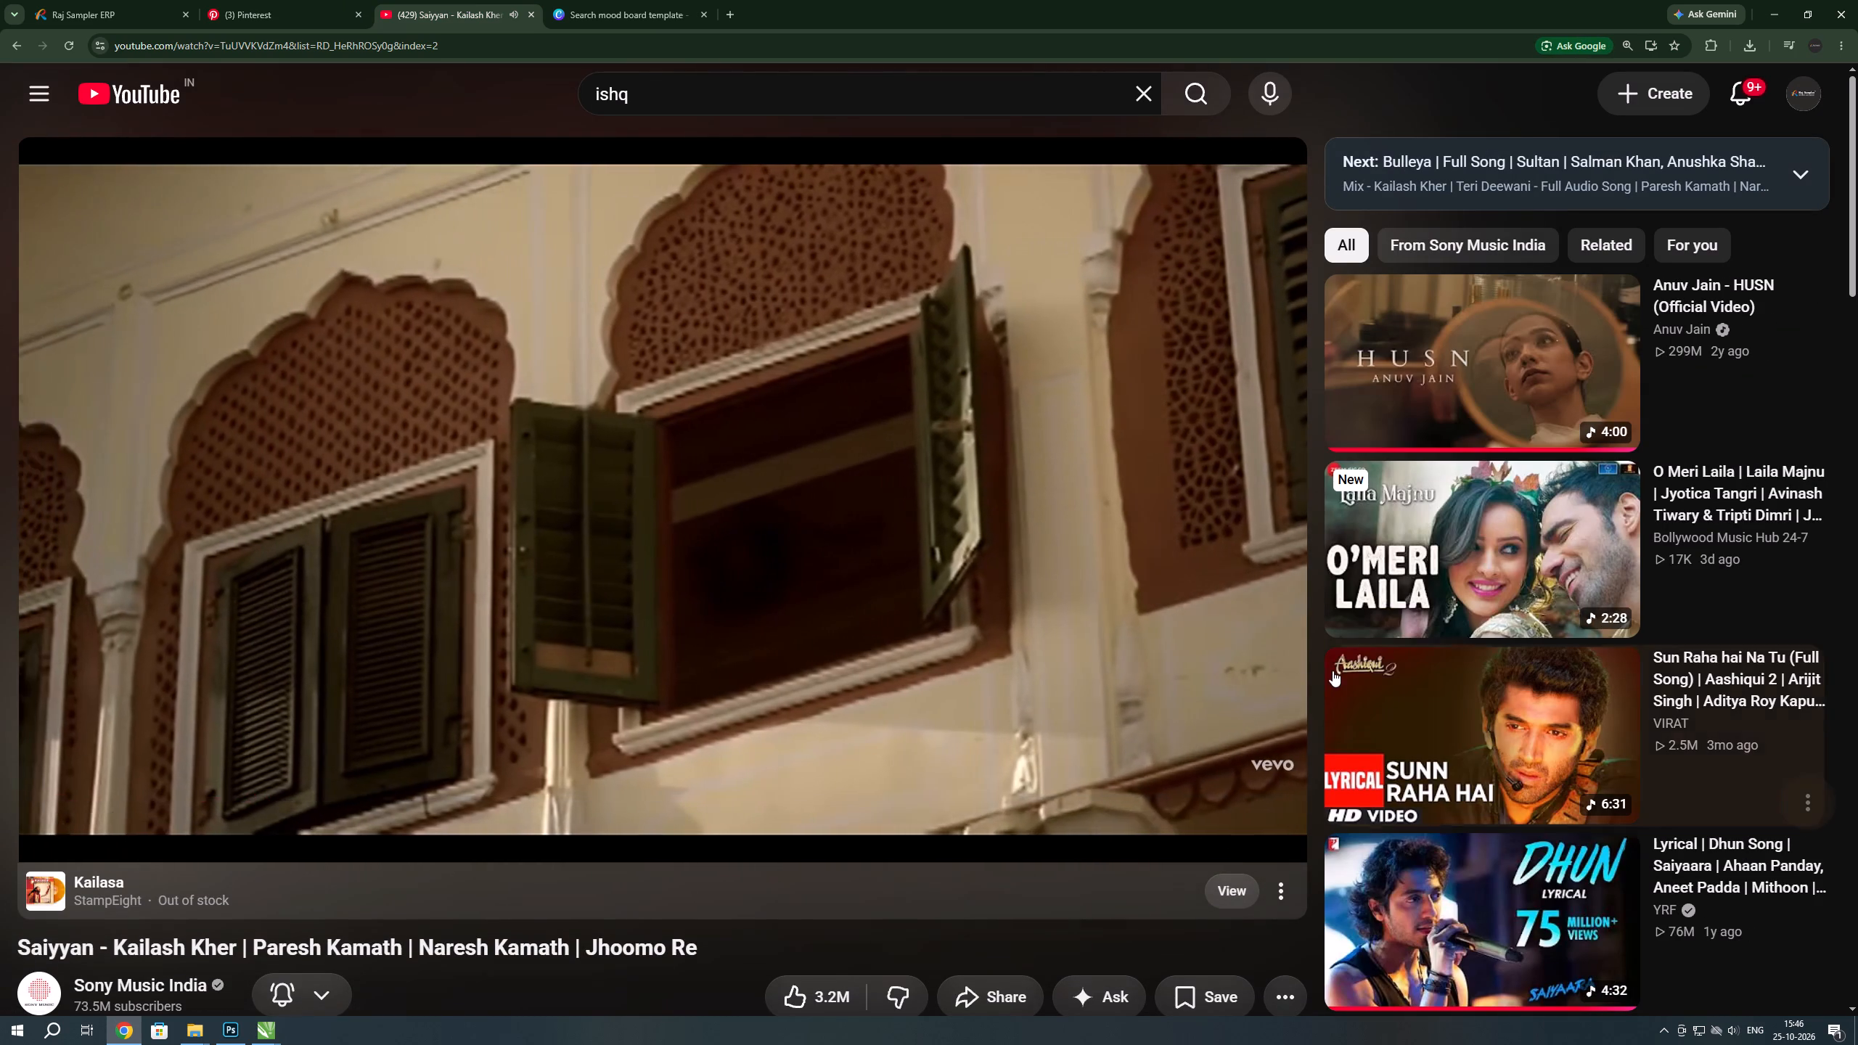
scroll(1435, 731, down, 8)
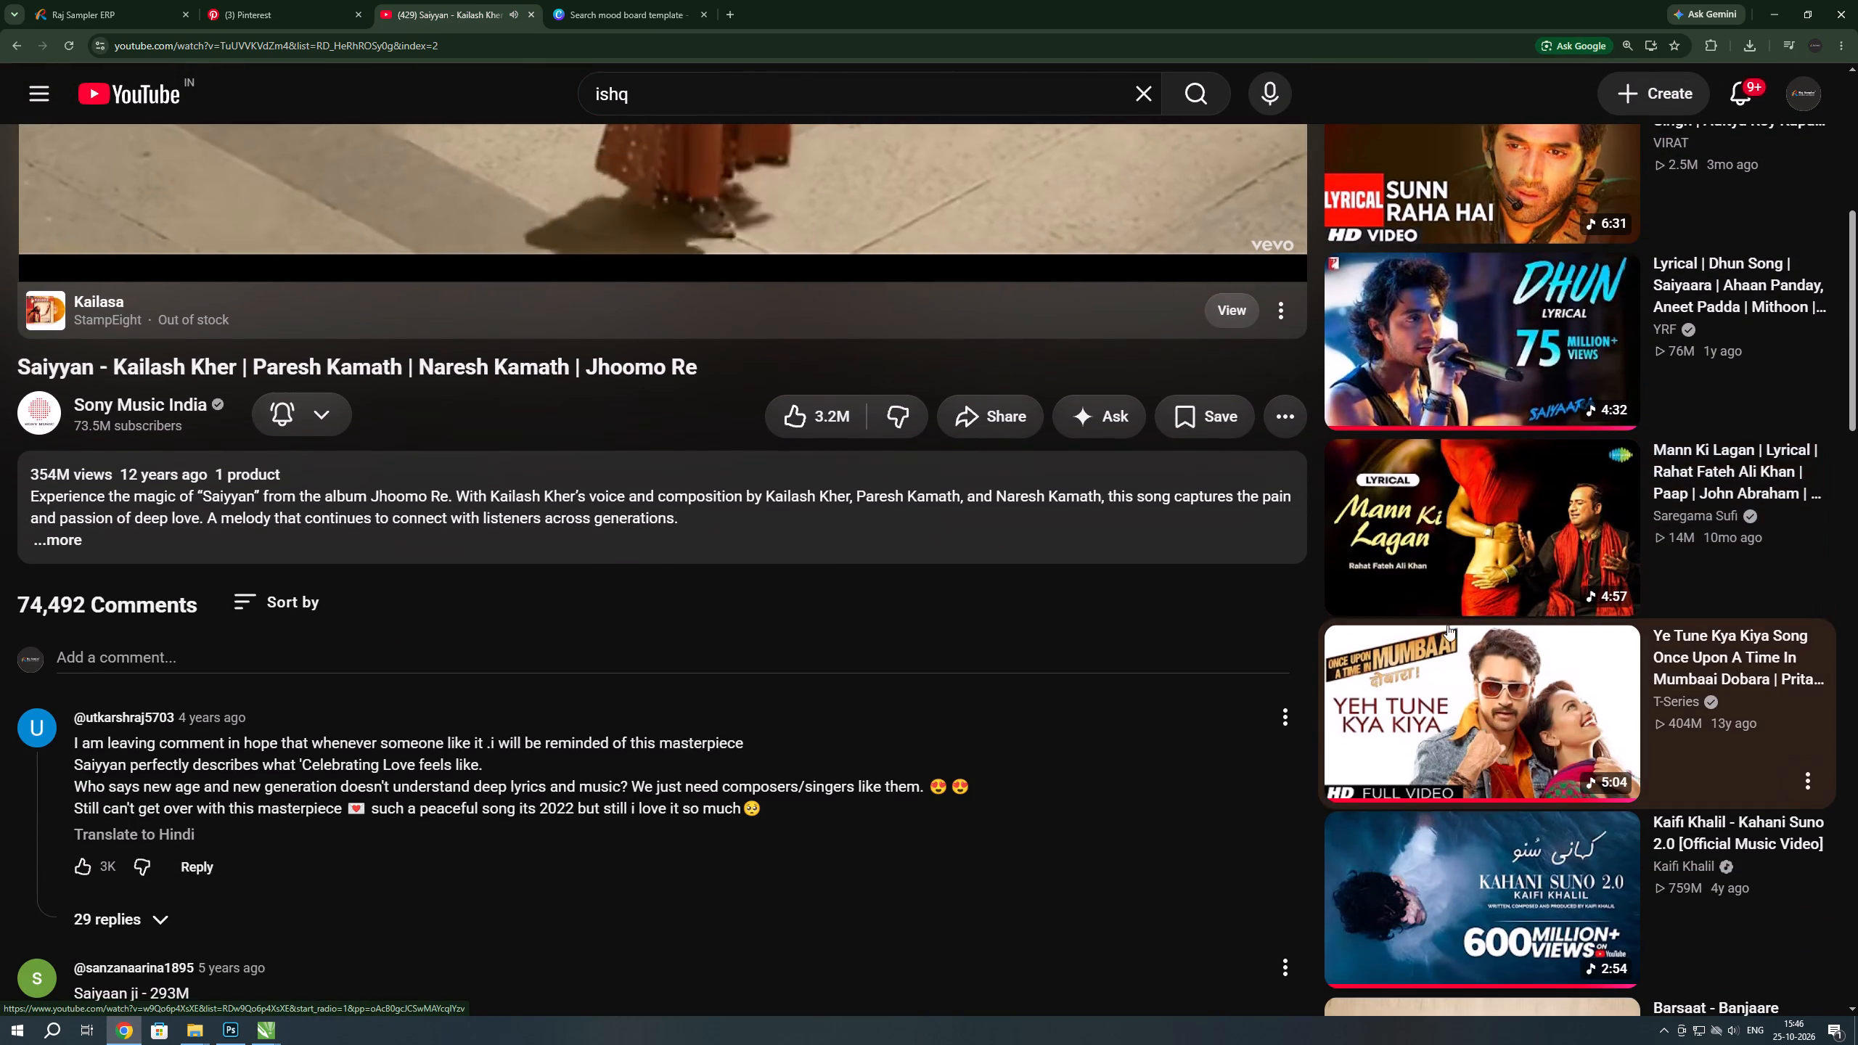
click(1454, 523)
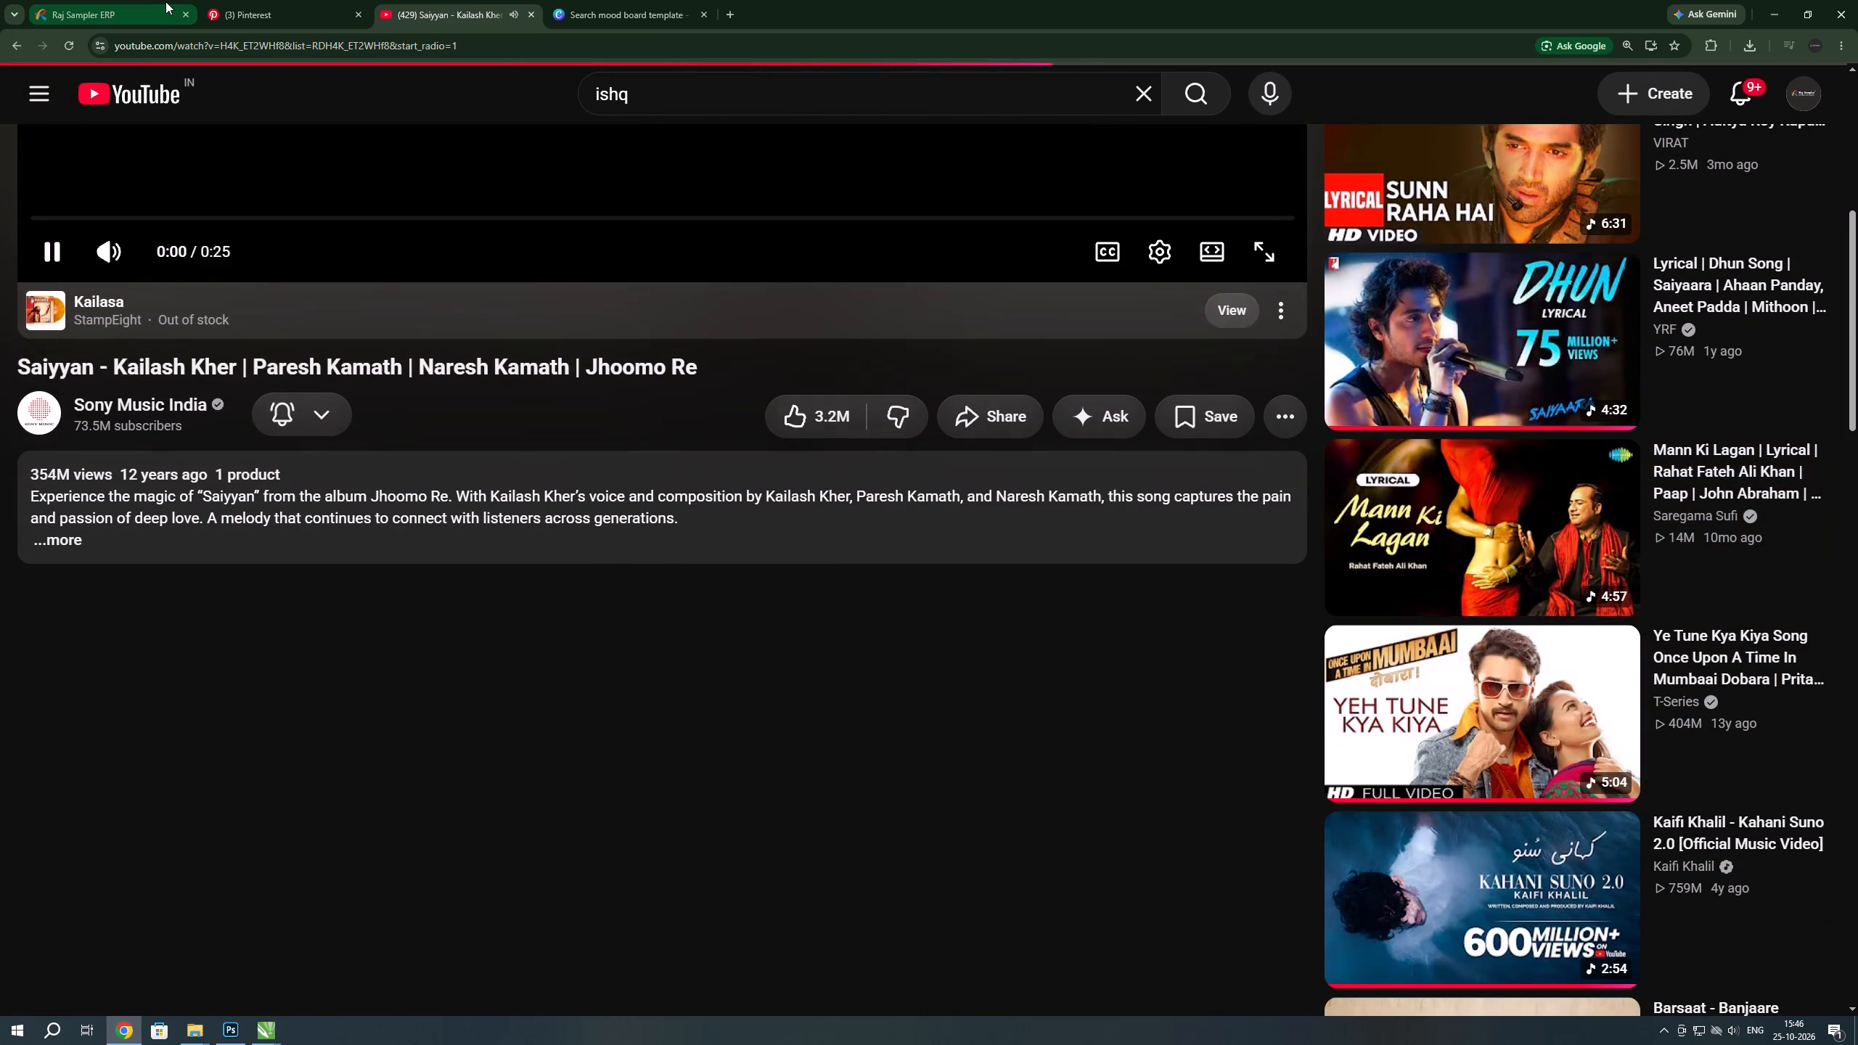
click(283, 0)
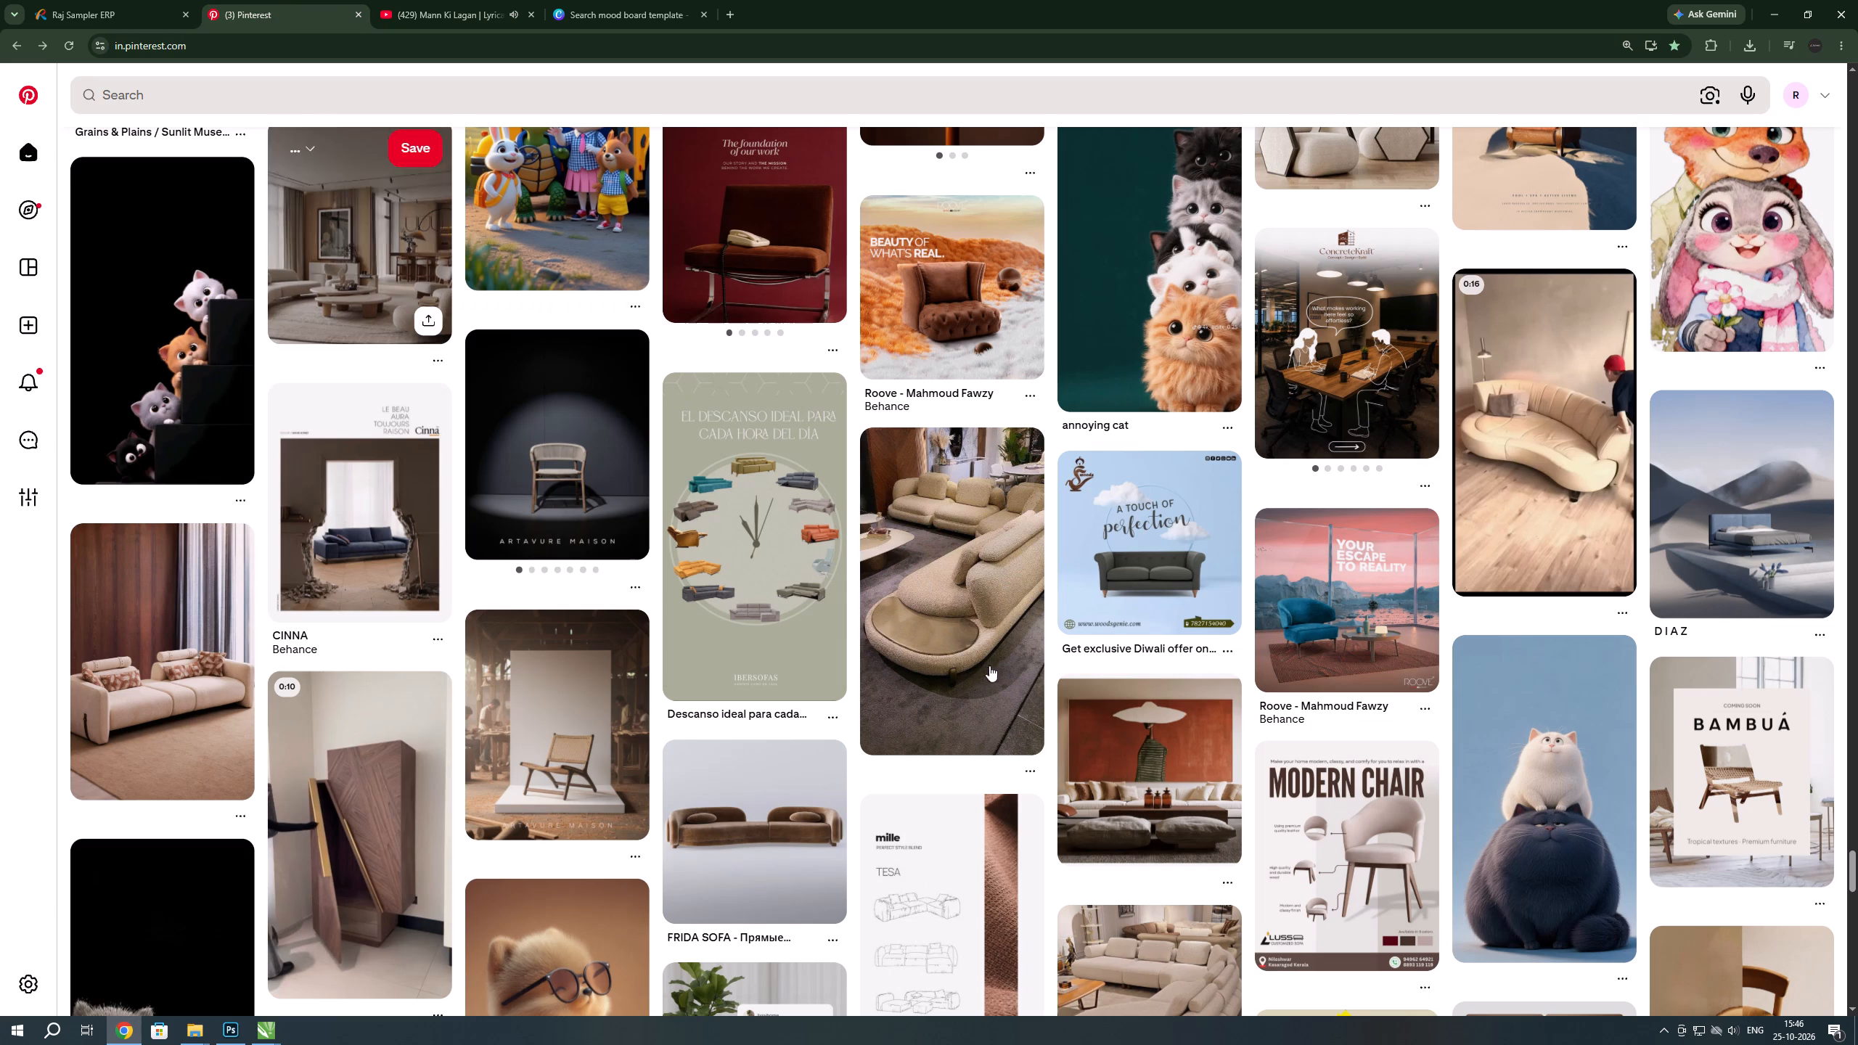
Switch back to Photoshop and look over the whole armchair image in 03 back.tif.
key(alt+Tab)
scroll(1119, 734, down, 1)
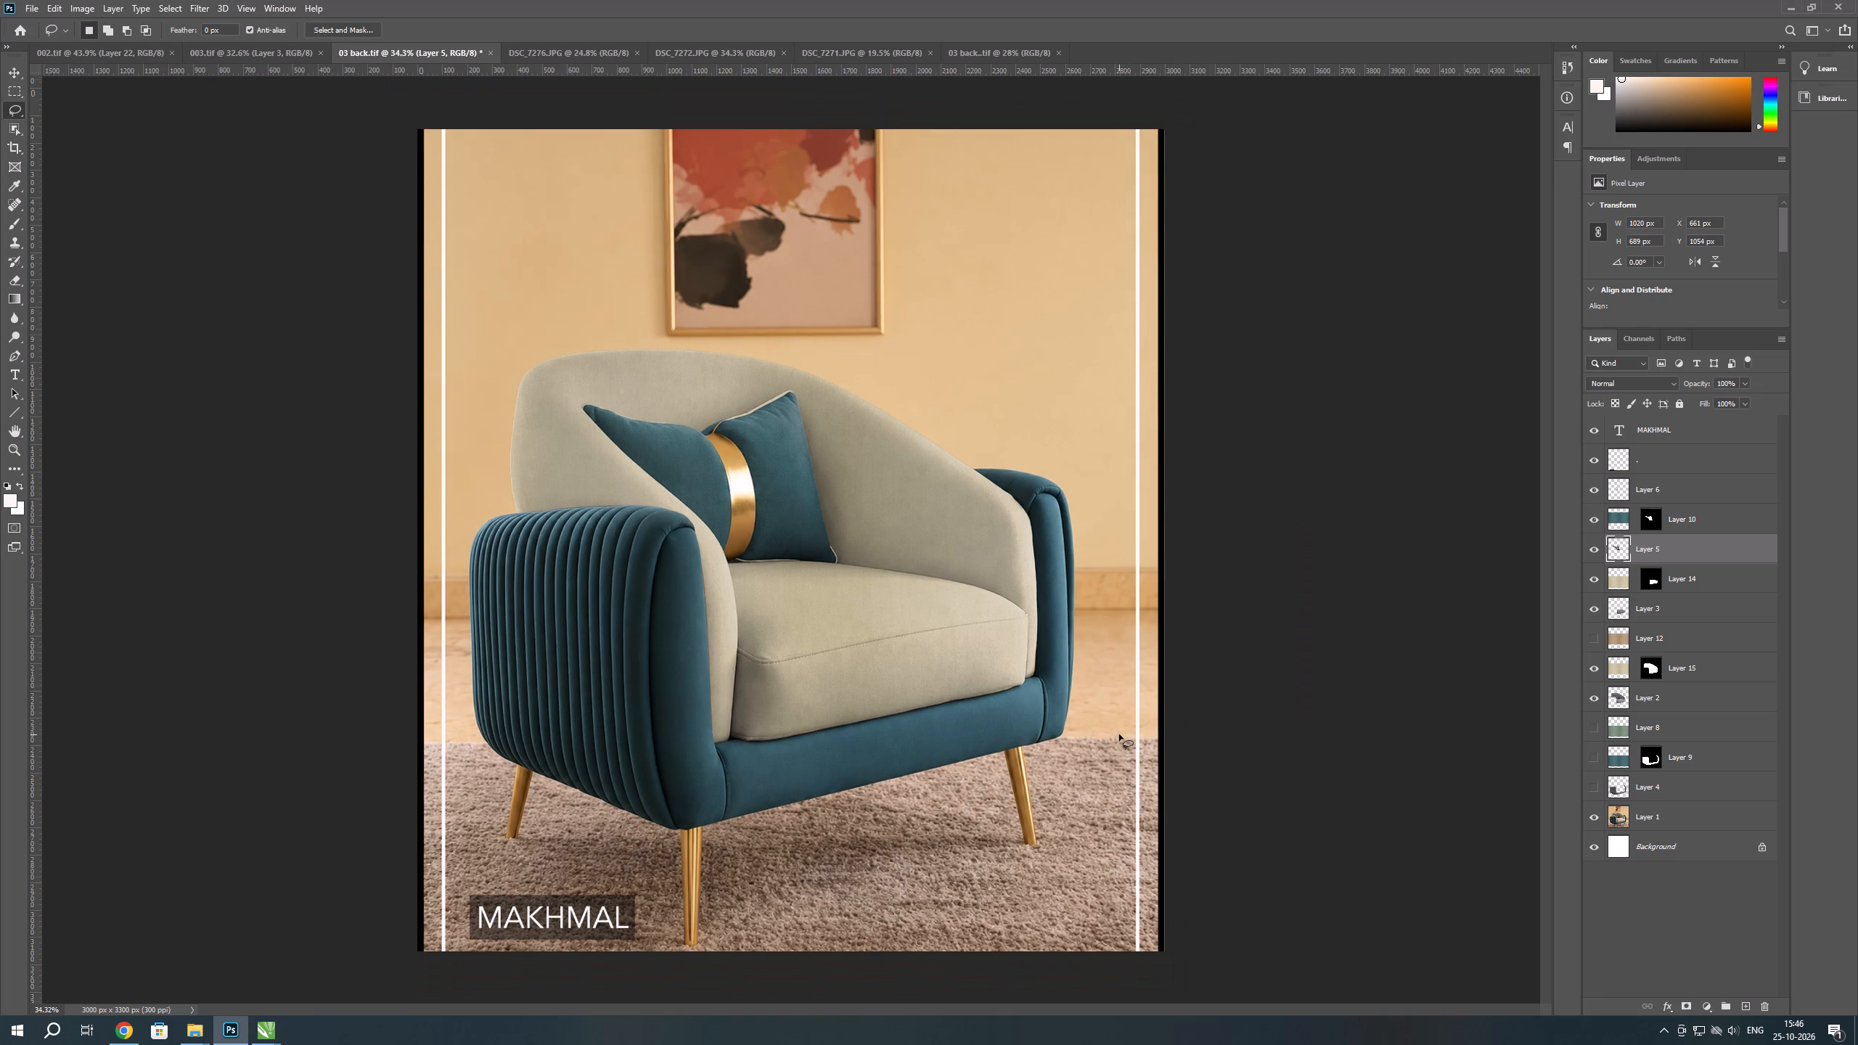
scroll(1119, 734, down, 2)
scroll(1119, 734, up, 1)
scroll(838, 642, up, 2)
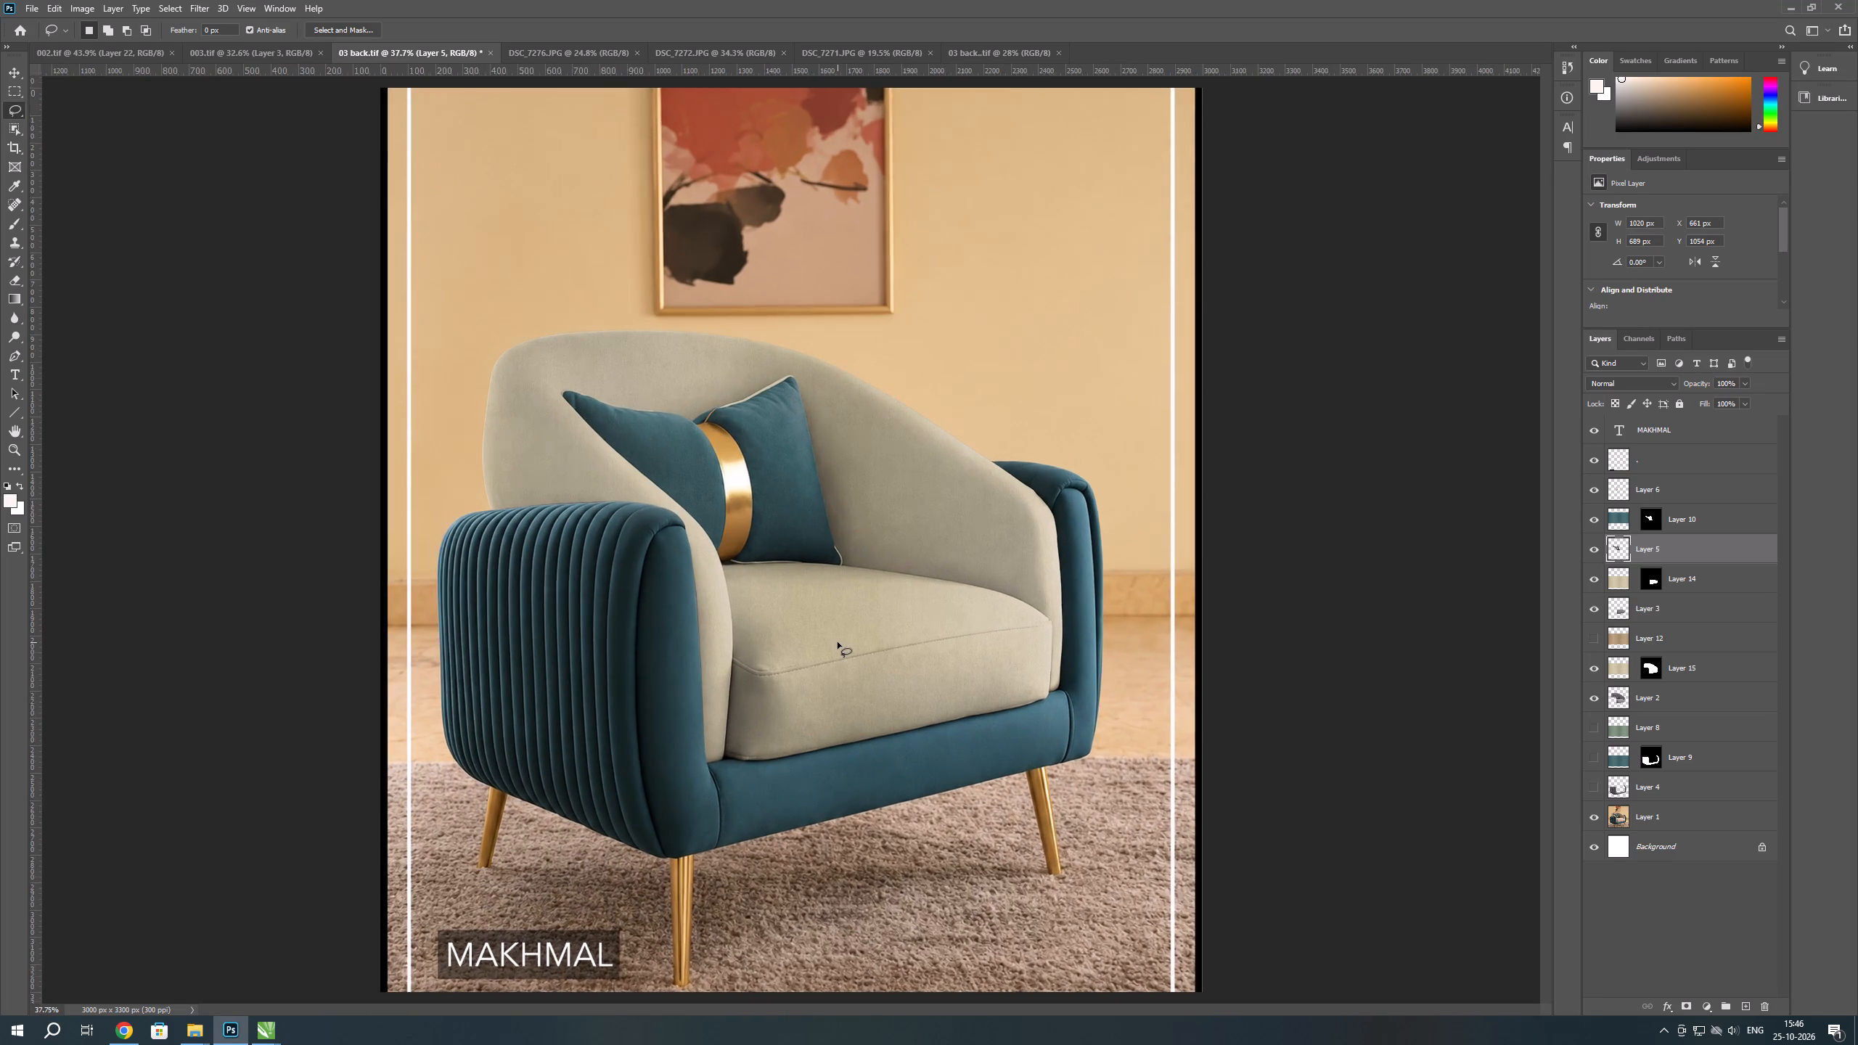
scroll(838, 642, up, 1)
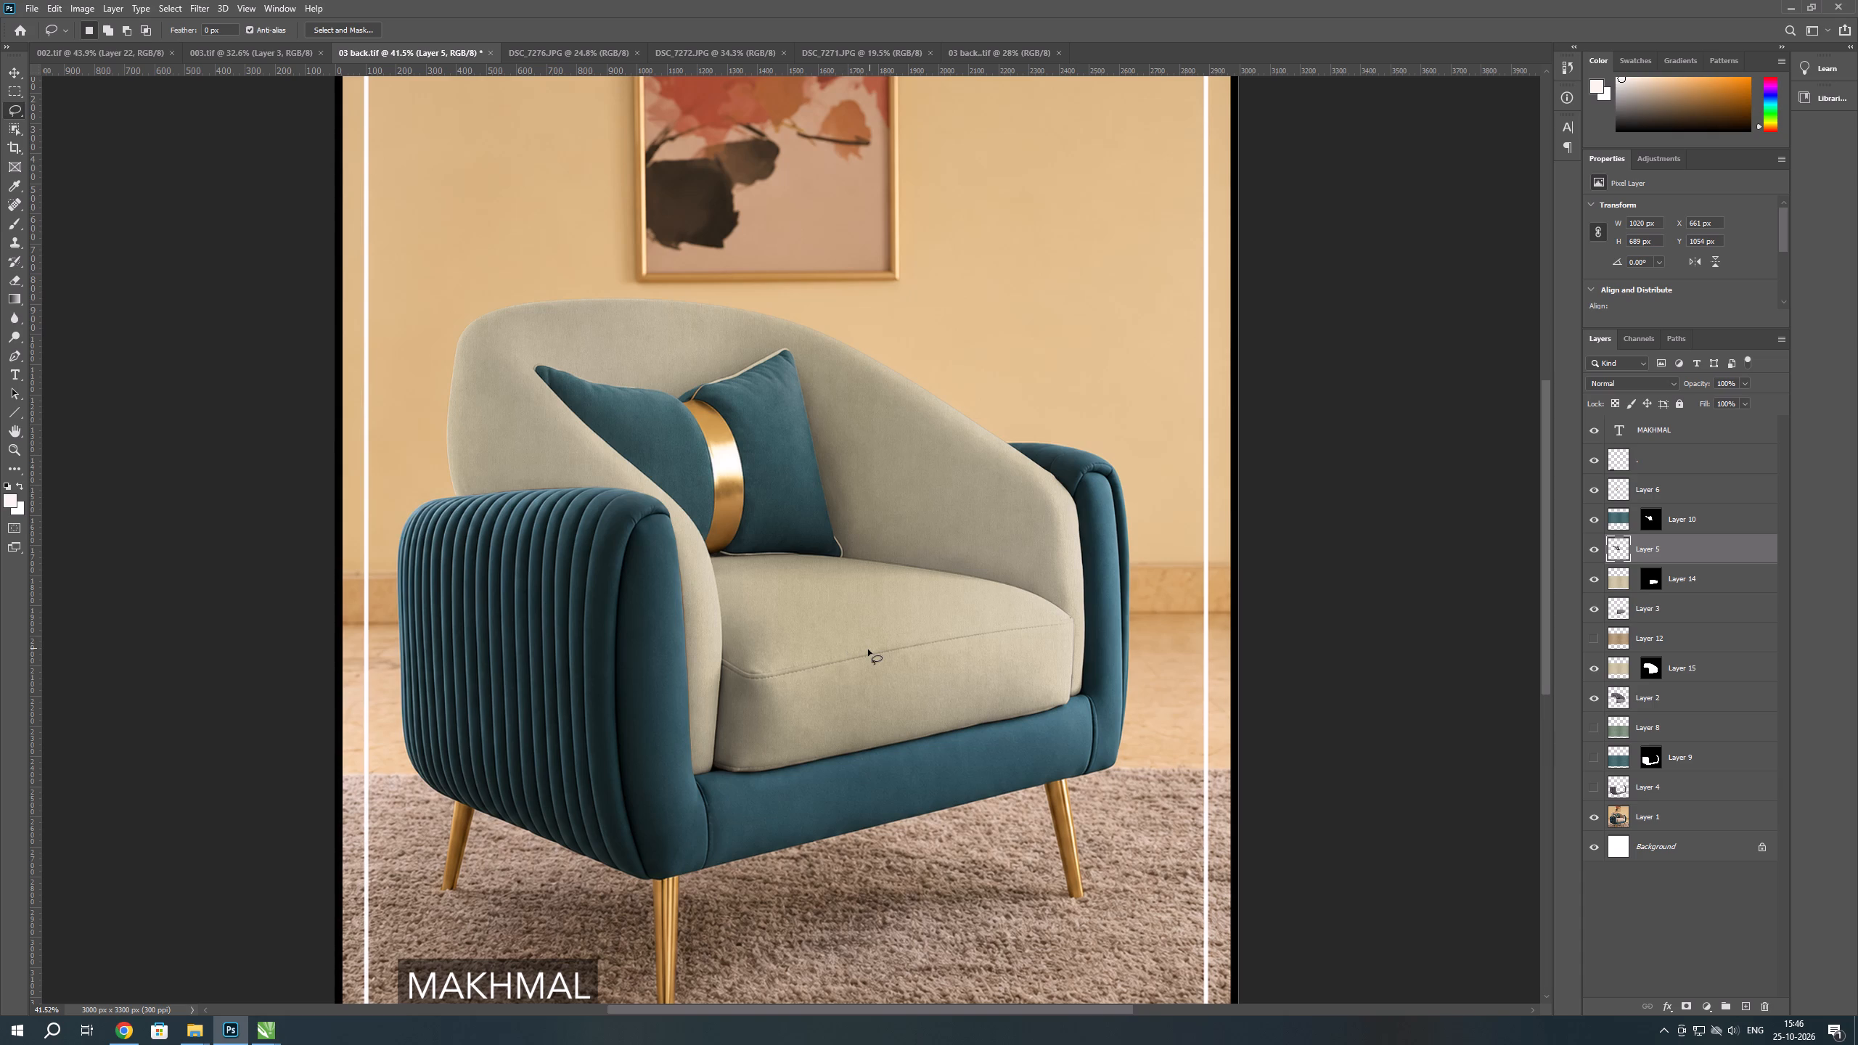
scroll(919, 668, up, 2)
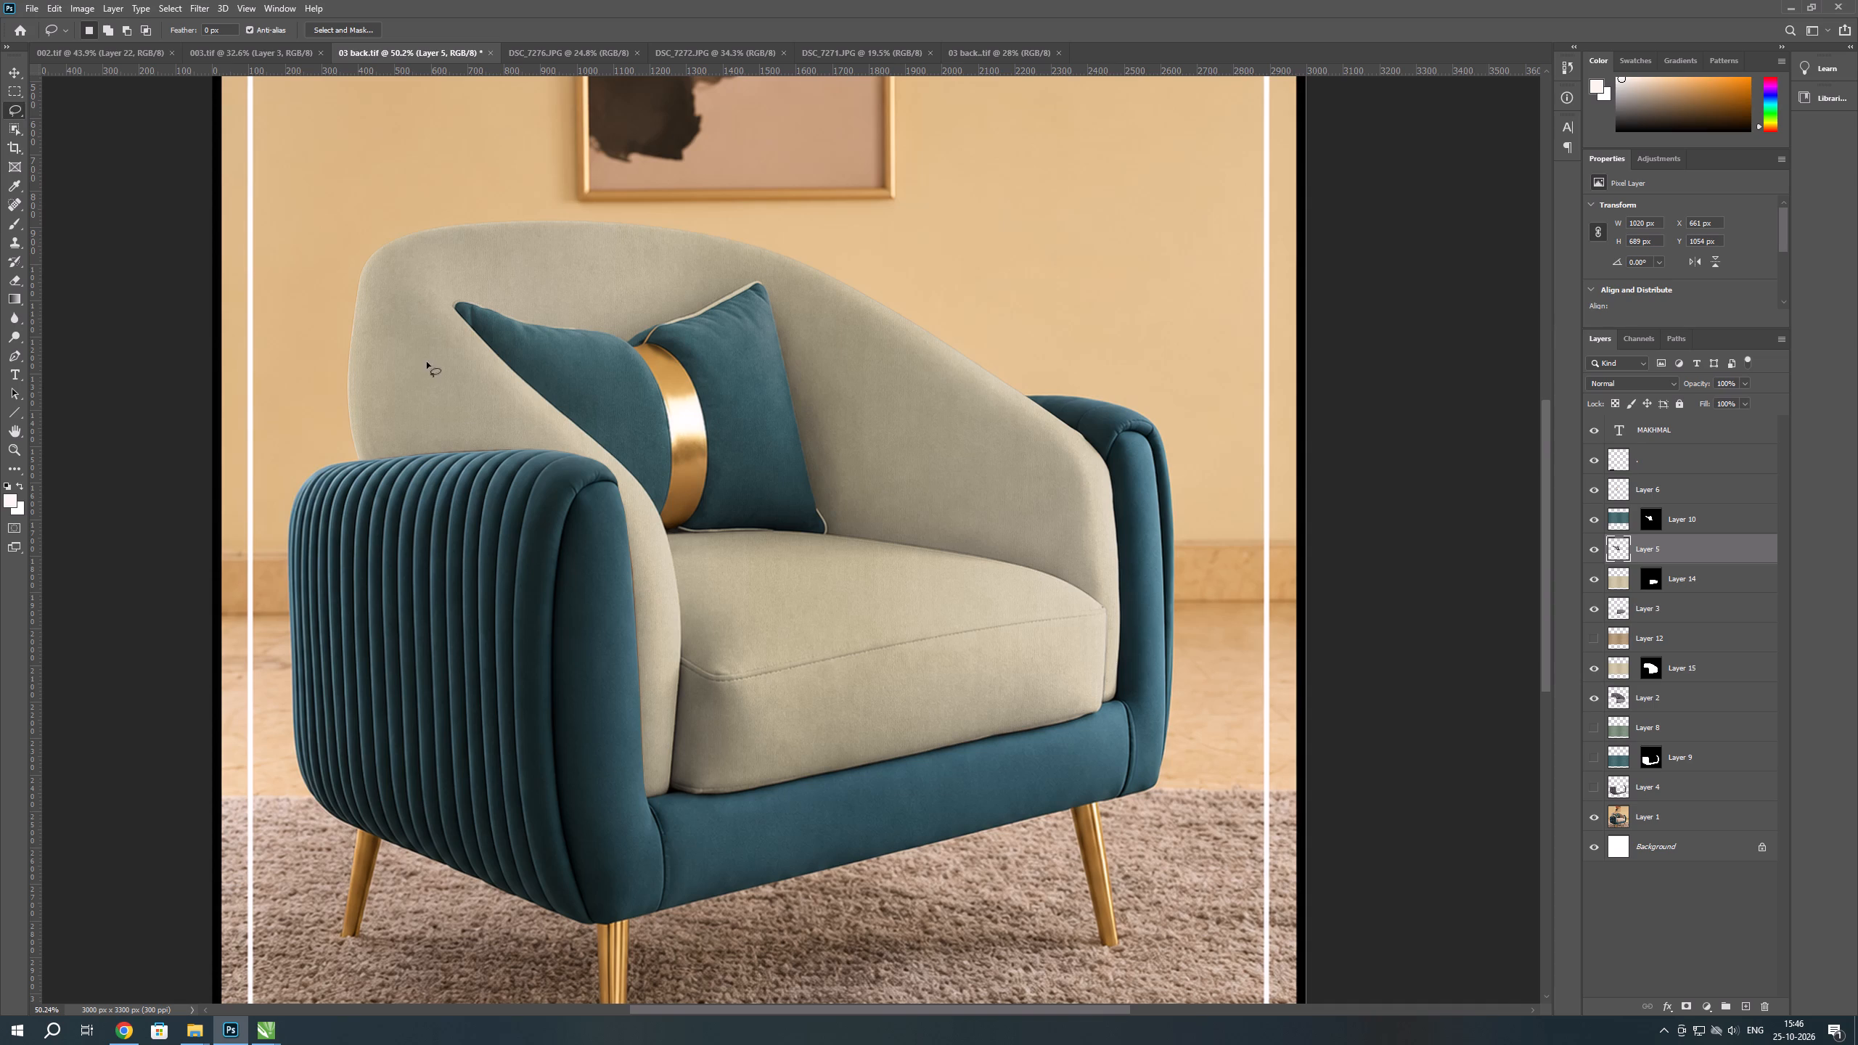
Open the sofa image 002.tif, compare the upholstery with Layer 22 shown and hidden, and leave the layer hidden.
click(117, 54)
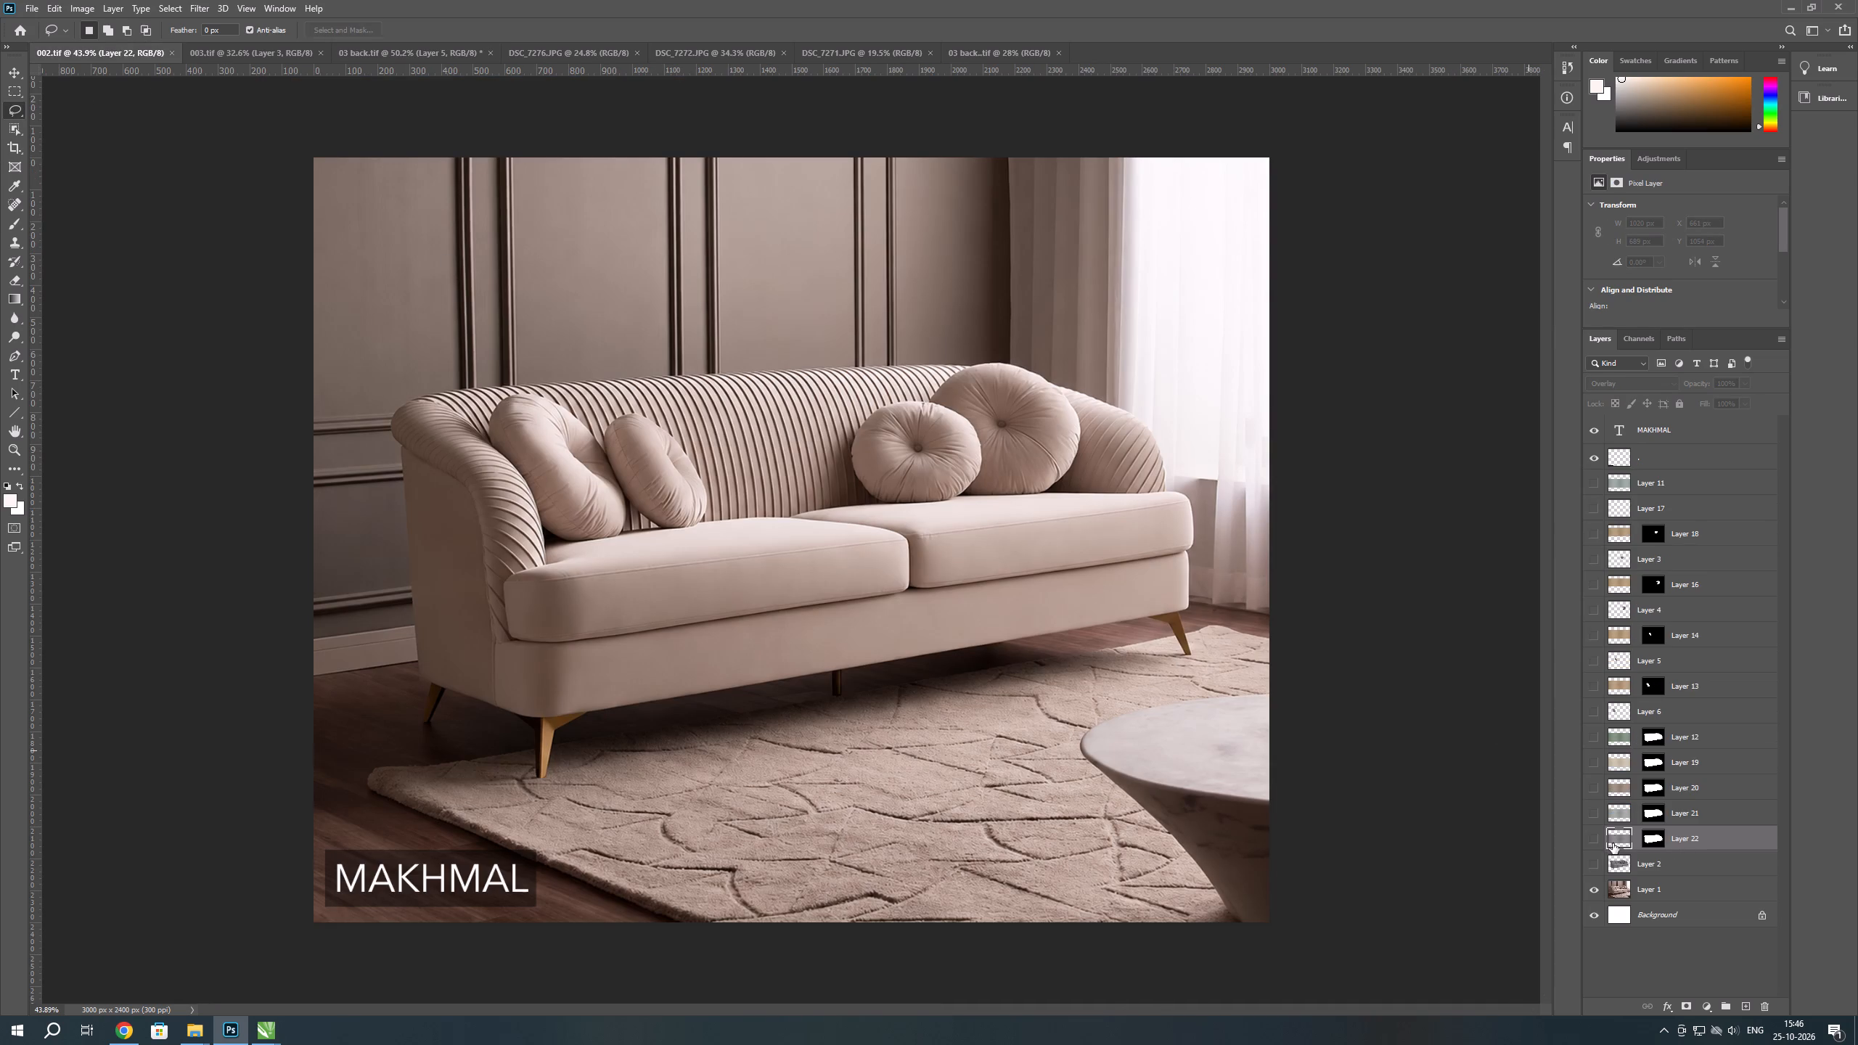
click(1593, 843)
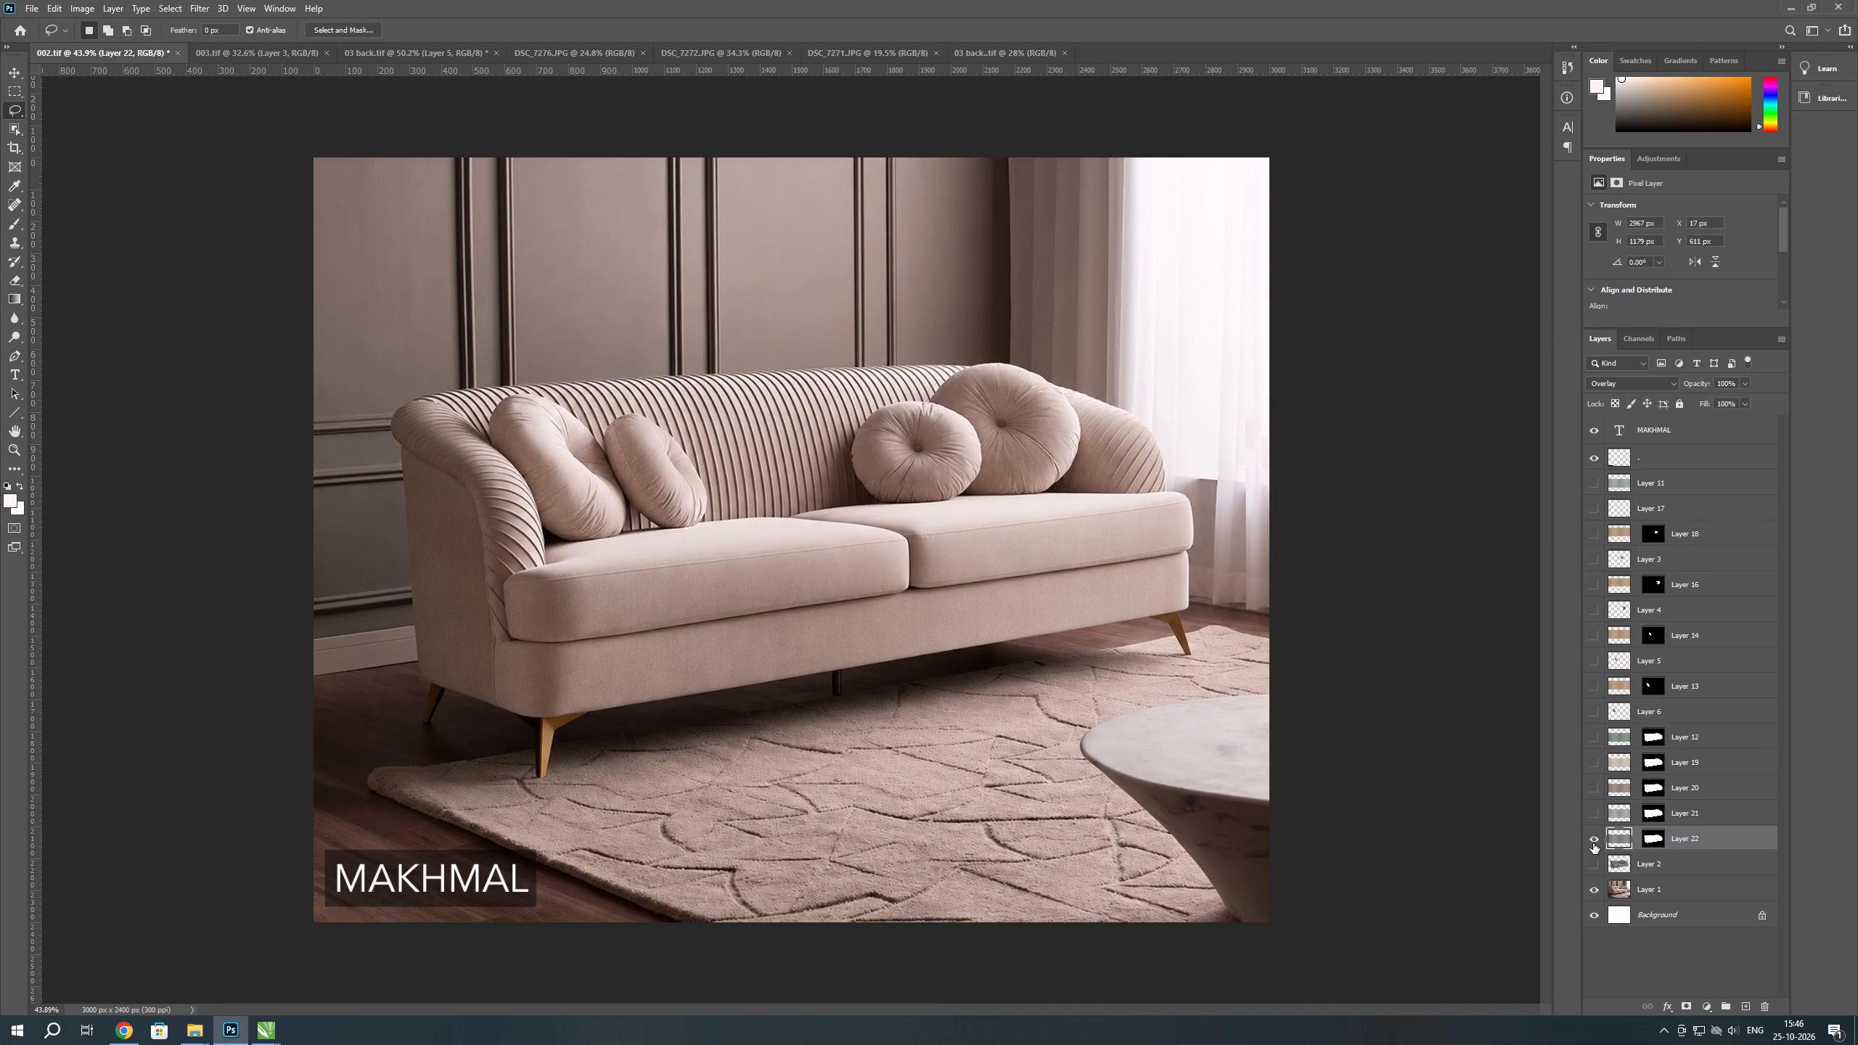
click(1593, 843)
click(1593, 843)
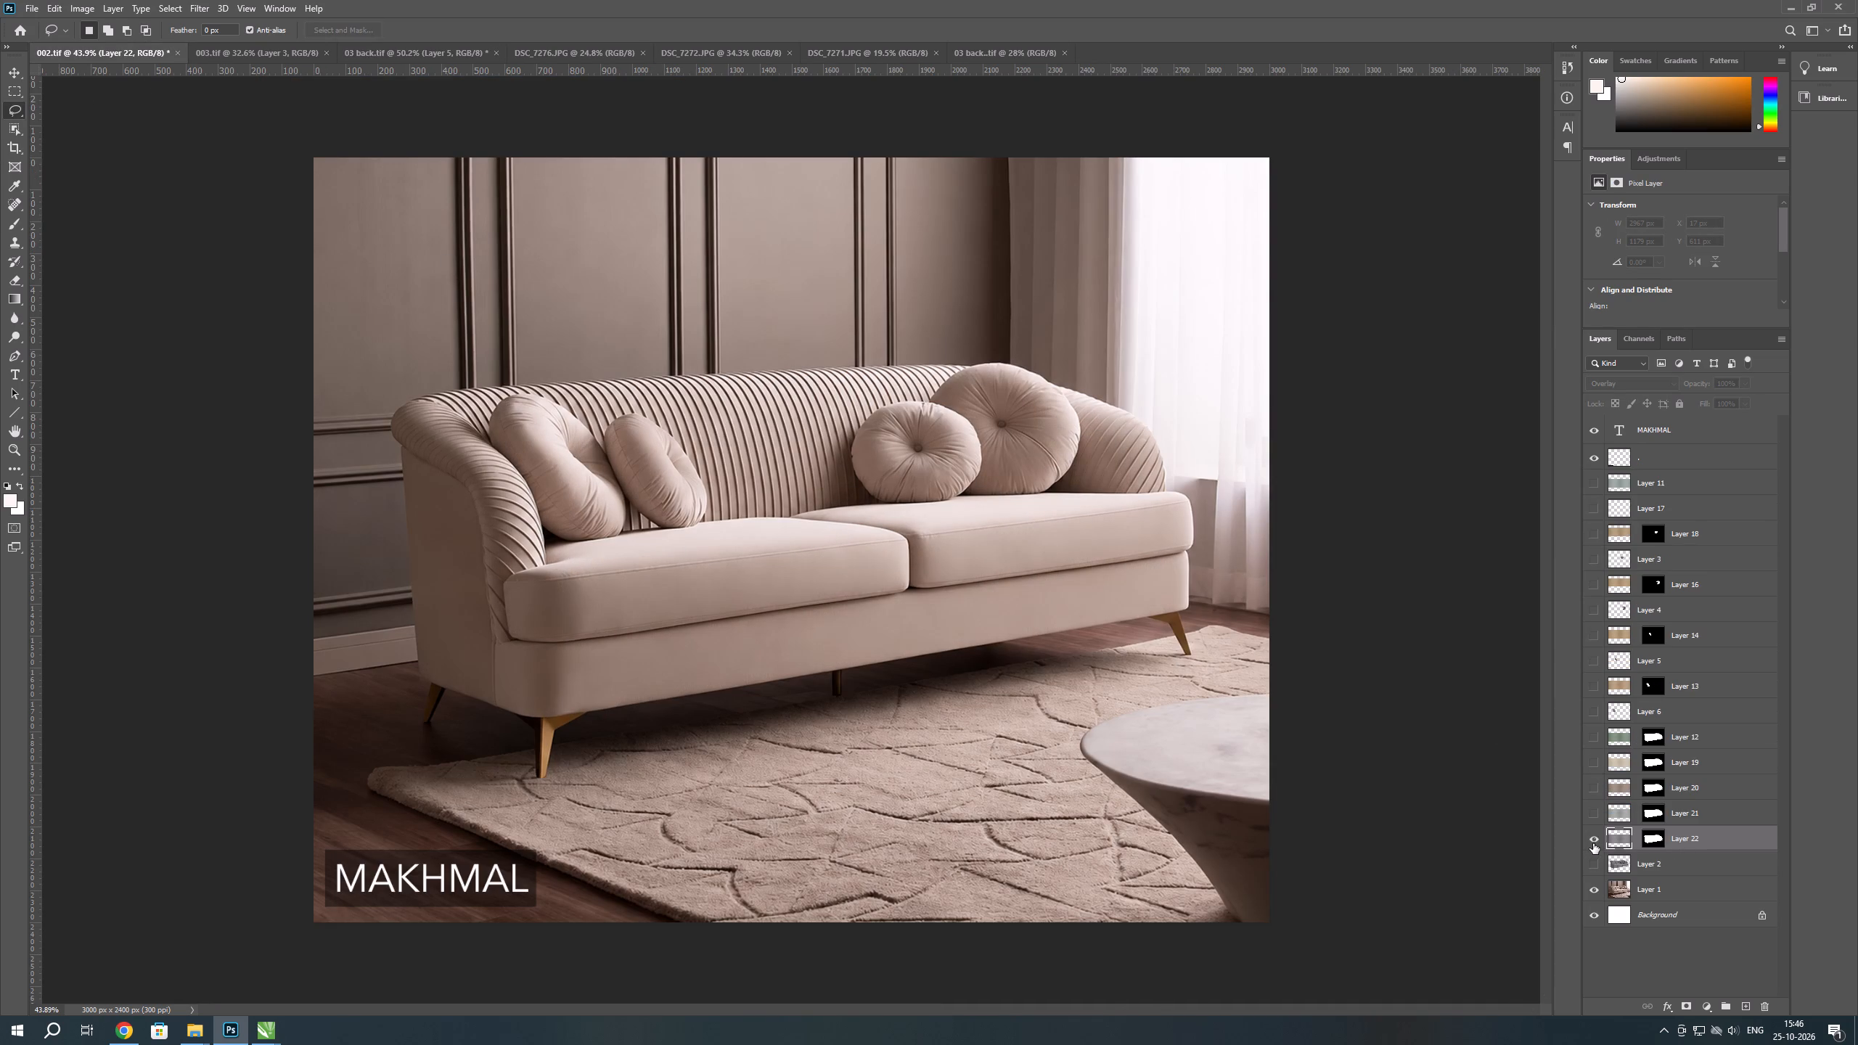
scroll(1055, 757, up, 13)
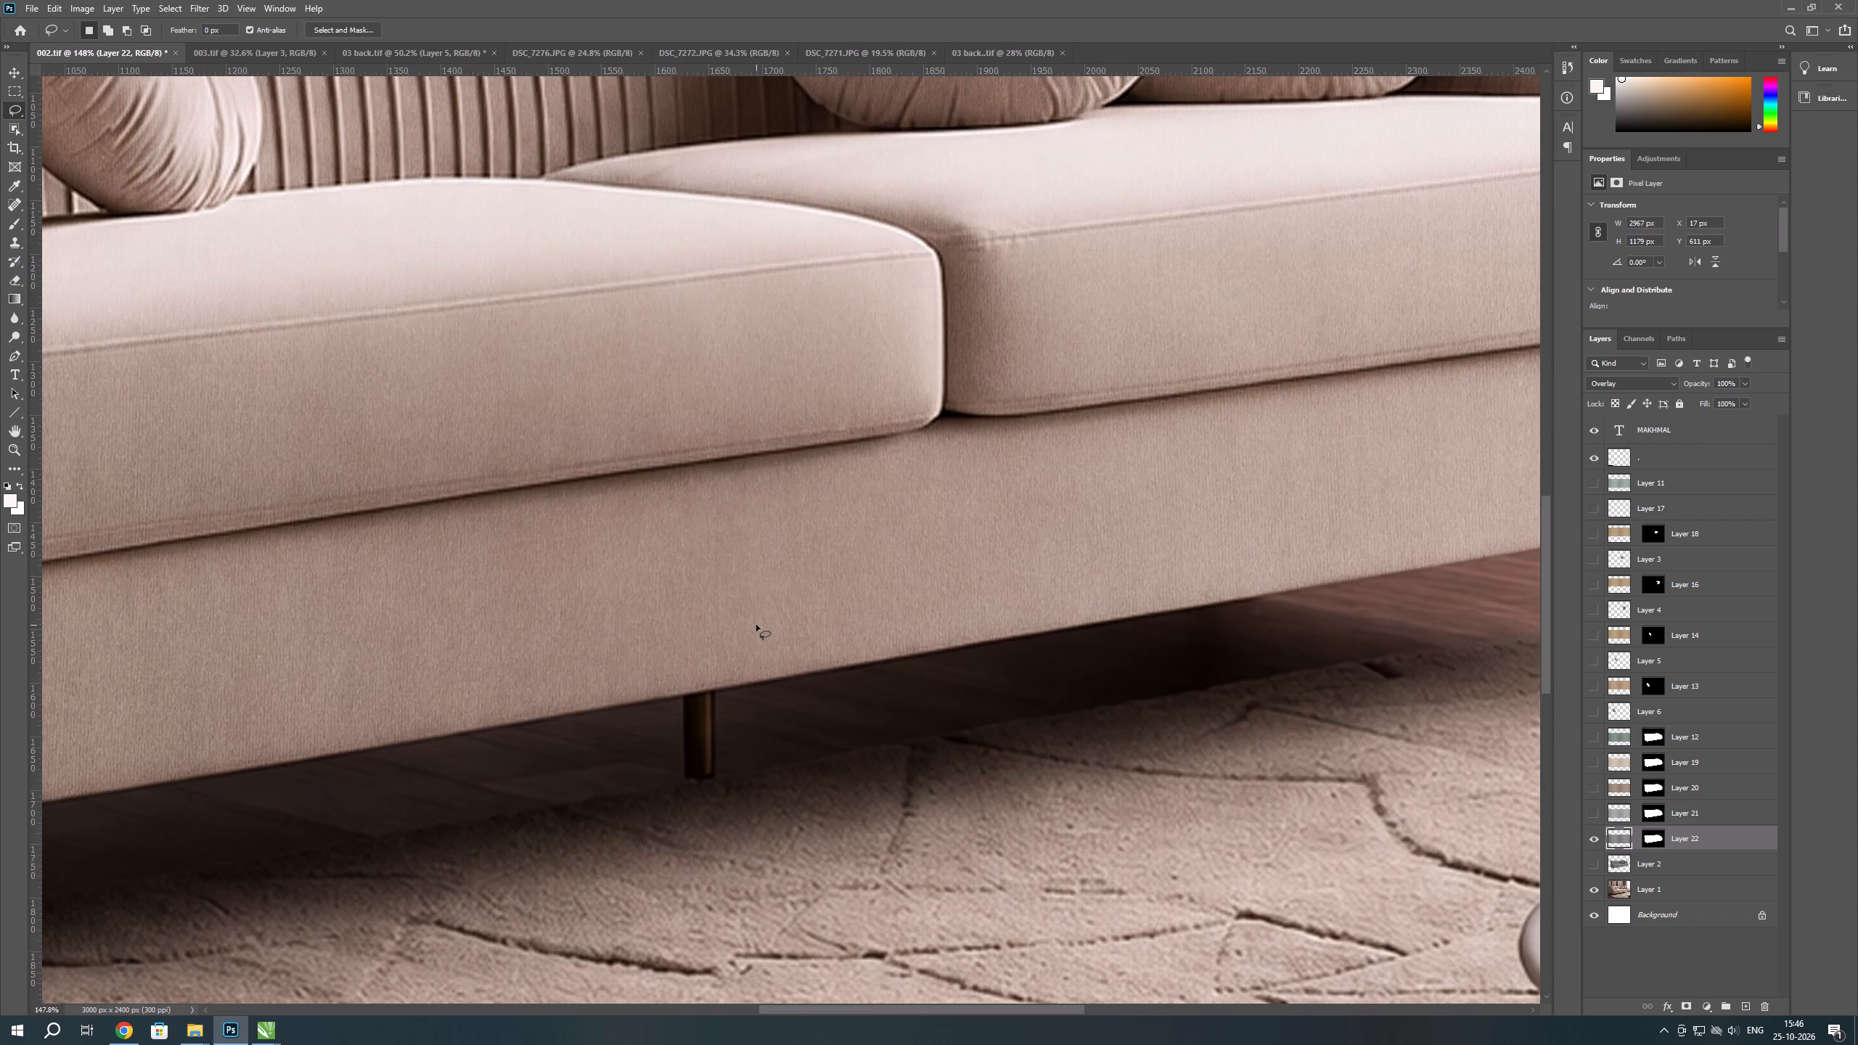
scroll(776, 642, down, 10)
scroll(1029, 819, down, 1)
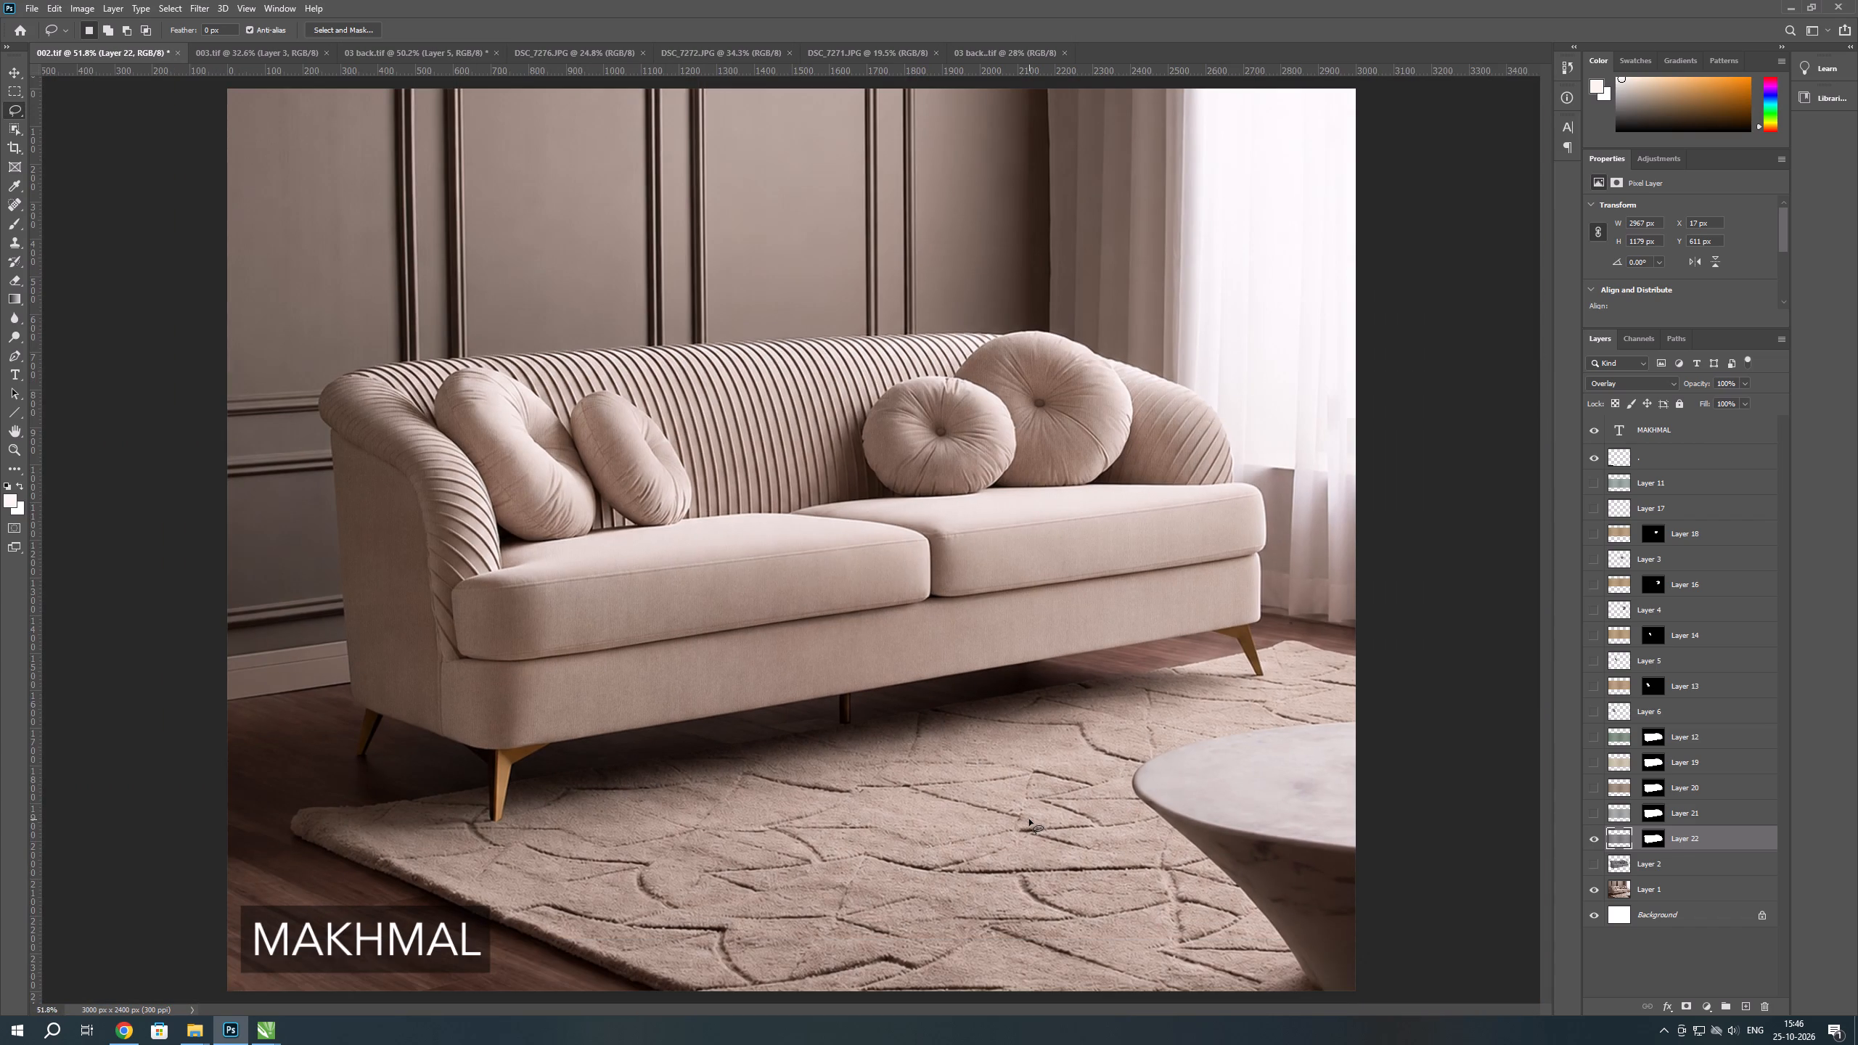
scroll(1029, 819, down, 1)
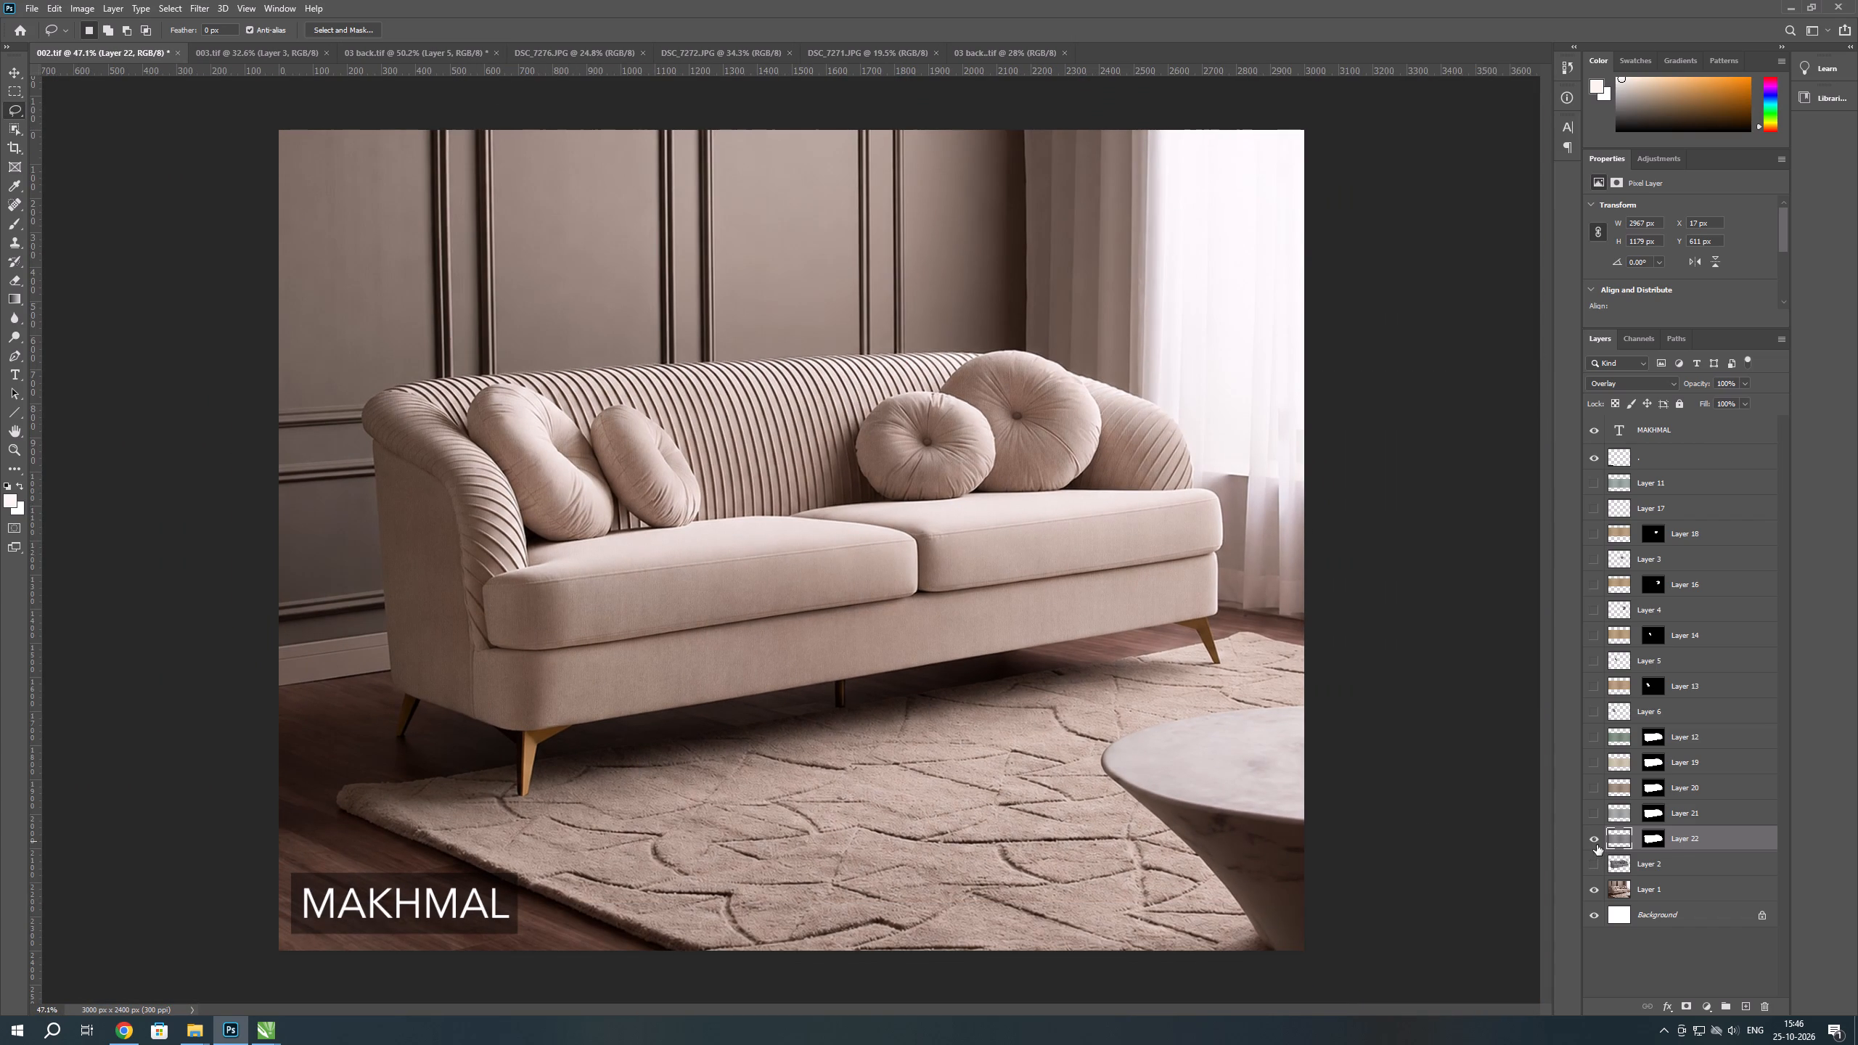
click(1597, 843)
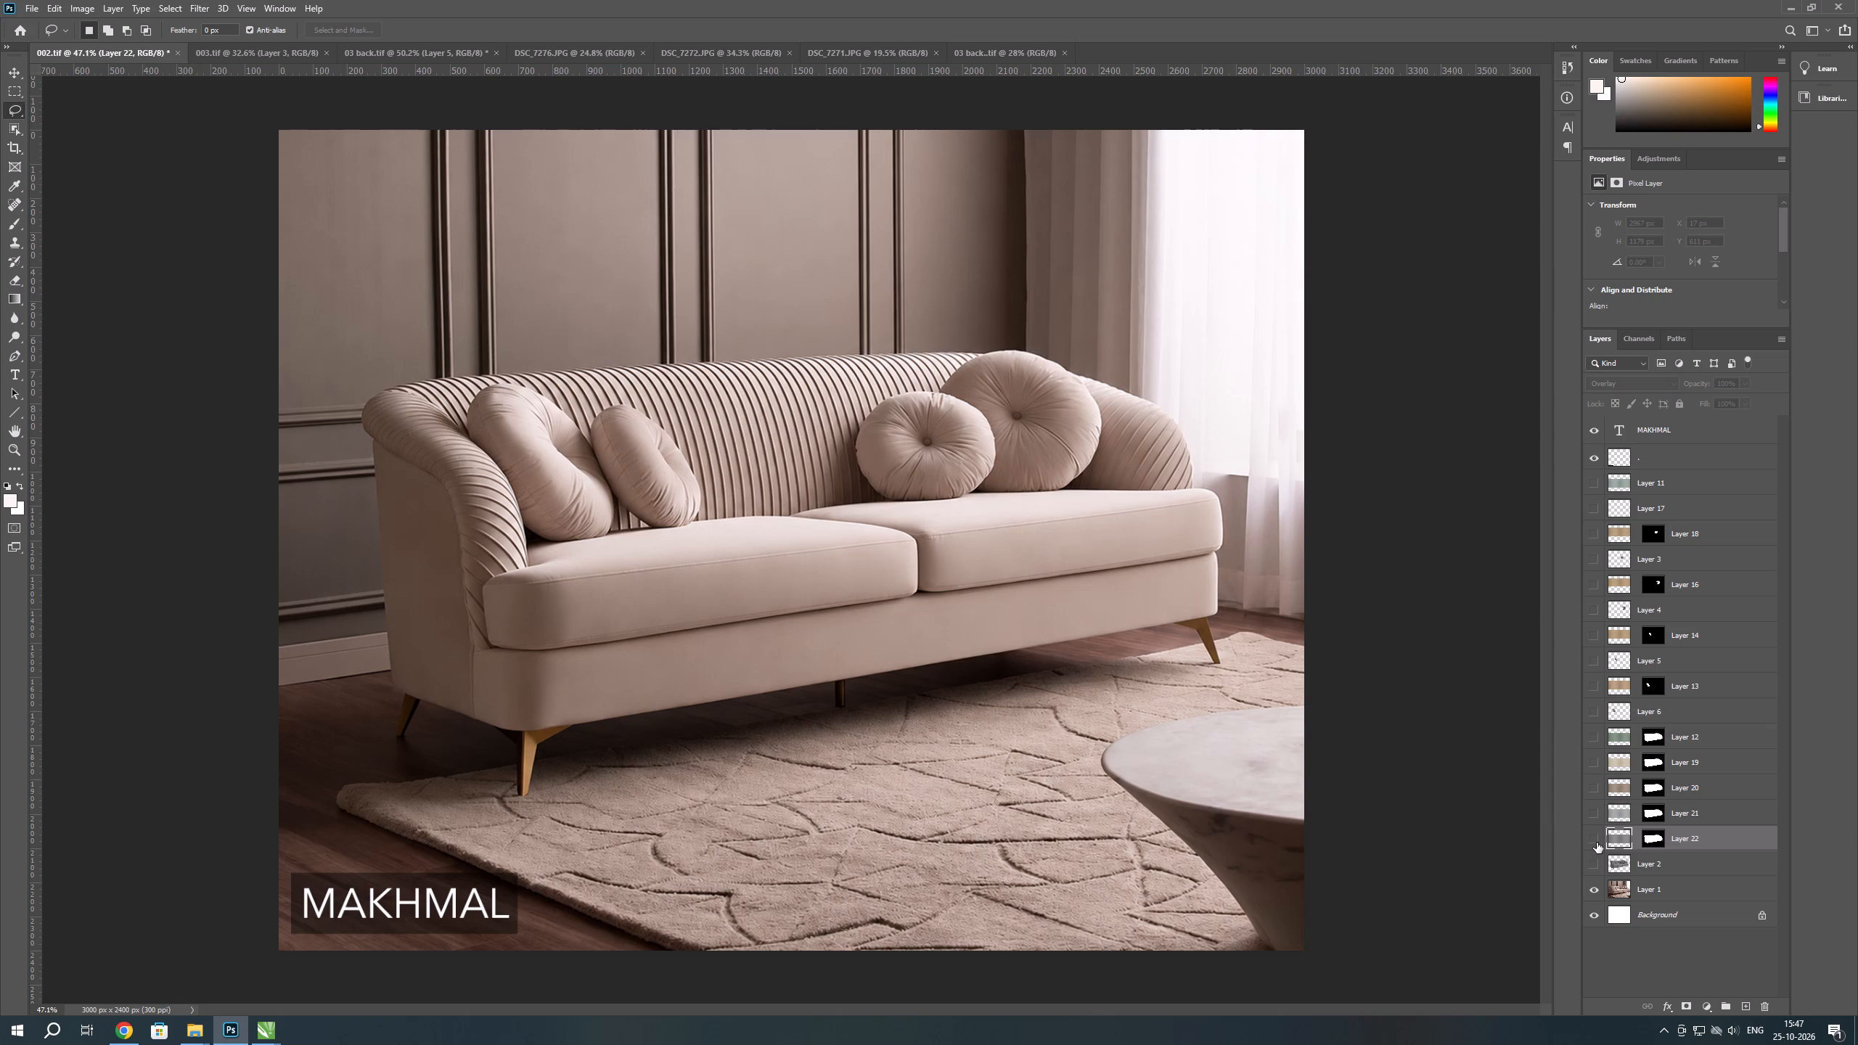
Switch to Chrome, skip the ad on the Mann Ki Lagan video, and check the Photo Making orders in Raj Sampler ERP.
key(alt+Tab)
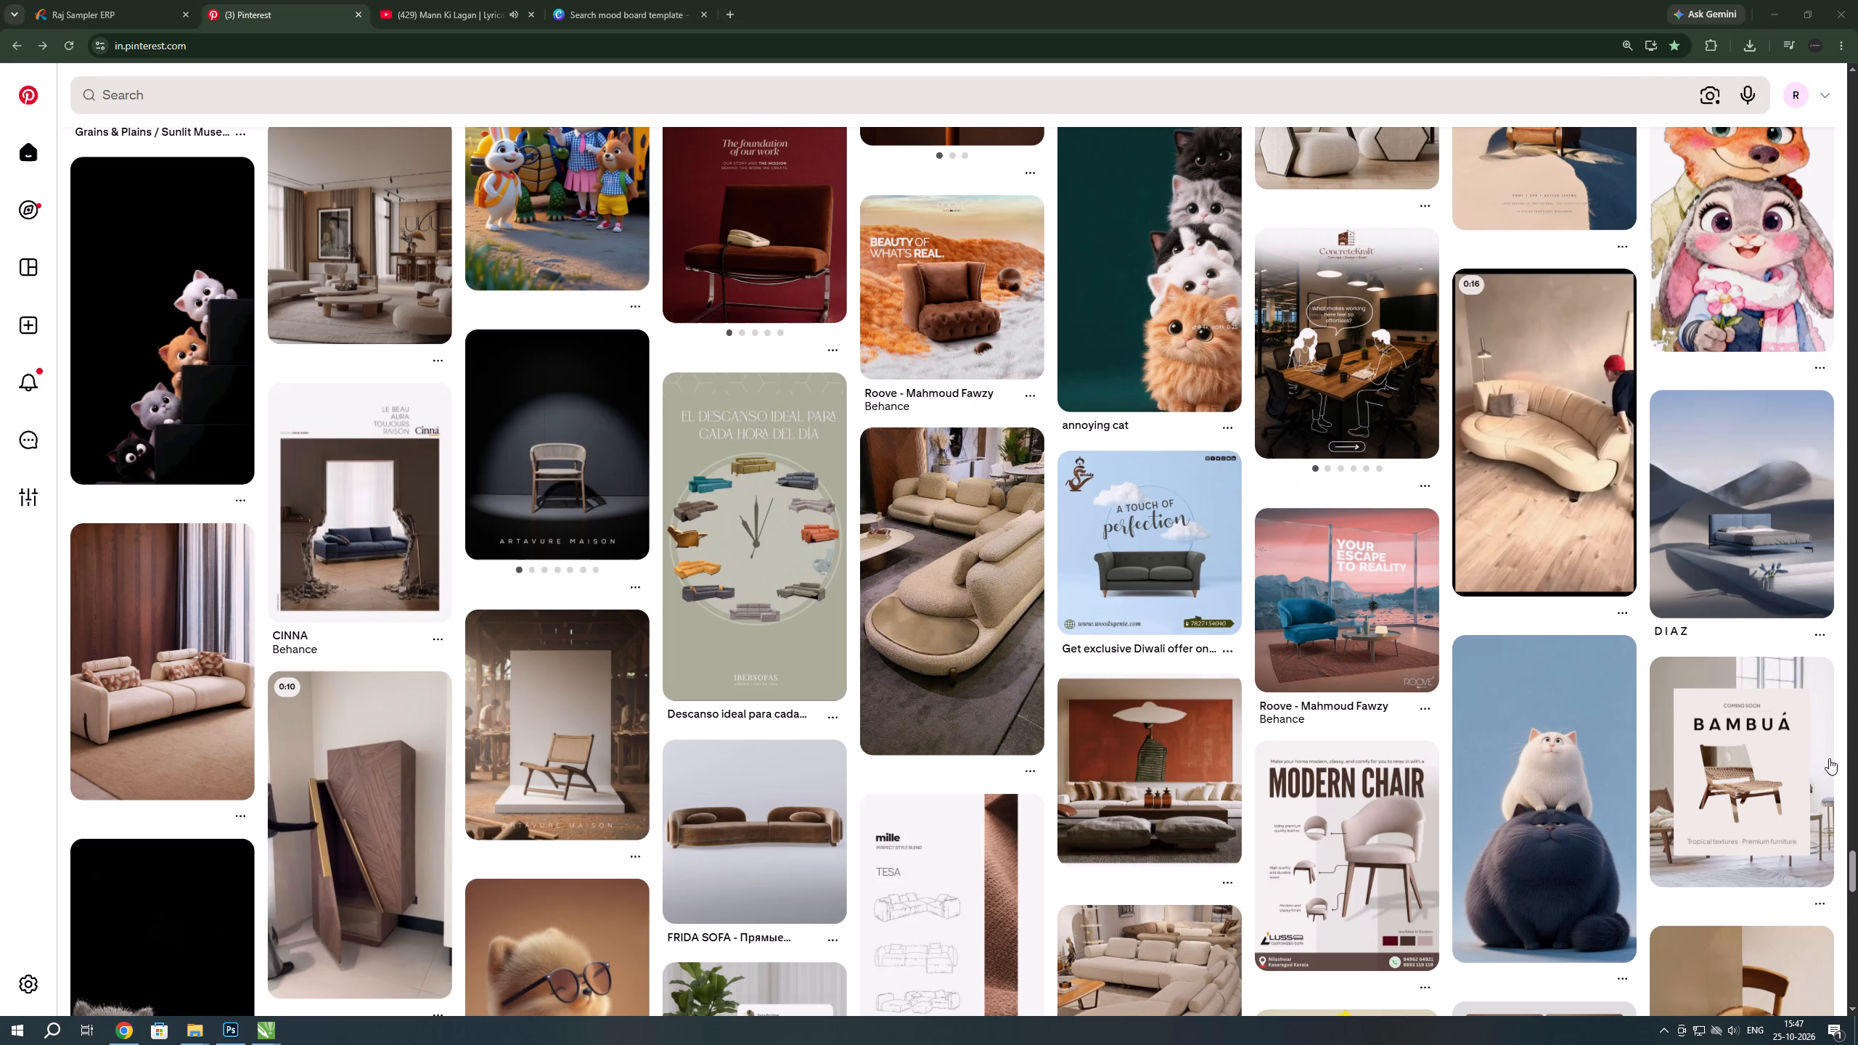
click(451, 25)
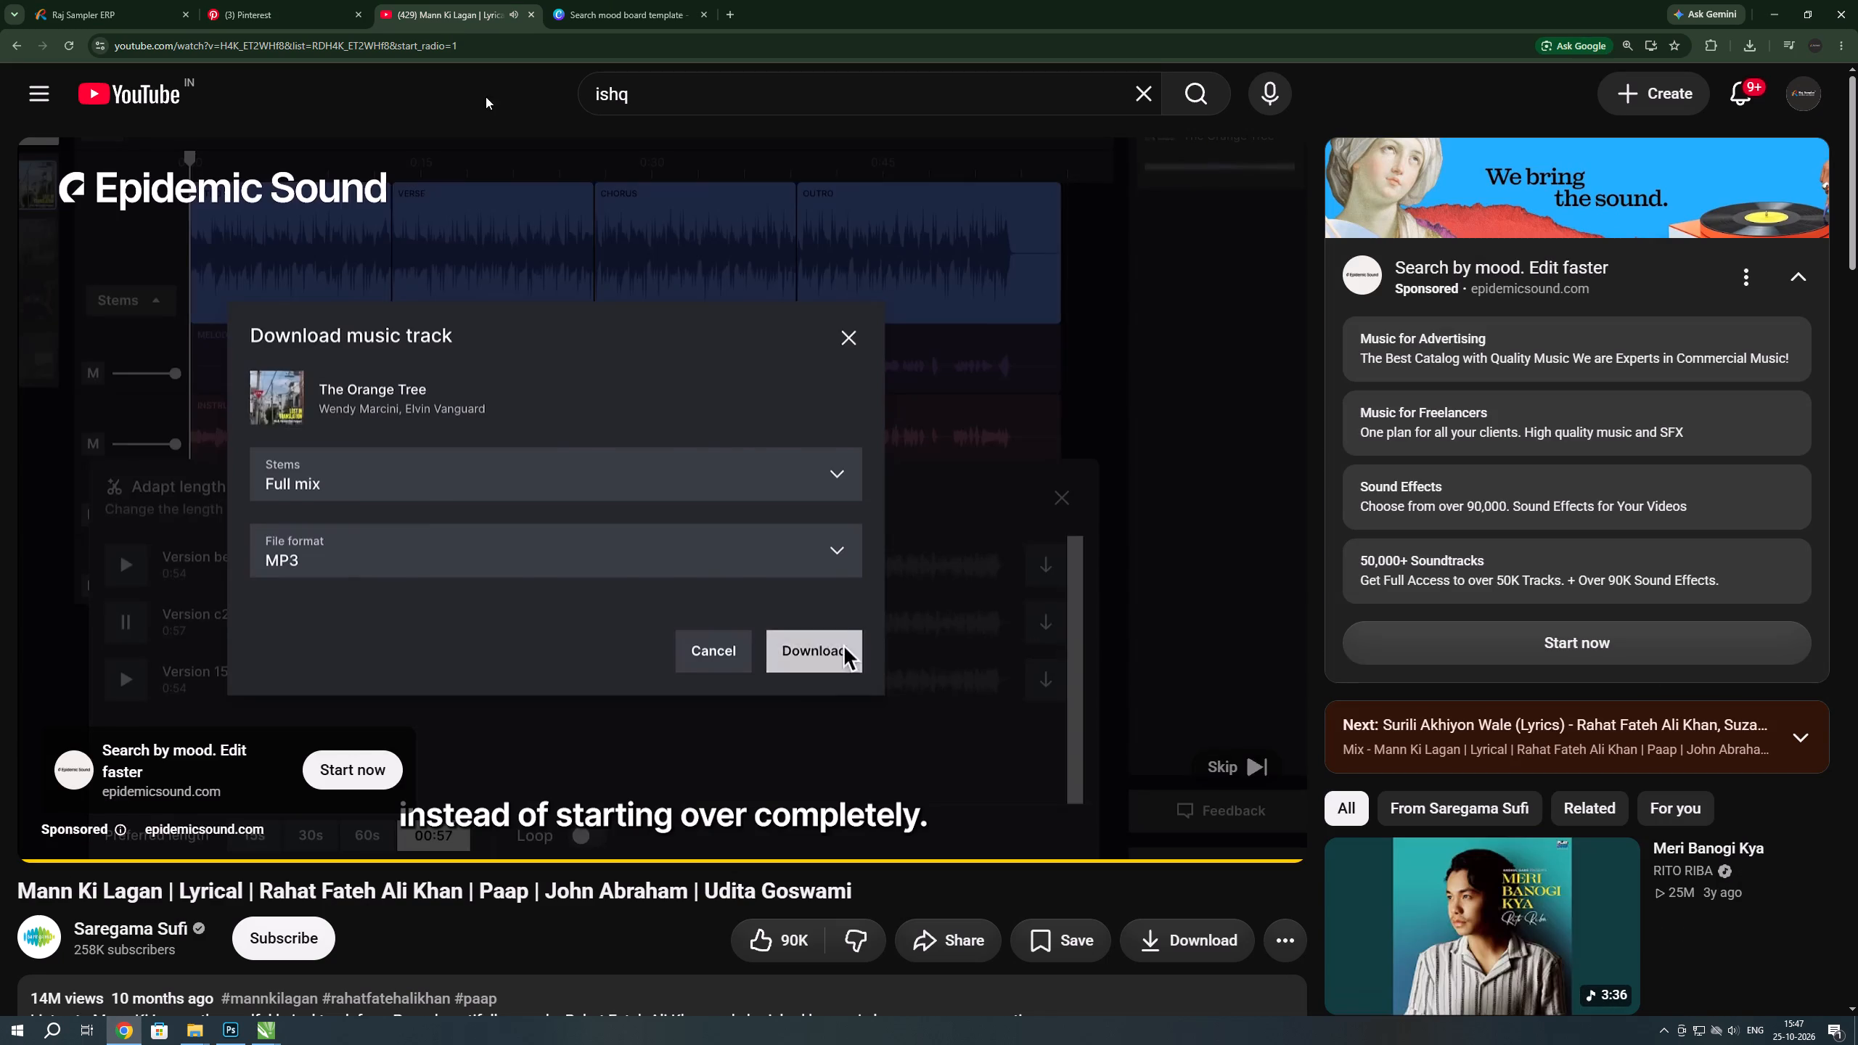
click(1243, 766)
click(268, 0)
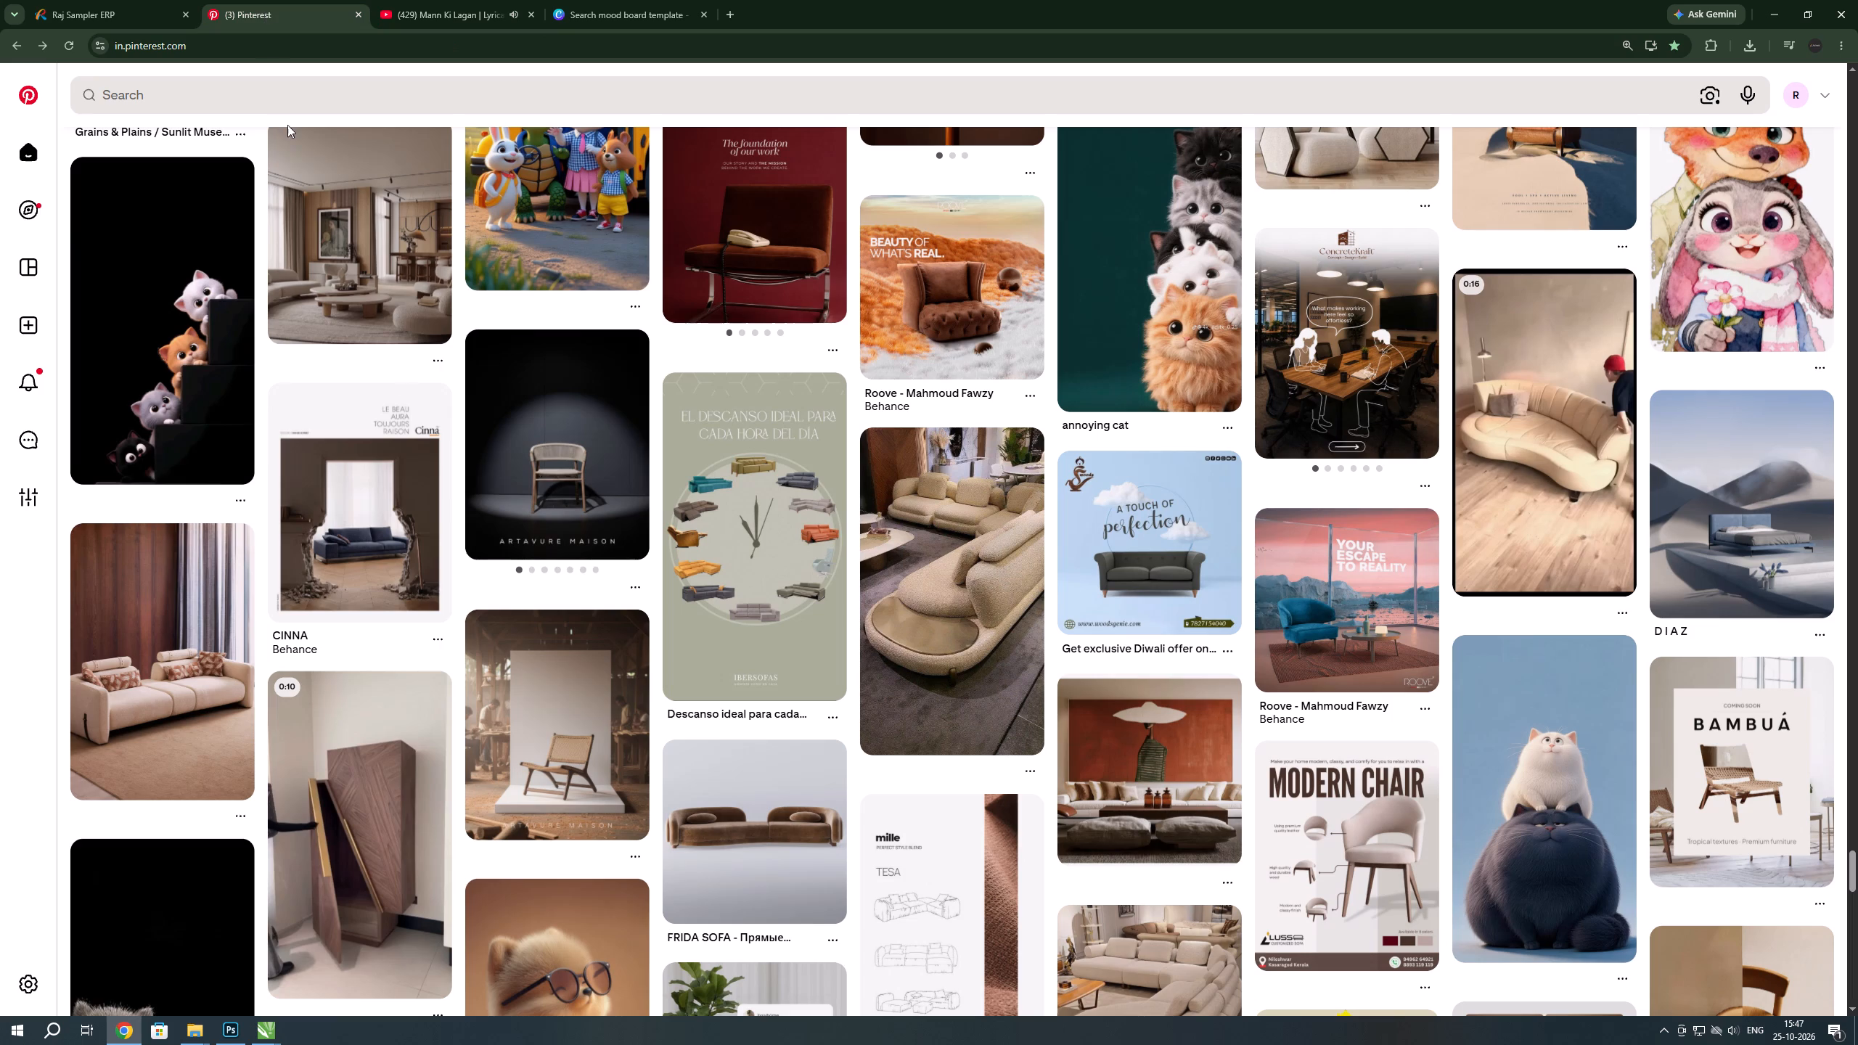
click(79, 4)
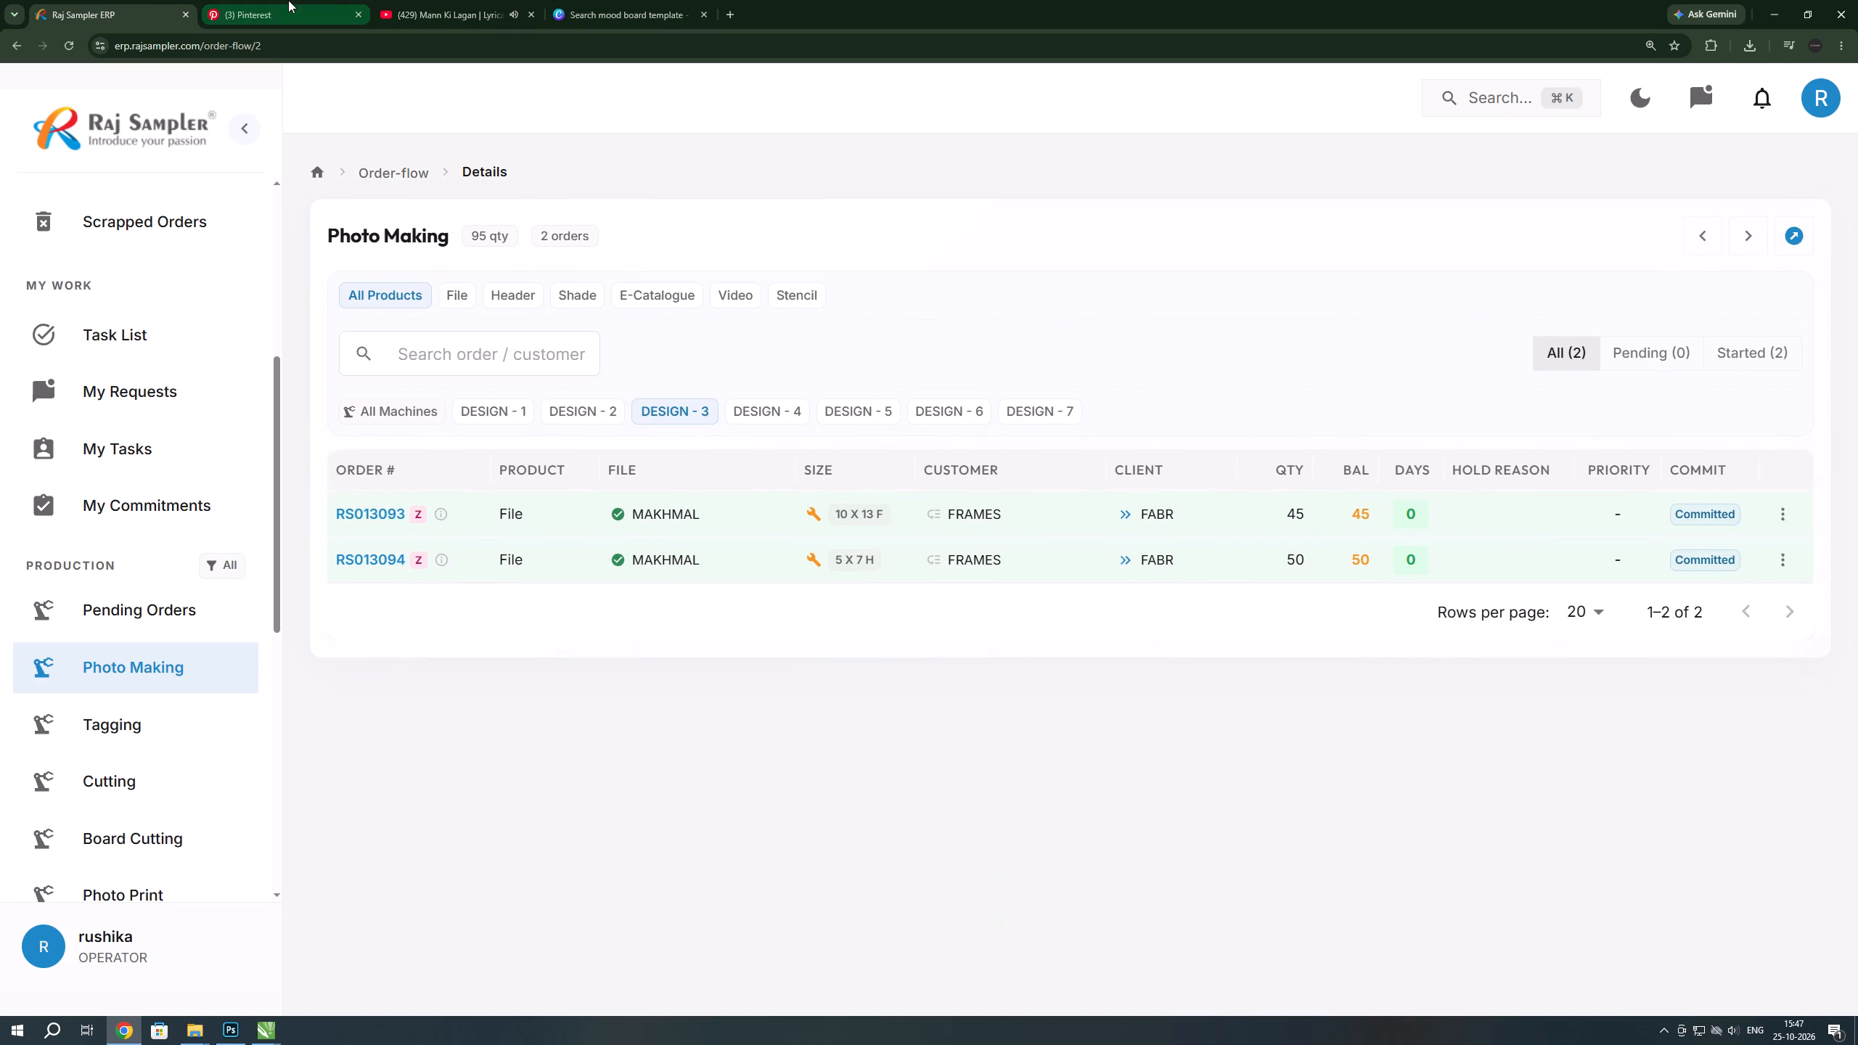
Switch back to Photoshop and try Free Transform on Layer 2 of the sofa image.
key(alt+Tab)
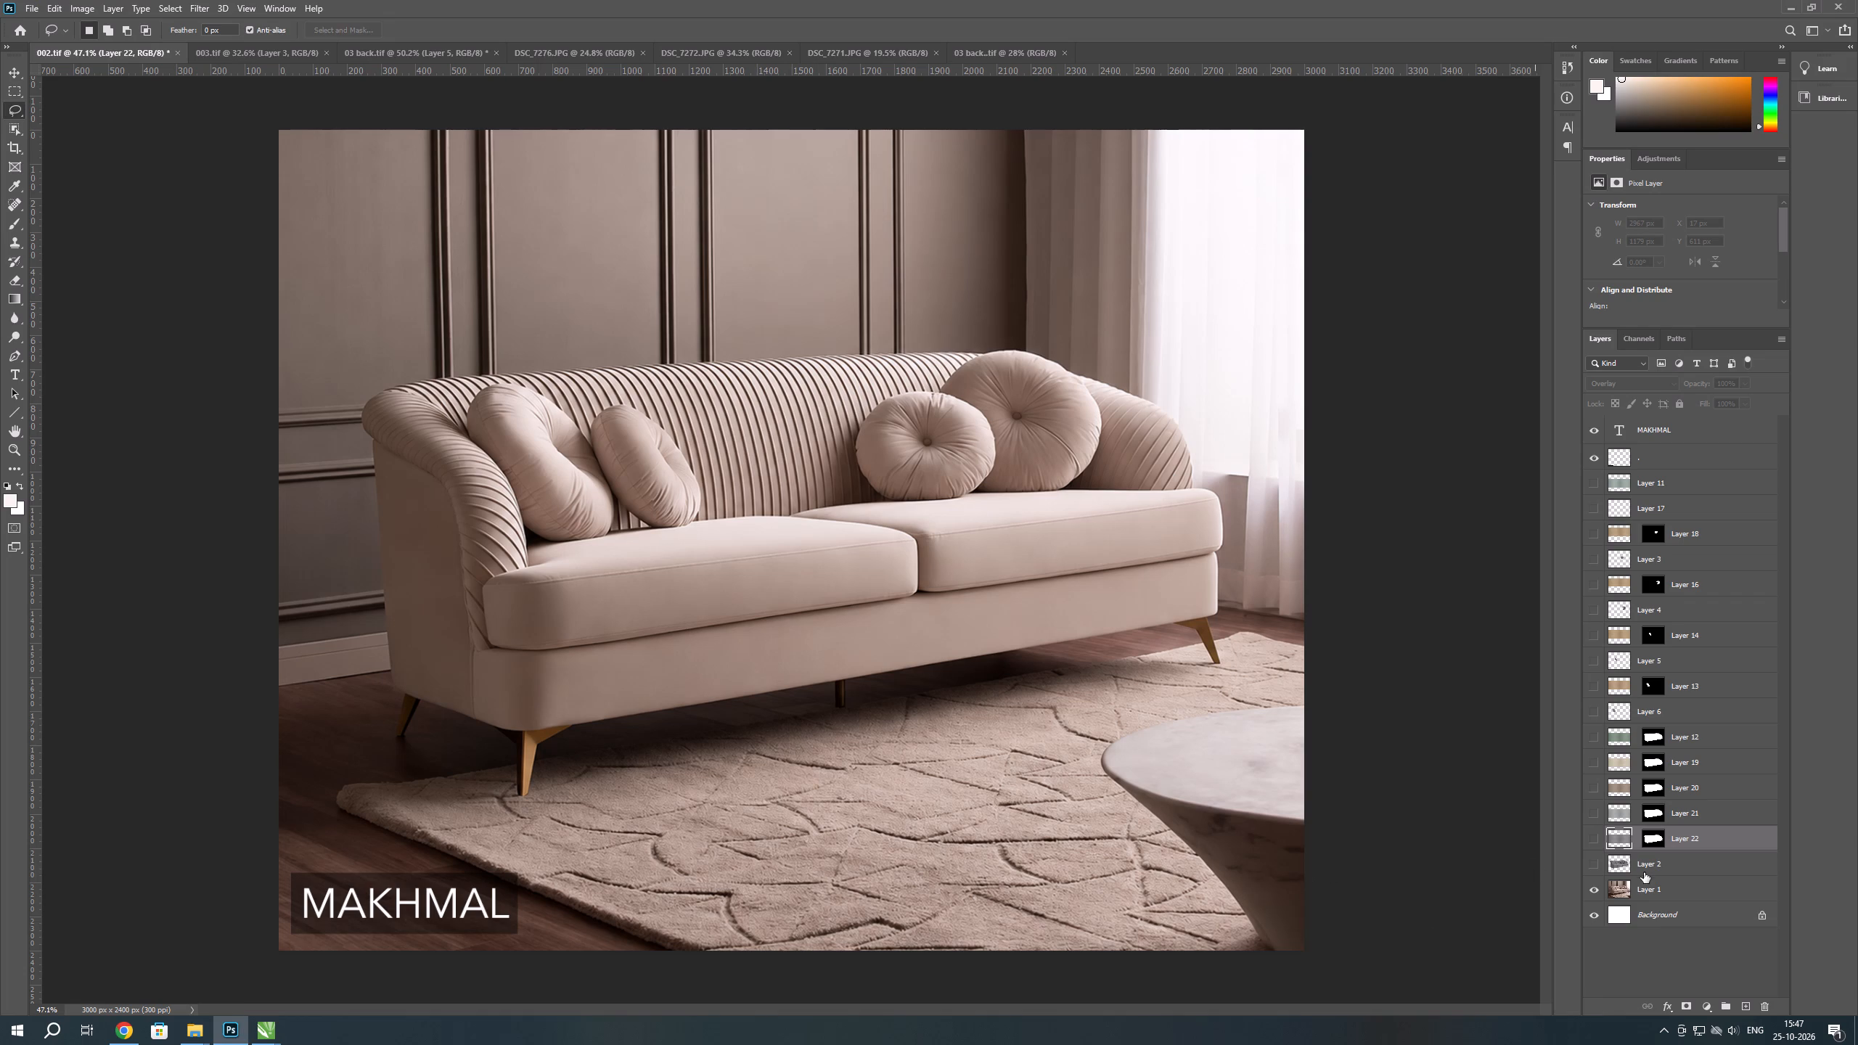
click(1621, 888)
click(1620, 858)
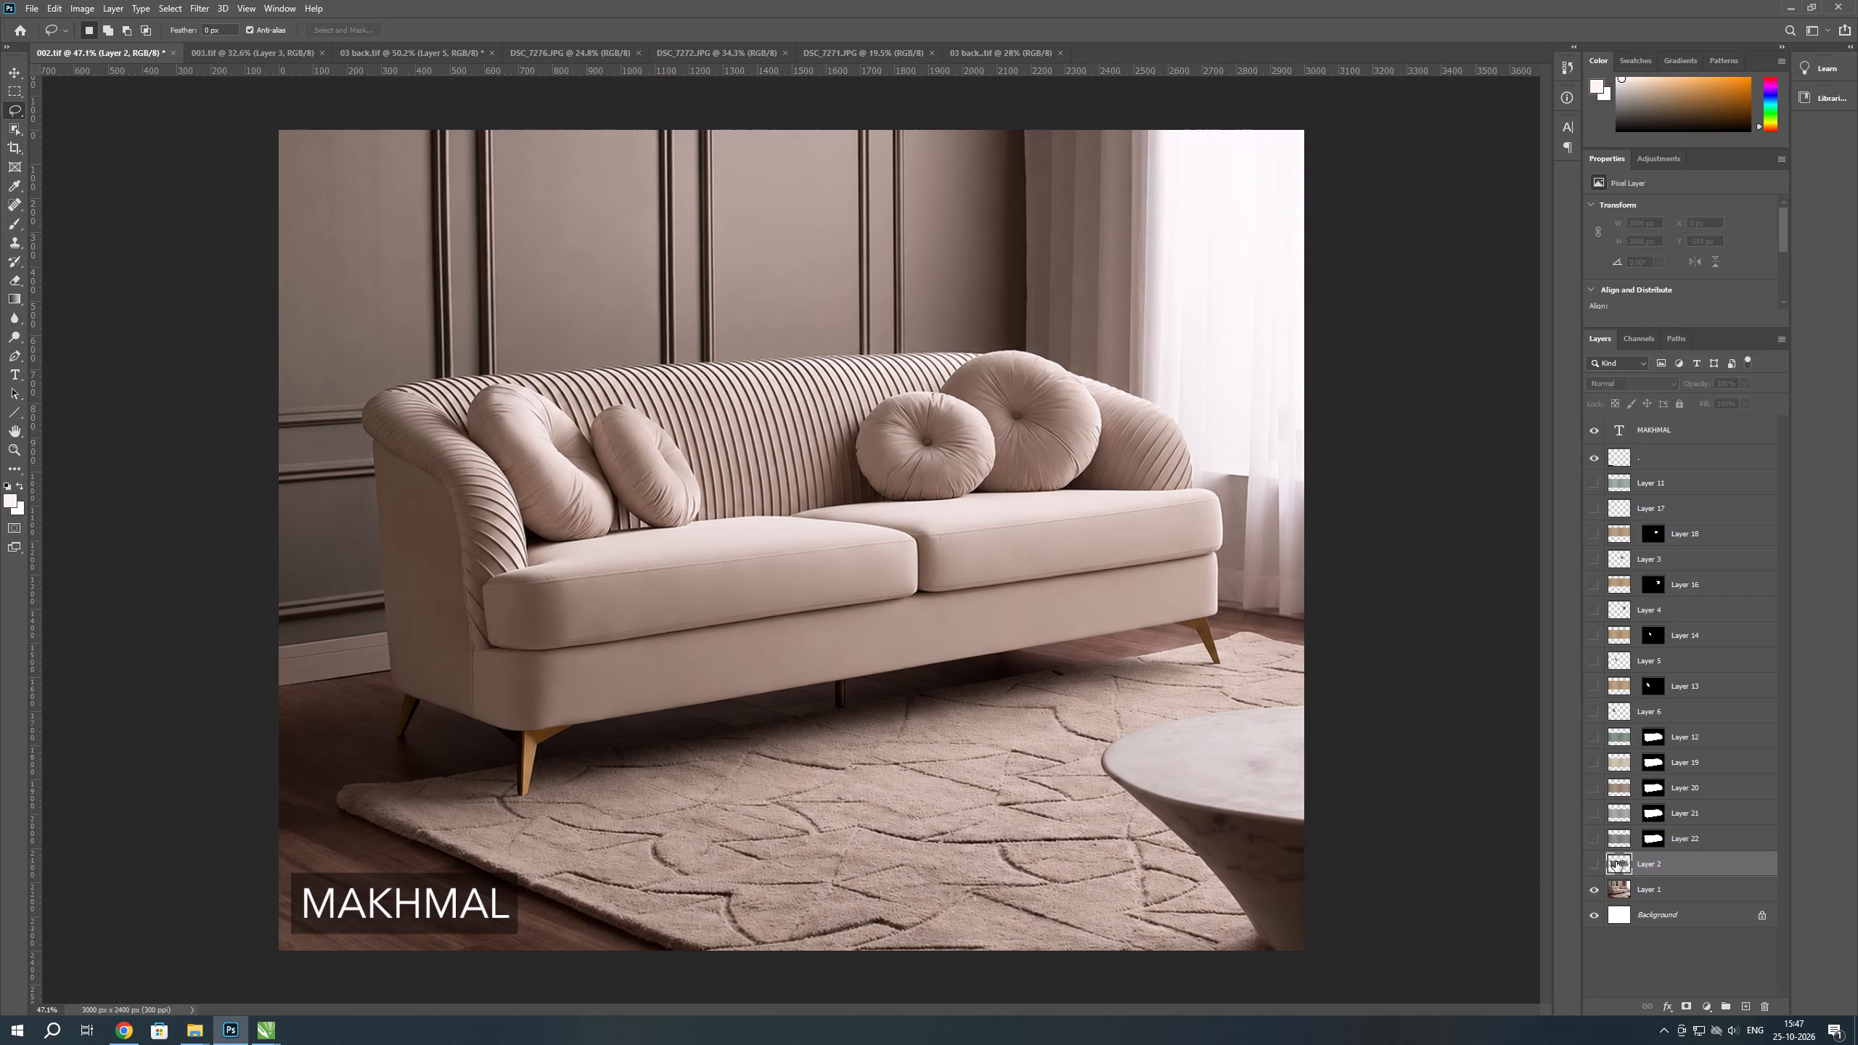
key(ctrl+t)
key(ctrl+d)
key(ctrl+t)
Compare the sofa with Layer 2 shown and hidden over Layer 1, leaving Layer 2 hidden.
click(1589, 863)
click(1589, 863)
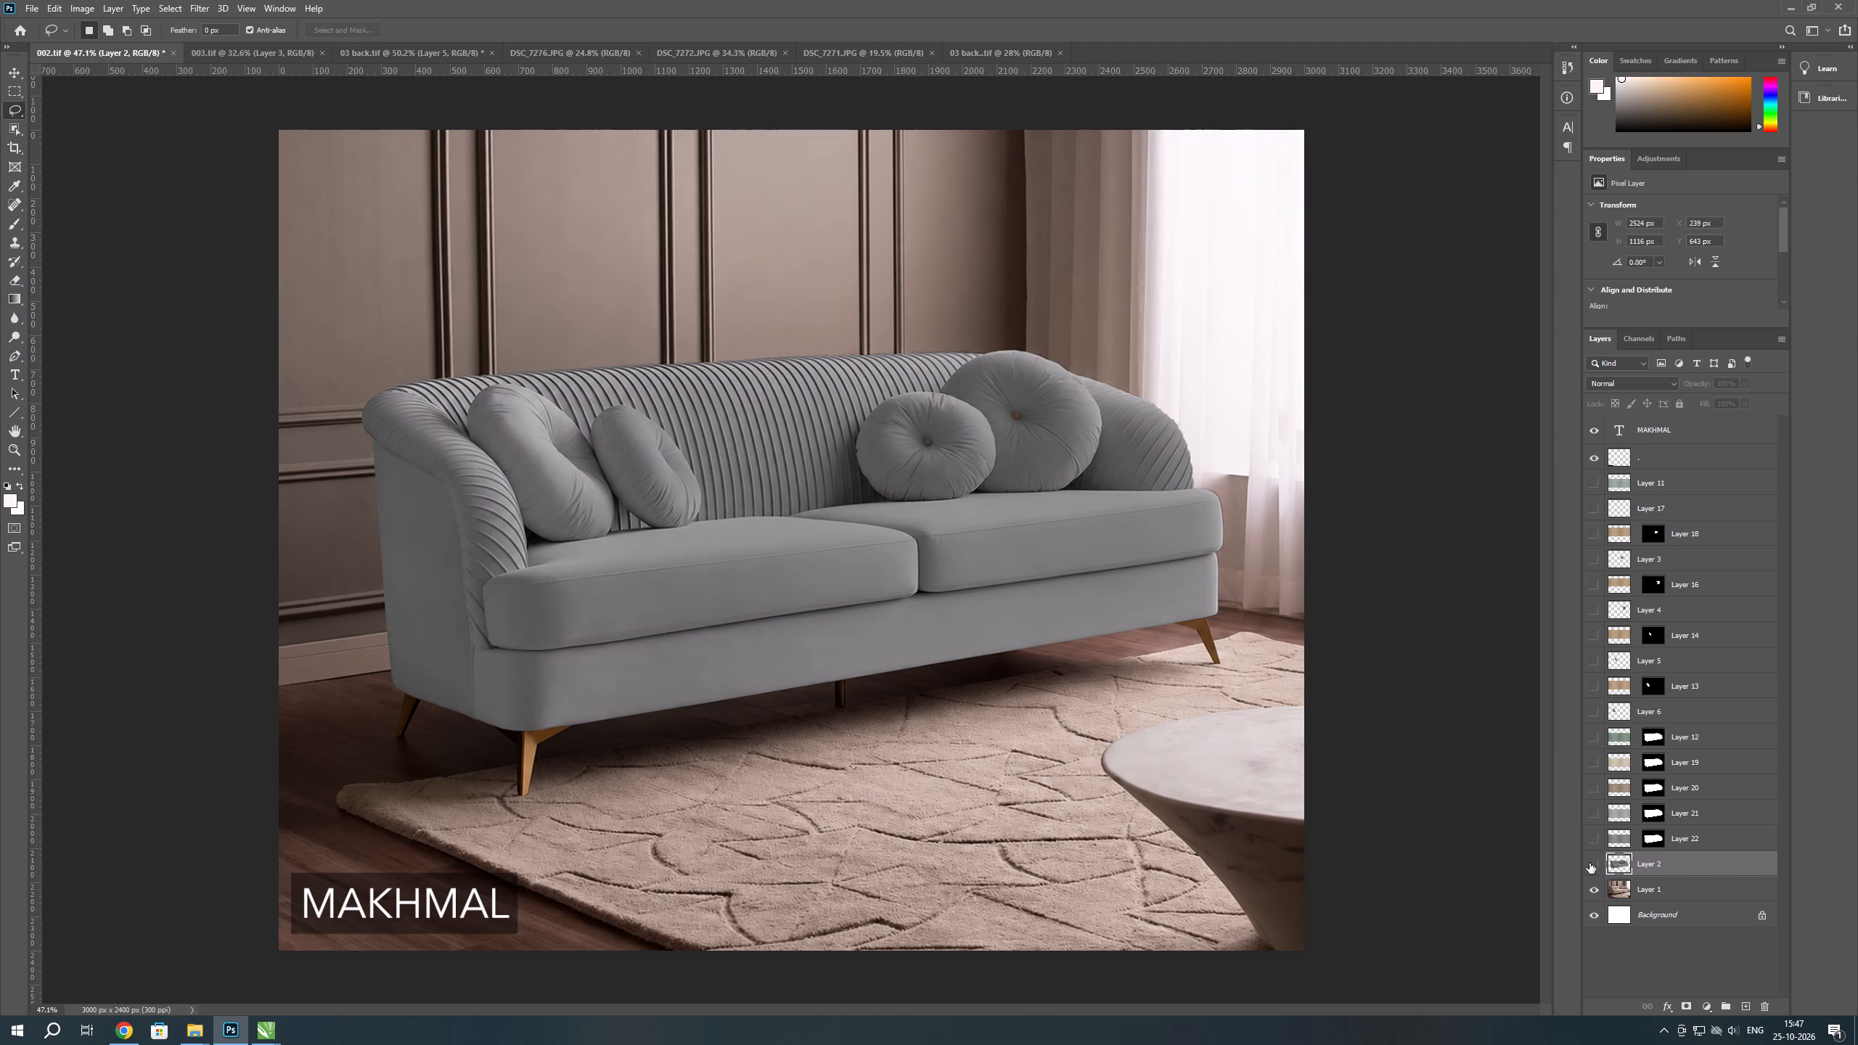
click(1615, 889)
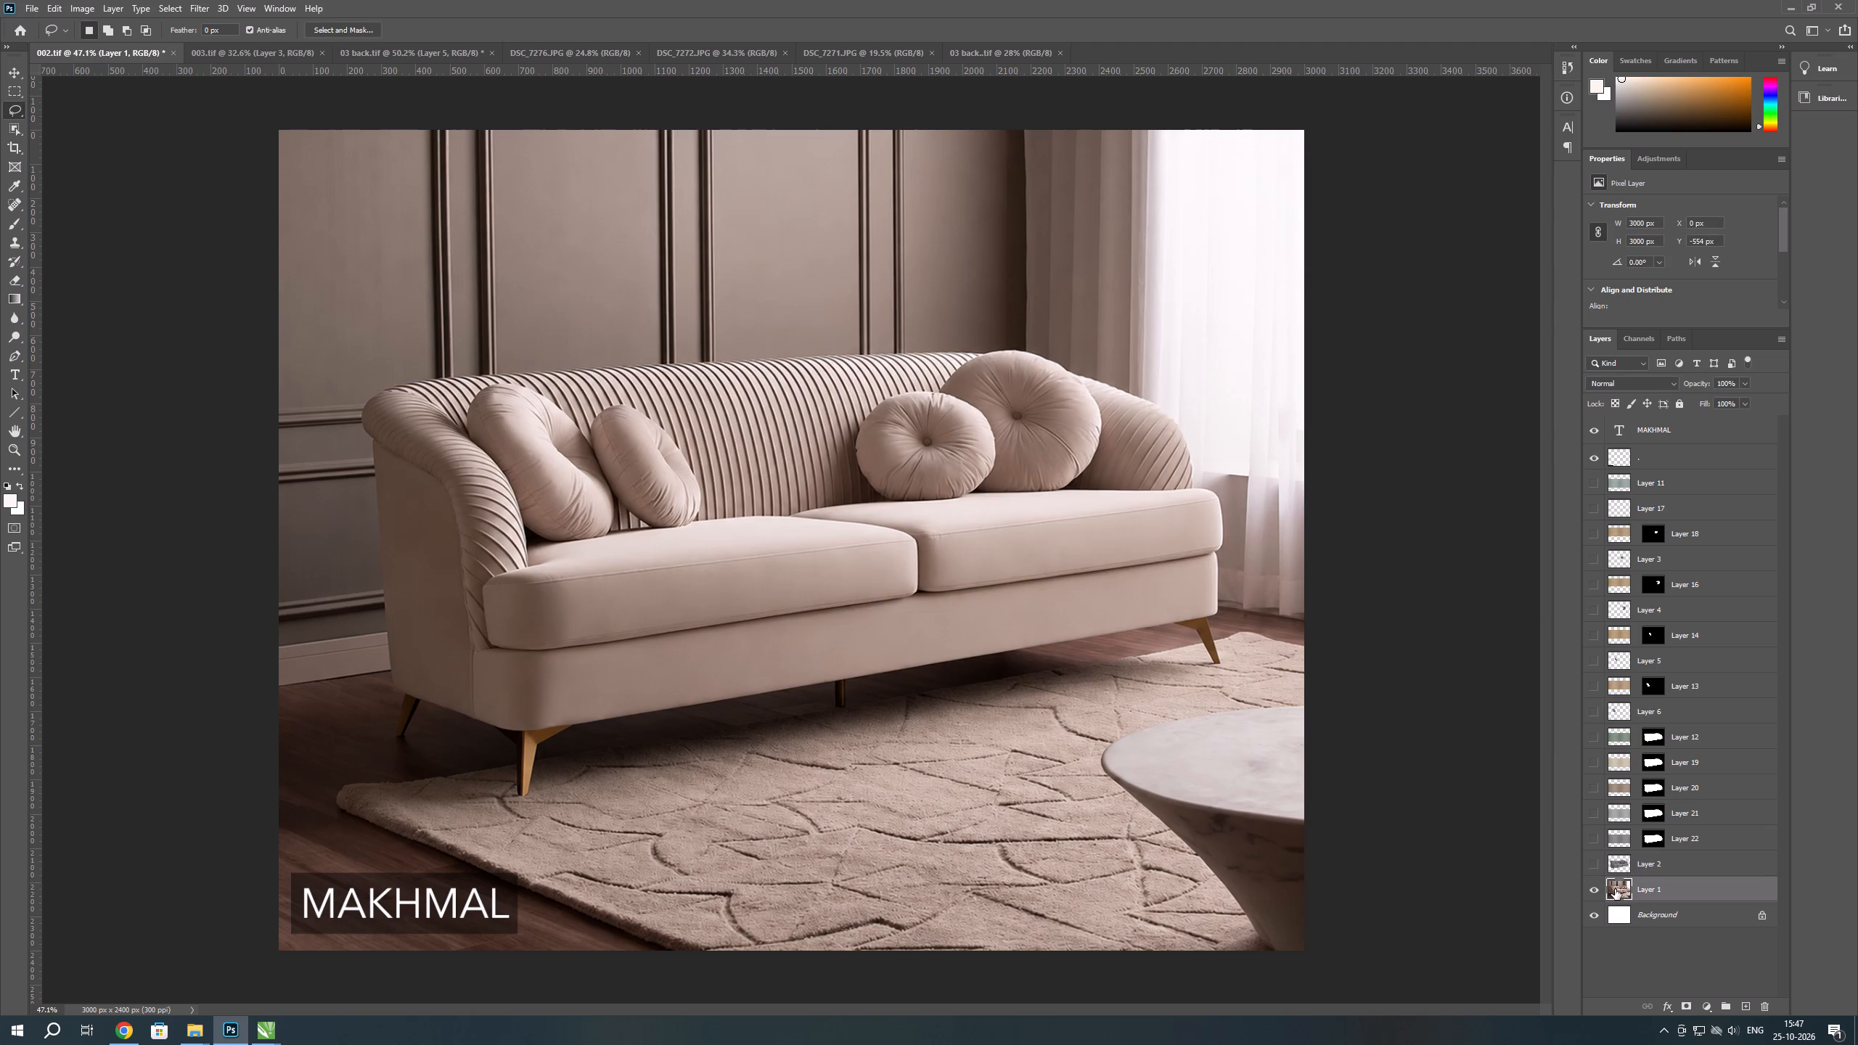
click(1611, 867)
click(1597, 864)
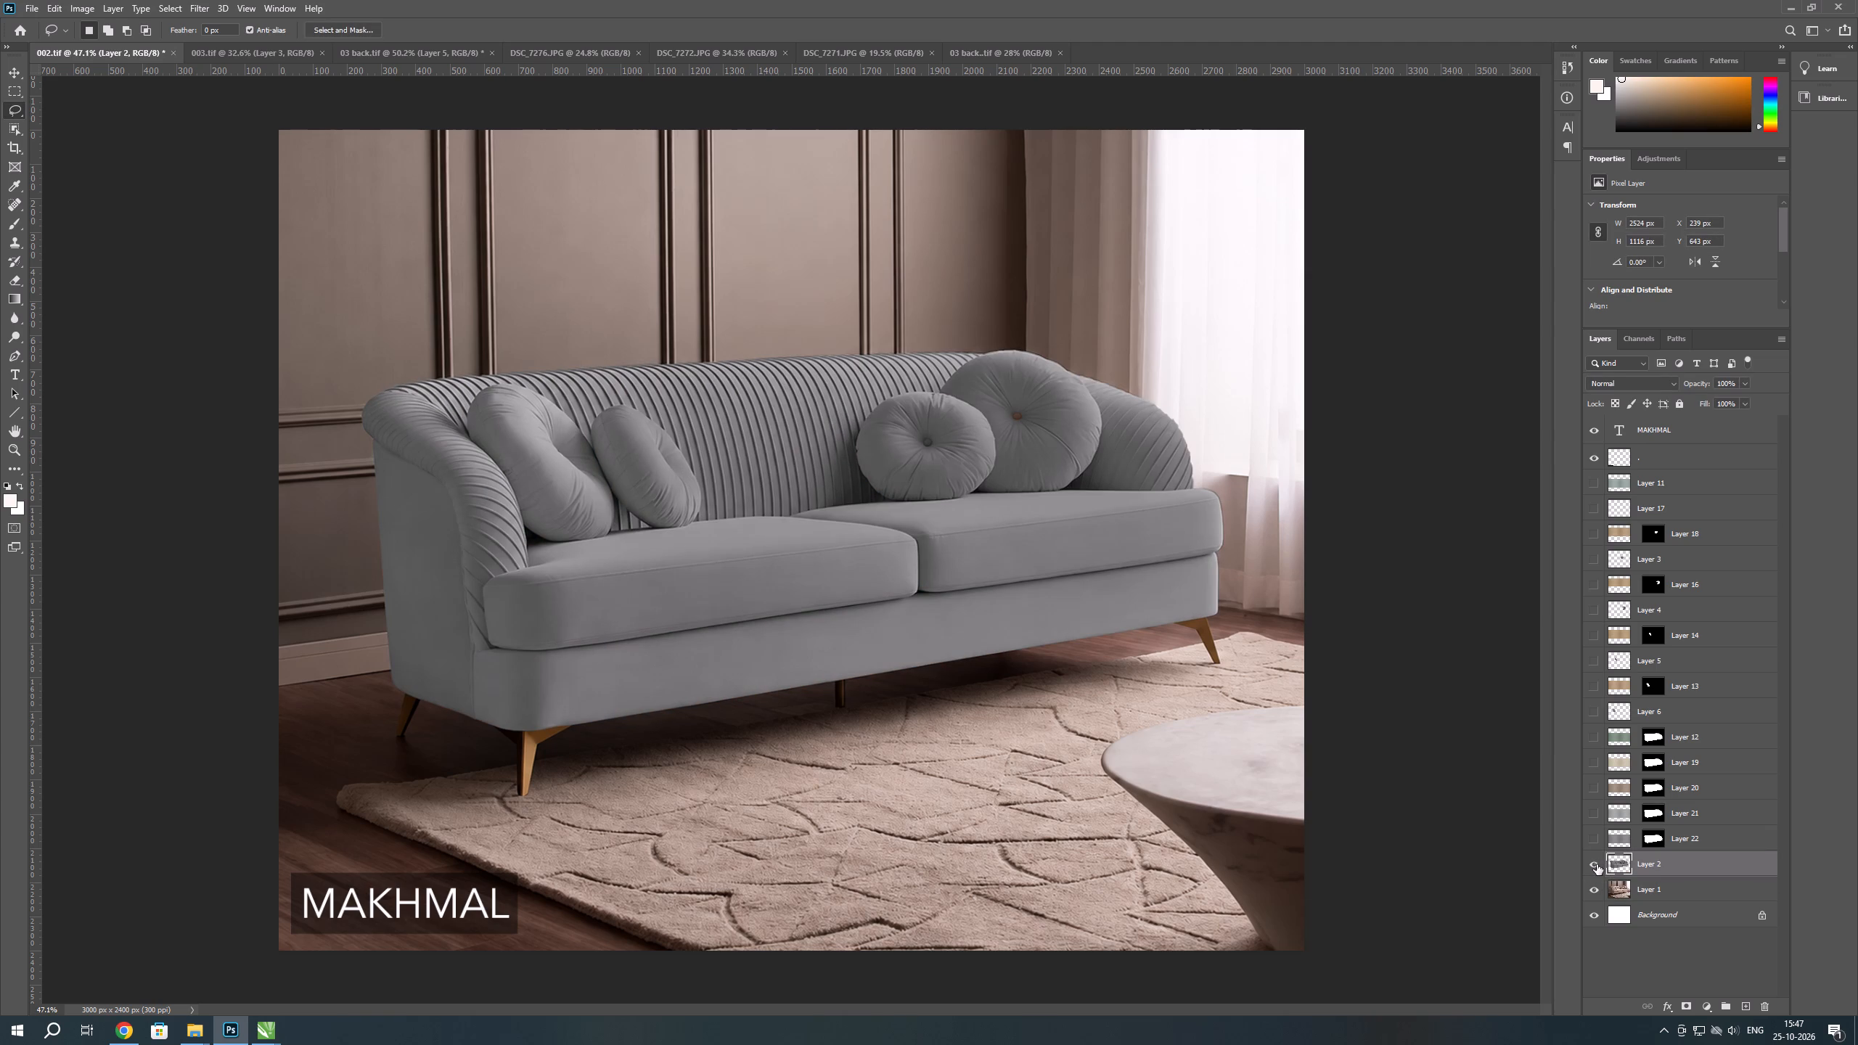
click(1597, 864)
click(1613, 864)
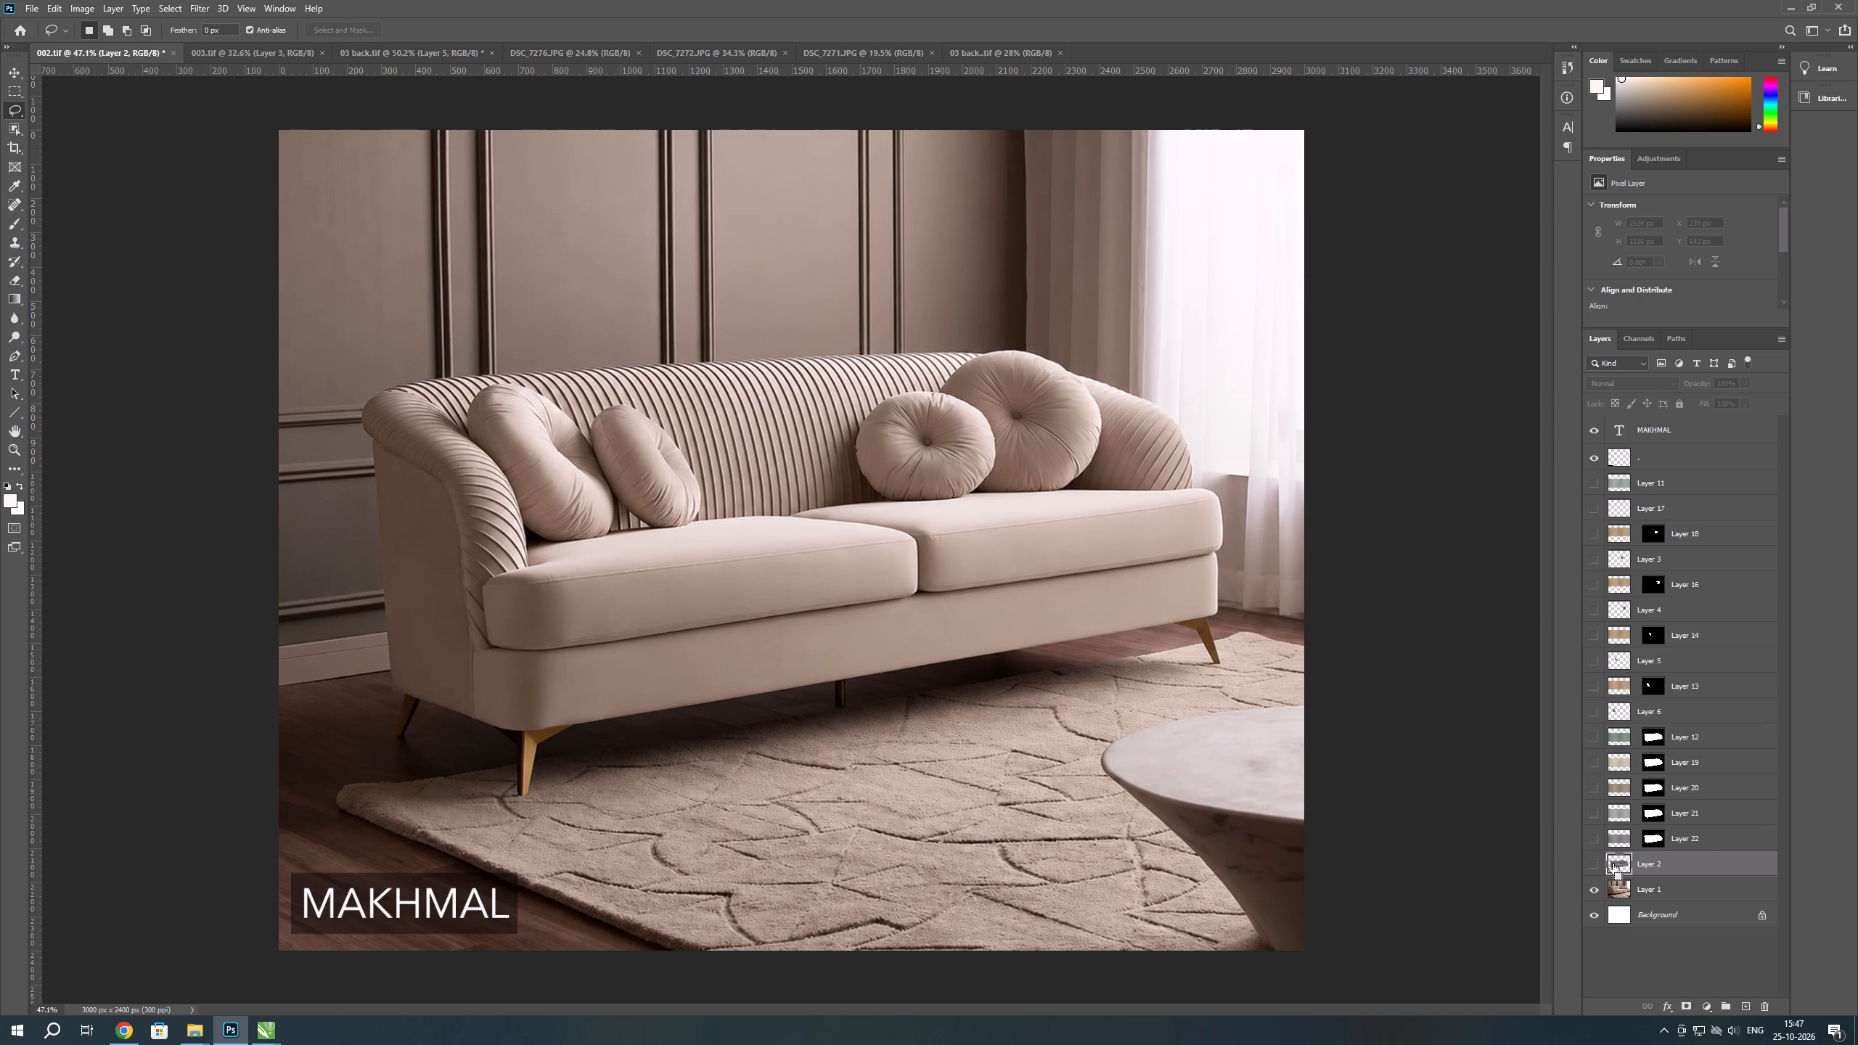
ctrl+click(1613, 864)
key(ctrl+d)
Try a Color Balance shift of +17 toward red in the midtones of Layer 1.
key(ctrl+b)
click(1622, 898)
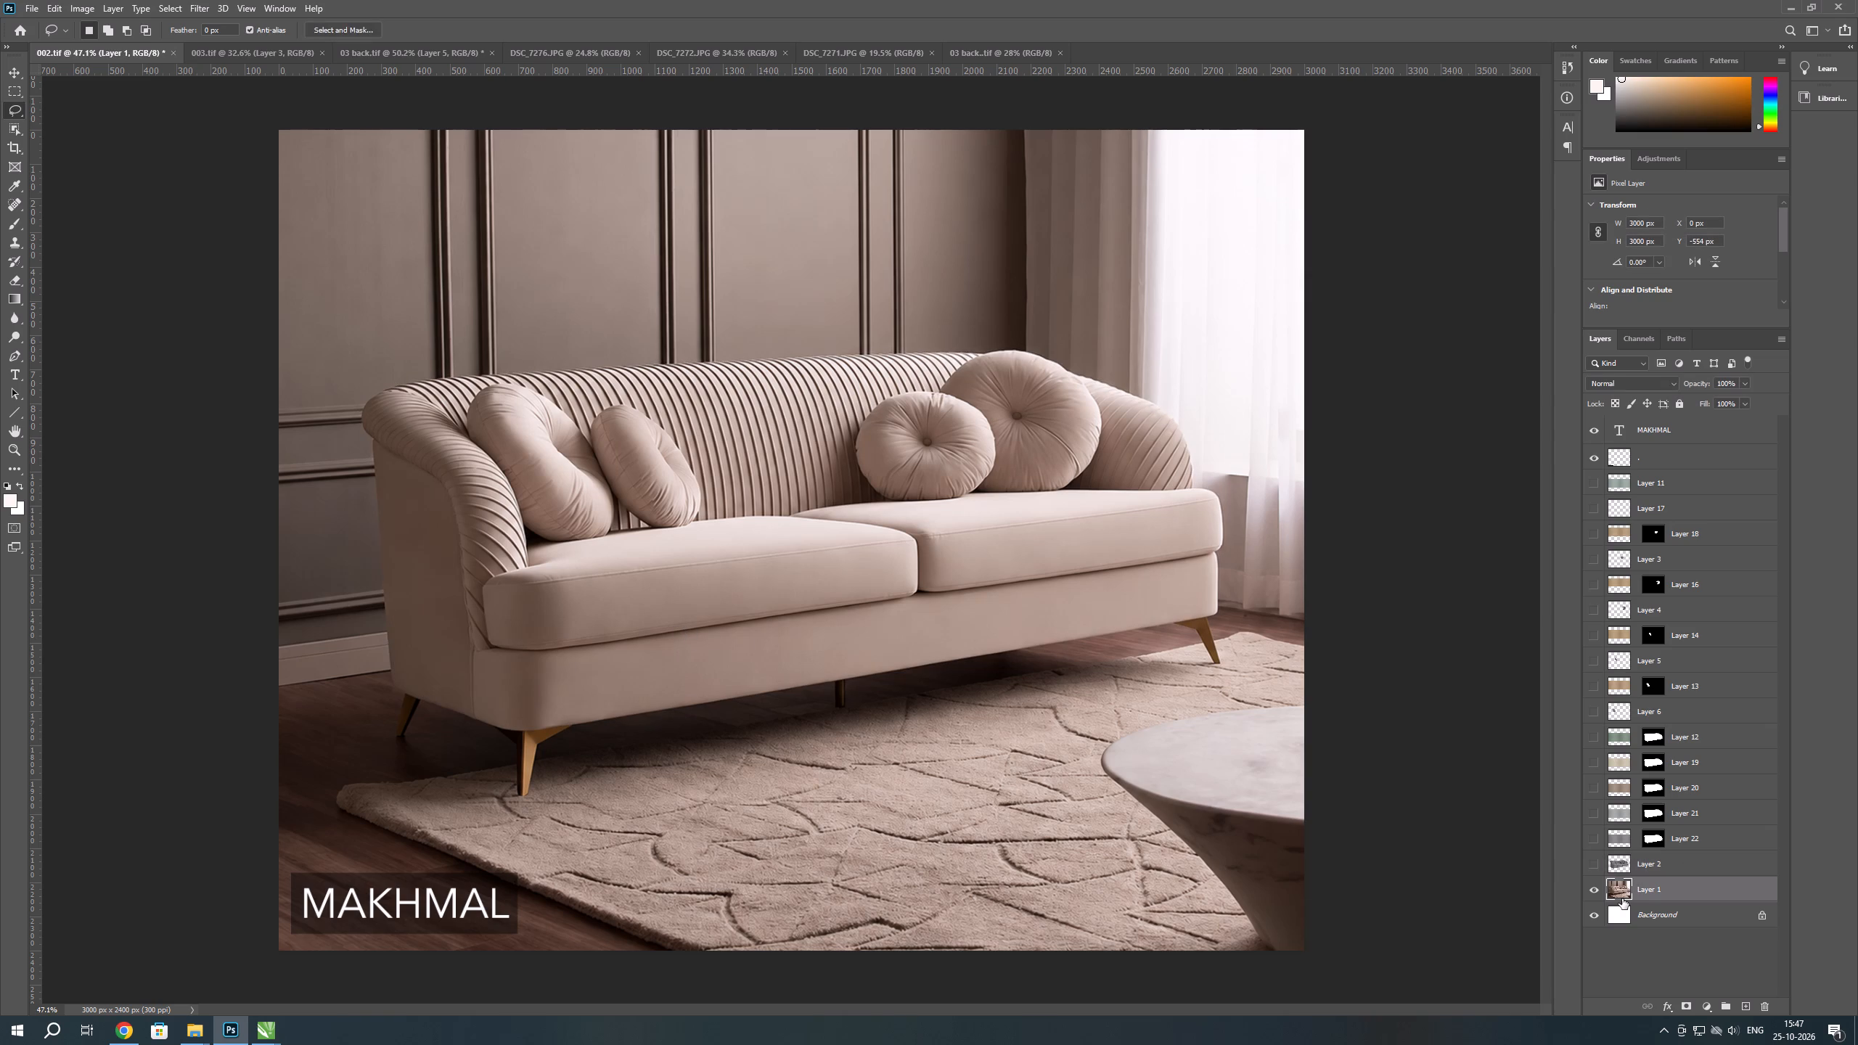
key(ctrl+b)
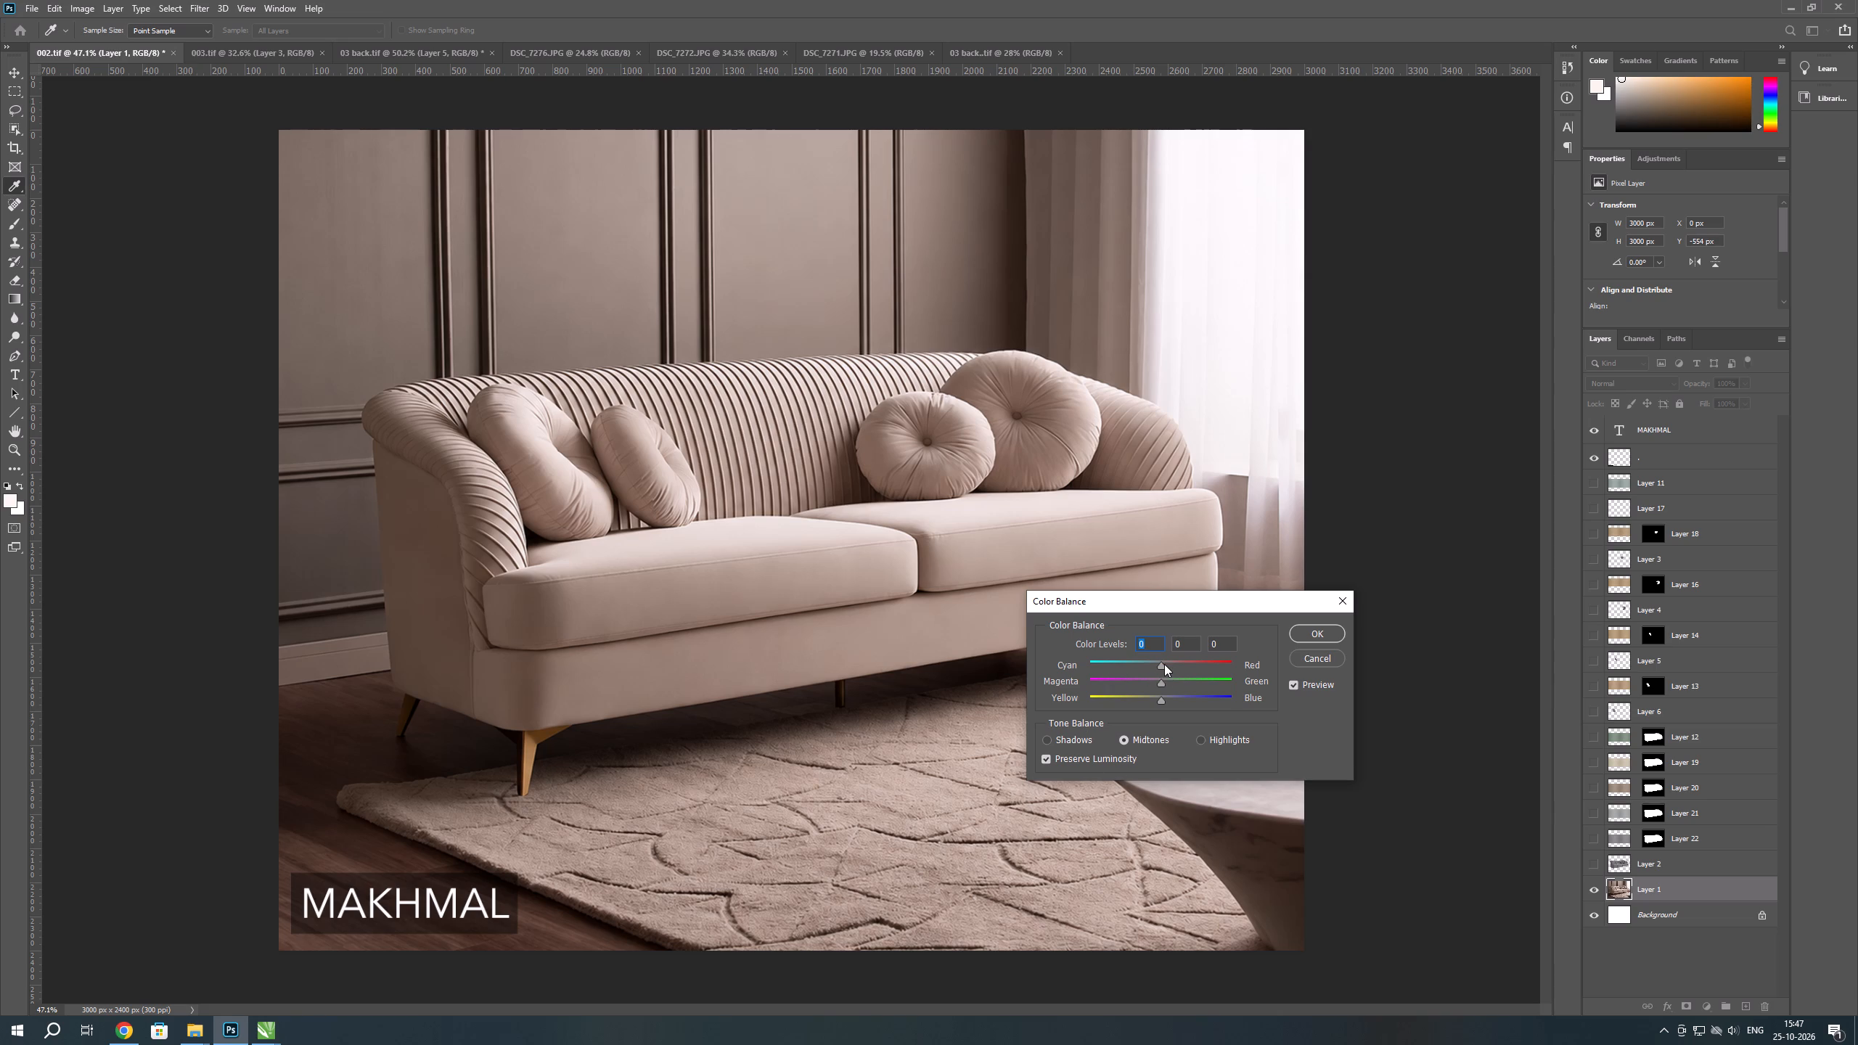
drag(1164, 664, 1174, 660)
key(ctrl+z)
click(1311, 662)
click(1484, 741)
Switch to Chrome and rewind the Mann Ki Lagan video to its beginning.
key(alt+Tab)
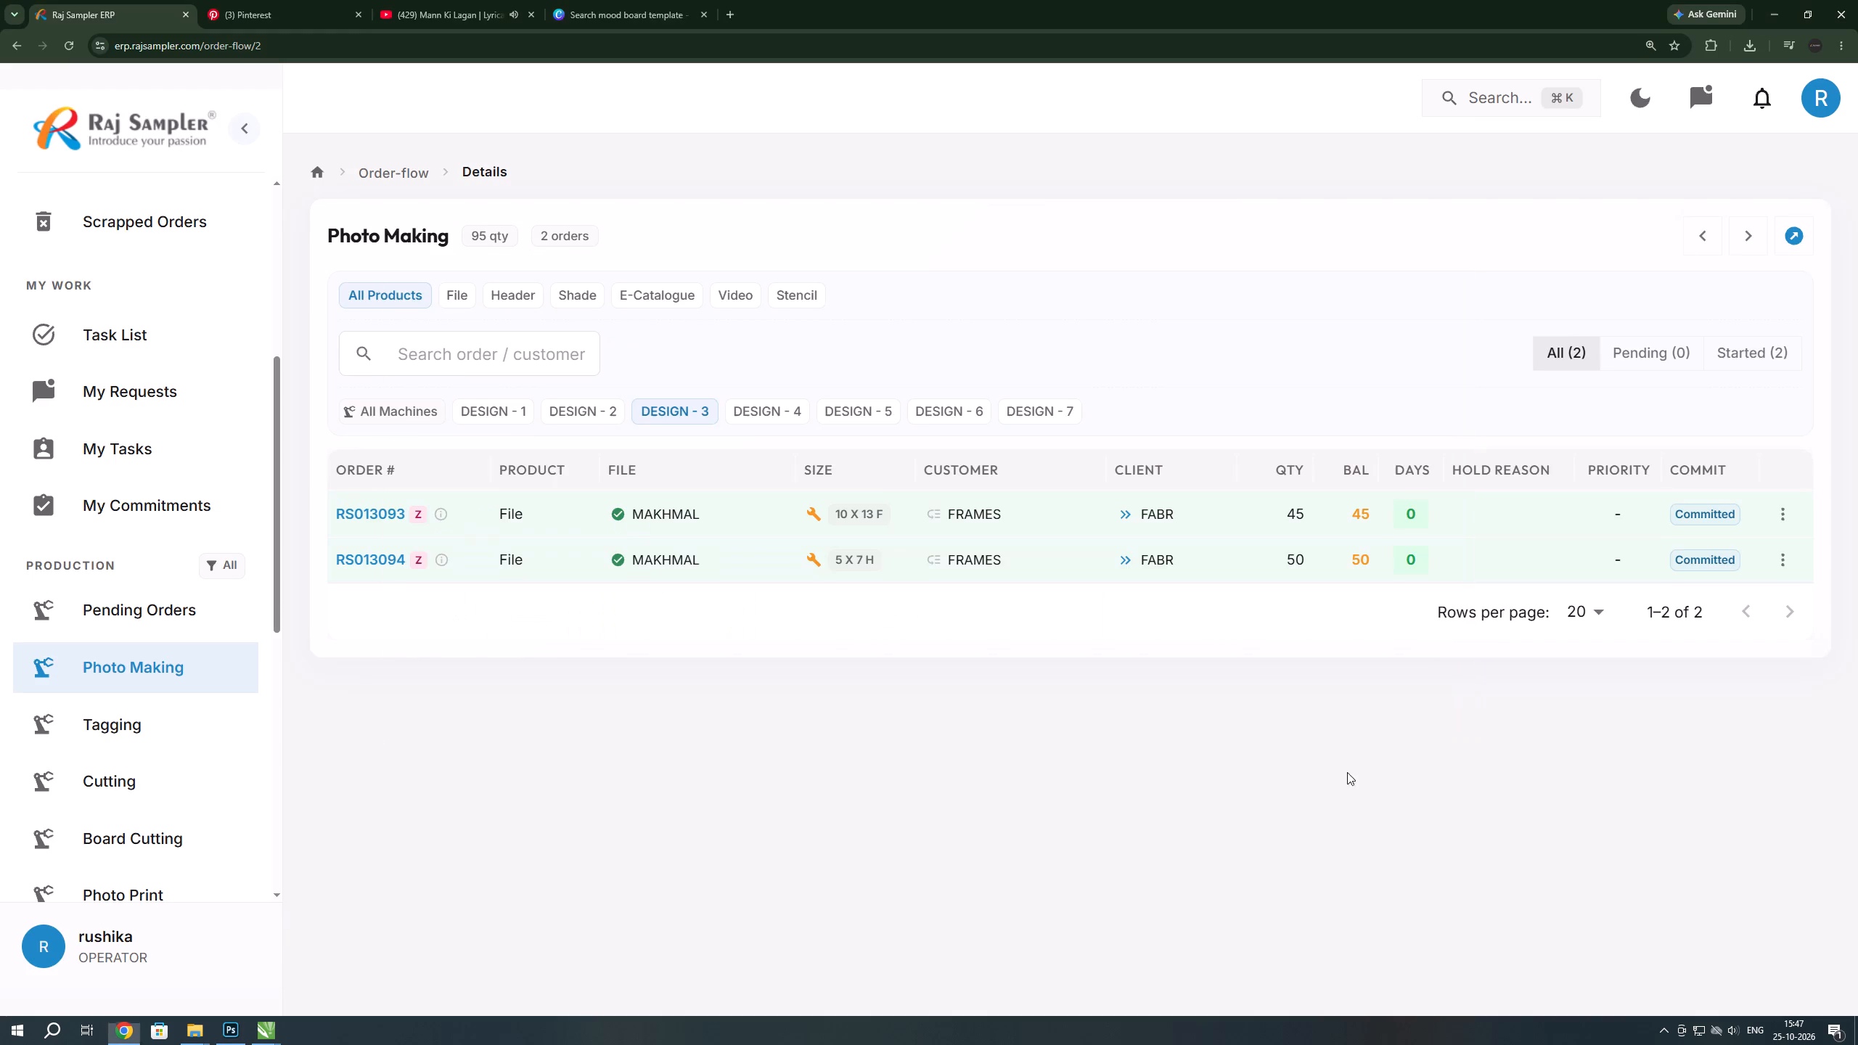
click(467, 17)
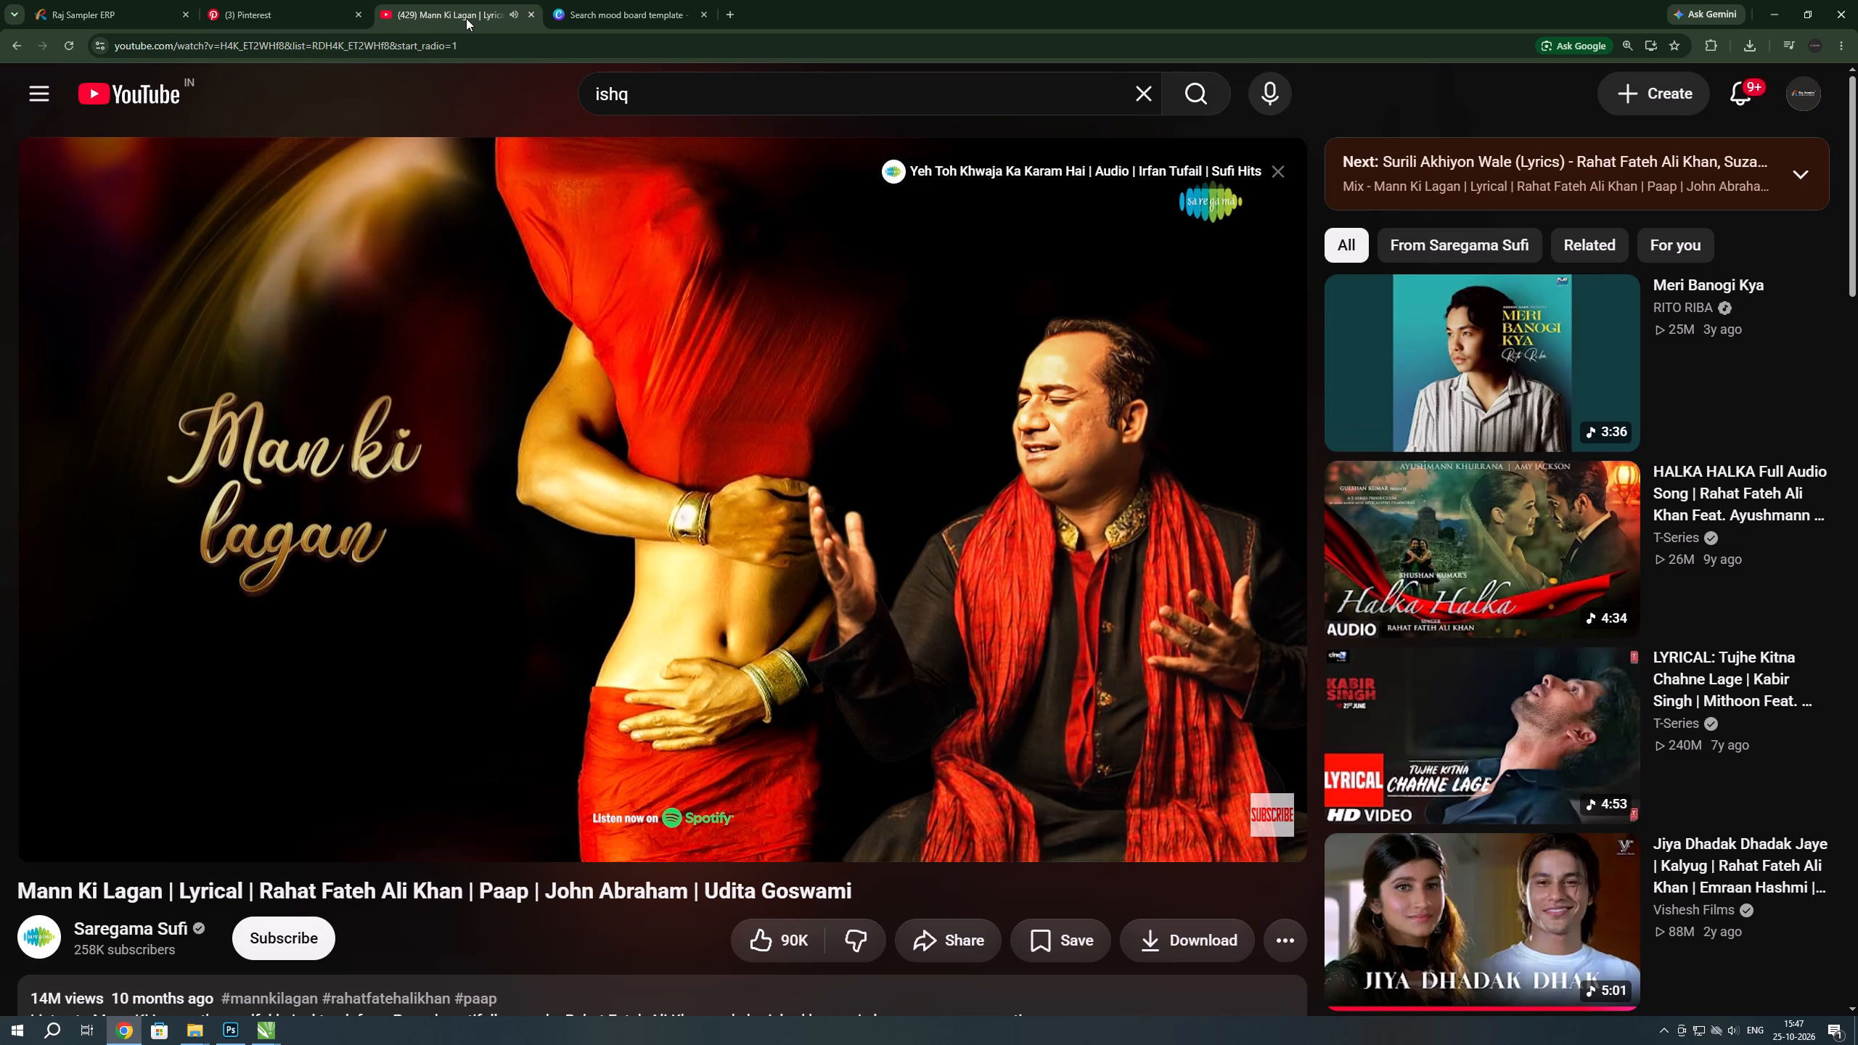
drag(165, 798, 17, 782)
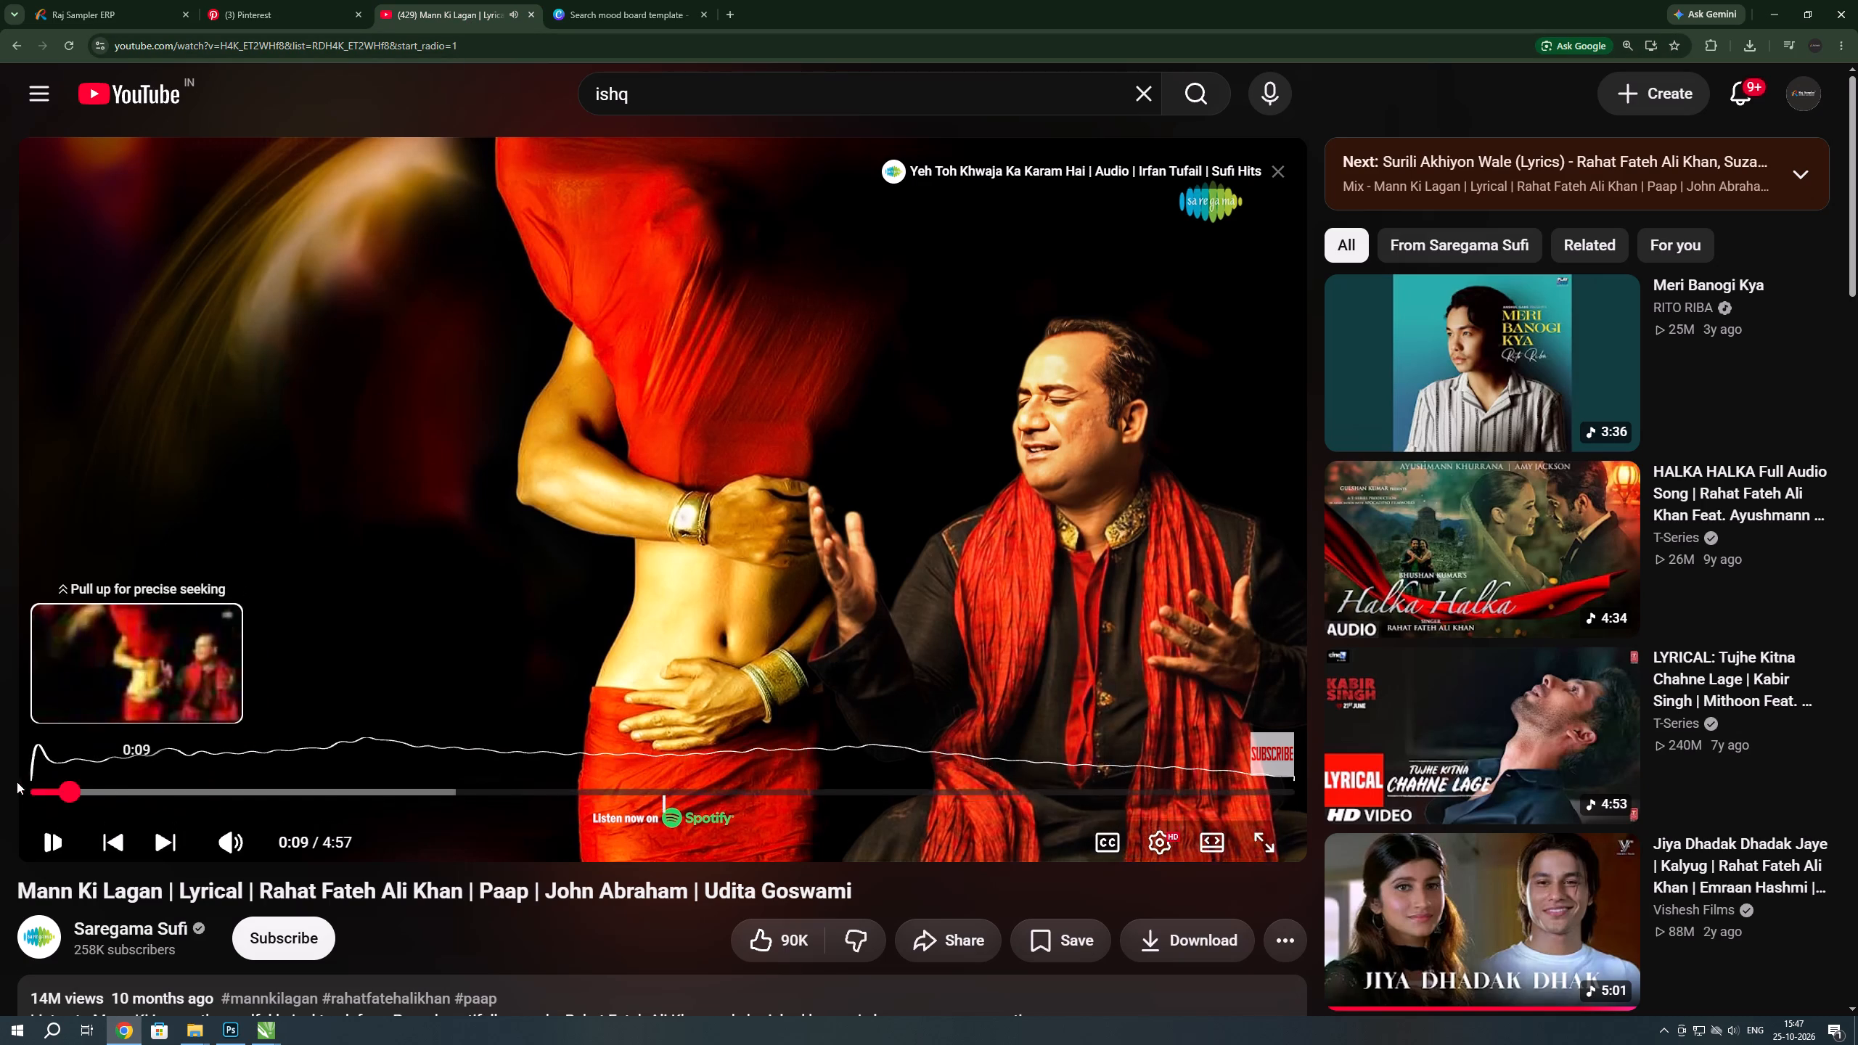
drag(17, 782, 9, 783)
Return to the Pinterest feed and raise the system volume to 21.
click(261, 1)
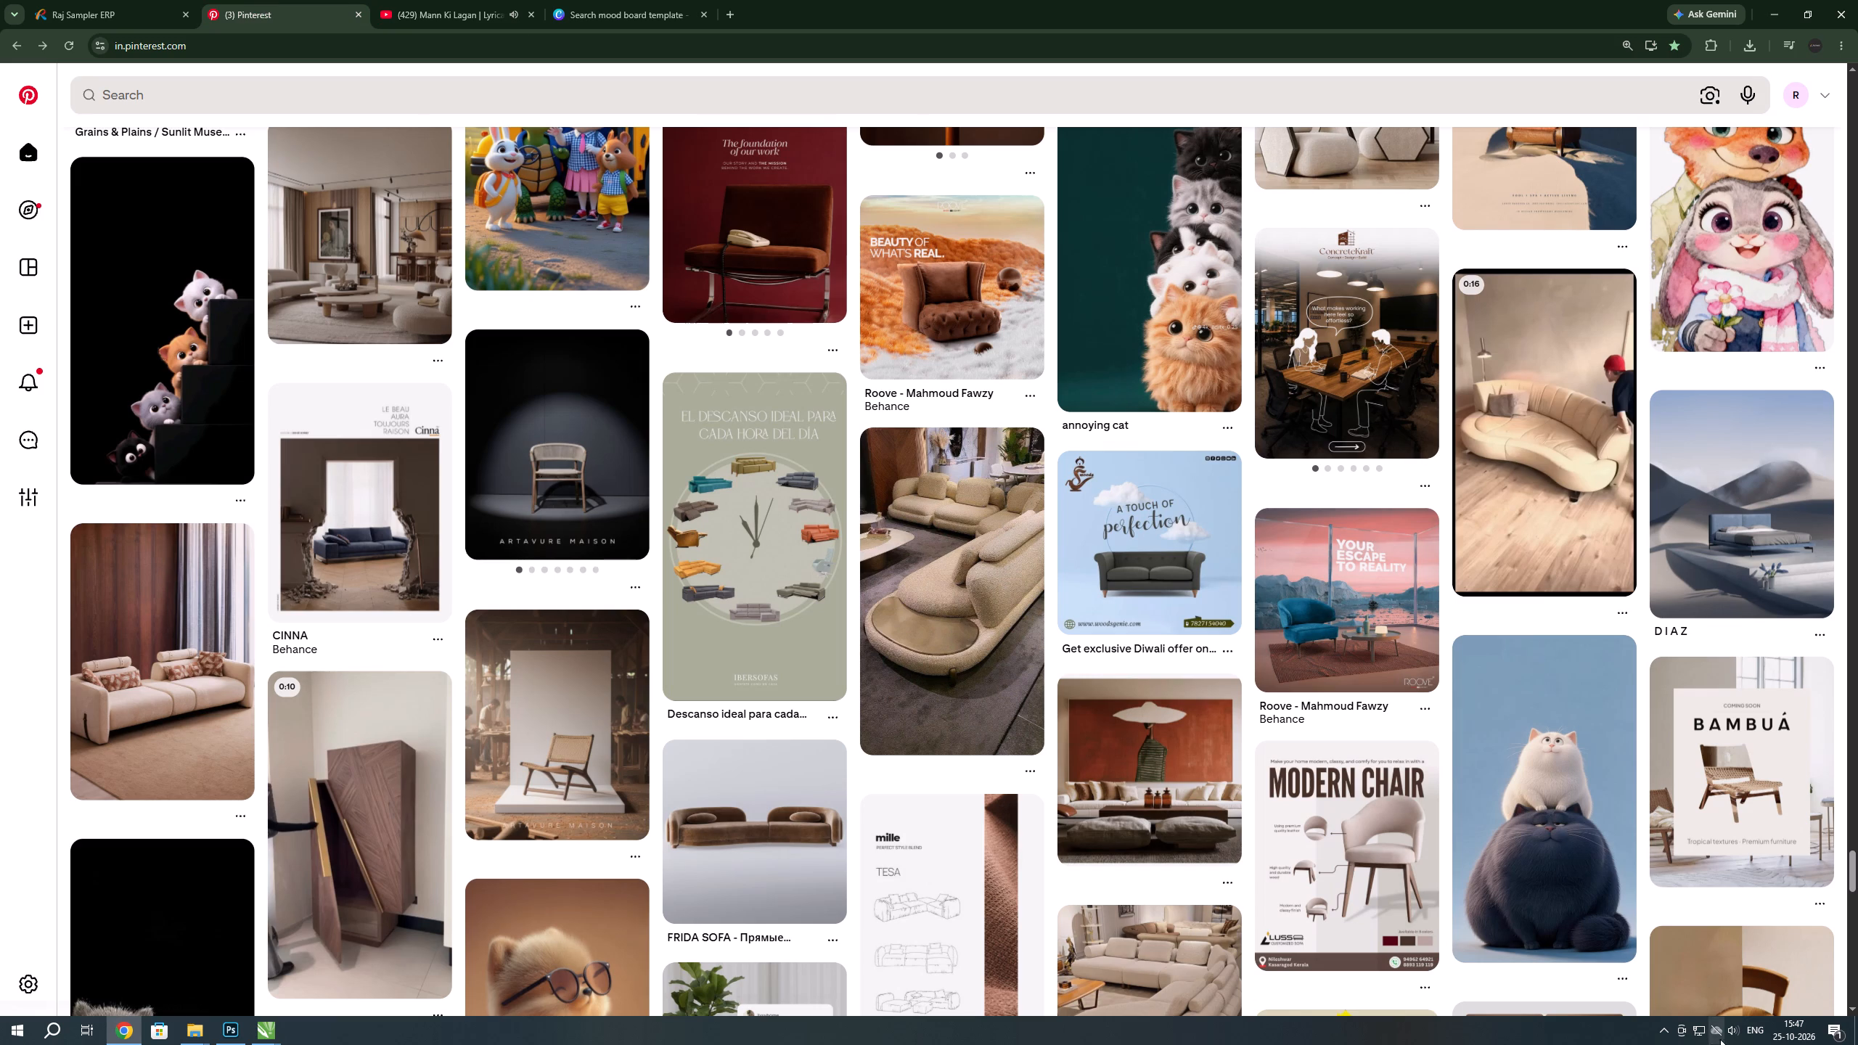
click(1729, 1034)
key(Up)
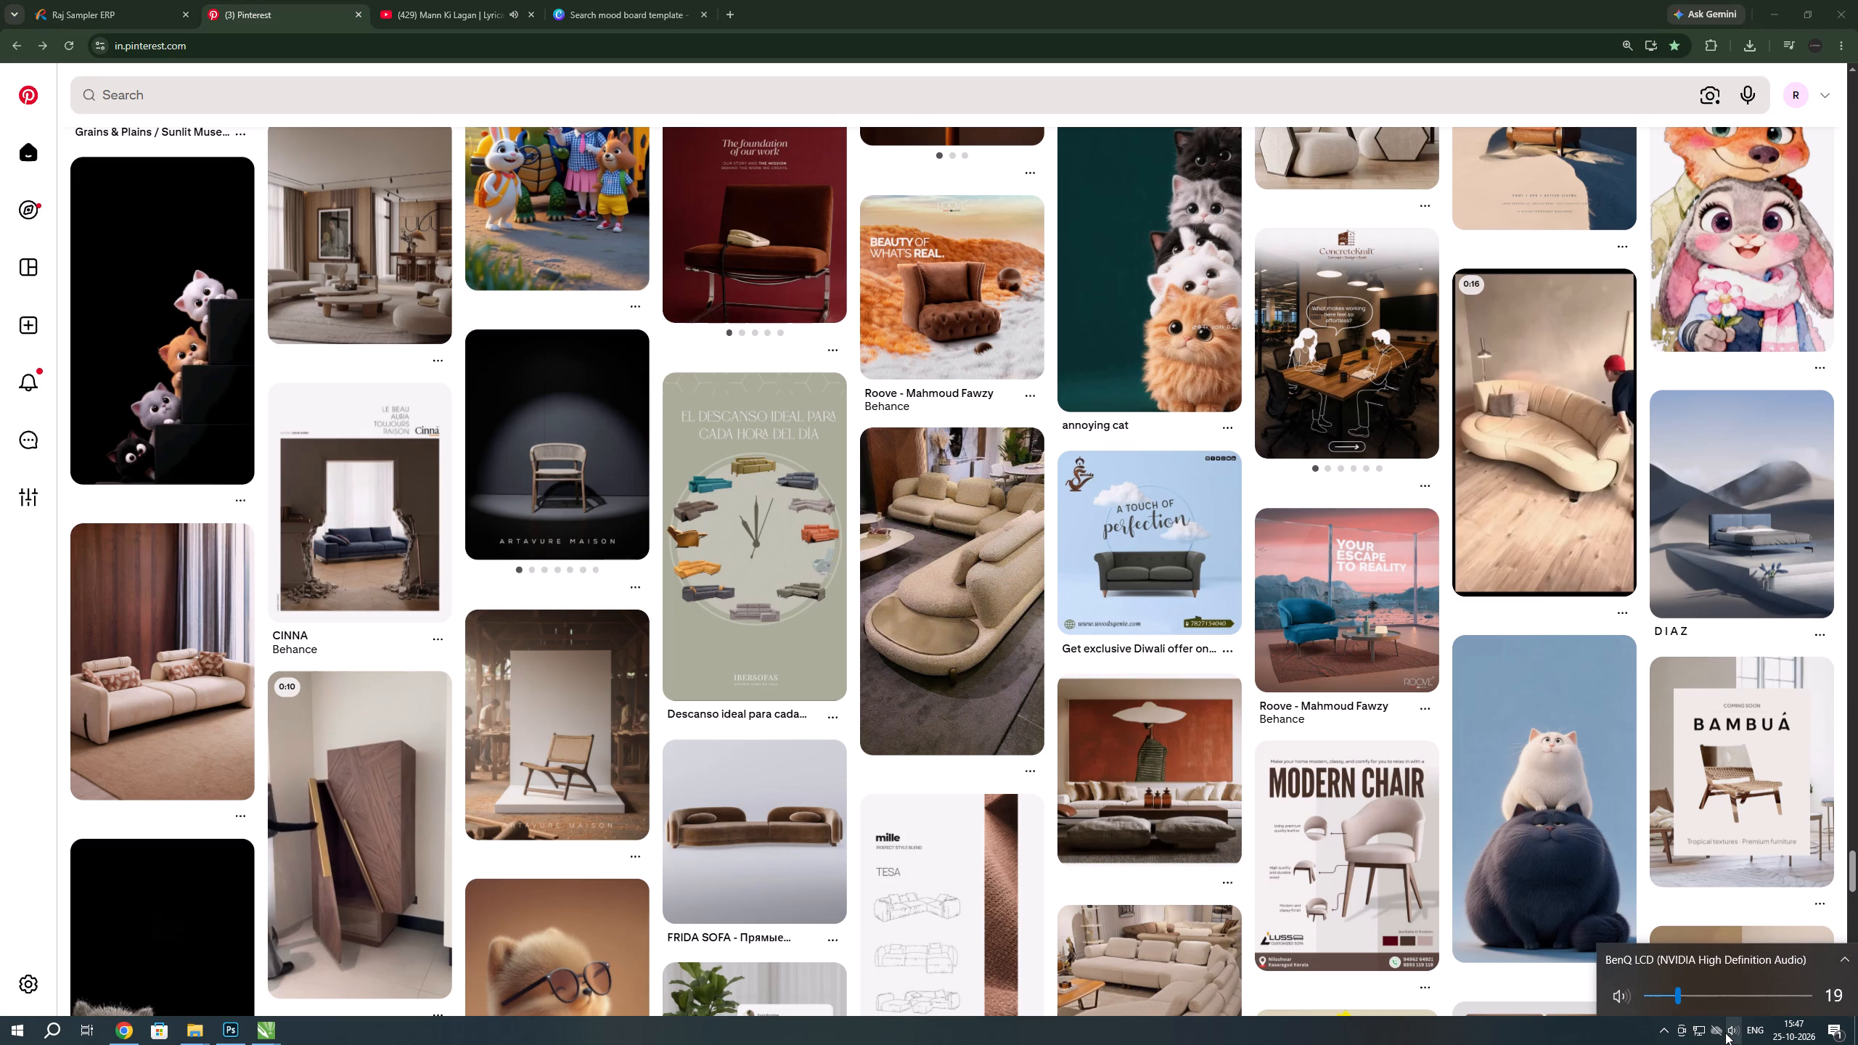
key(Up)
key(Up)
key(alt+Tab)
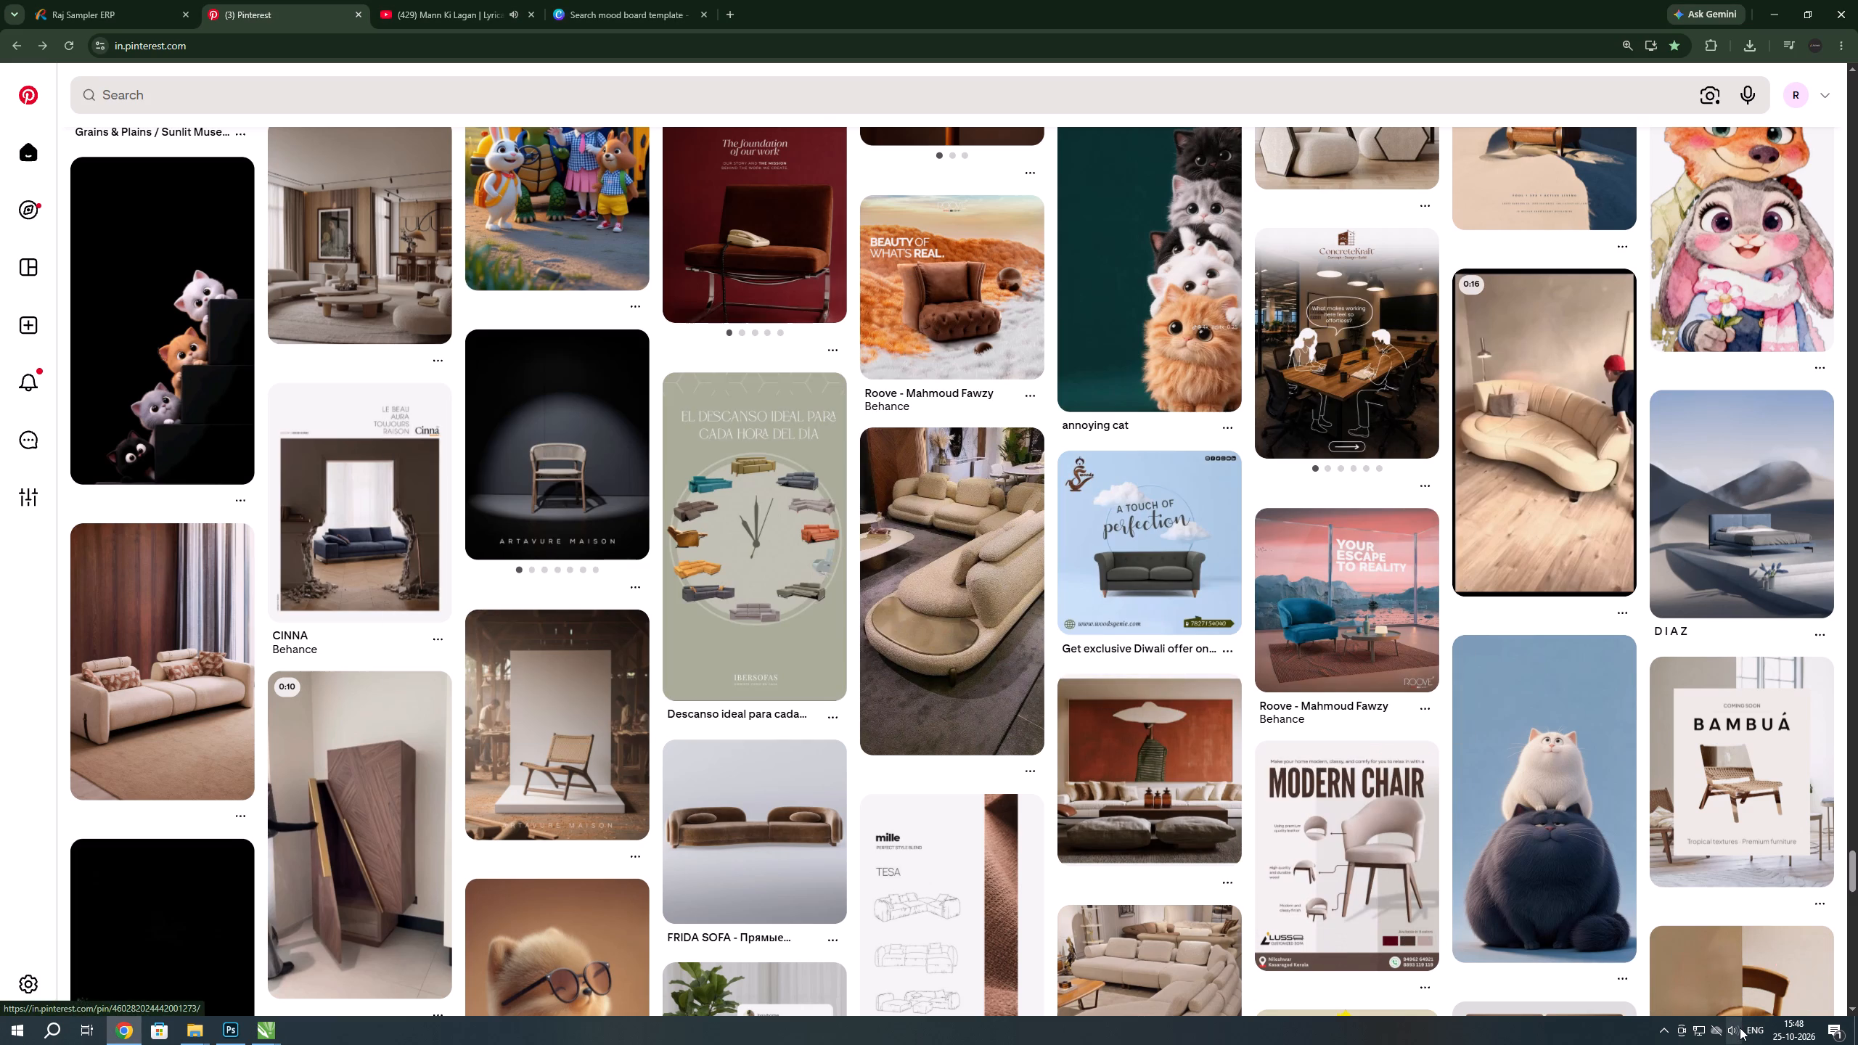
Check the system volume and the Mann Ki Lagan video's playback, returning to the Pinterest feed.
click(1740, 1029)
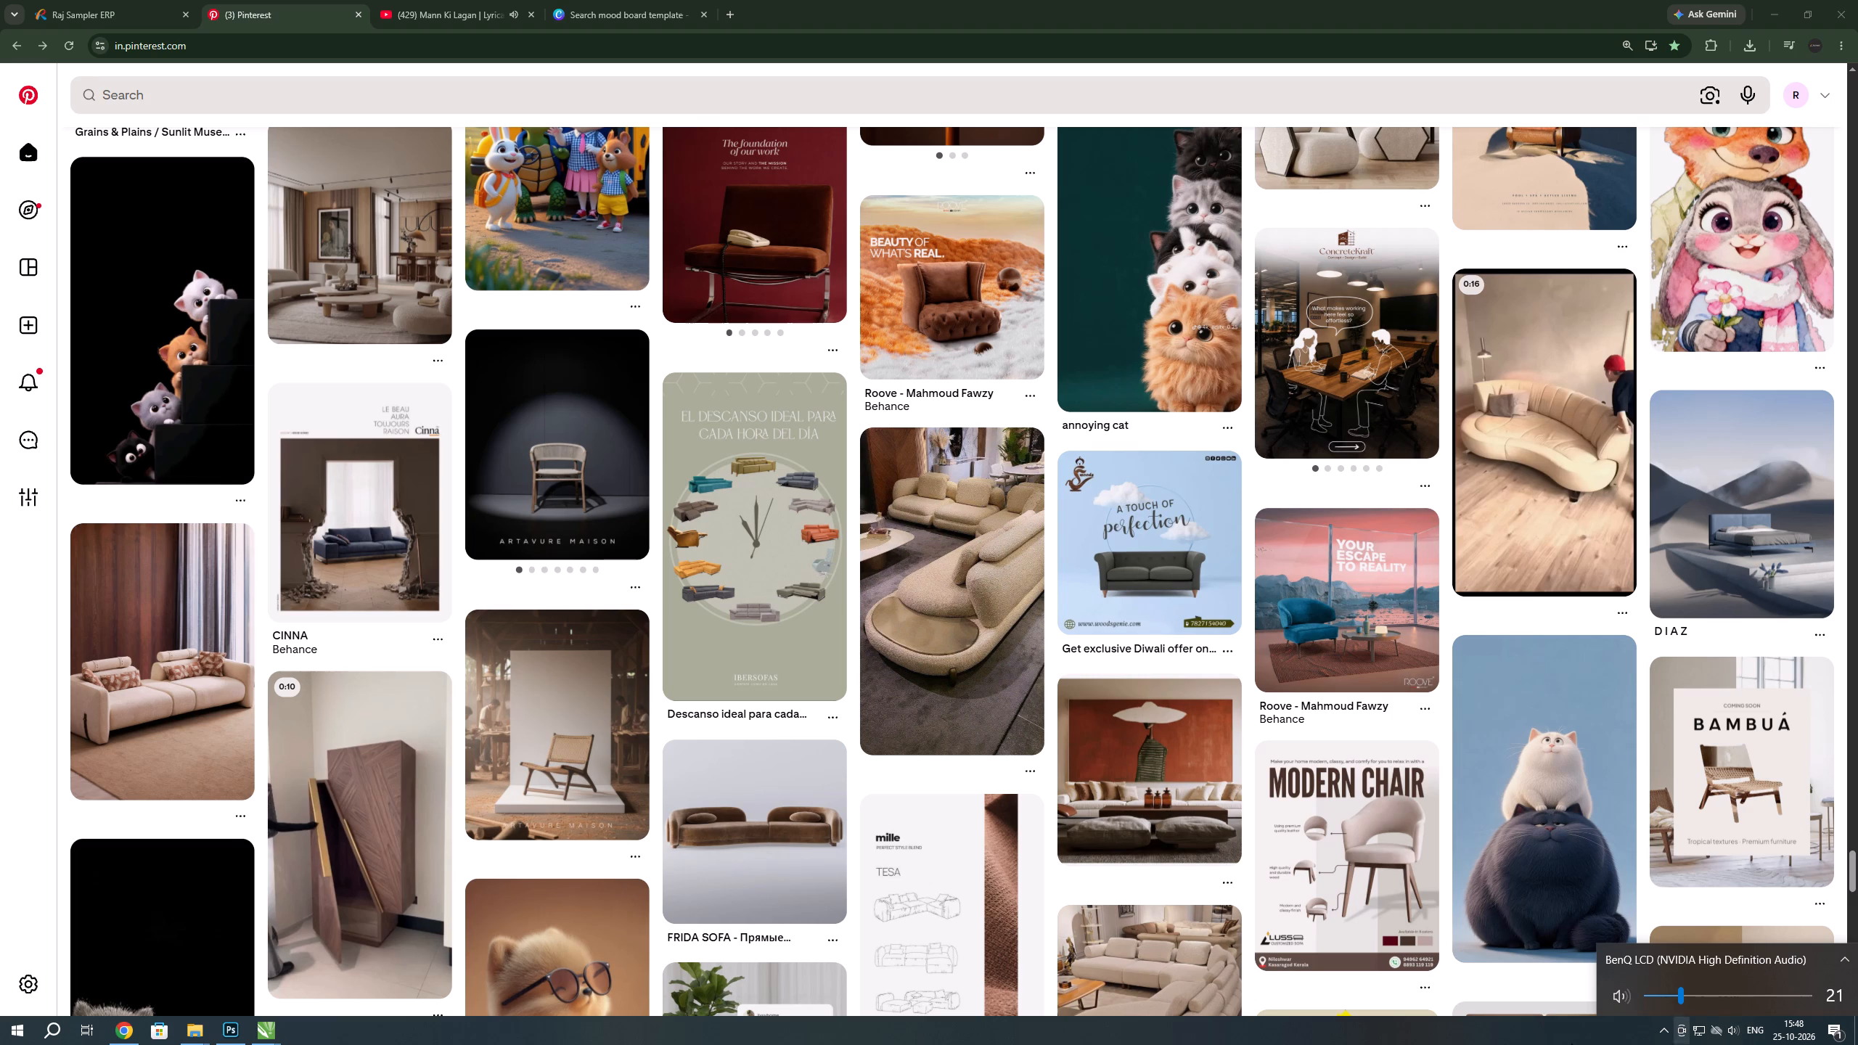
click(1528, 1044)
click(443, 15)
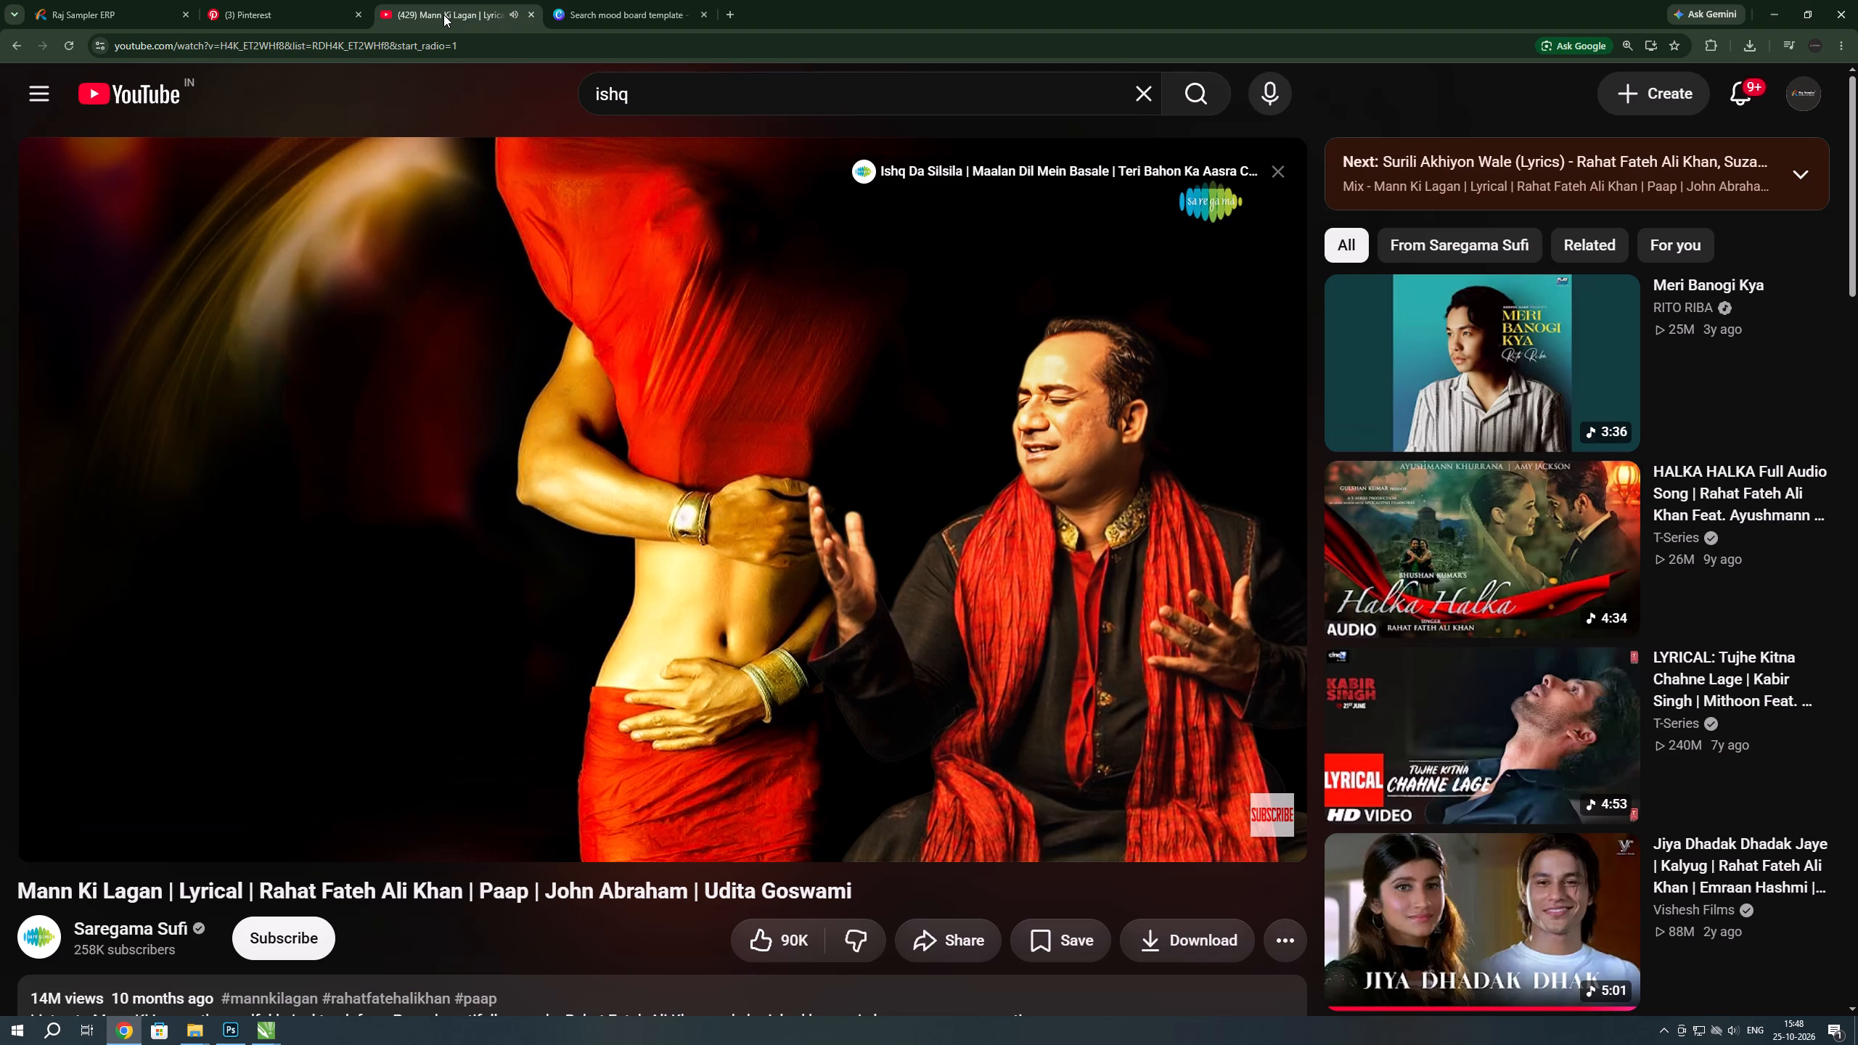
click(308, 3)
click(396, 0)
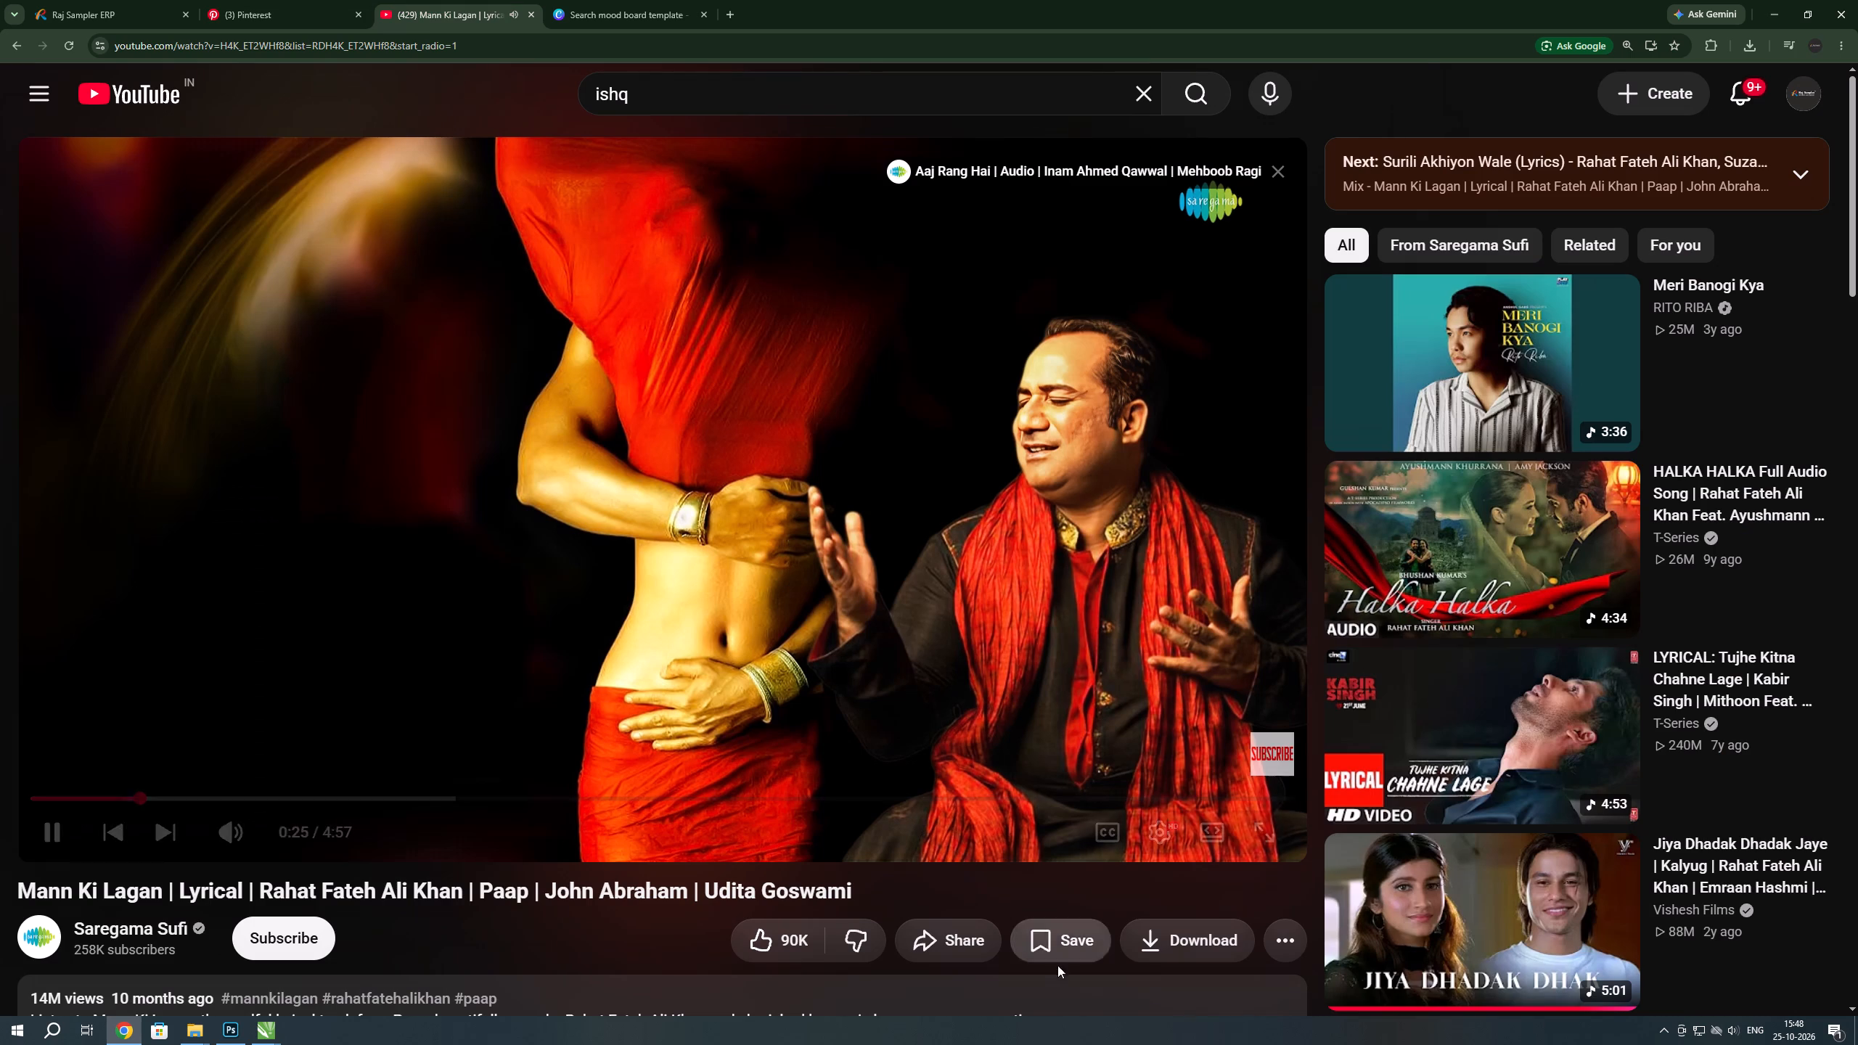
click(309, 593)
click(309, 593)
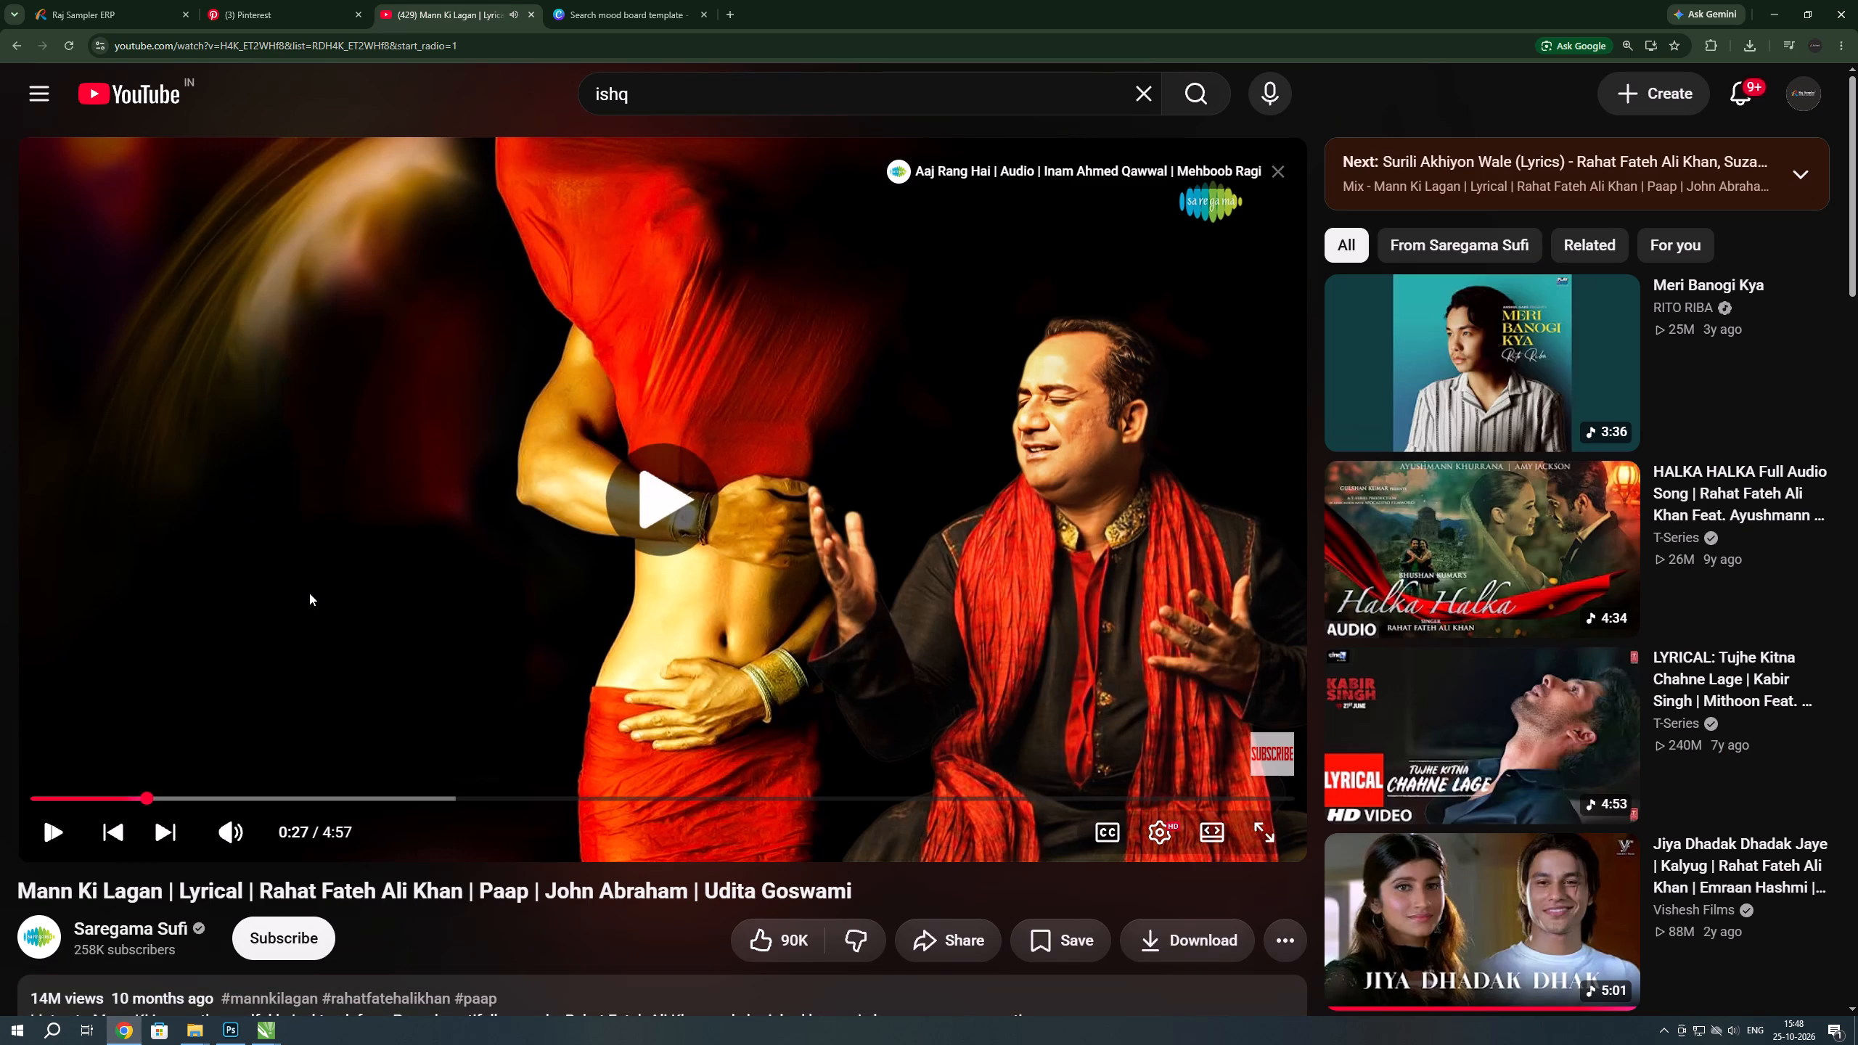
click(271, 0)
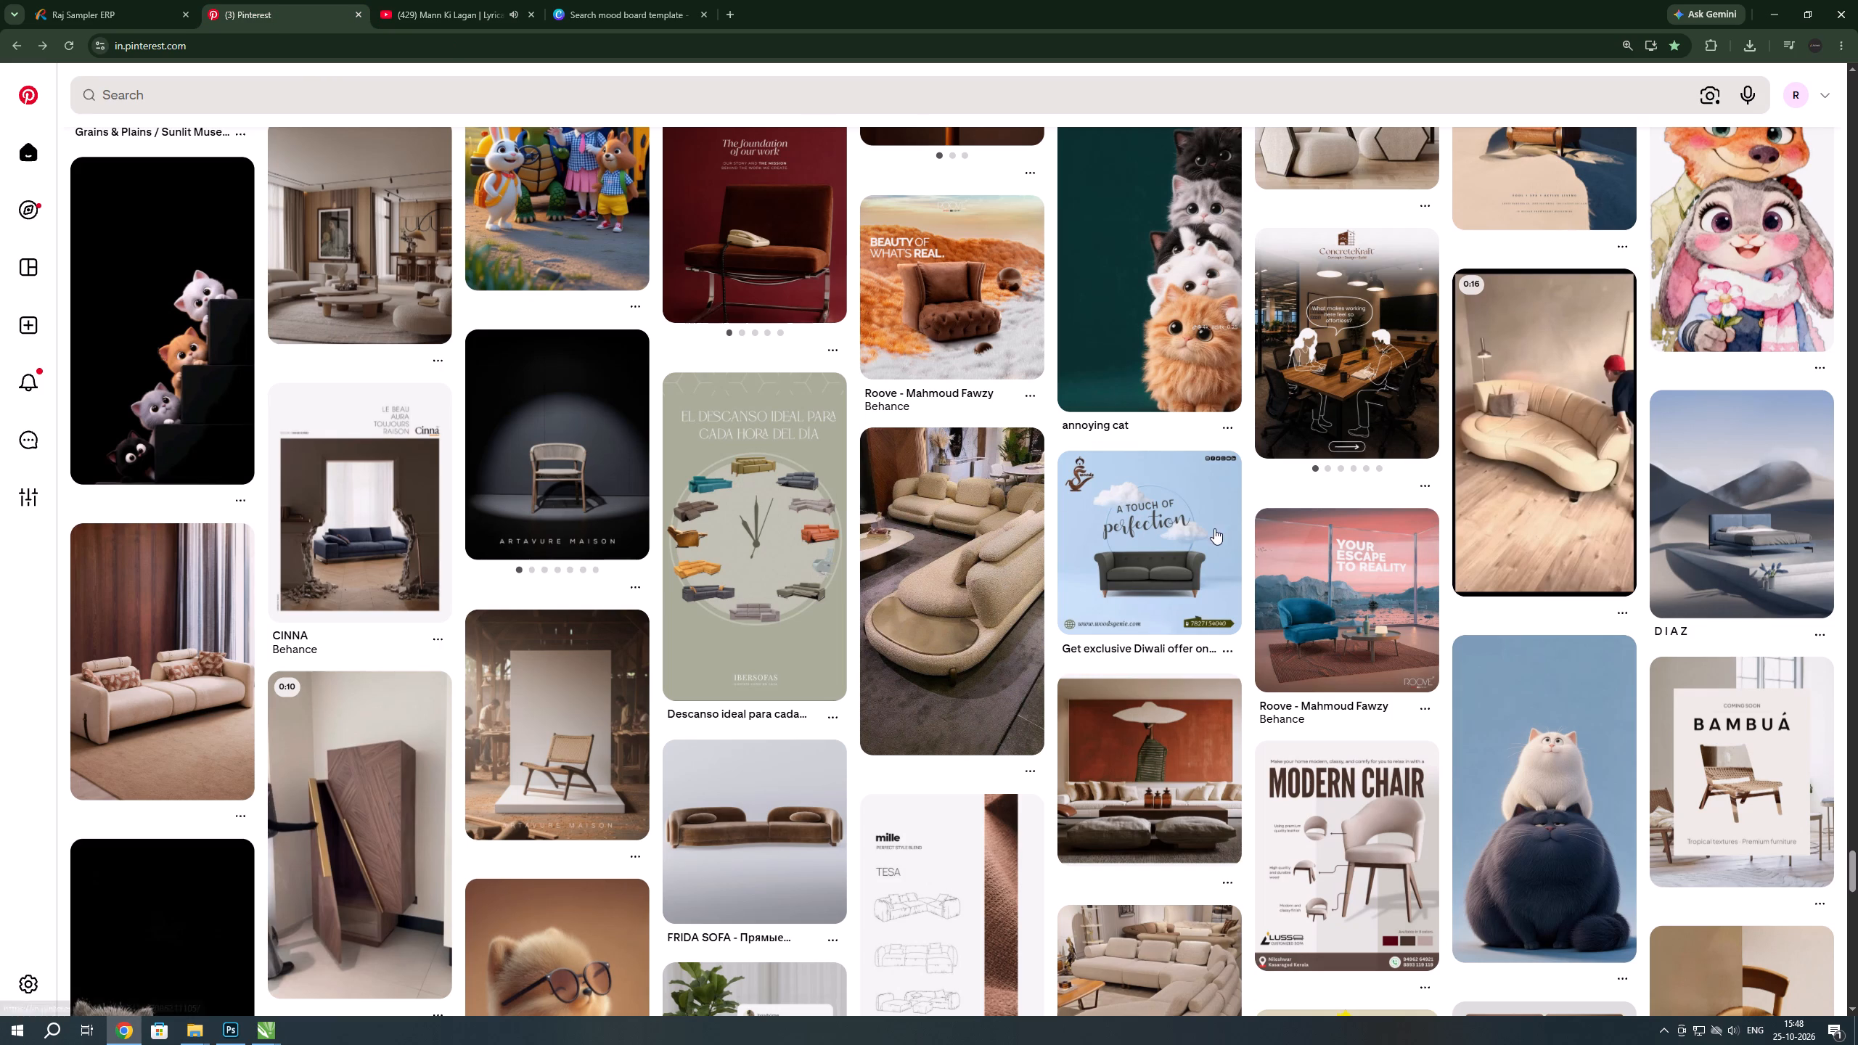
click(1566, 1039)
Switch to Photoshop and compare the sofa in 002.tif with Layer 2 shown and hidden, leaving it hidden.
key(alt+Tab)
key(alt+Tab)
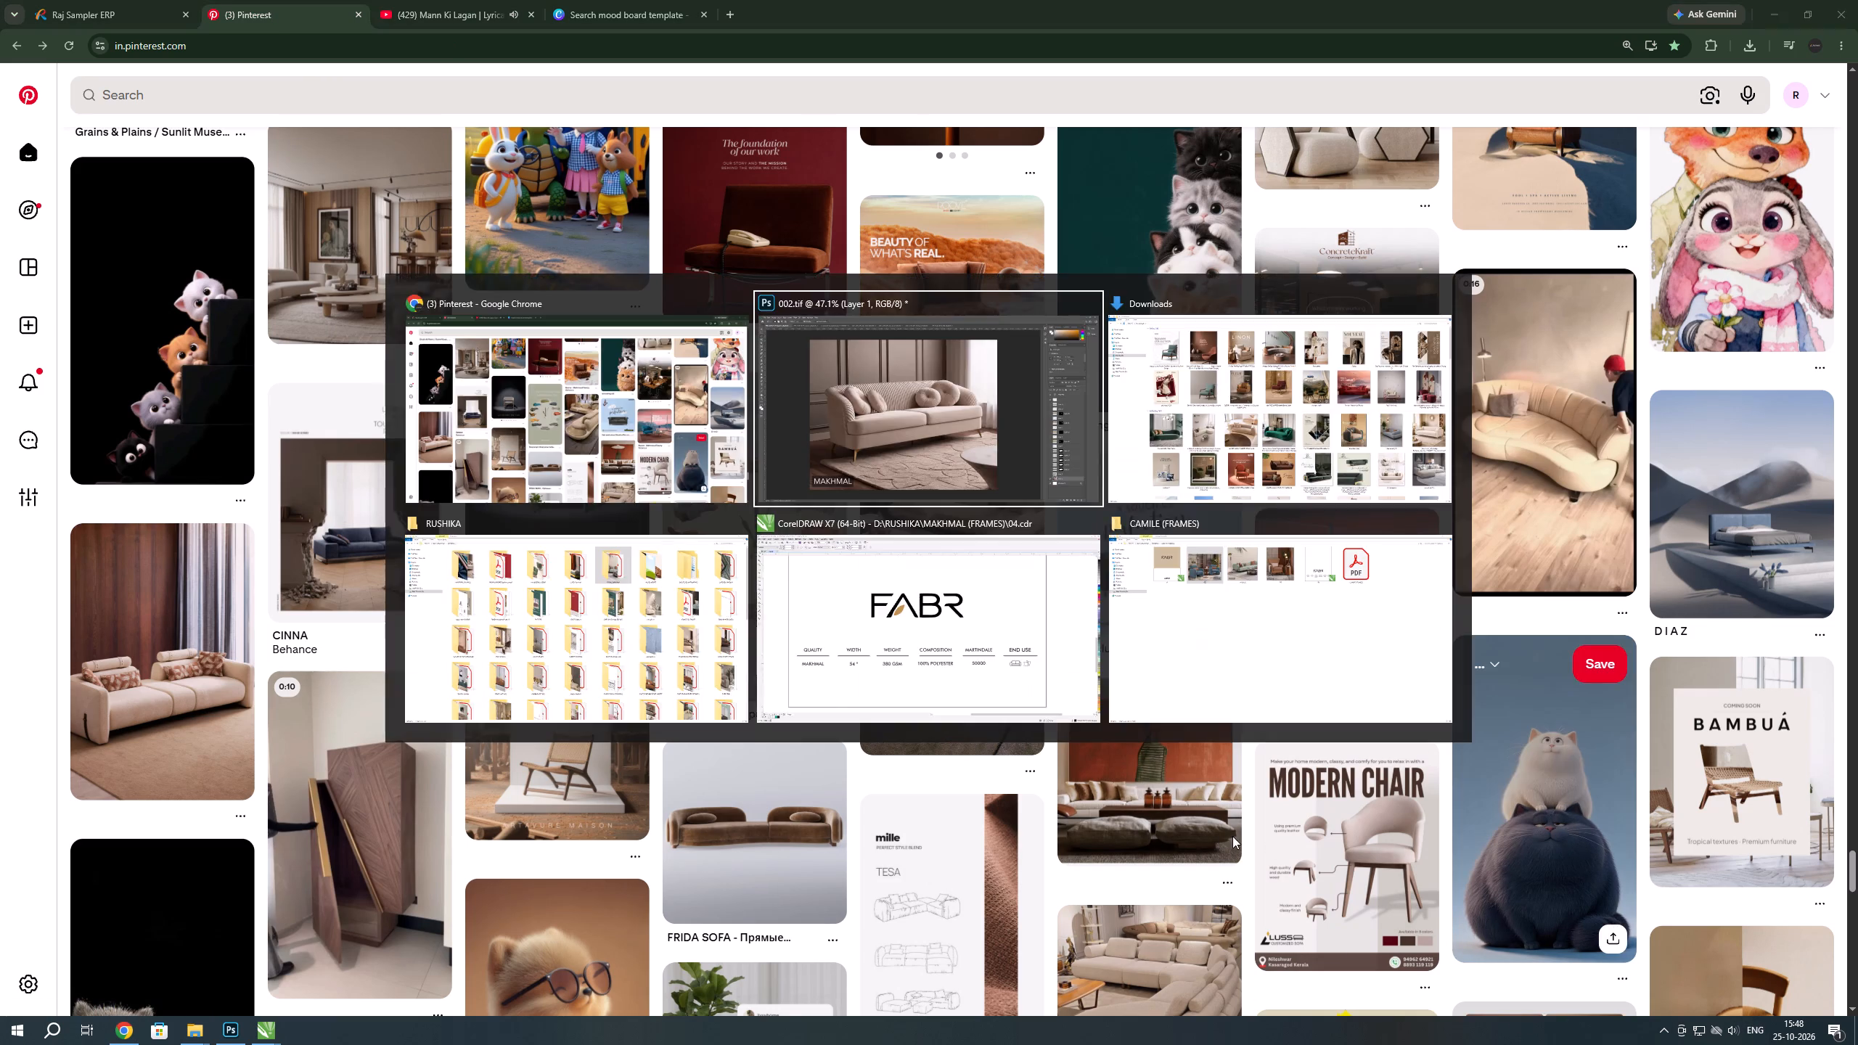
scroll(1006, 657, down, 3)
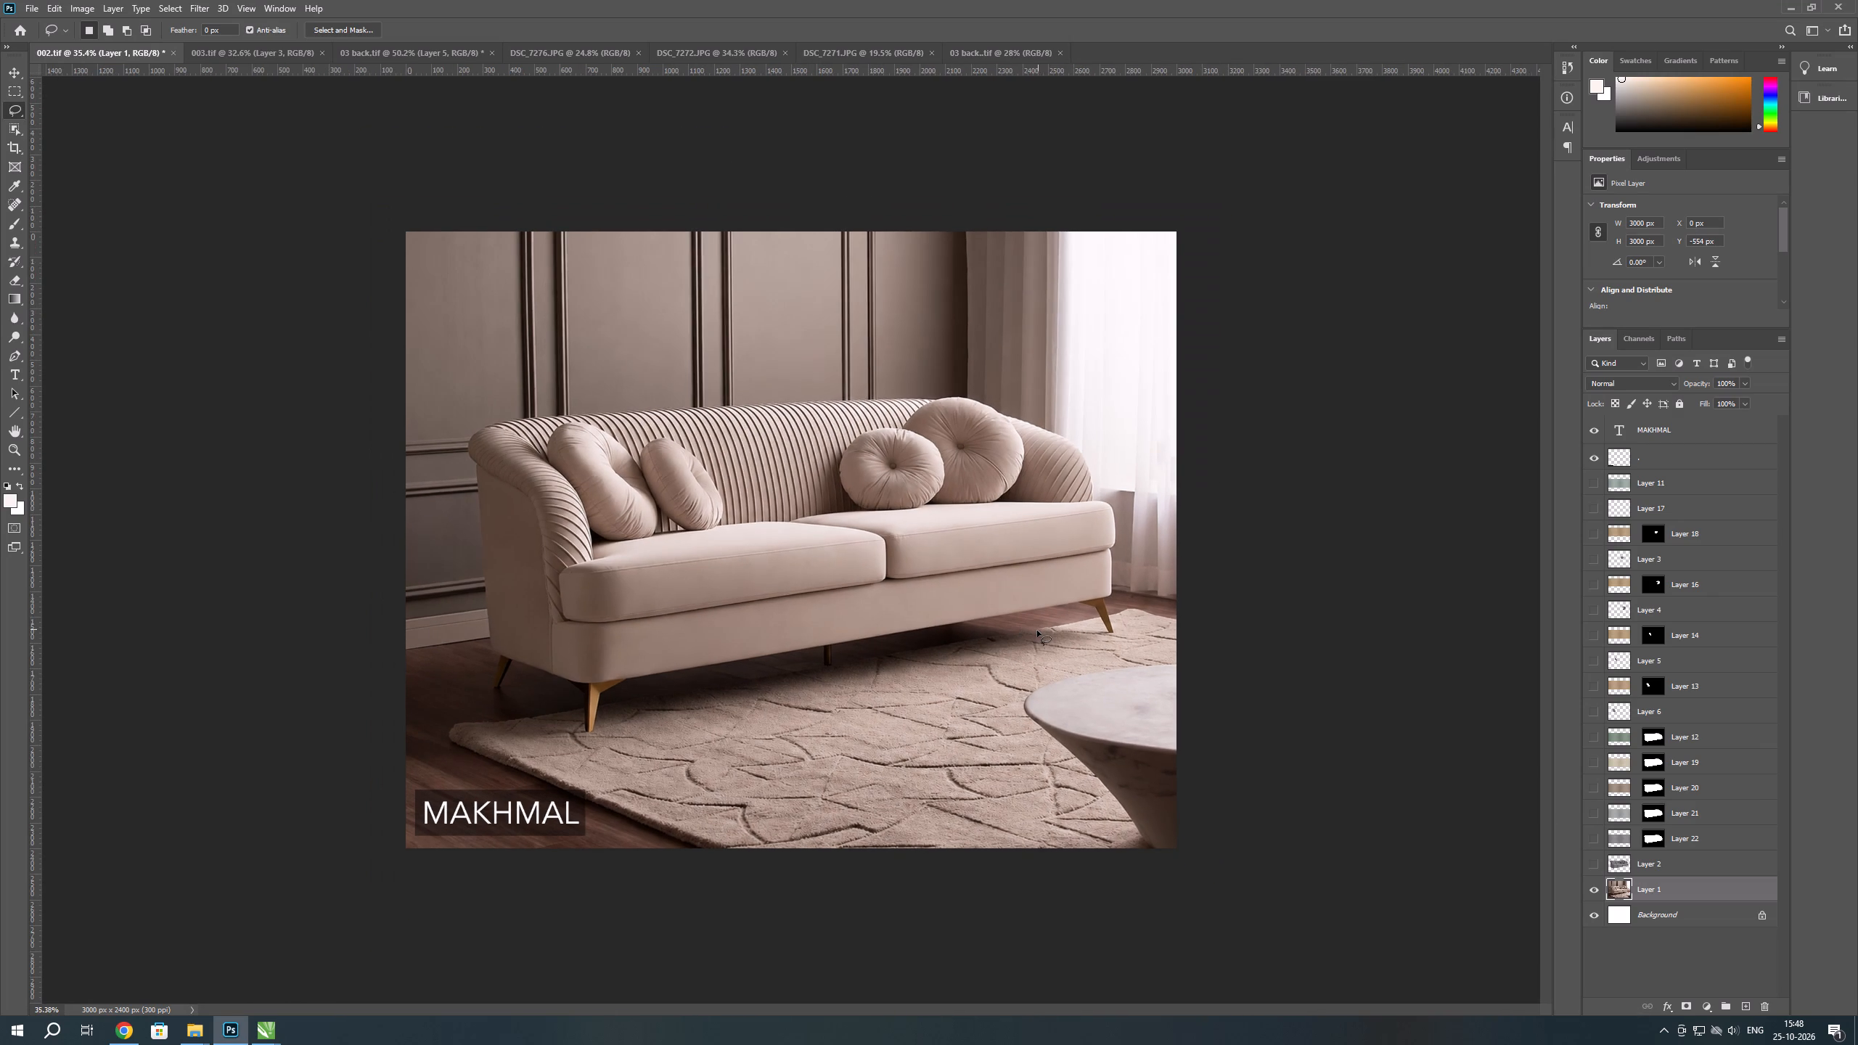
scroll(1037, 631, down, 1)
scroll(629, 456, up, 1)
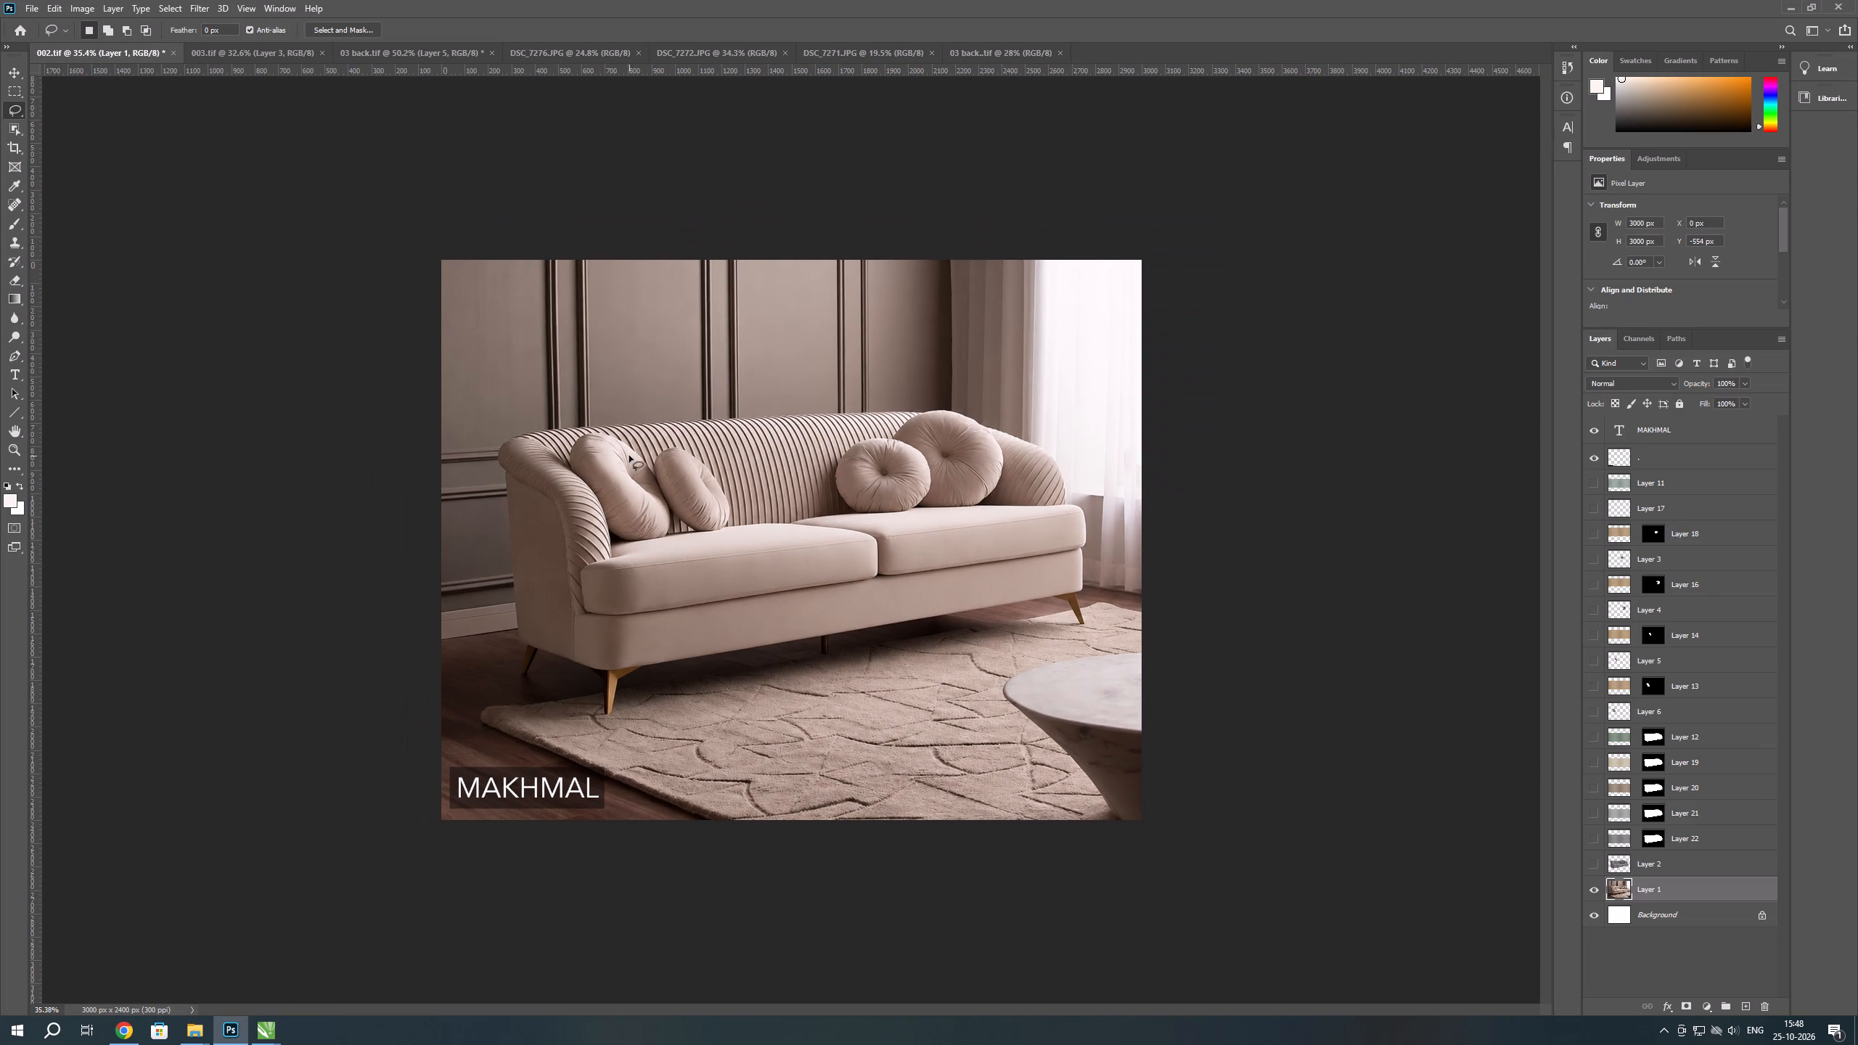
scroll(629, 456, up, 2)
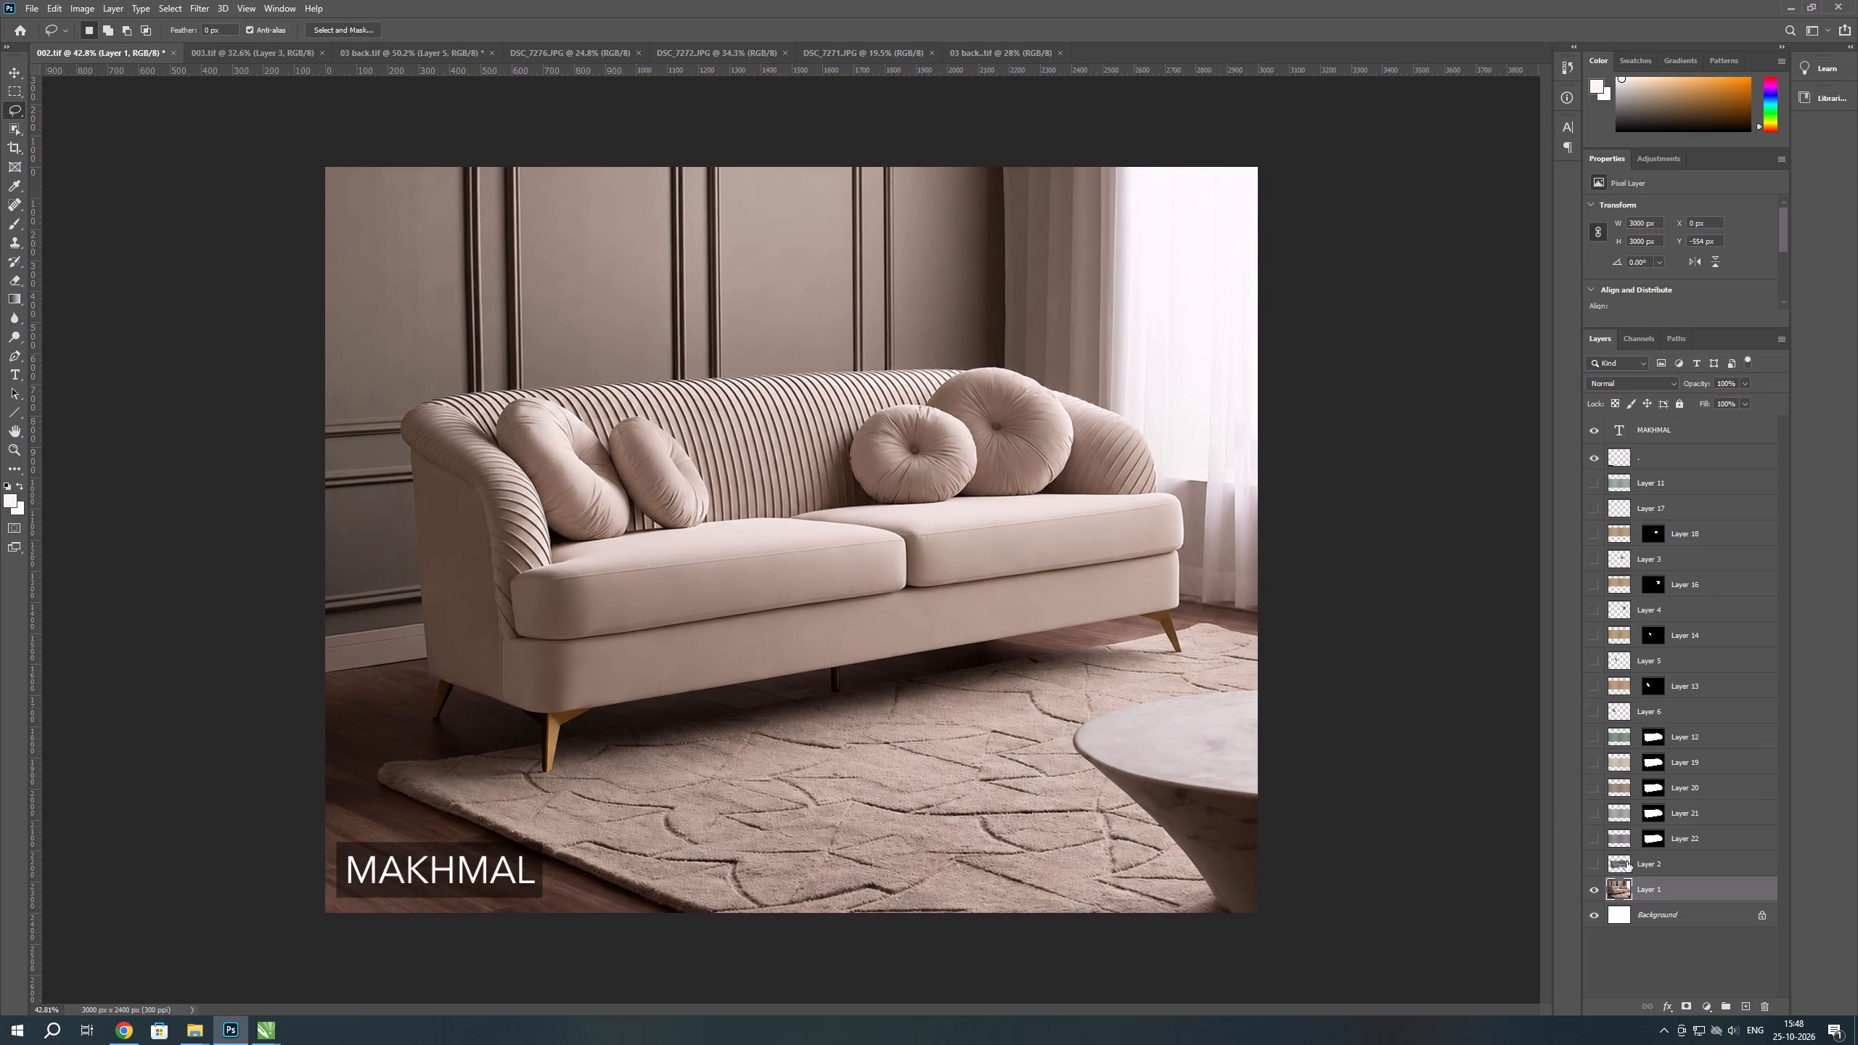
click(1626, 861)
click(1592, 866)
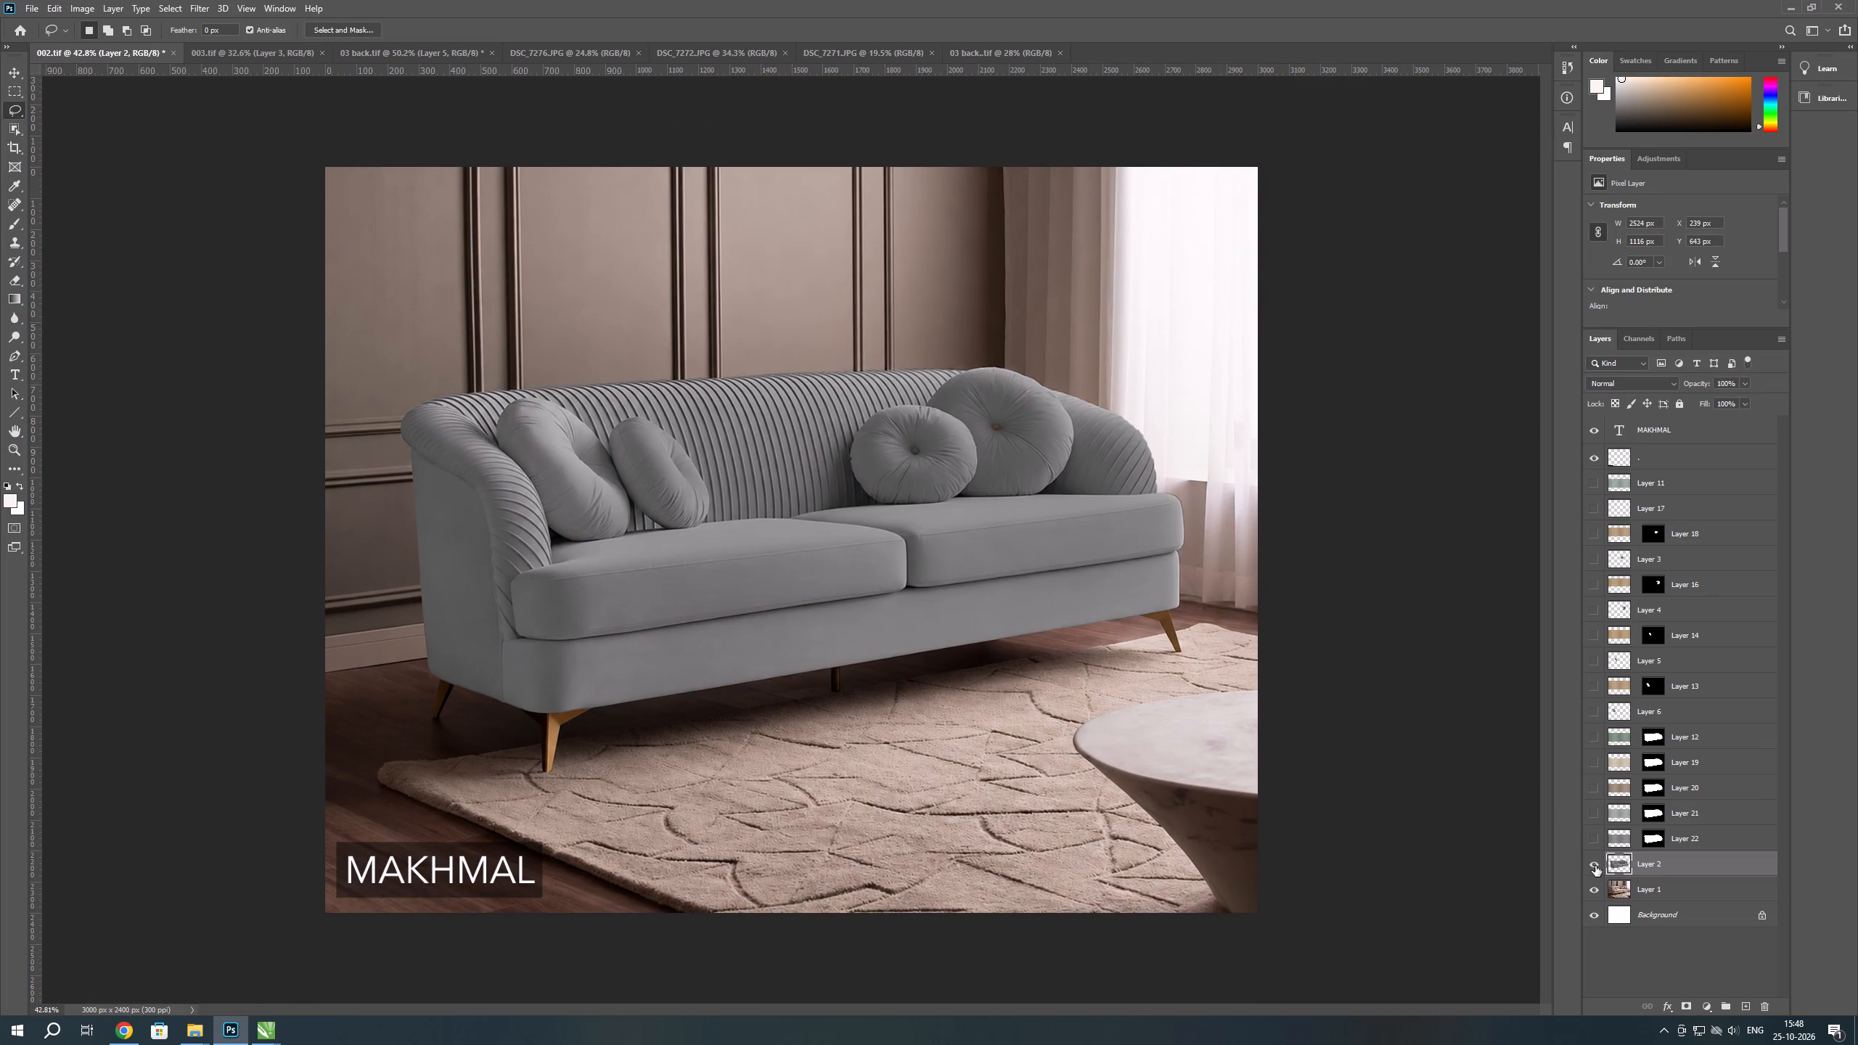
click(1595, 866)
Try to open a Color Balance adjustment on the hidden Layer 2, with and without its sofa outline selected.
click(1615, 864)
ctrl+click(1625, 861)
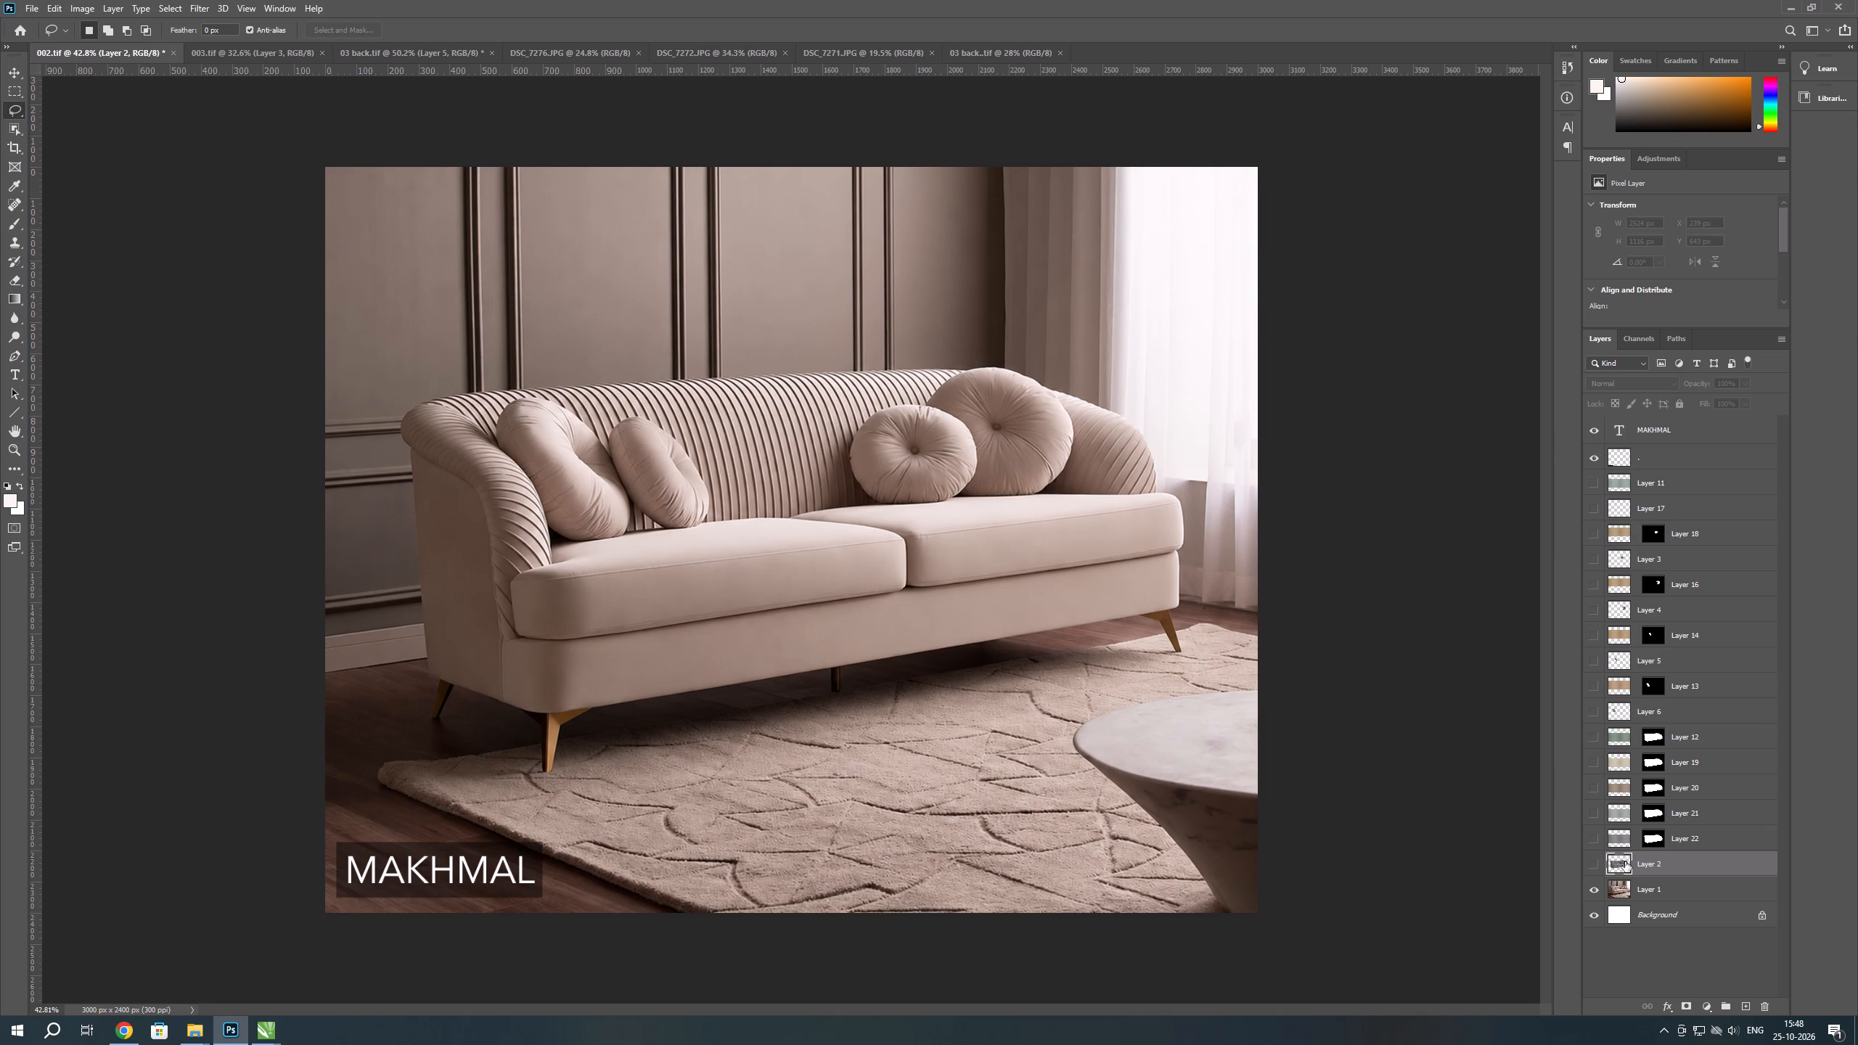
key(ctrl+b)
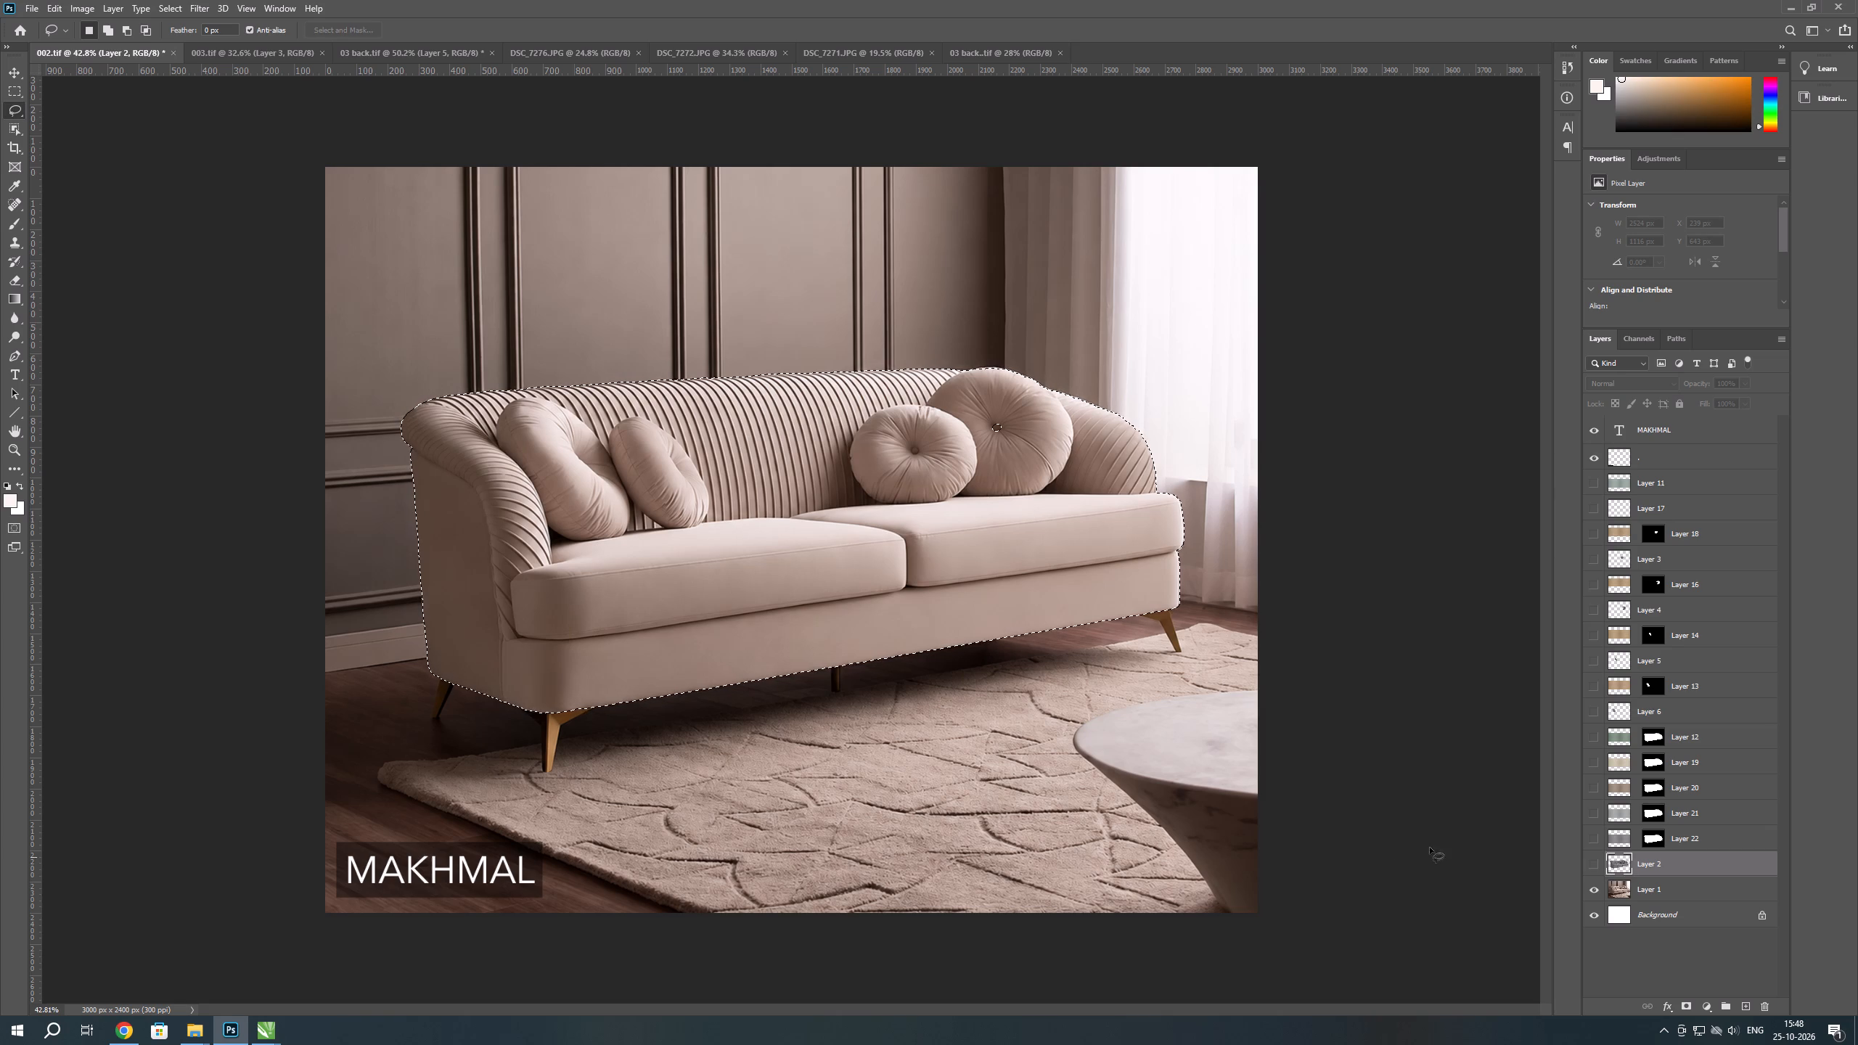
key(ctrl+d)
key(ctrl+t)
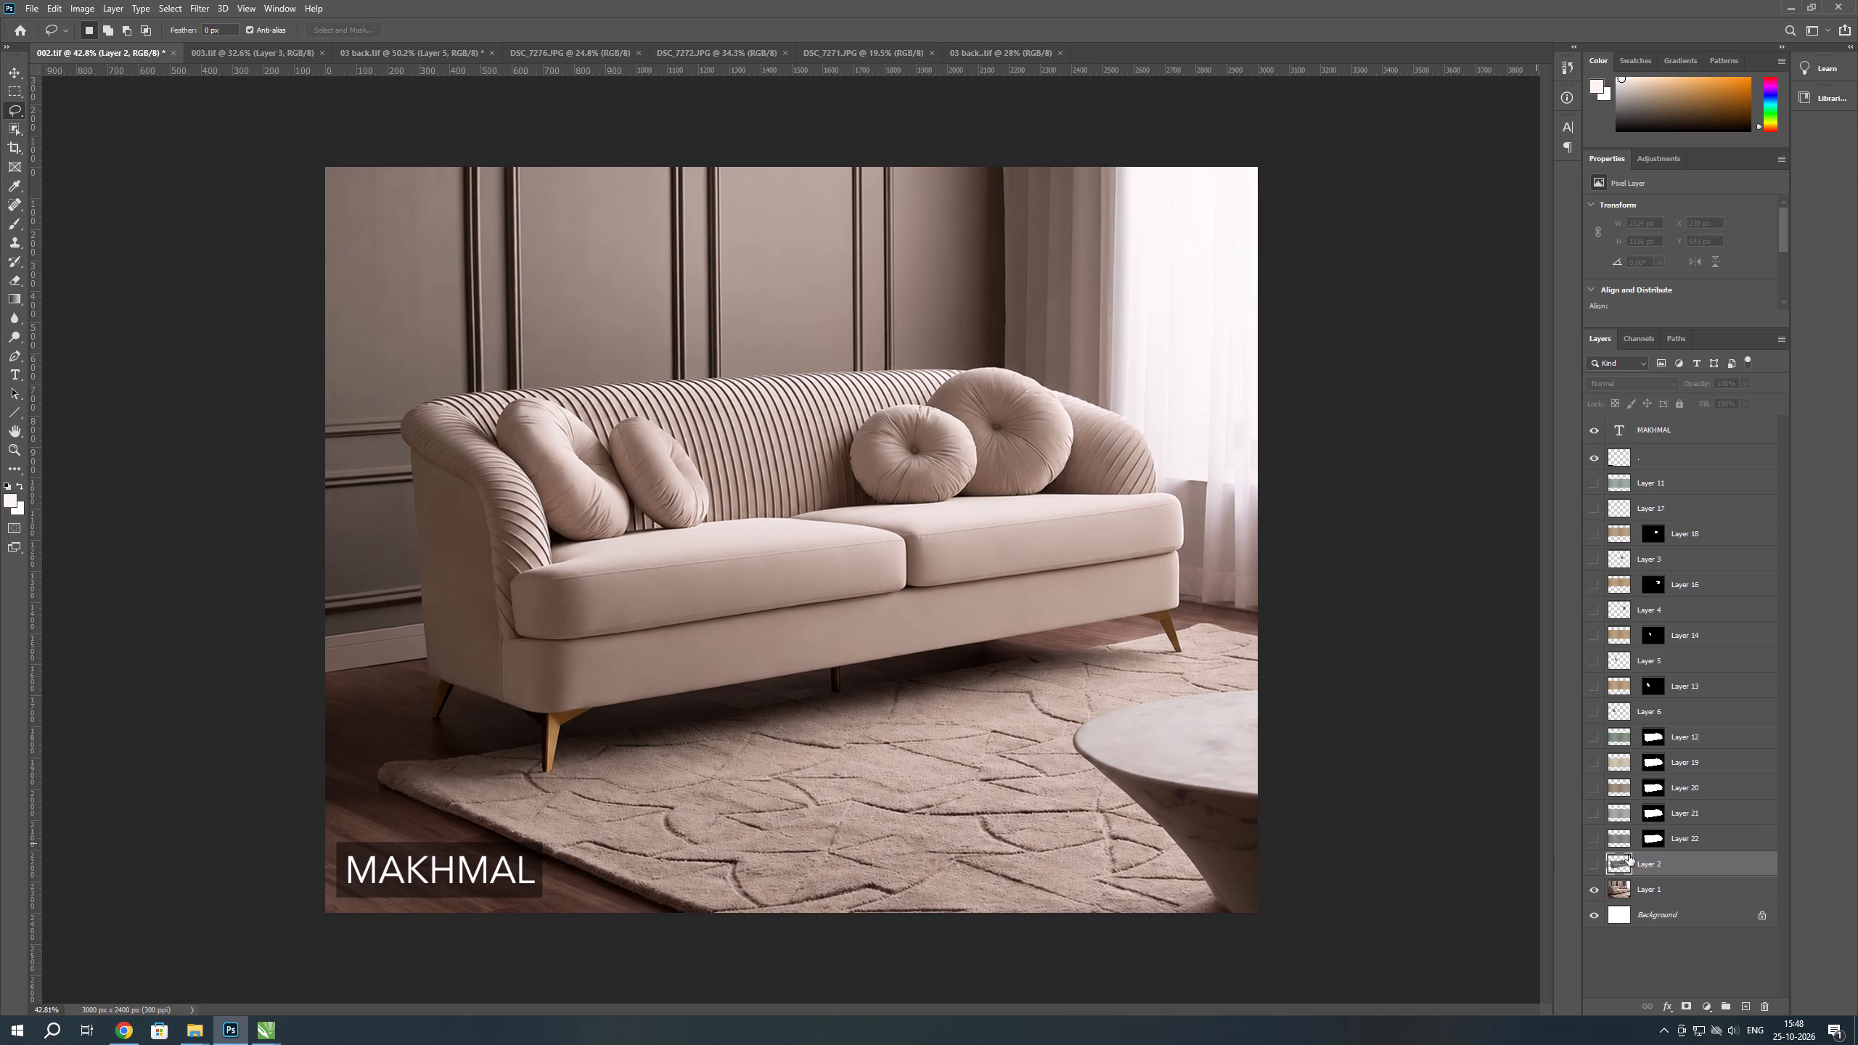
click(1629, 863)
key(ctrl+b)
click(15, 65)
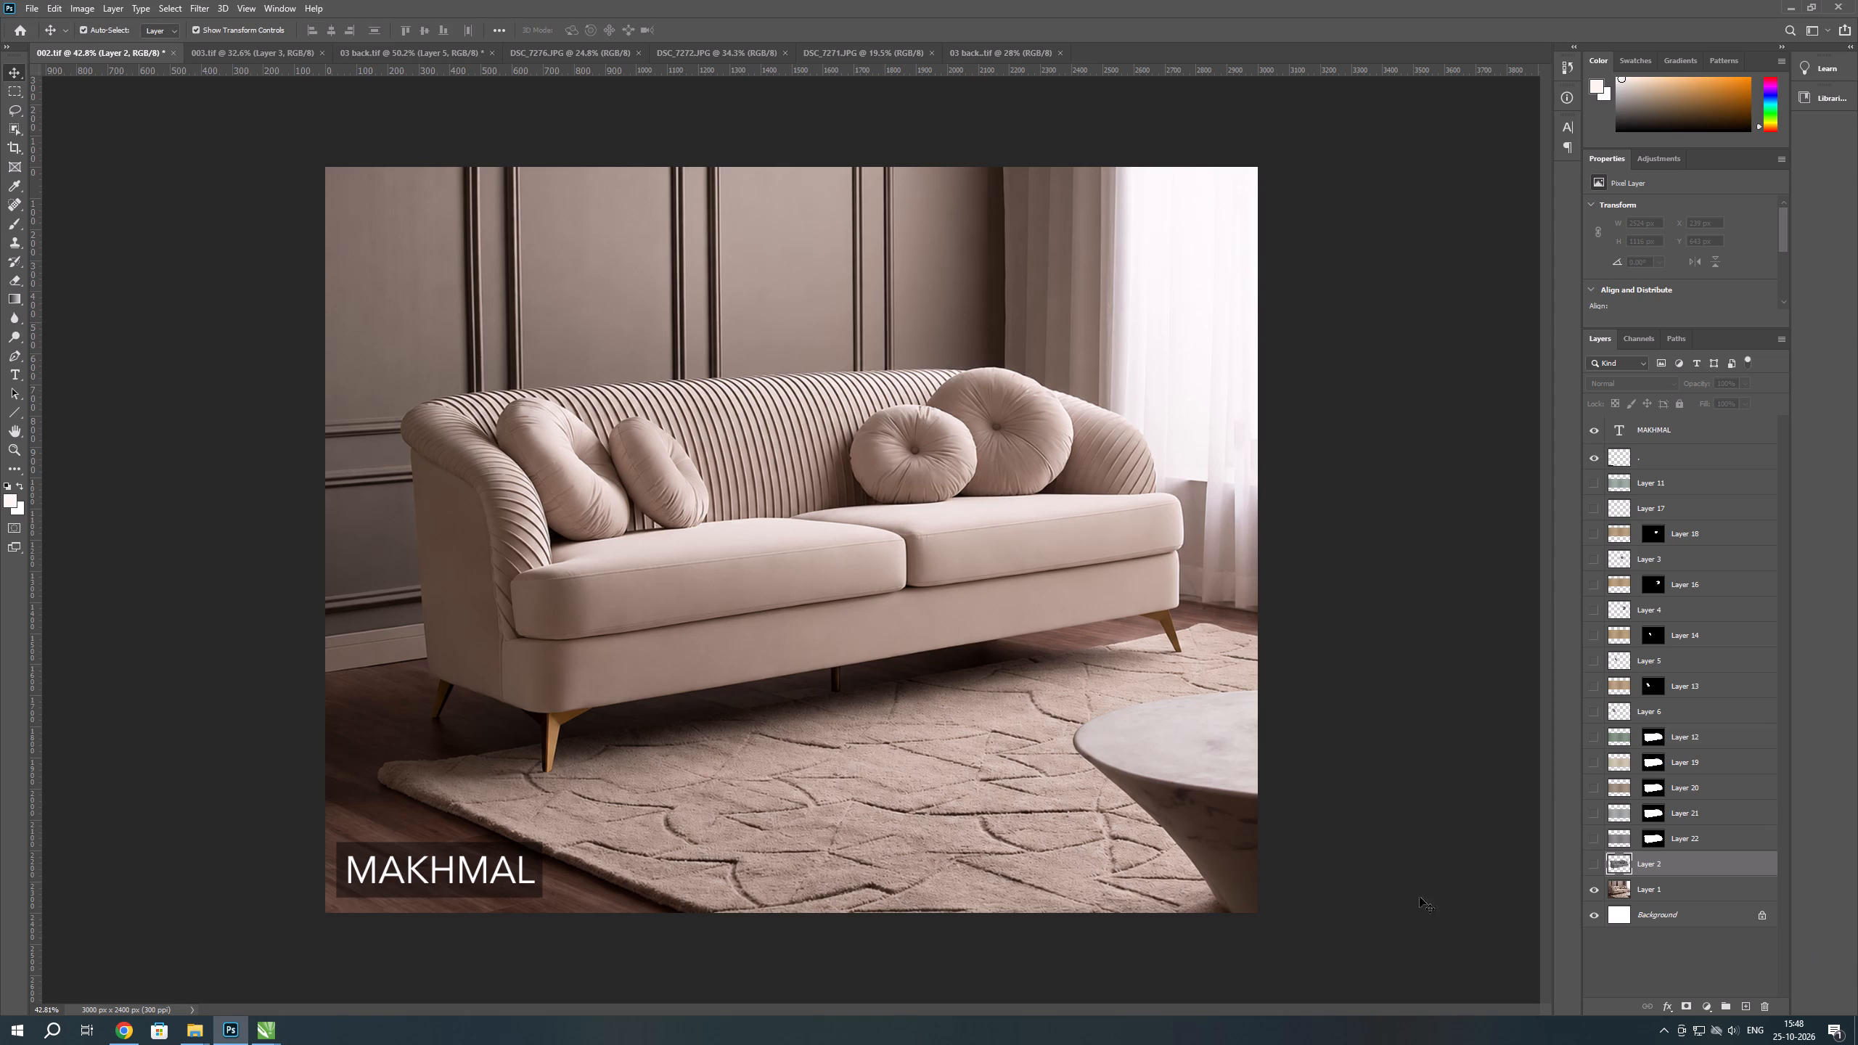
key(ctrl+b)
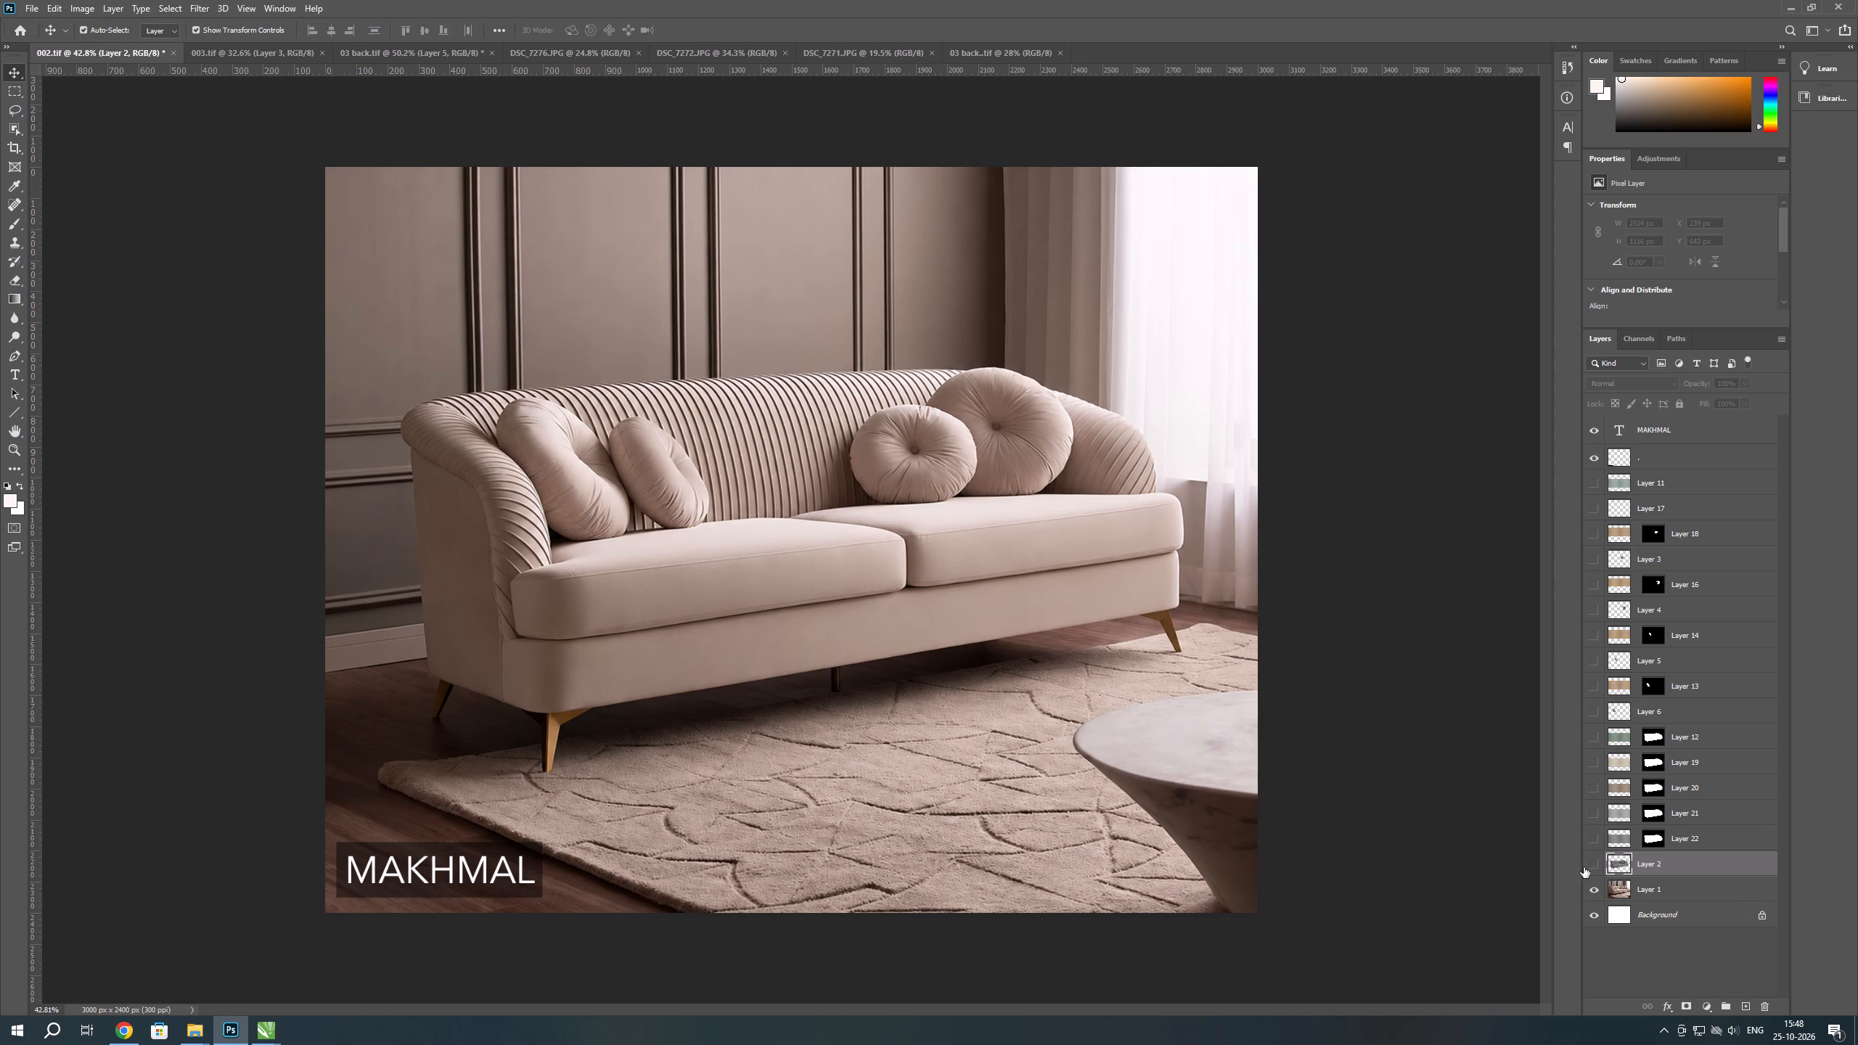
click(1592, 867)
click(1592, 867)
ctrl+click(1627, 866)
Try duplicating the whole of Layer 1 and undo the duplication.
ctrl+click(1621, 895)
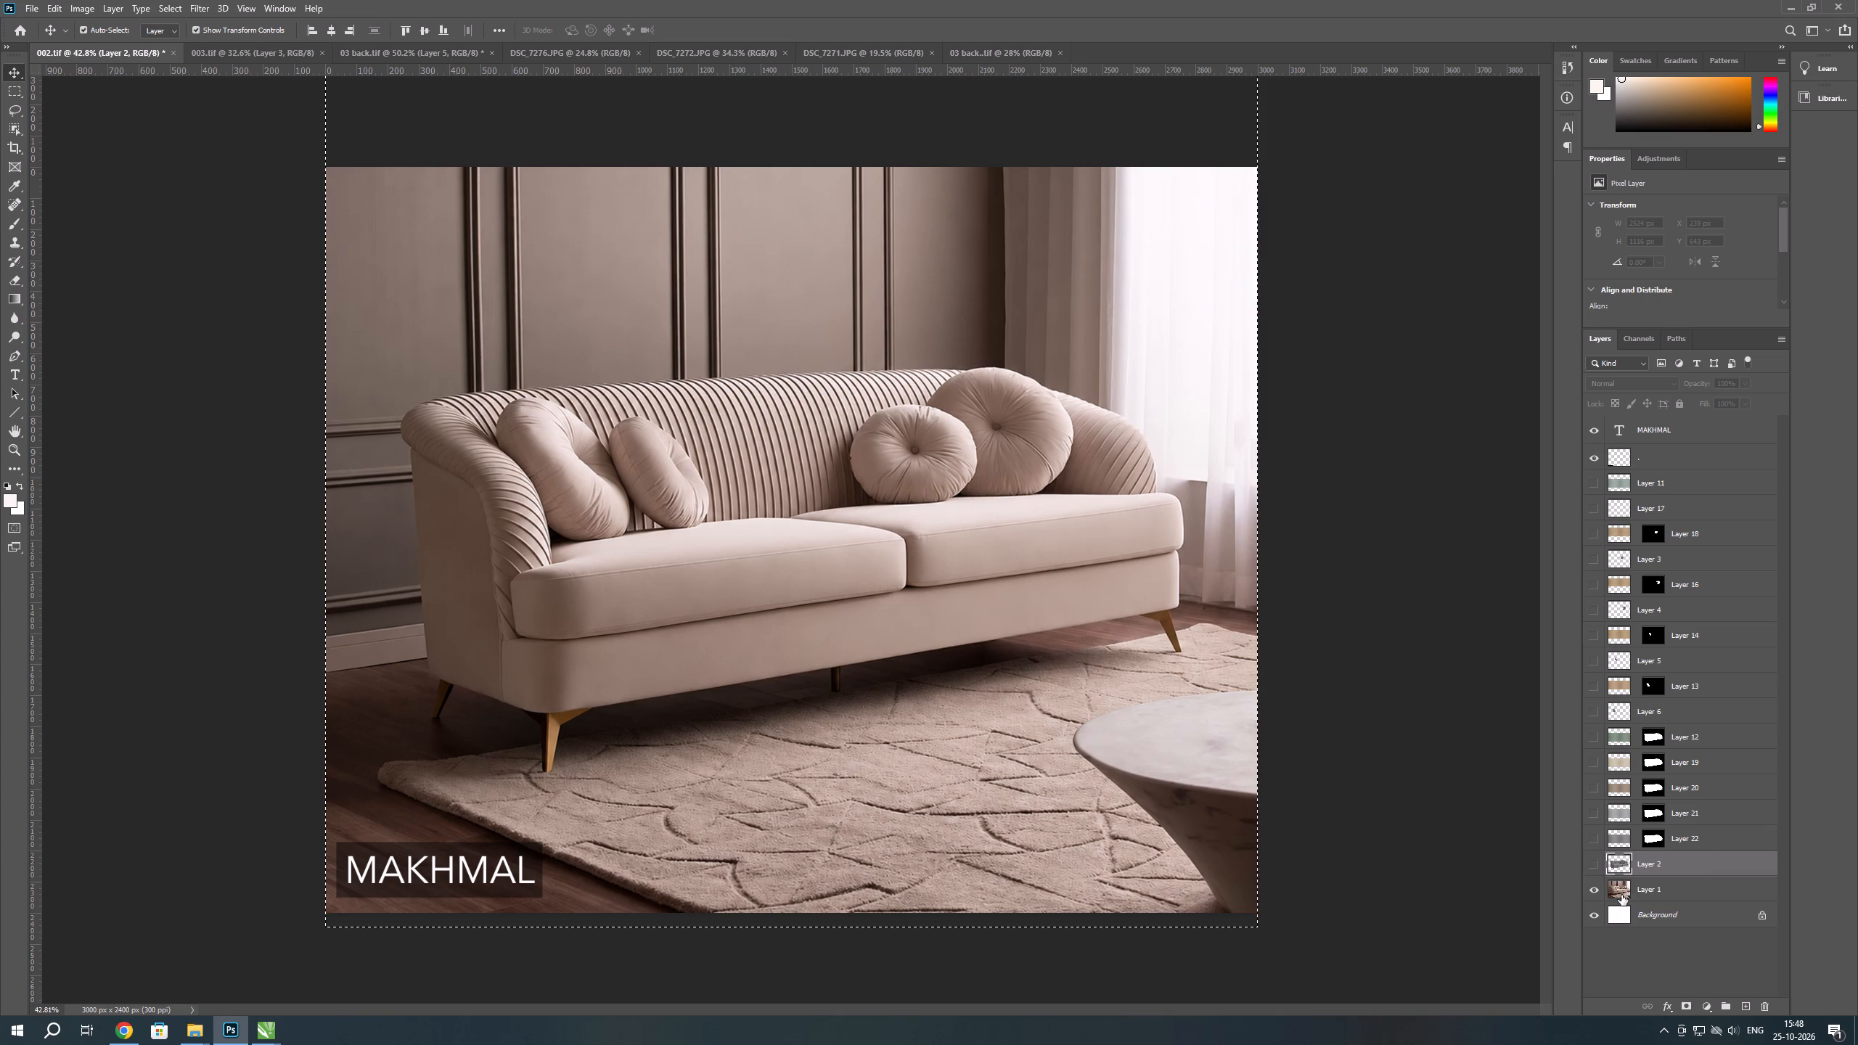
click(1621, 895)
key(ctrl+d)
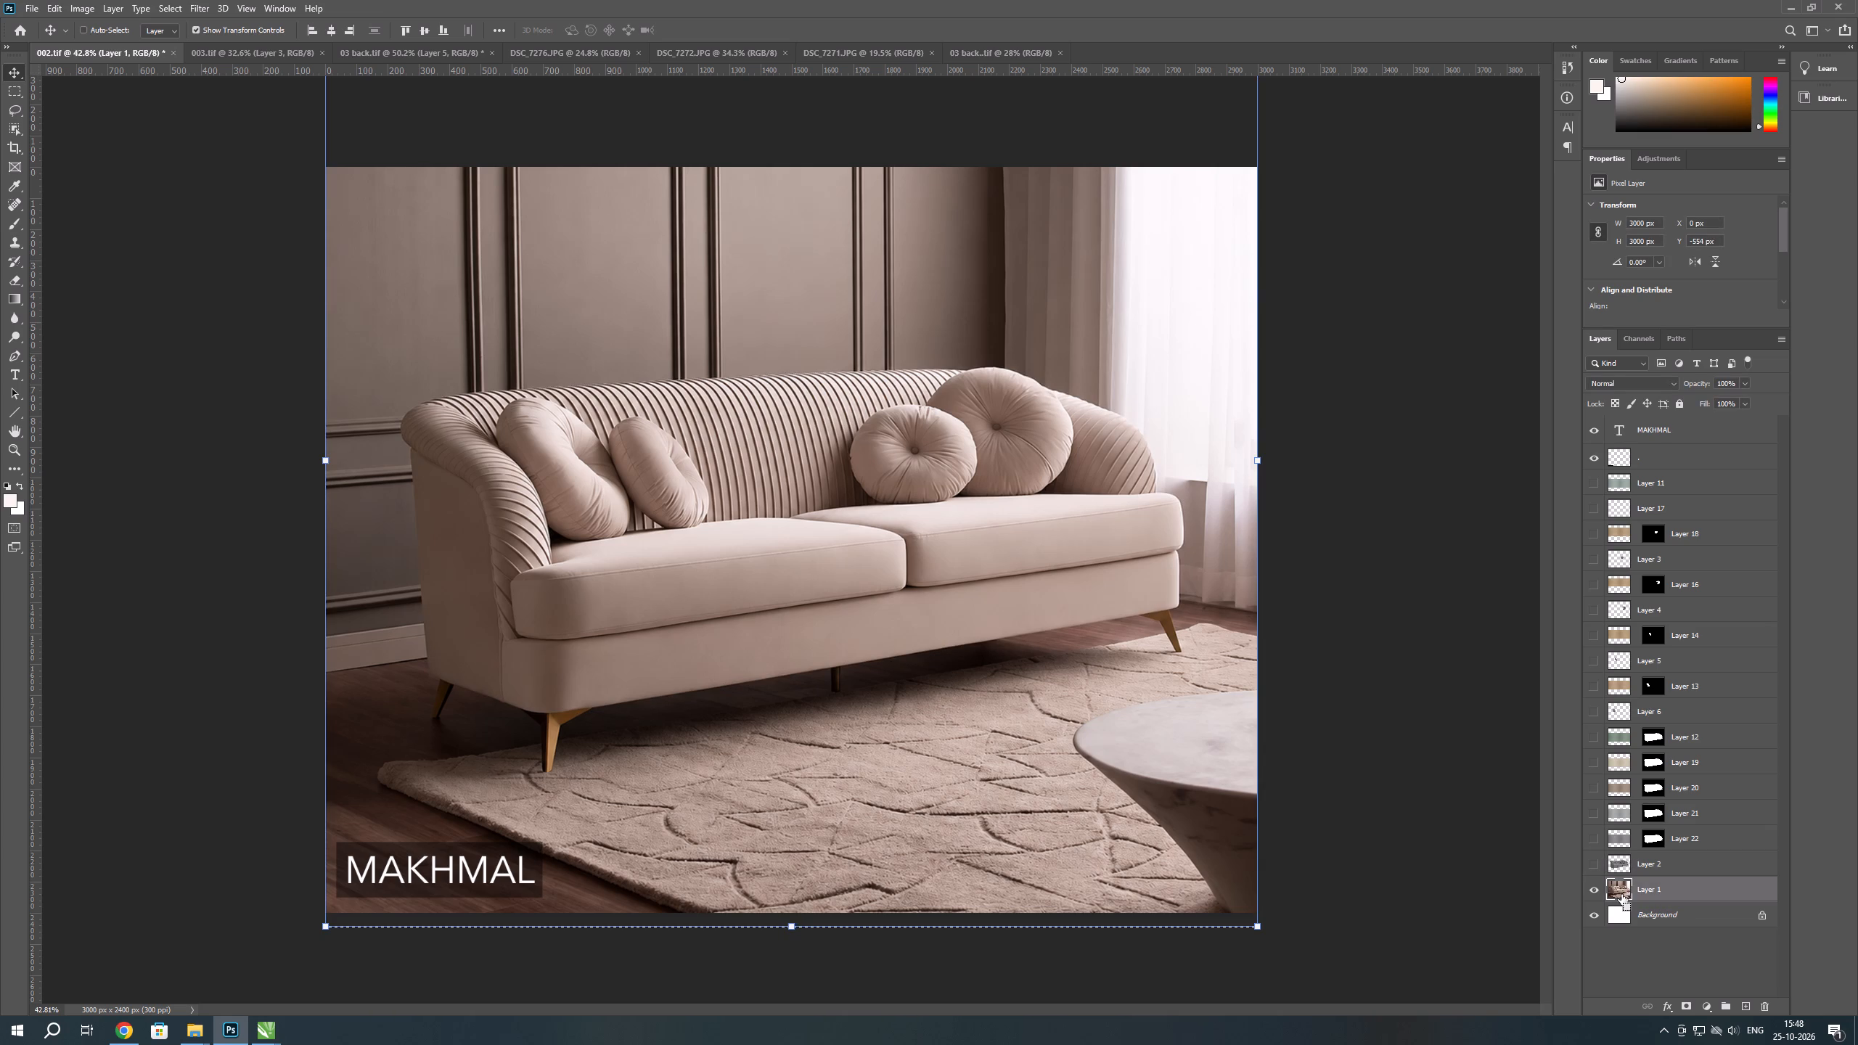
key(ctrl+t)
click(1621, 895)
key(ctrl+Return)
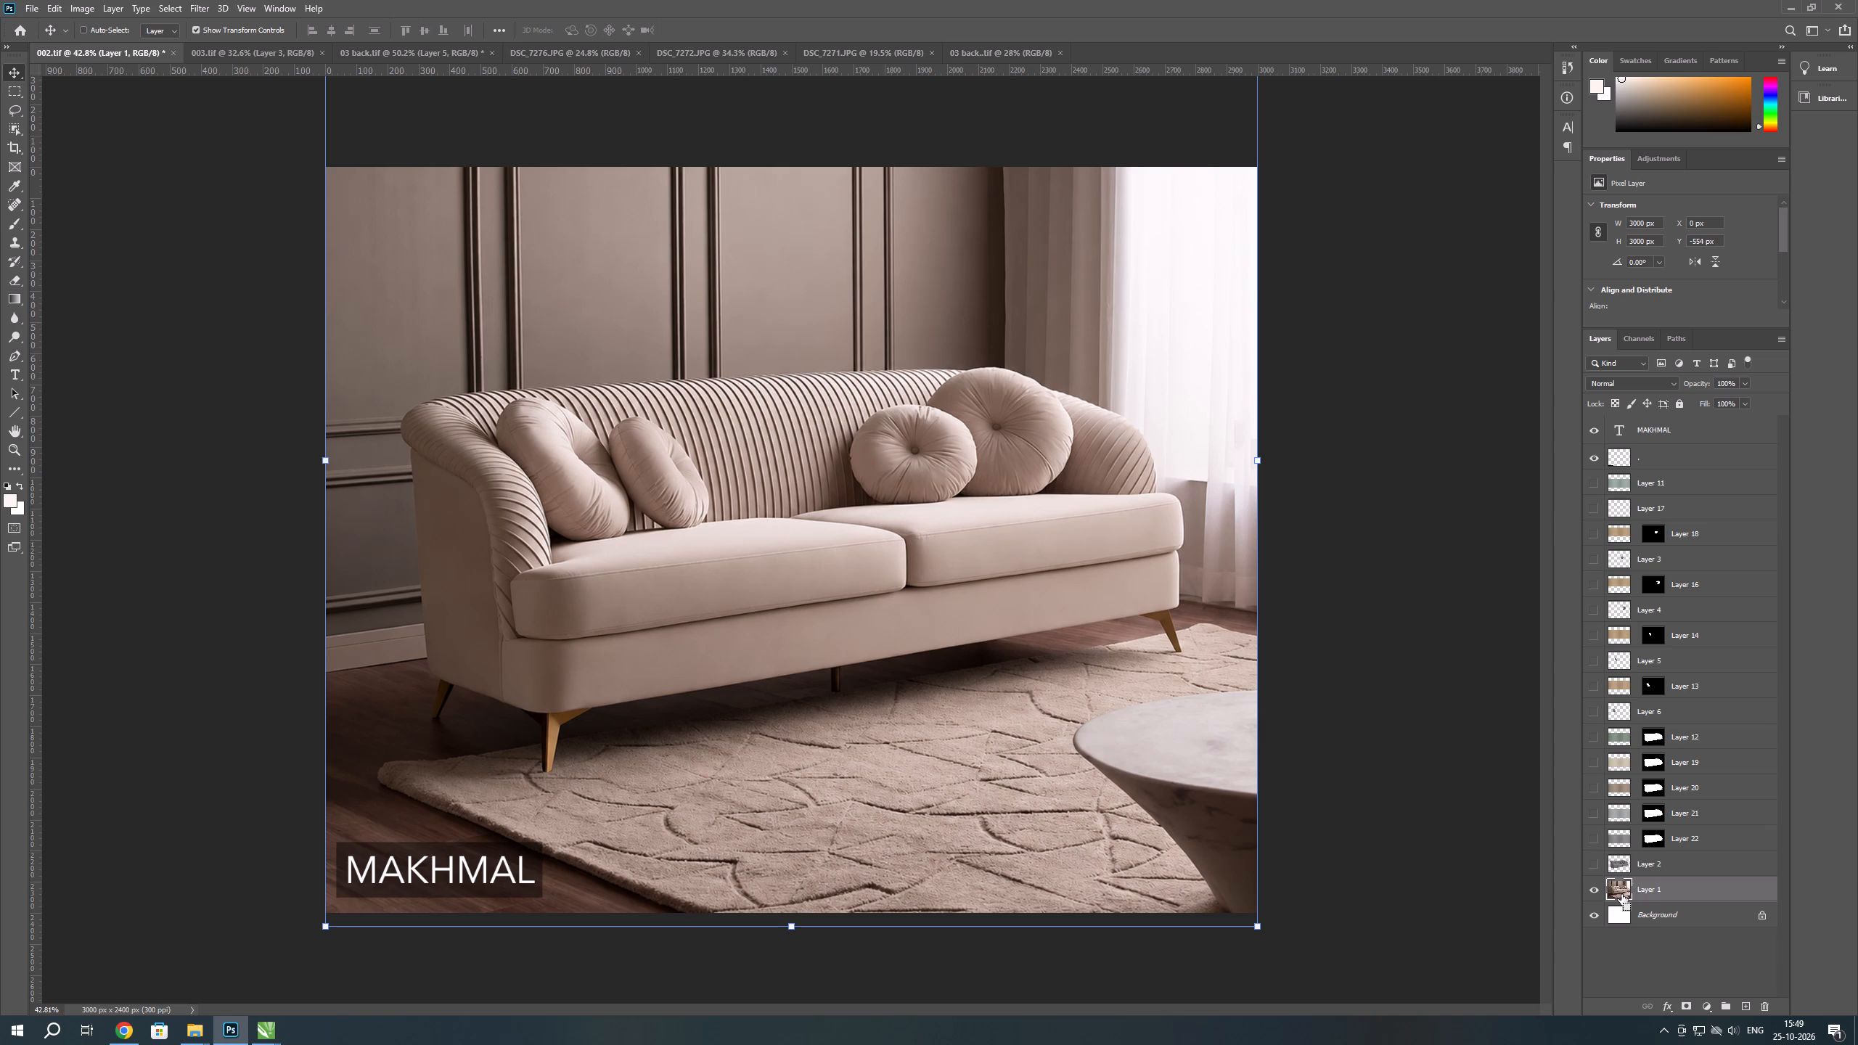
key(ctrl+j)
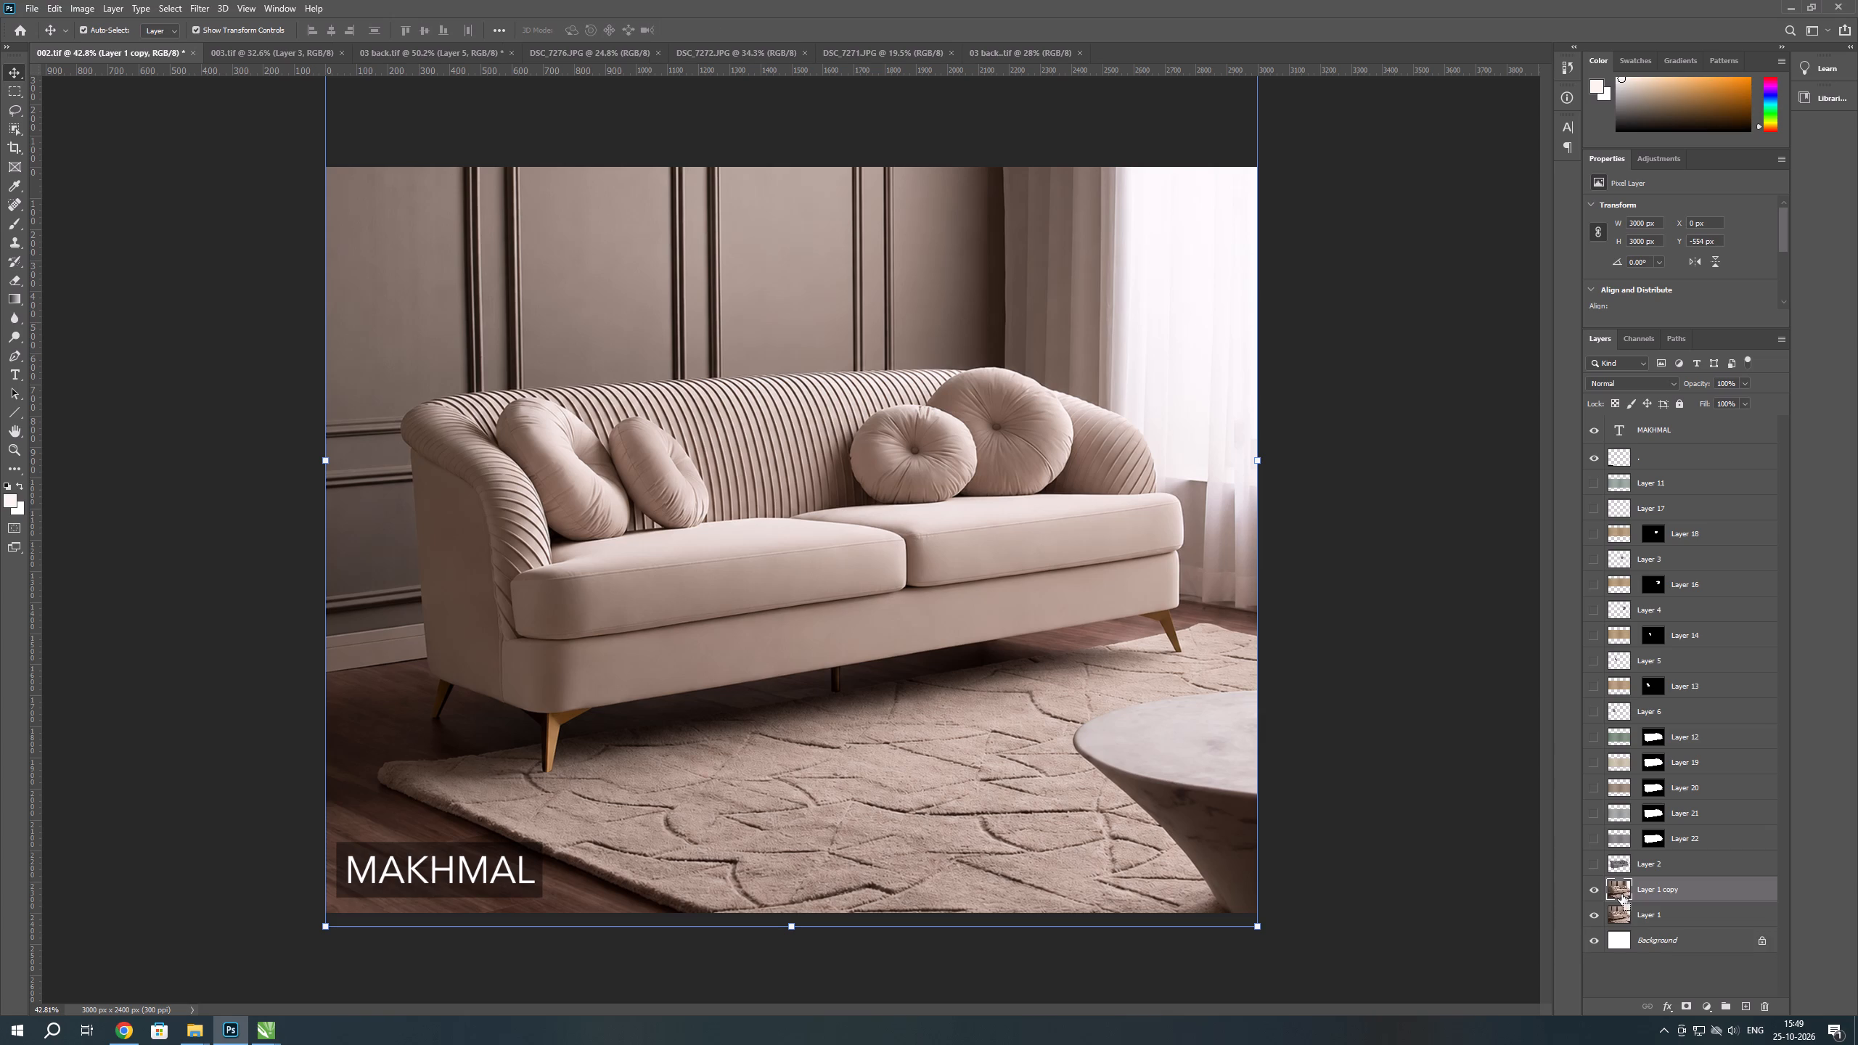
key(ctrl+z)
Load Layer 2's sofa outline as a selection and copy that area of Layer 1 onto a new layer.
click(1618, 865)
ctrl+click(1628, 864)
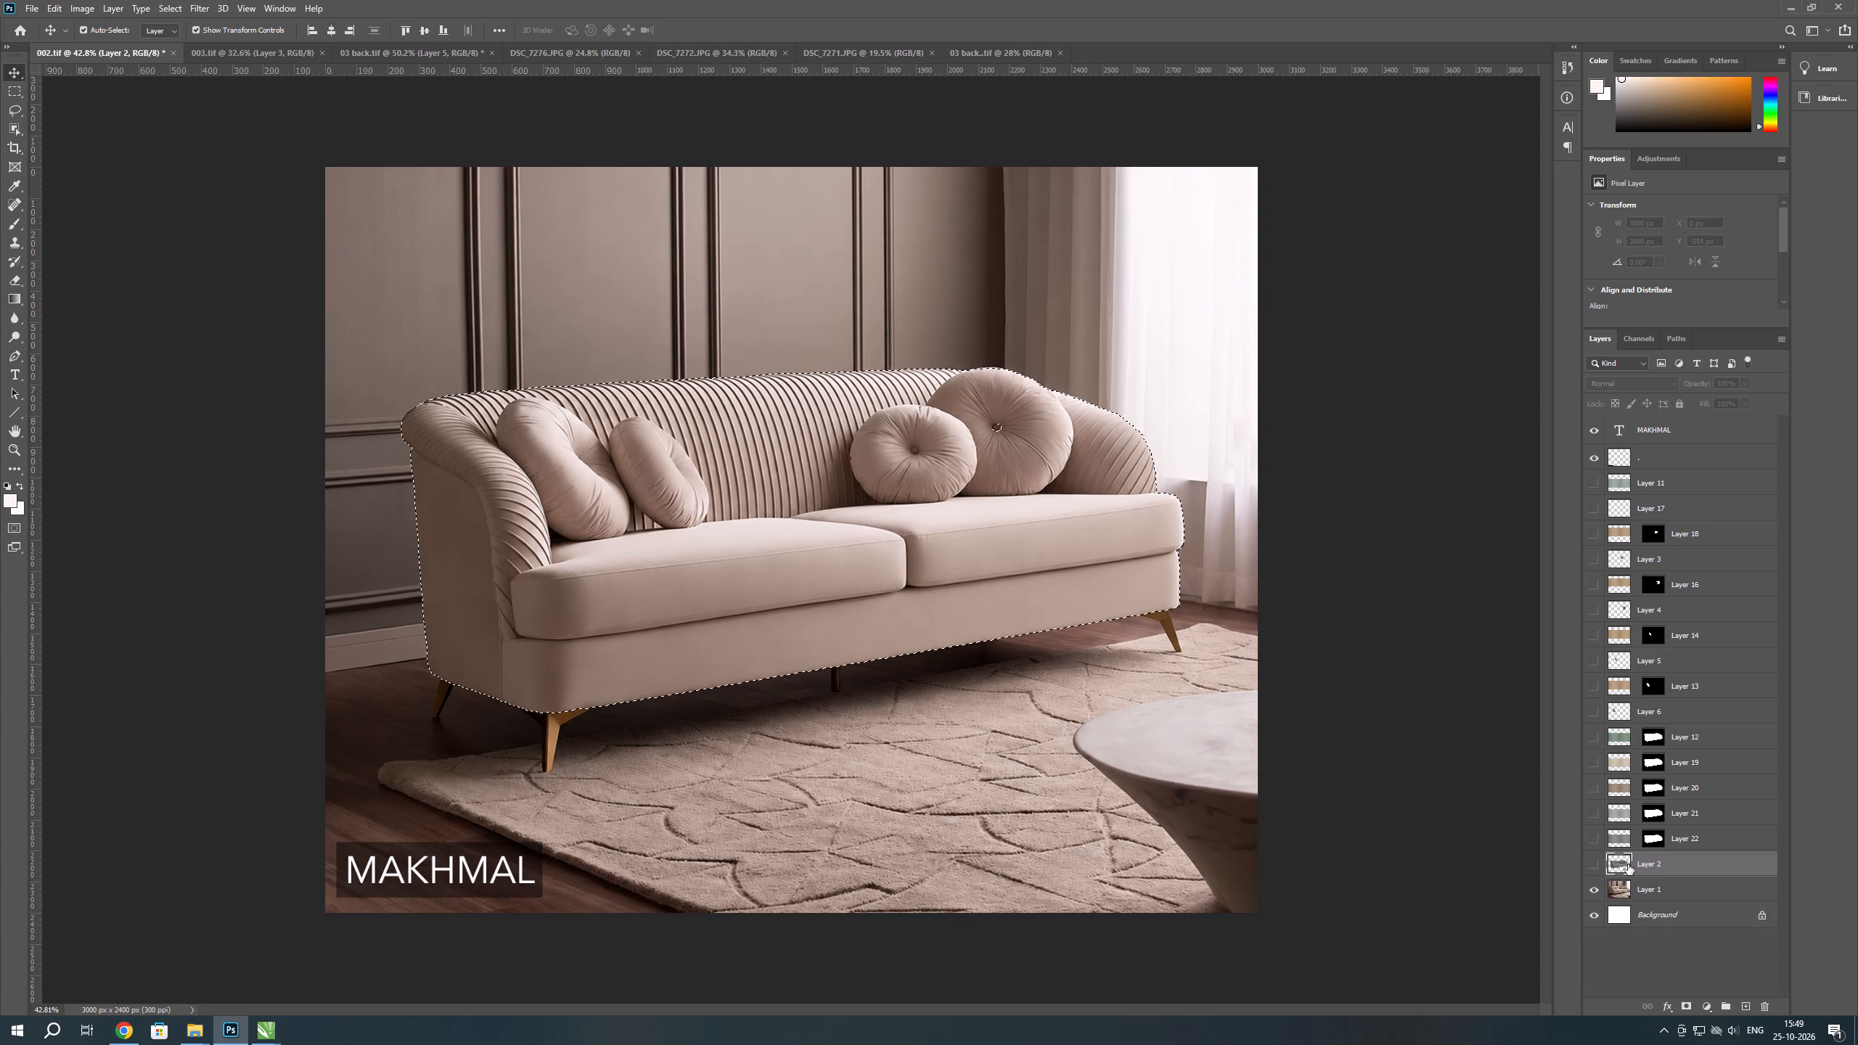
click(1626, 898)
key(ctrl+Return)
key(ctrl+j)
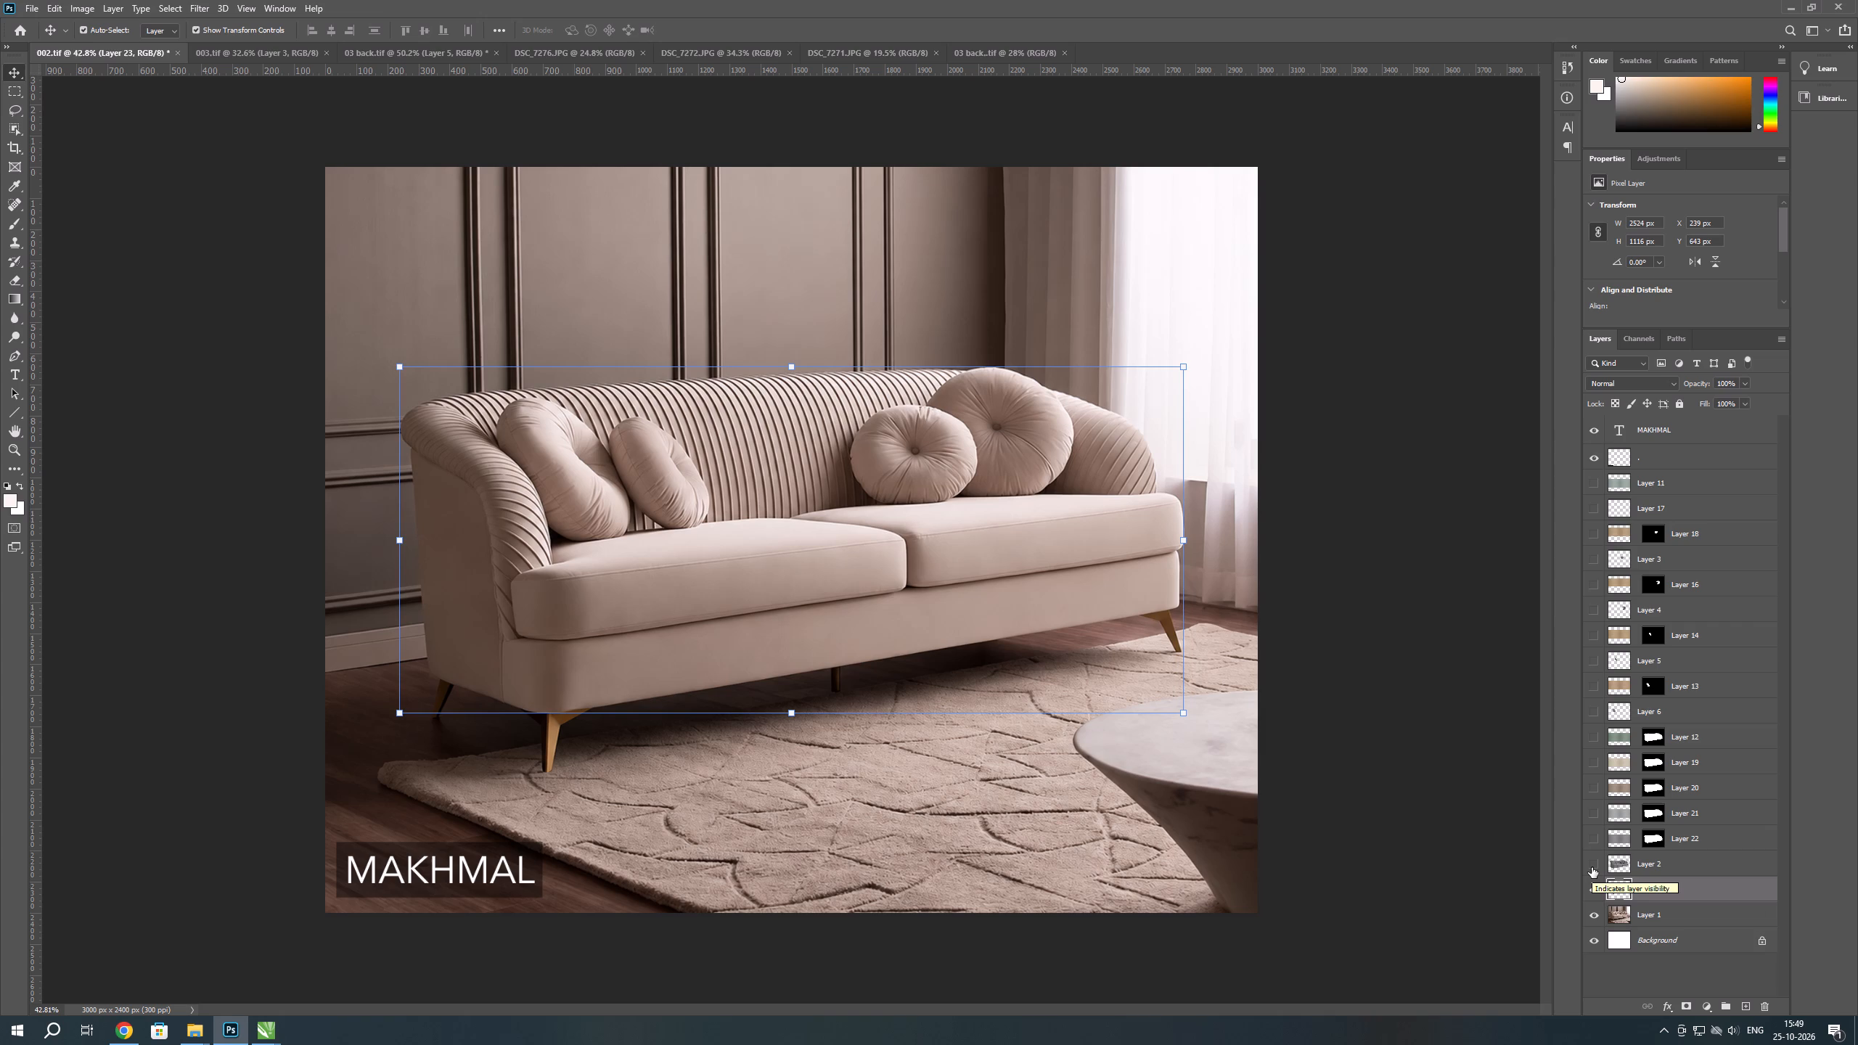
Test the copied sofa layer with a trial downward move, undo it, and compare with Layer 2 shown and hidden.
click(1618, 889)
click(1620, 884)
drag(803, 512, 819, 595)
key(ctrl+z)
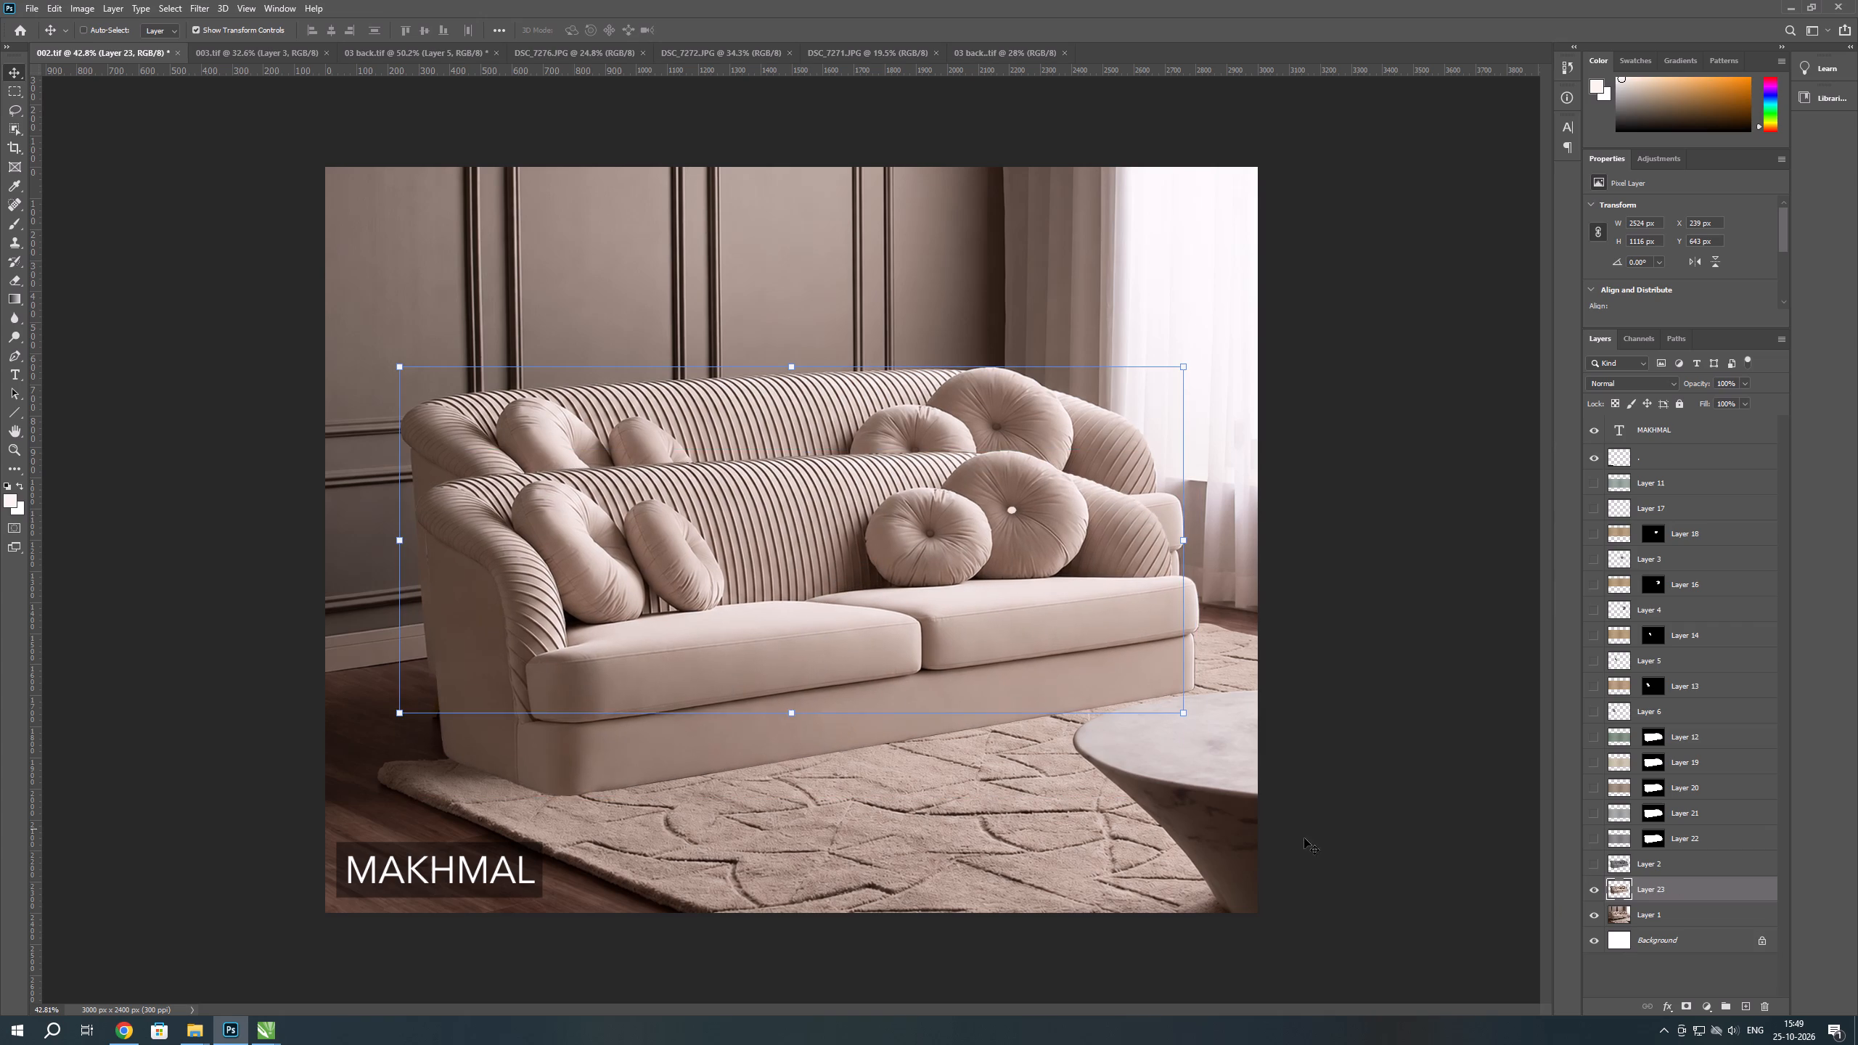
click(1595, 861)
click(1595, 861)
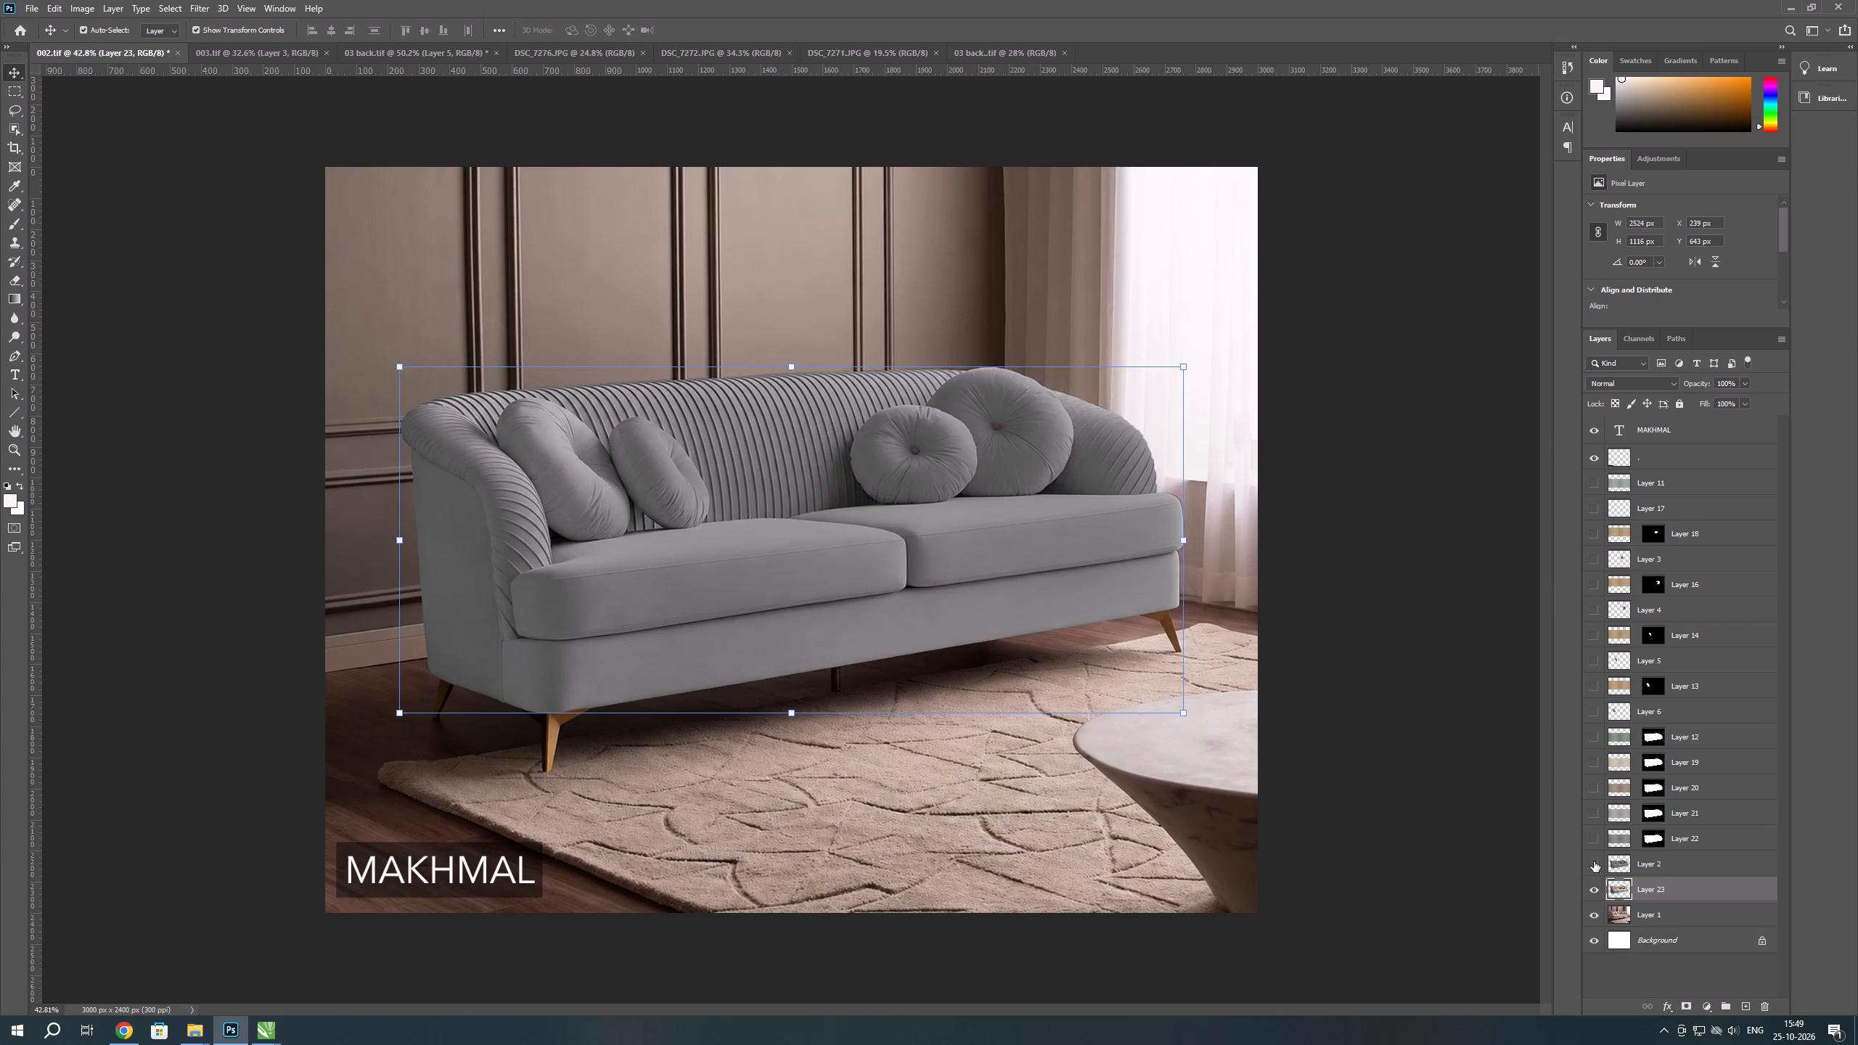
Apply Color Balance to the copied sofa layer's midtones, with -2 toward cyan and -10 toward yellow.
click(1613, 885)
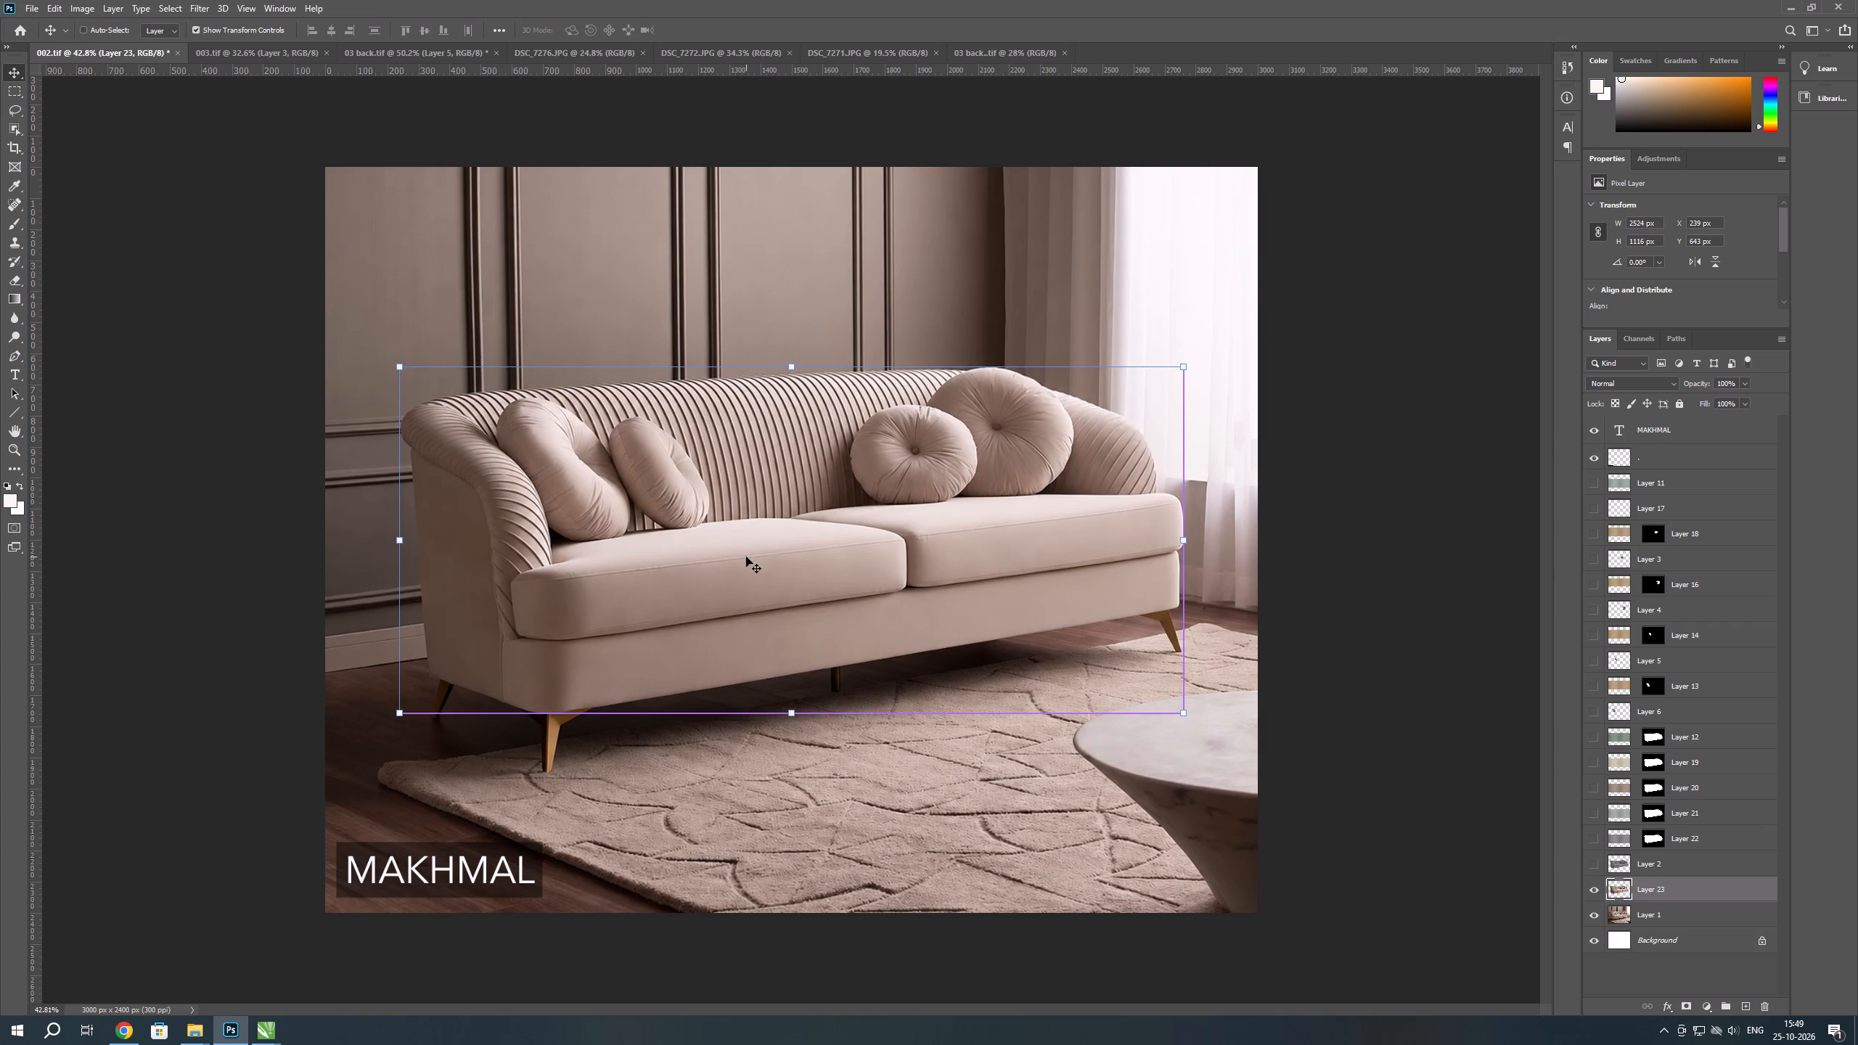
key(ctrl+b)
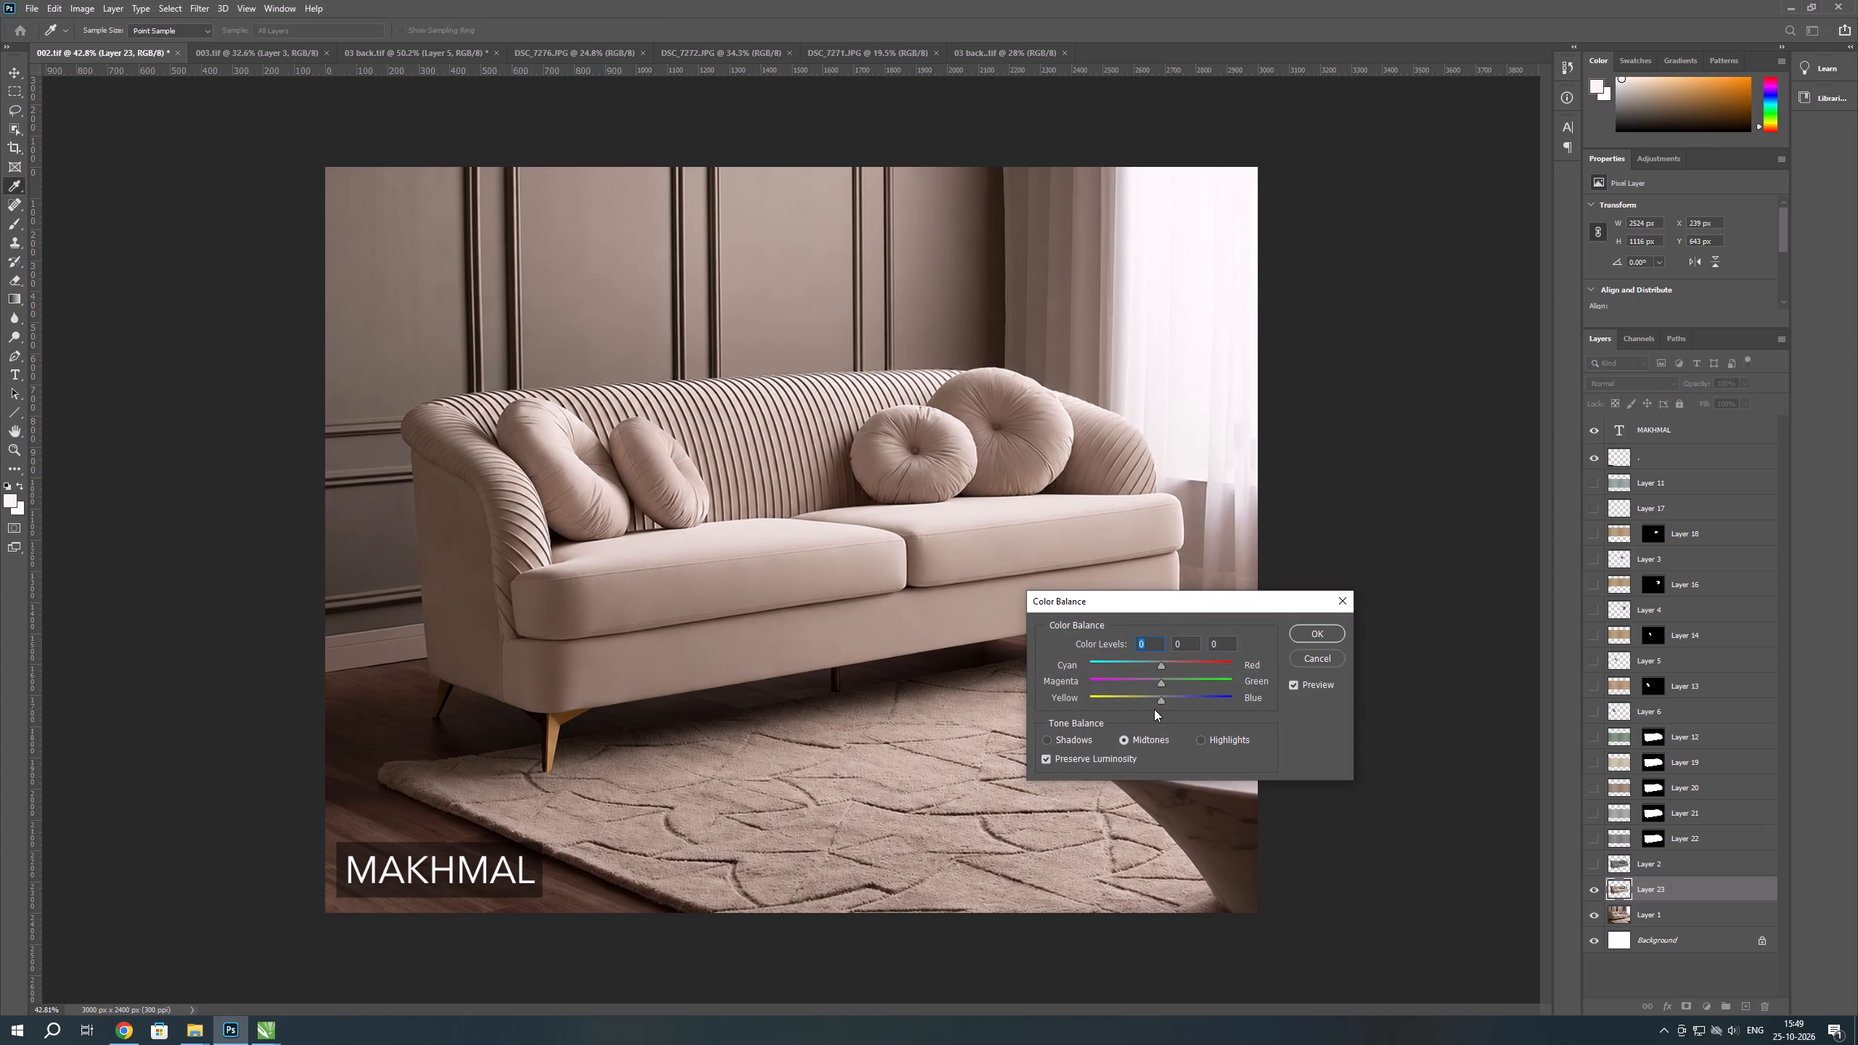
drag(1164, 696, 1154, 695)
click(1160, 665)
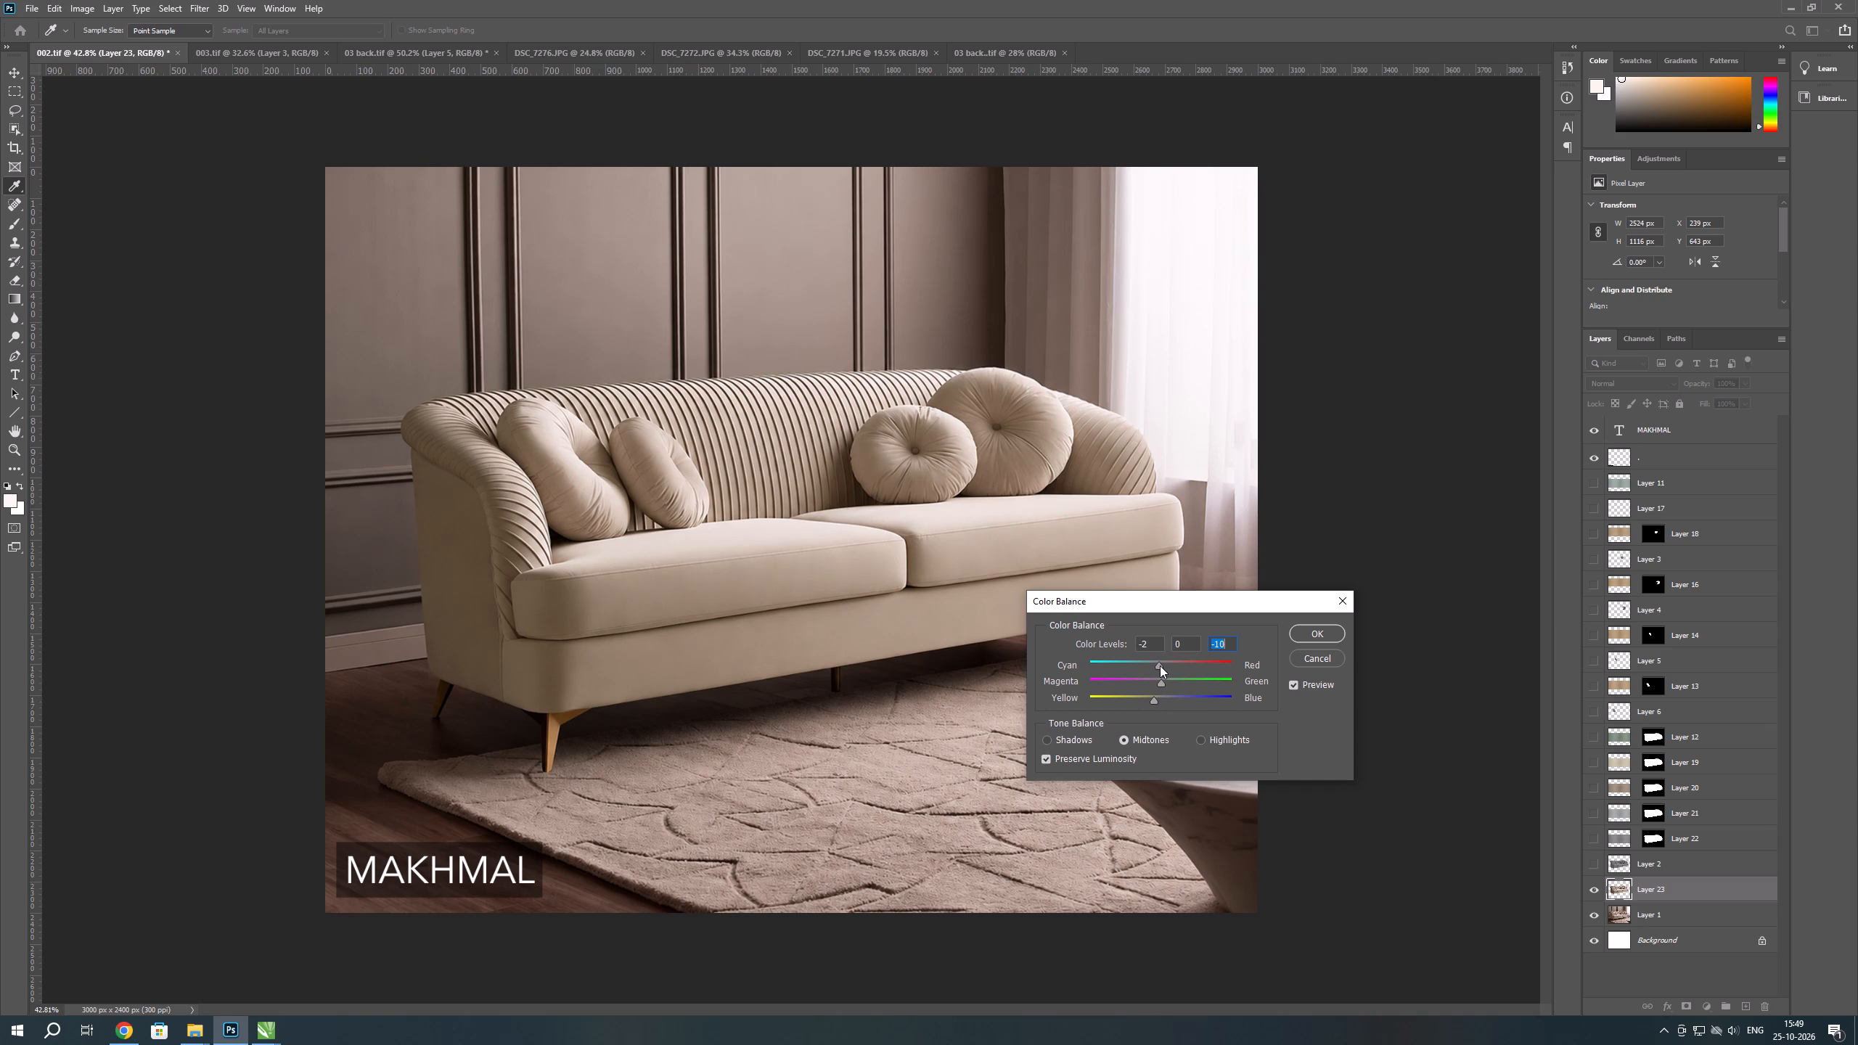
click(1161, 683)
click(1330, 637)
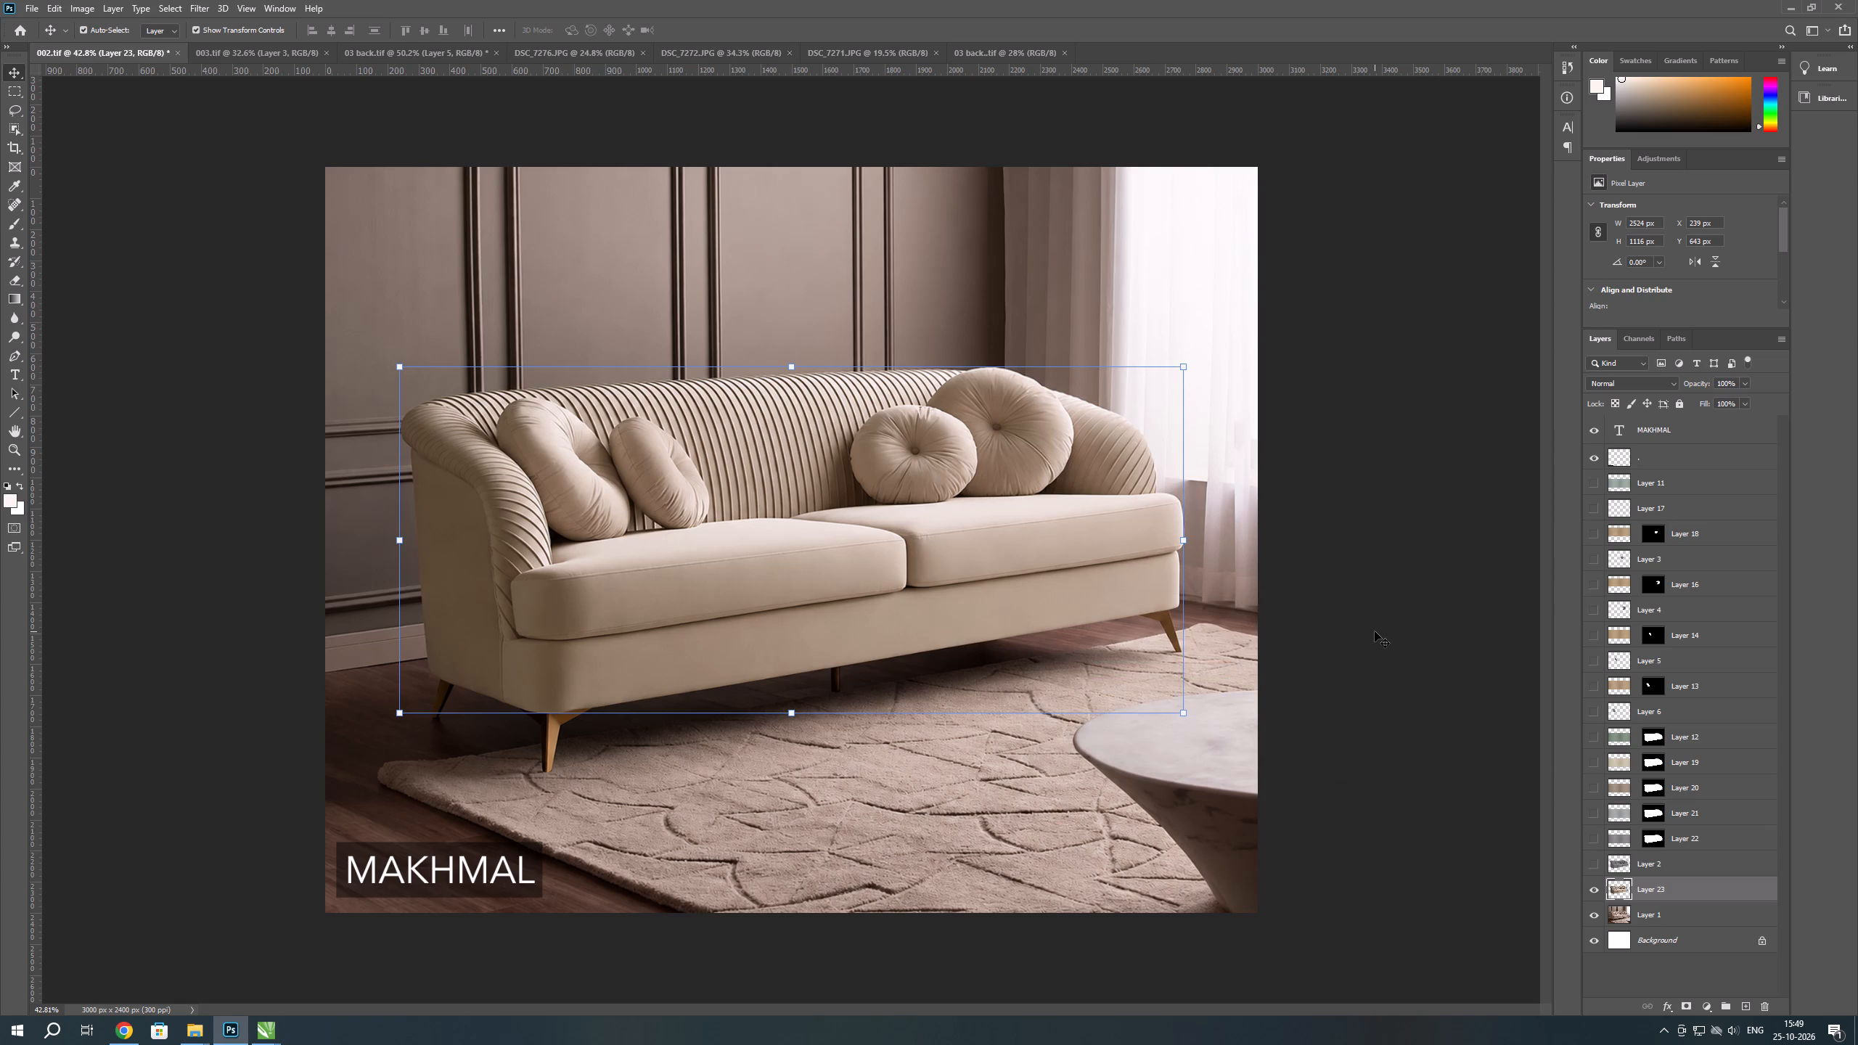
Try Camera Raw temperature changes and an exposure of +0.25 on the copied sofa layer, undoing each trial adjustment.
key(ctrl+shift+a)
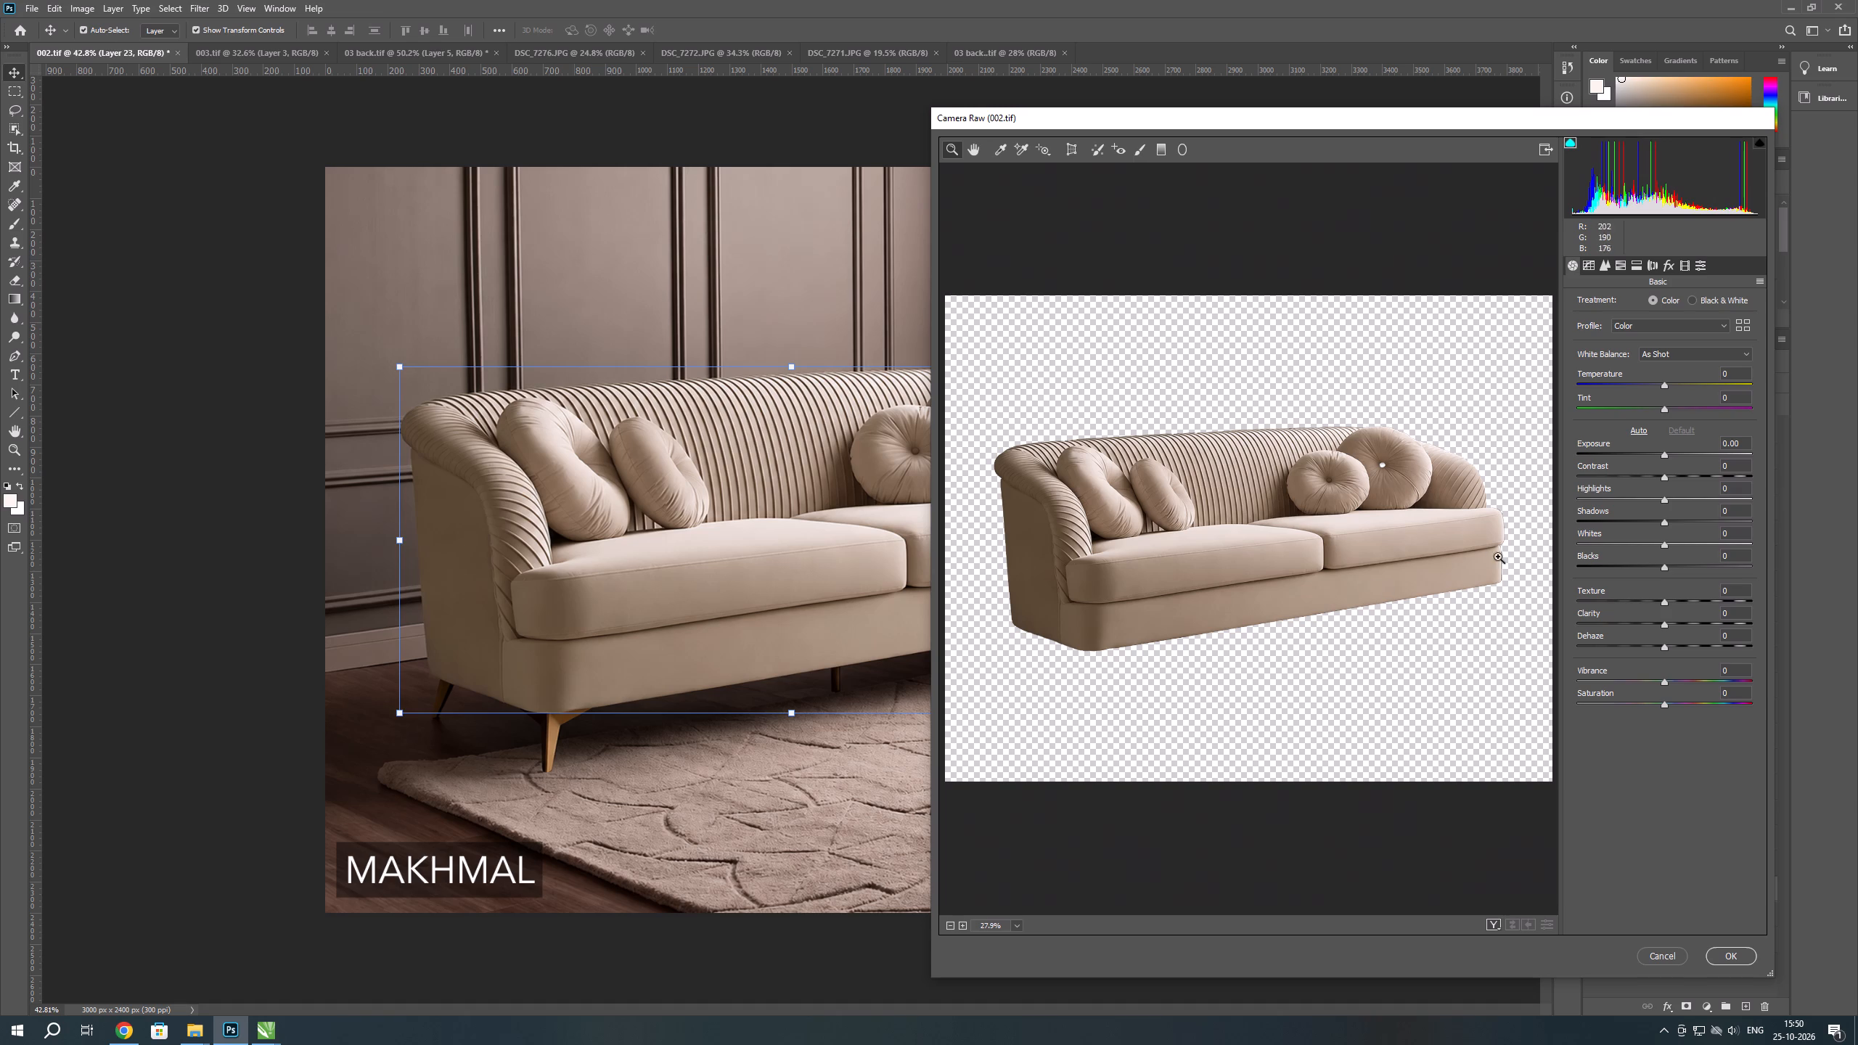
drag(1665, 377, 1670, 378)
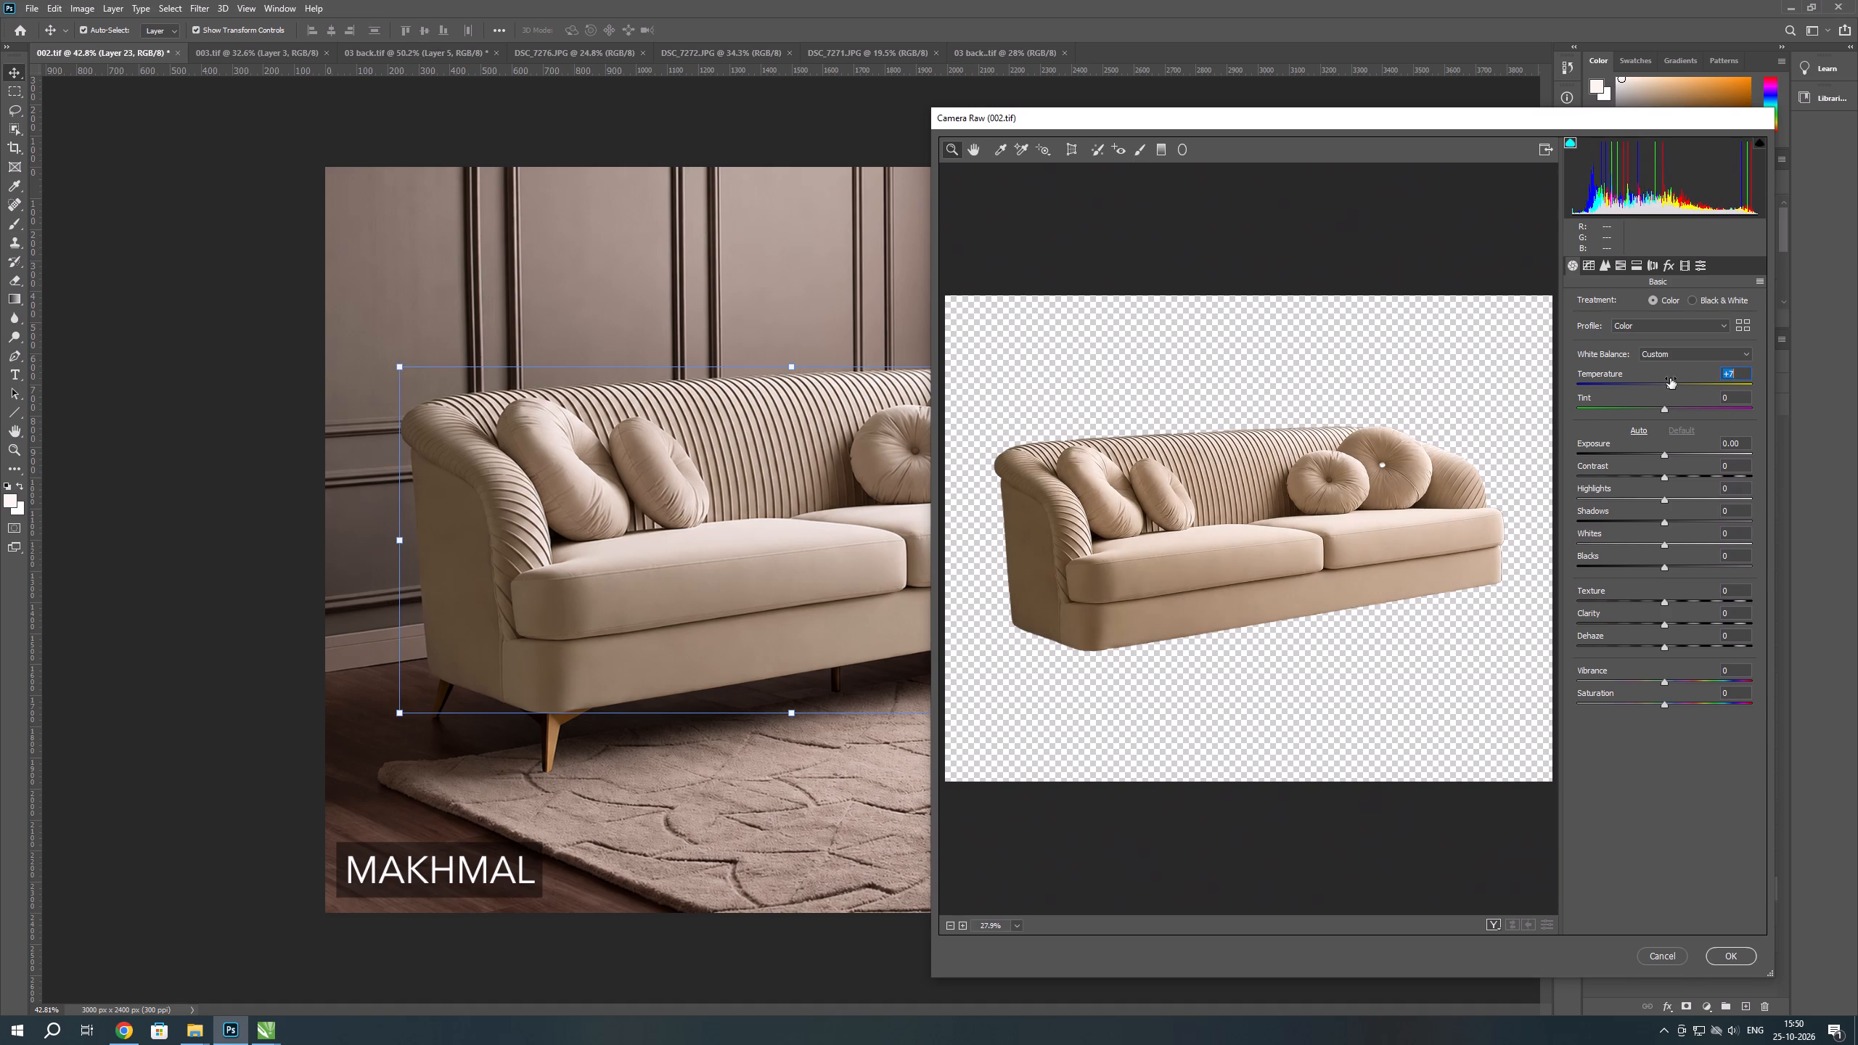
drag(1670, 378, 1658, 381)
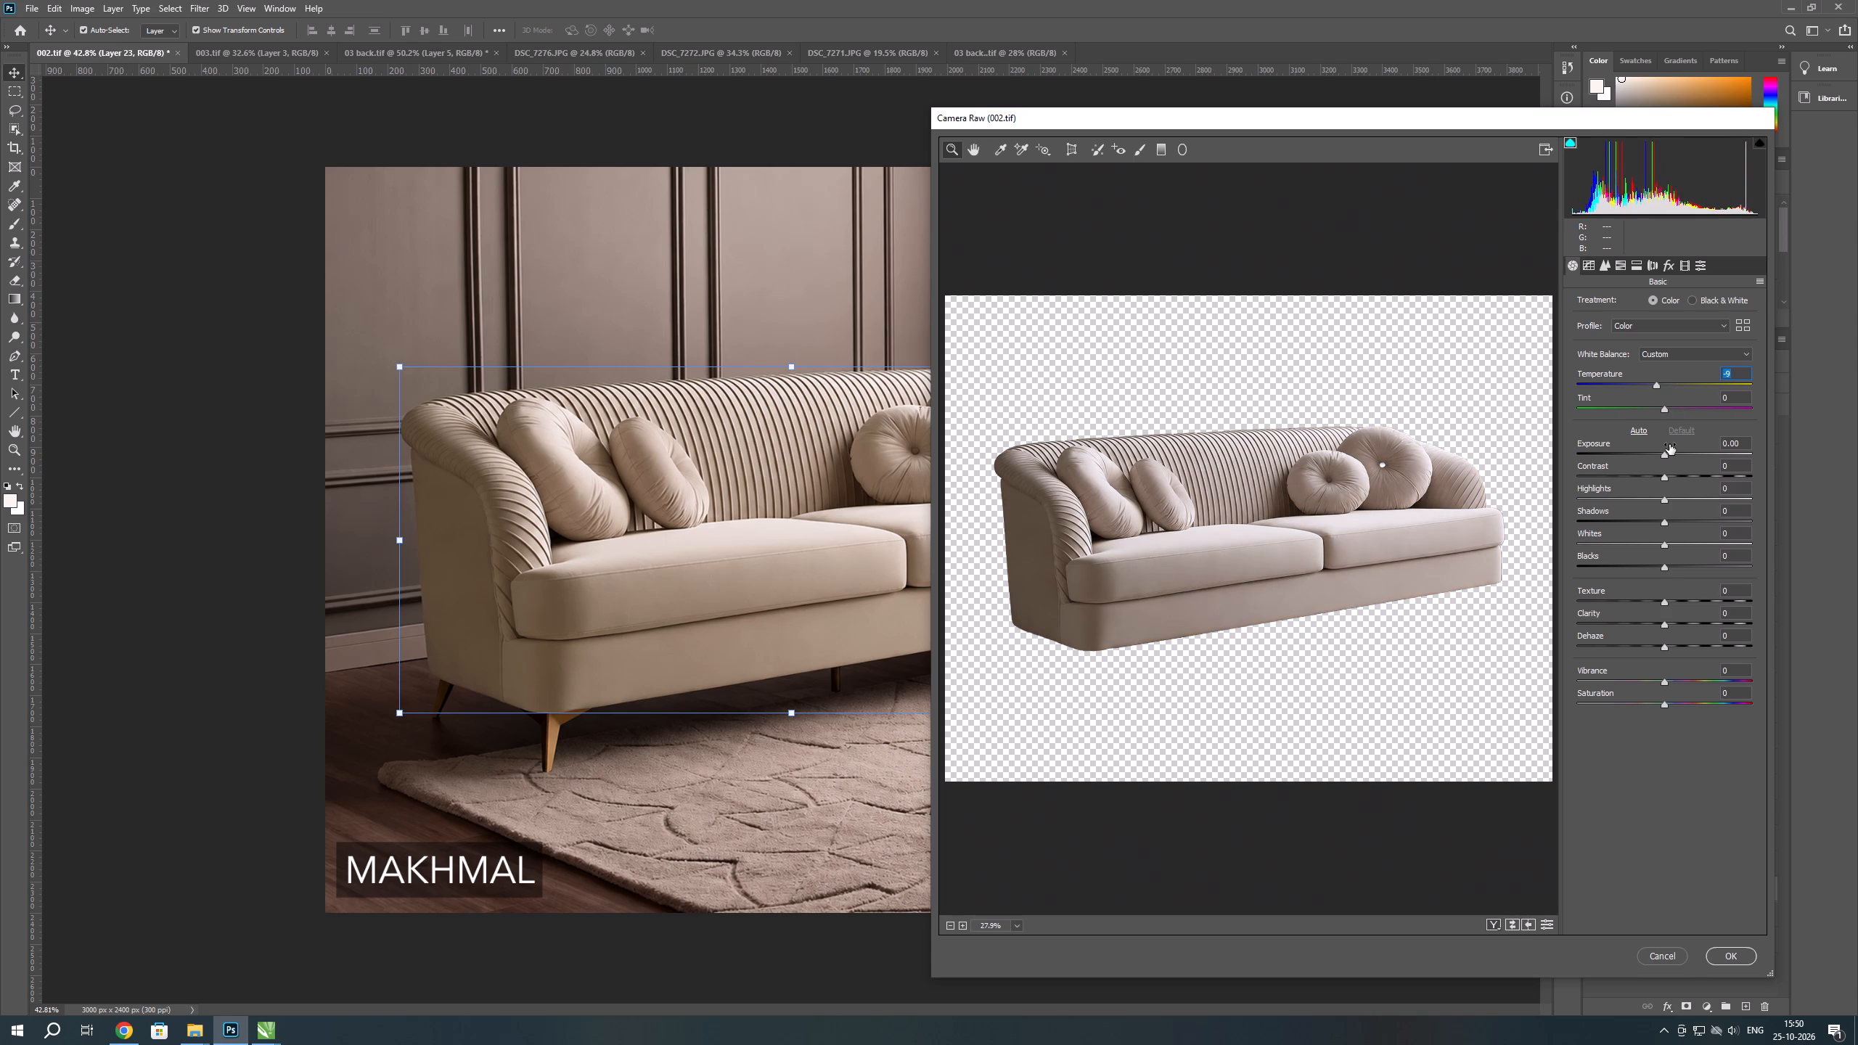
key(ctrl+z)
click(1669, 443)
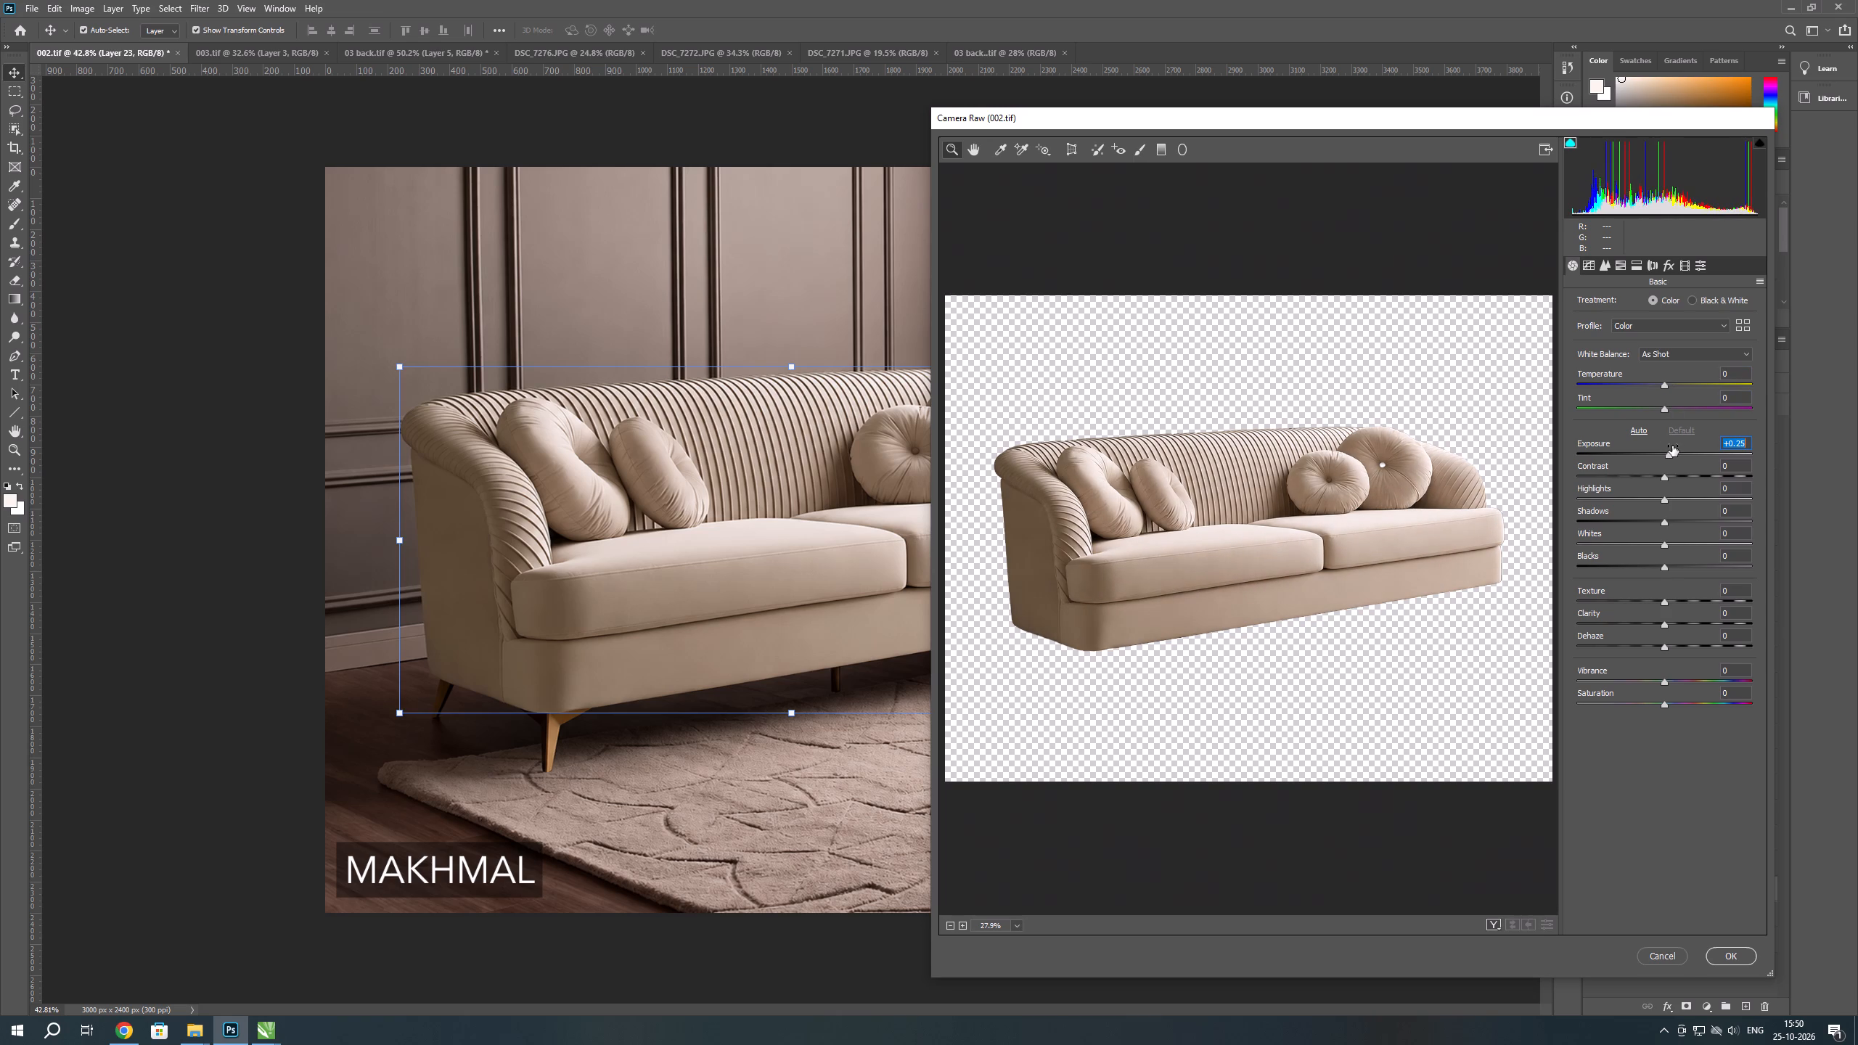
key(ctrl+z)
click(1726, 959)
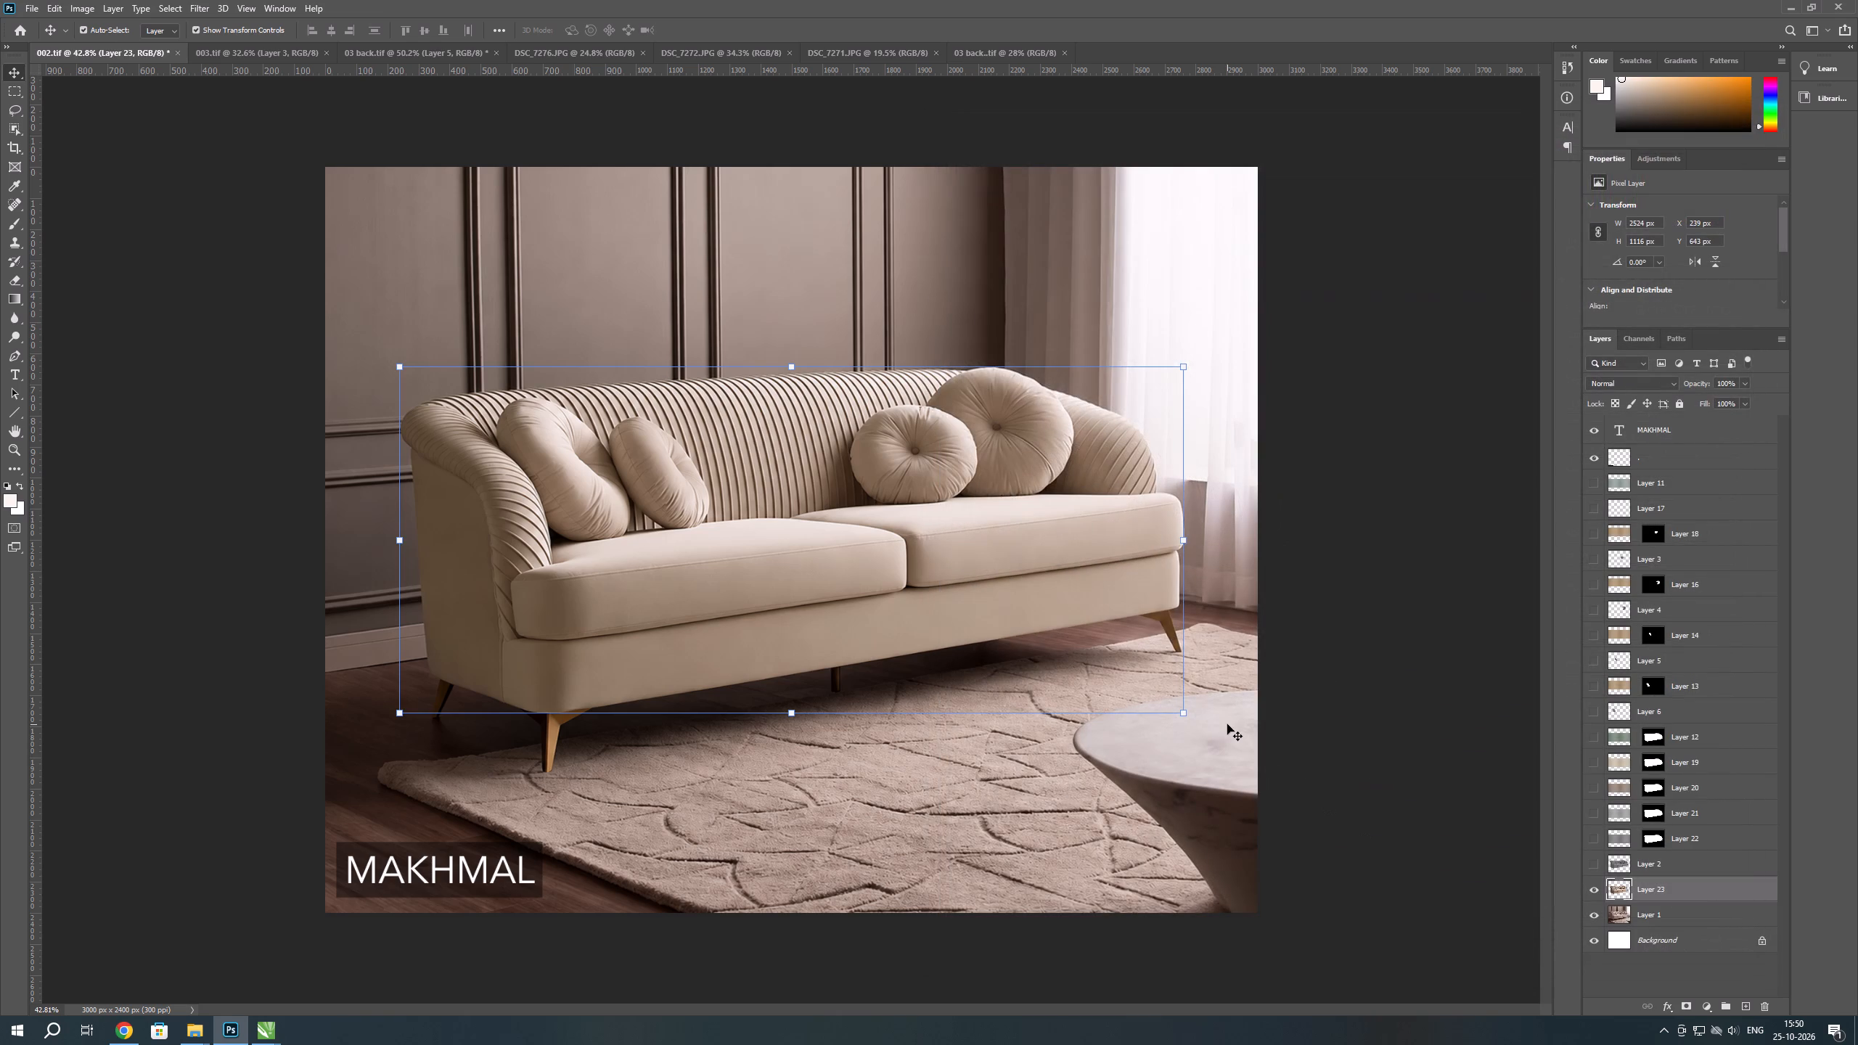
Undo the earlier Color Balance correction on the copied sofa layer.
key(ctrl+z)
scroll(1005, 491, up, 3)
key(ctrl+z)
scroll(1118, 611, down, 3)
click(1415, 594)
scroll(951, 573, up, 4)
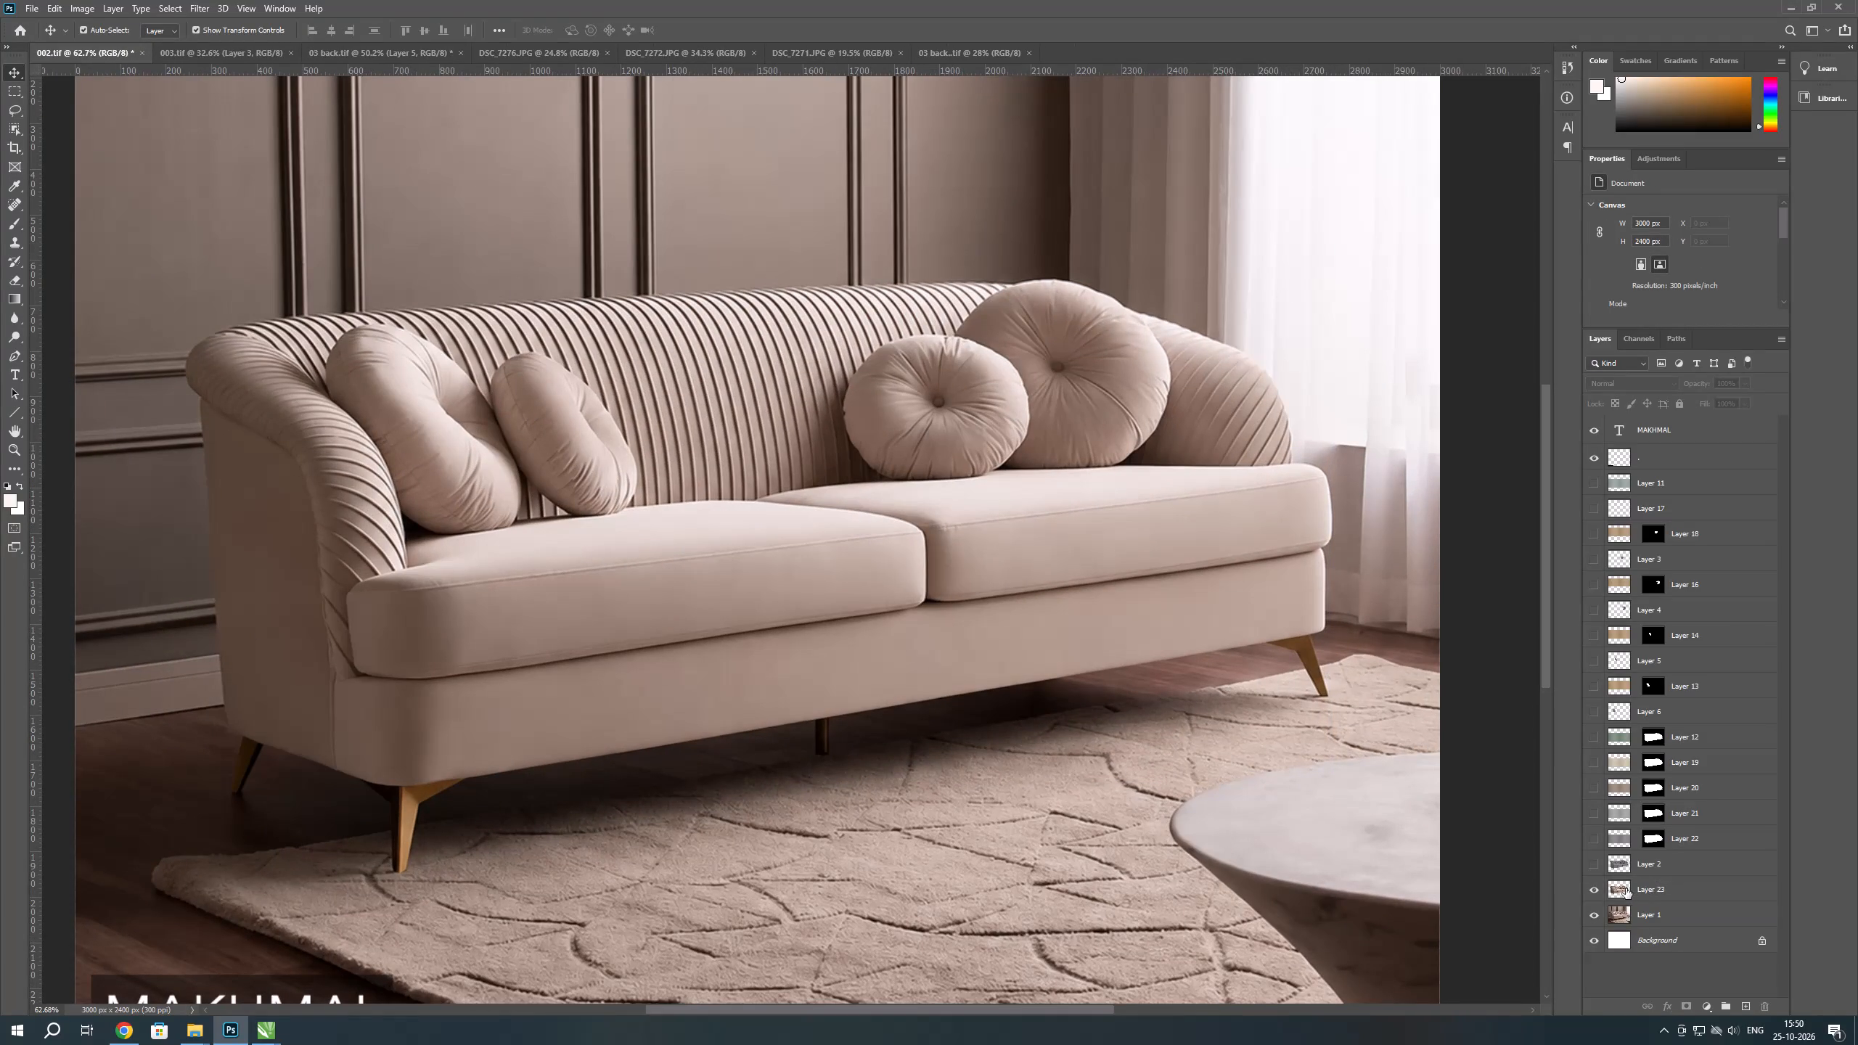
Correct the copied sofa layer's colour with the Camera Raw filter, setting Temperature to +7 and Tint to -12.
click(1623, 888)
key(ctrl+shift+a)
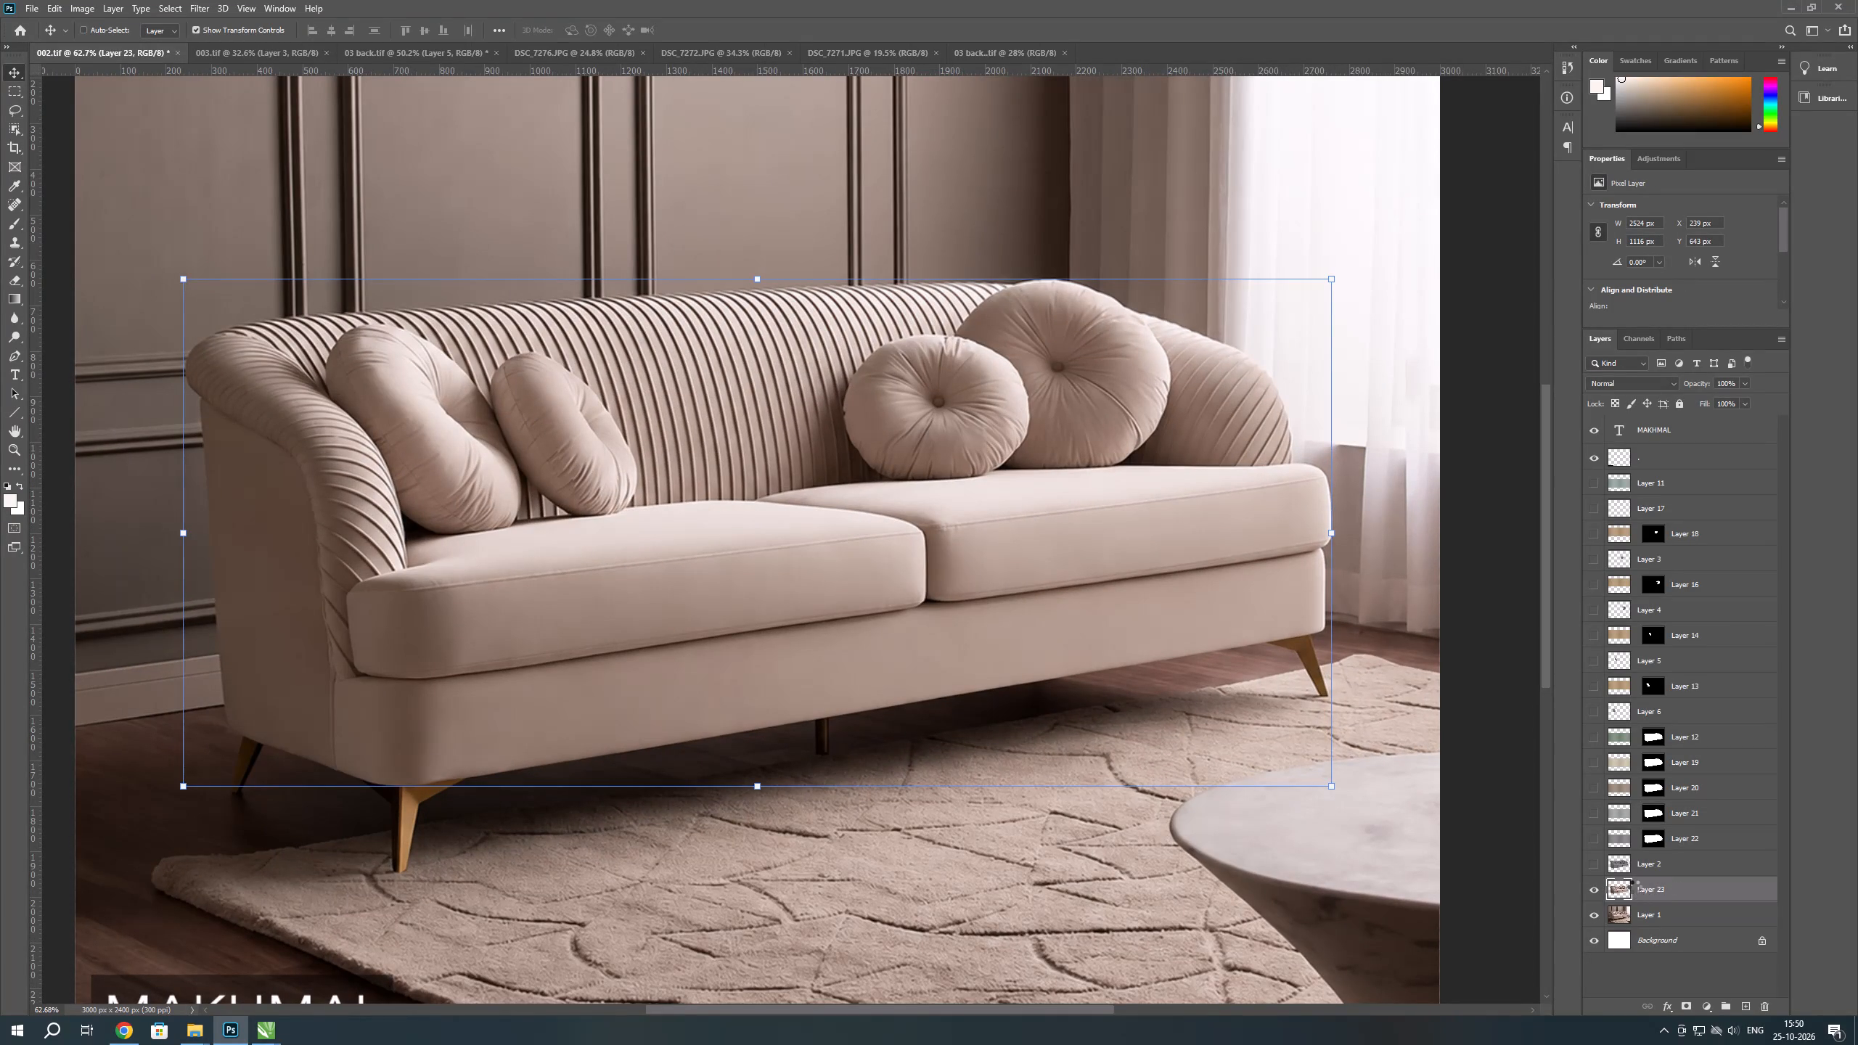
key(ctrl+shift+a)
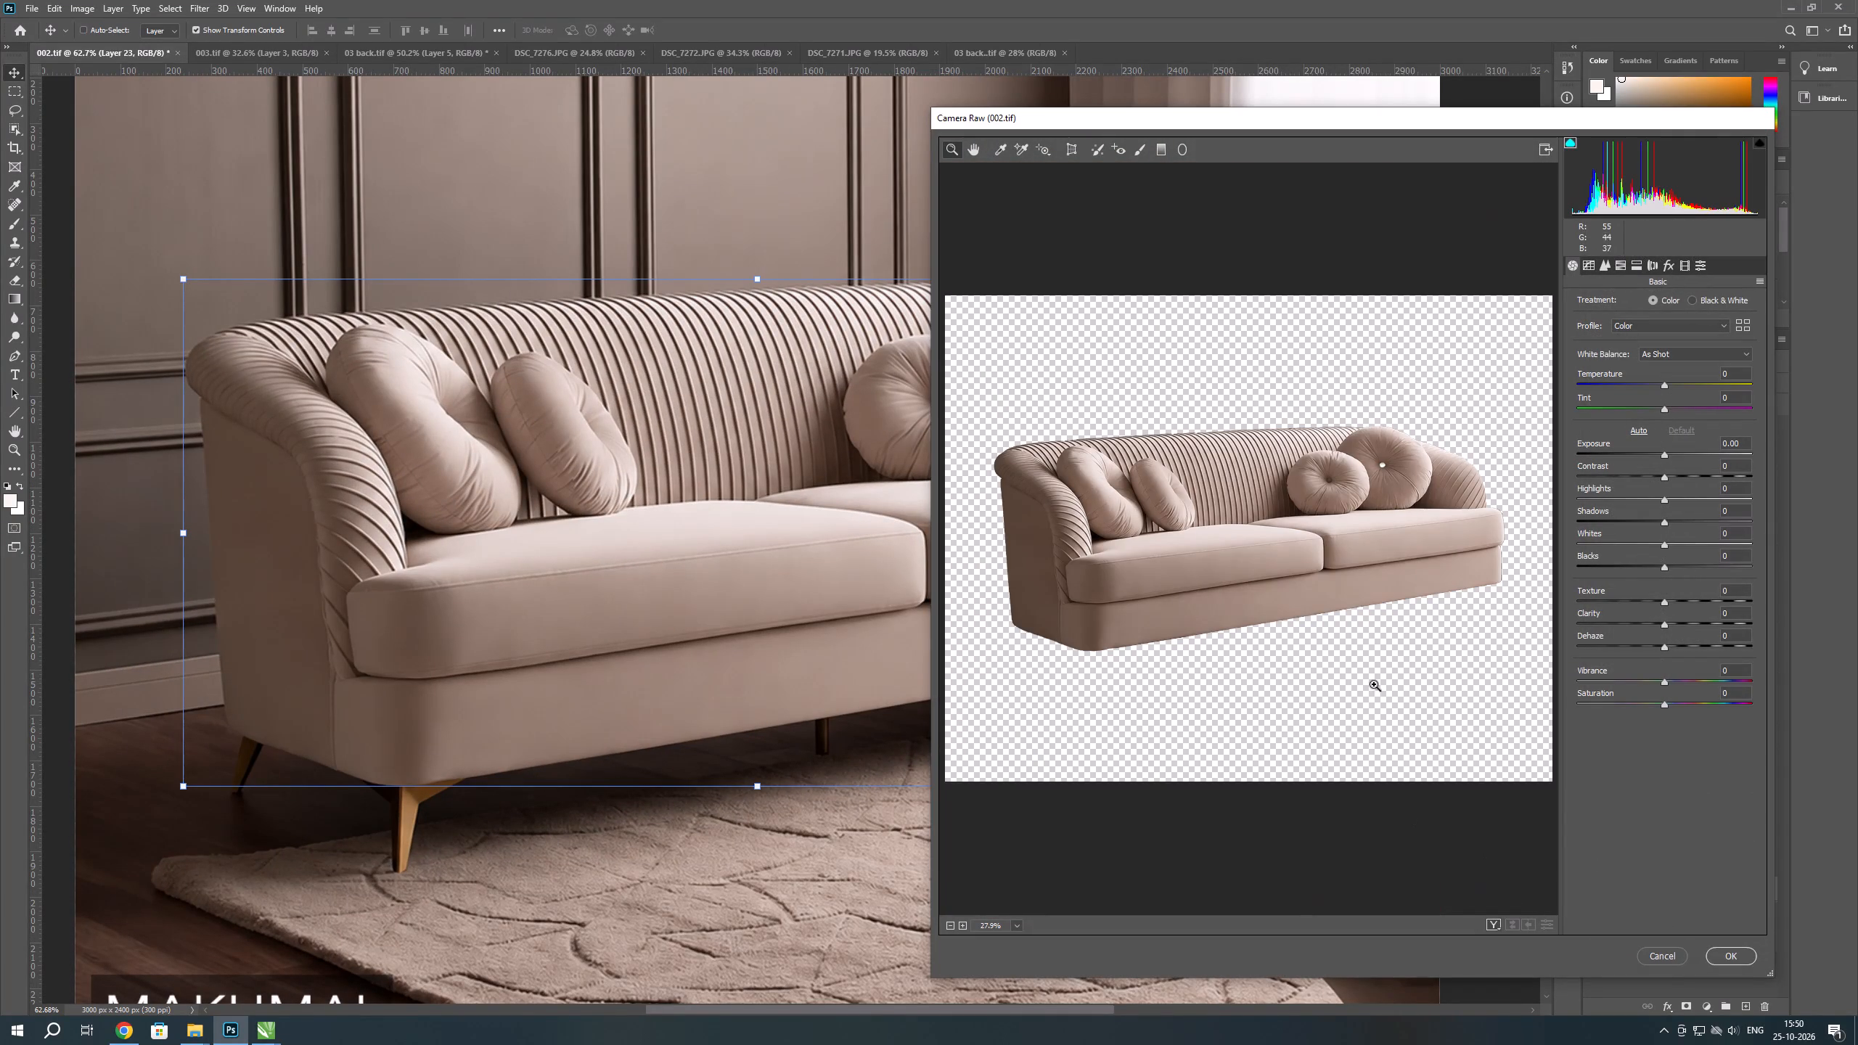
click(1269, 547)
scroll(1272, 552, up, 20)
scroll(1272, 552, up, 5)
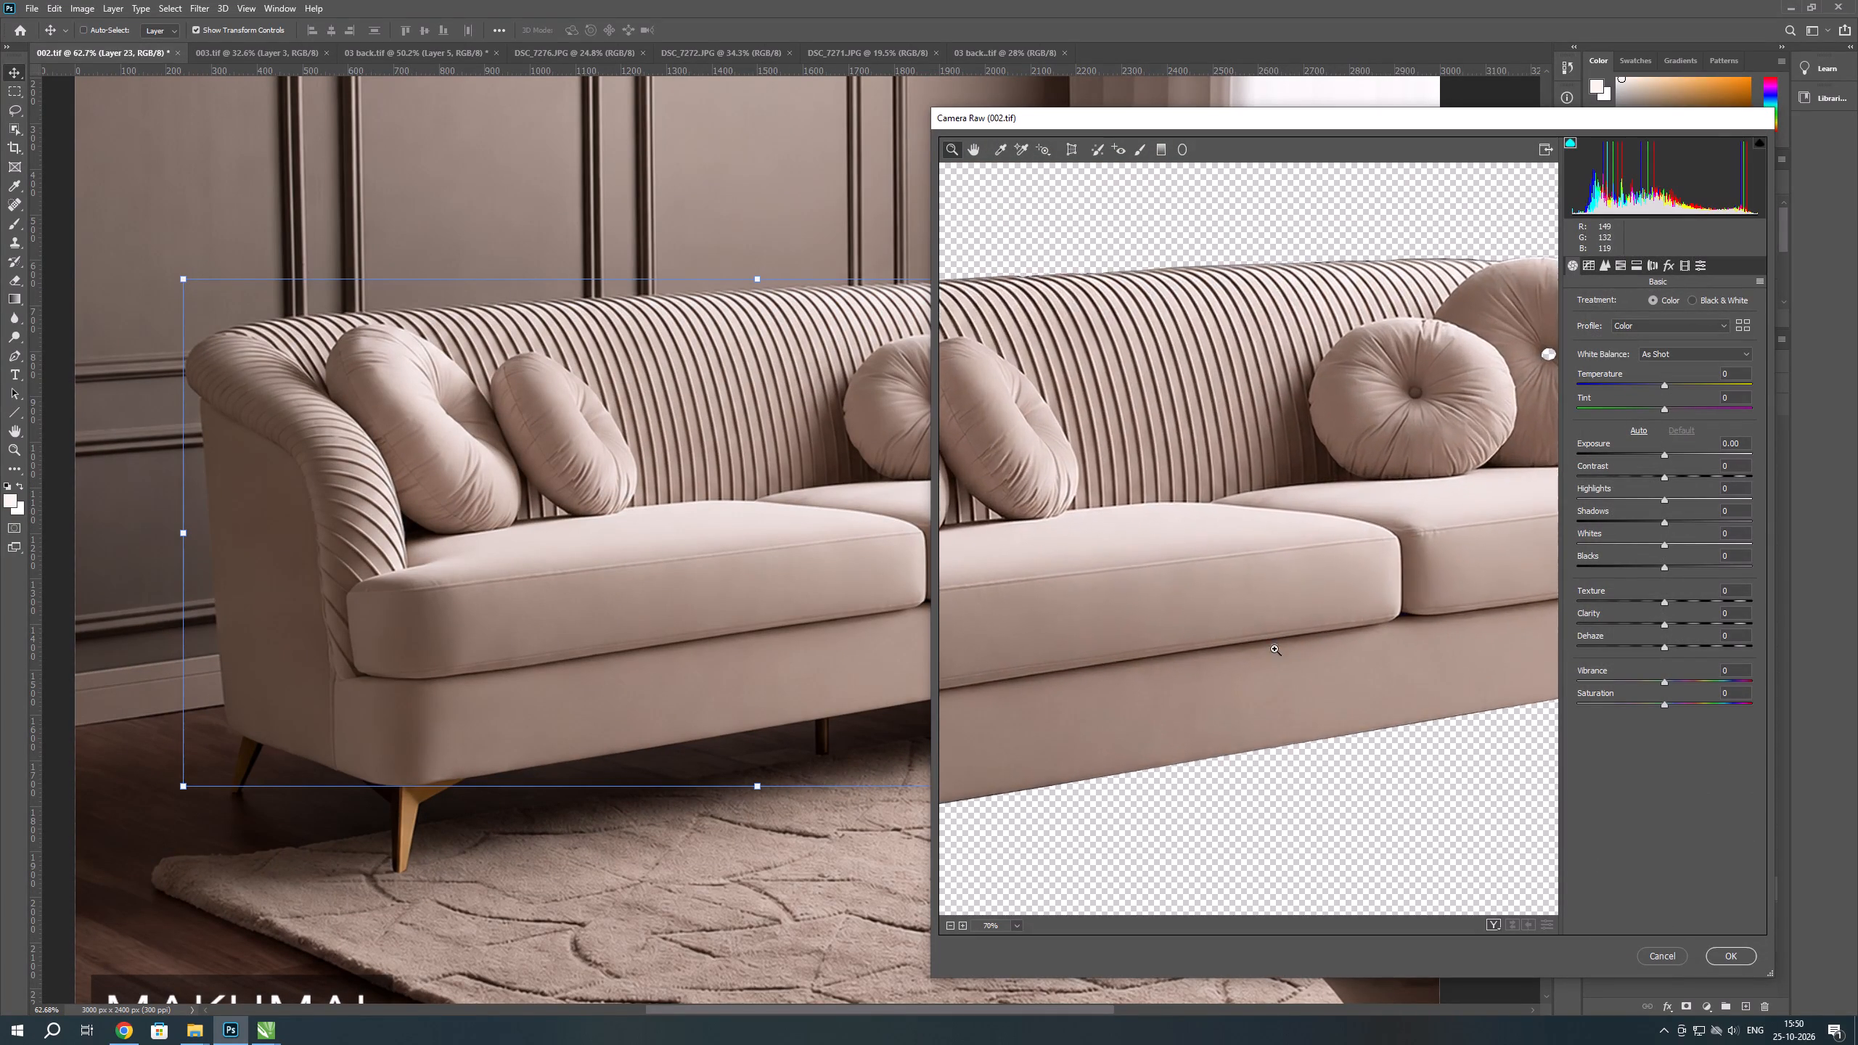
scroll(1274, 649, up, 4)
click(1663, 374)
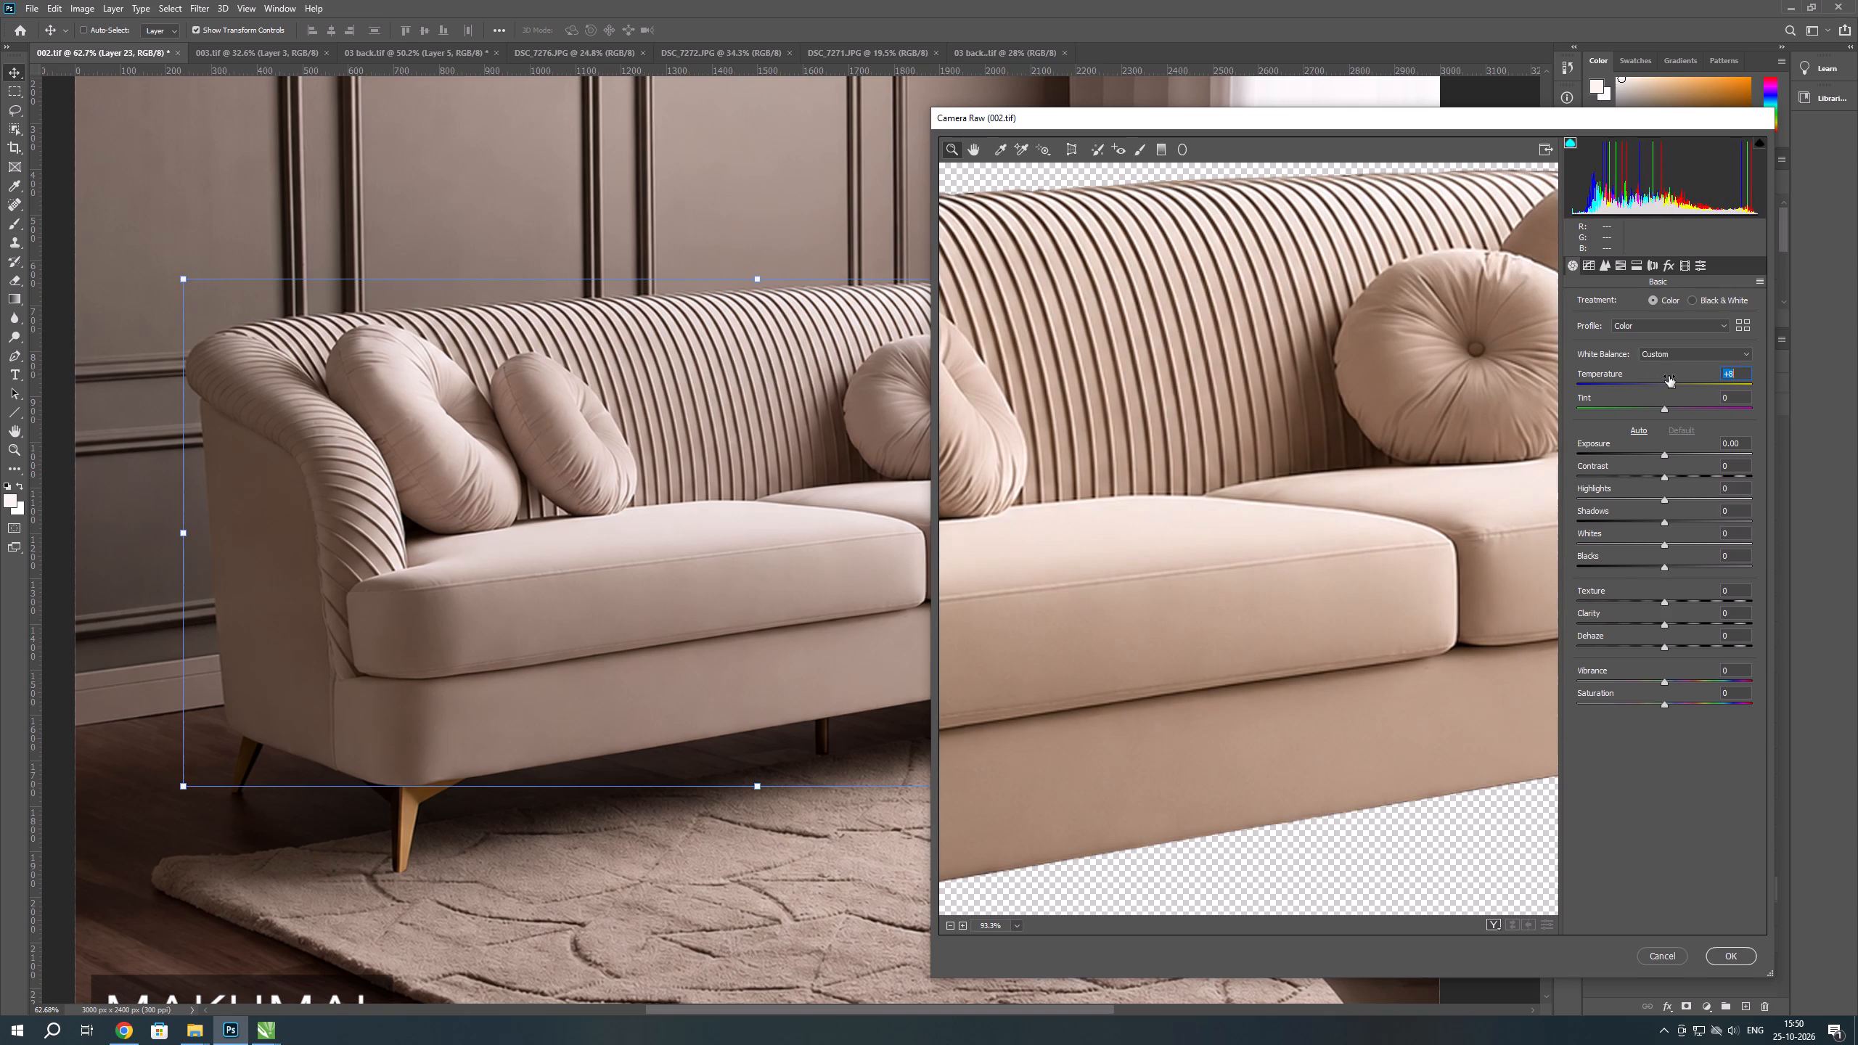
drag(1661, 400, 1658, 401)
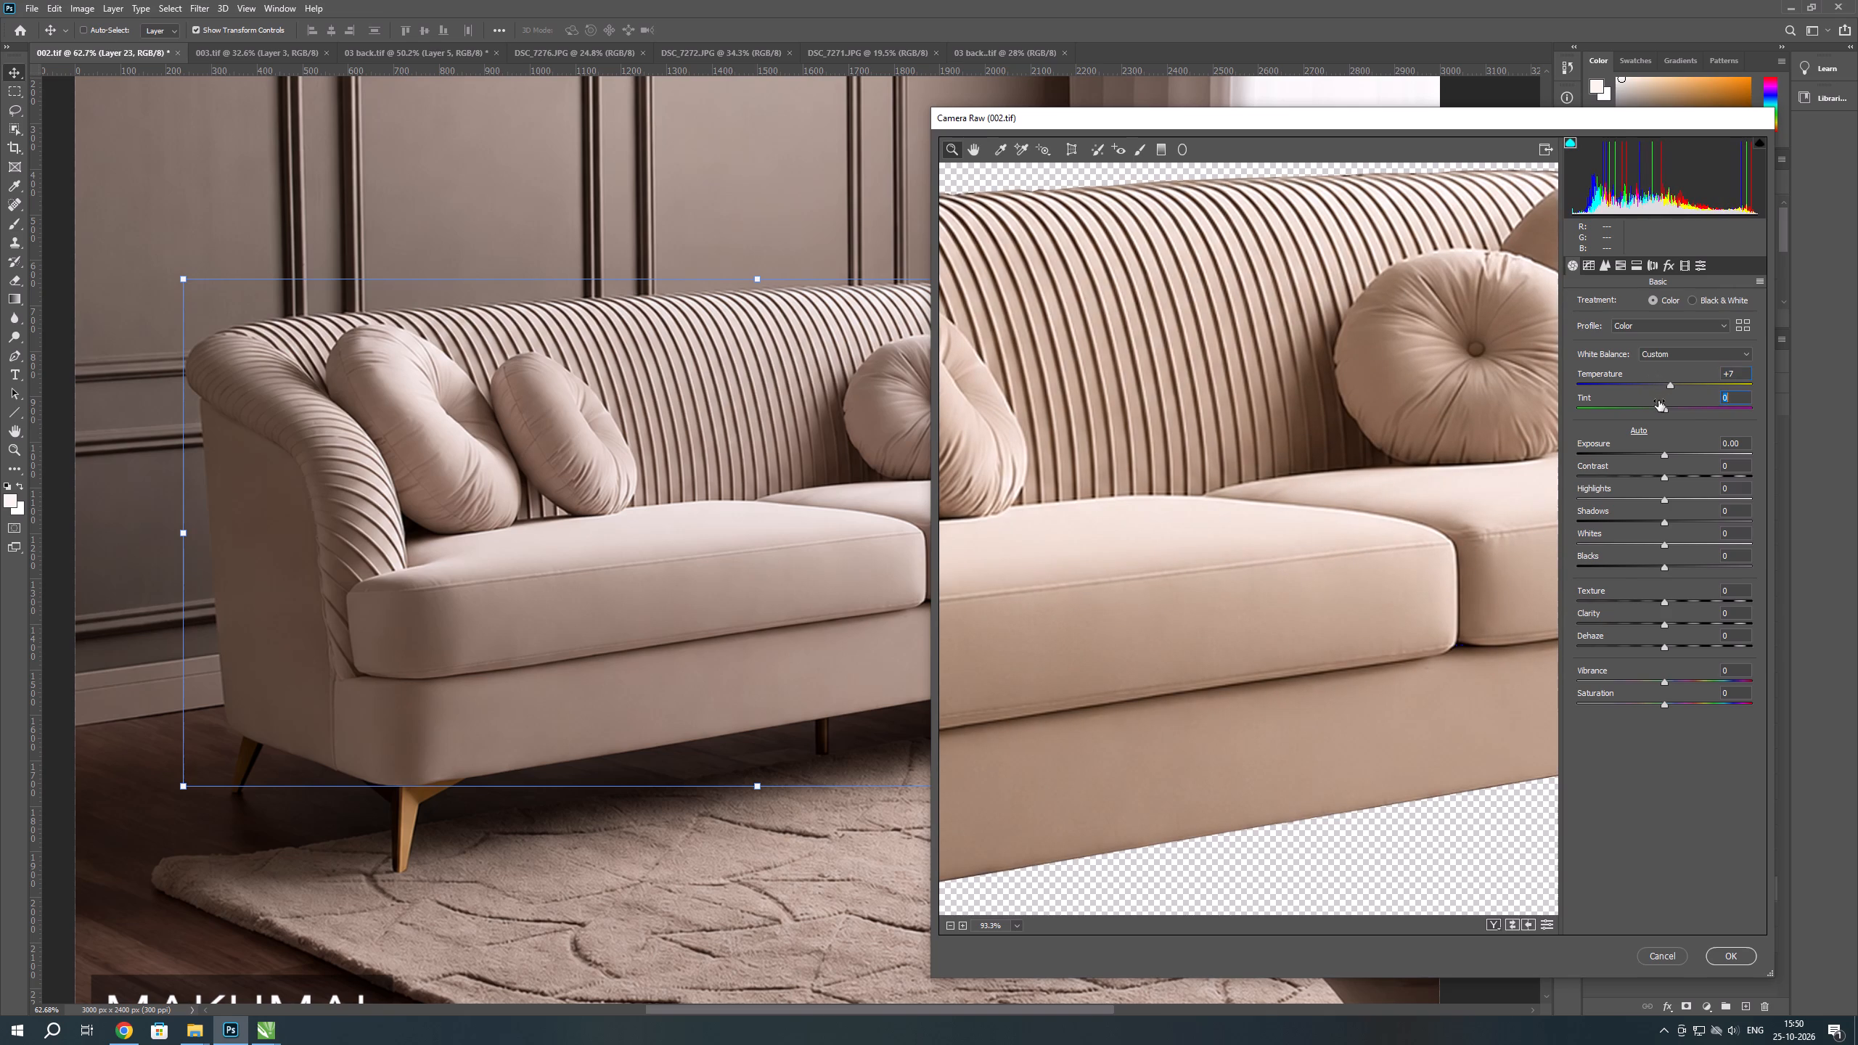
drag(1658, 401, 1652, 399)
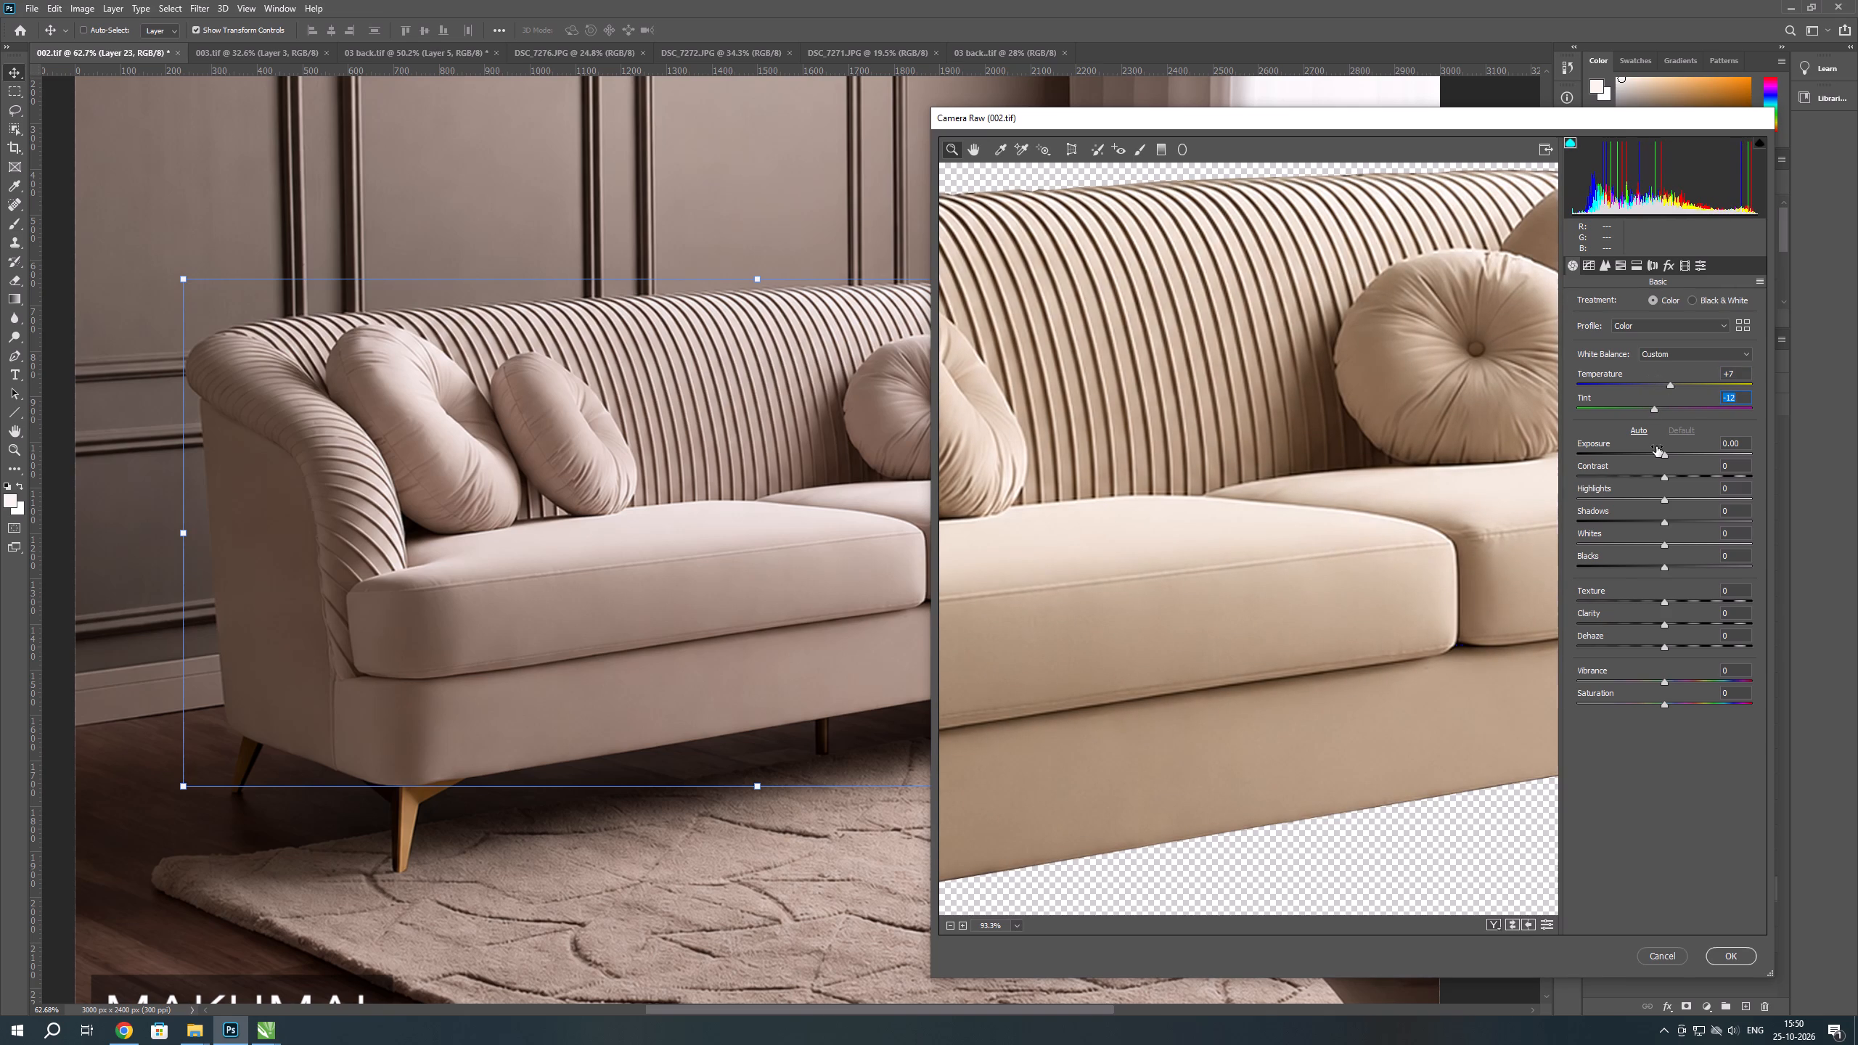
click(1656, 446)
key(Return)
key(Return)
key(Return)
key(Return)
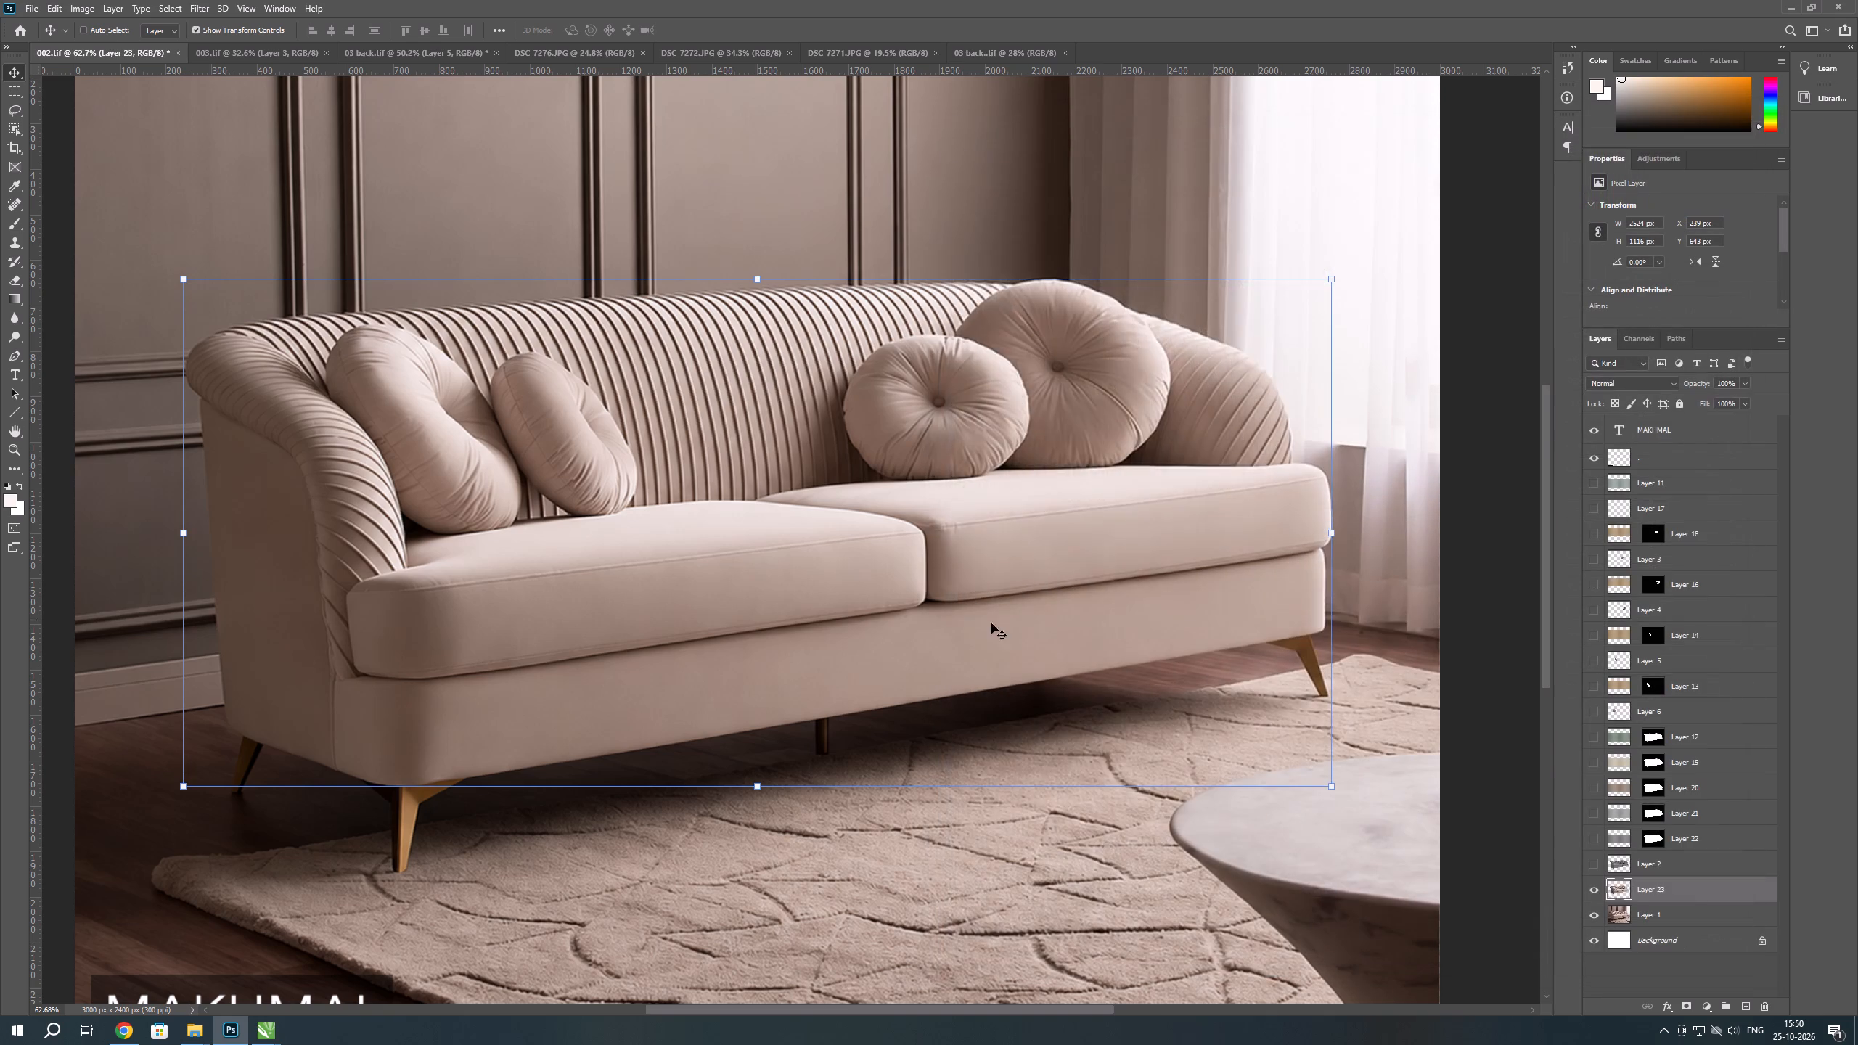
scroll(954, 623, down, 4)
scroll(892, 515, up, 6)
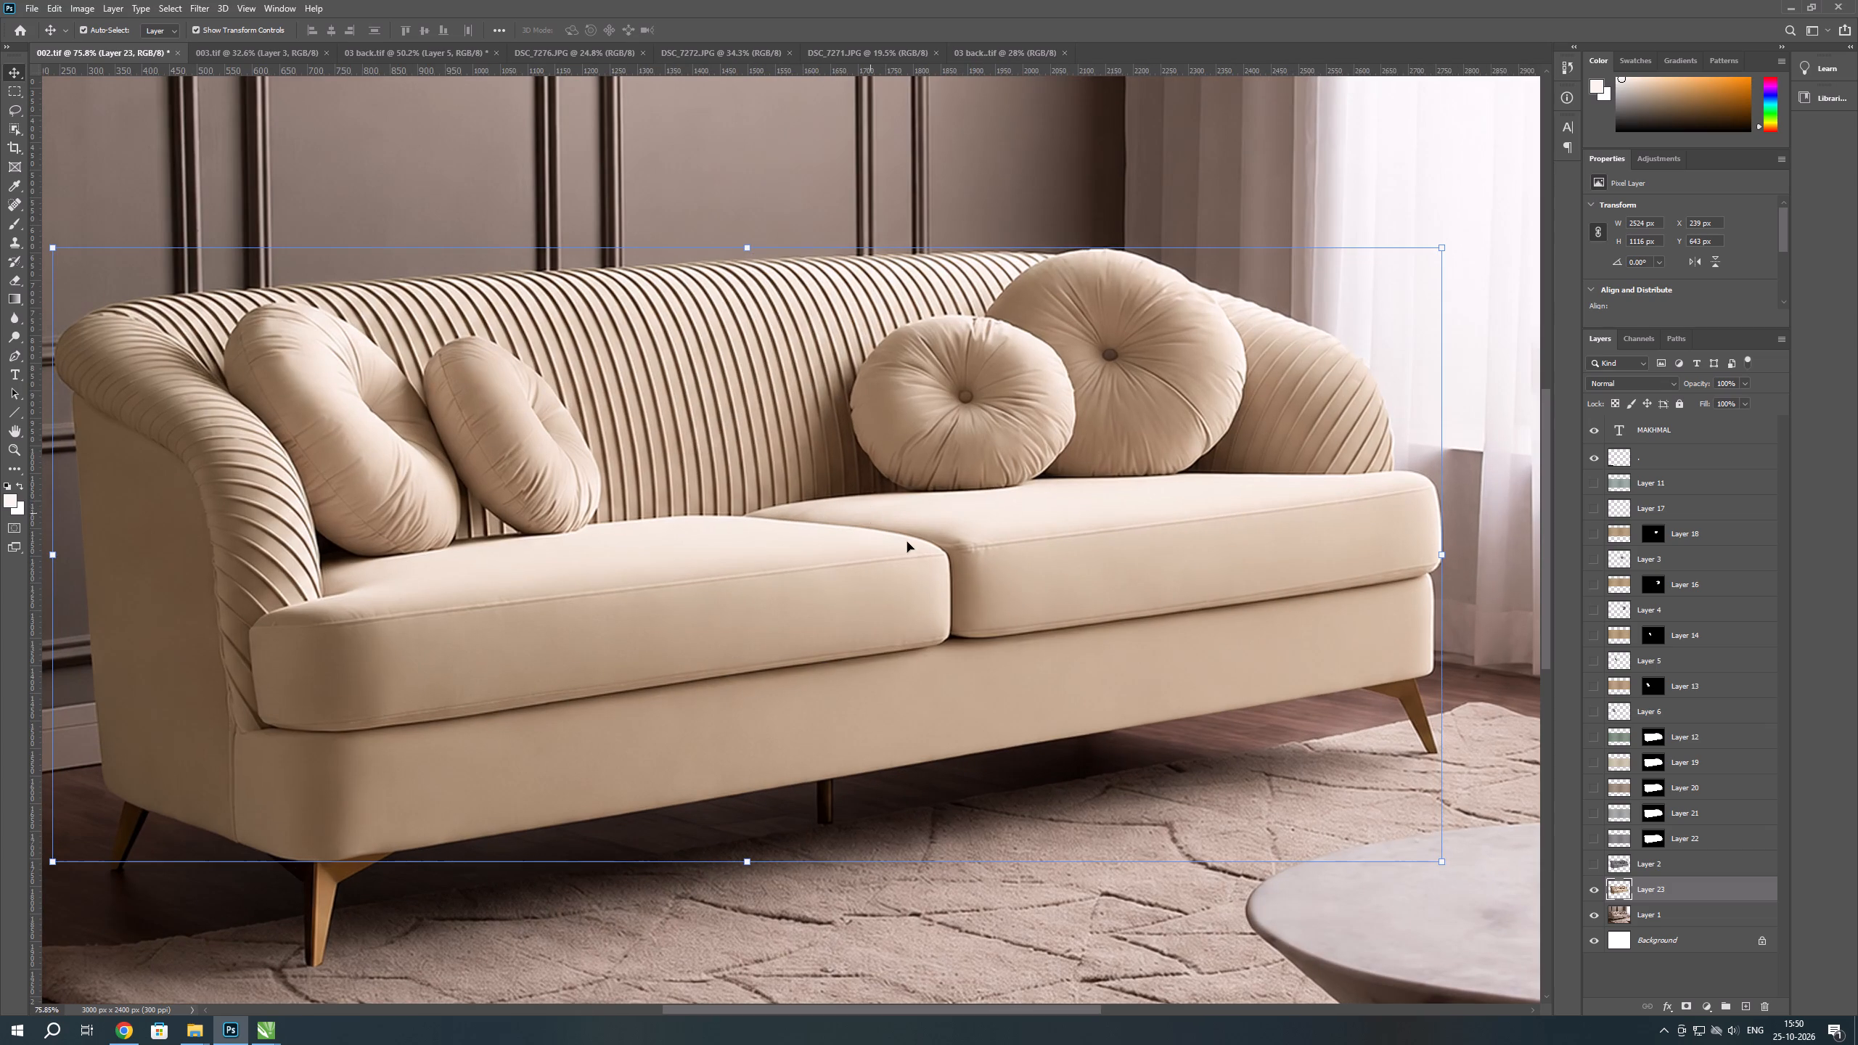
scroll(1196, 704, down, 5)
Switch to Chrome, look at the YouTube music page, set the system volume to 22, and return to Photoshop.
key(alt+Tab)
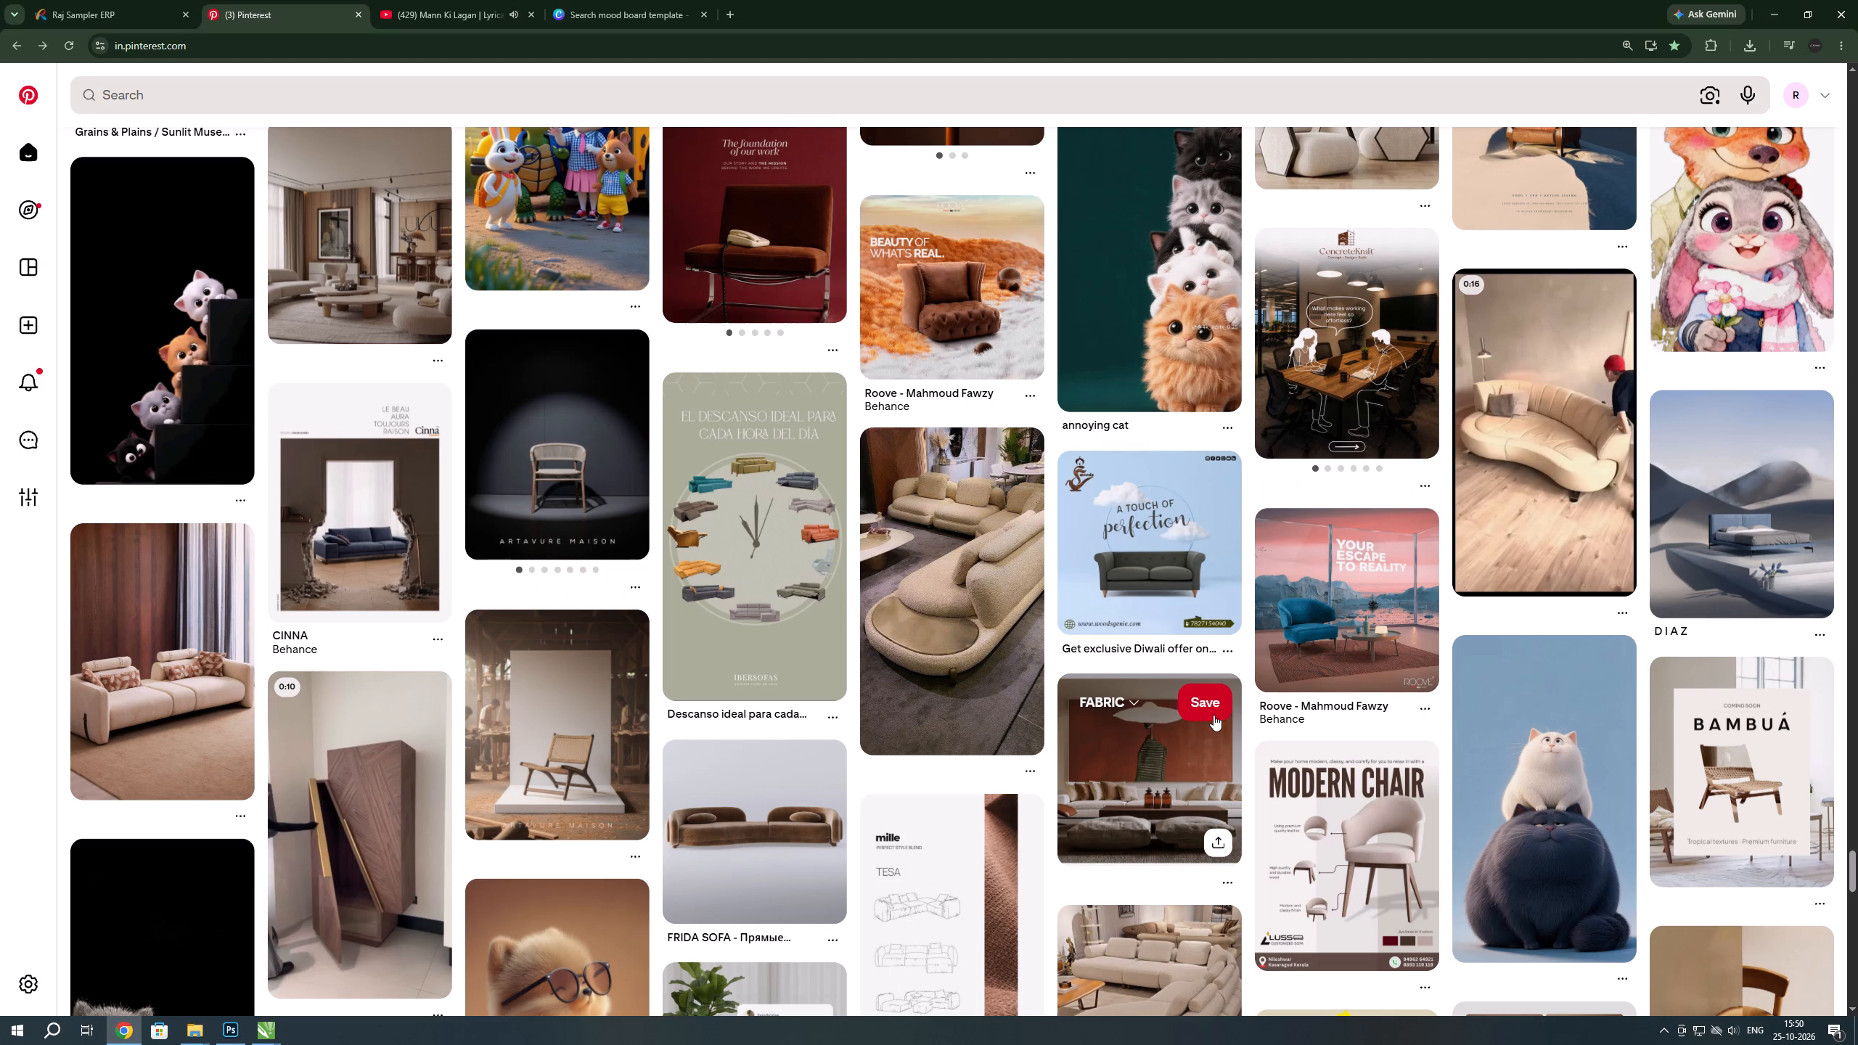
click(484, 0)
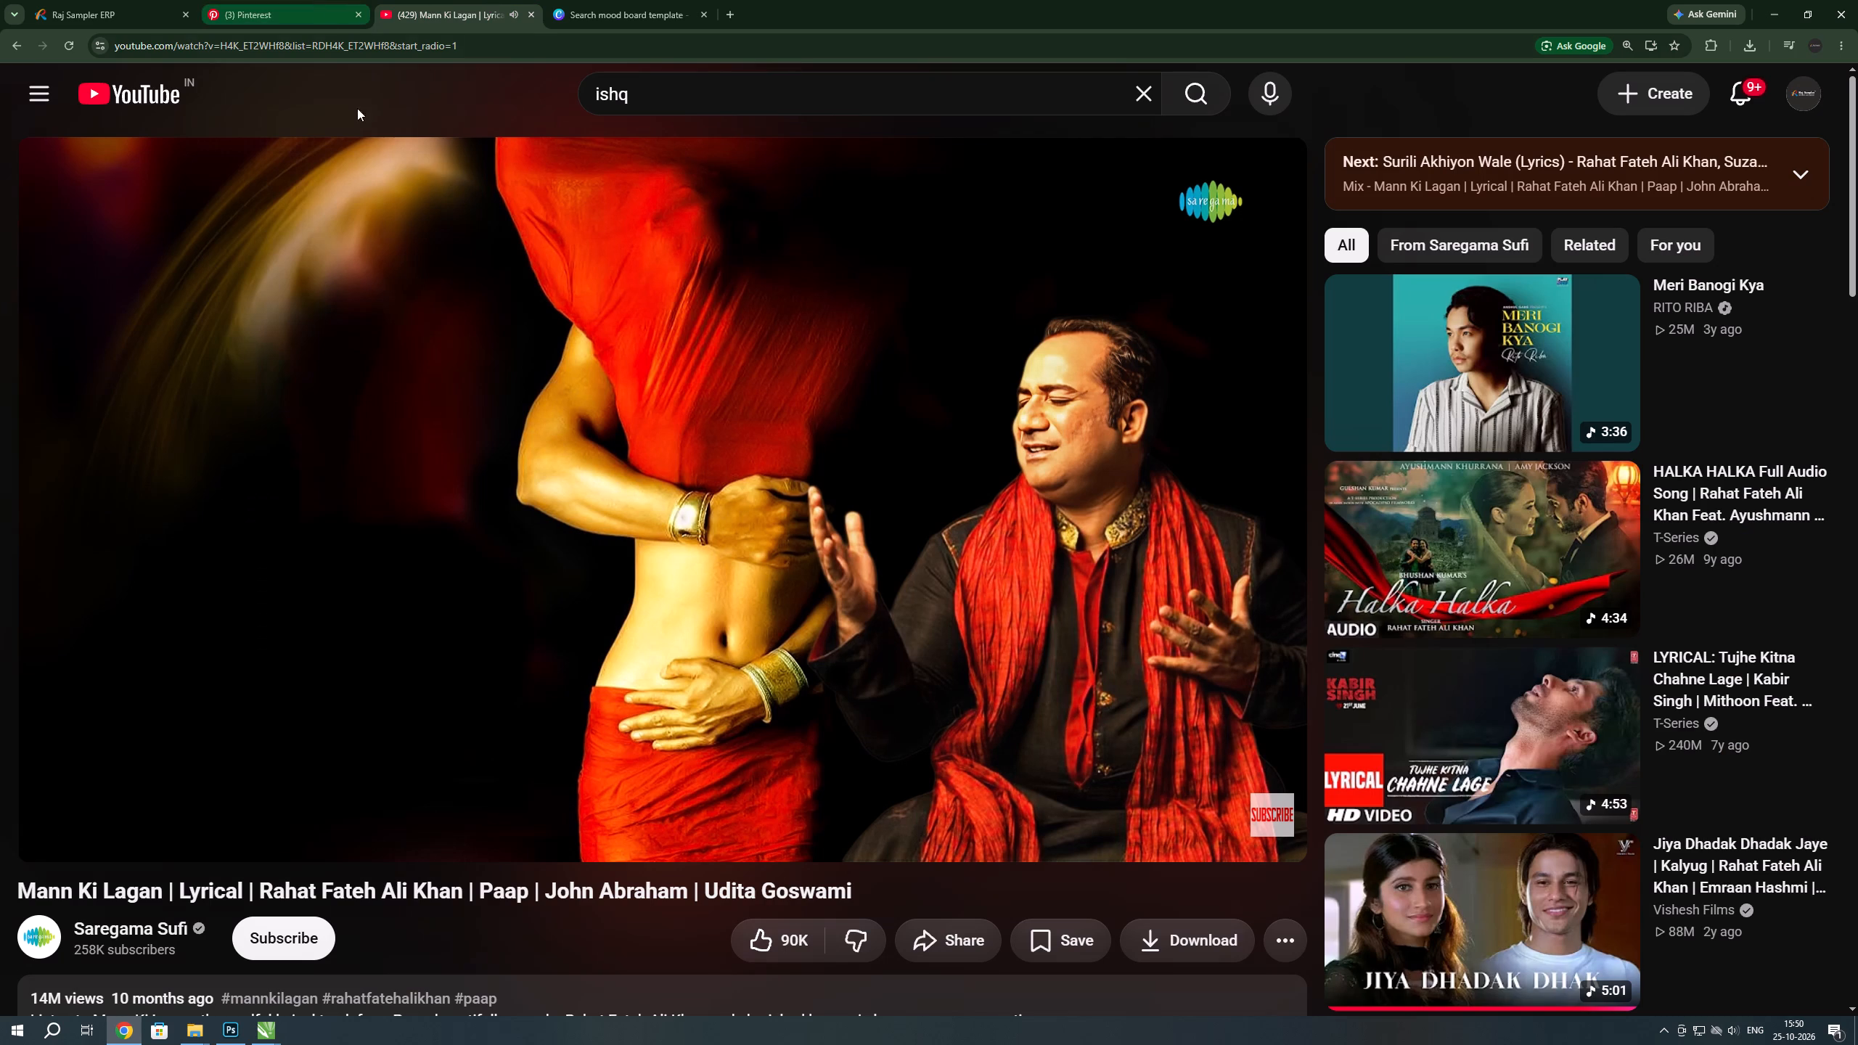
click(288, 0)
click(1738, 1033)
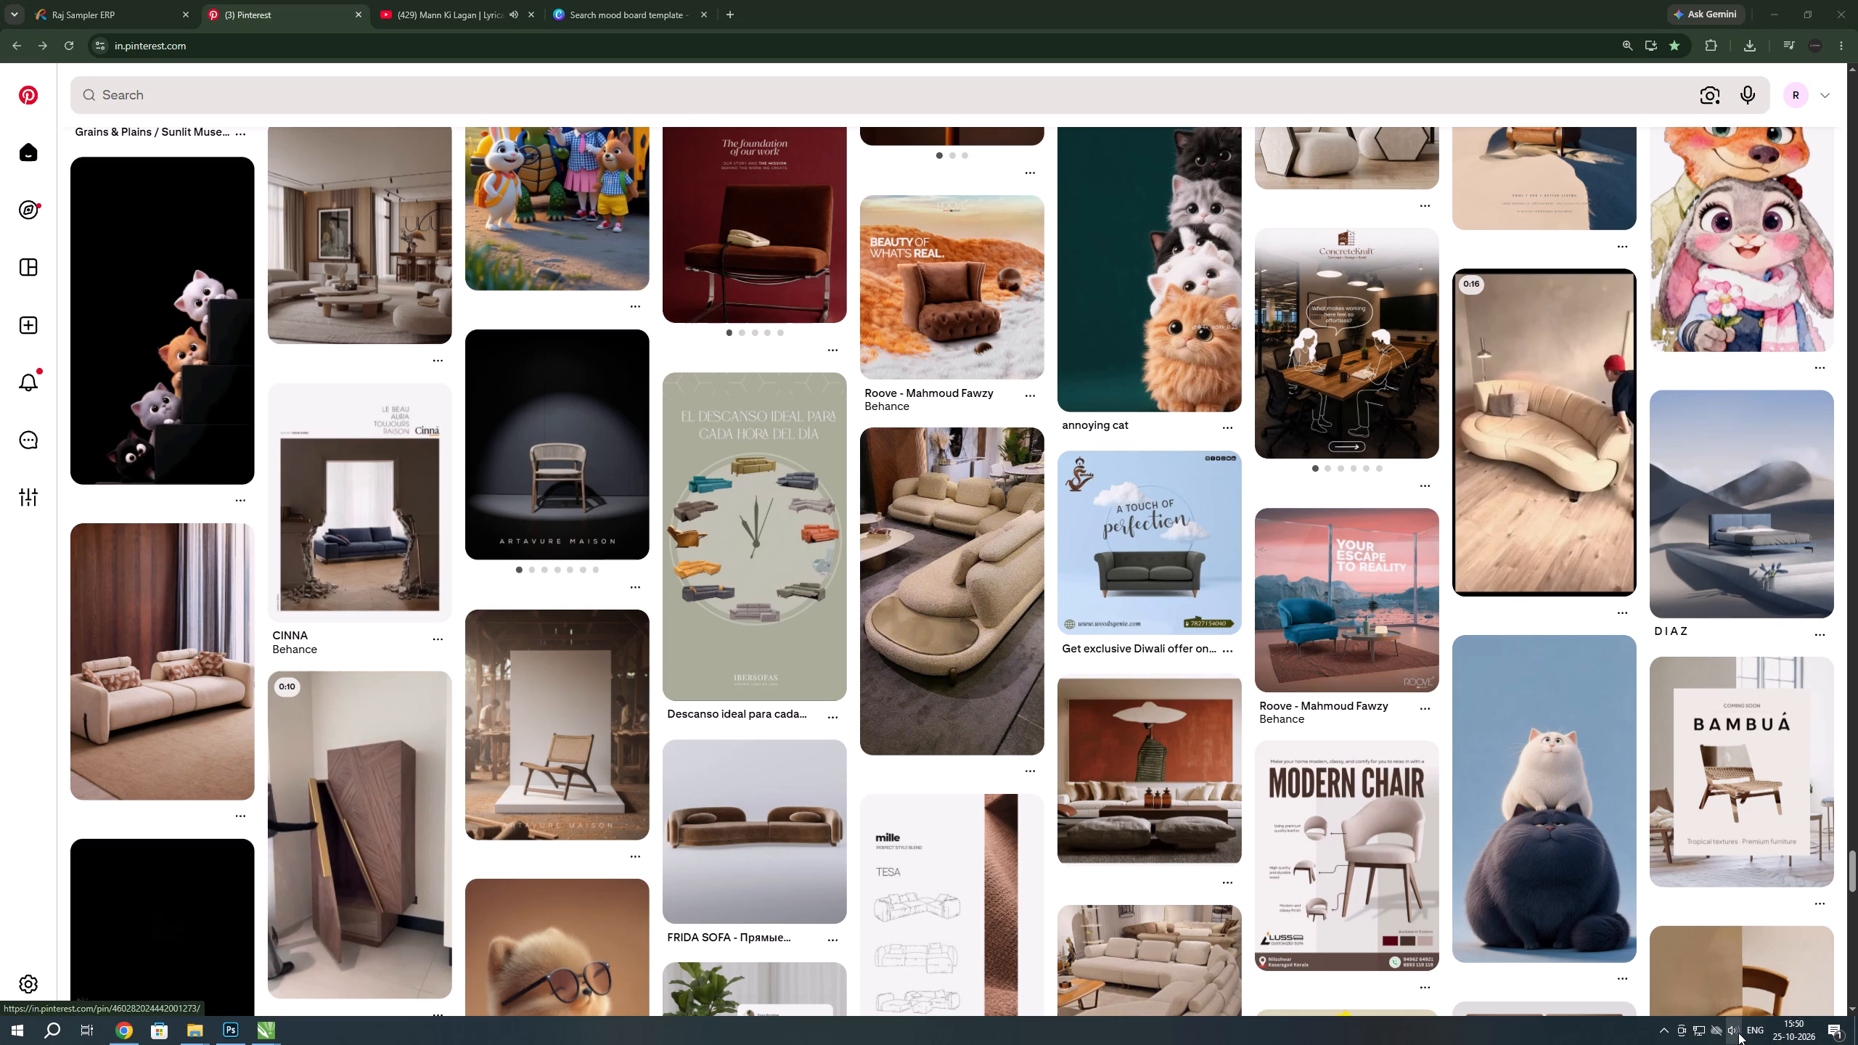
key(Up)
key(Up)
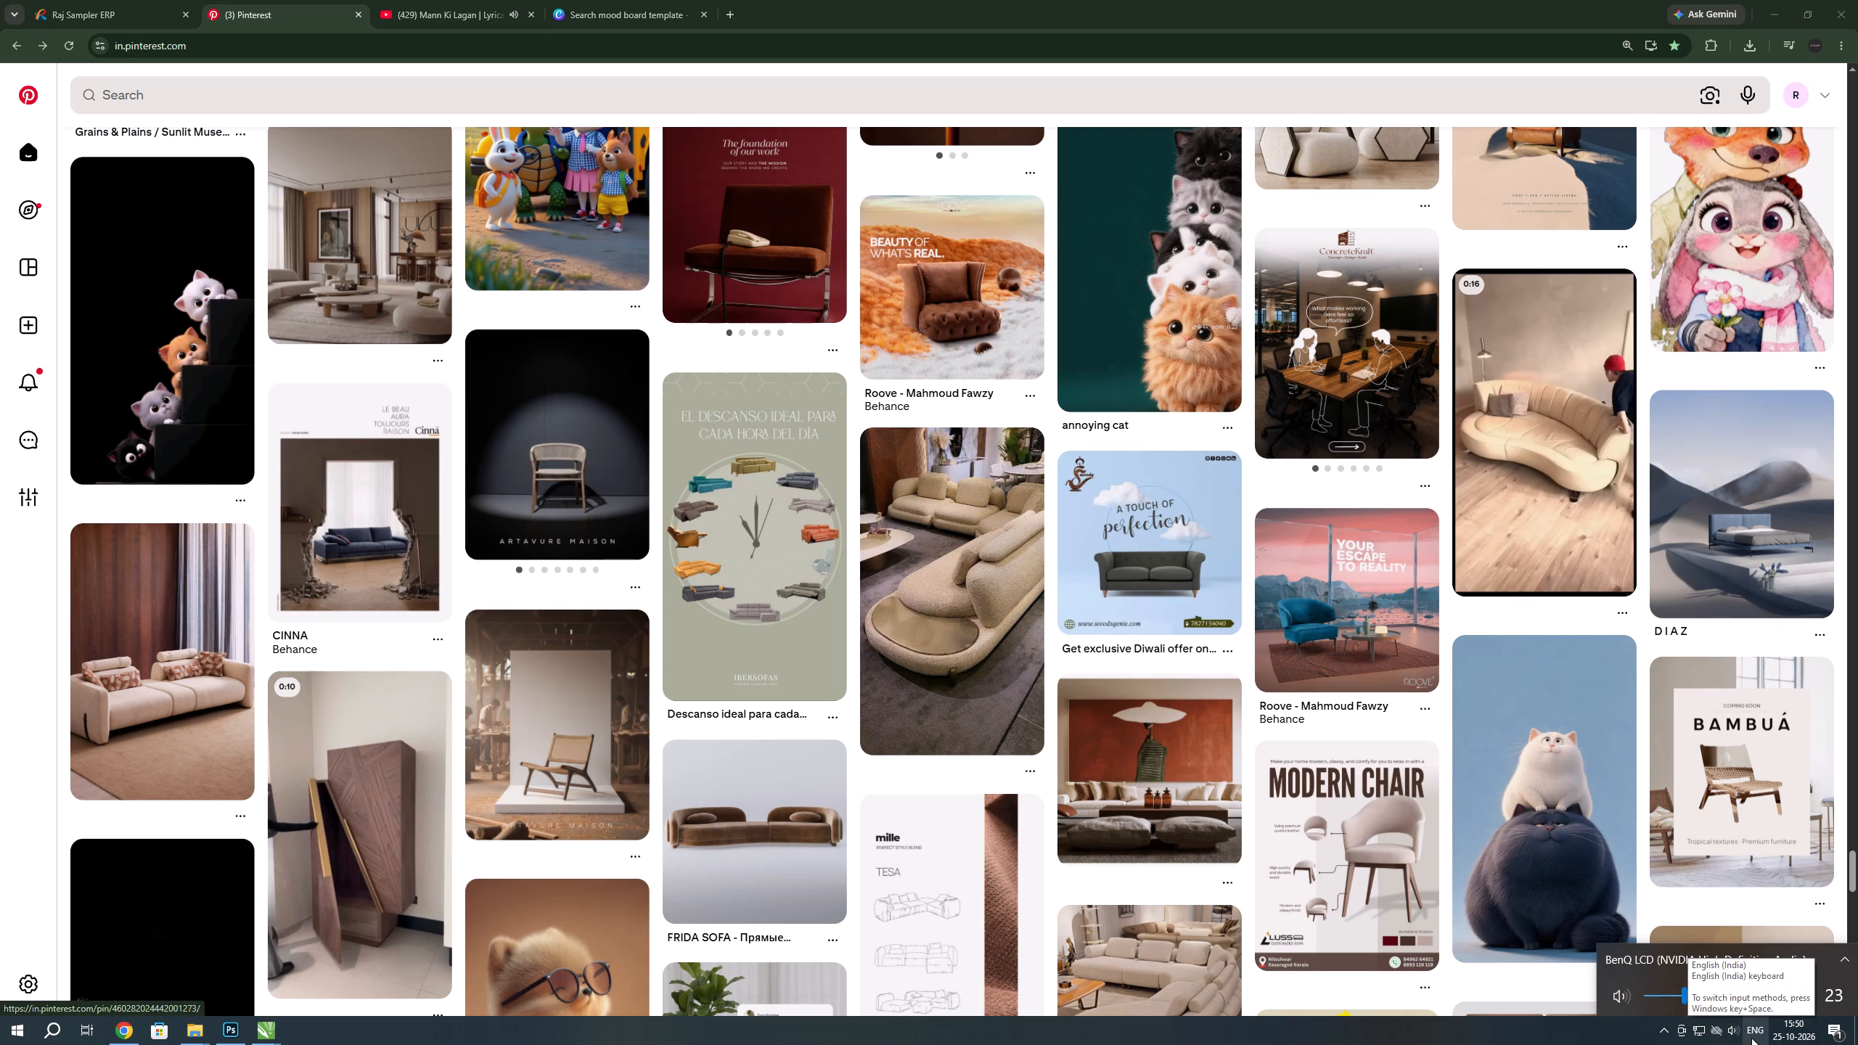
key(Down)
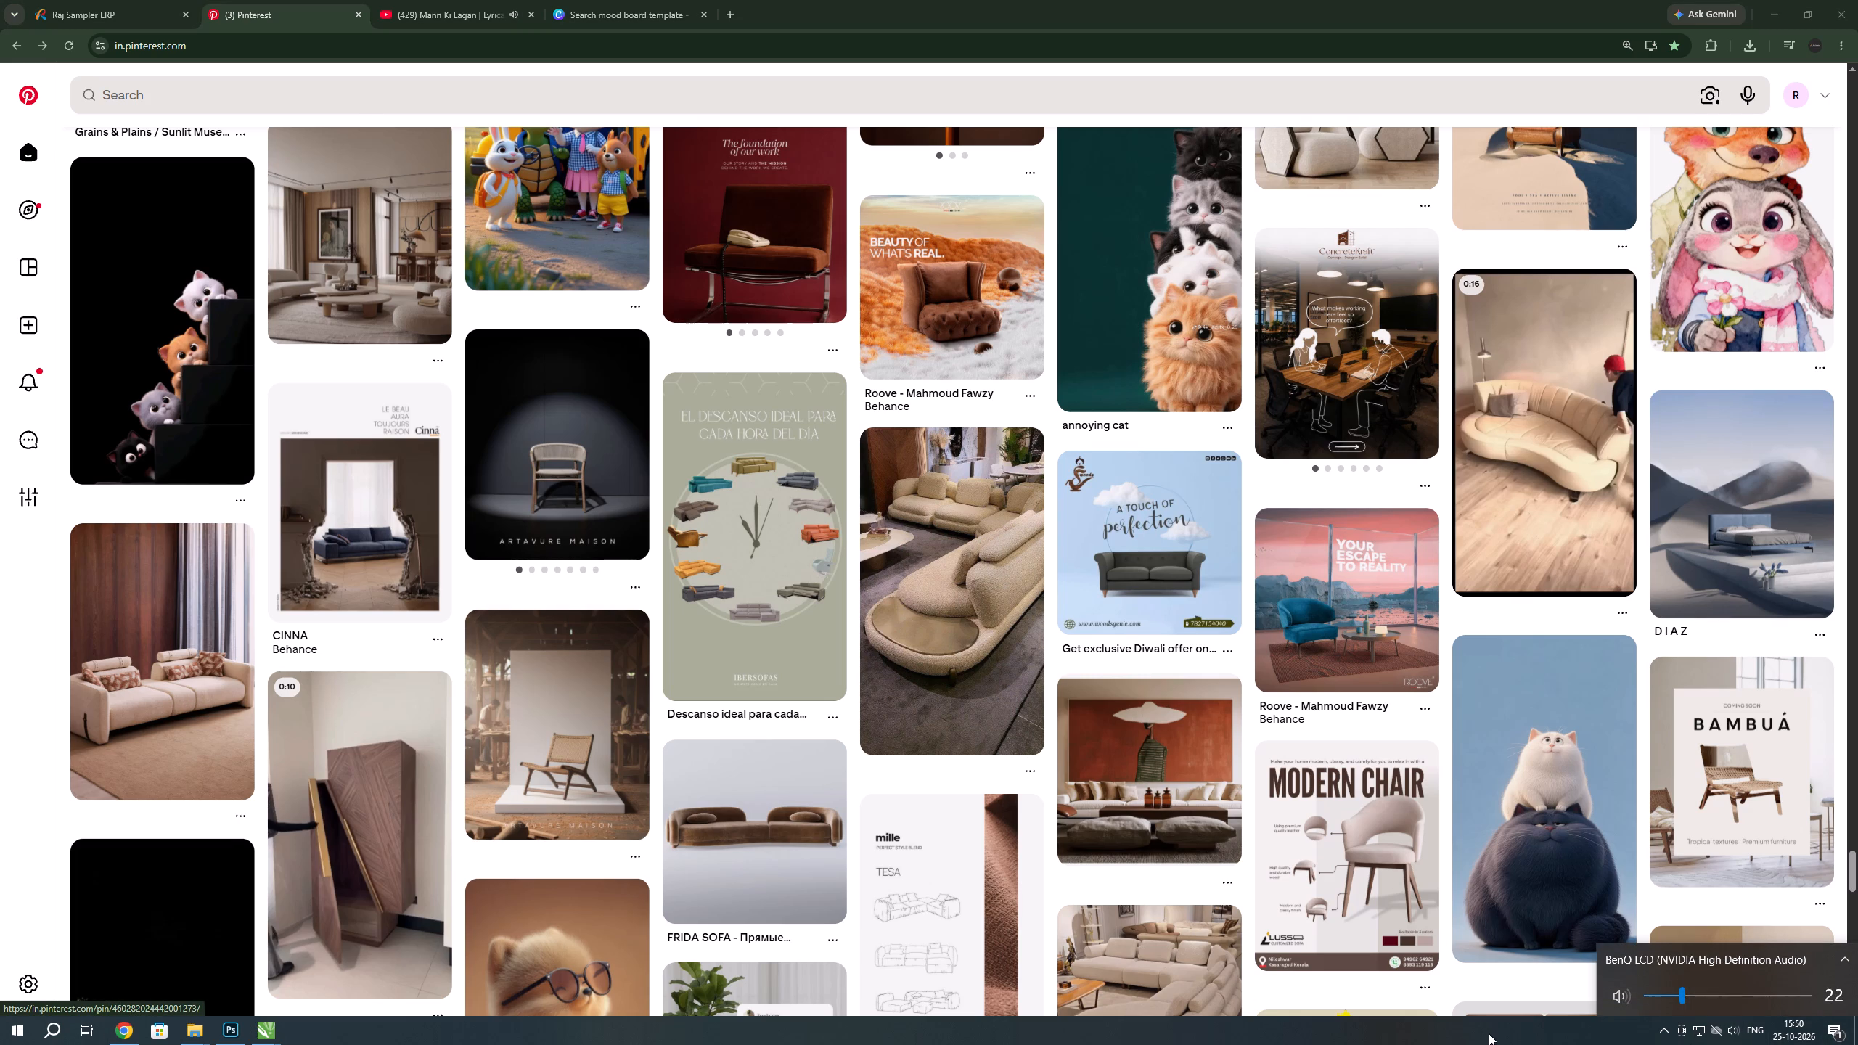
click(1489, 1033)
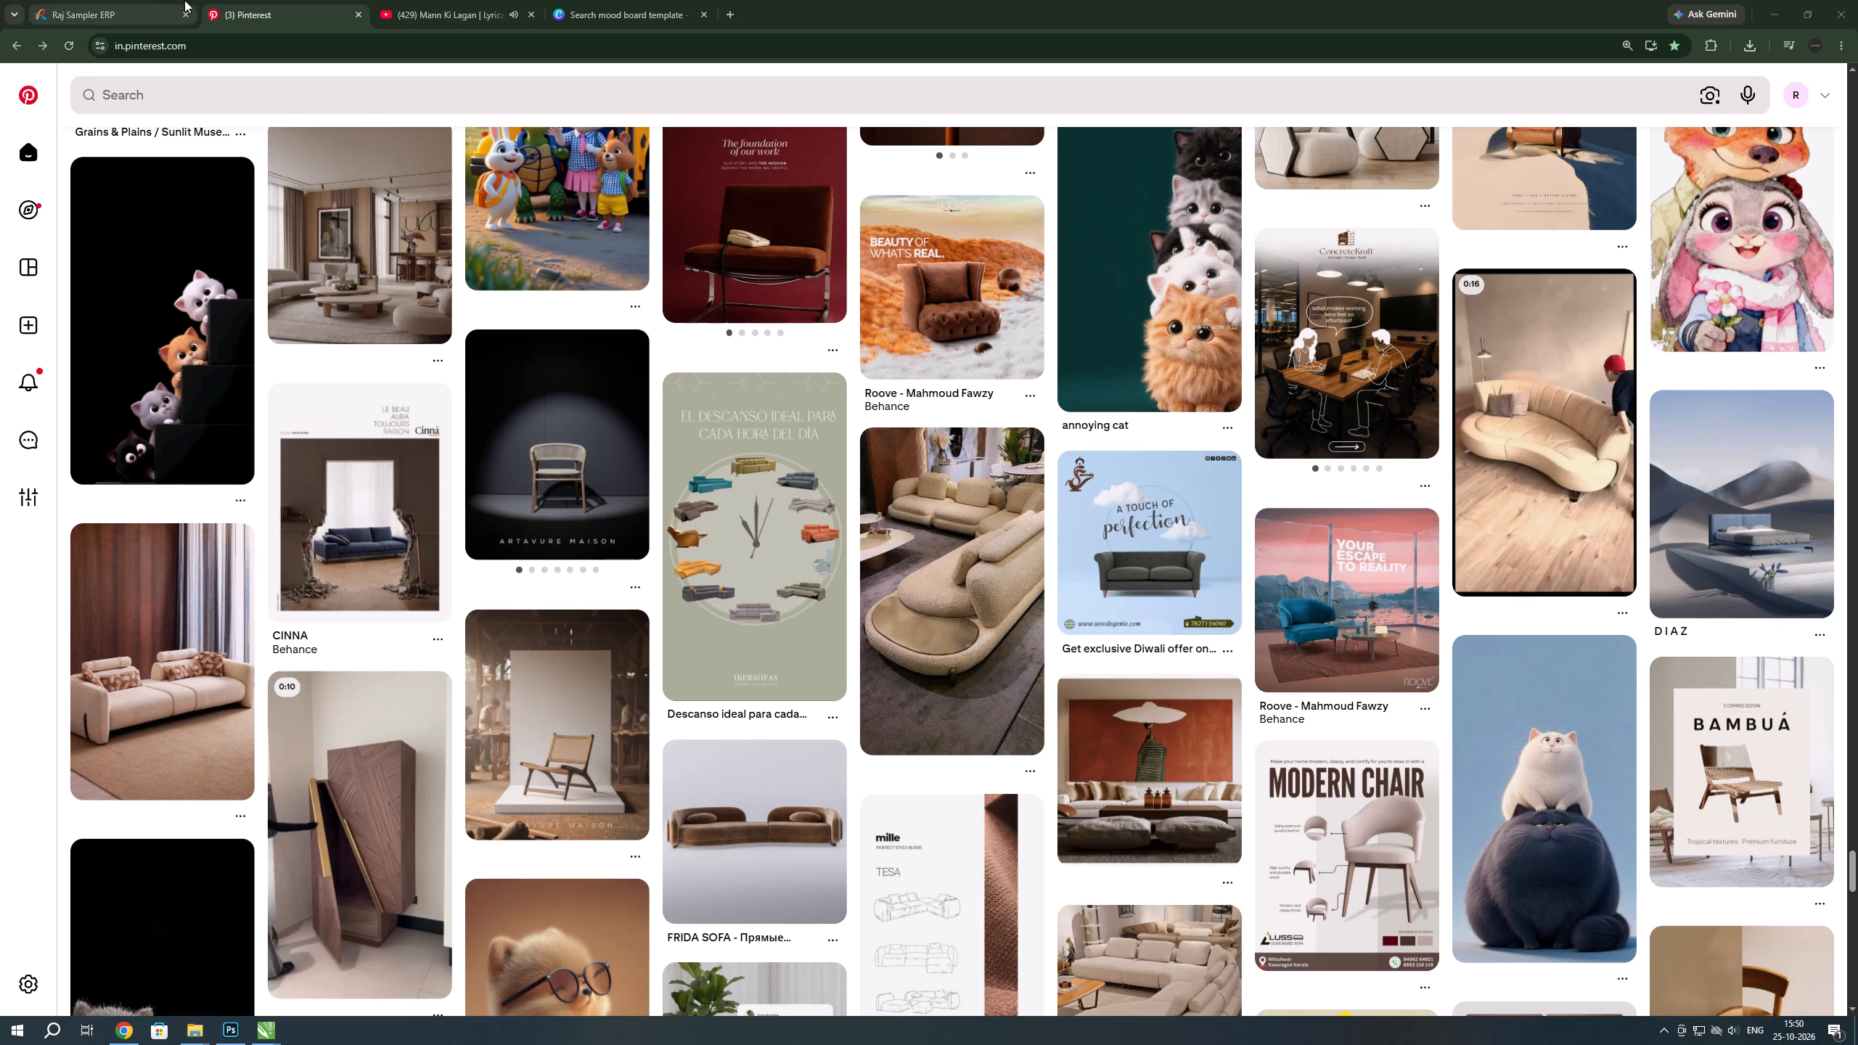
key(alt+Tab)
key(alt+Tab)
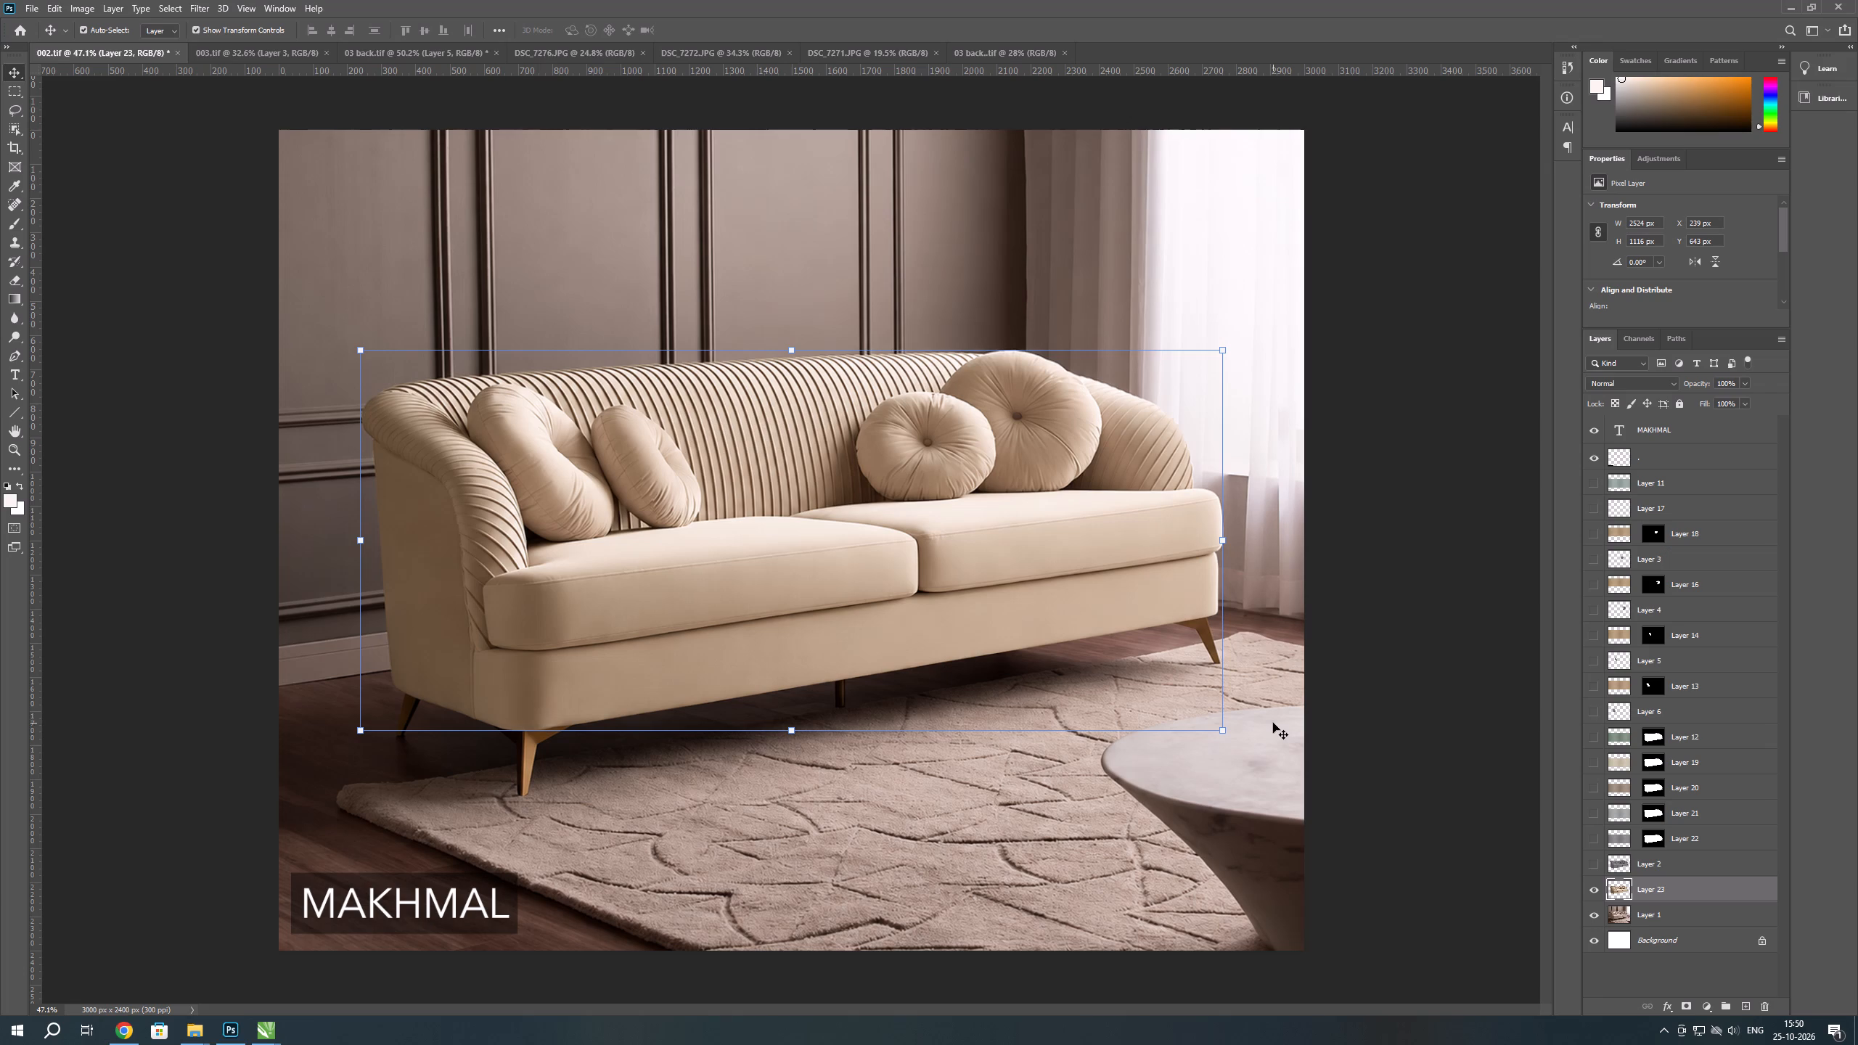
Lower the system volume by two more increments from Chrome and return to Photoshop.
key(alt+Tab)
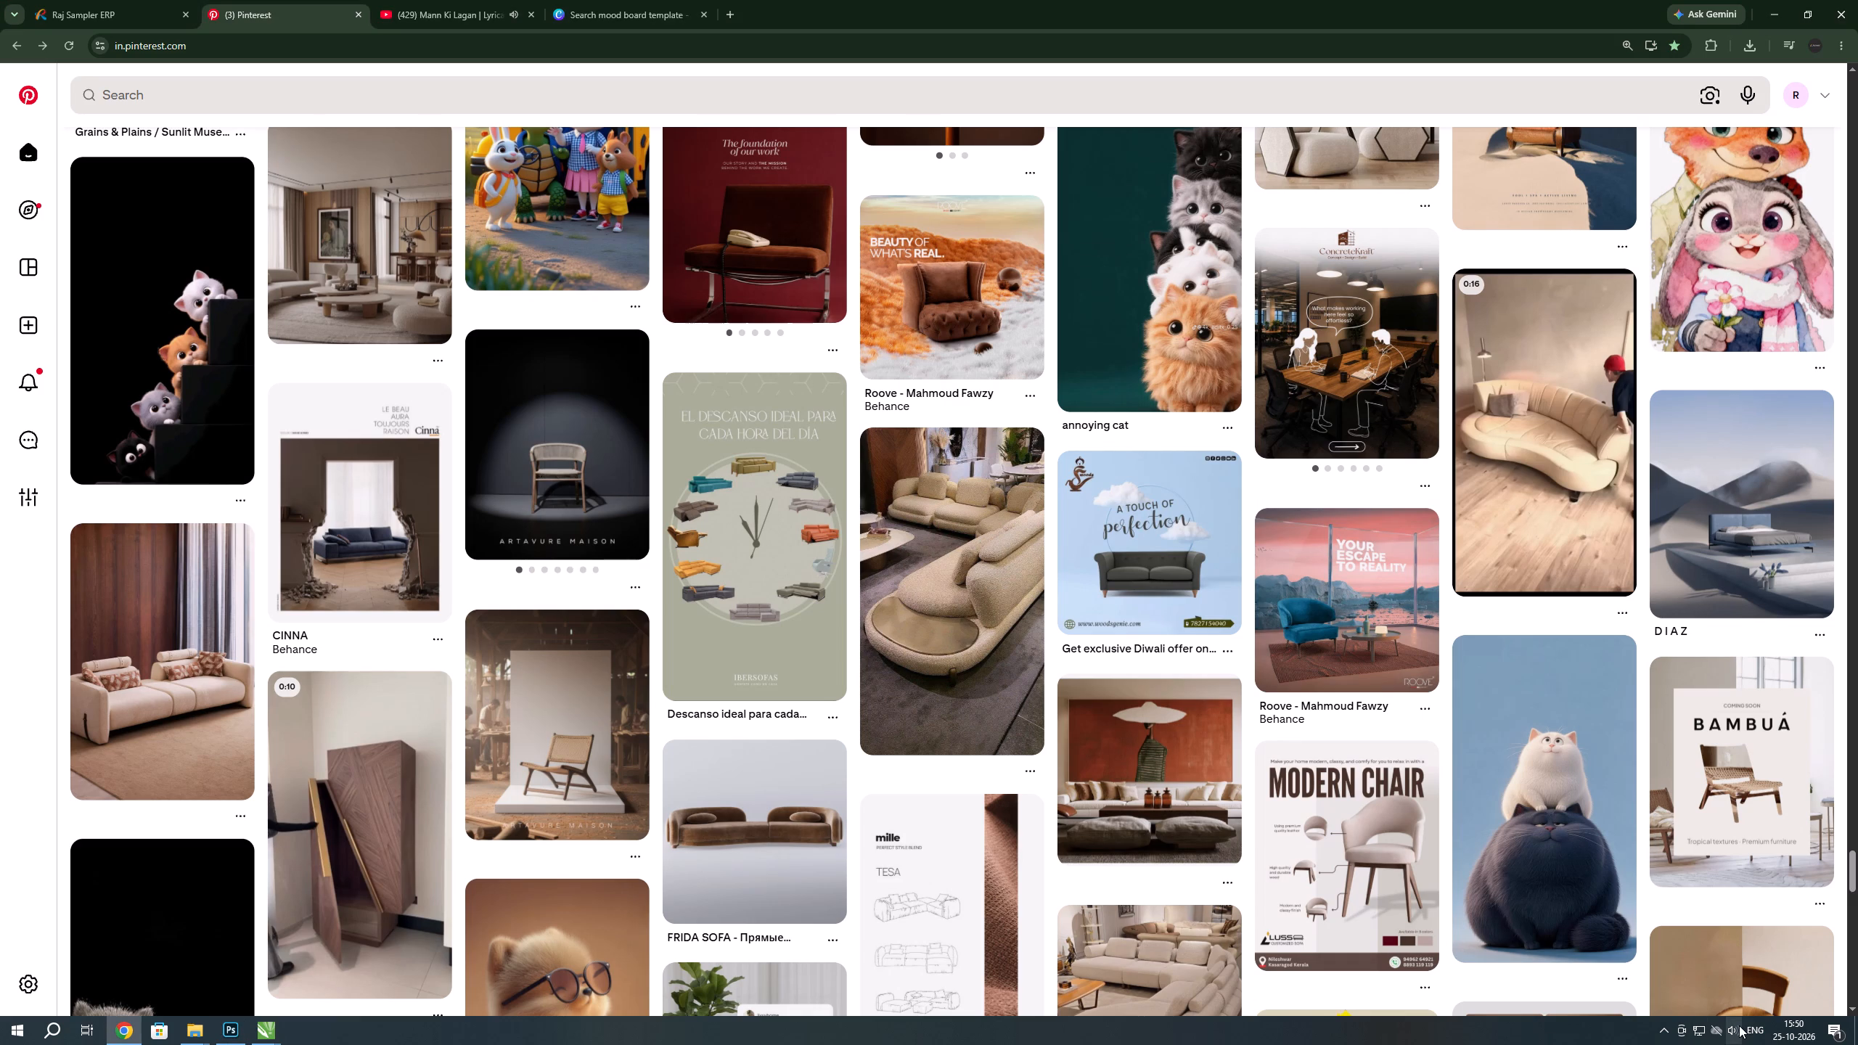
click(1738, 1024)
key(Down)
click(1524, 1027)
click(1738, 1027)
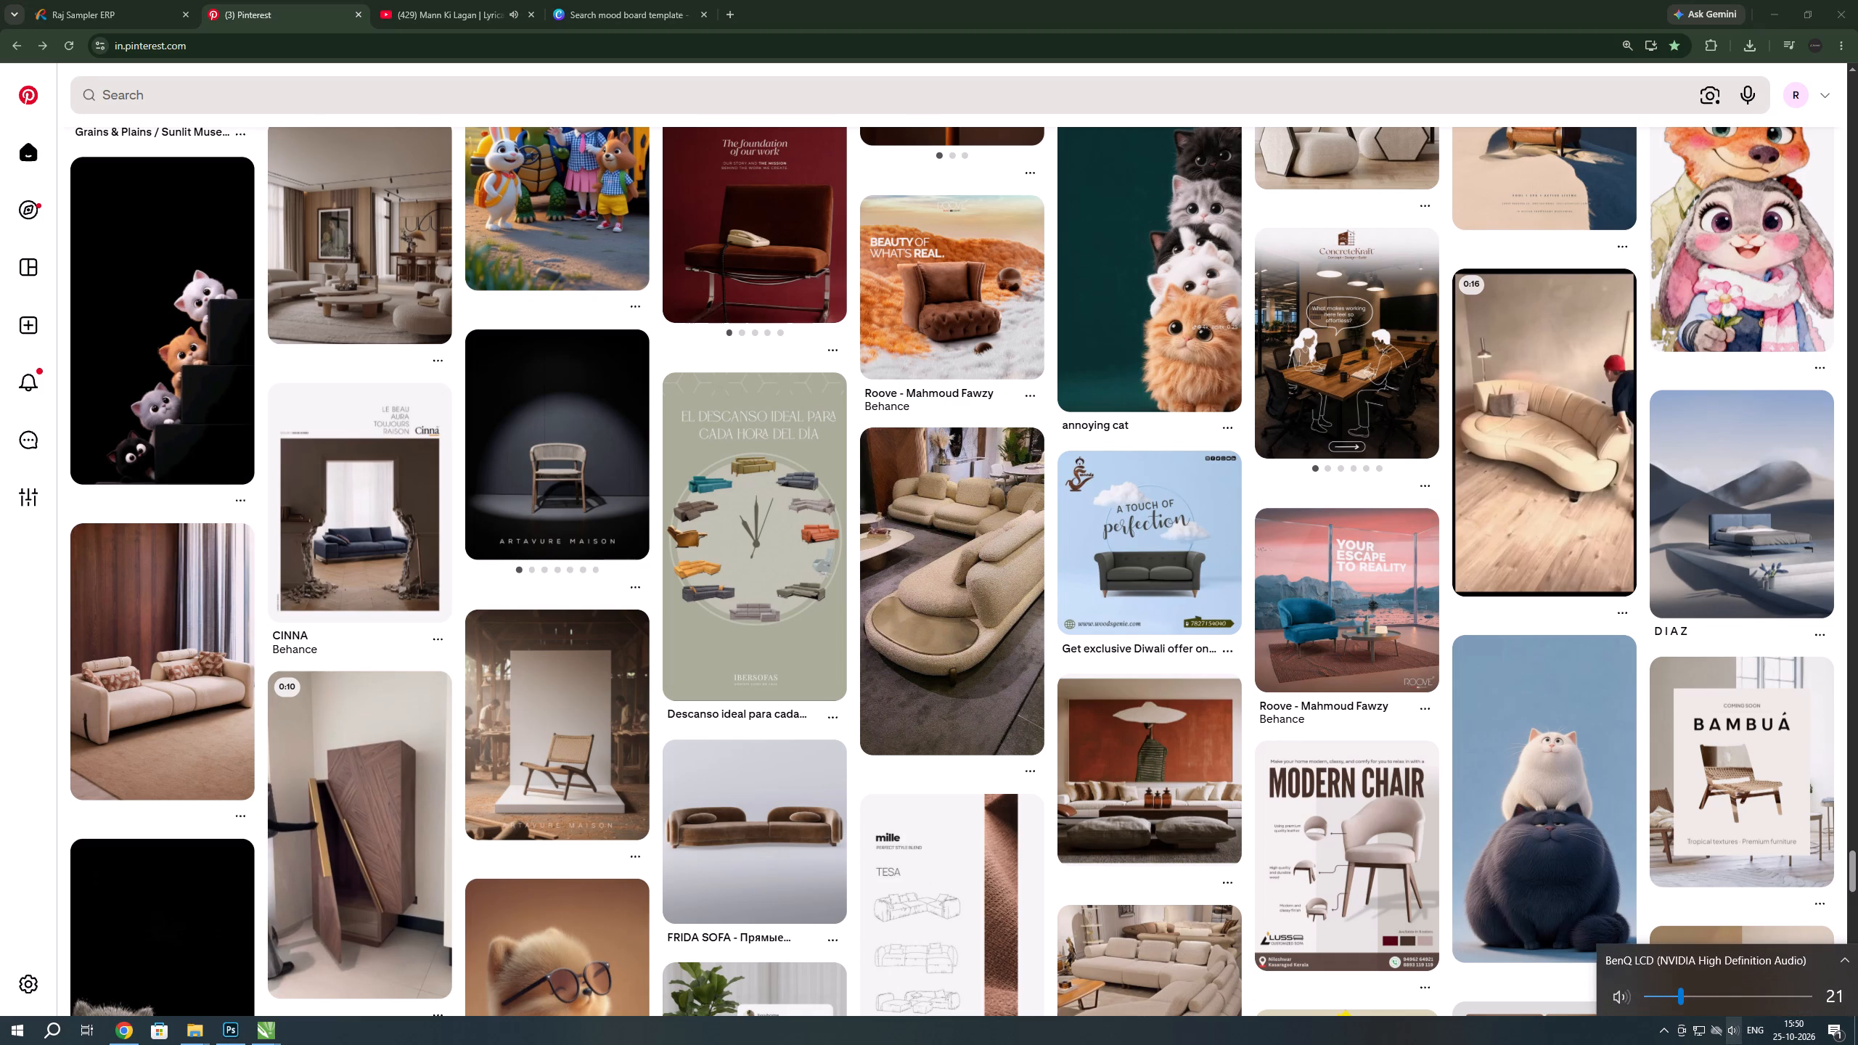
key(Down)
click(1528, 1030)
key(alt+Tab)
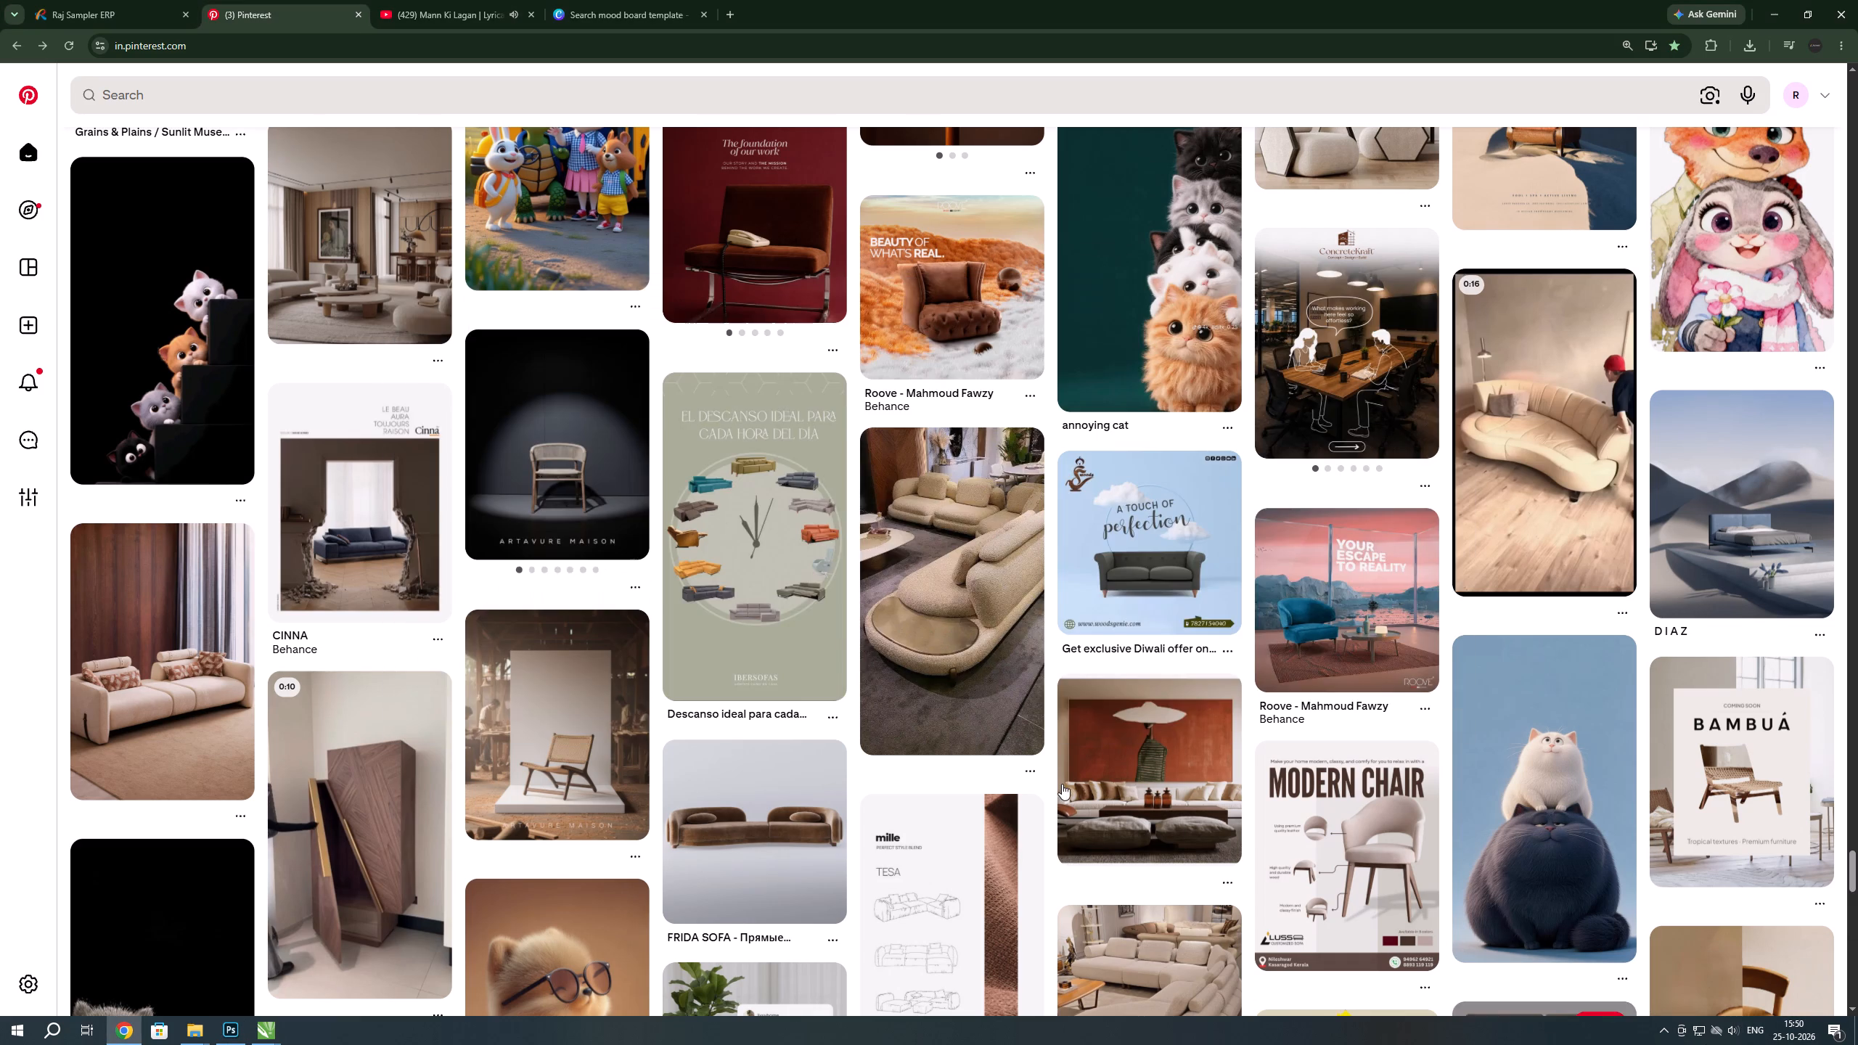
key(alt+Tab)
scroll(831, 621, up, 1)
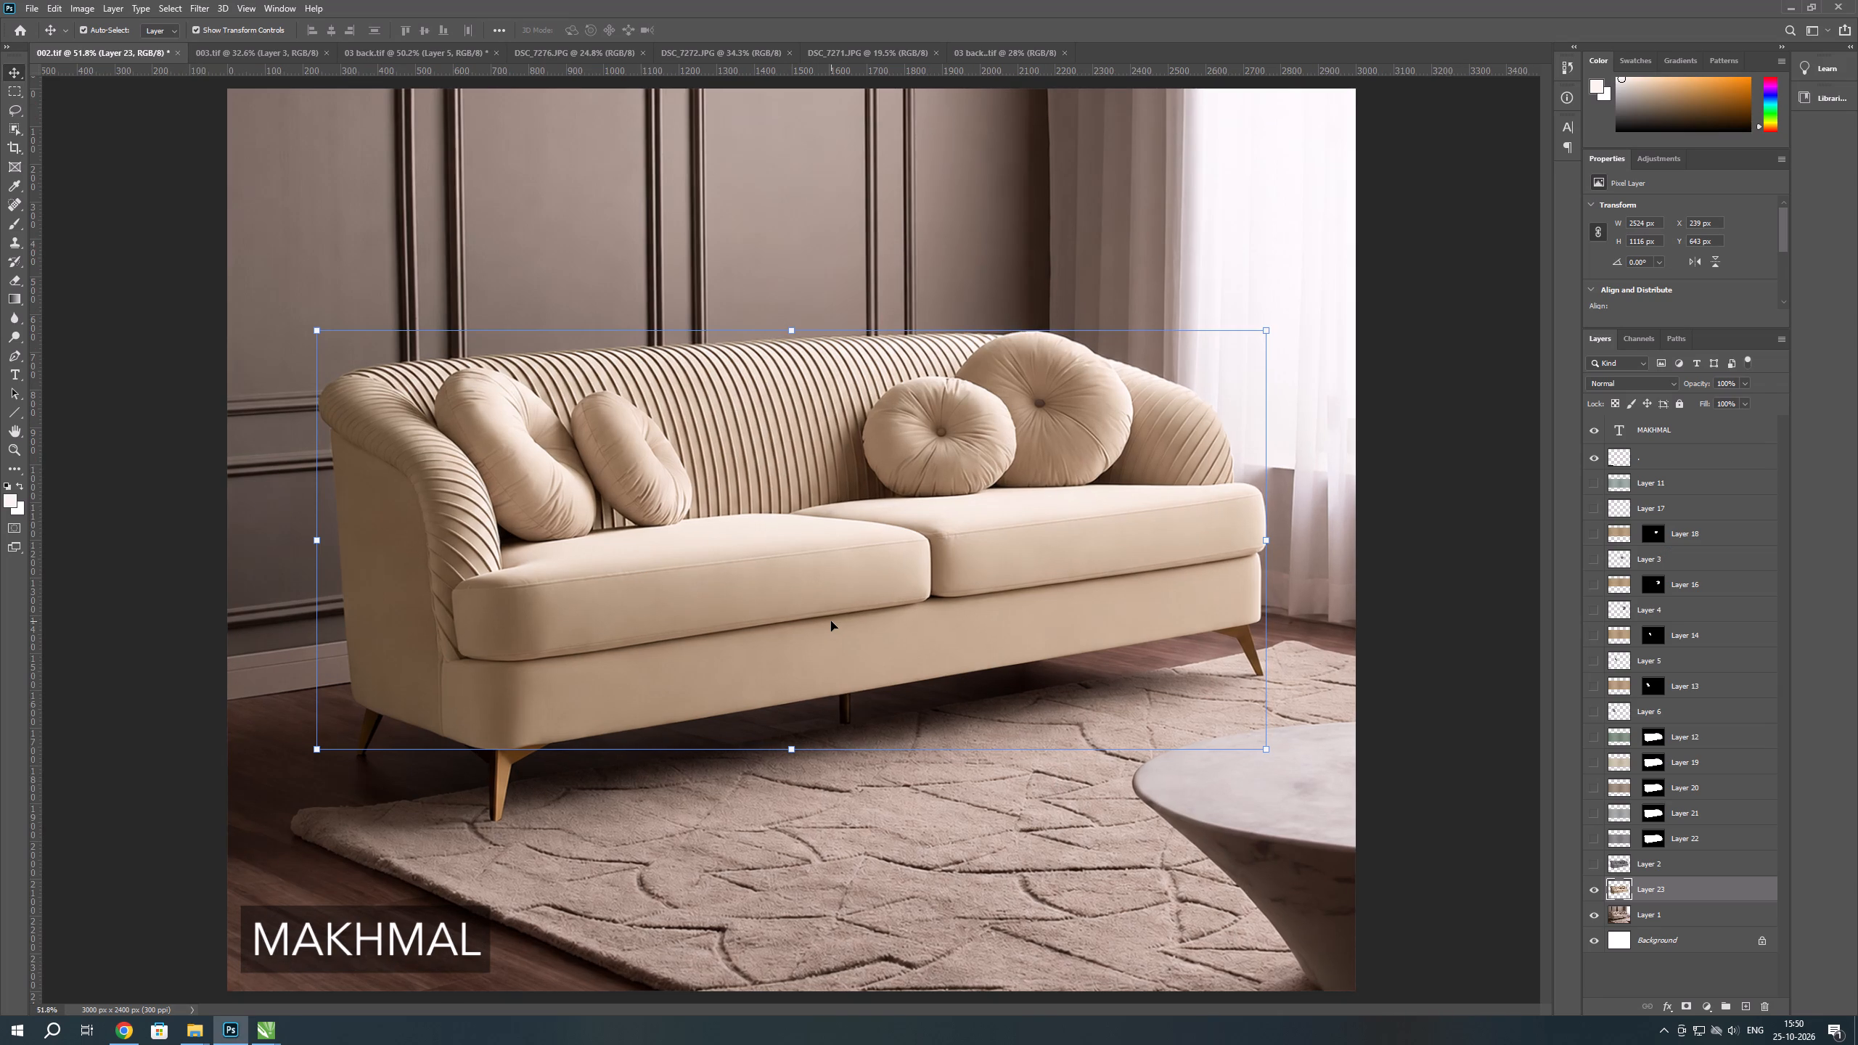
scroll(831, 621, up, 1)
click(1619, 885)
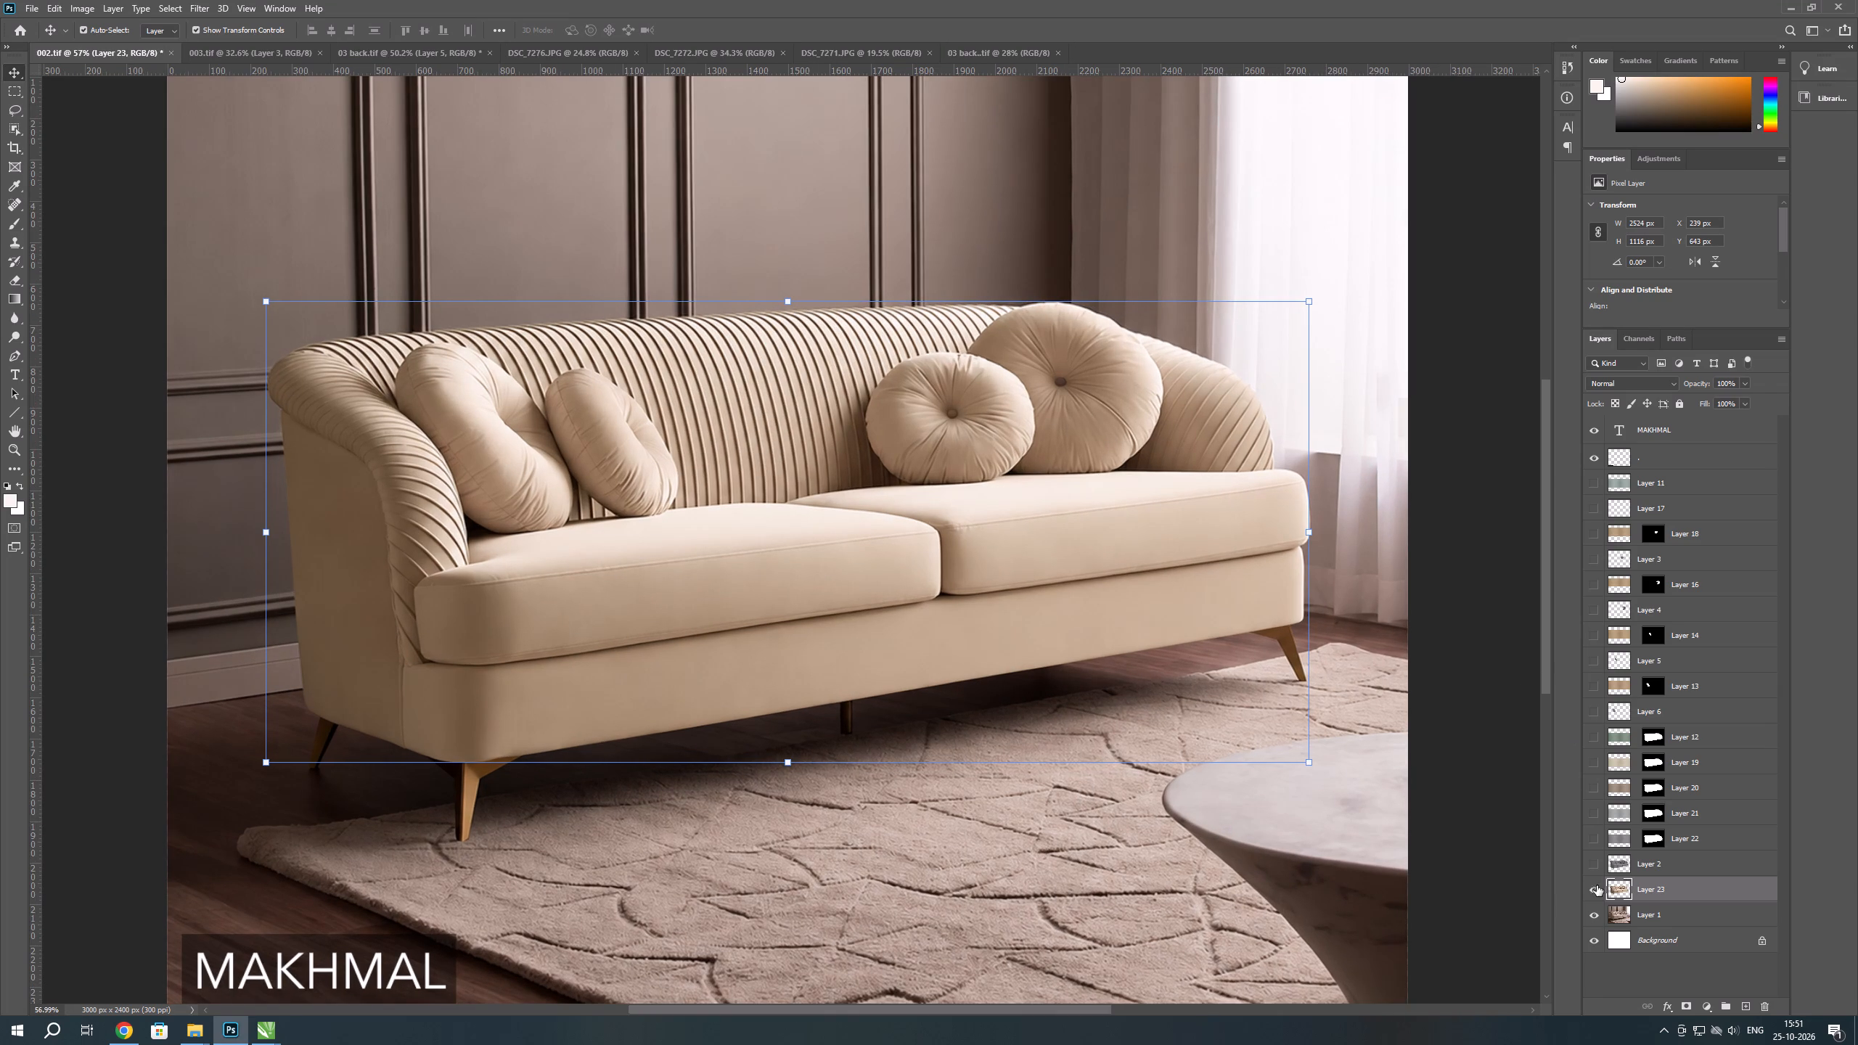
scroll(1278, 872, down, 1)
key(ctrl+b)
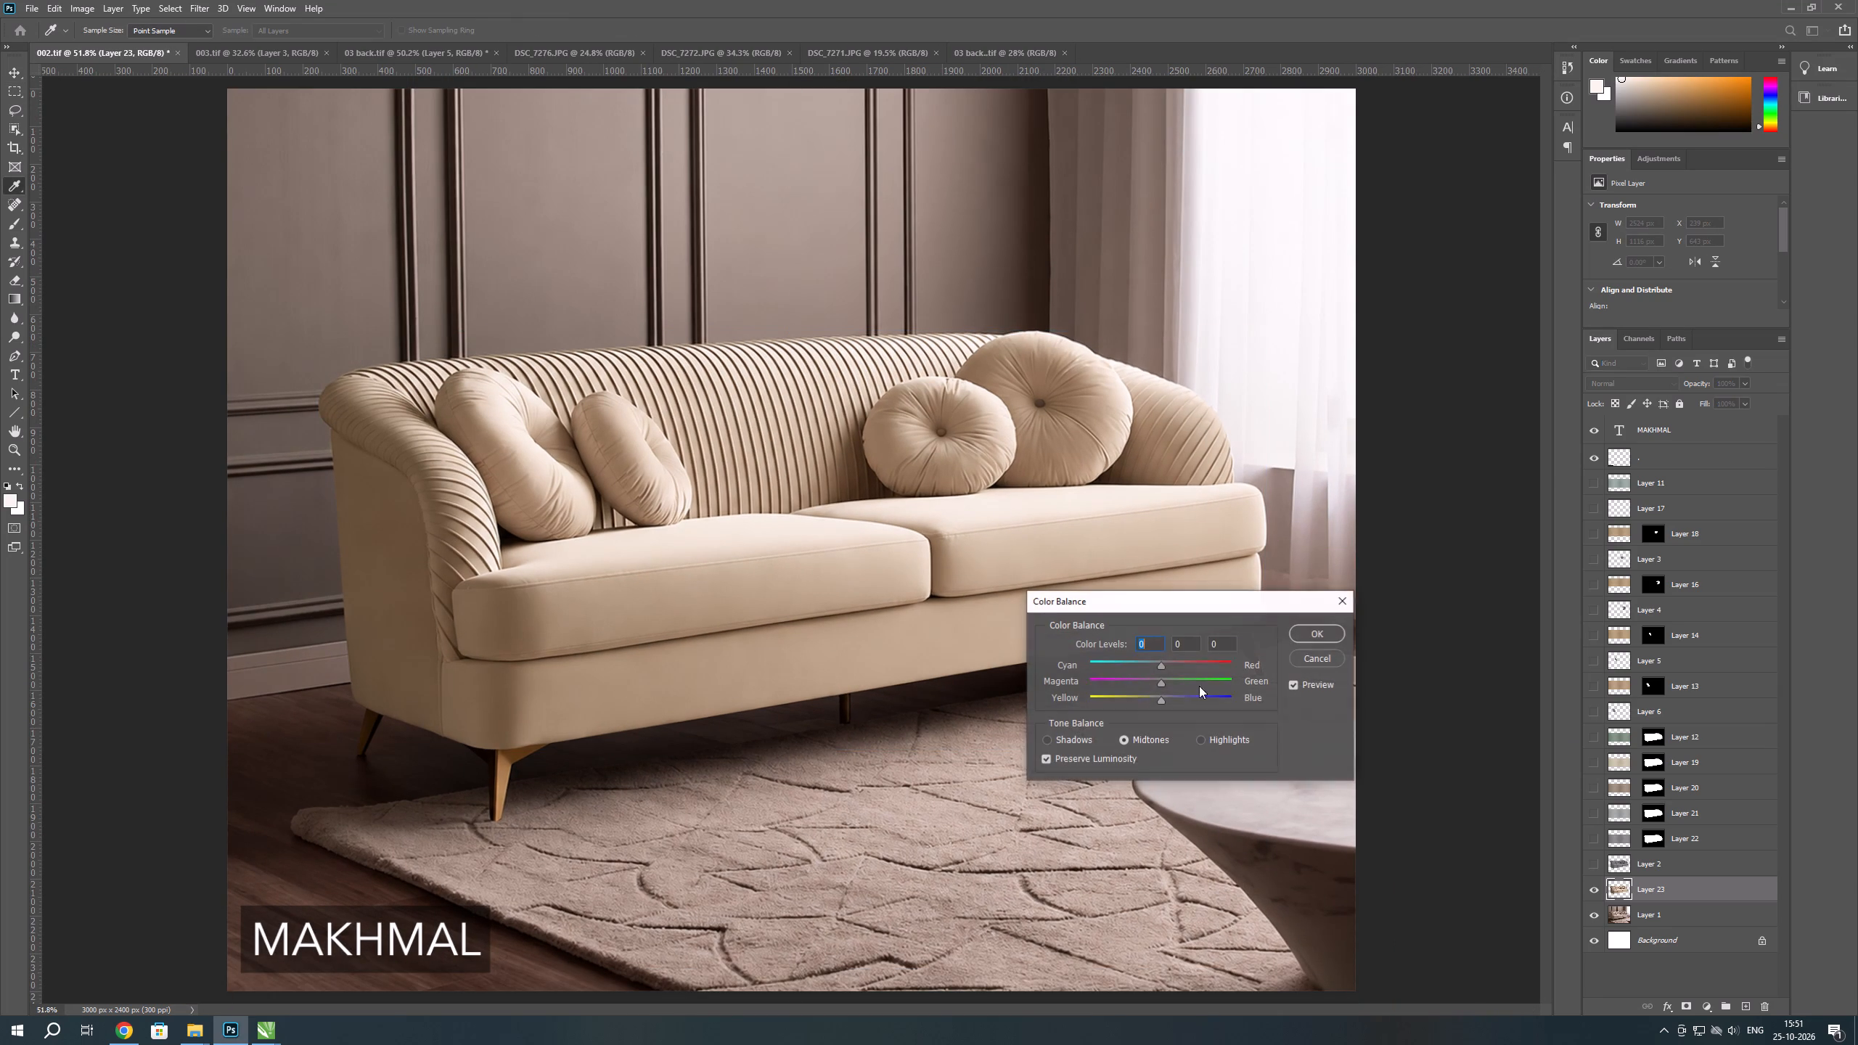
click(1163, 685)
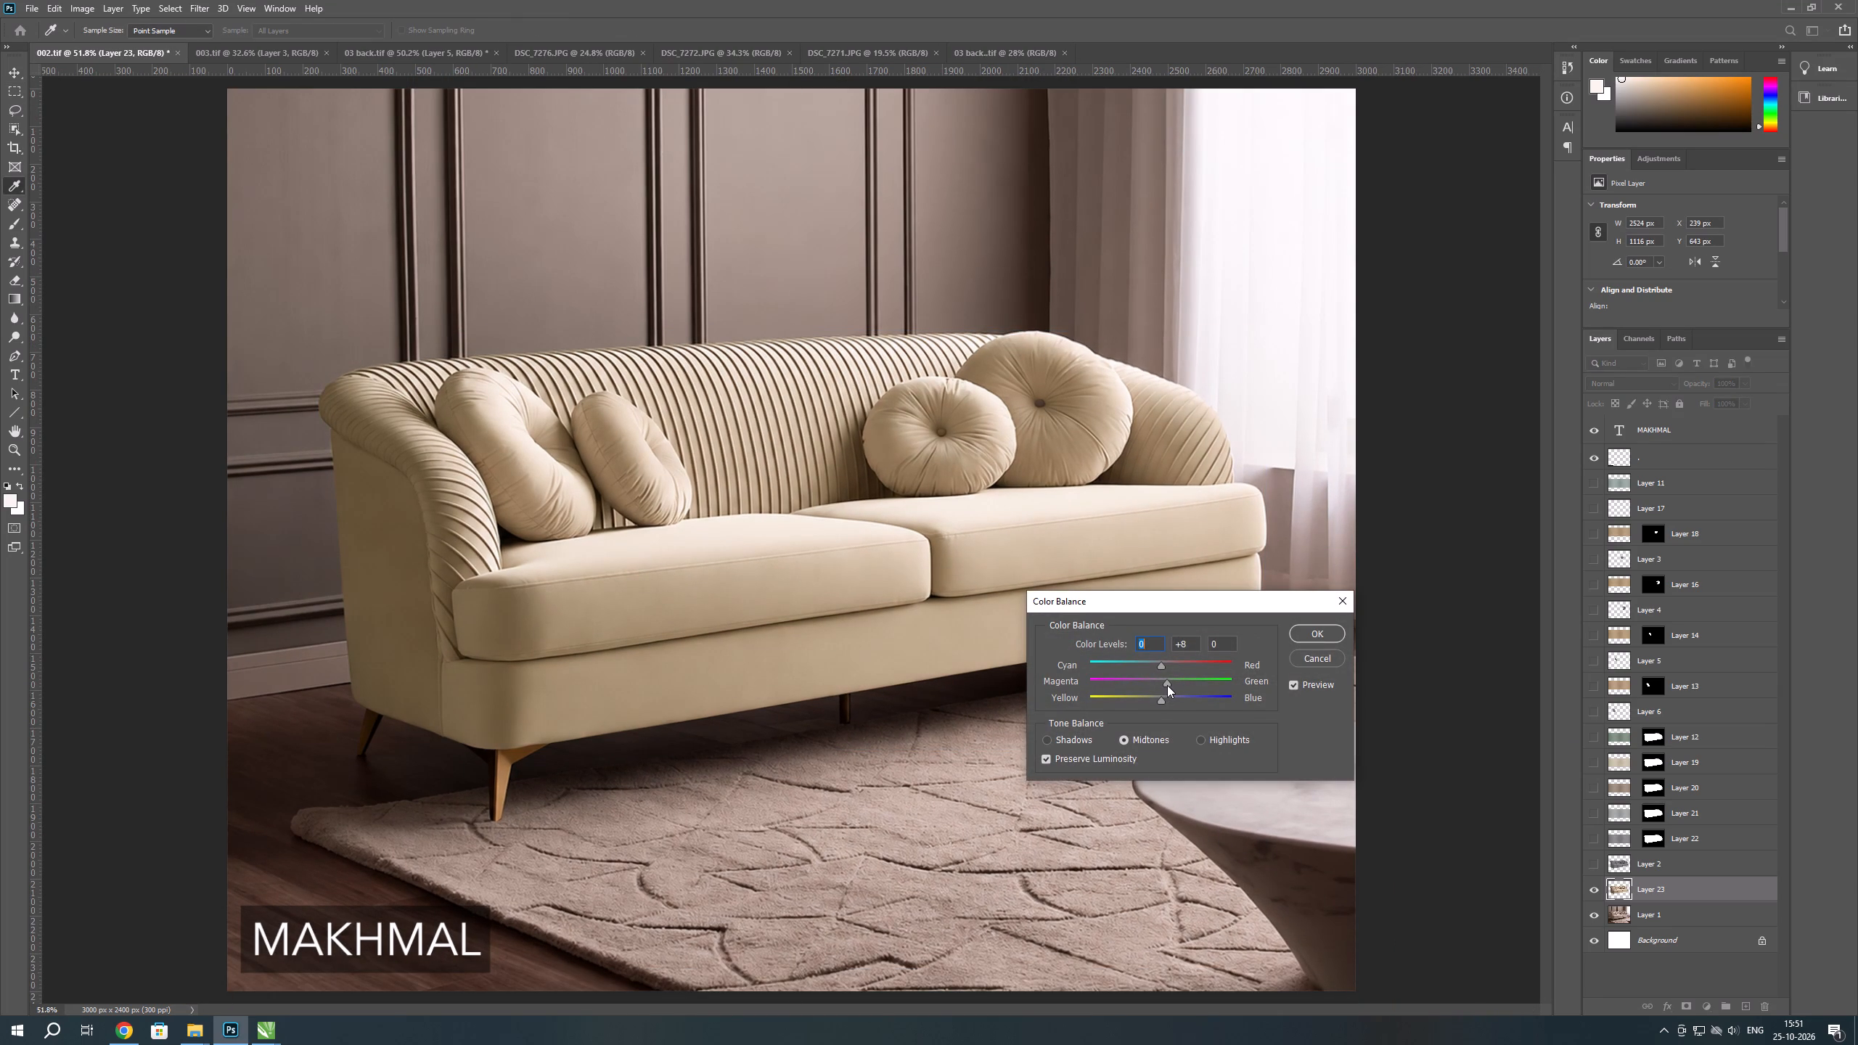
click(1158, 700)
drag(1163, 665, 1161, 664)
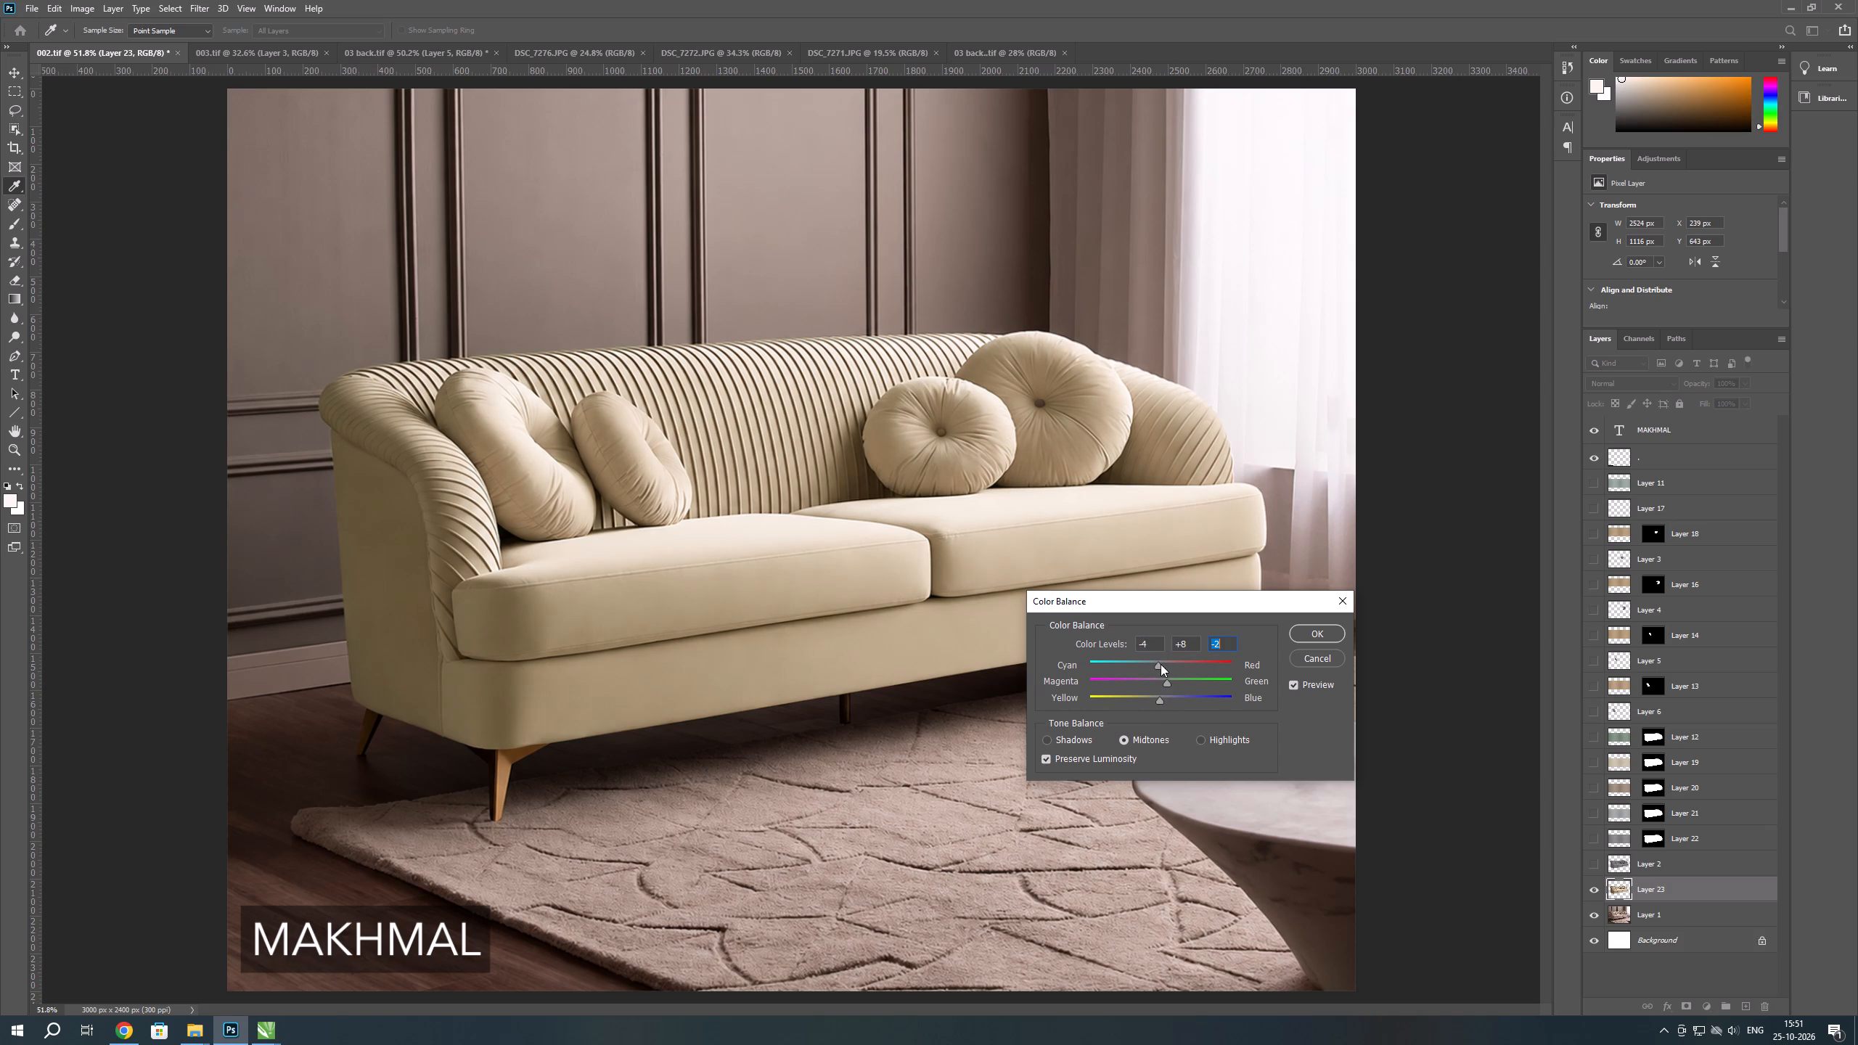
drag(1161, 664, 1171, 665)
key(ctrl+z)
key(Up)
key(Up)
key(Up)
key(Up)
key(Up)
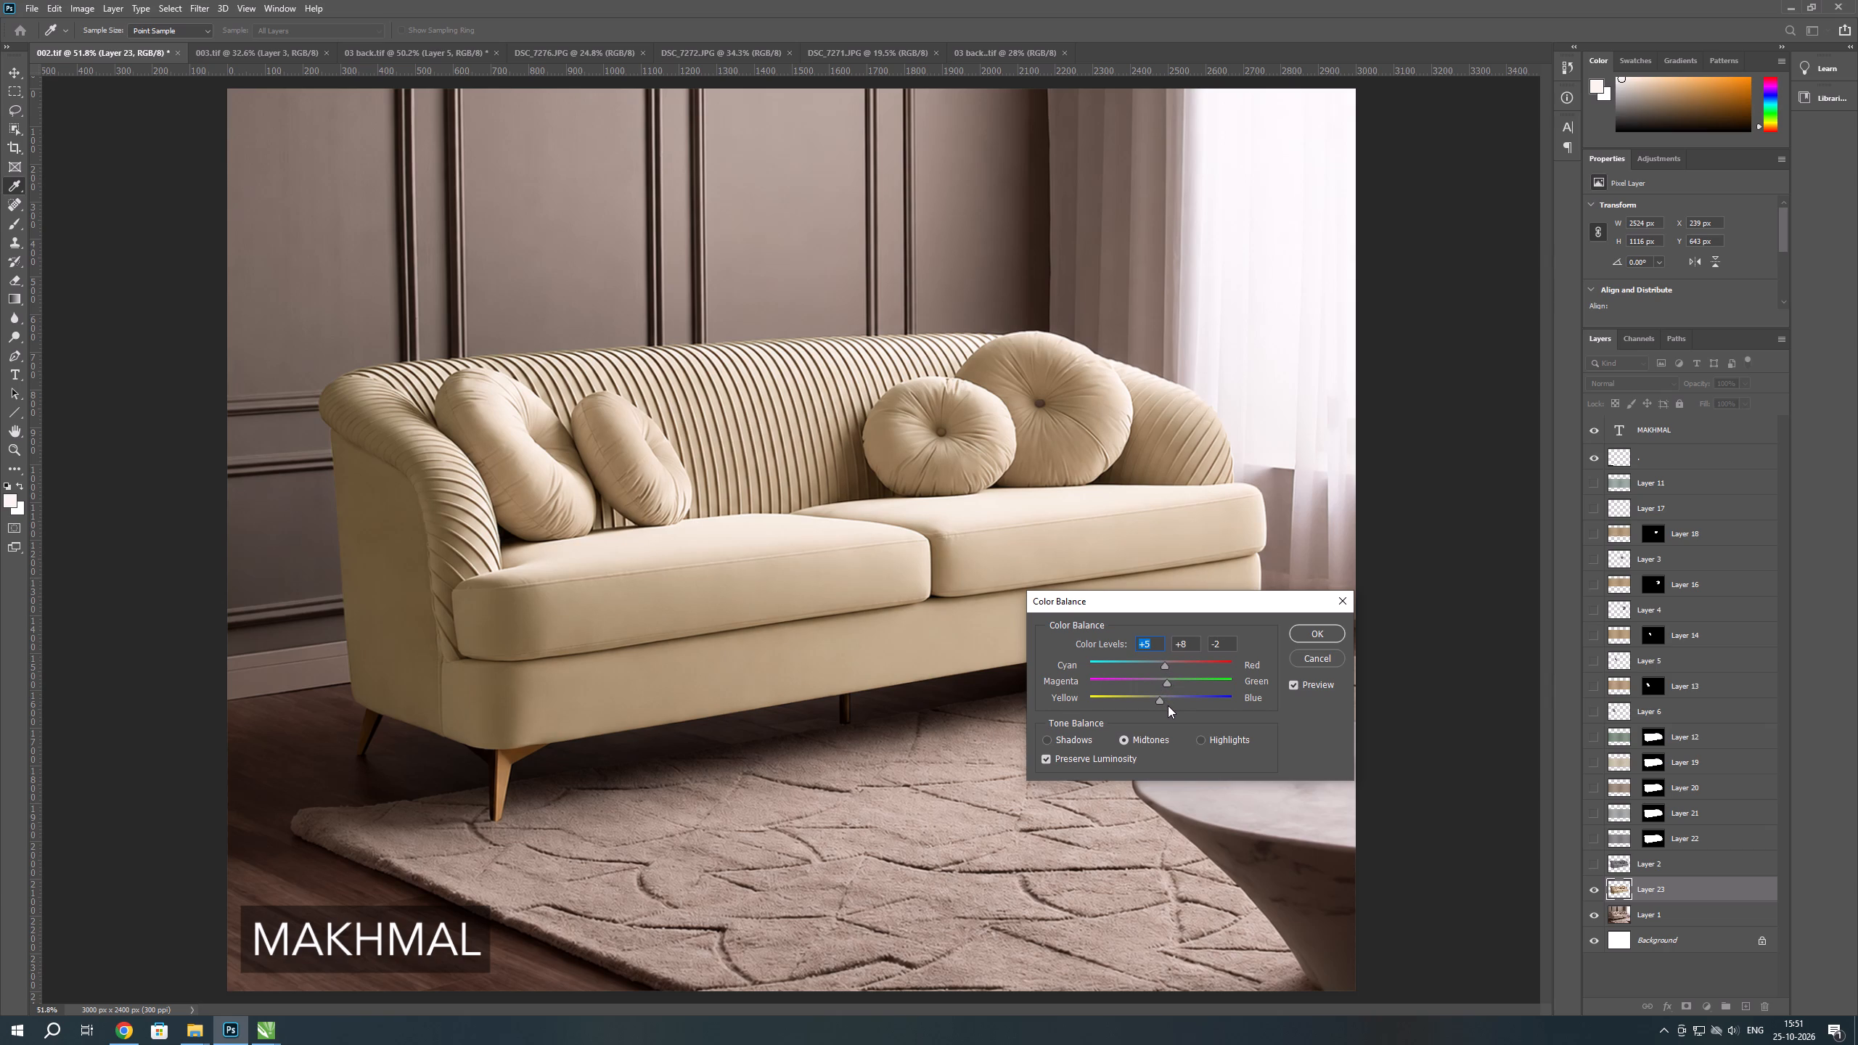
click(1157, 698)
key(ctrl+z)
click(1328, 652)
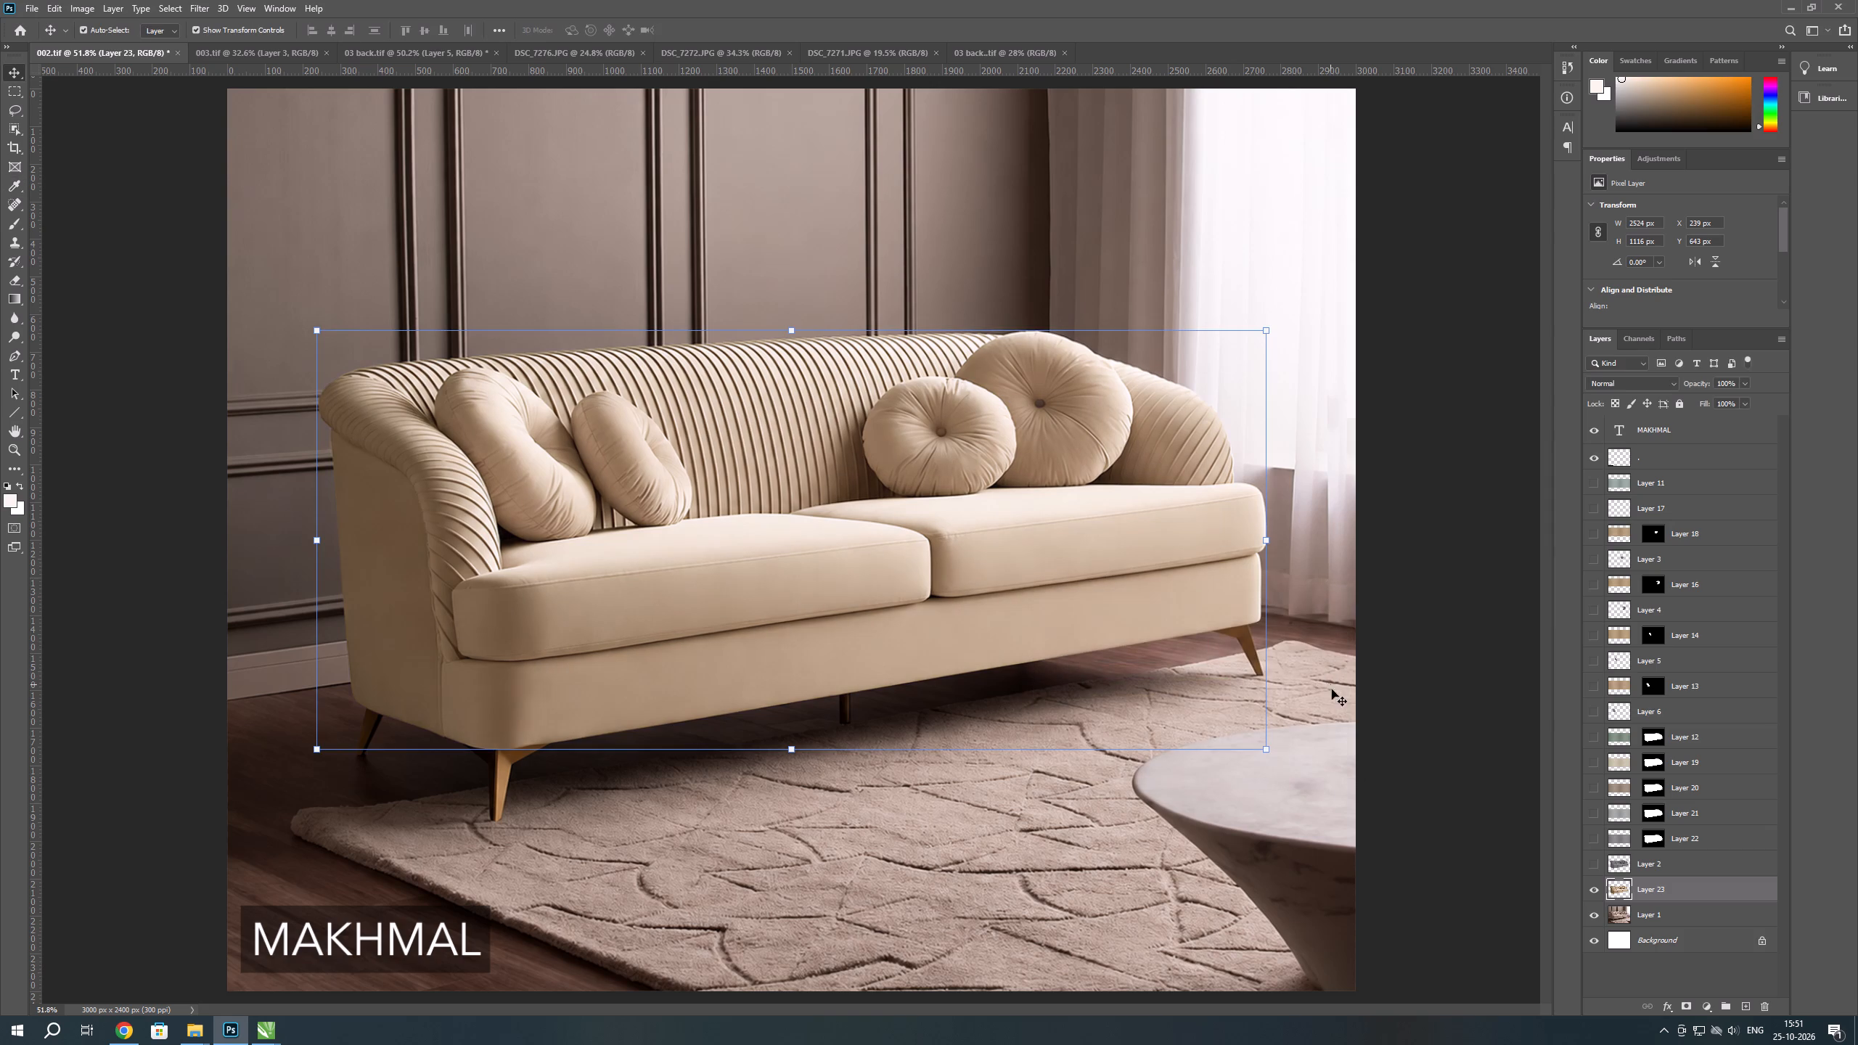
Adjust the copied sofa layer with the Camera Raw filter: Exposure +0.20, Temperature -7 and a slightly lower Tint.
key(ctrl+shift+a)
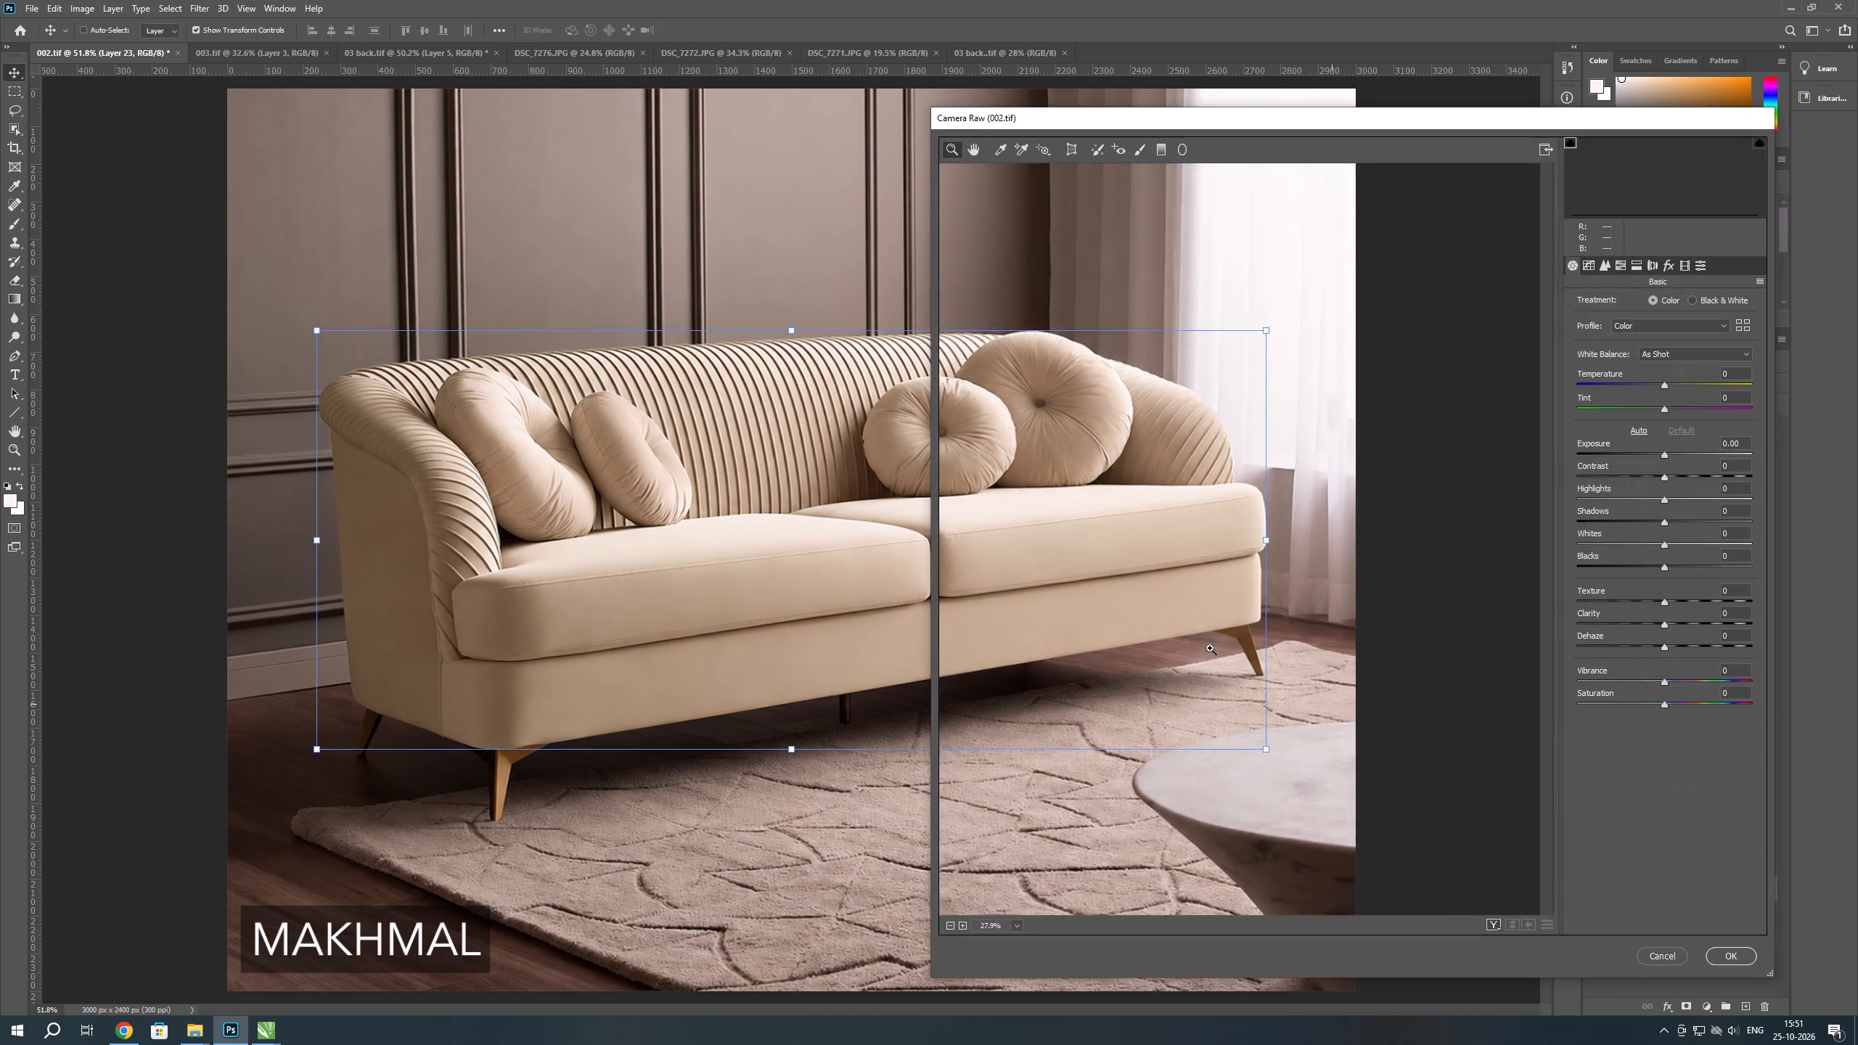
double_click(1252, 550)
scroll(1252, 558, down, 4)
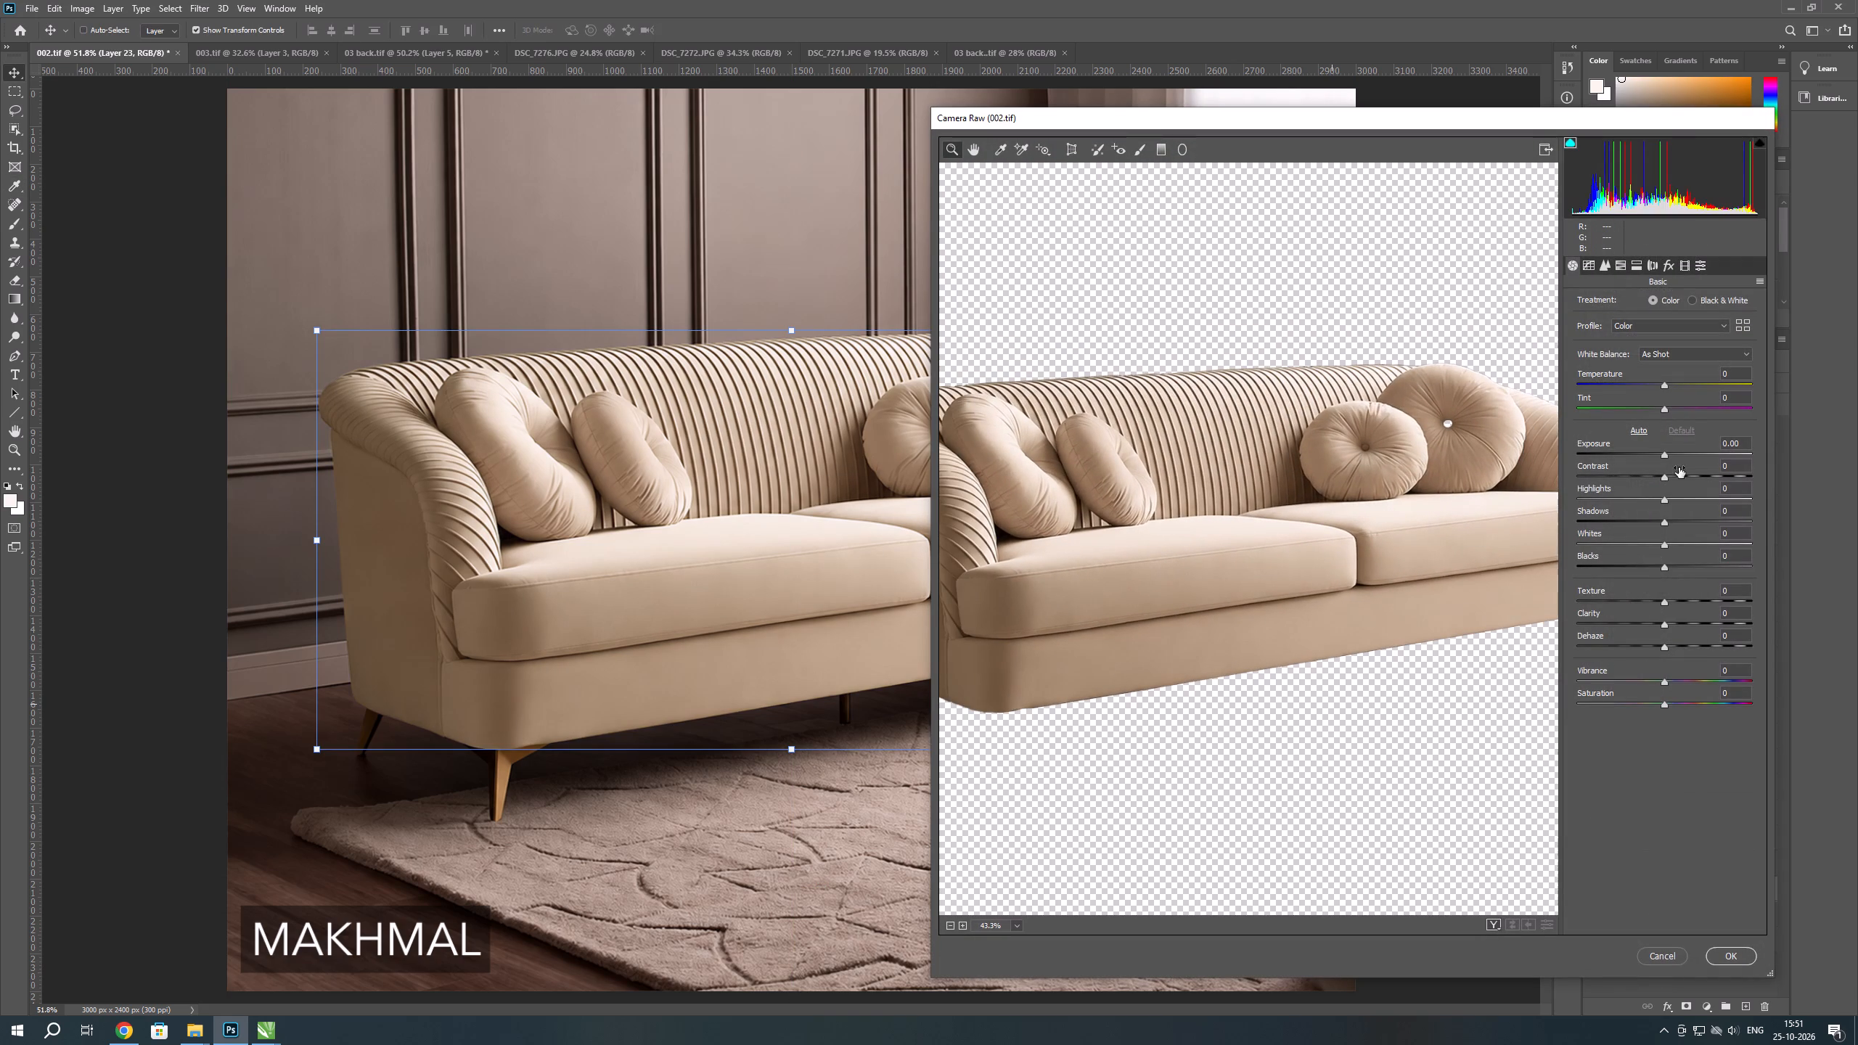
click(1668, 448)
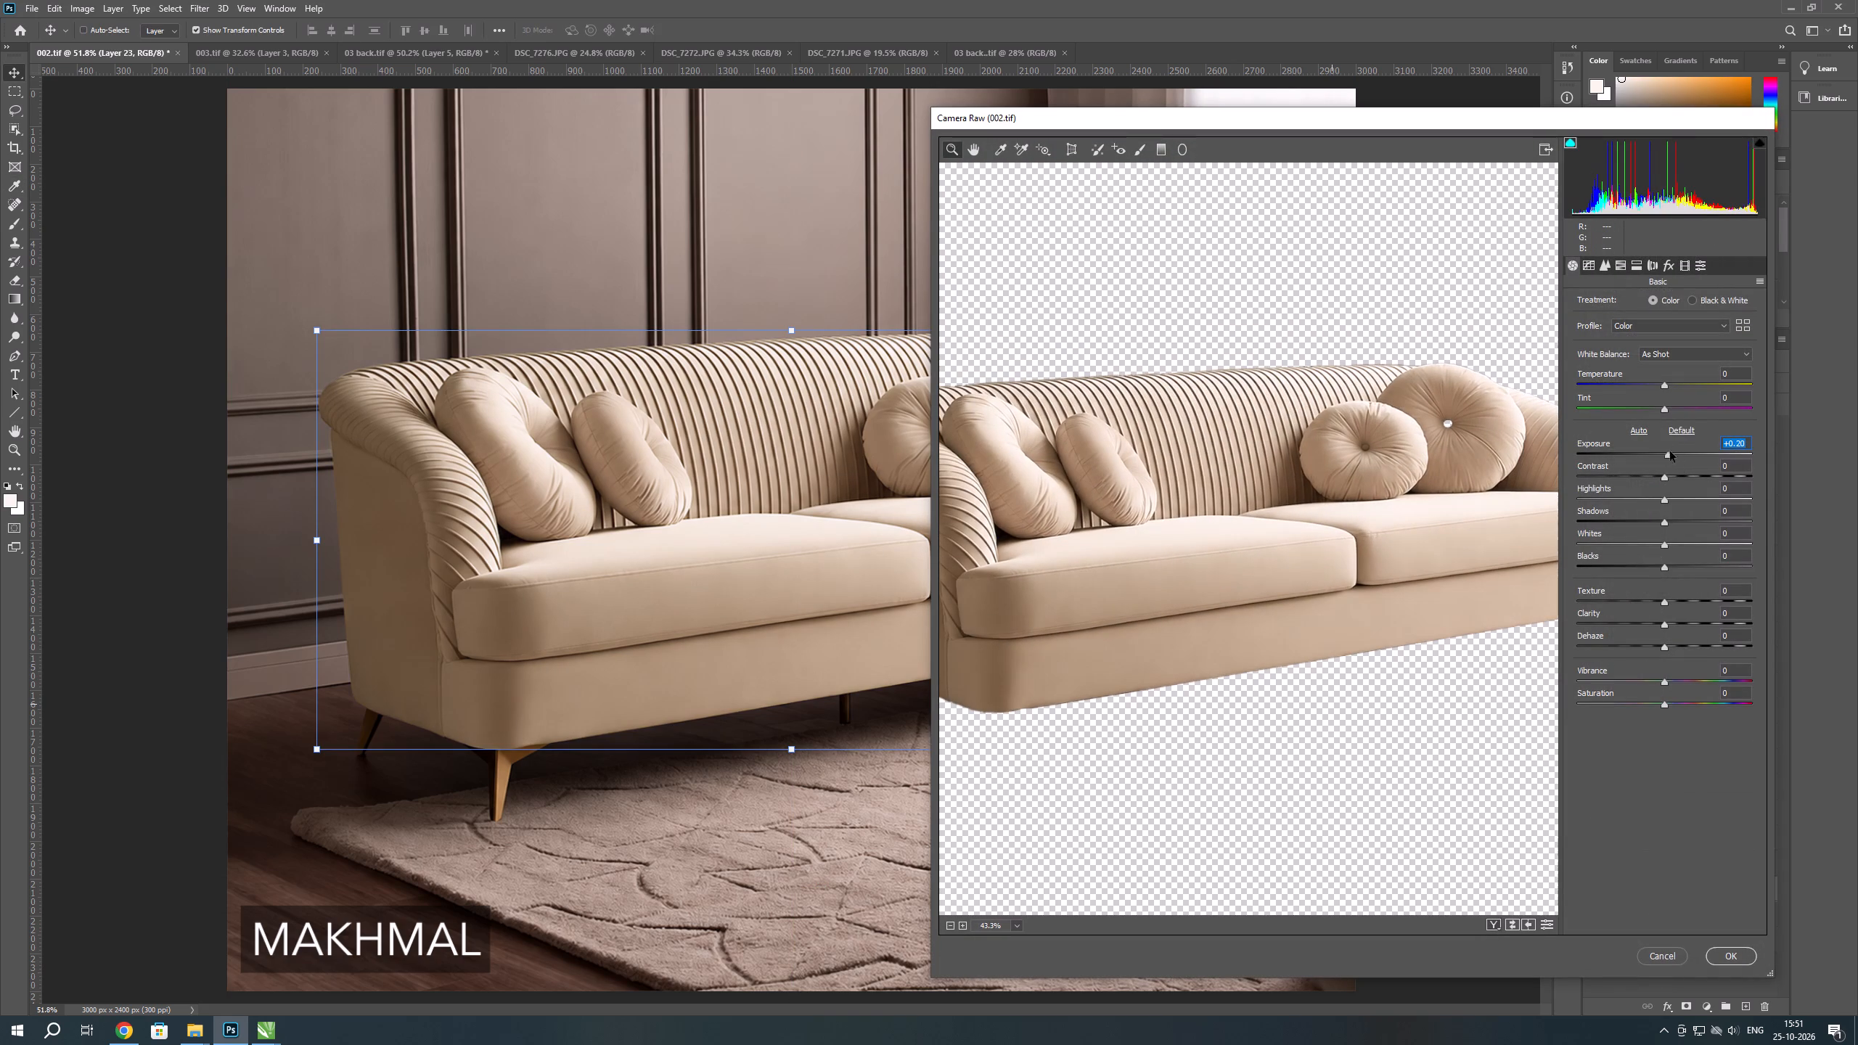
scroll(1379, 609, down, 3)
click(1668, 382)
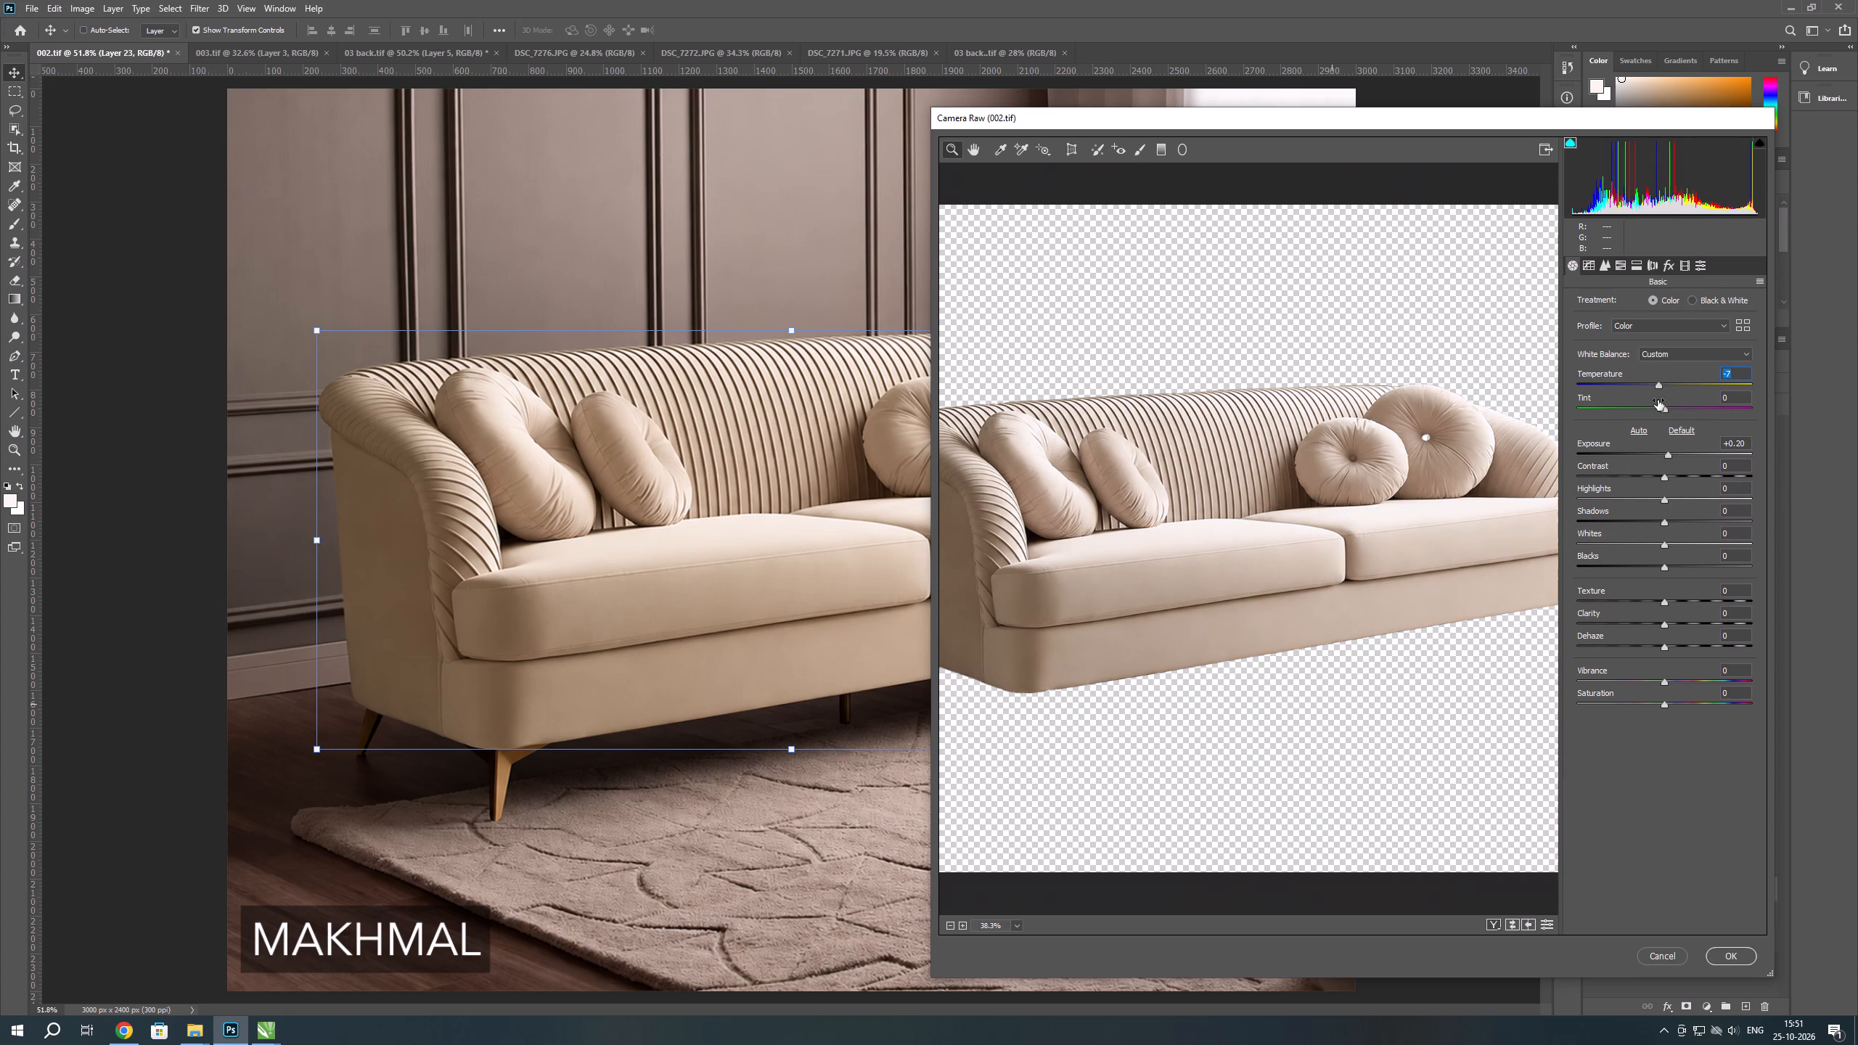
click(1658, 400)
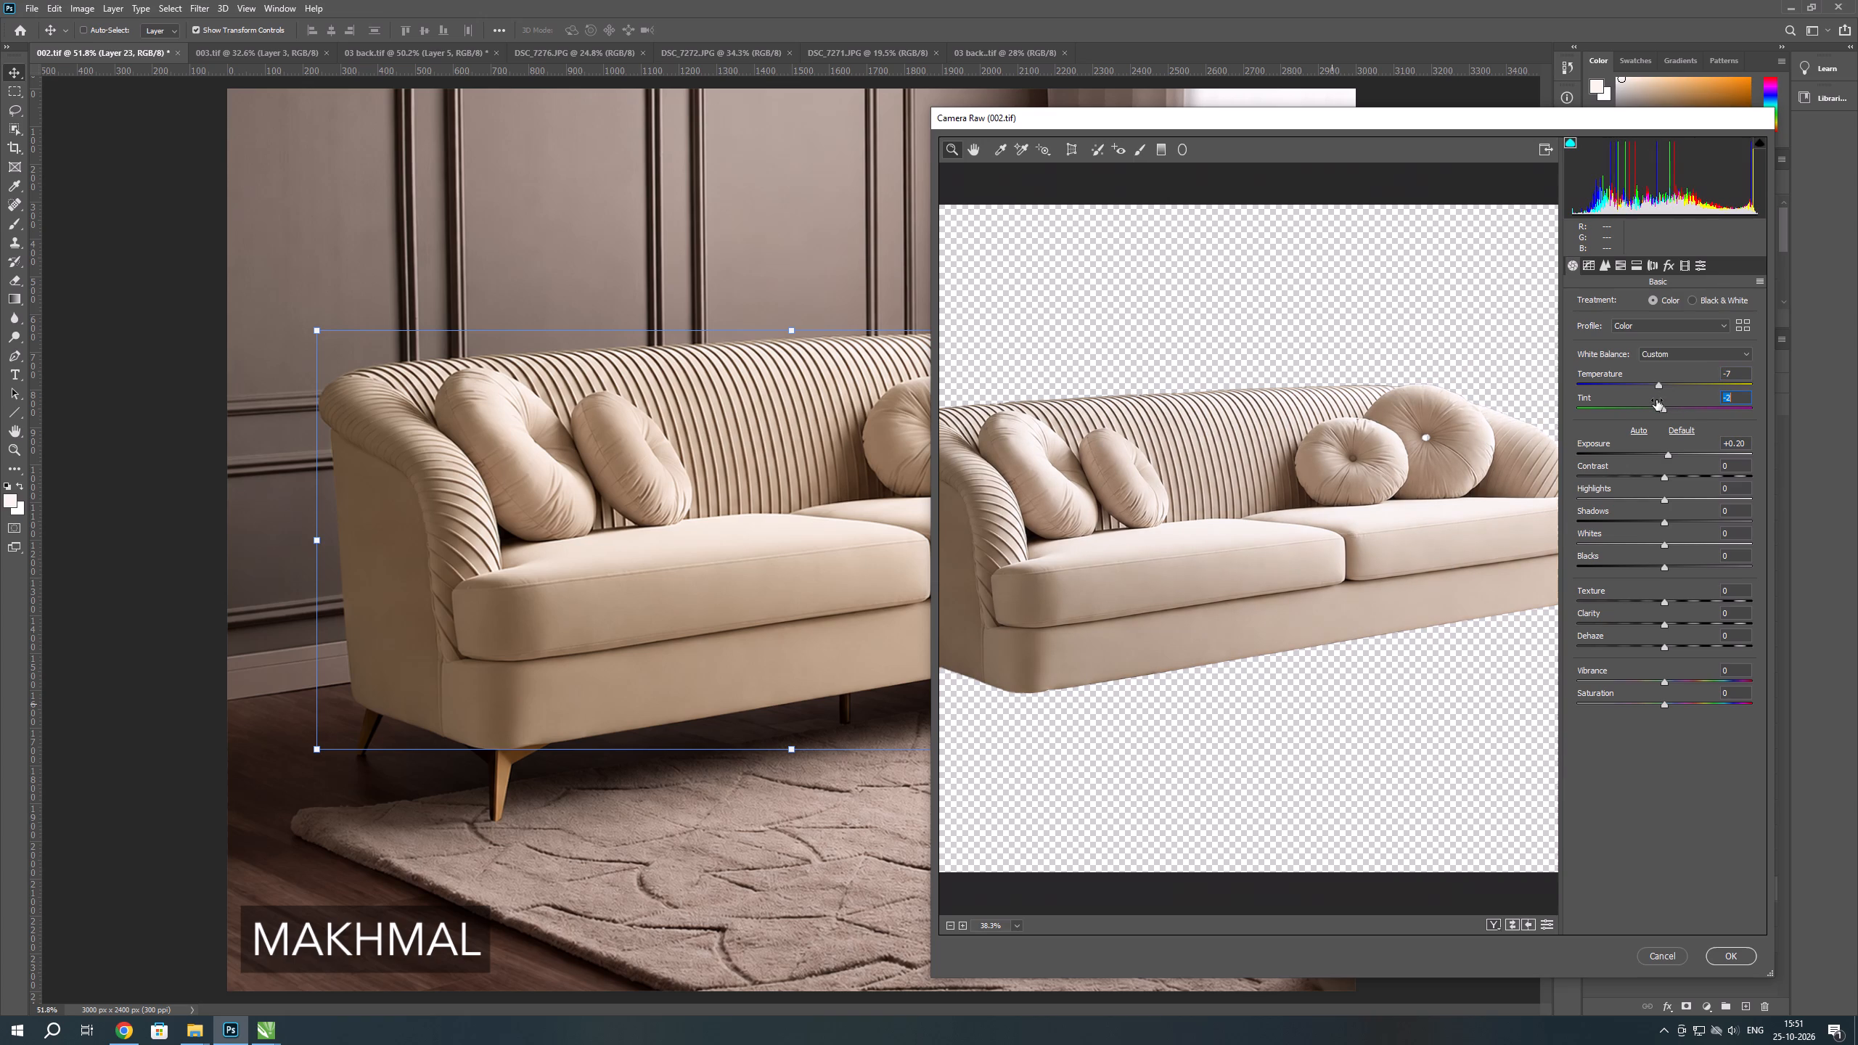
key(Return)
key(Return)
key(Return)
key(Return)
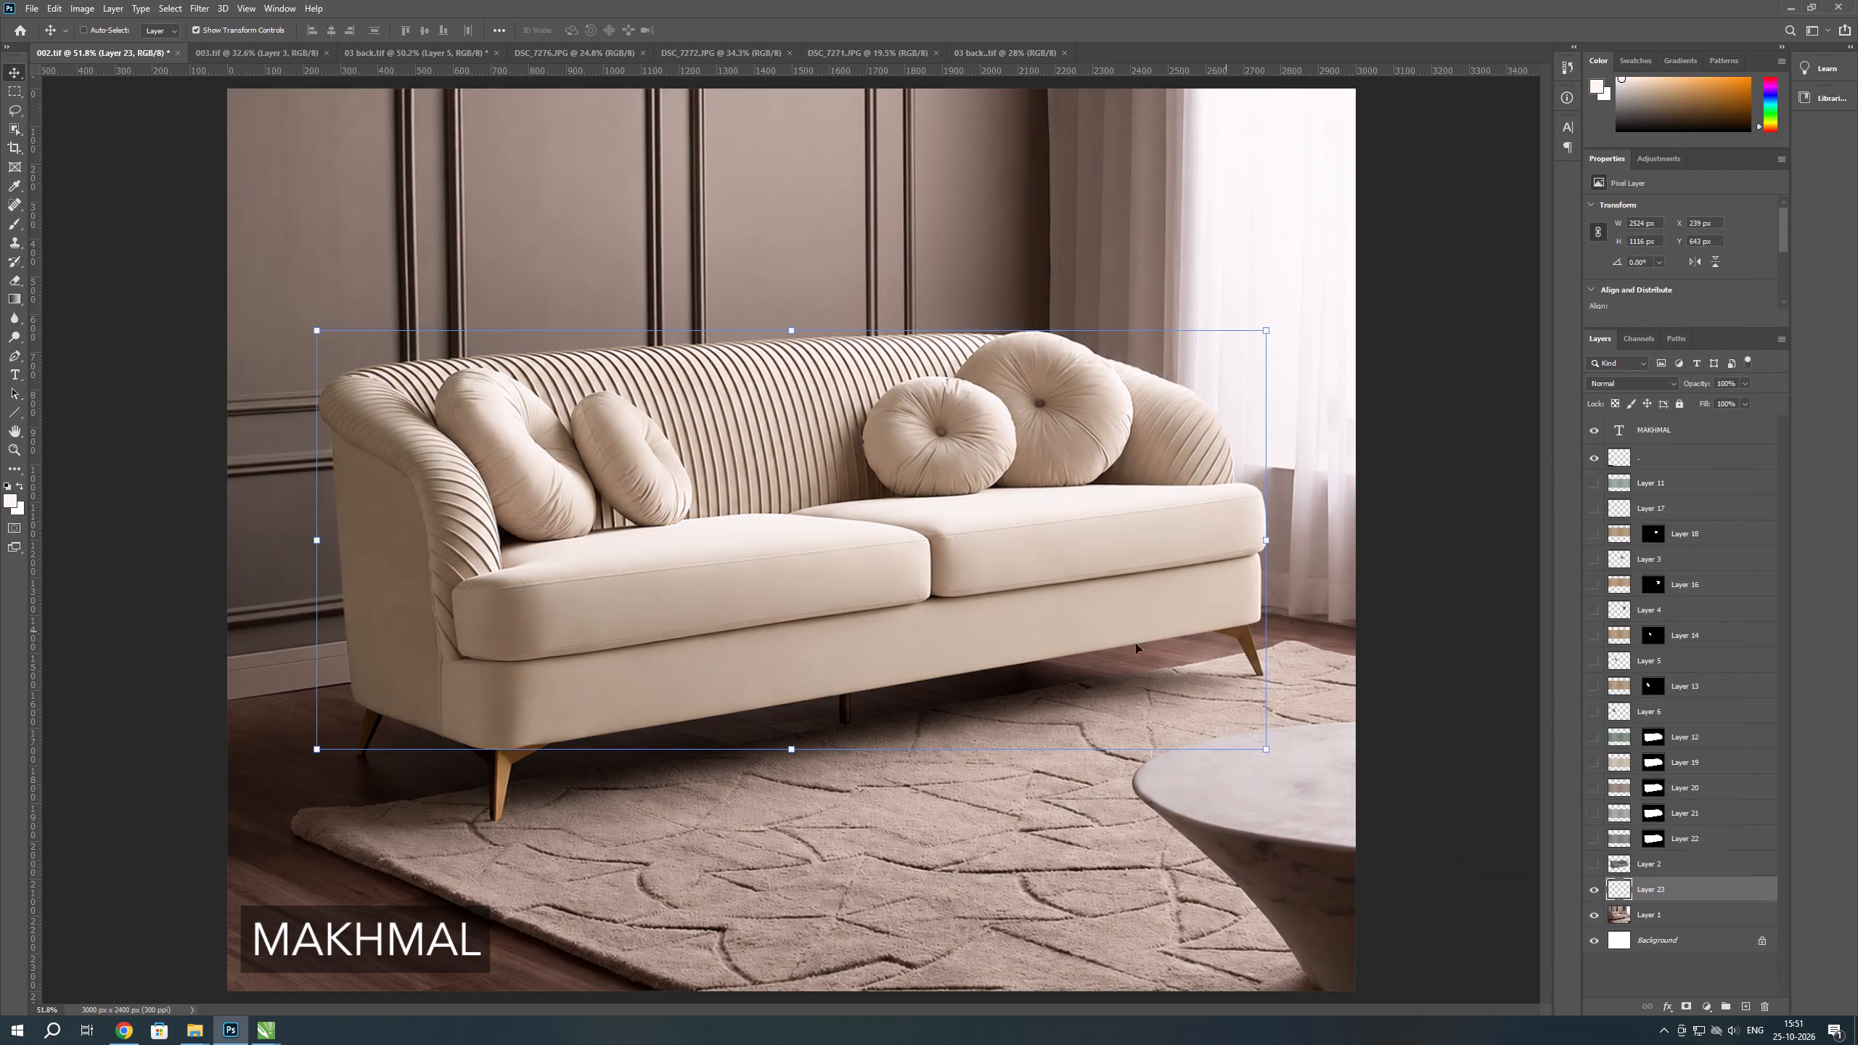
Examine the sofa's corrected colour up close and against the surrounding room.
scroll(869, 602, up, 4)
scroll(885, 687, down, 6)
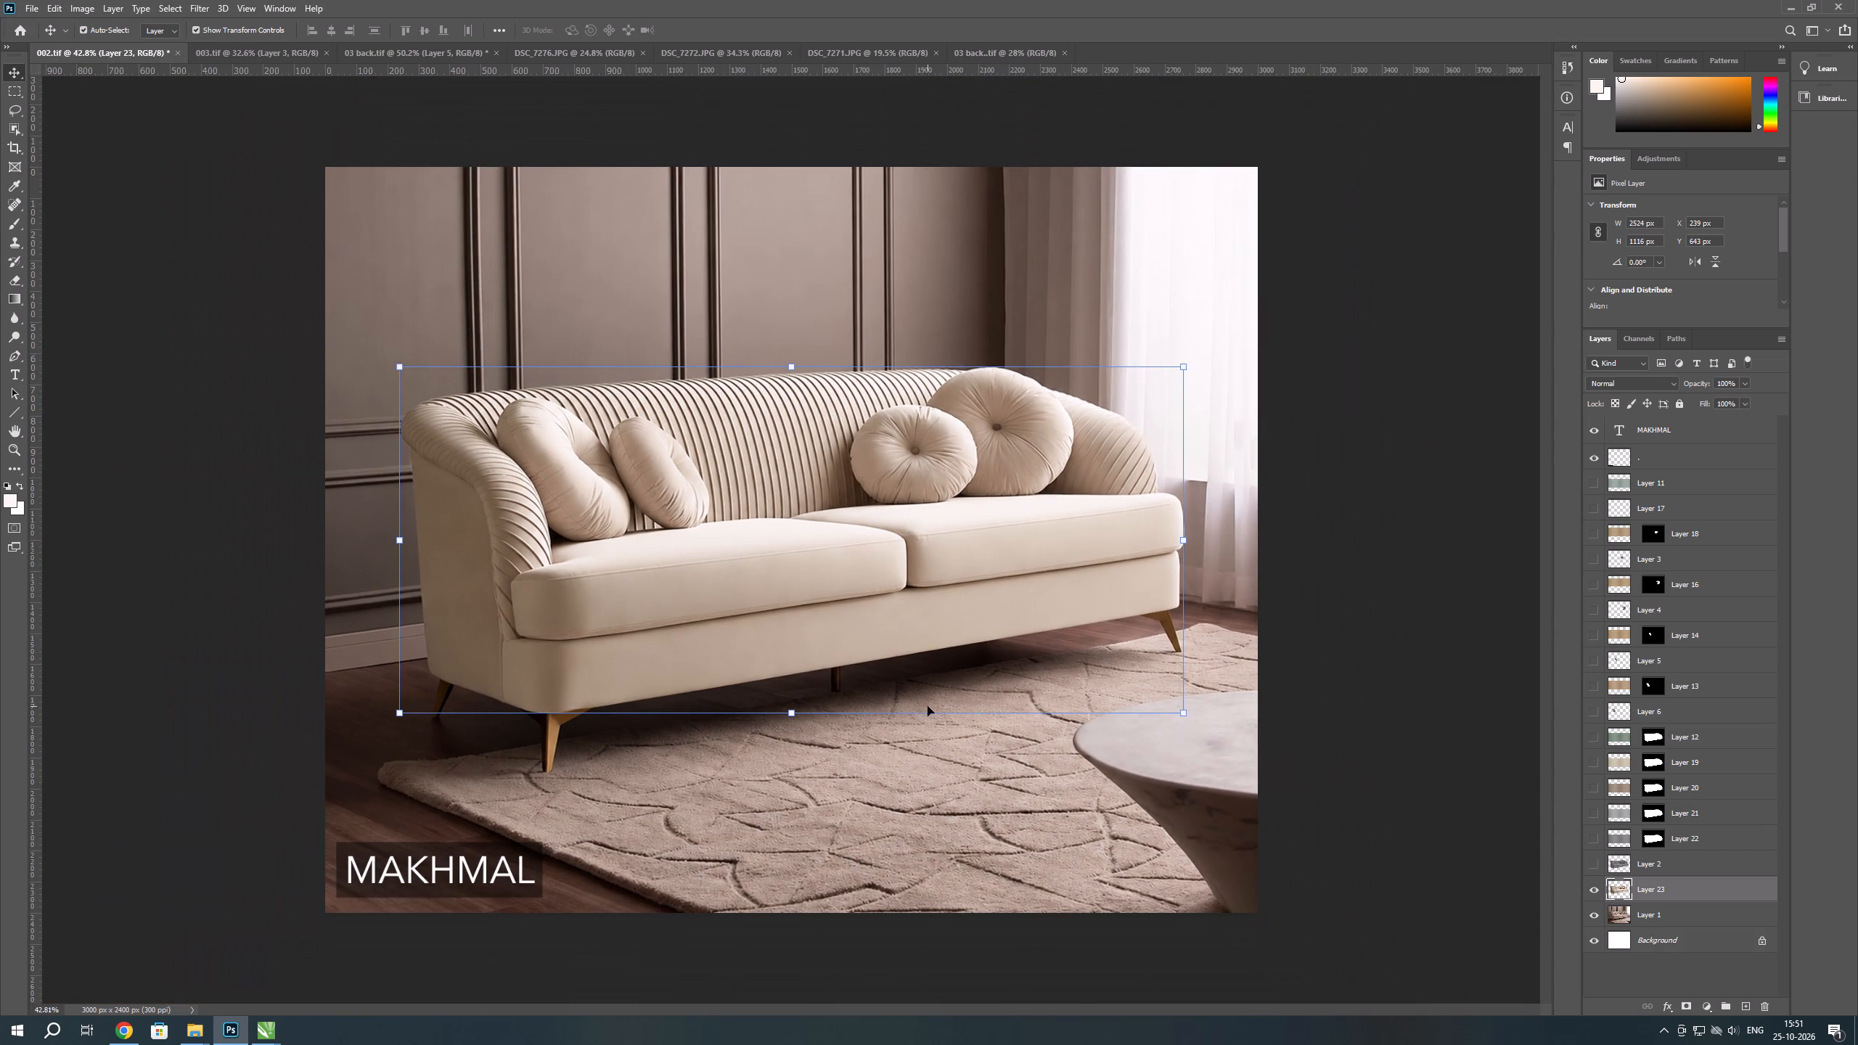
scroll(897, 542, up, 10)
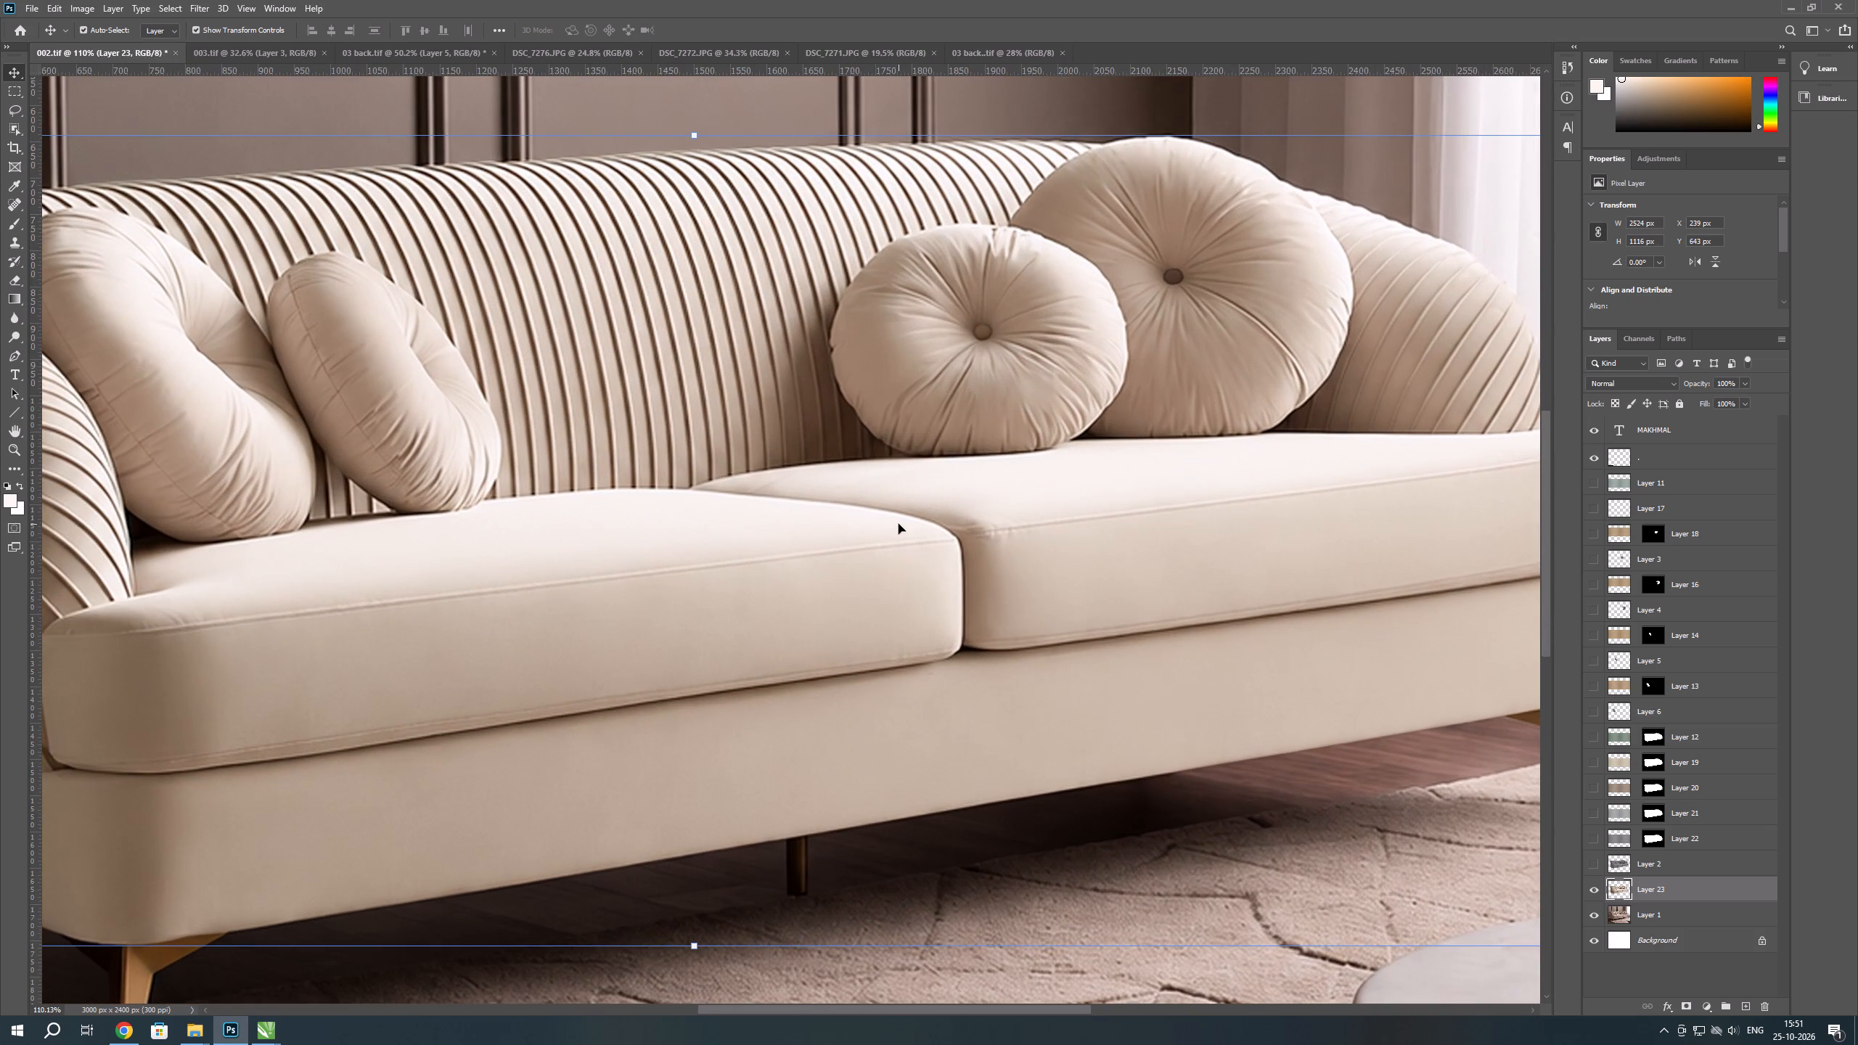
scroll(941, 529, down, 3)
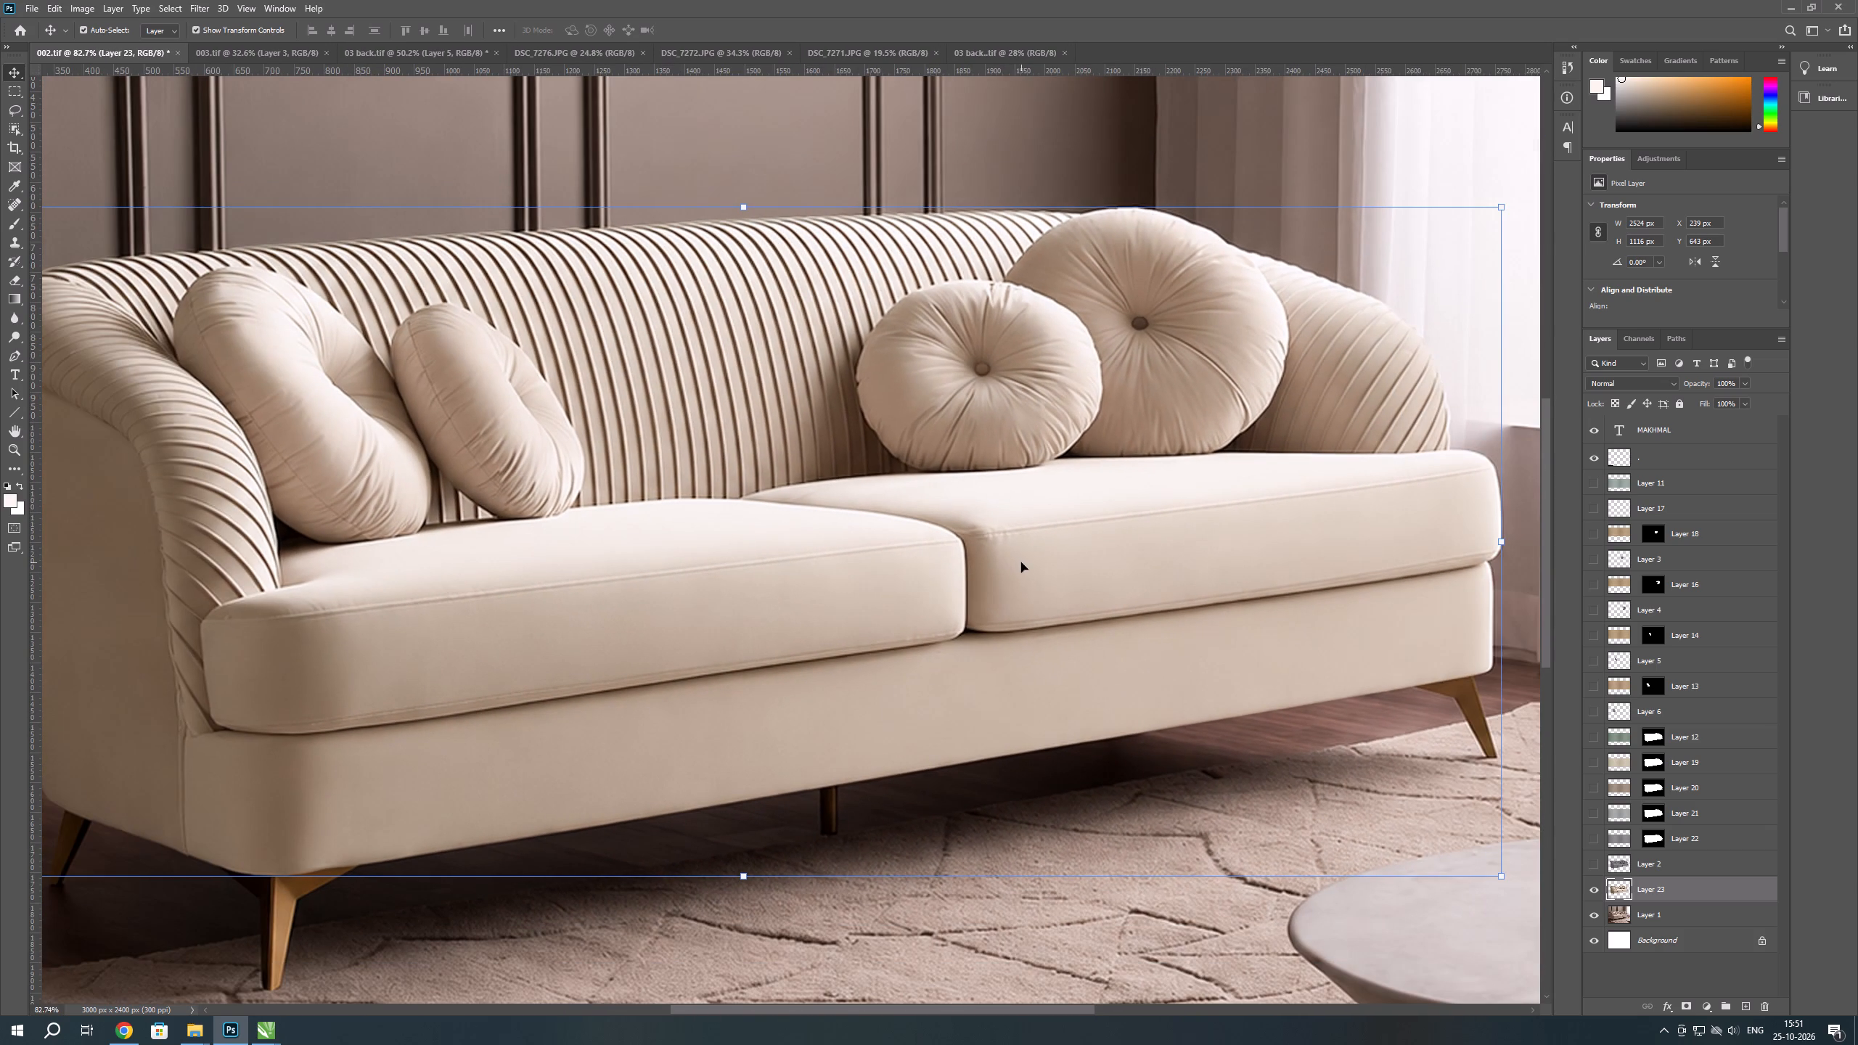
scroll(1023, 406, up, 5)
scroll(978, 351, up, 6)
scroll(1120, 645, down, 5)
scroll(1279, 668, down, 4)
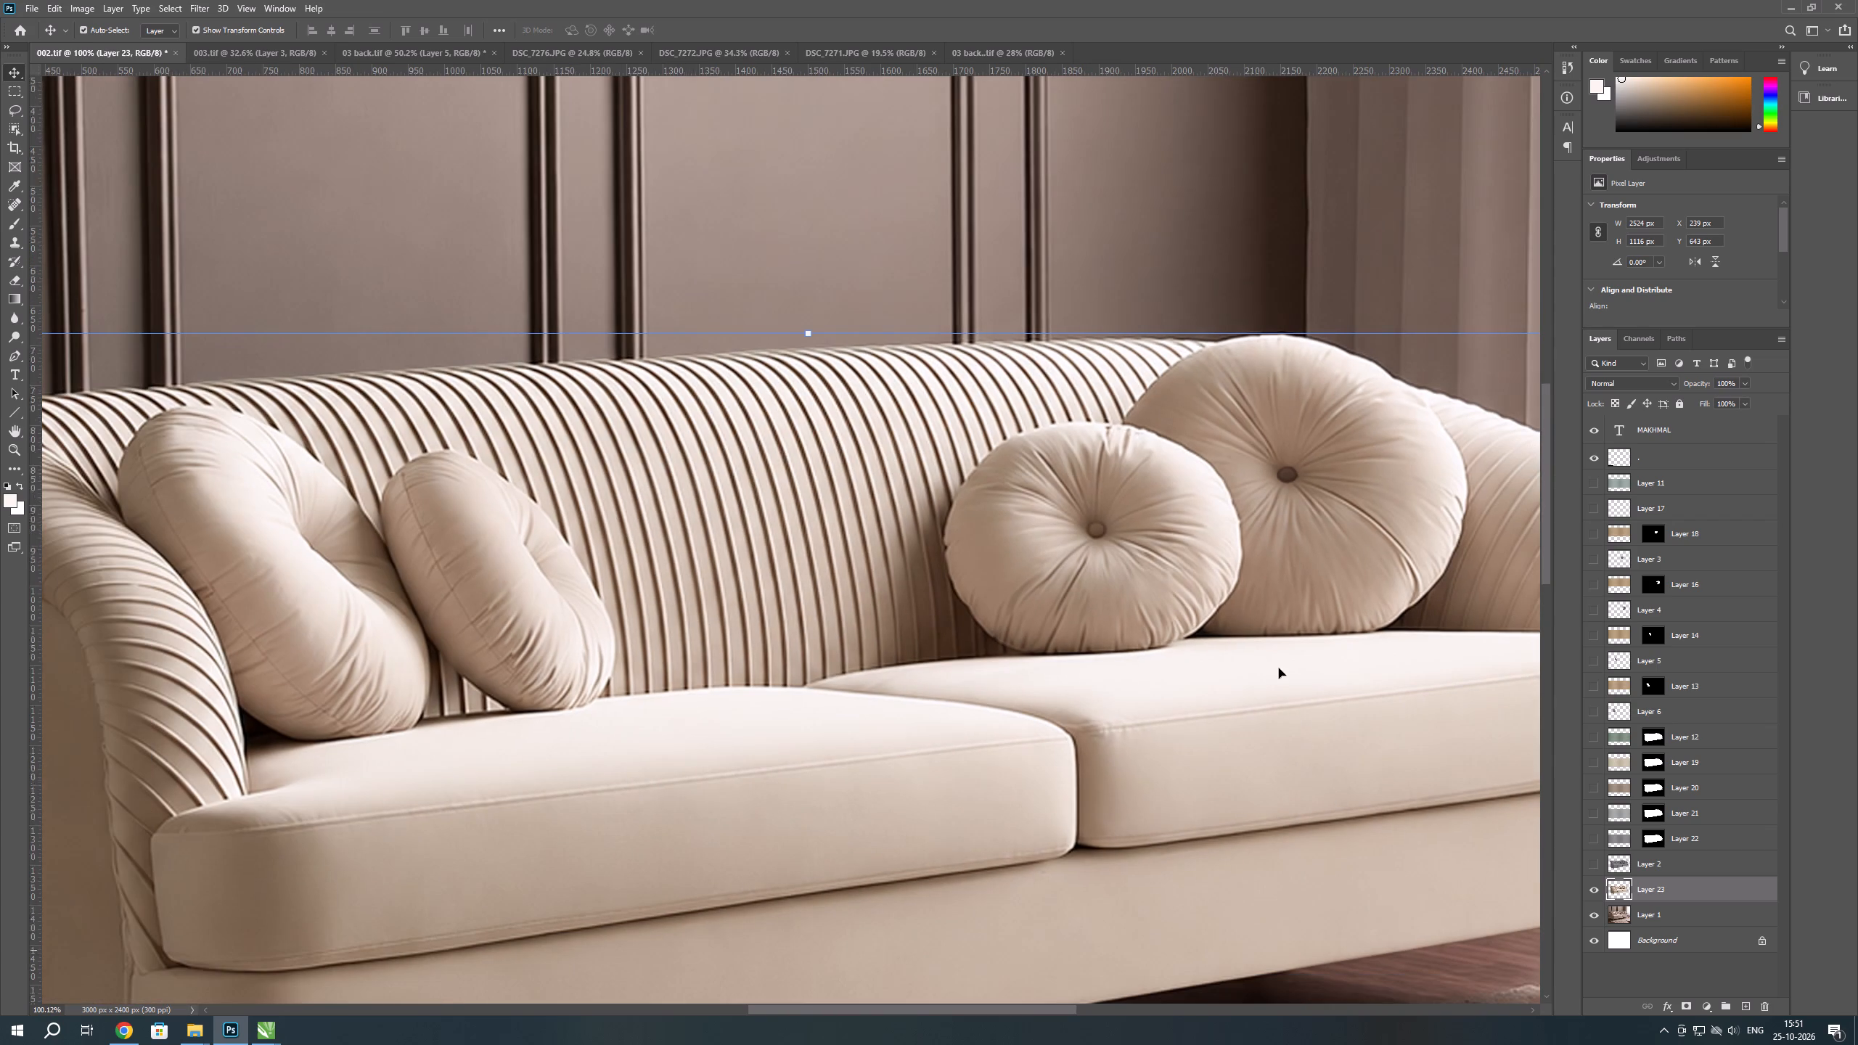
scroll(1208, 673, down, 2)
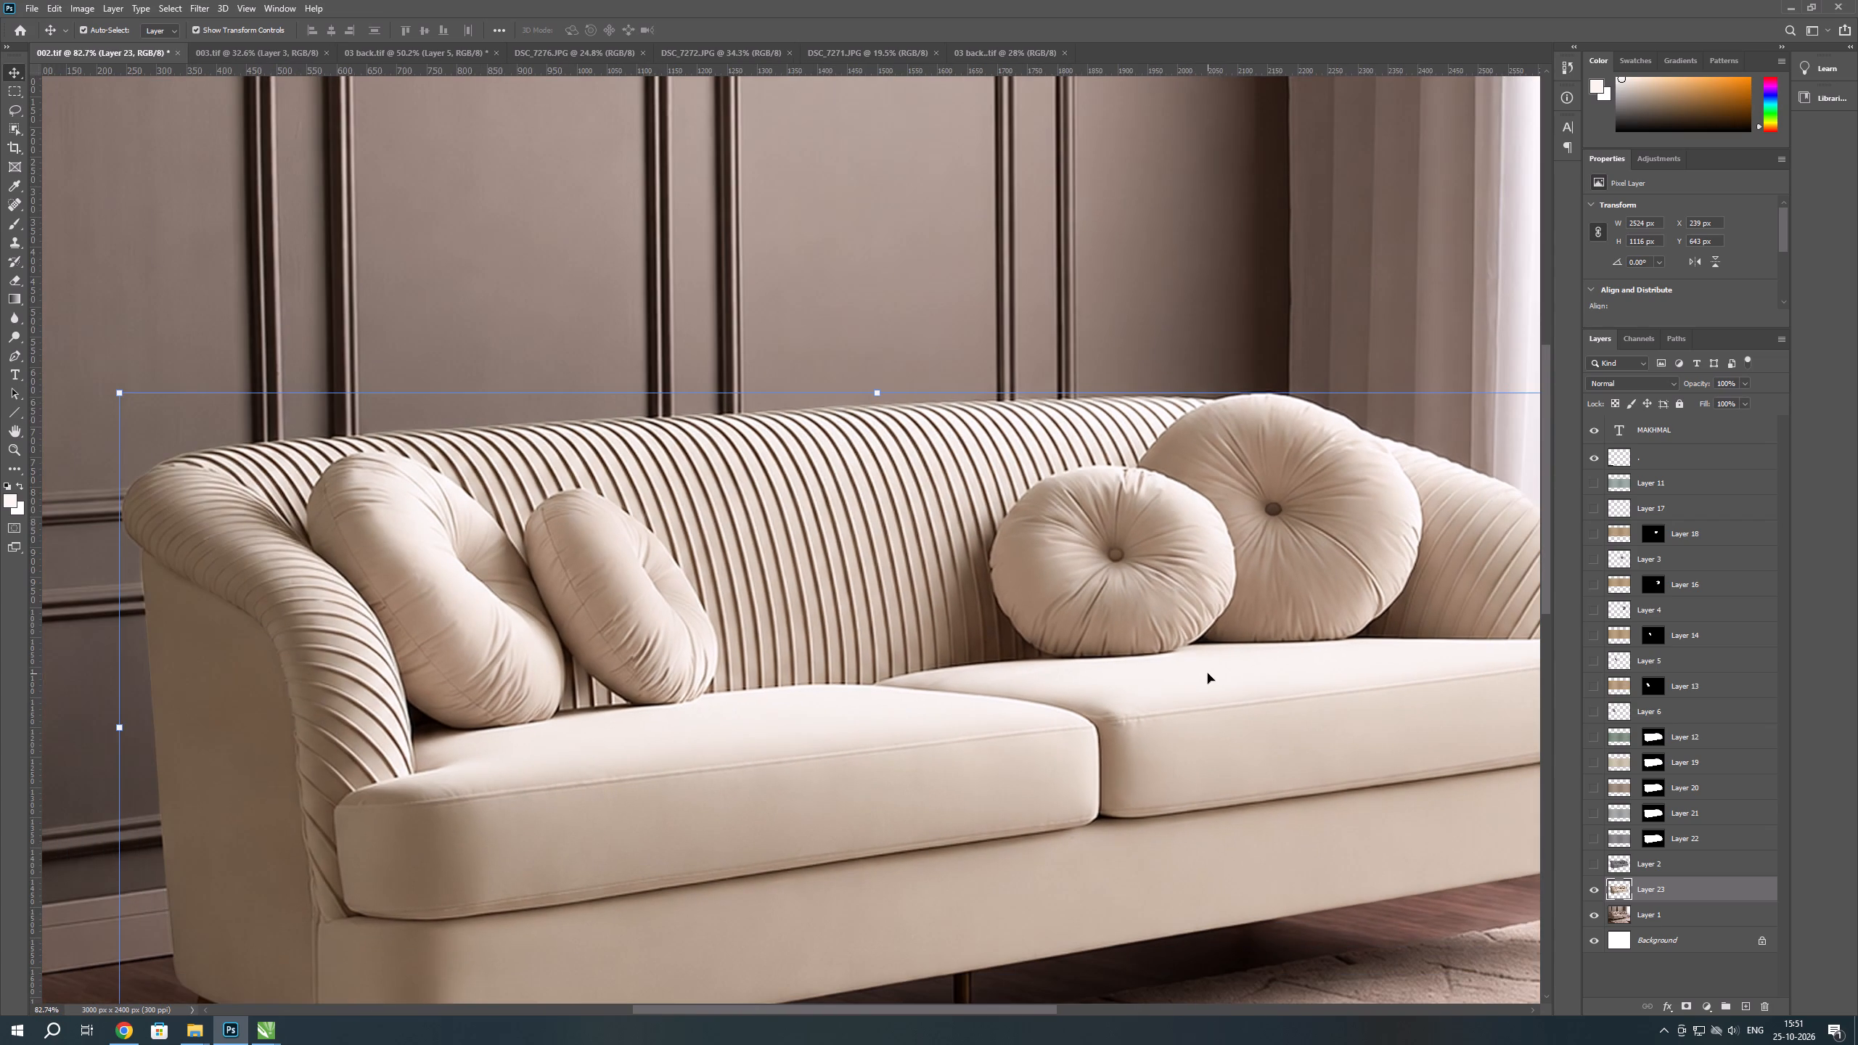
scroll(1158, 692, down, 1)
Switch to the YouTube page in Chrome, browse the suggested videos and play the Bulleya lyrical song.
key(alt+Tab)
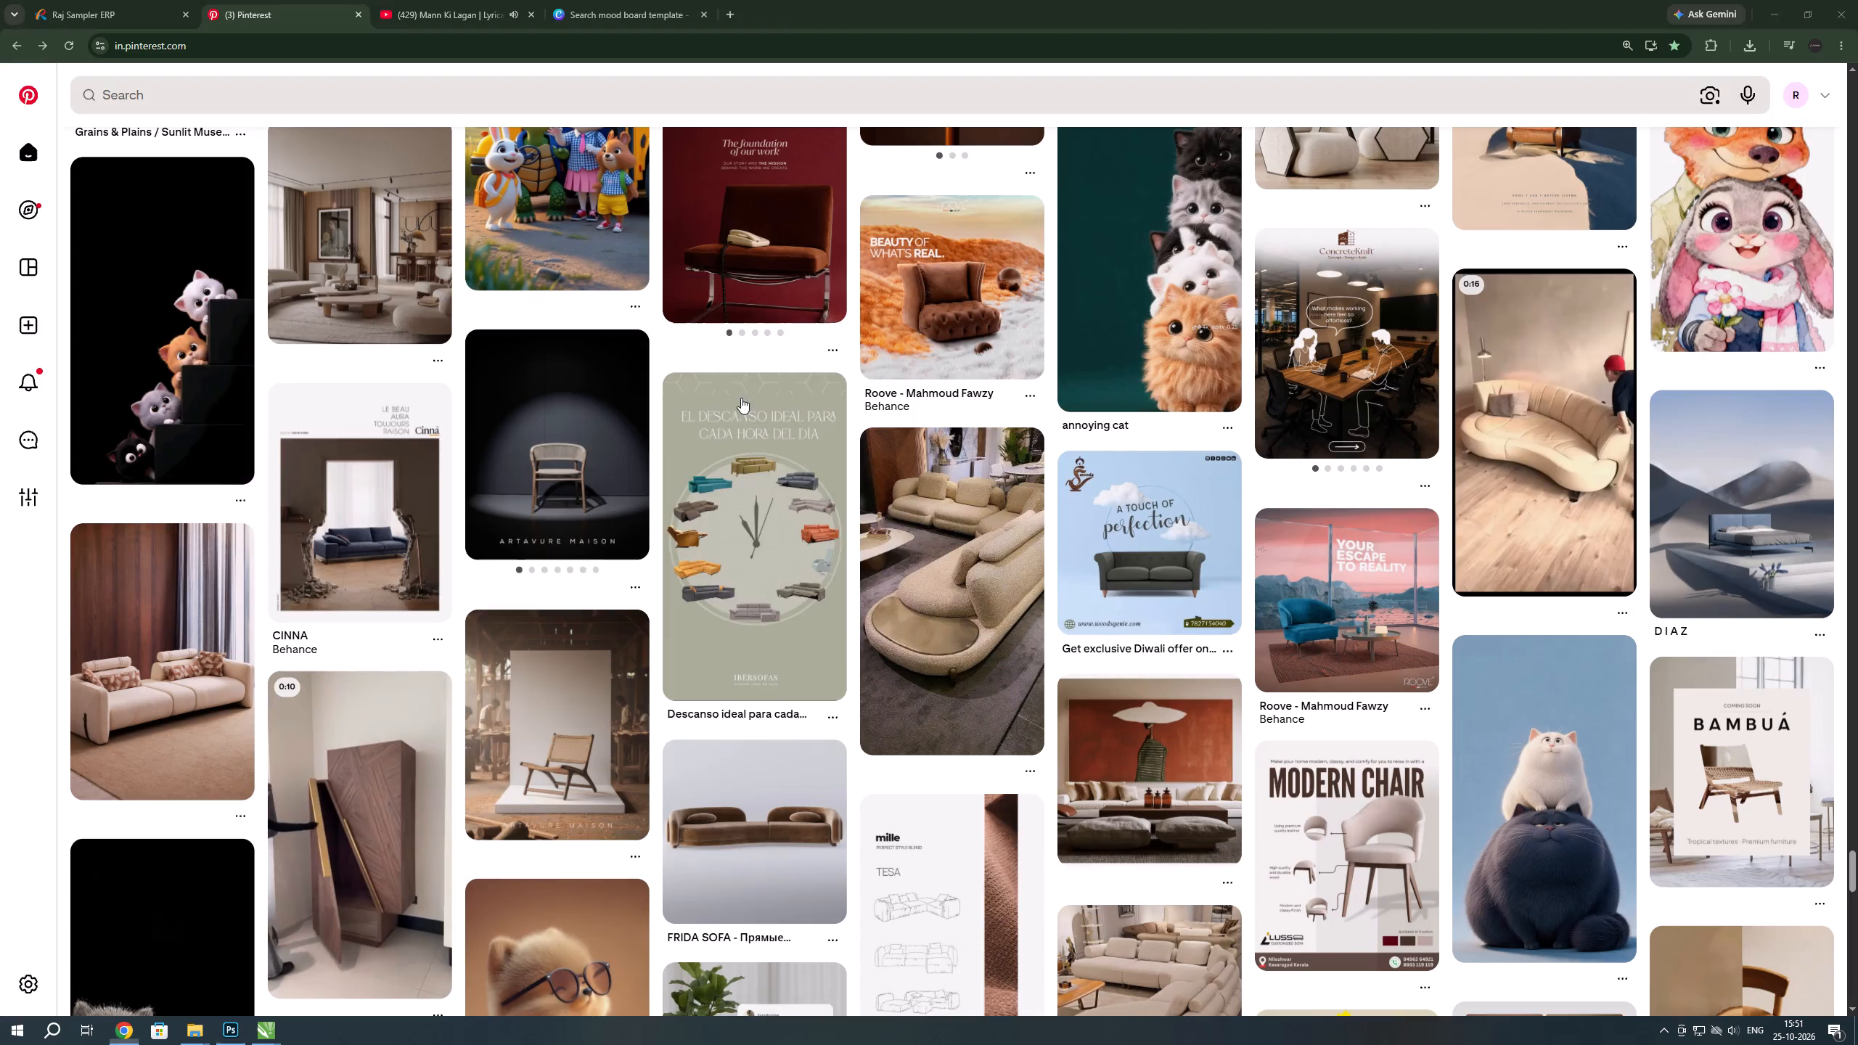
click(475, 14)
scroll(1486, 589, down, 4)
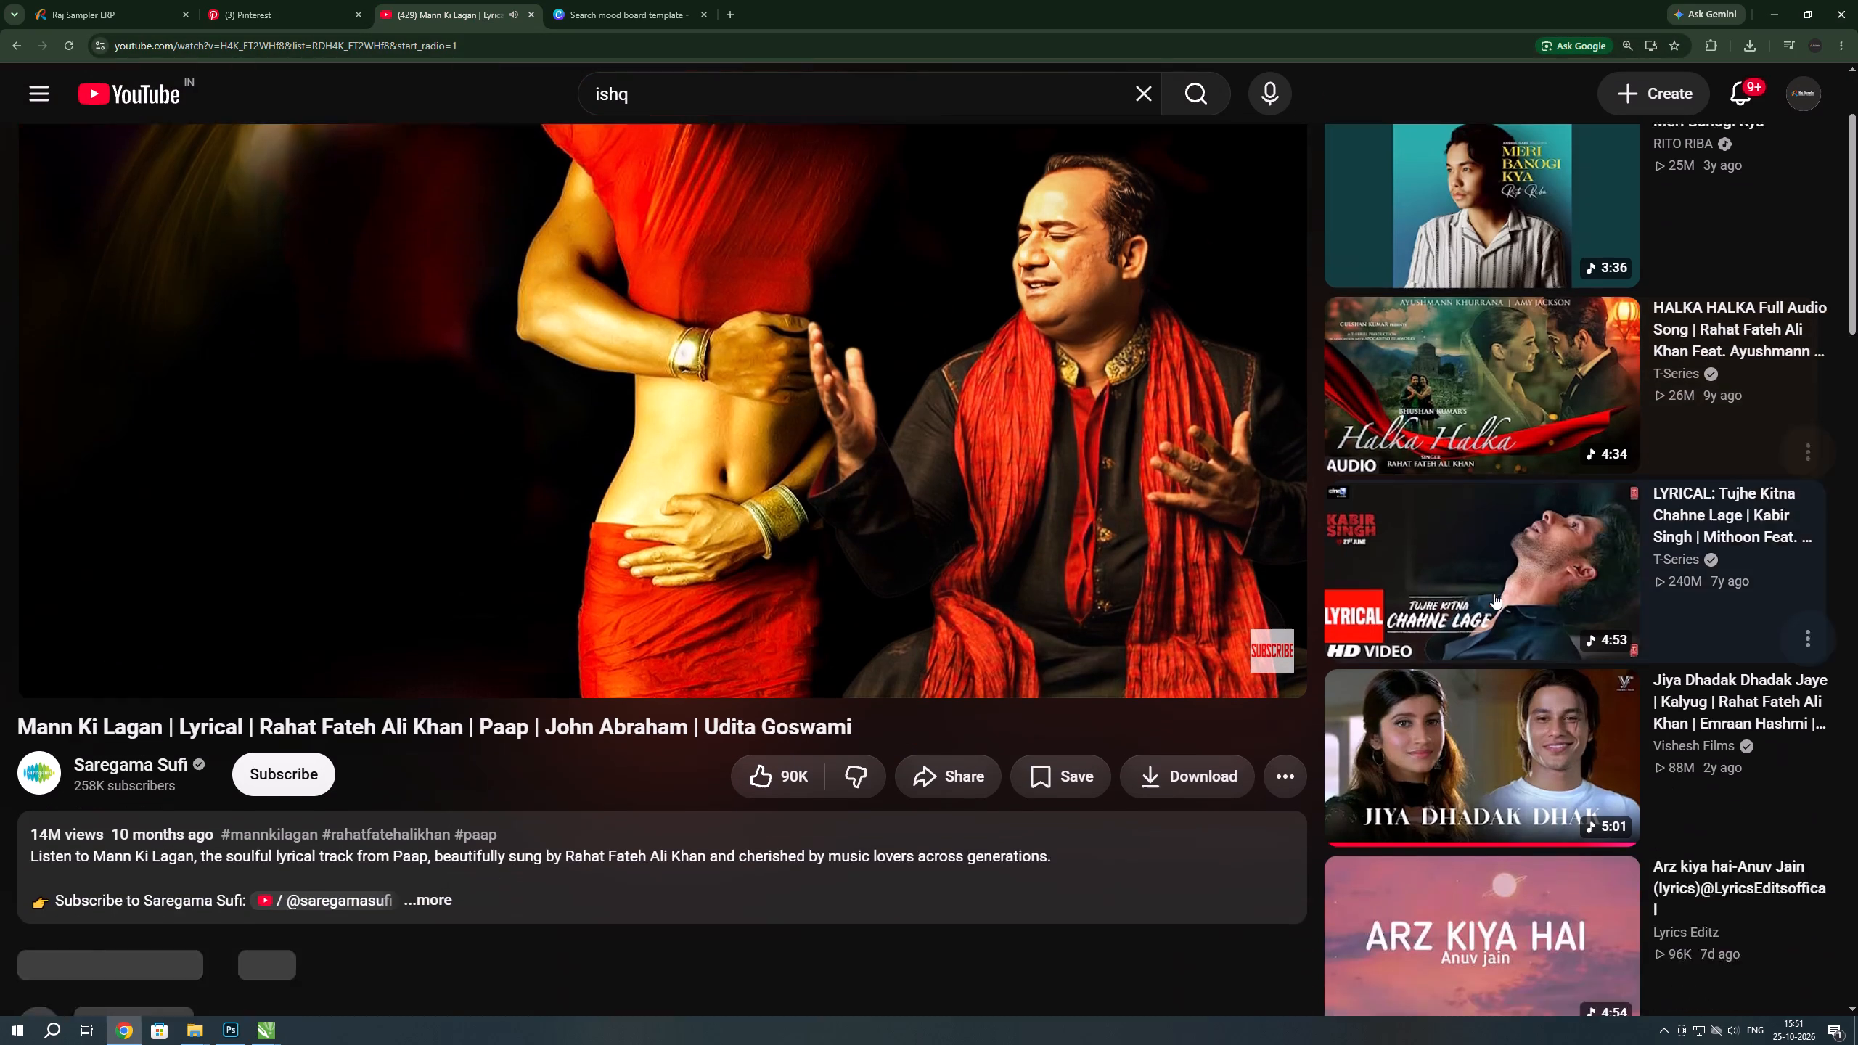
scroll(1274, 478, up, 1)
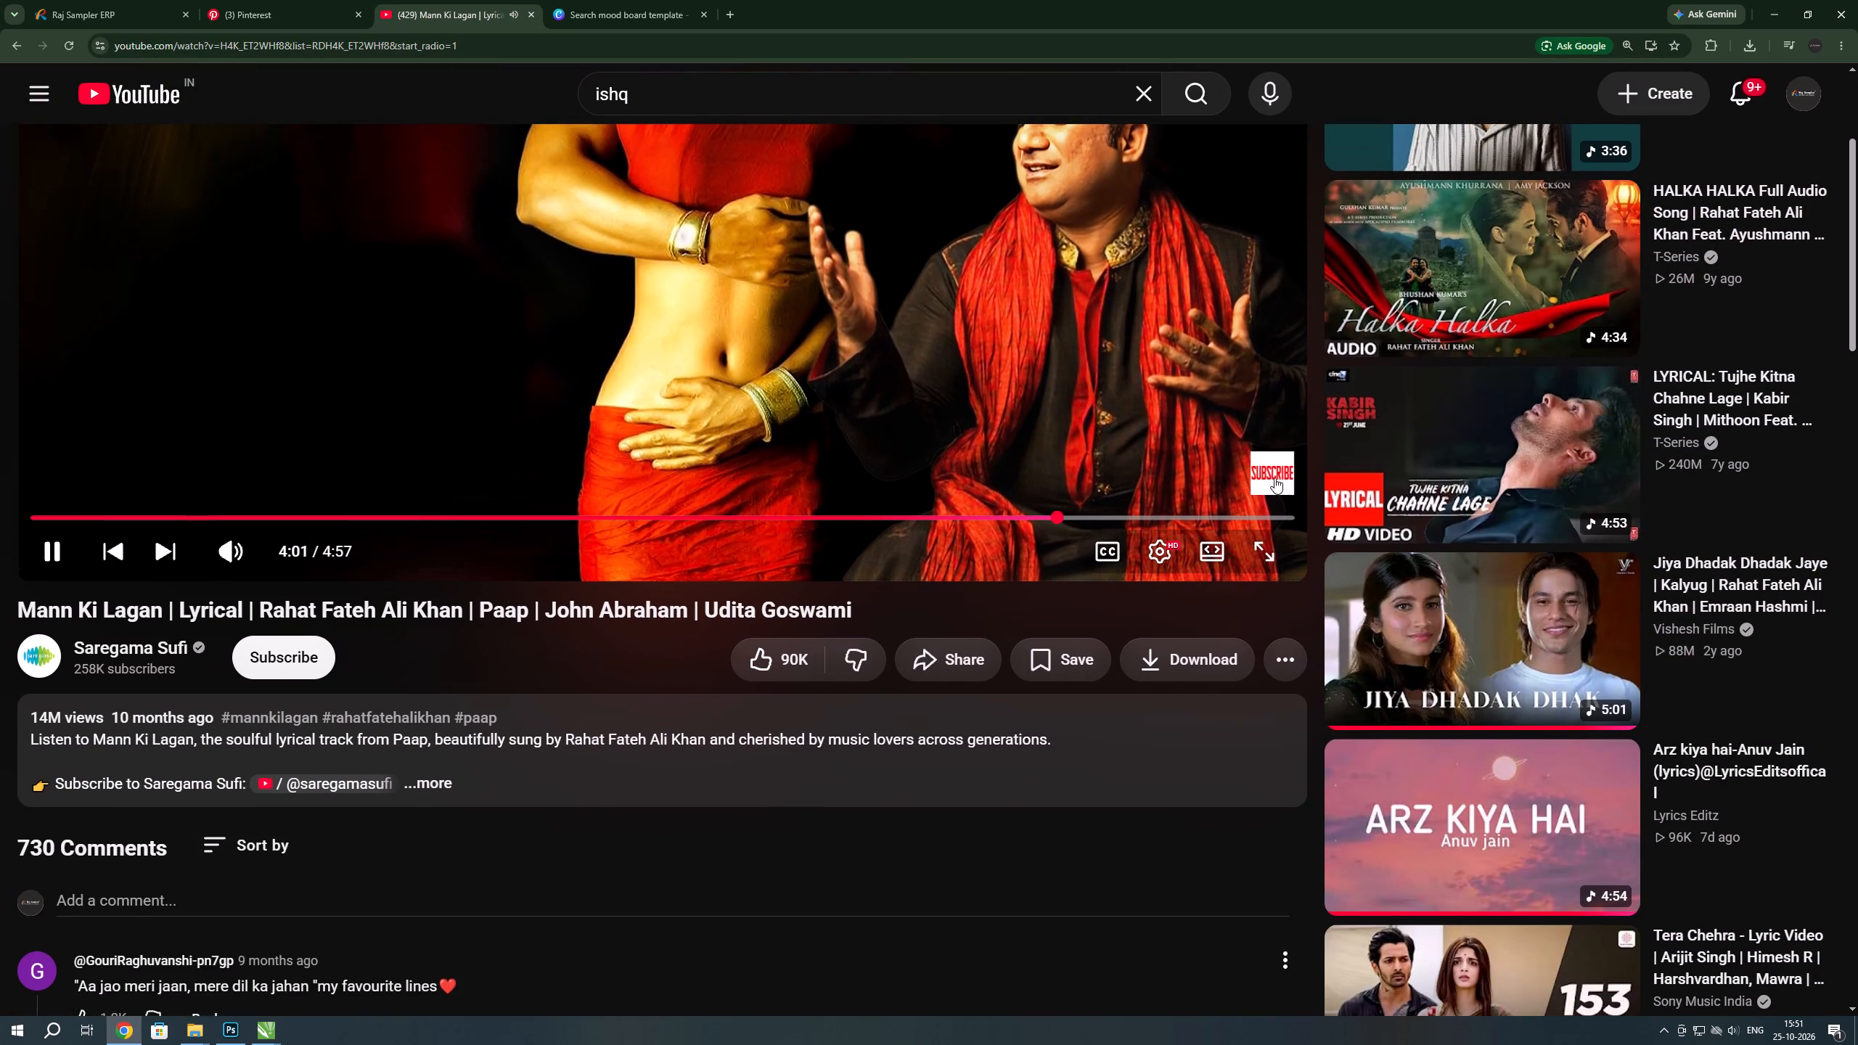
scroll(1274, 478, up, 1)
scroll(1467, 577, down, 12)
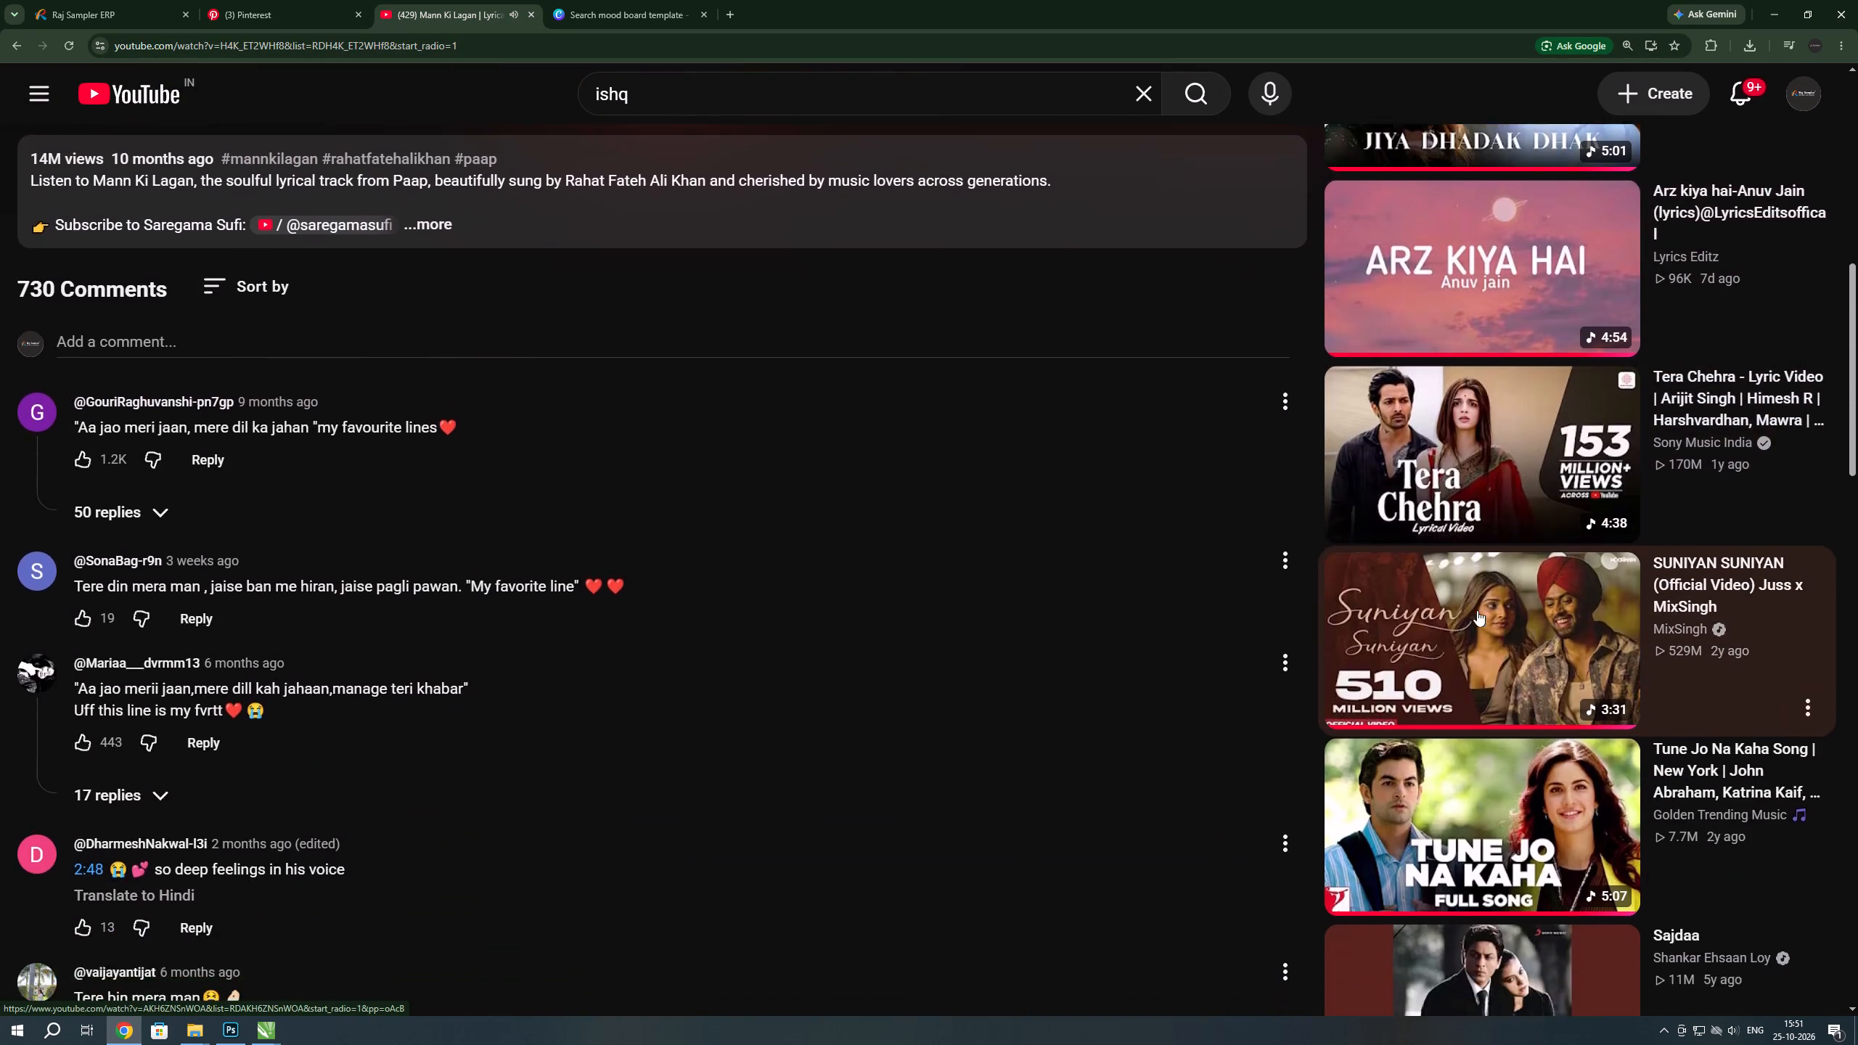
scroll(1477, 610, down, 7)
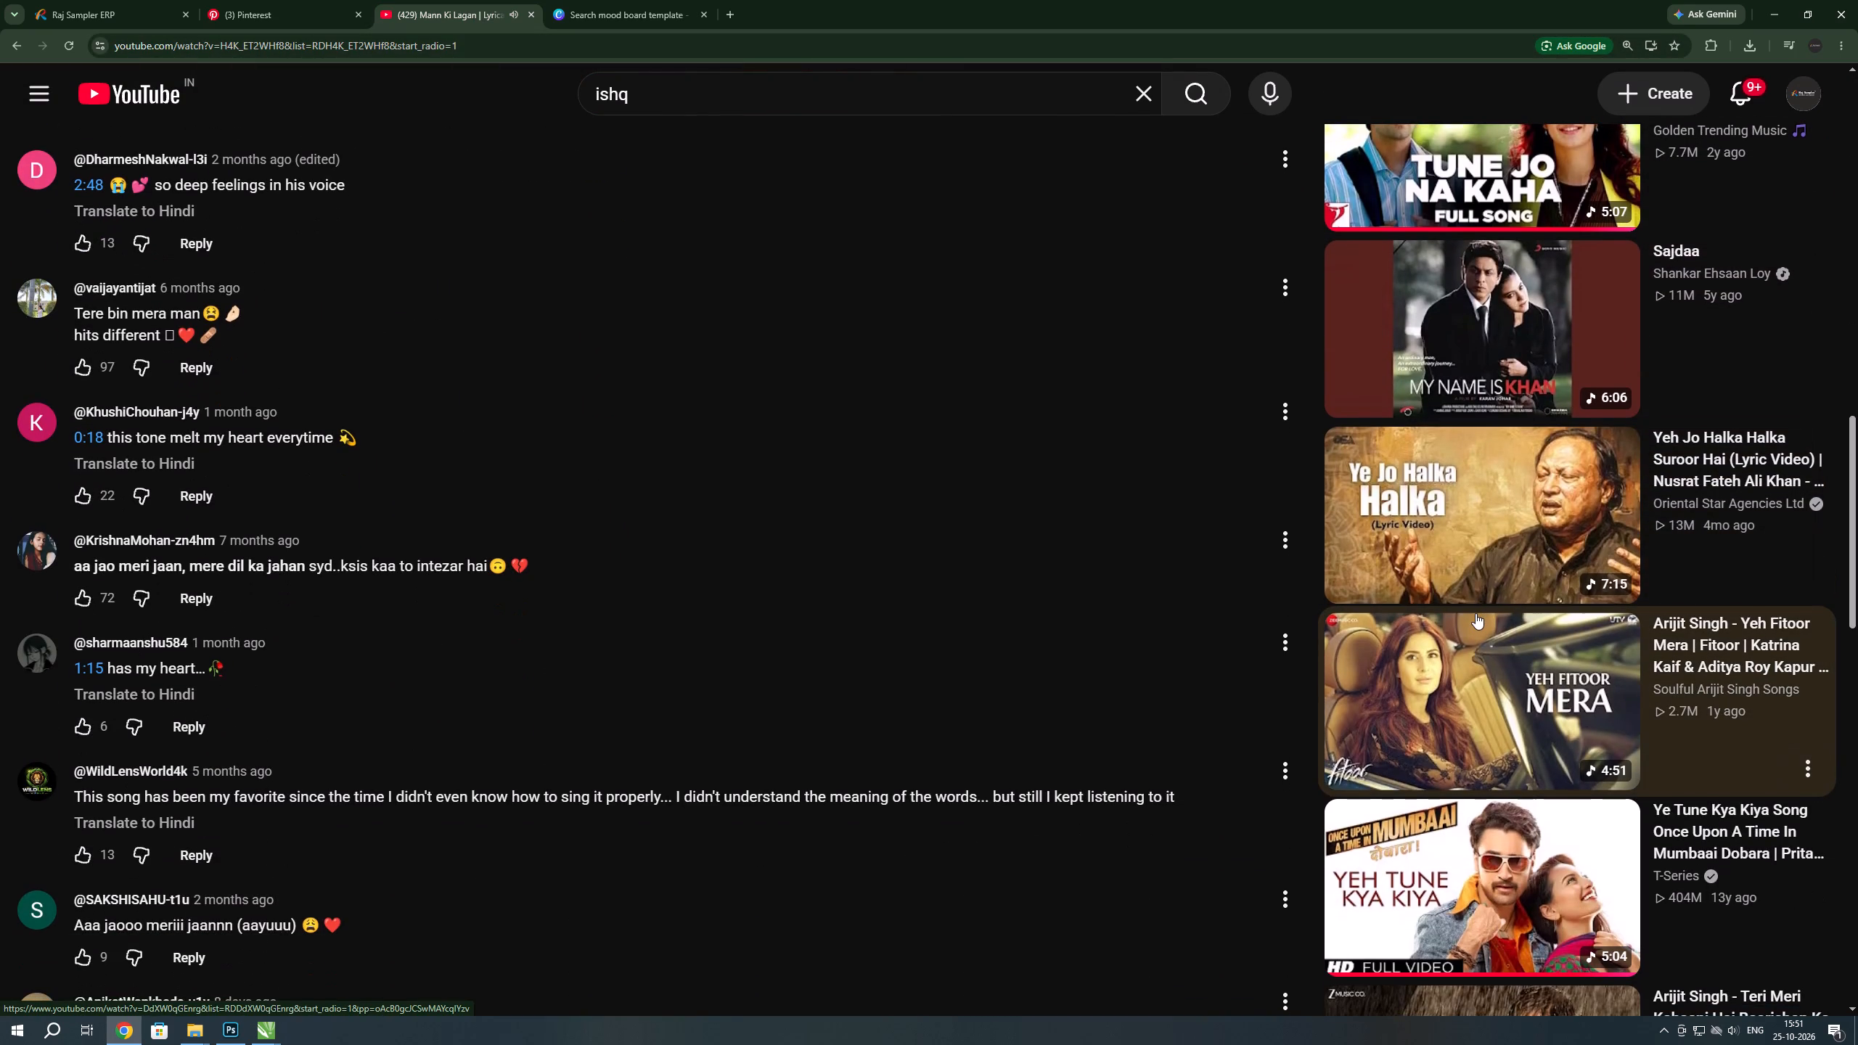
scroll(1476, 613, down, 3)
scroll(1659, 740, down, 6)
scroll(1435, 746, down, 1)
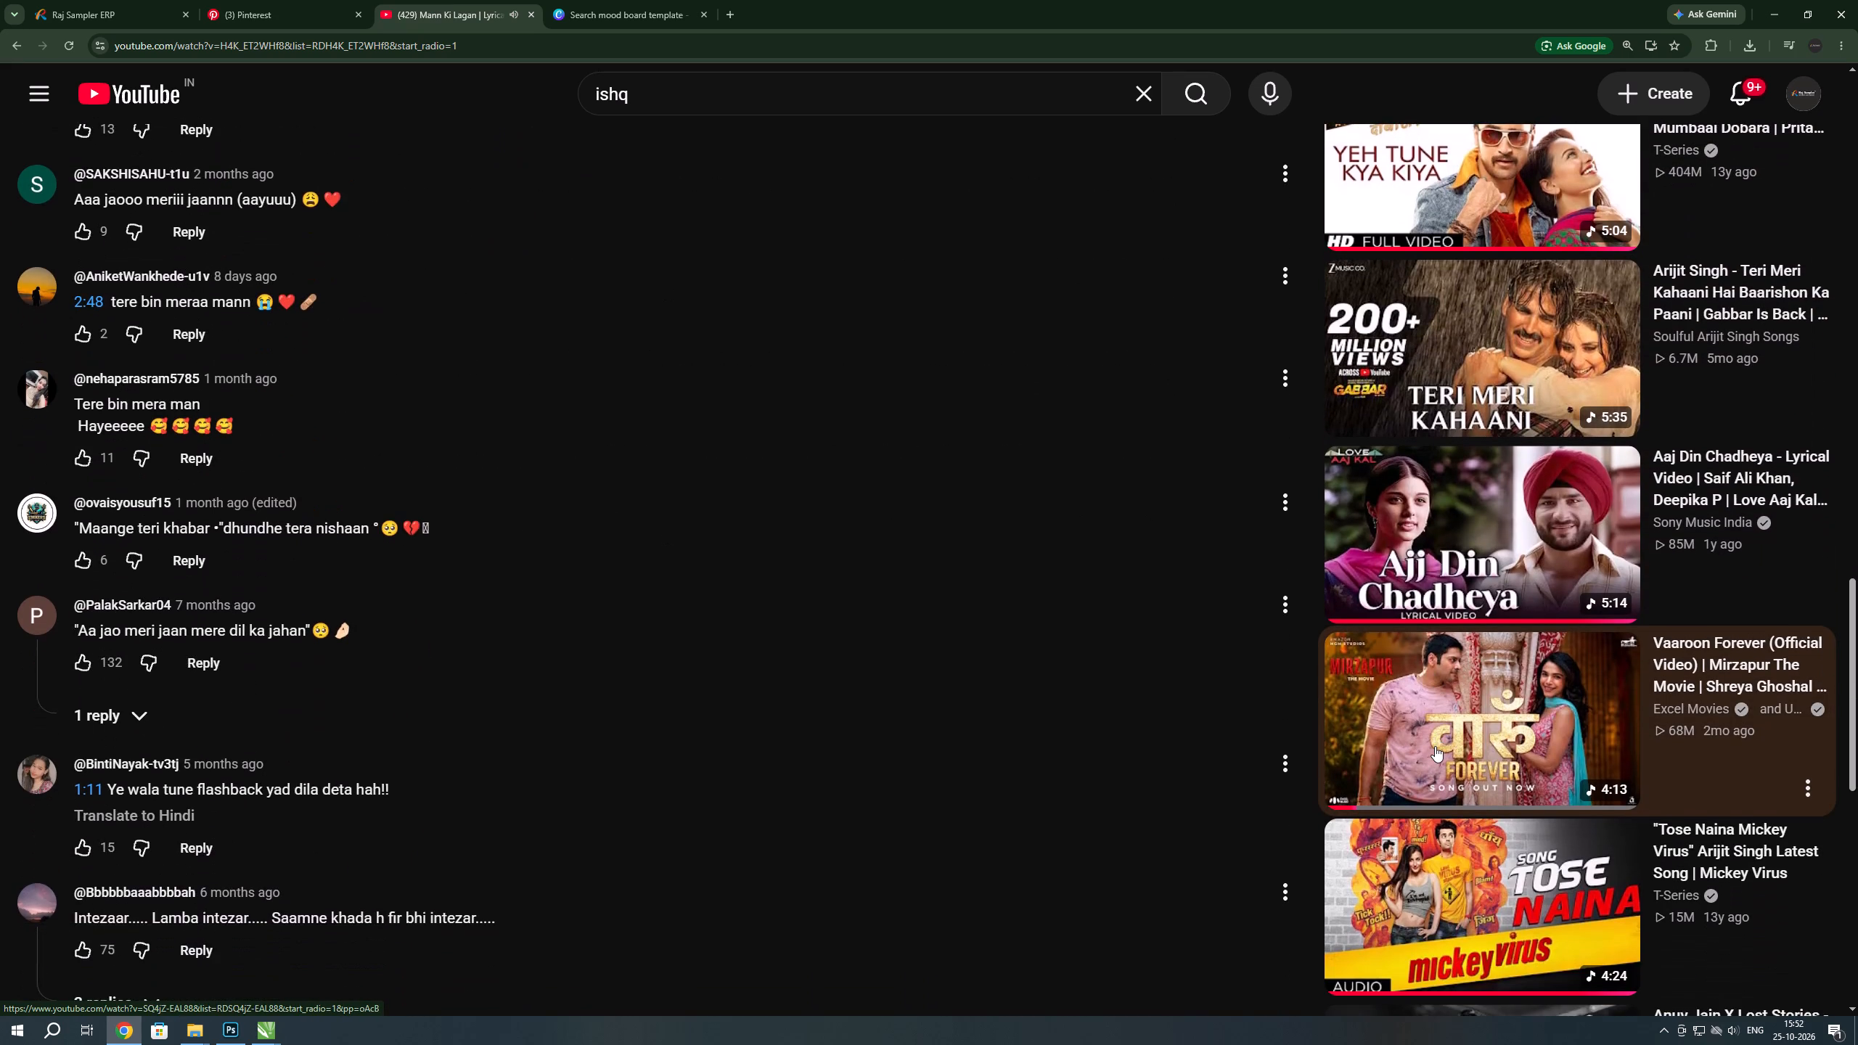
scroll(1435, 746, down, 12)
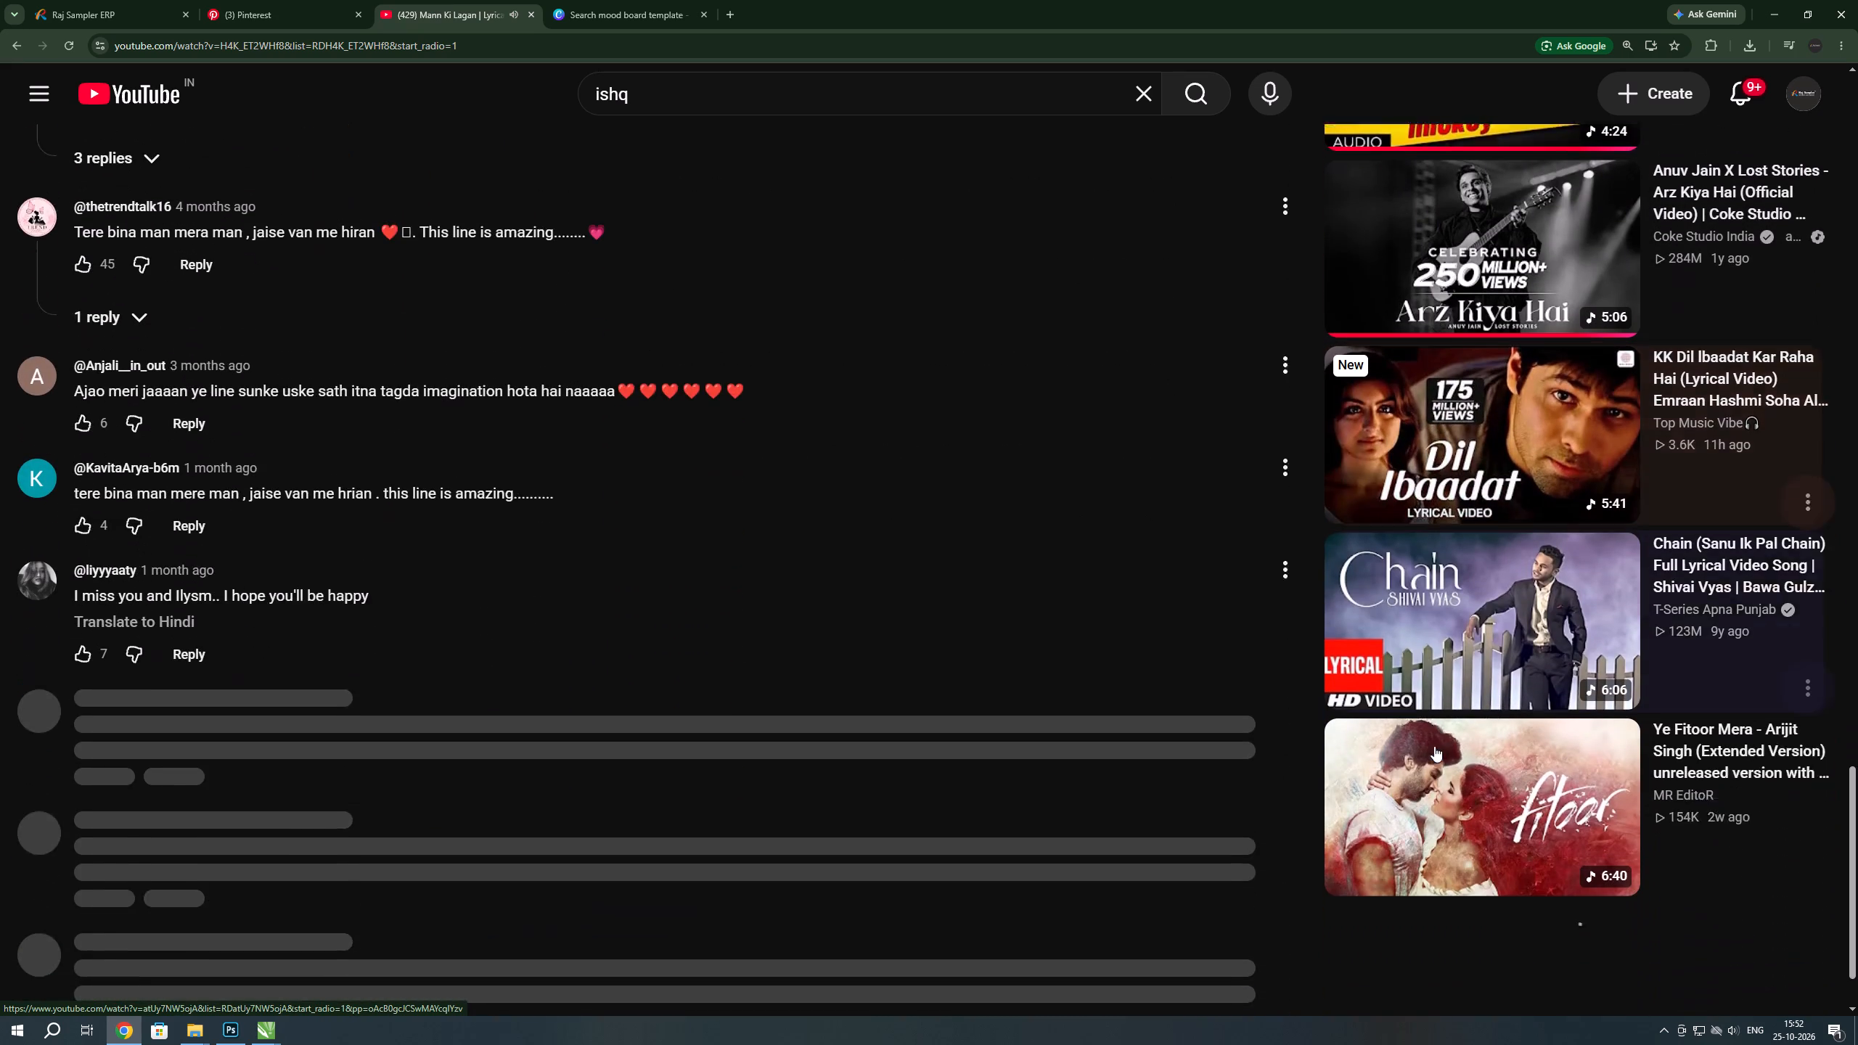
scroll(1428, 649, down, 9)
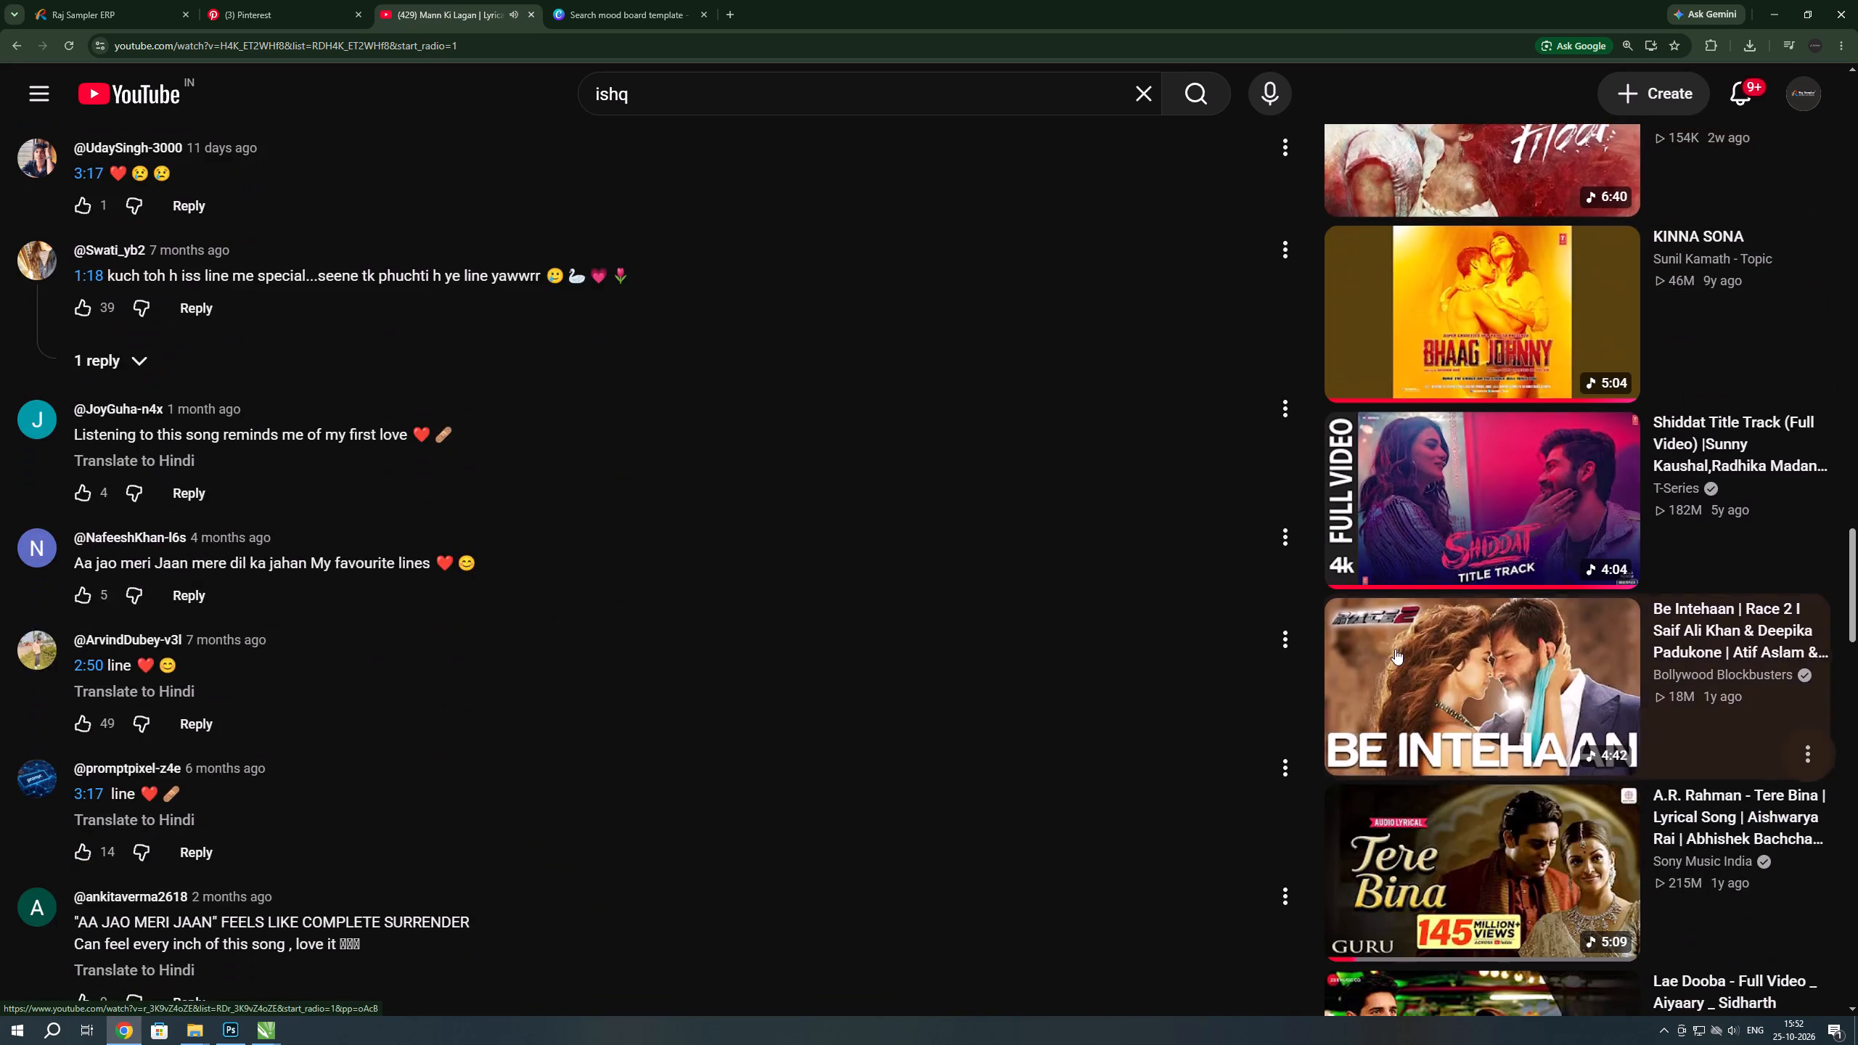
scroll(1395, 660, down, 12)
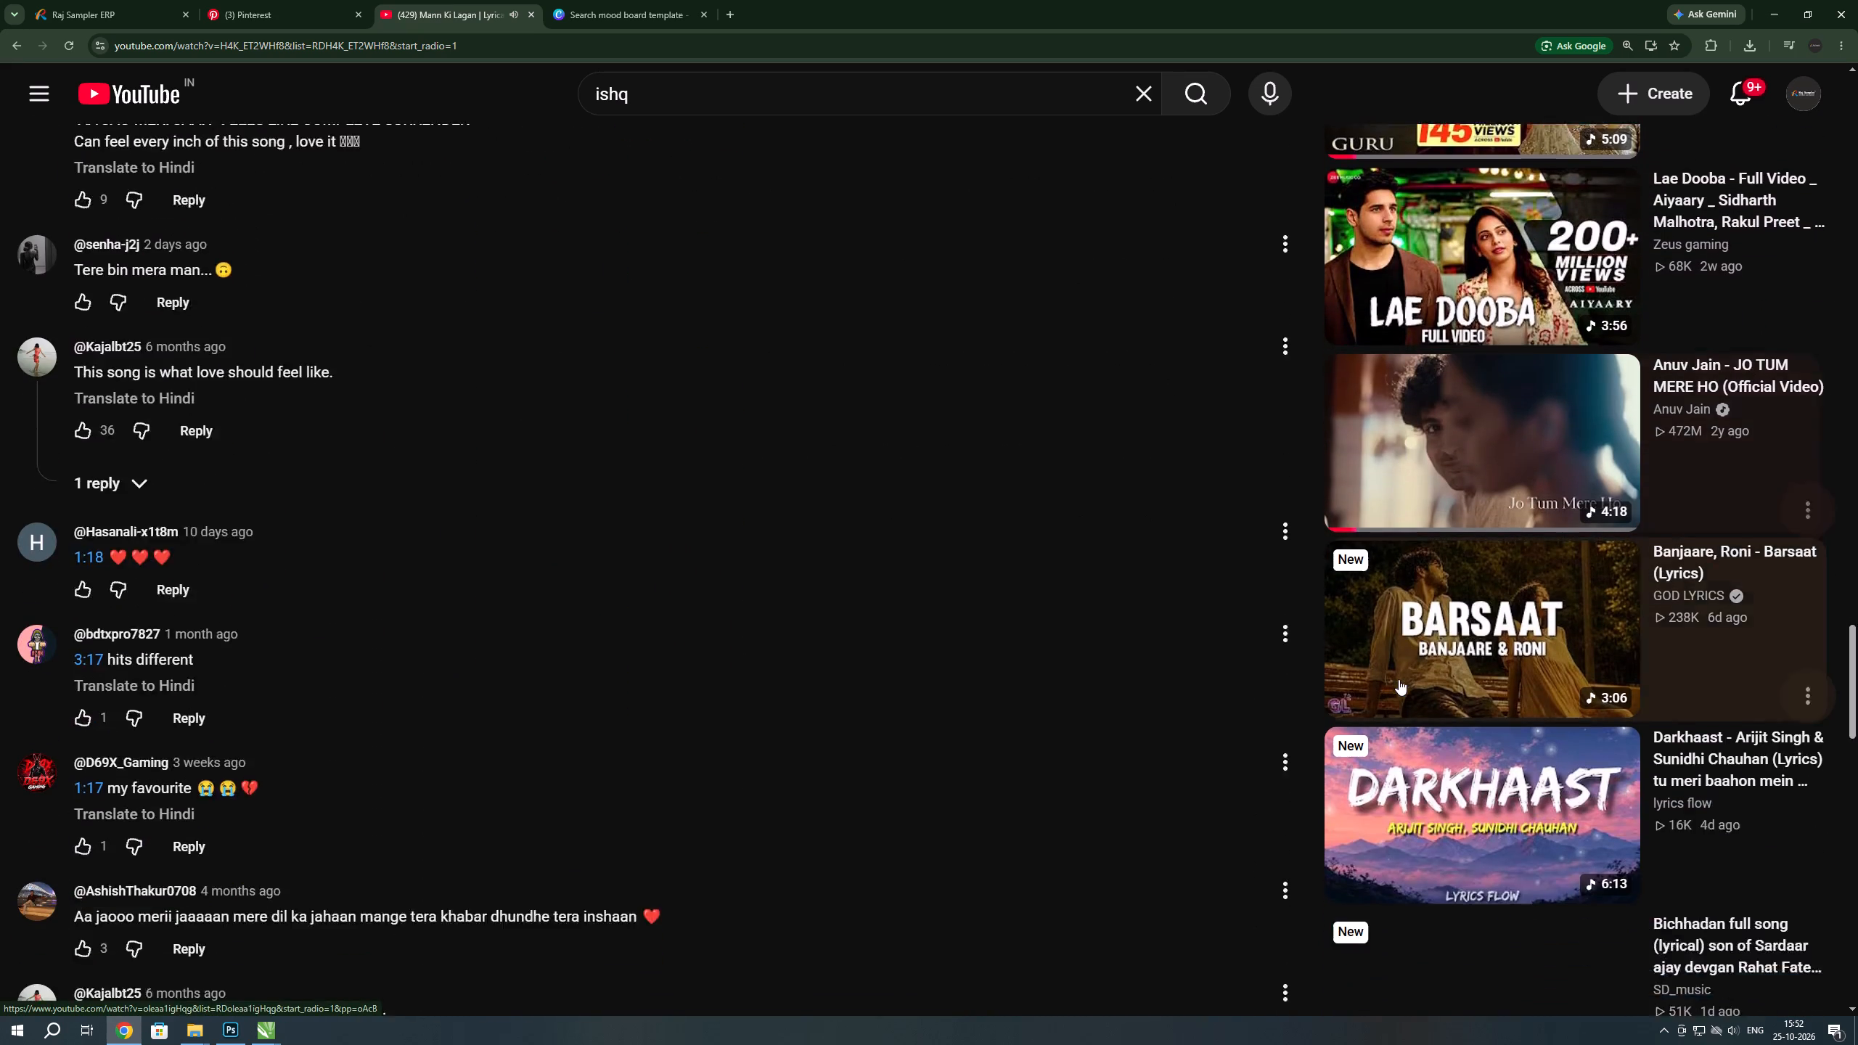
scroll(1399, 679, down, 10)
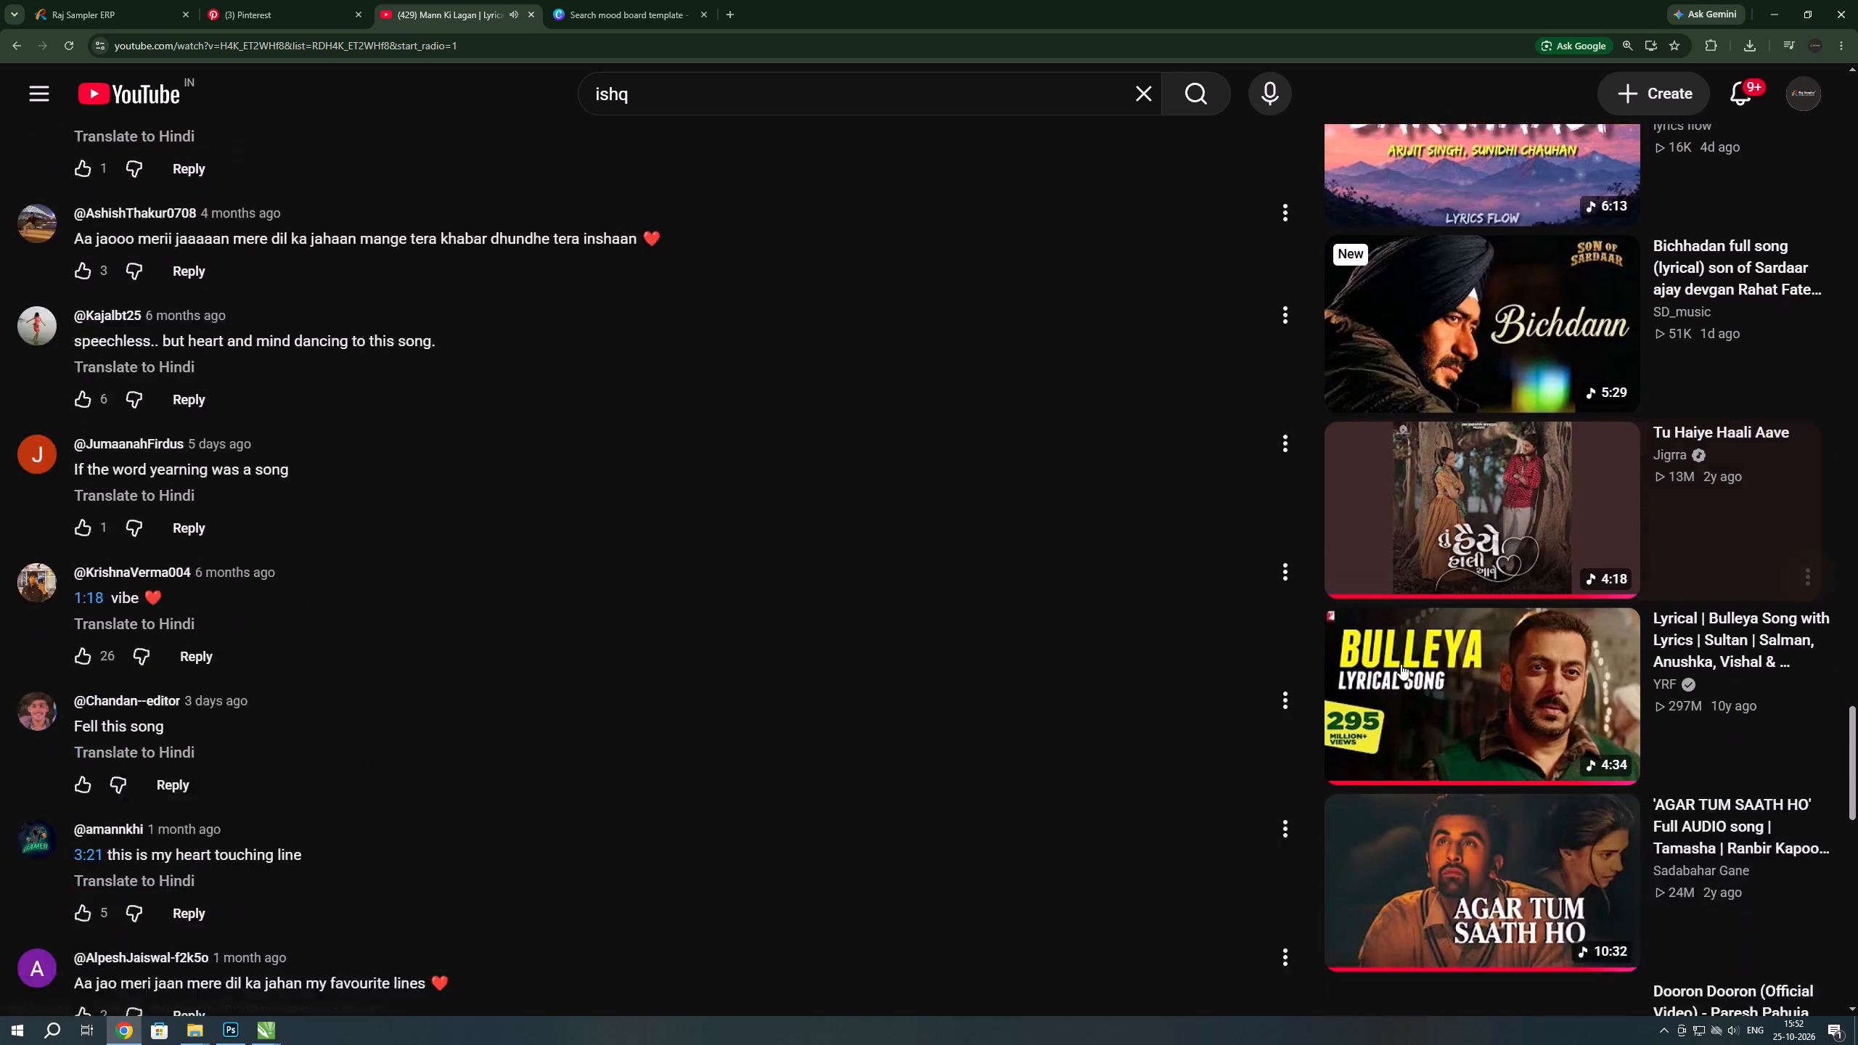
scroll(1401, 664, down, 5)
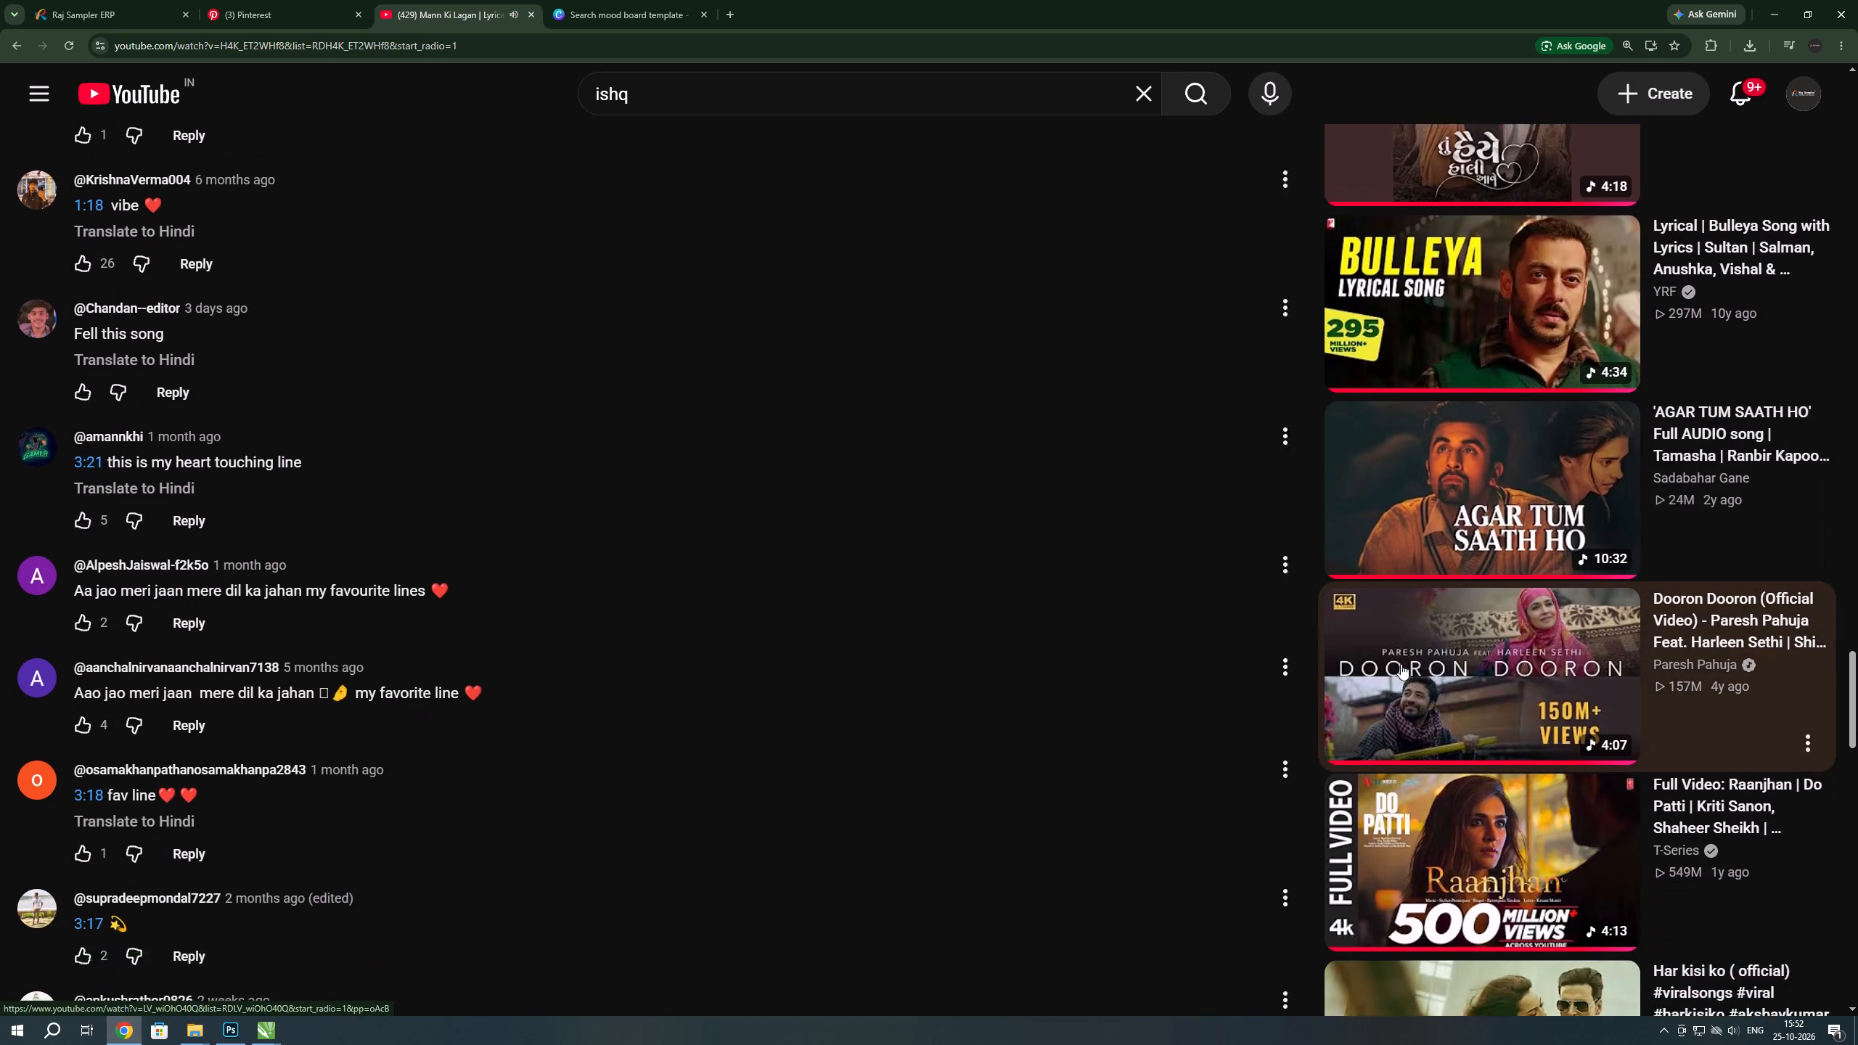
scroll(1401, 664, down, 1)
scroll(1401, 664, up, 2)
scroll(1401, 664, down, 2)
scroll(1401, 664, up, 1)
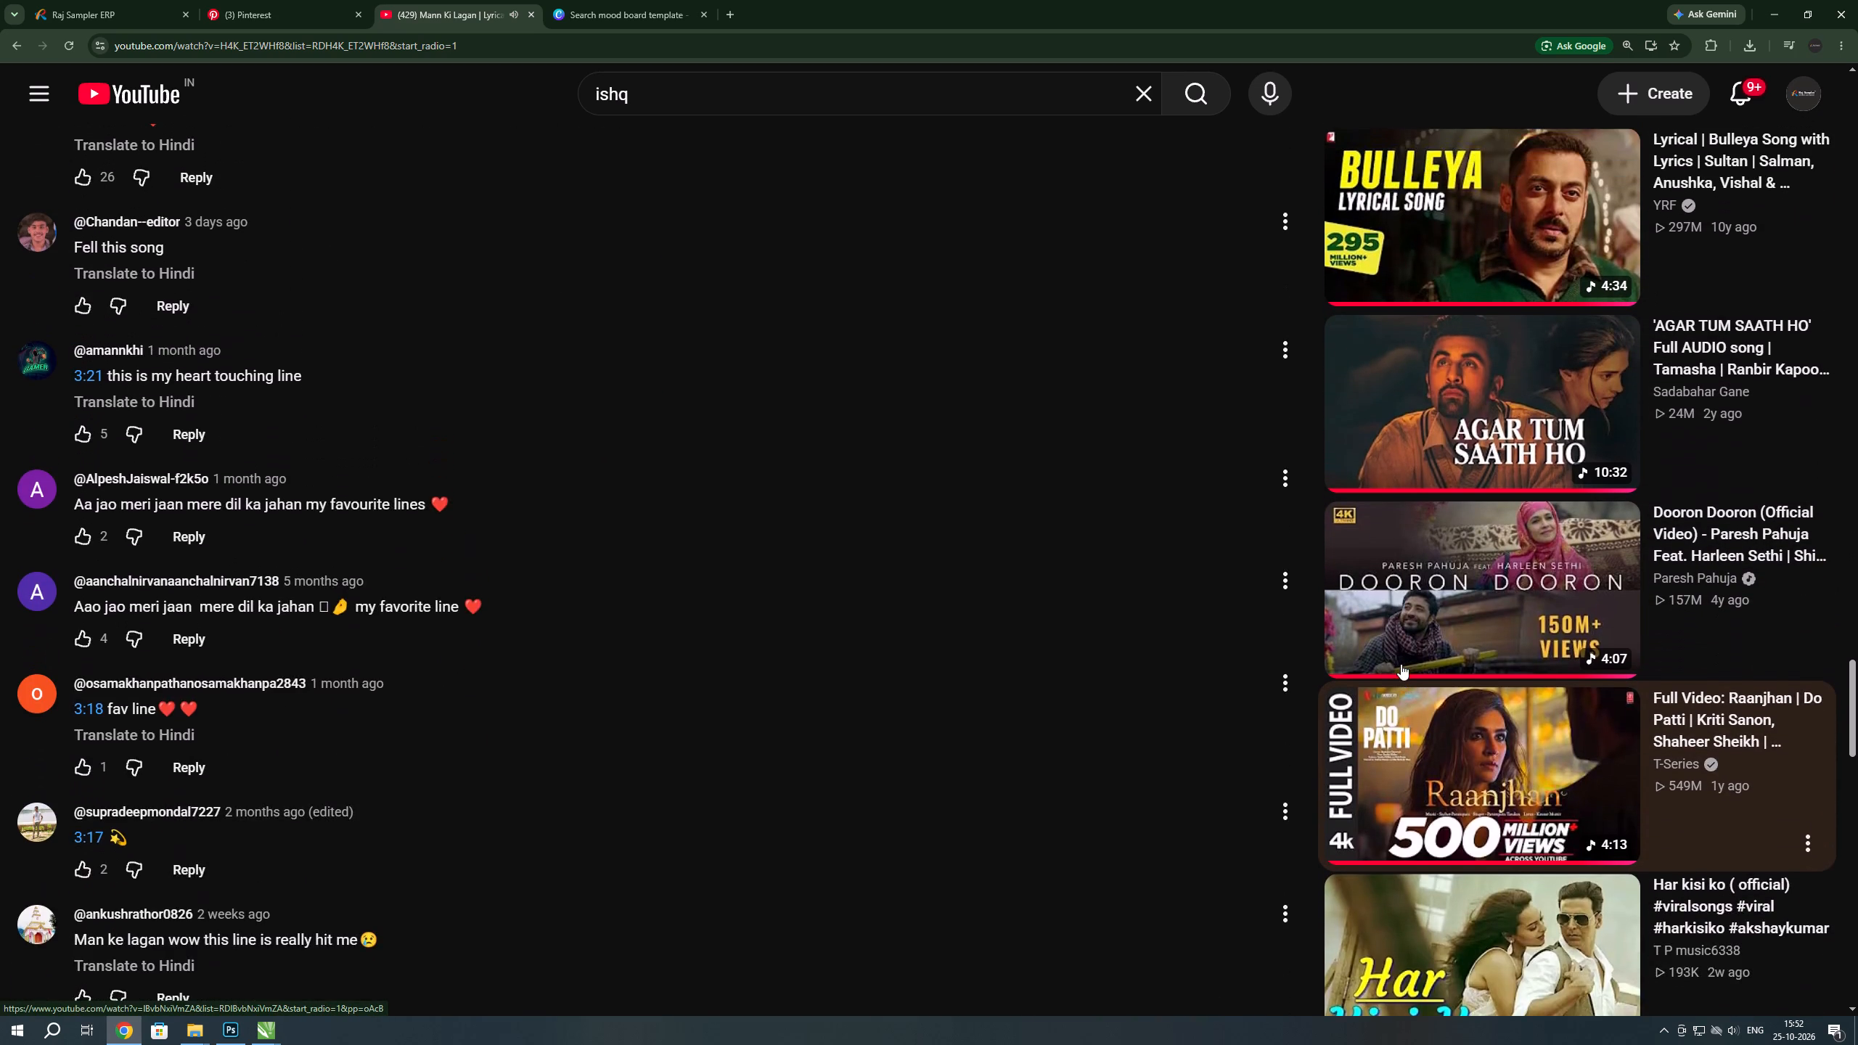
scroll(1401, 664, up, 4)
click(1414, 522)
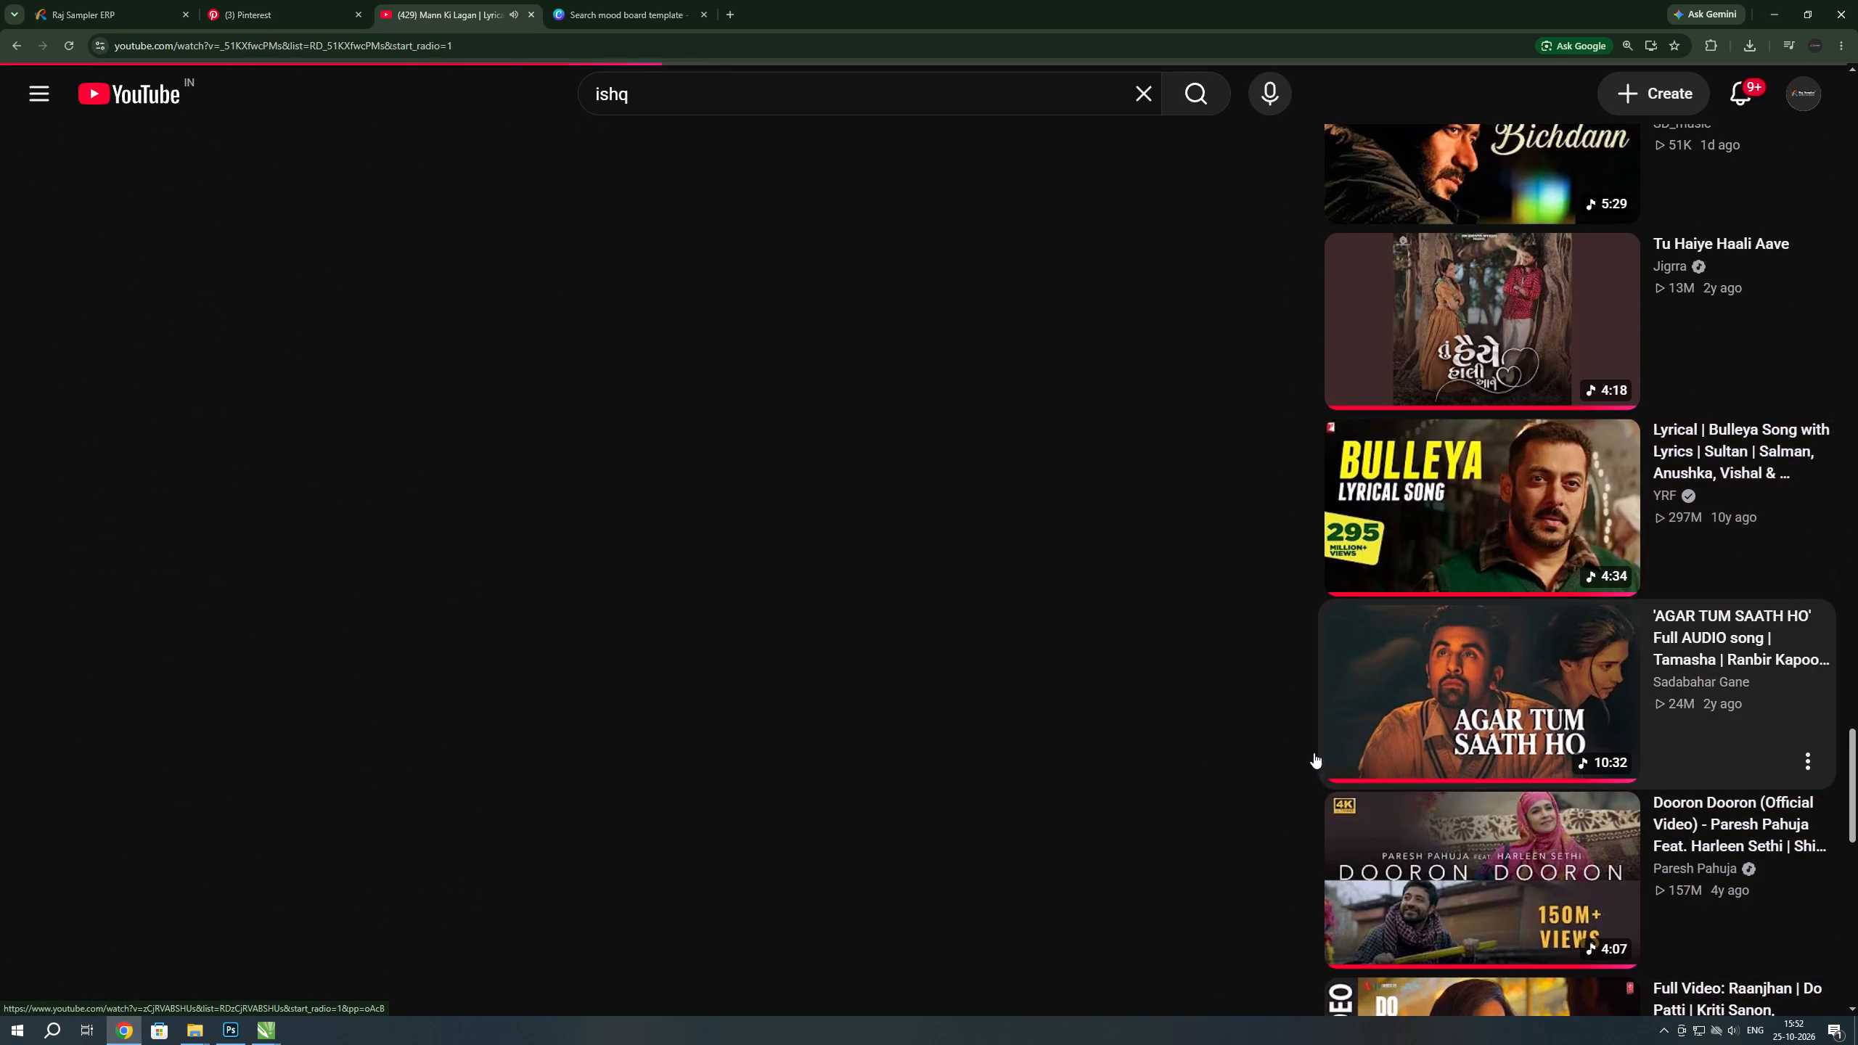
Return to Photoshop and apply the Camera Raw filter to the sofa on Layer 23 with reduced Highlights.
key(alt+Tab)
scroll(977, 684, down, 5)
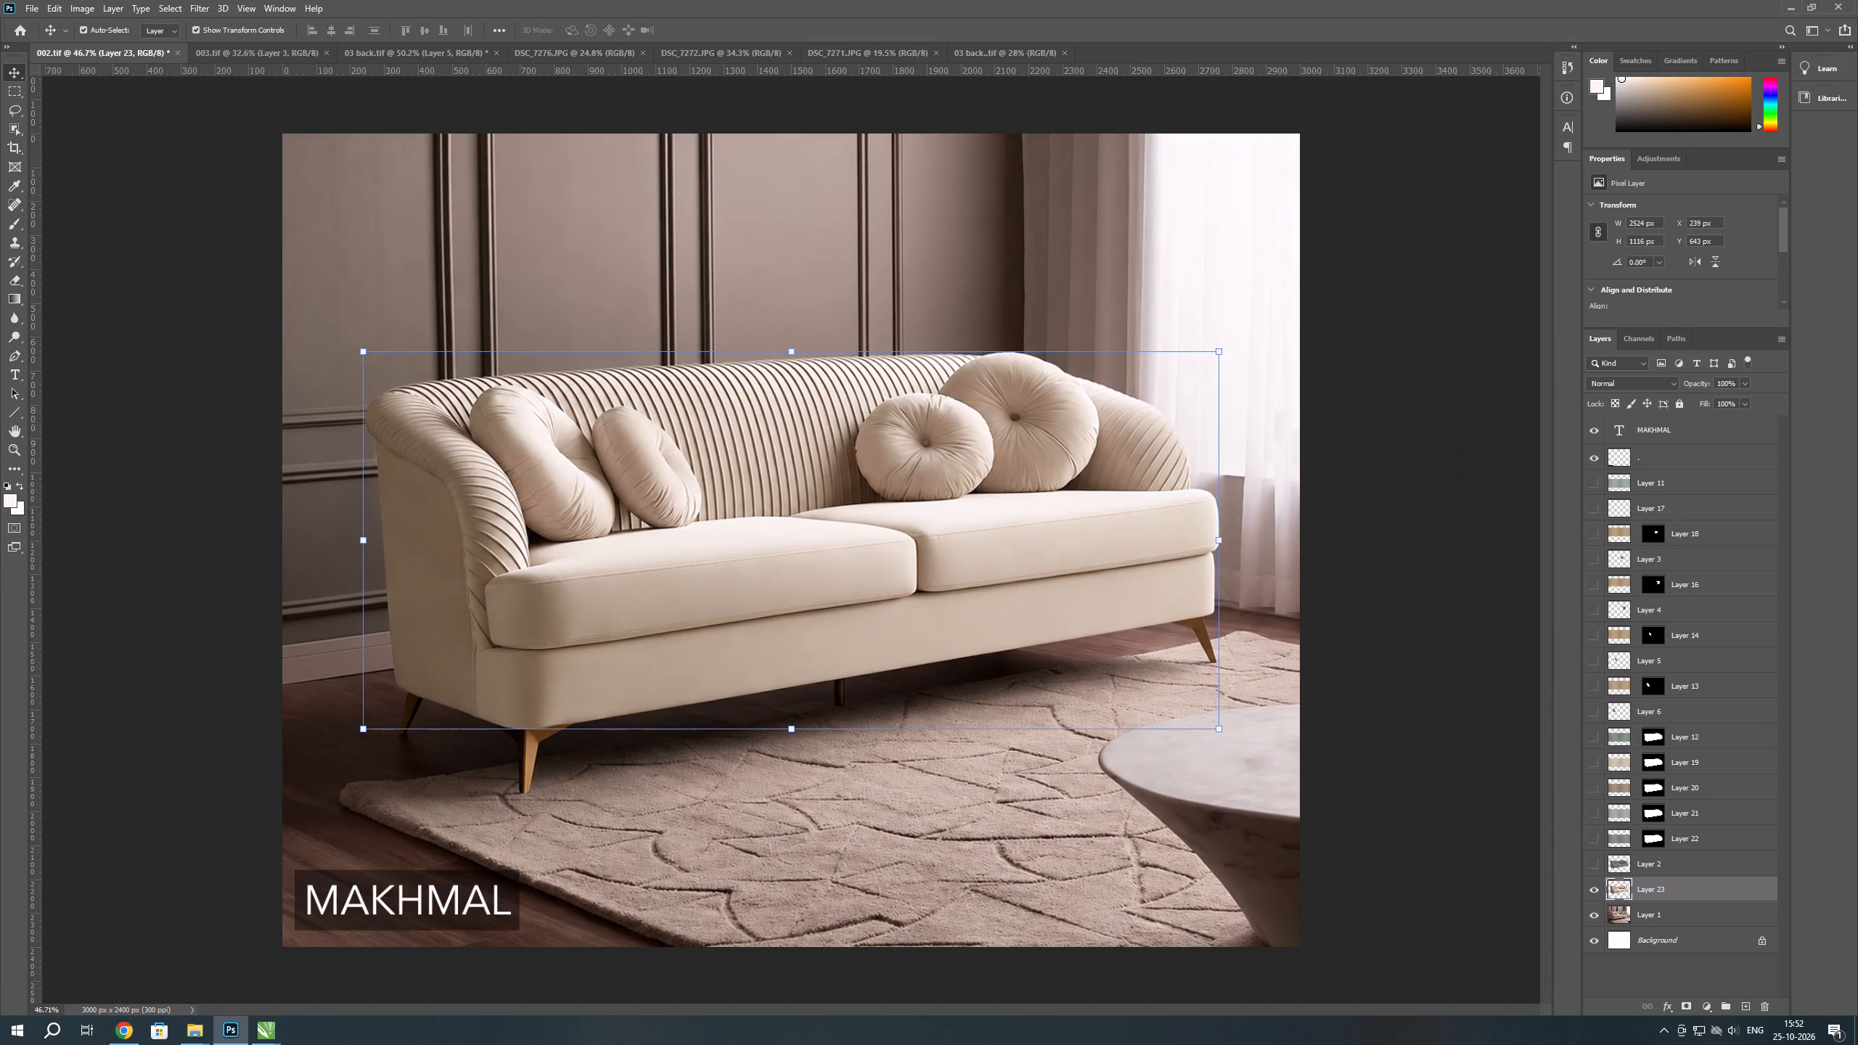
click(1622, 885)
key(ctrl+shift+a)
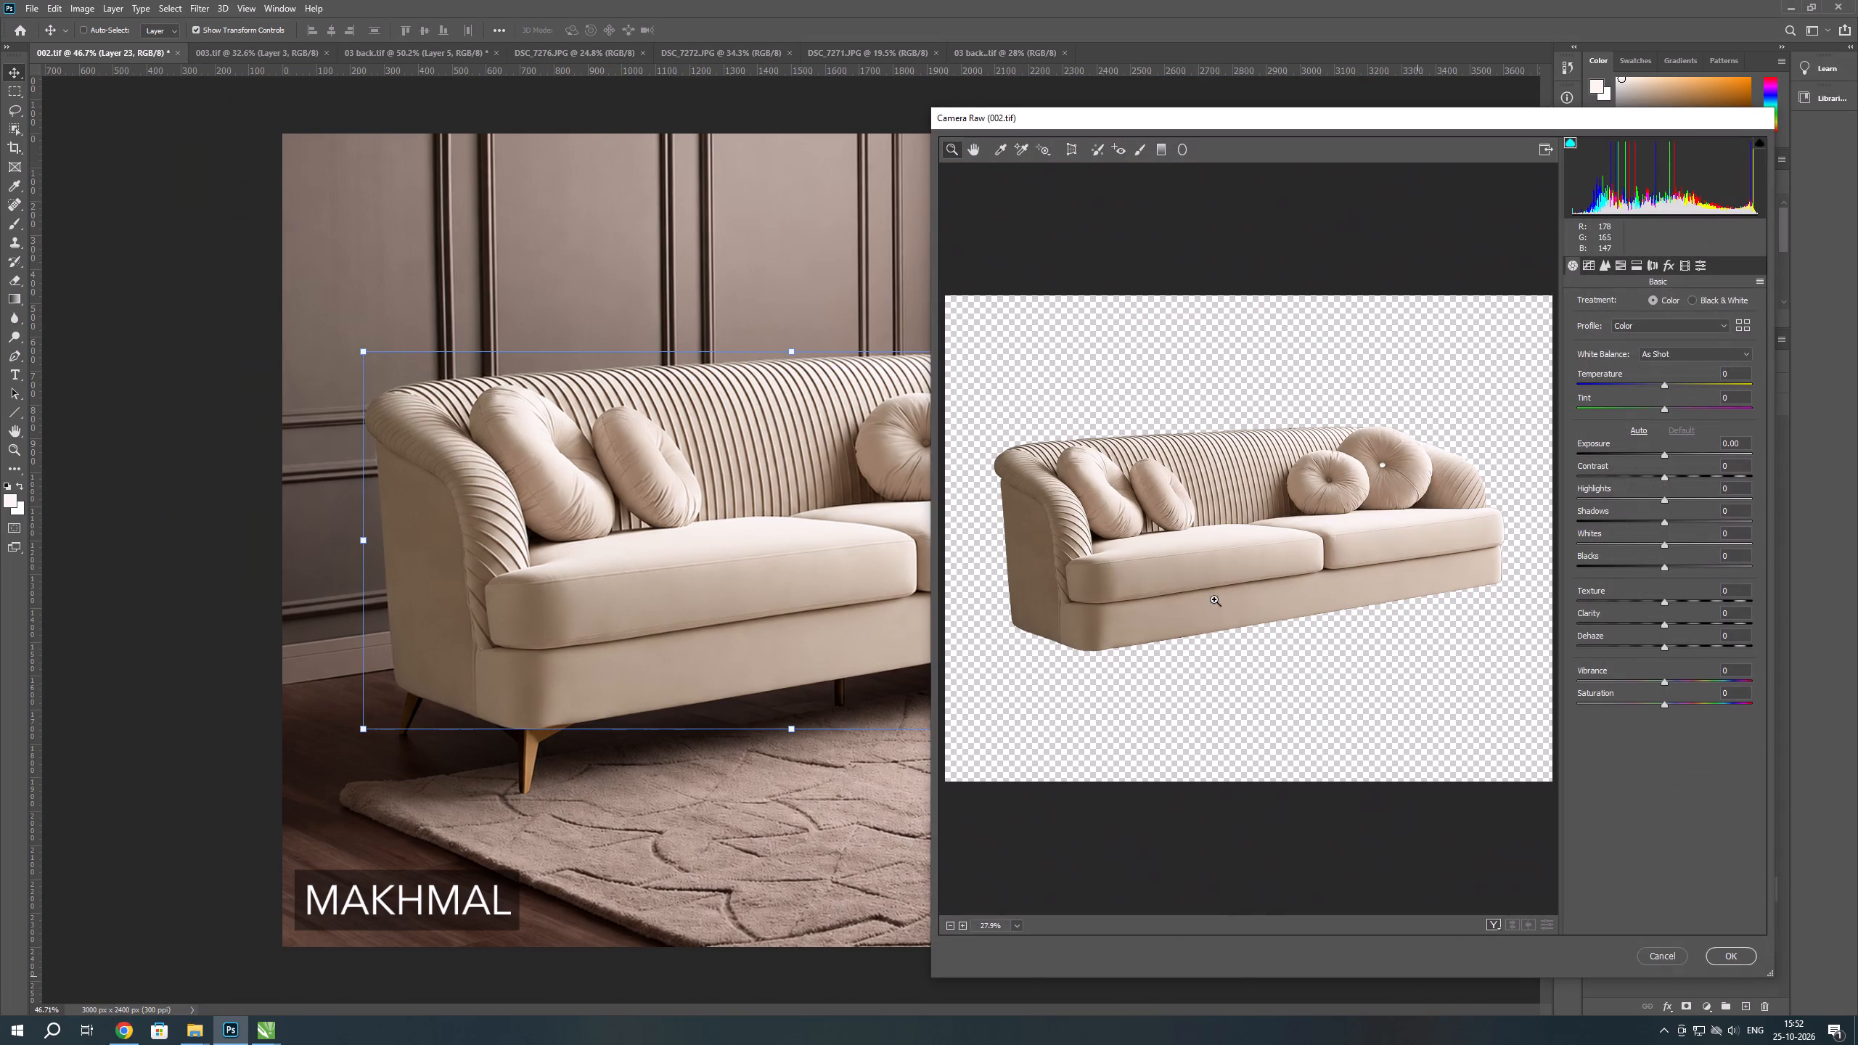
drag(1659, 489, 1641, 488)
key(Return)
key(Return)
key(Return)
key(Return)
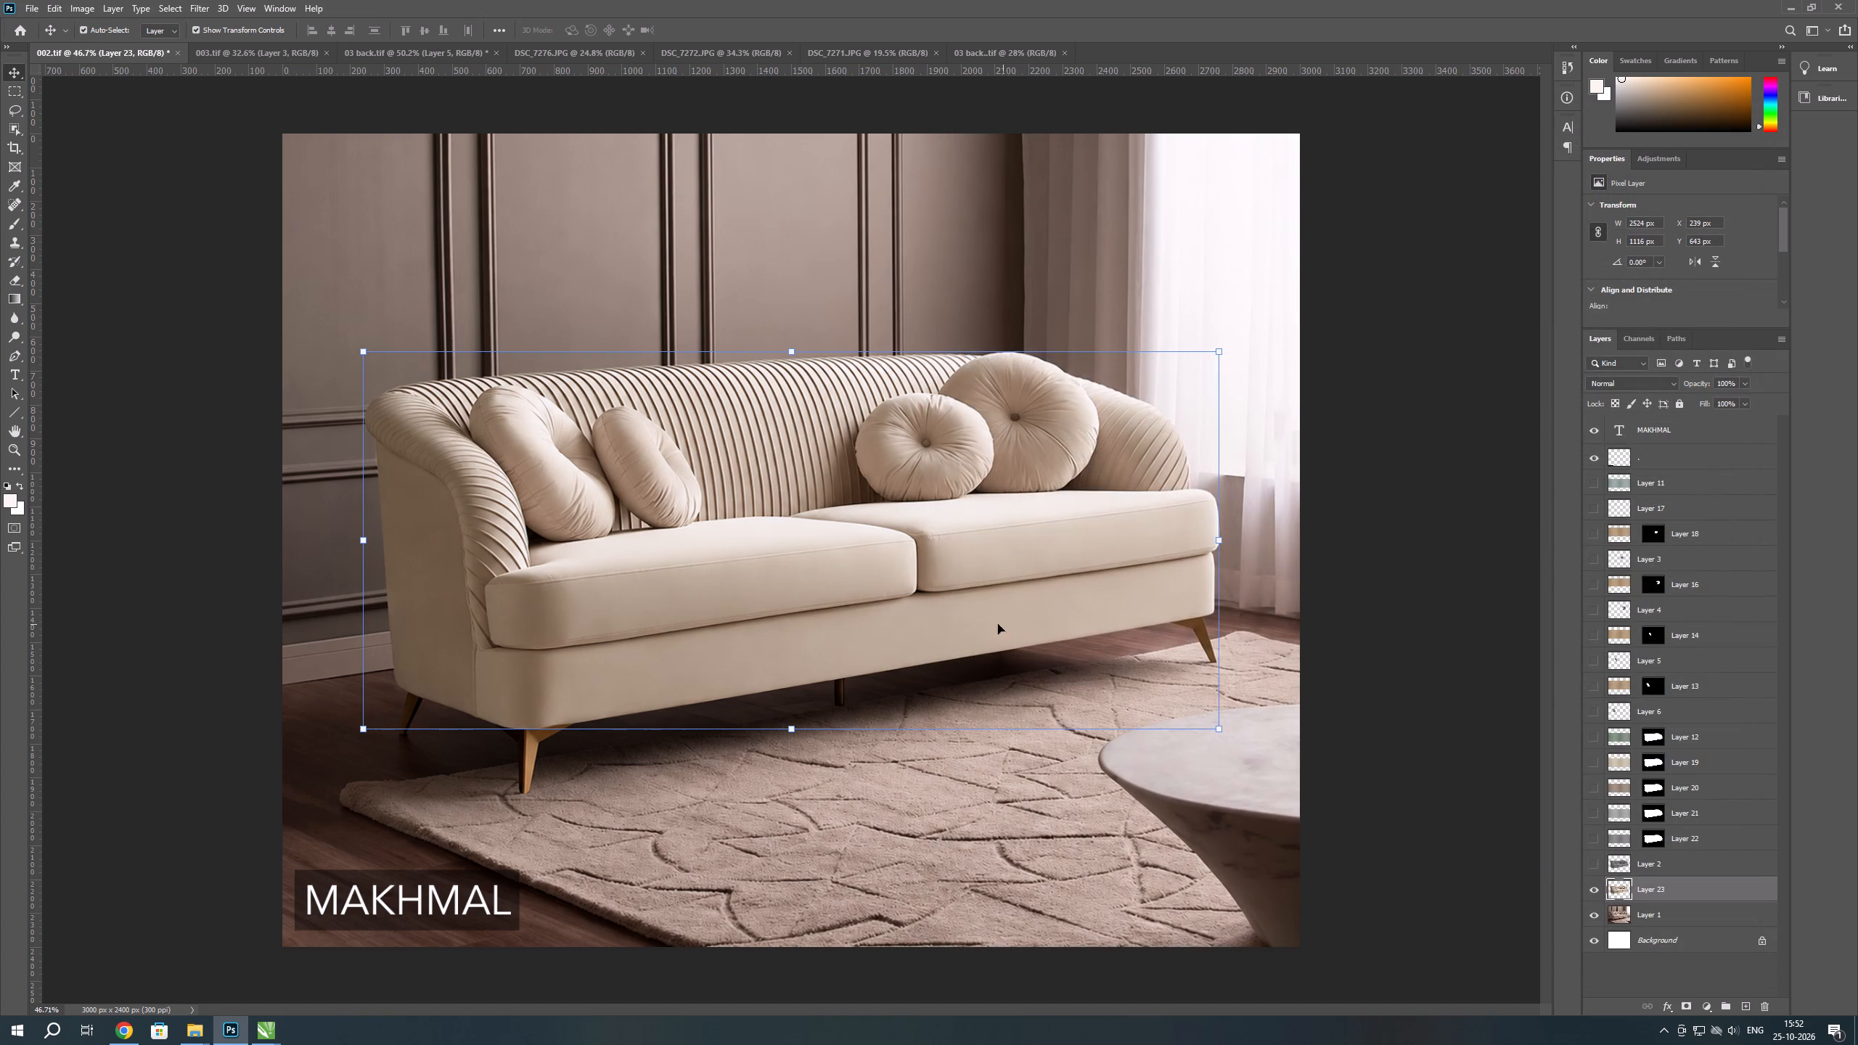
Open Color Balance for the sofa layer and set the midtone Yellow–Blue level to -1.
scroll(942, 624, up, 1)
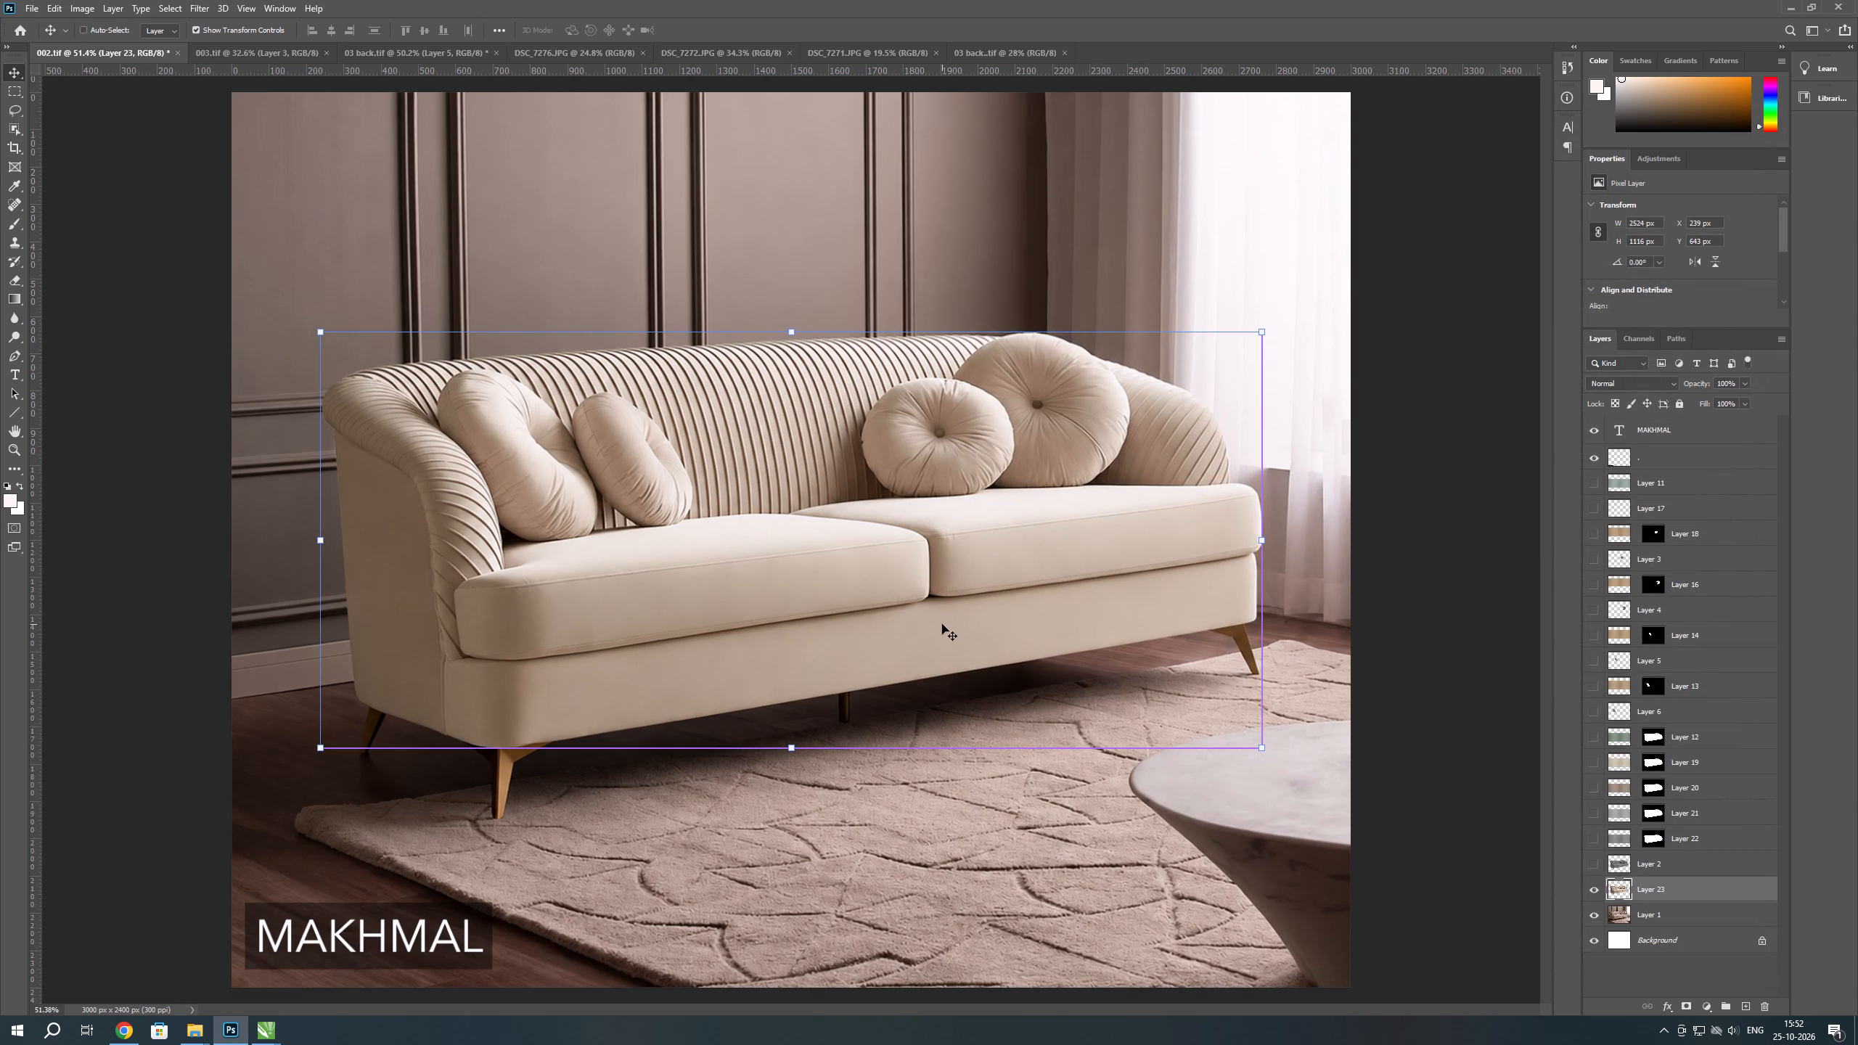
key(ctrl+b)
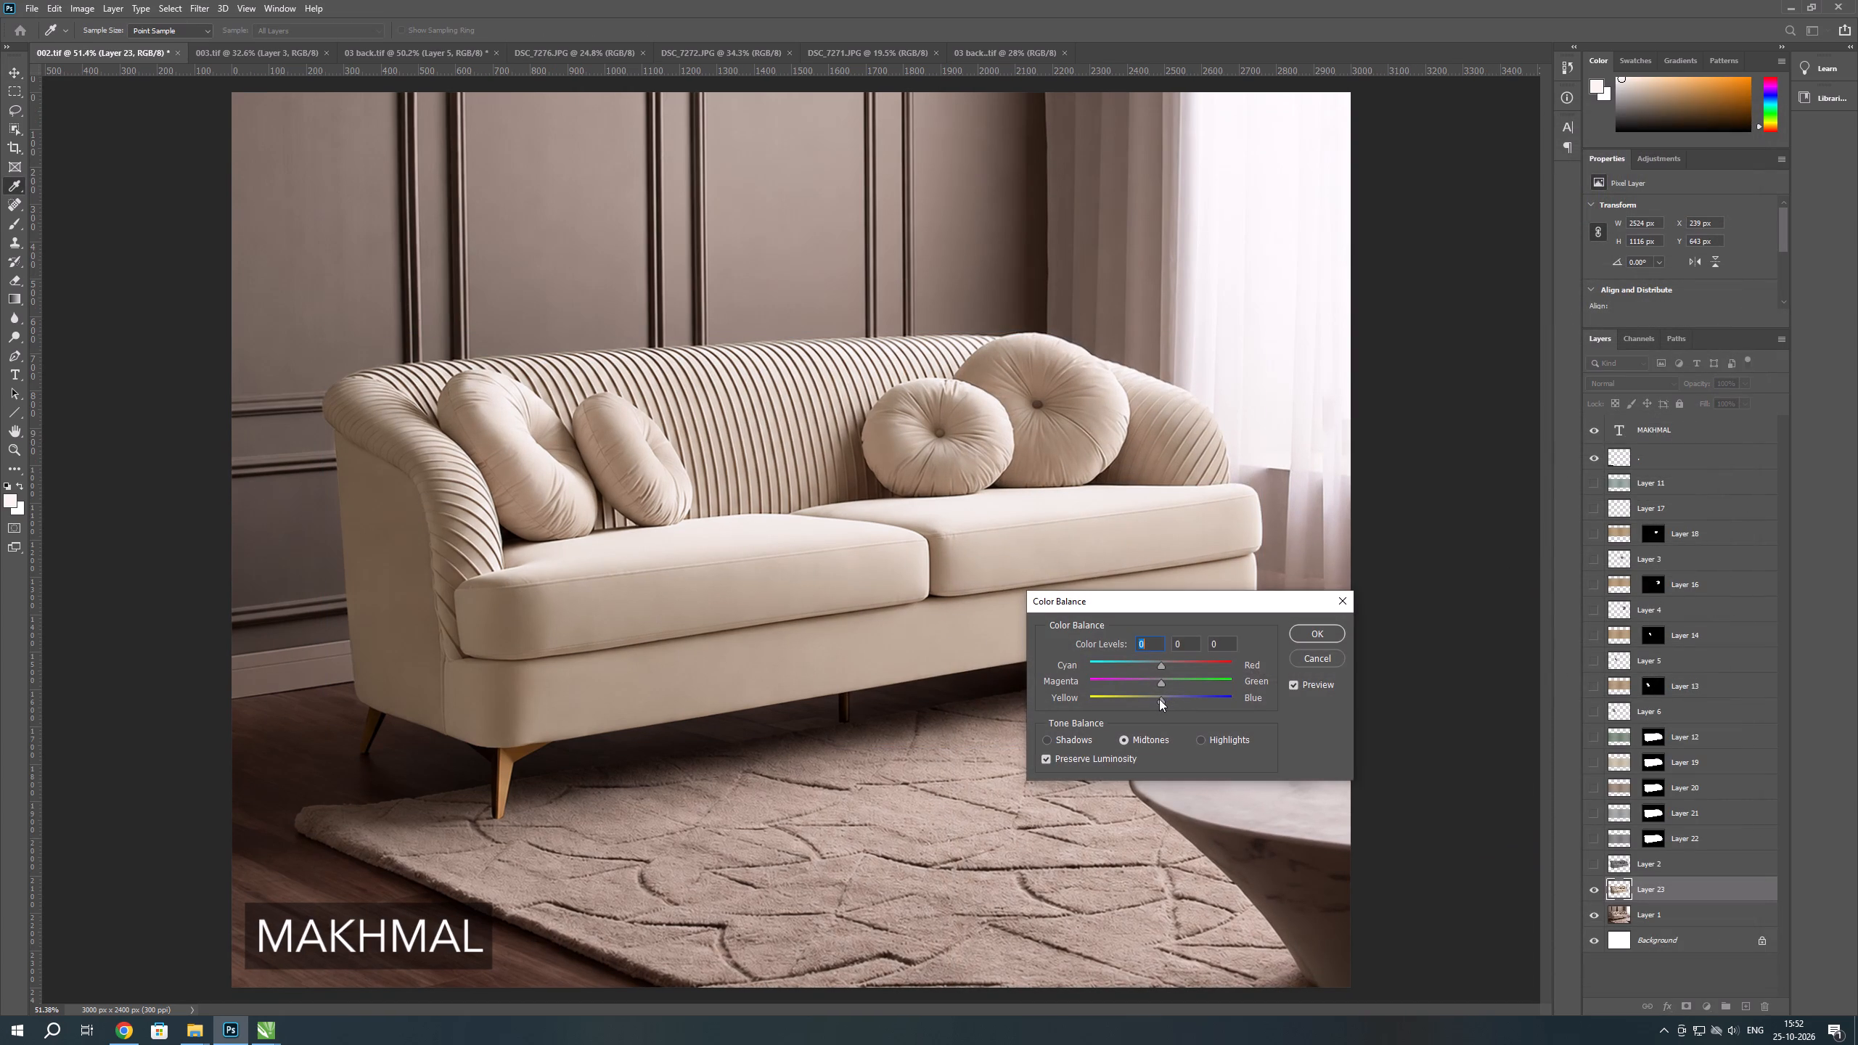
click(1162, 700)
key(Up)
key(Up)
key(Up)
Try greener and more magenta midtones on the sofa, settling the Magenta–Green level at +2.
drag(1161, 680, 1167, 684)
drag(1167, 684, 1158, 691)
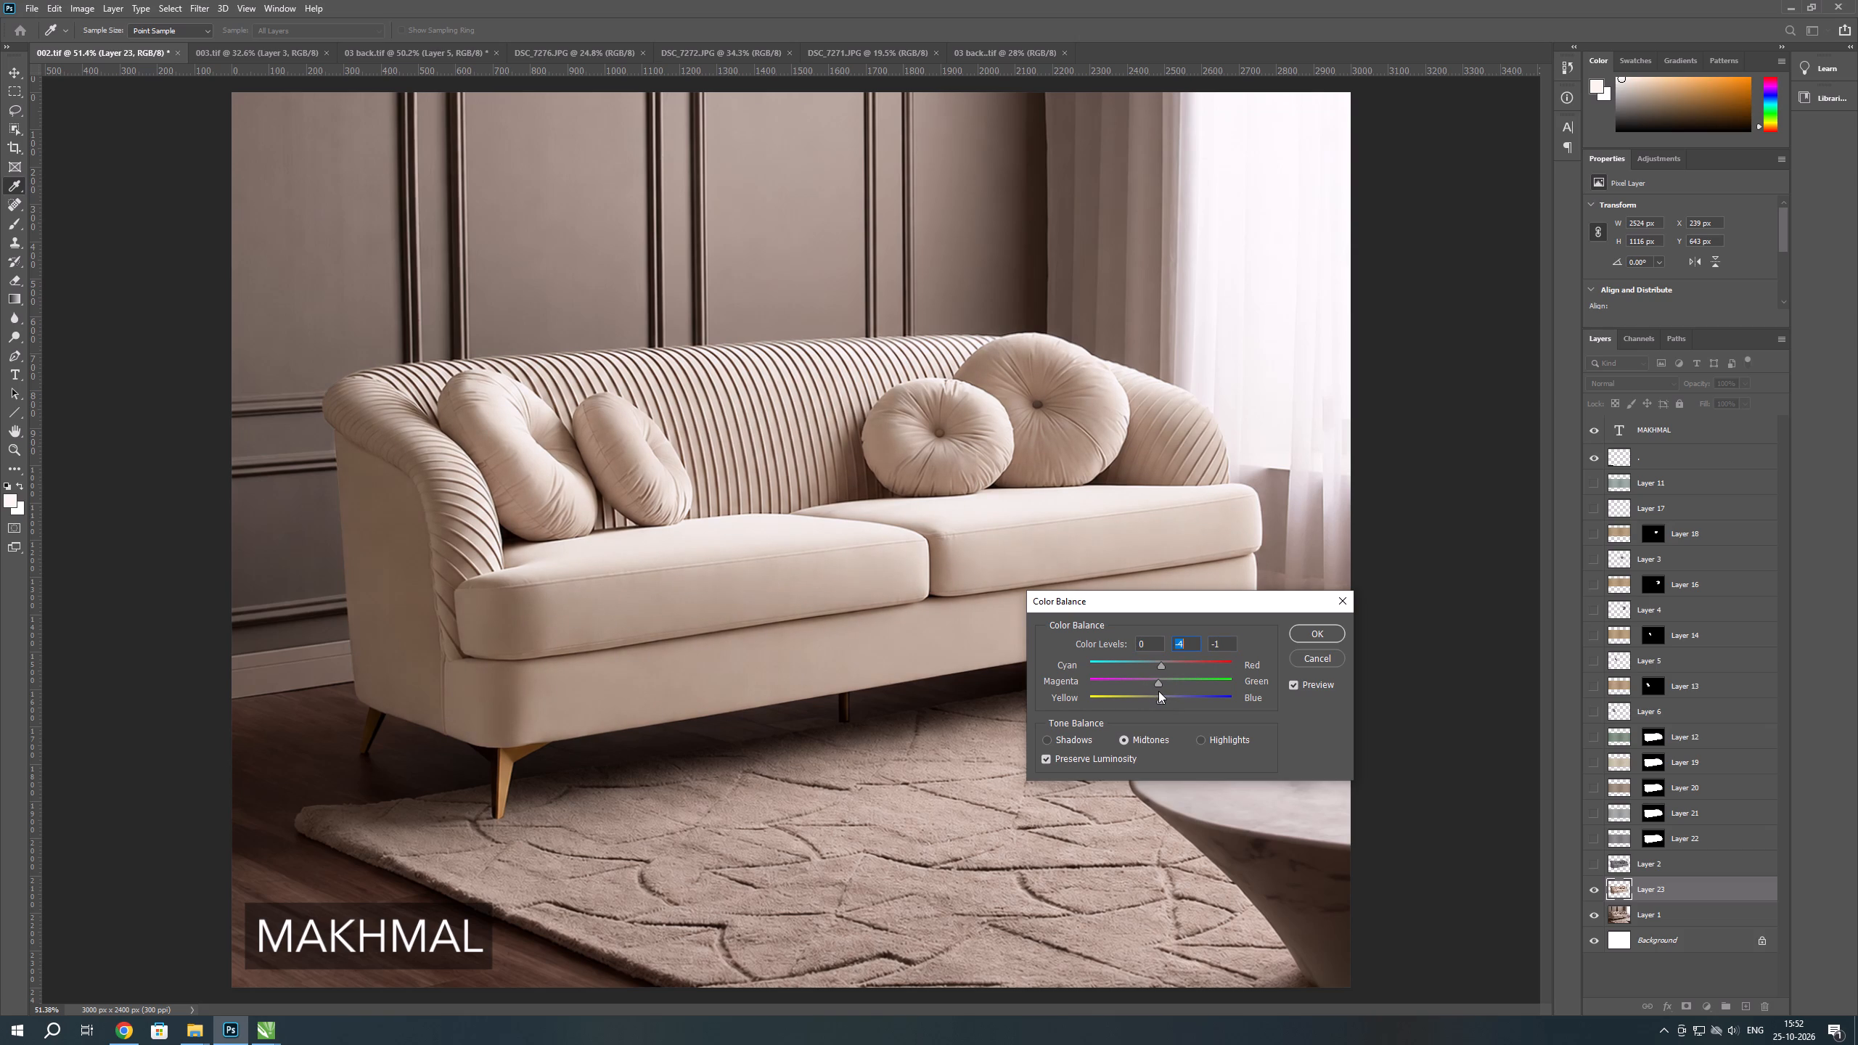
key(Up)
key(Up)
key(Up)
key(Up)
key(Up)
key(Up)
key(Up)
key(Down)
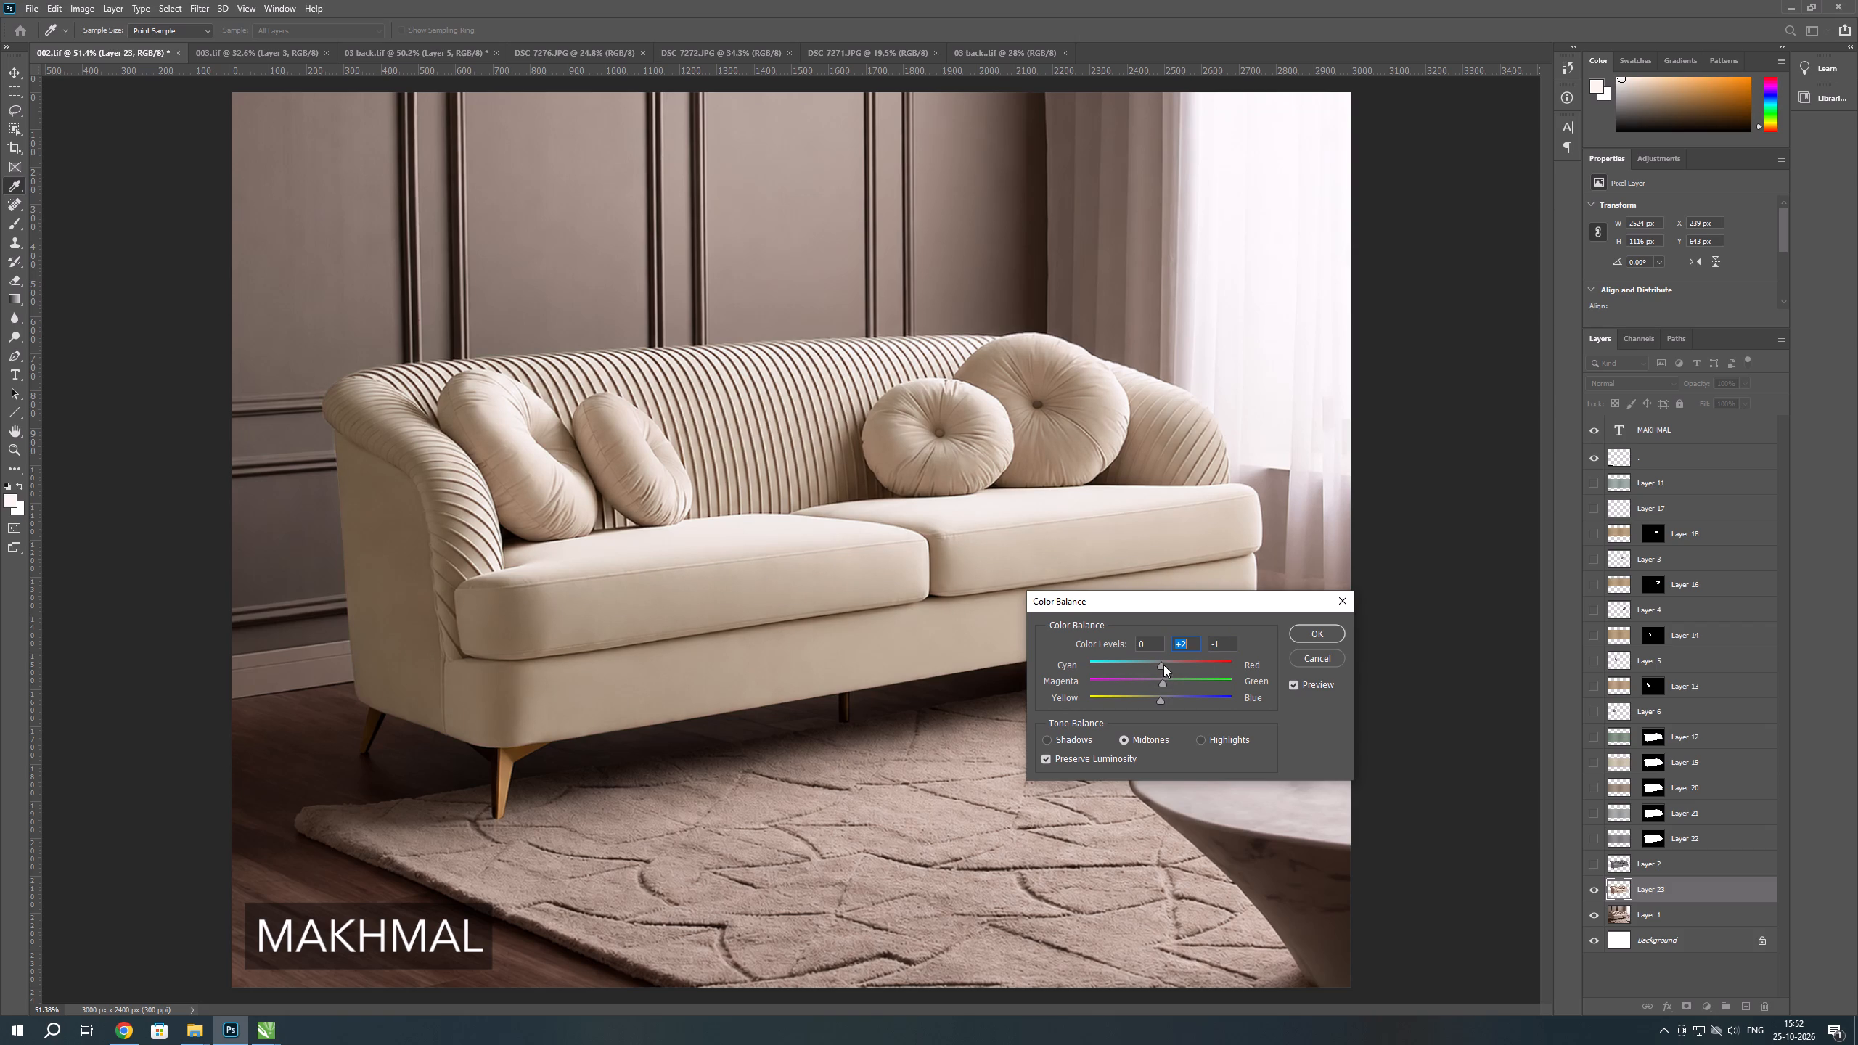
Set the Cyan–Red level to -4 and apply the colour balance to the sofa layer.
click(1158, 663)
key(Return)
key(Return)
key(Return)
Open the sofa layer in the Camera Raw filter with an enlarged preview of the upholstery.
scroll(1169, 706, down, 6)
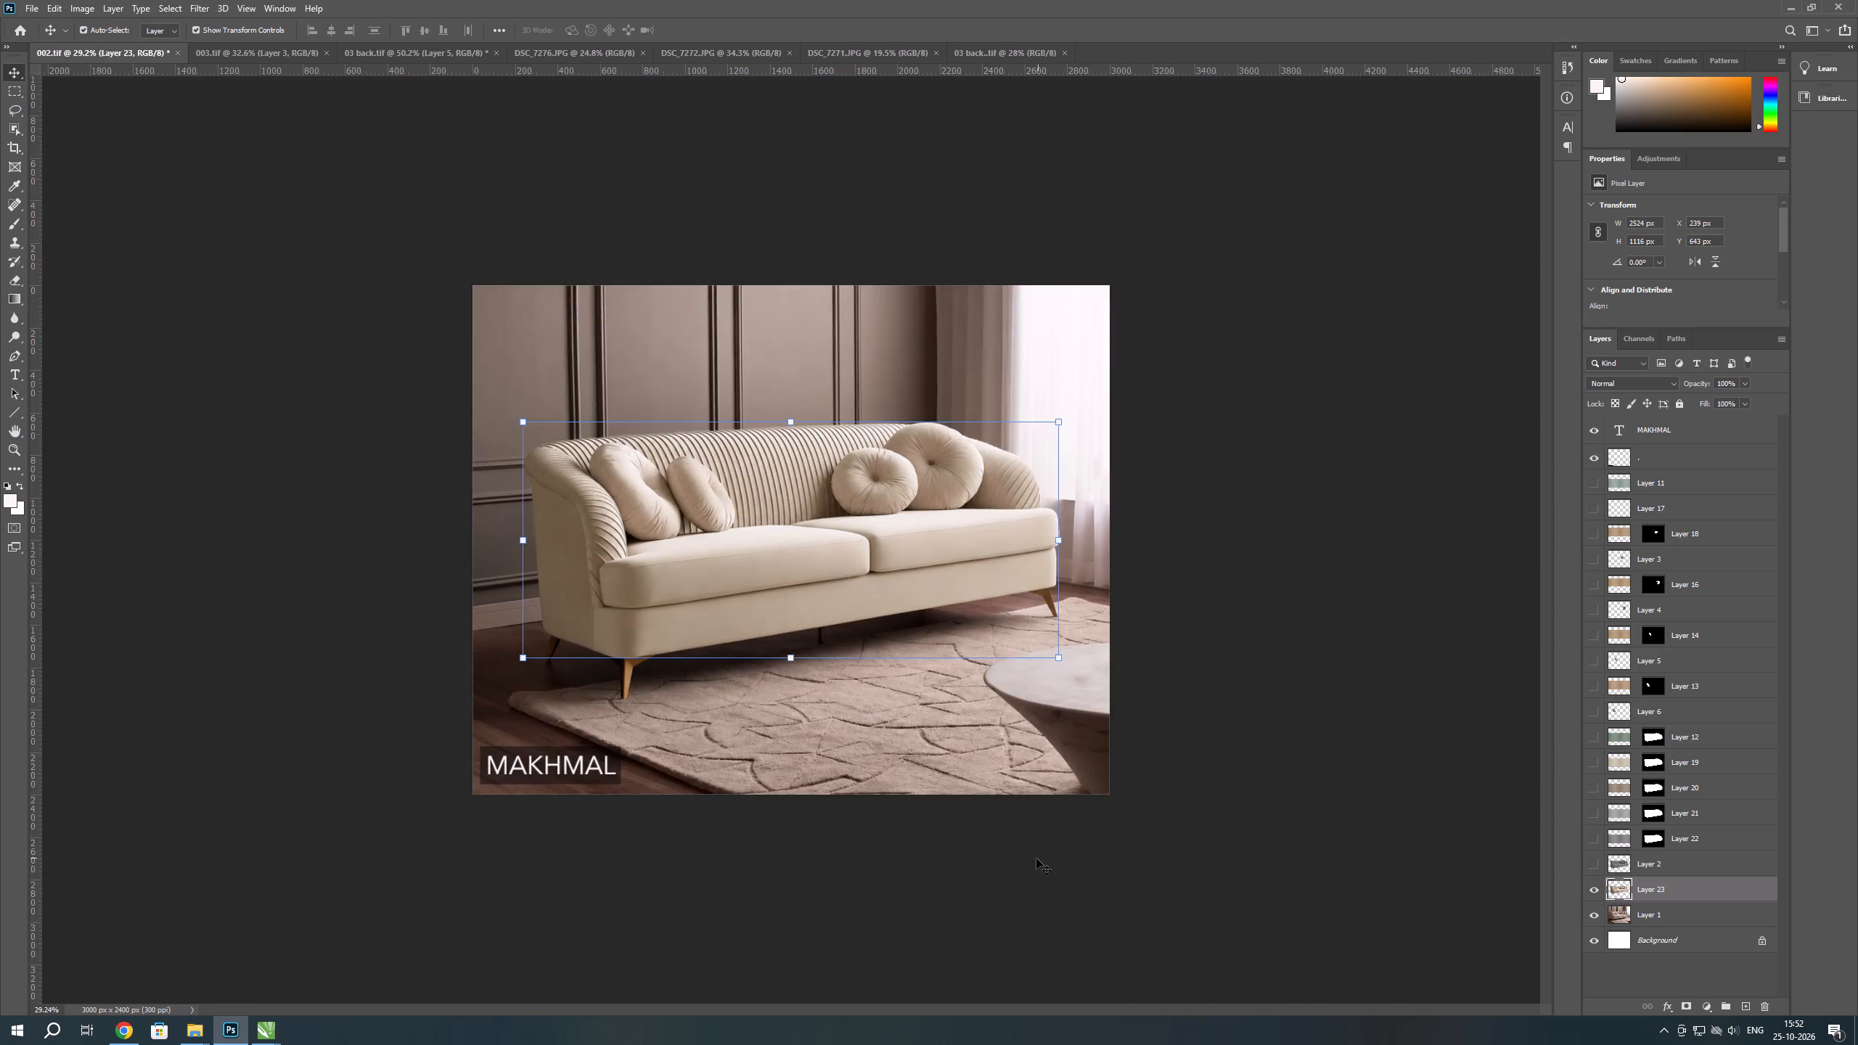
scroll(1036, 858, down, 3)
scroll(958, 692, up, 5)
key(ctrl+shift+a)
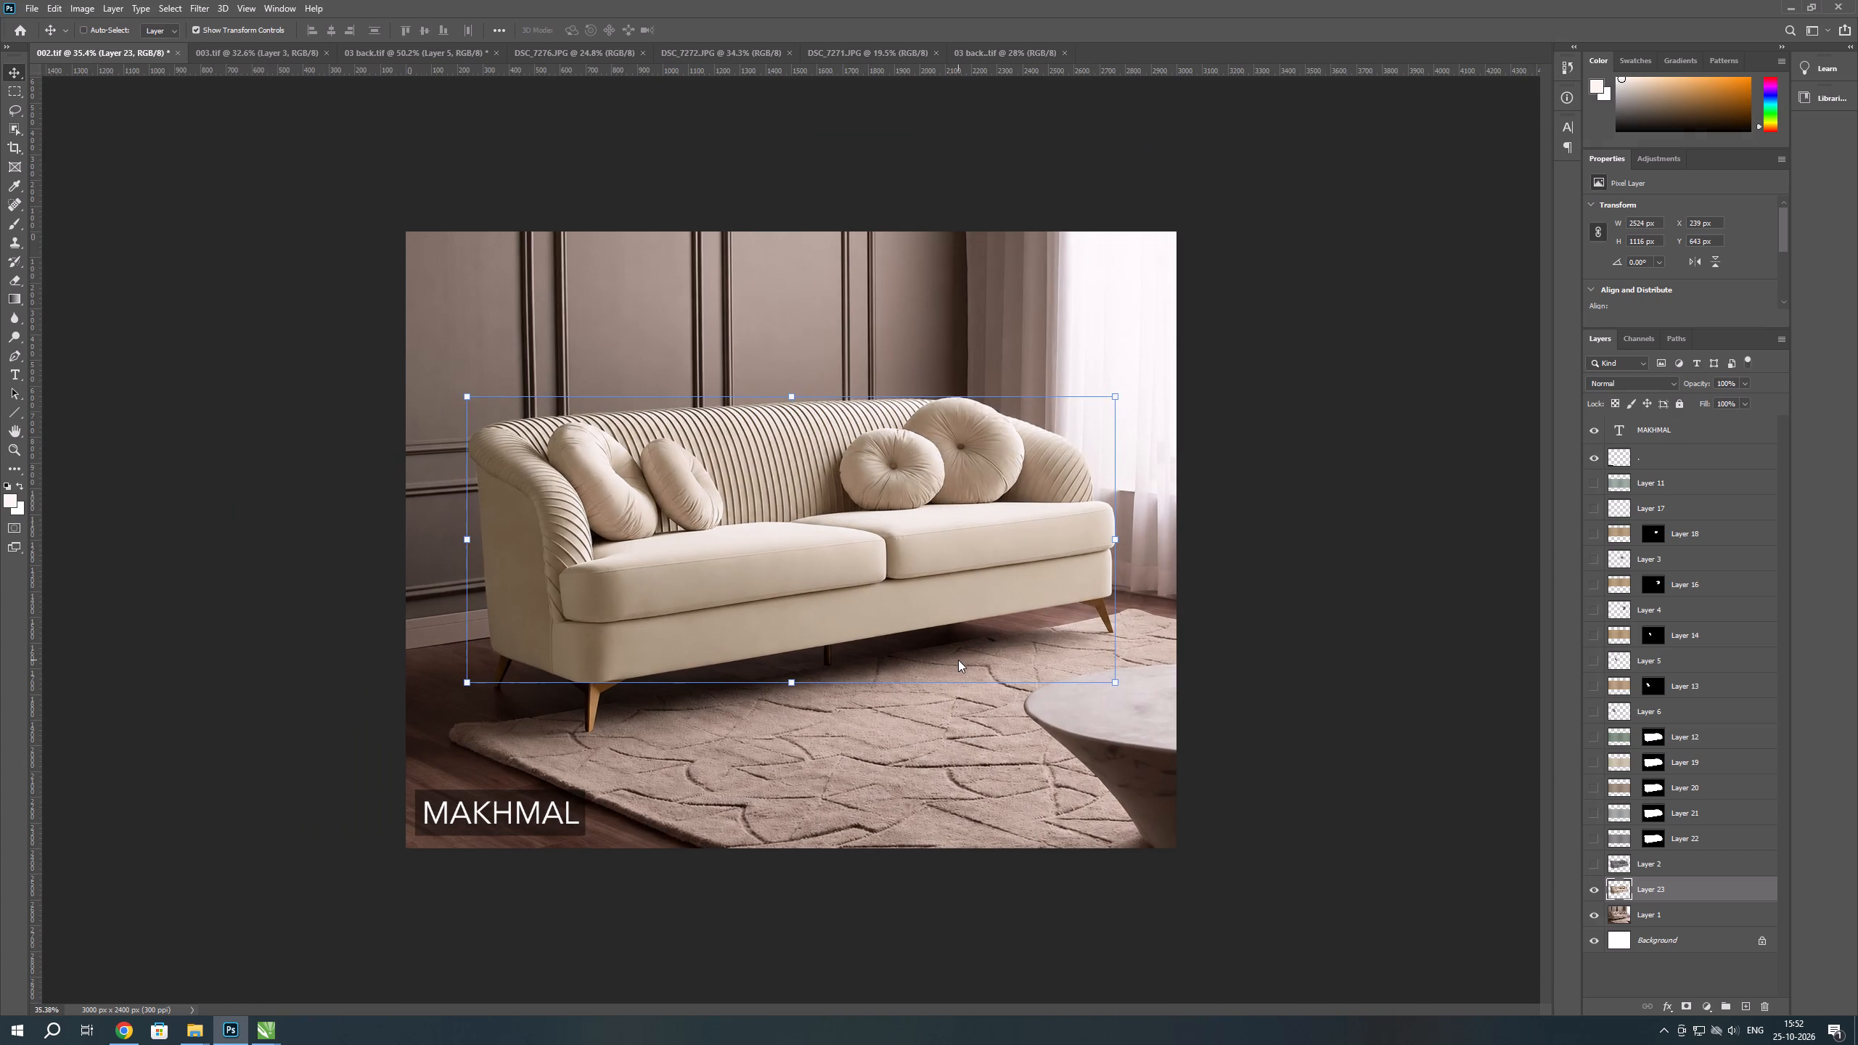
double_click(1206, 560)
scroll(1211, 603, up, 5)
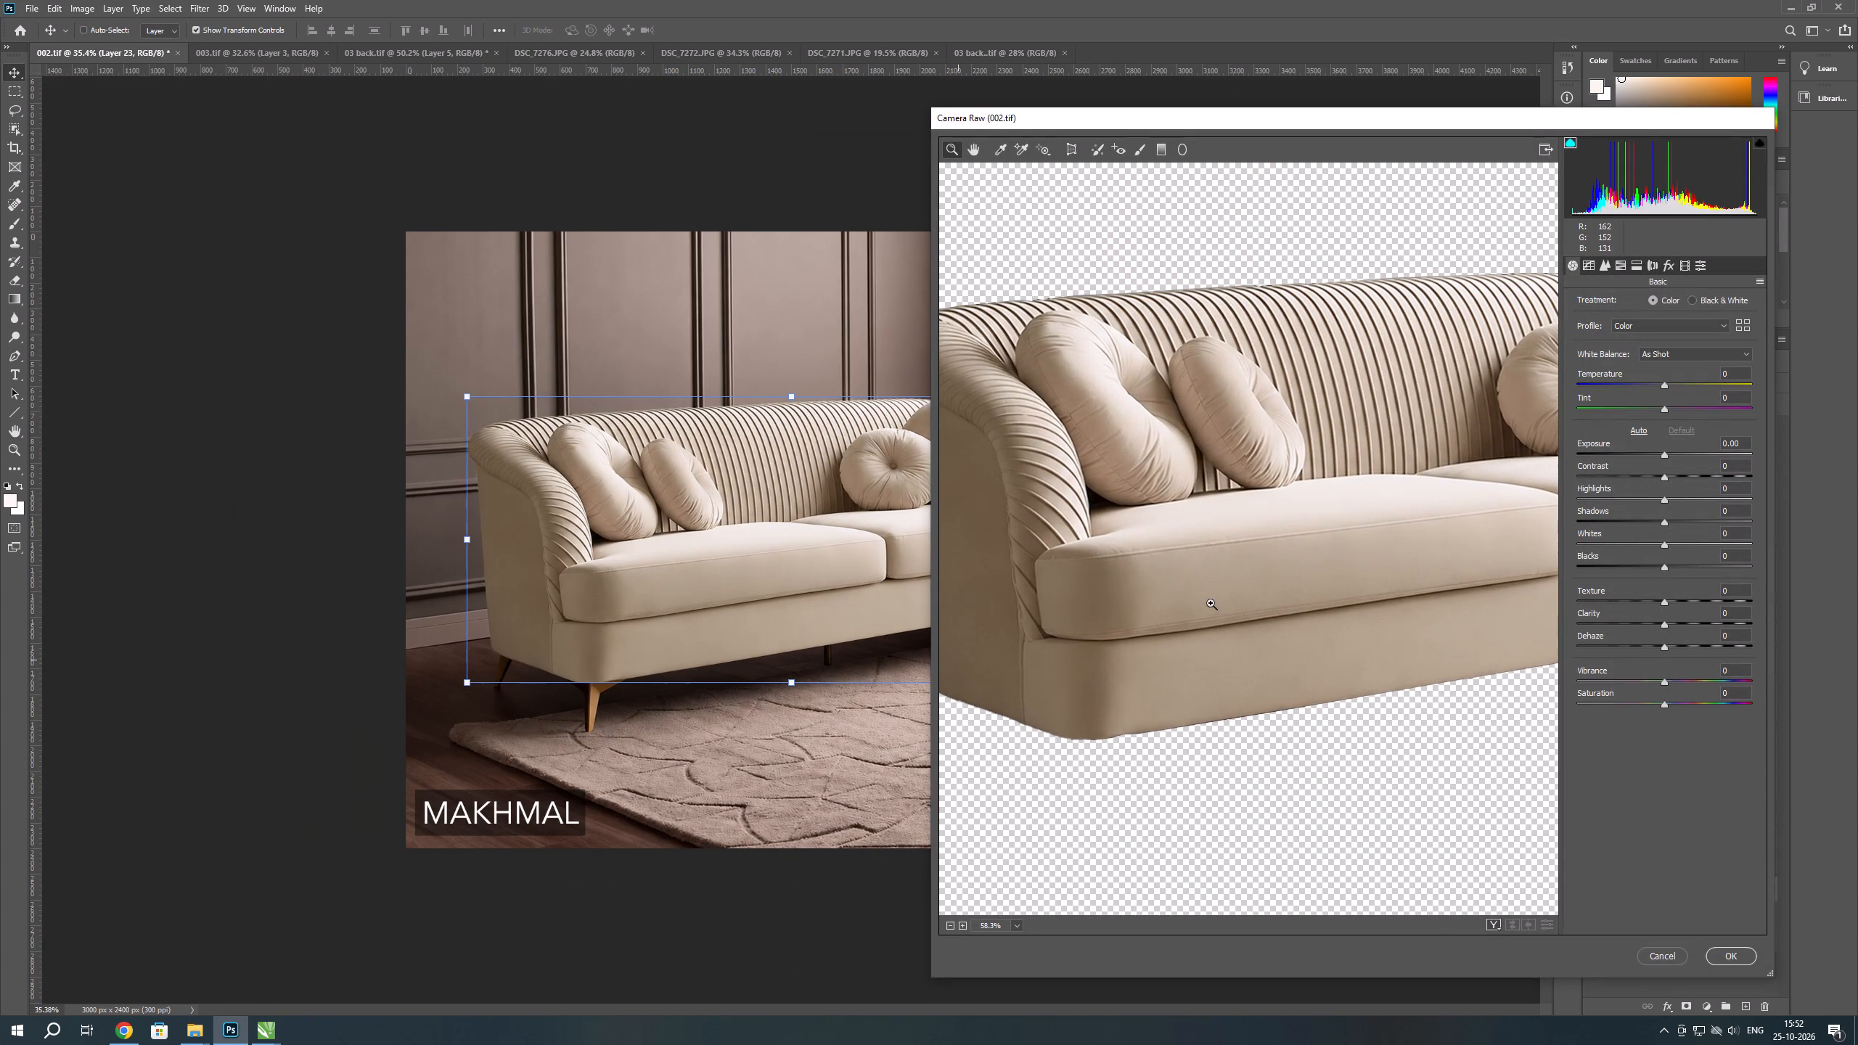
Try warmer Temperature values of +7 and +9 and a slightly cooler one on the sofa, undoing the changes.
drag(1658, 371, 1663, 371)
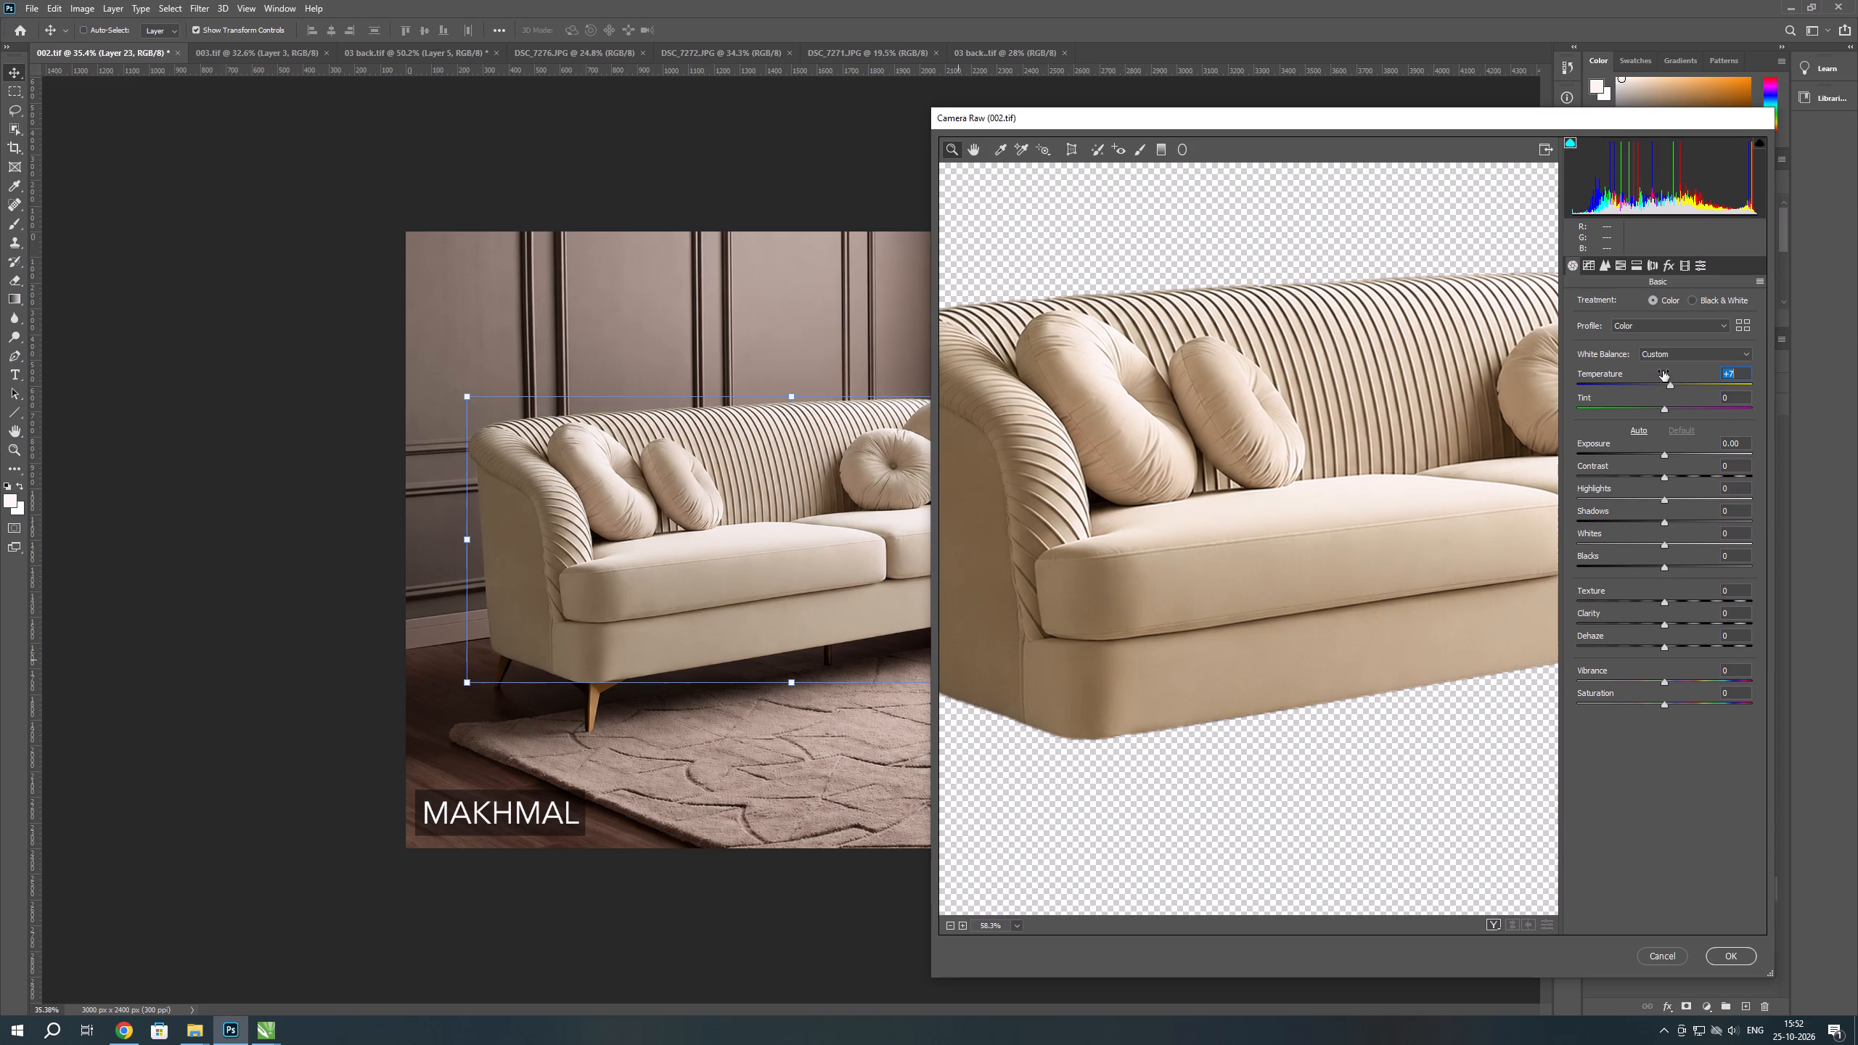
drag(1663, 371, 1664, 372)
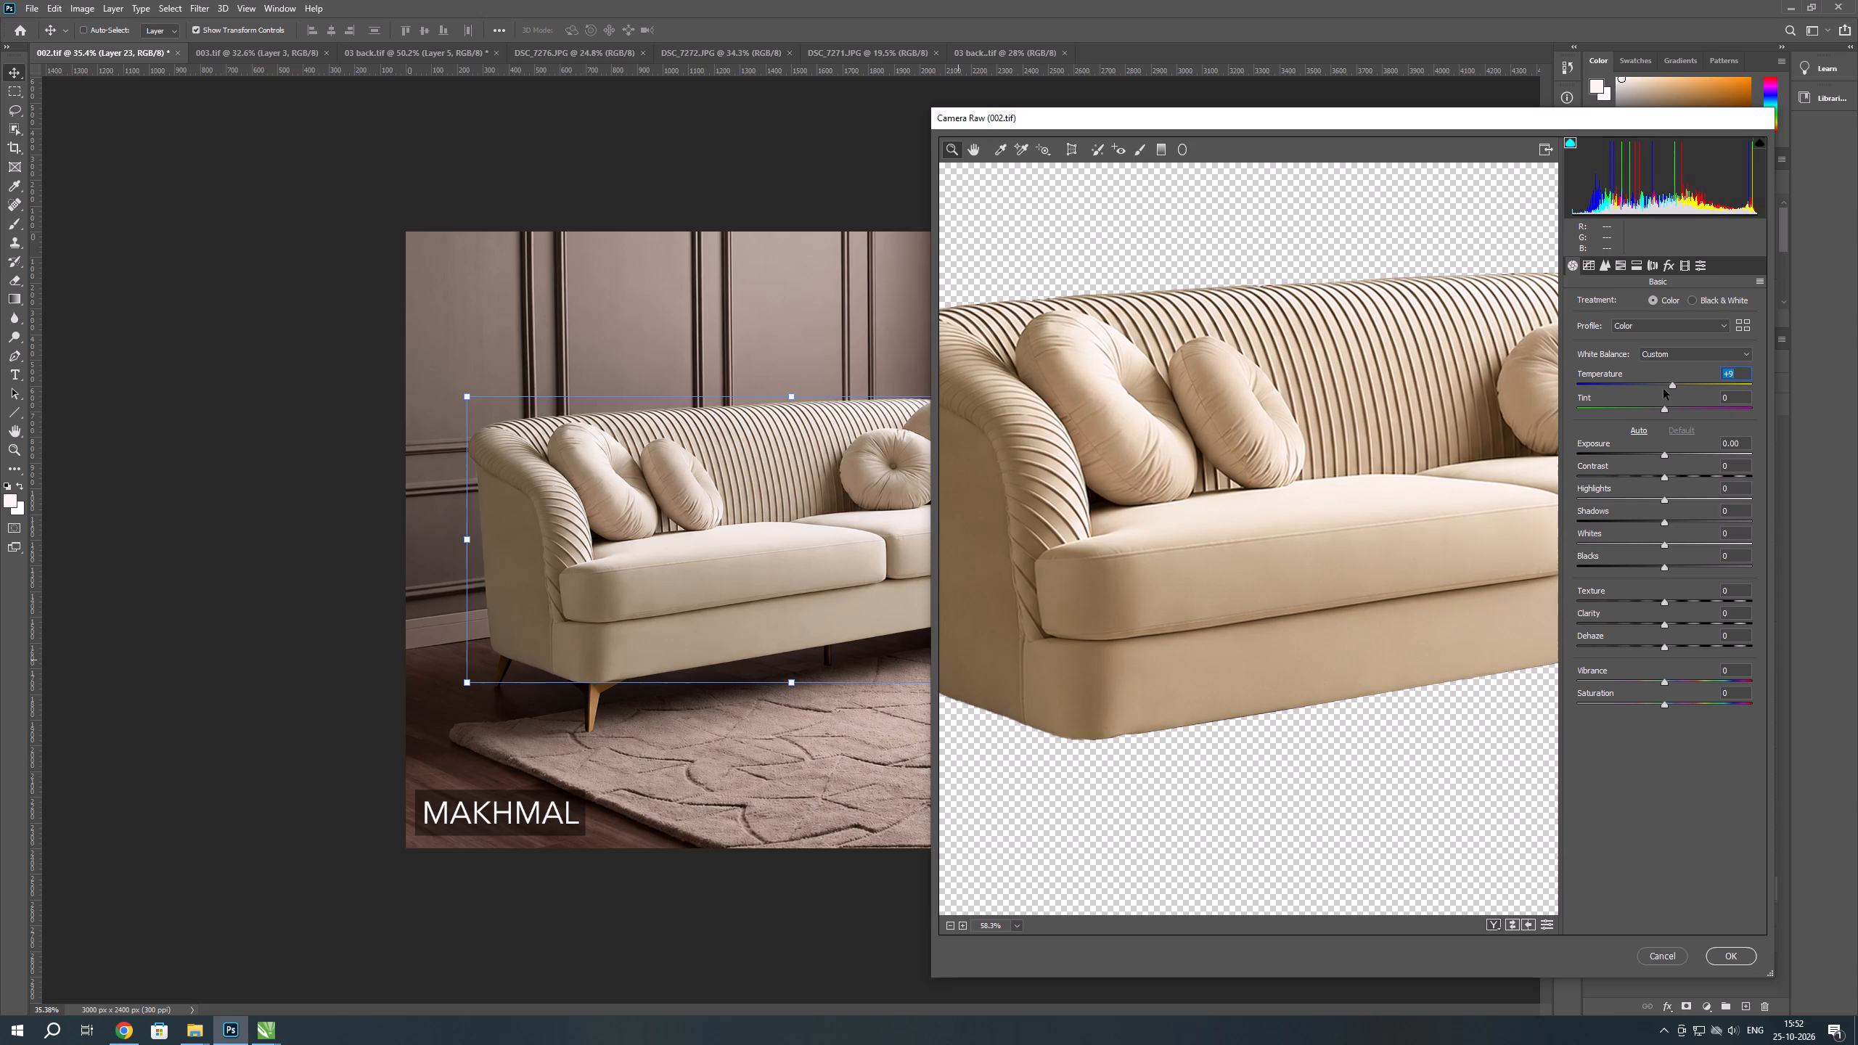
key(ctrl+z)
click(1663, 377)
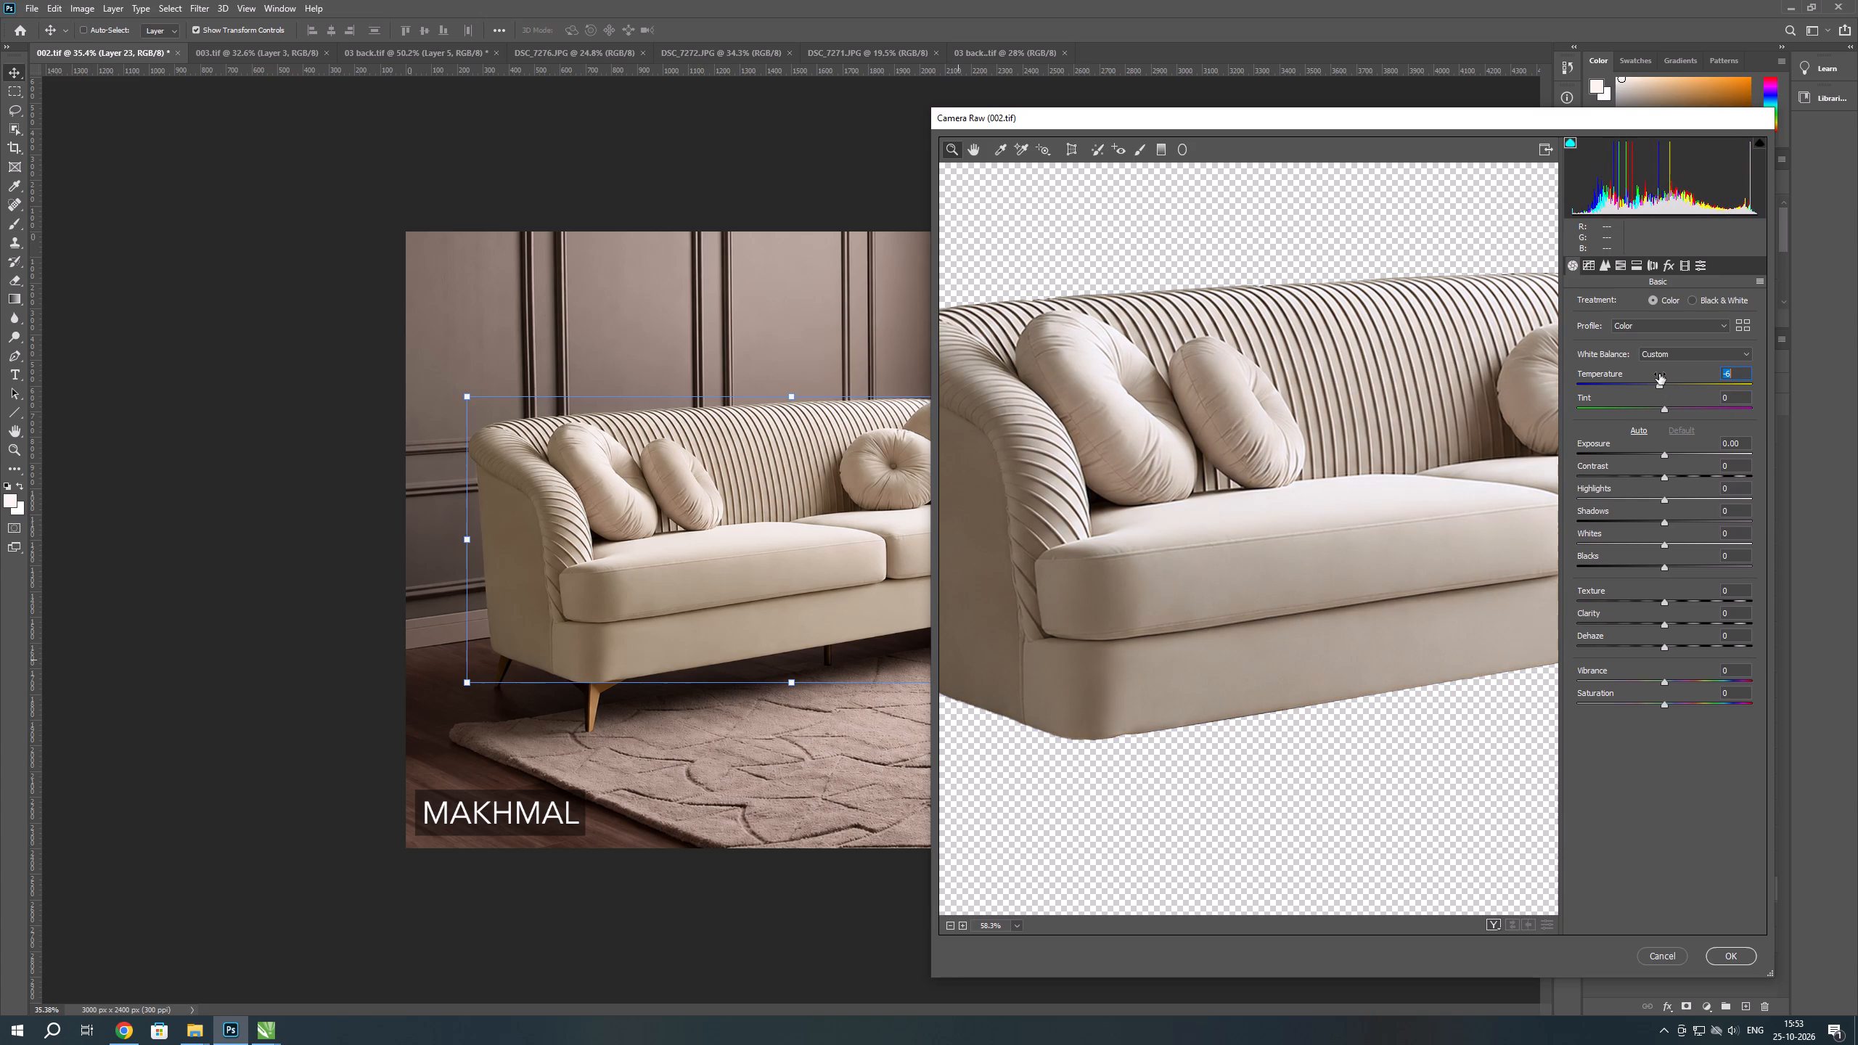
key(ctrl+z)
Set the sofa's Camera Raw Tint to -6.
drag(1668, 398, 1664, 398)
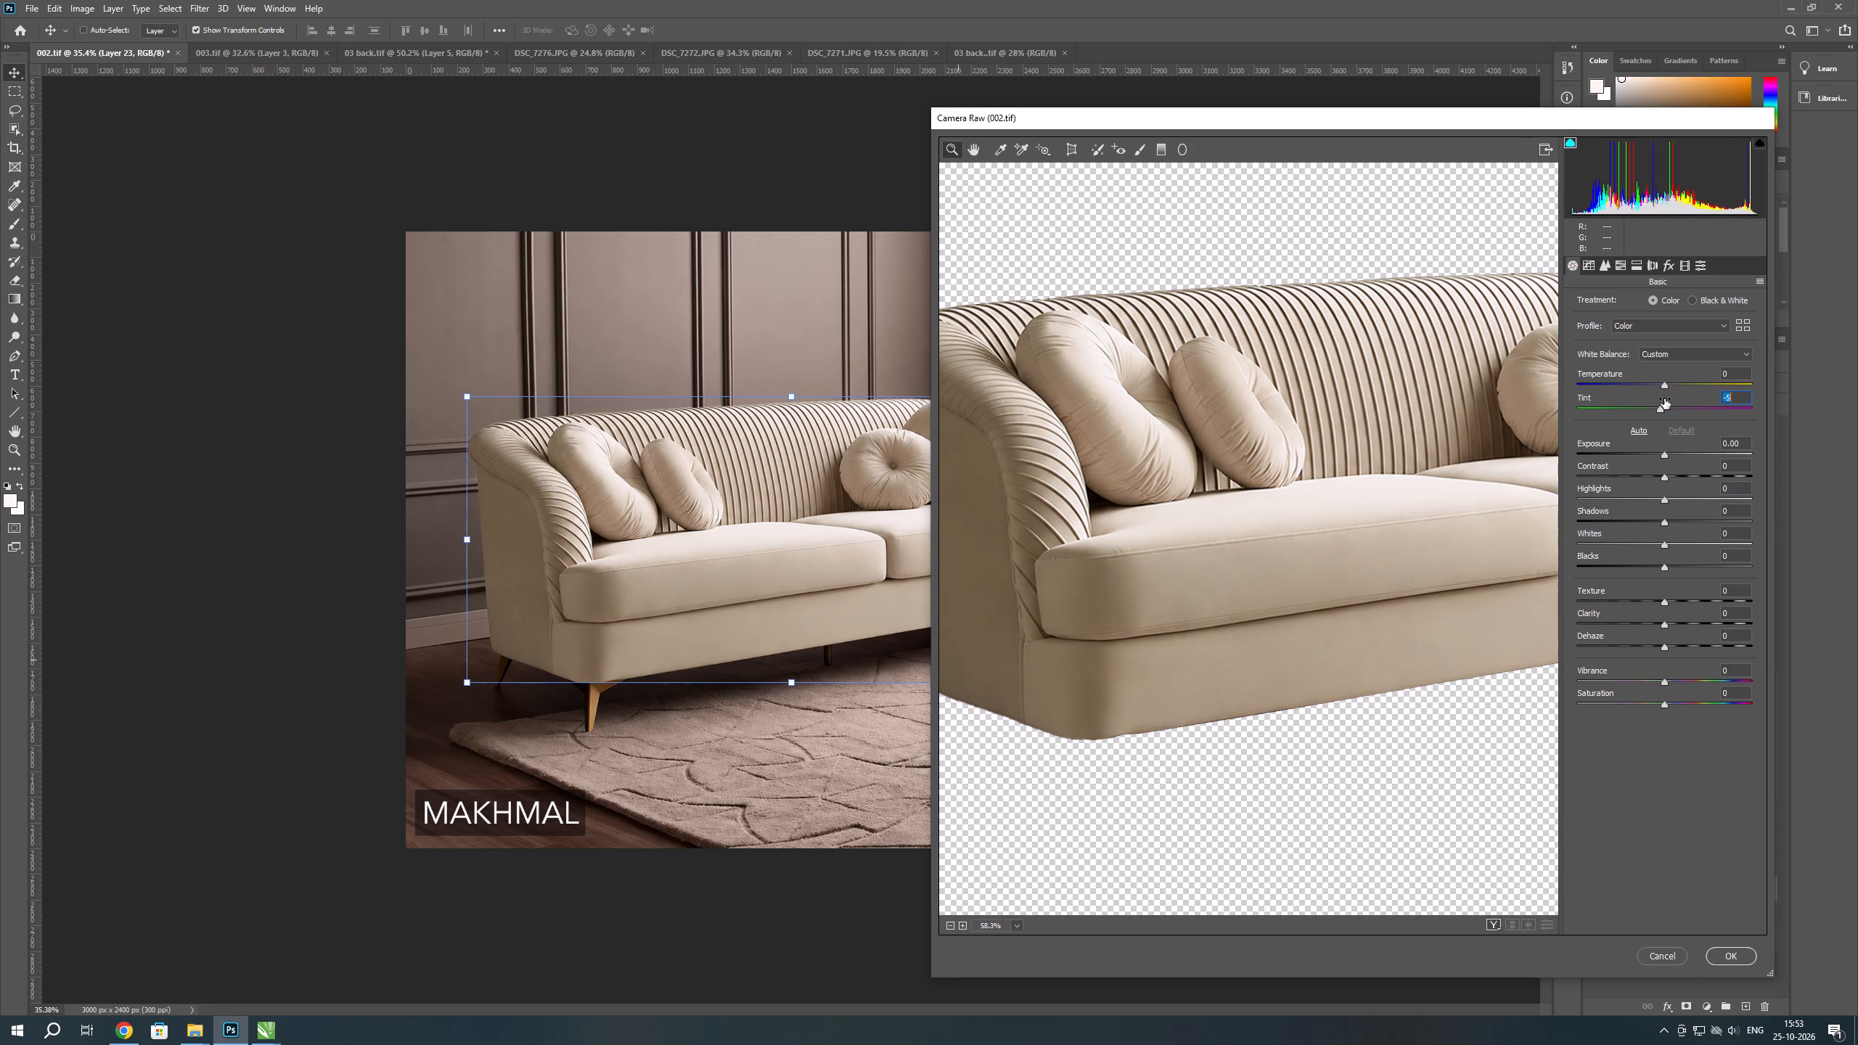
drag(1664, 398, 1661, 397)
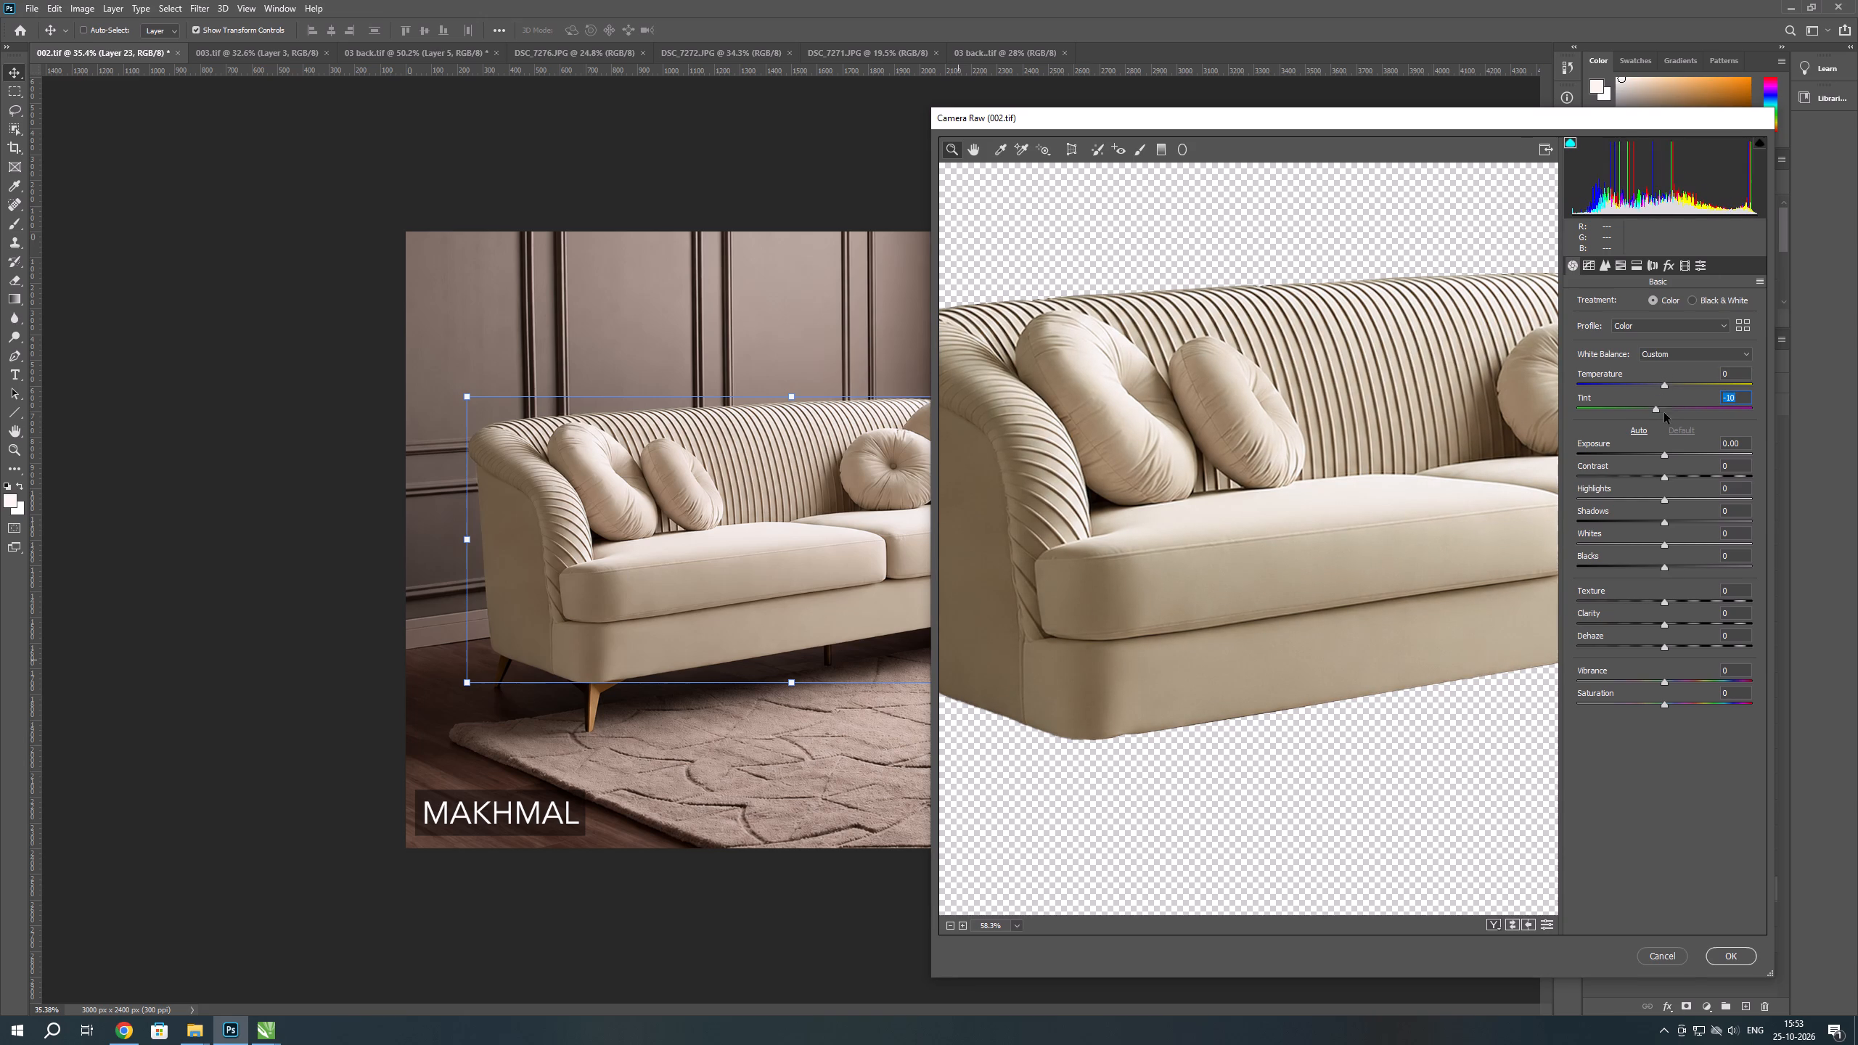
key(Up)
key(Up)
key(Up)
key(Up)
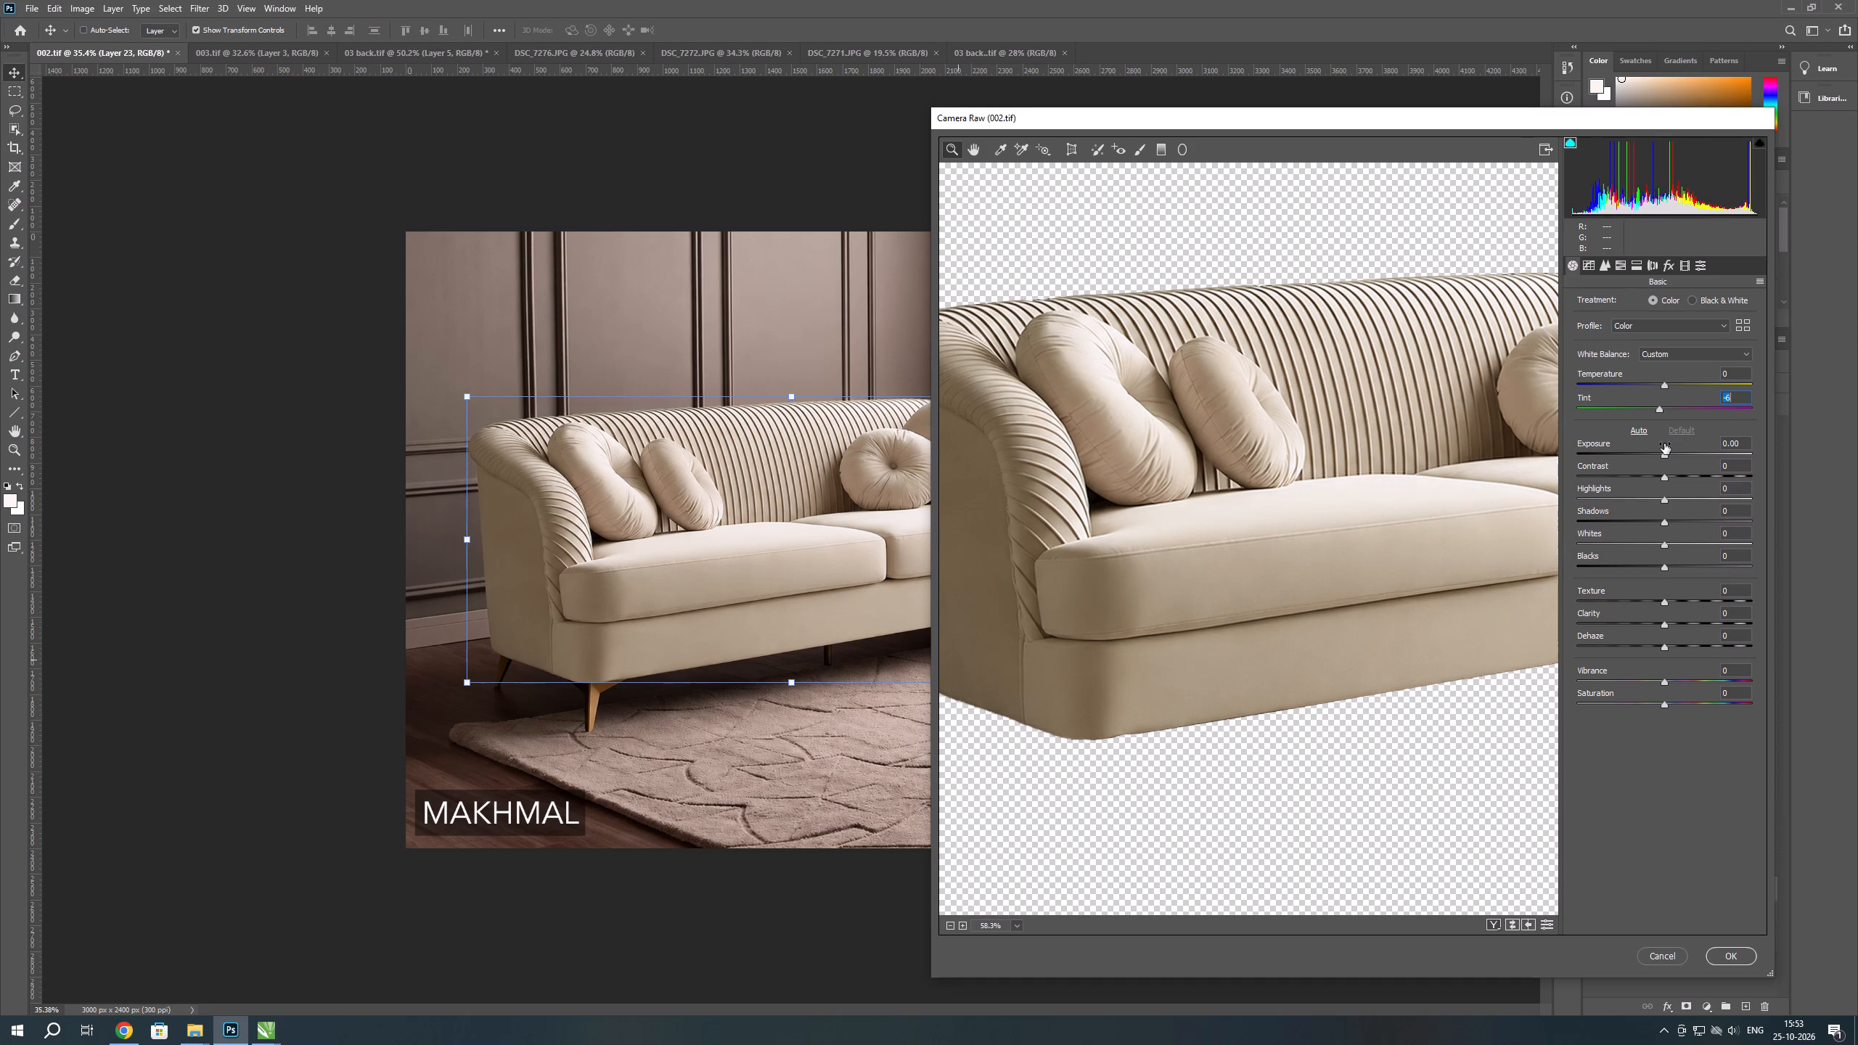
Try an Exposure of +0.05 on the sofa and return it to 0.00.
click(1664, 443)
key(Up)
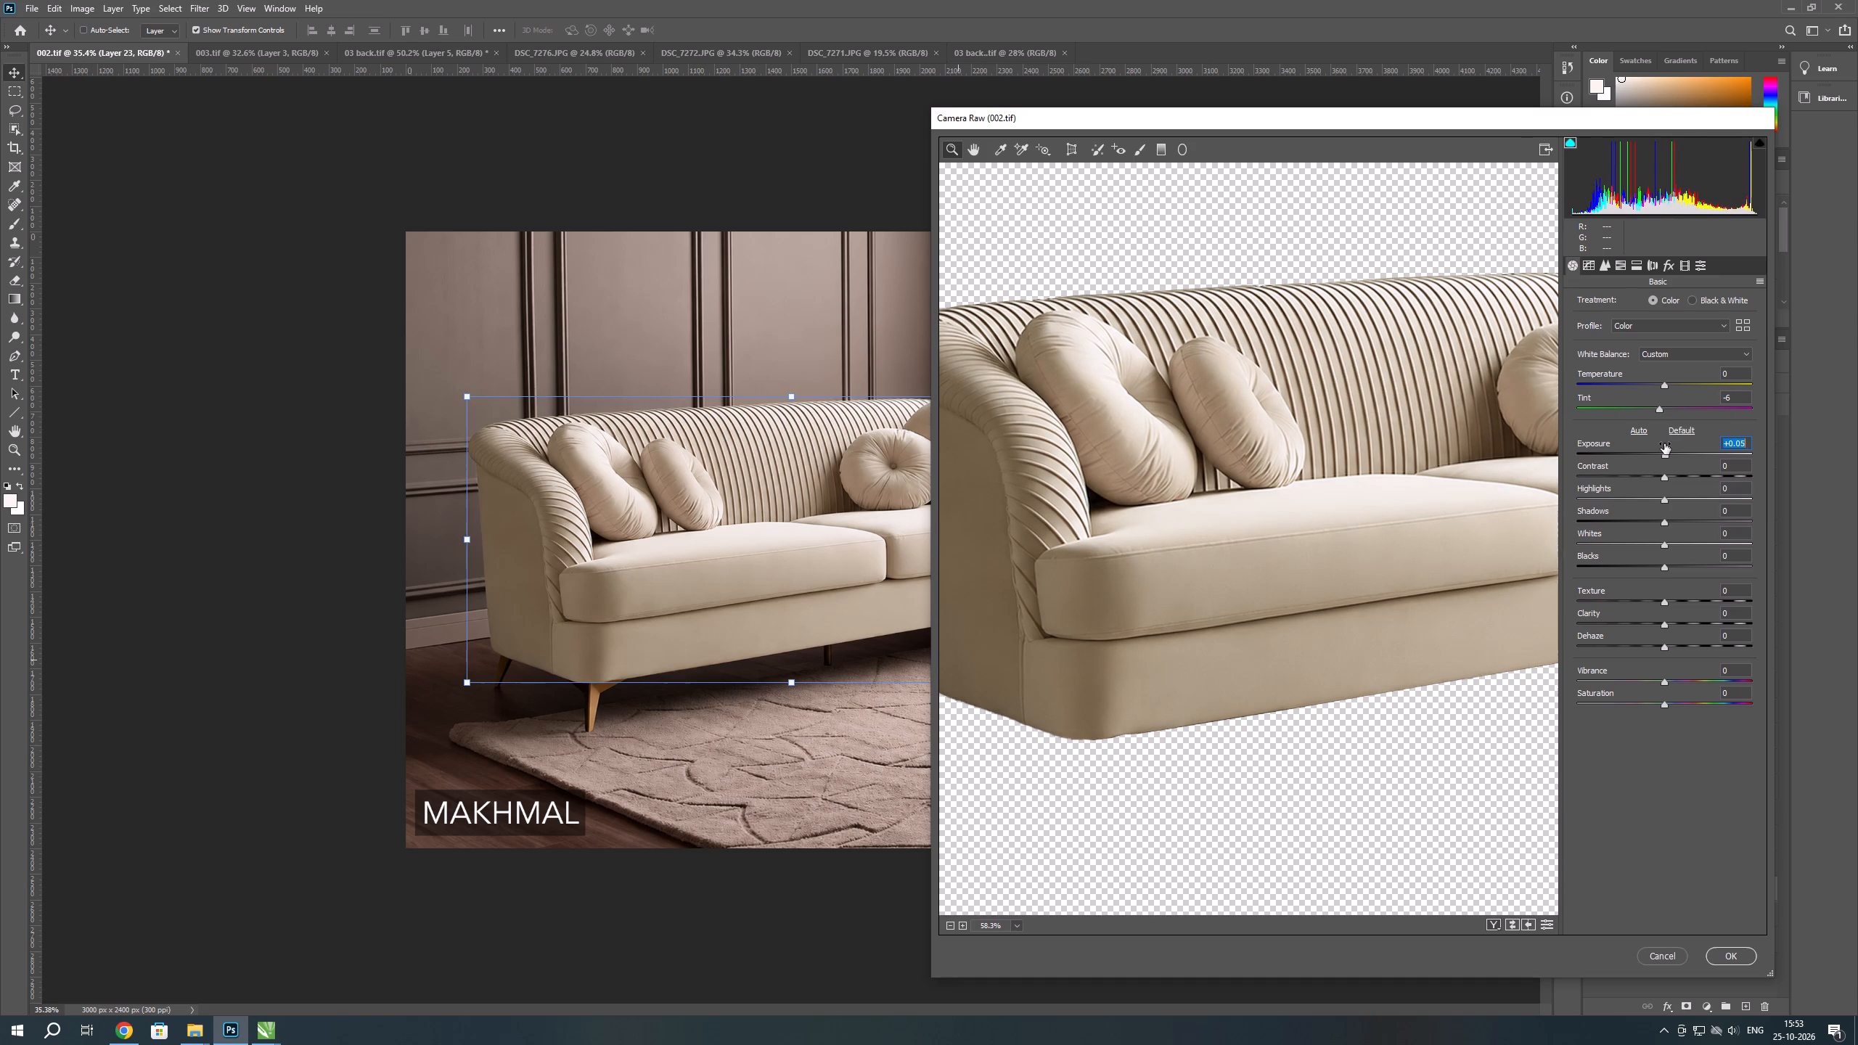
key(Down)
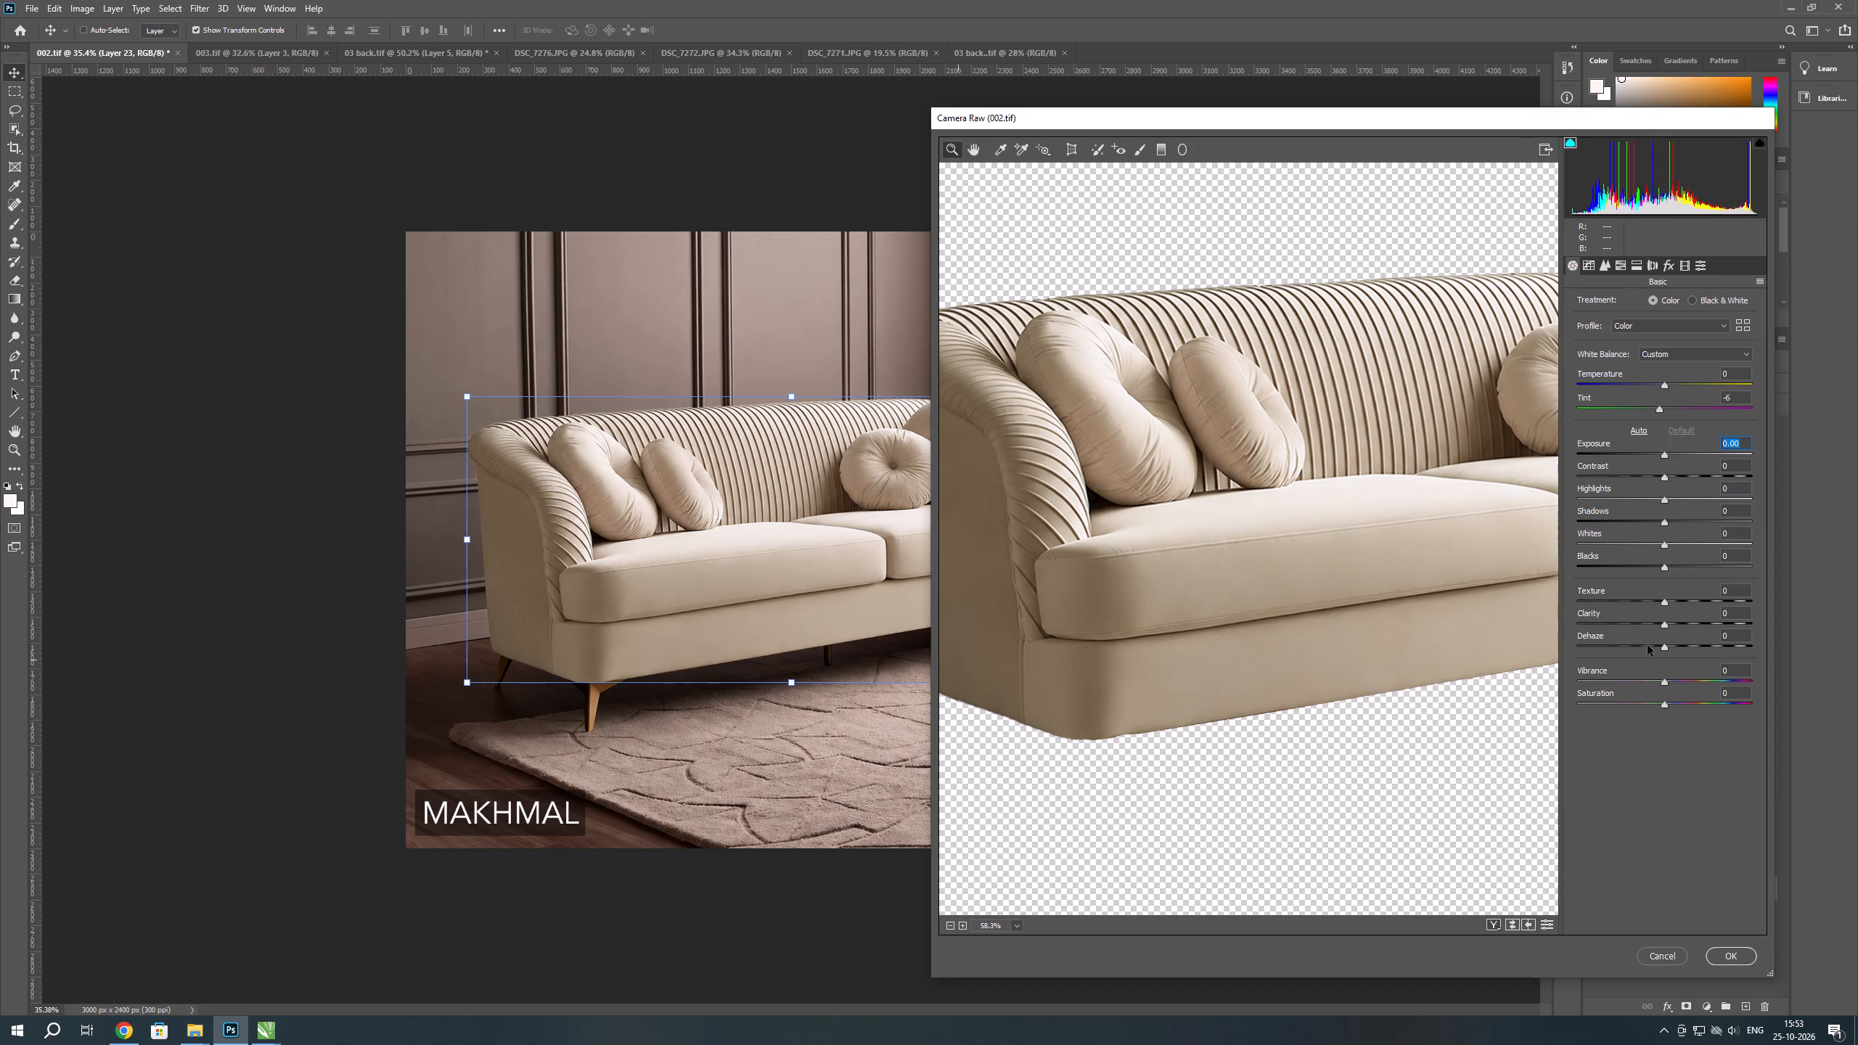
Lower the sofa's Vibrance slightly and apply the Camera Raw adjustments.
click(1662, 675)
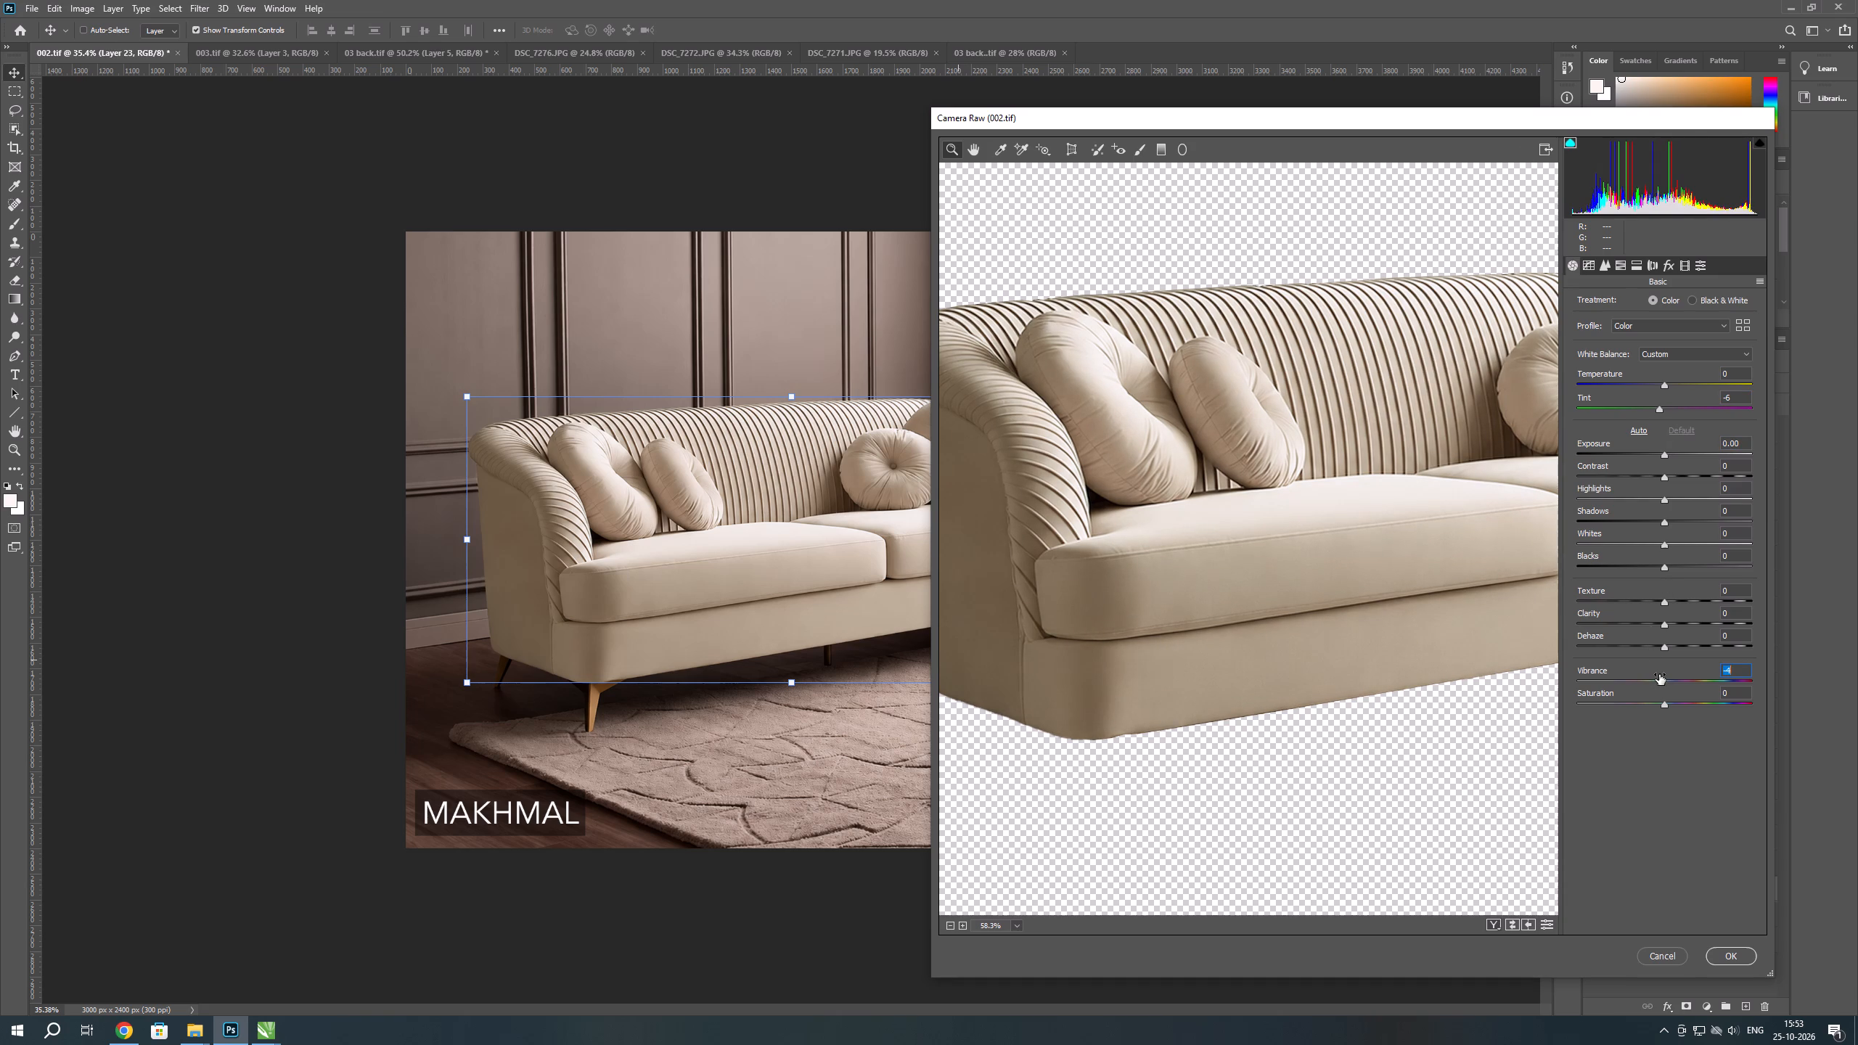
key(Down)
key(Return)
key(Return)
key(Return)
key(Return)
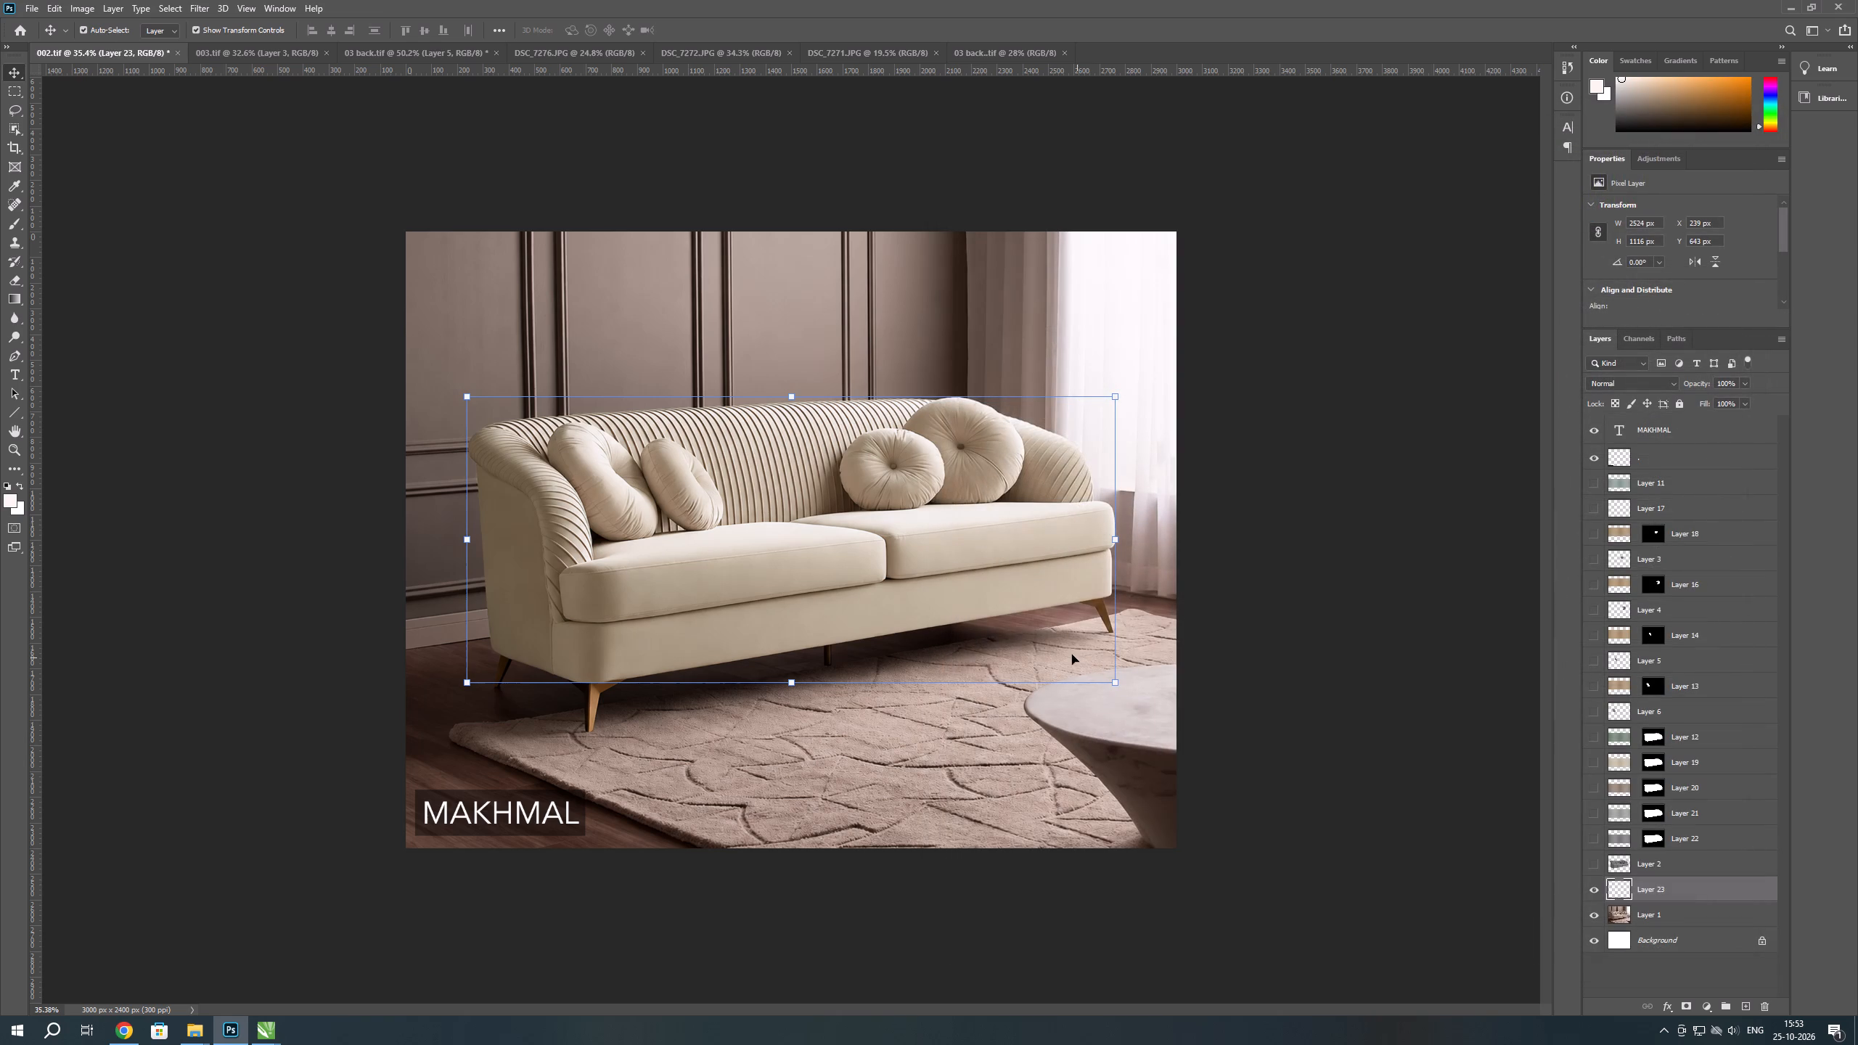
Check the recoloured sofa in the room, deselect its layer and save 002.tif.
scroll(827, 579, up, 5)
scroll(800, 566, down, 4)
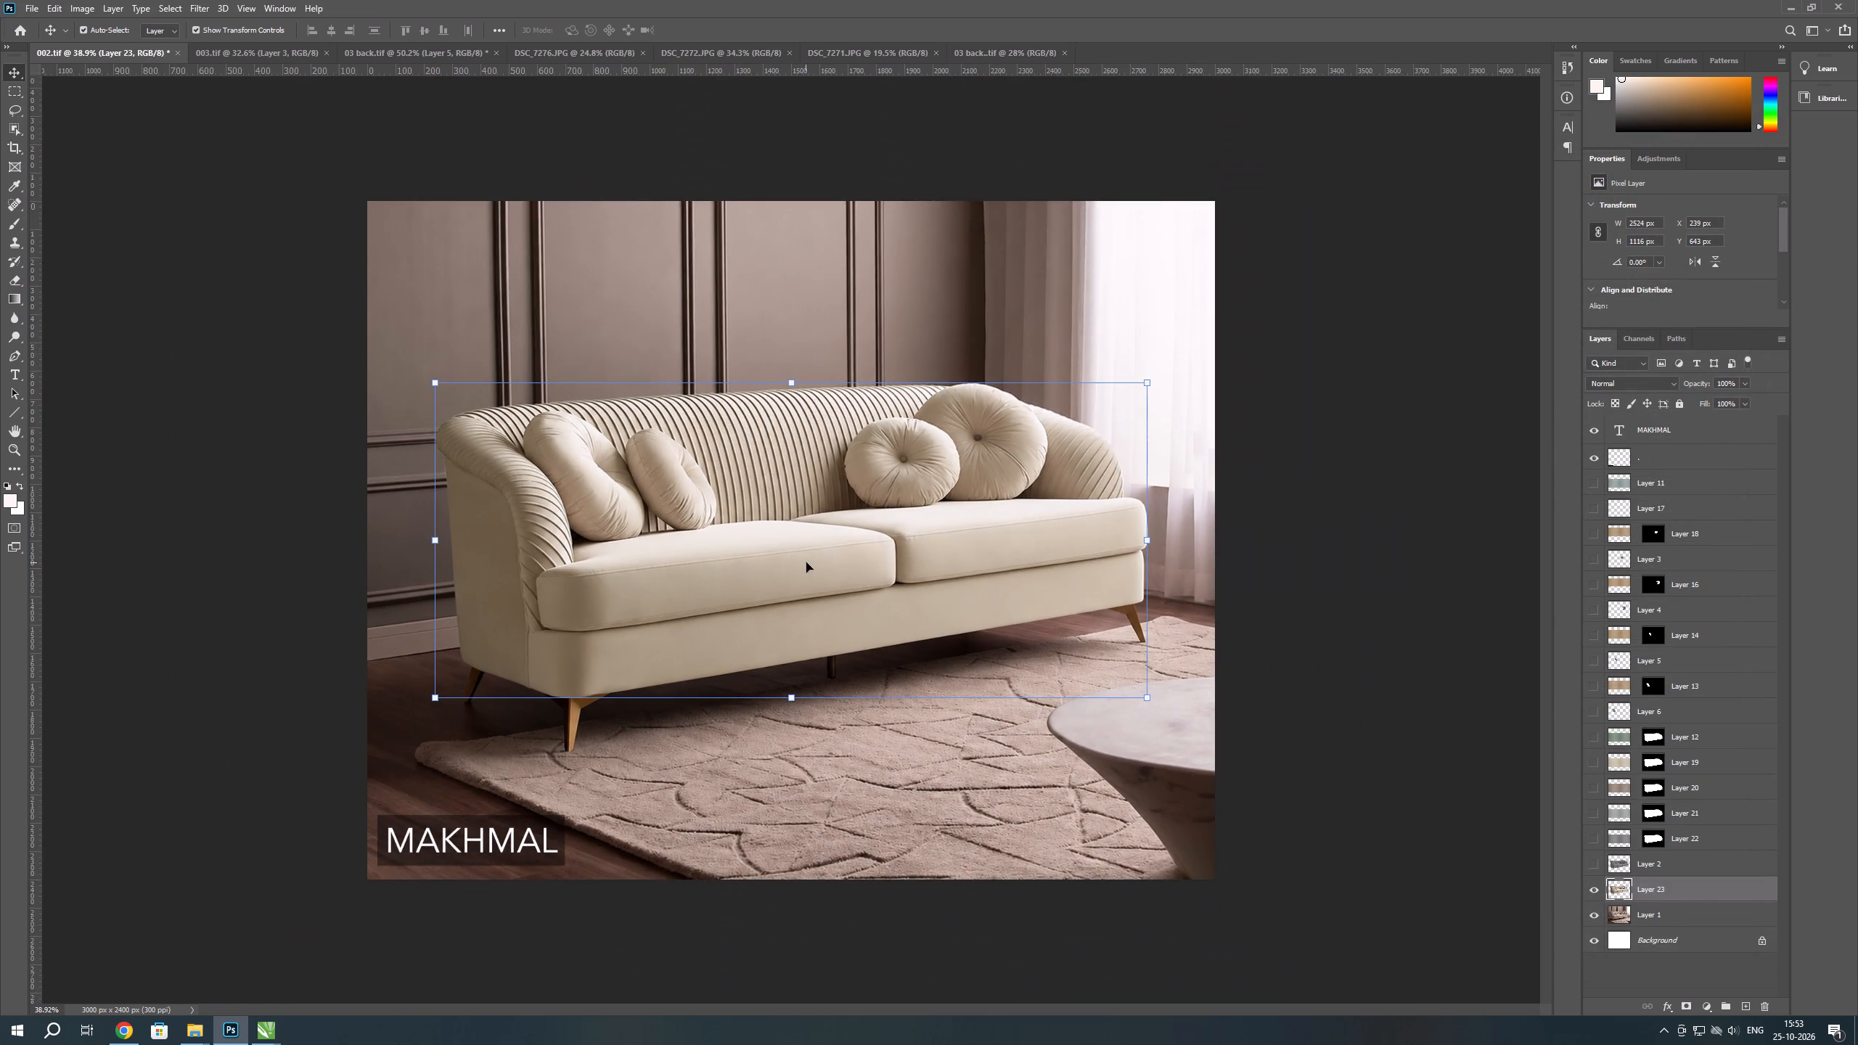
scroll(810, 562, down, 2)
click(1412, 546)
key(ctrl+s)
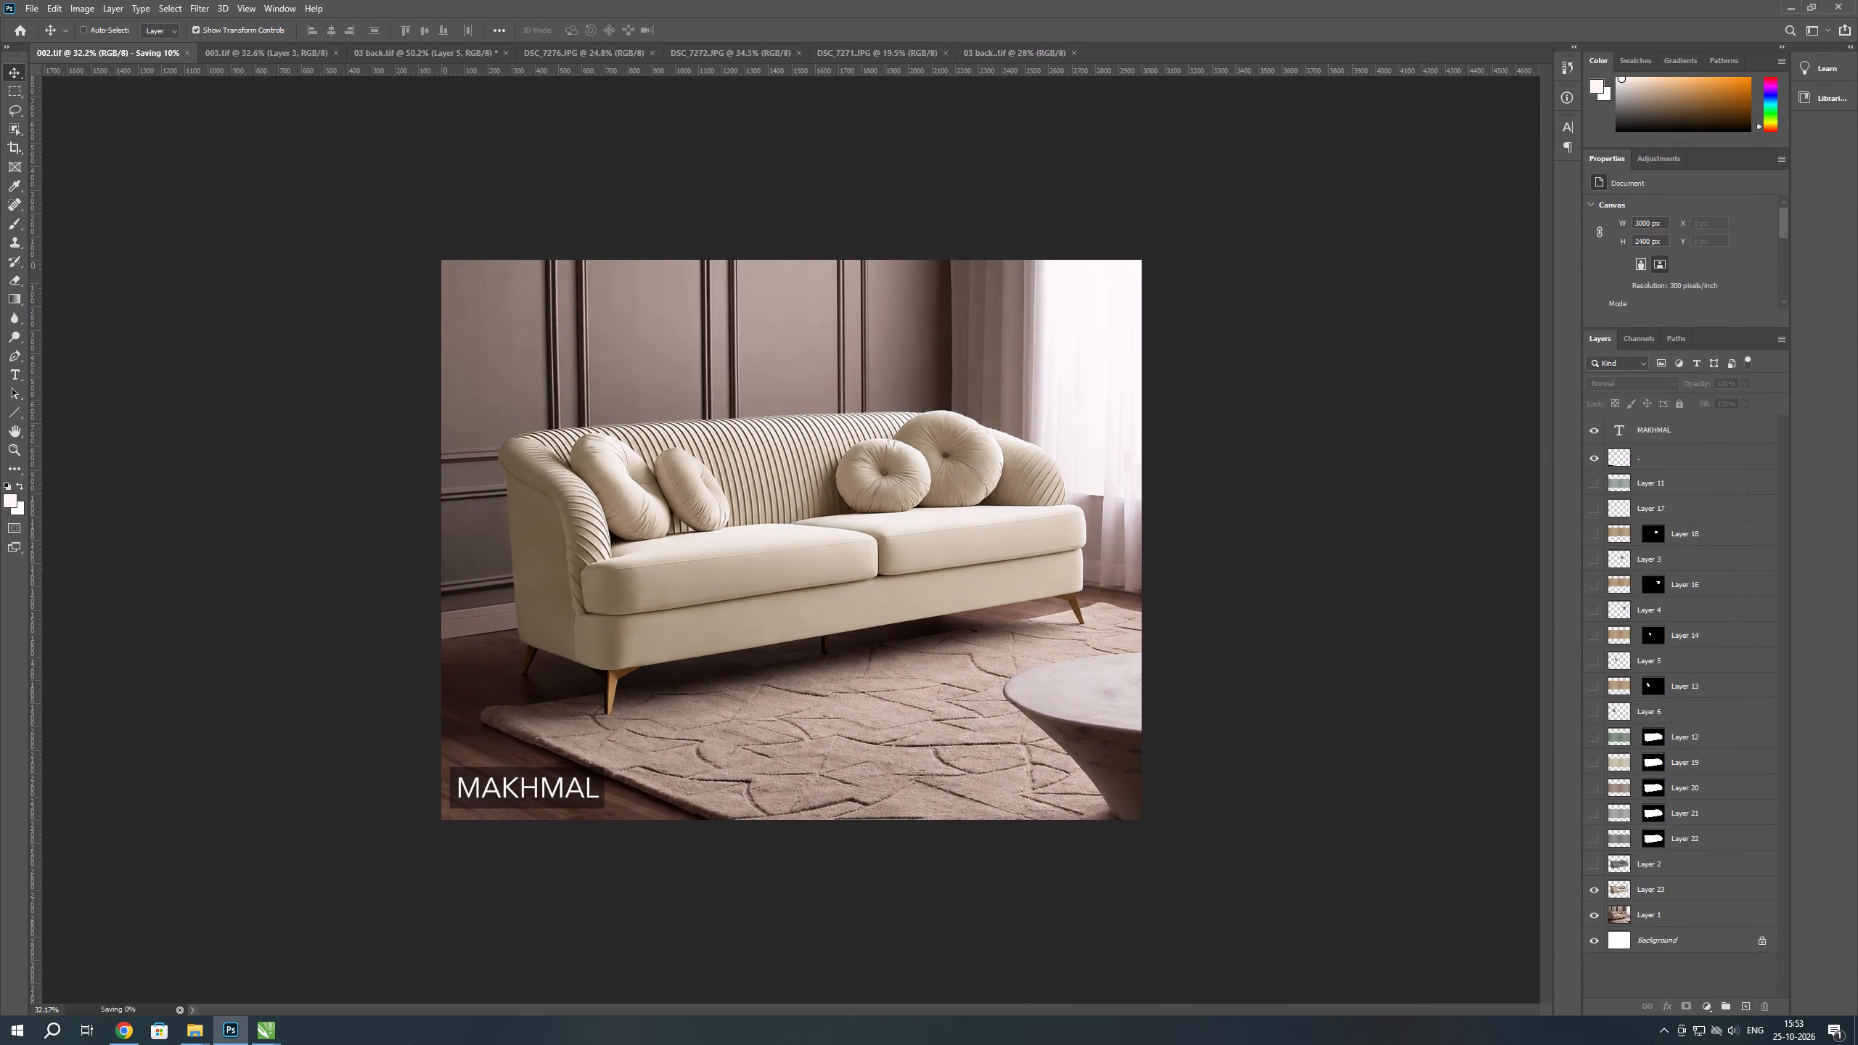
key(ctrl+s)
key(ctrl+s)
key(ctrl+s)
Compare the sofa's original and corrected colours by toggling the visibility of Layer 23, leaving it shown.
click(1596, 889)
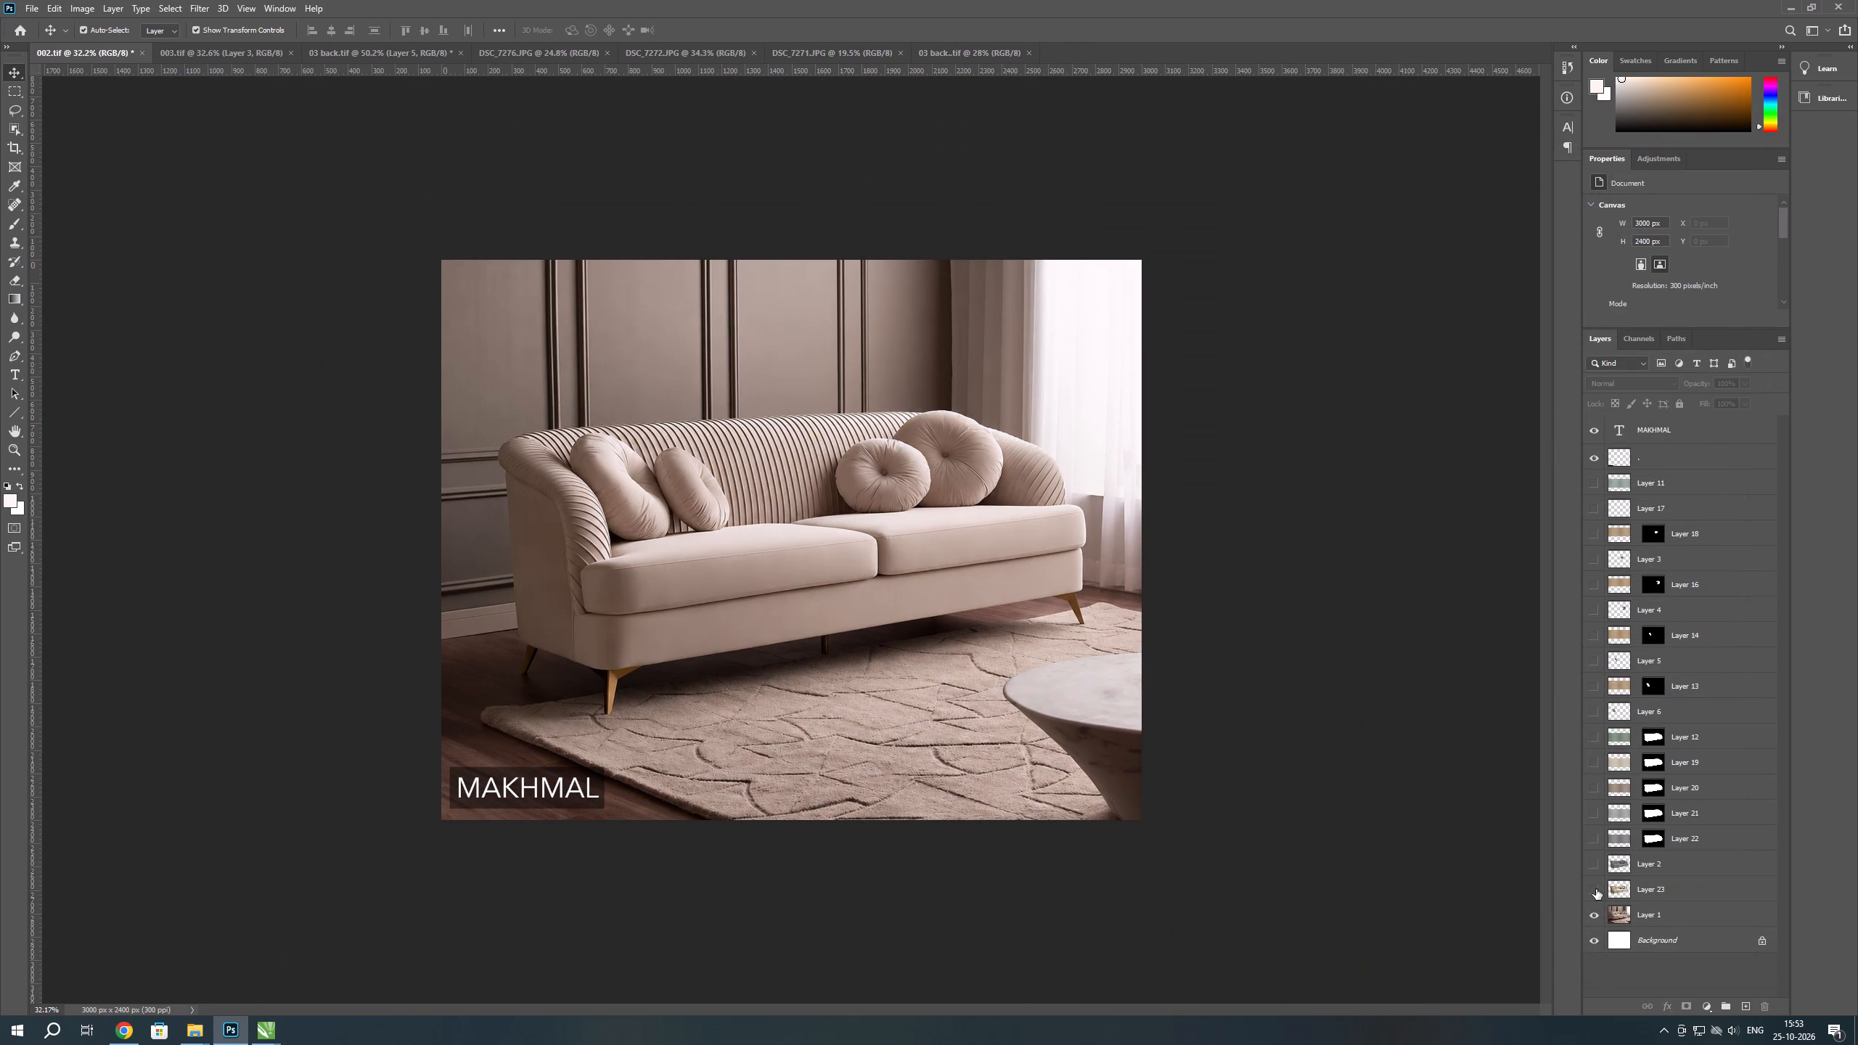
click(1596, 889)
click(1596, 889)
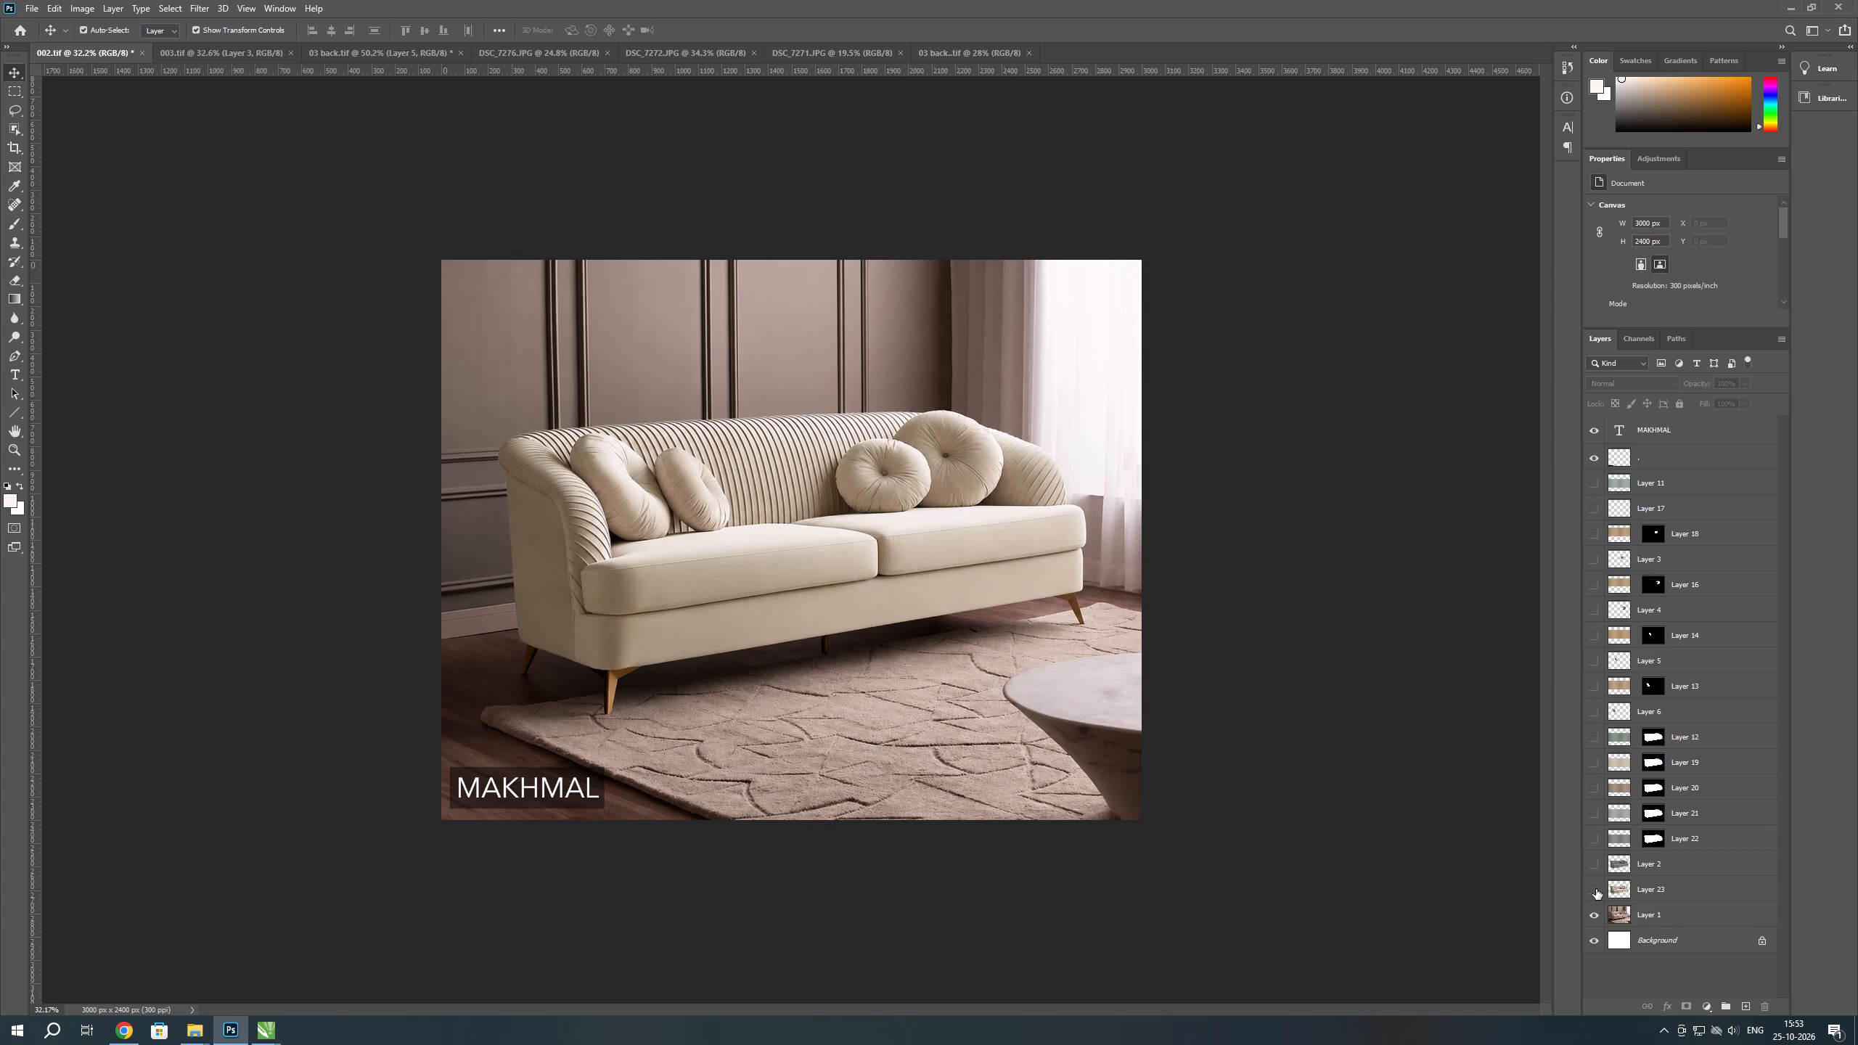
click(1596, 889)
click(1596, 889)
click(1596, 889)
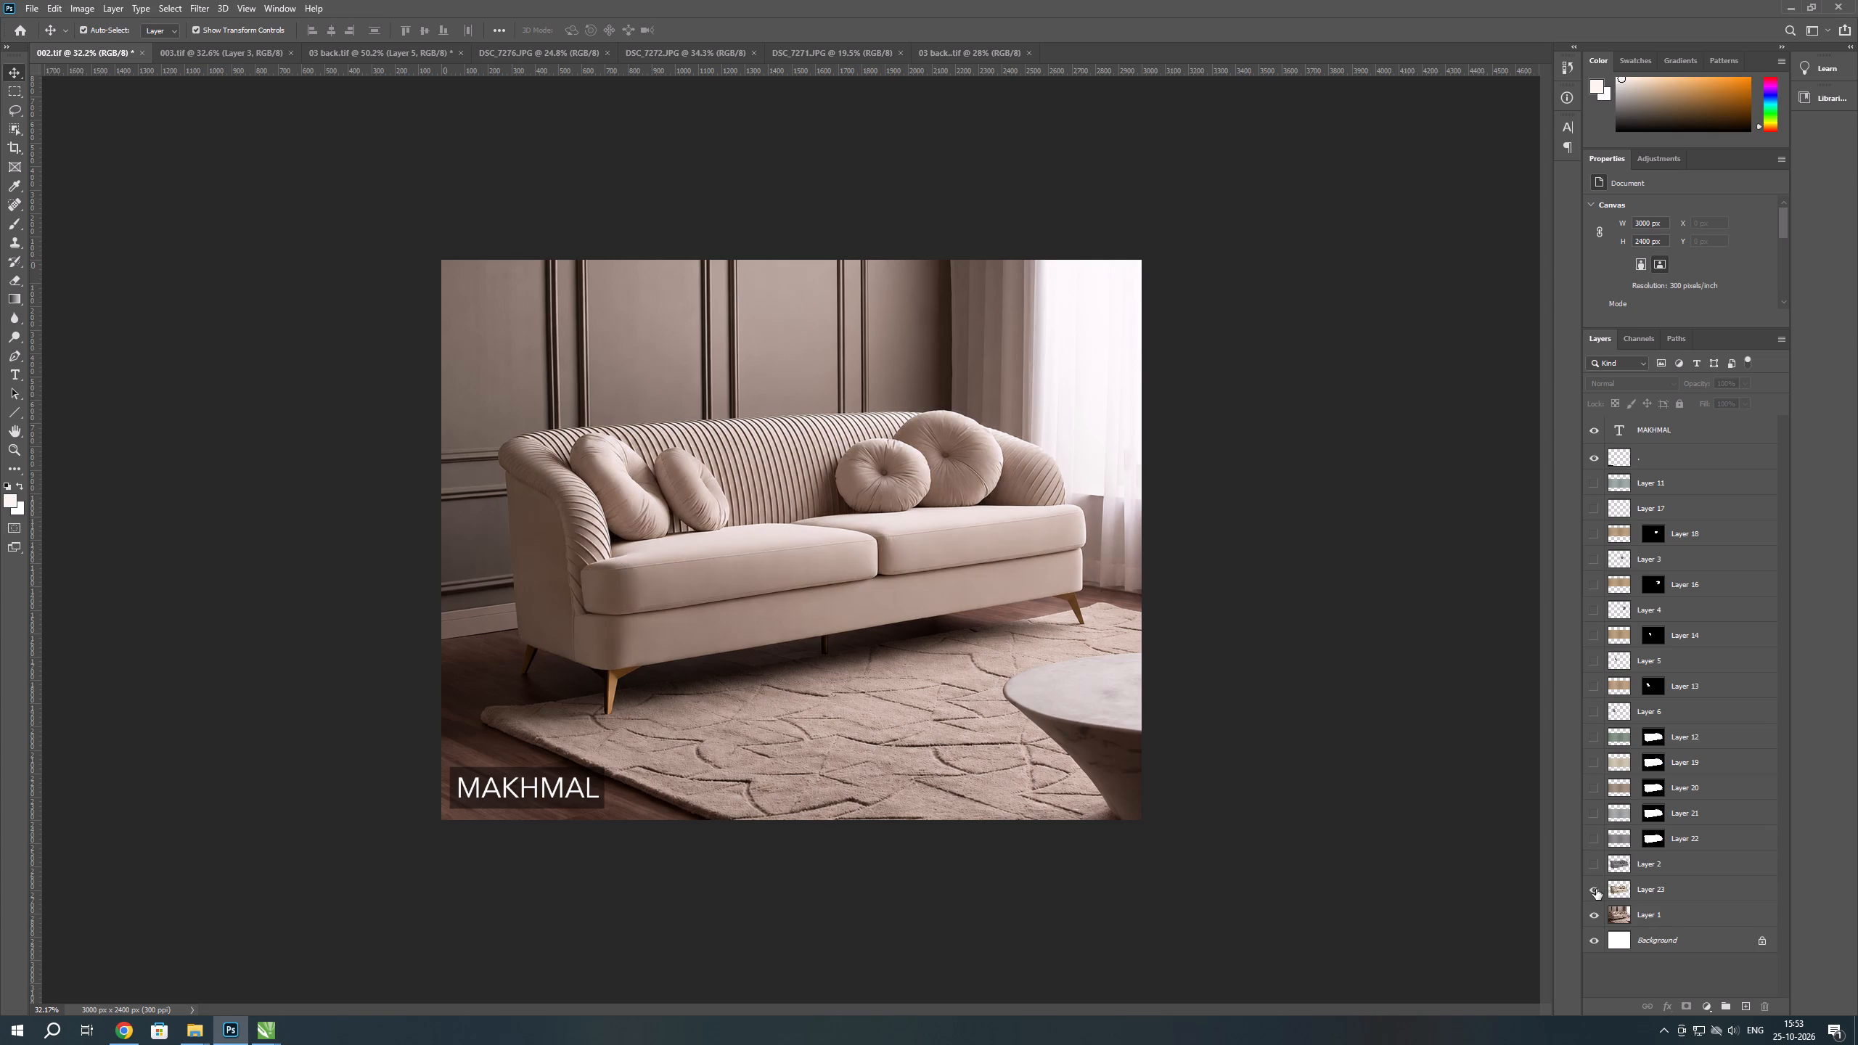
scroll(853, 607, up, 4)
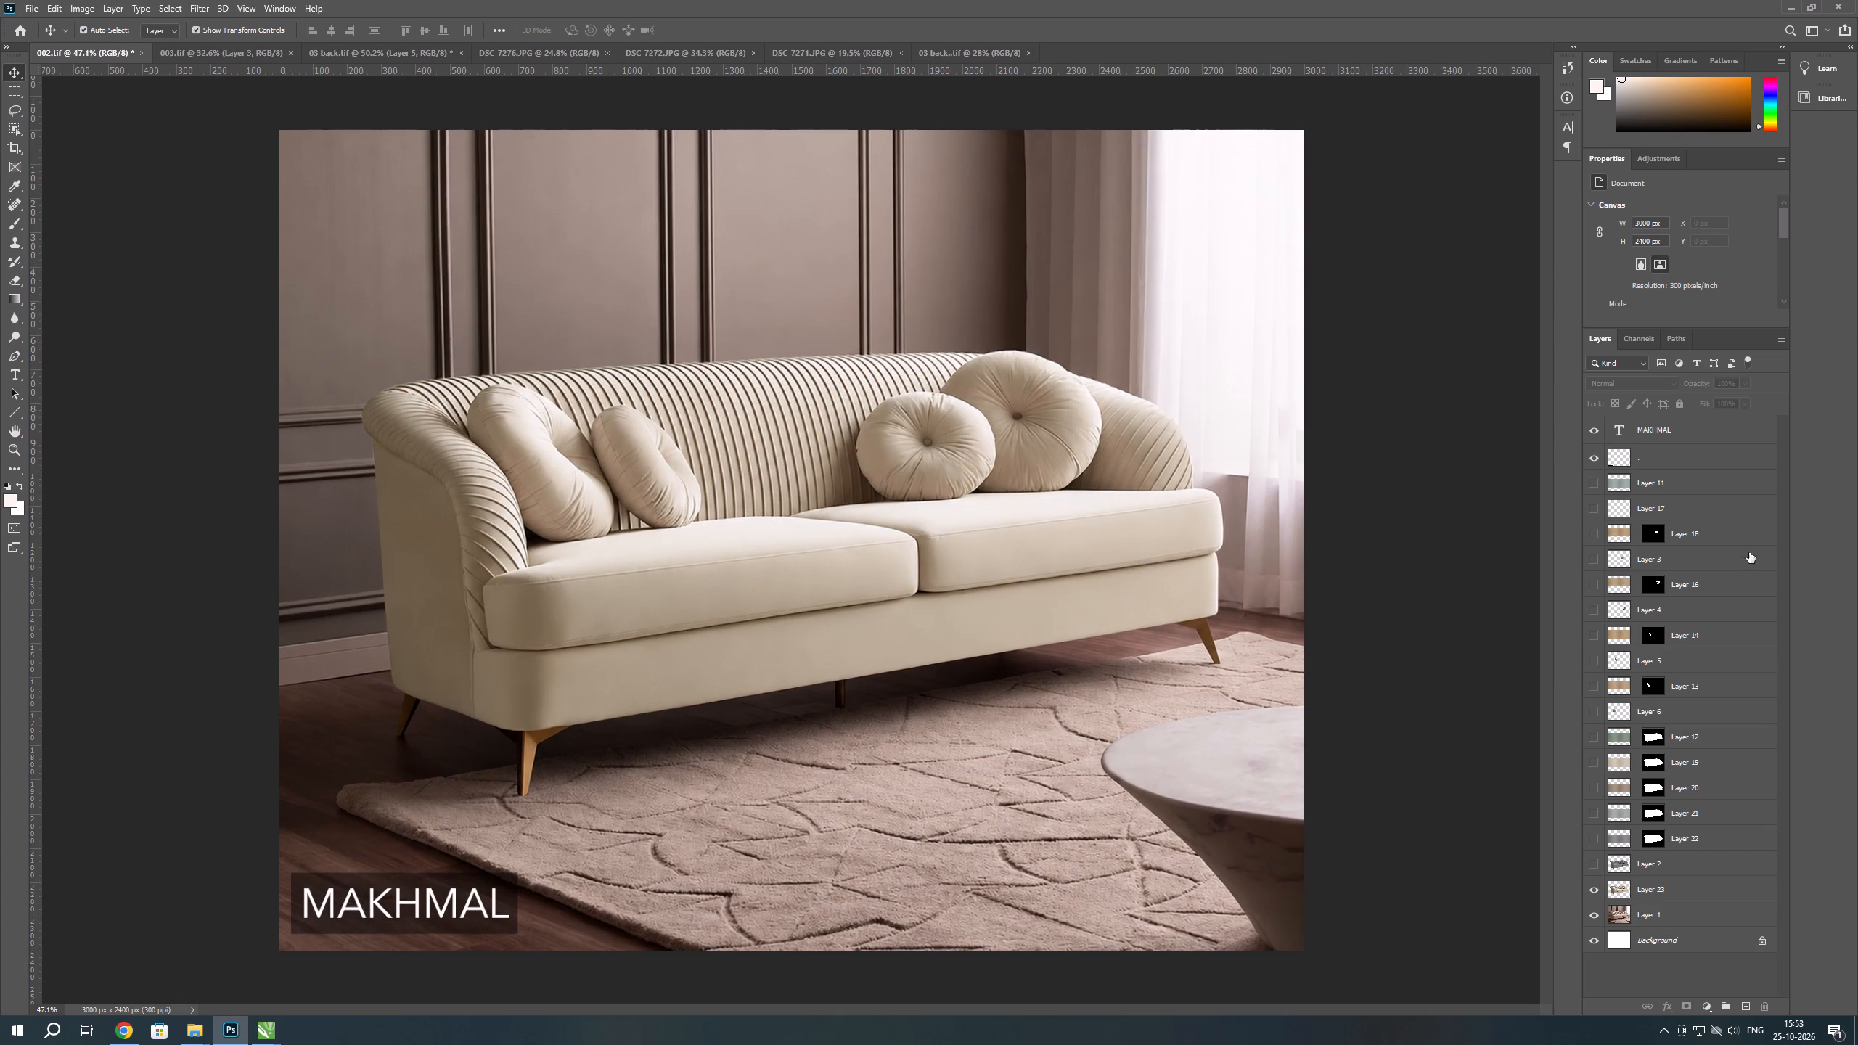
Show Layer 17 and check the whole image with it.
click(1589, 508)
scroll(1229, 725, down, 5)
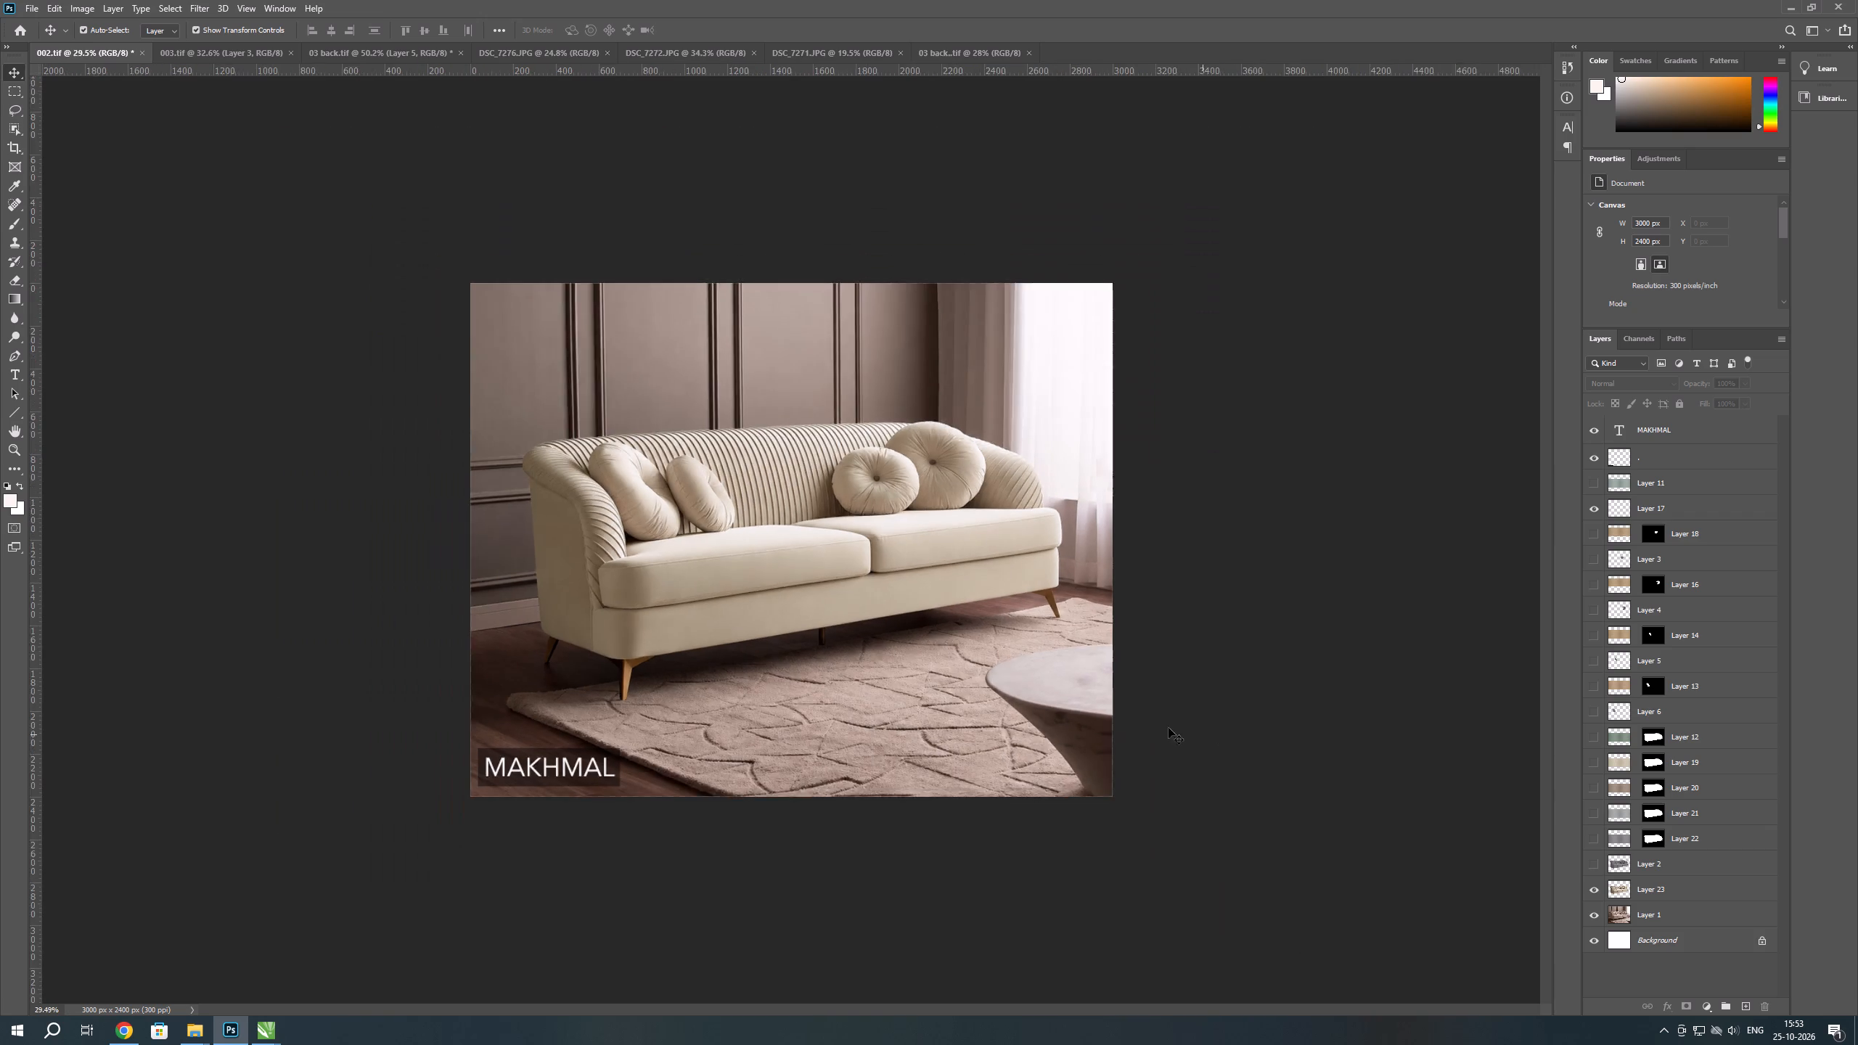
scroll(999, 600, up, 4)
scroll(997, 618, down, 4)
Save 002.tif with Layer 17 shown.
key(ctrl+s)
key(ctrl+s)
key(ctrl+s)
key(ctrl+s)
key(ctrl+s)
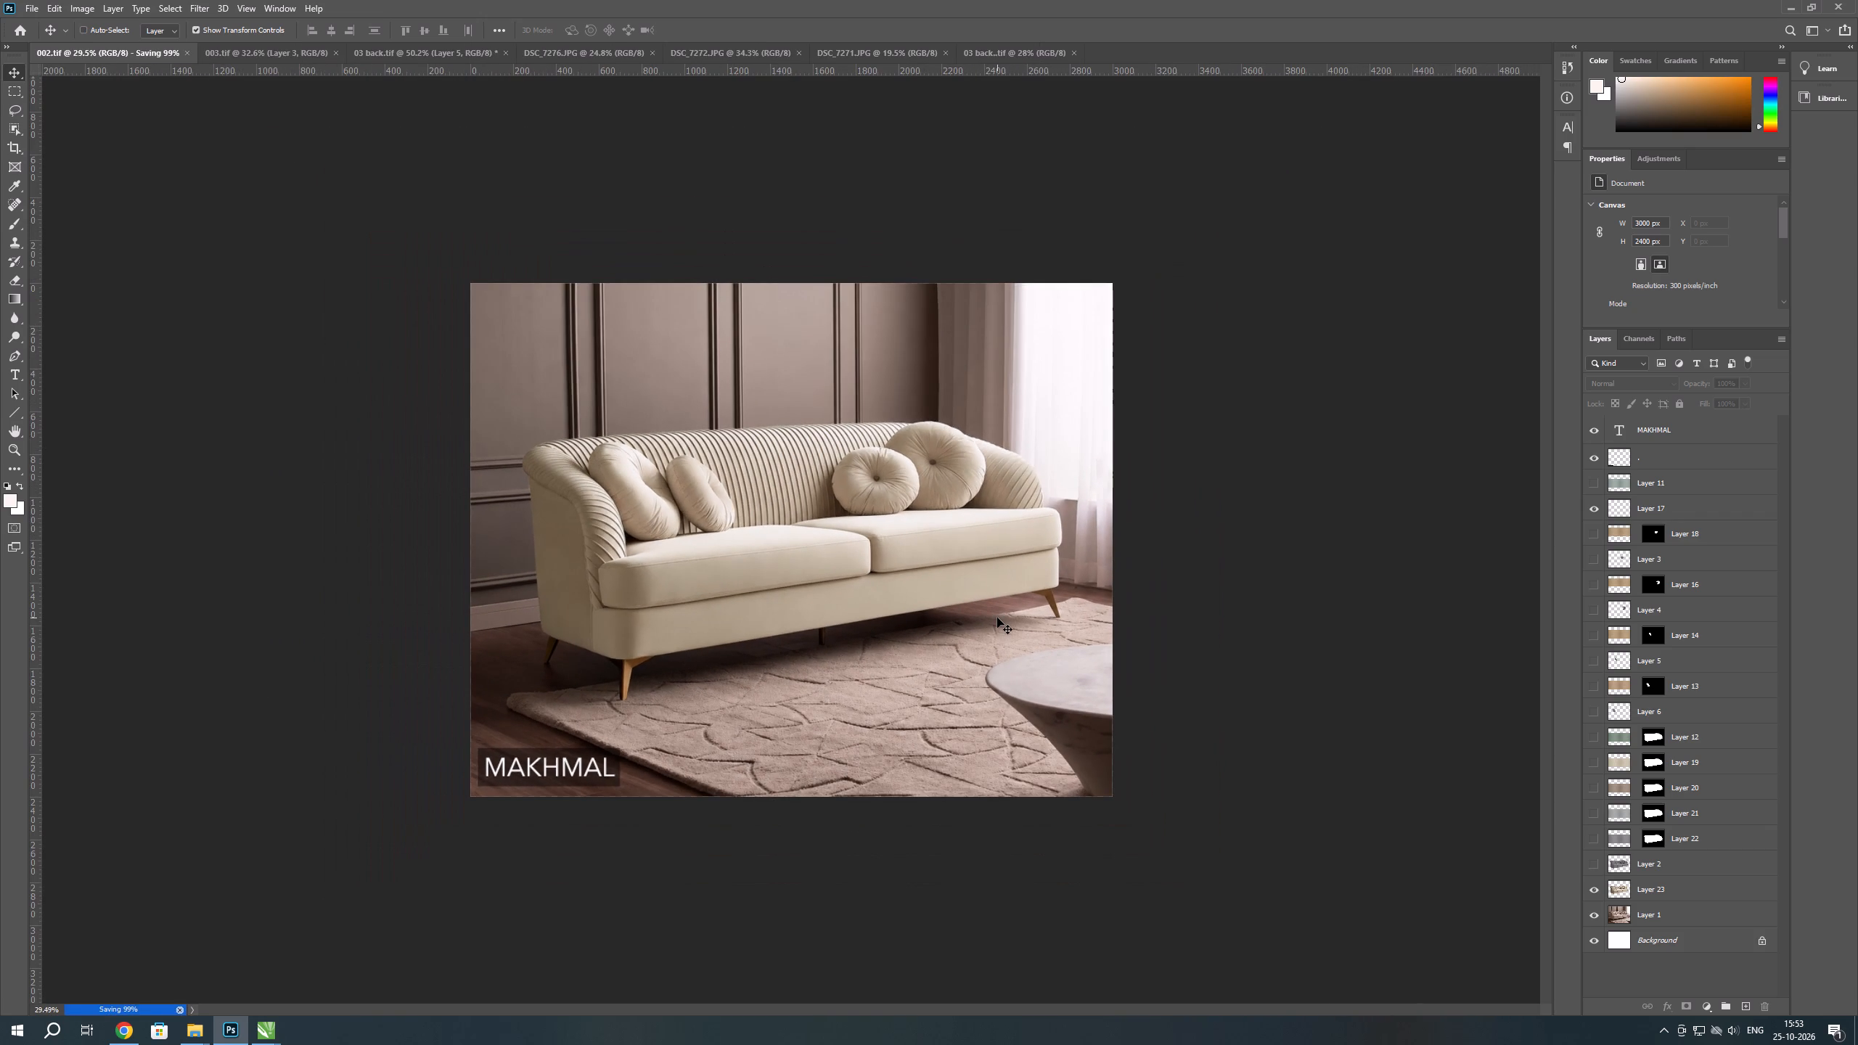
key(ctrl+s)
key(ctrl+s)
key(ctrl+s)
Examine the saved sofa image in 002.tif both up close and as a whole.
key(alt+Tab)
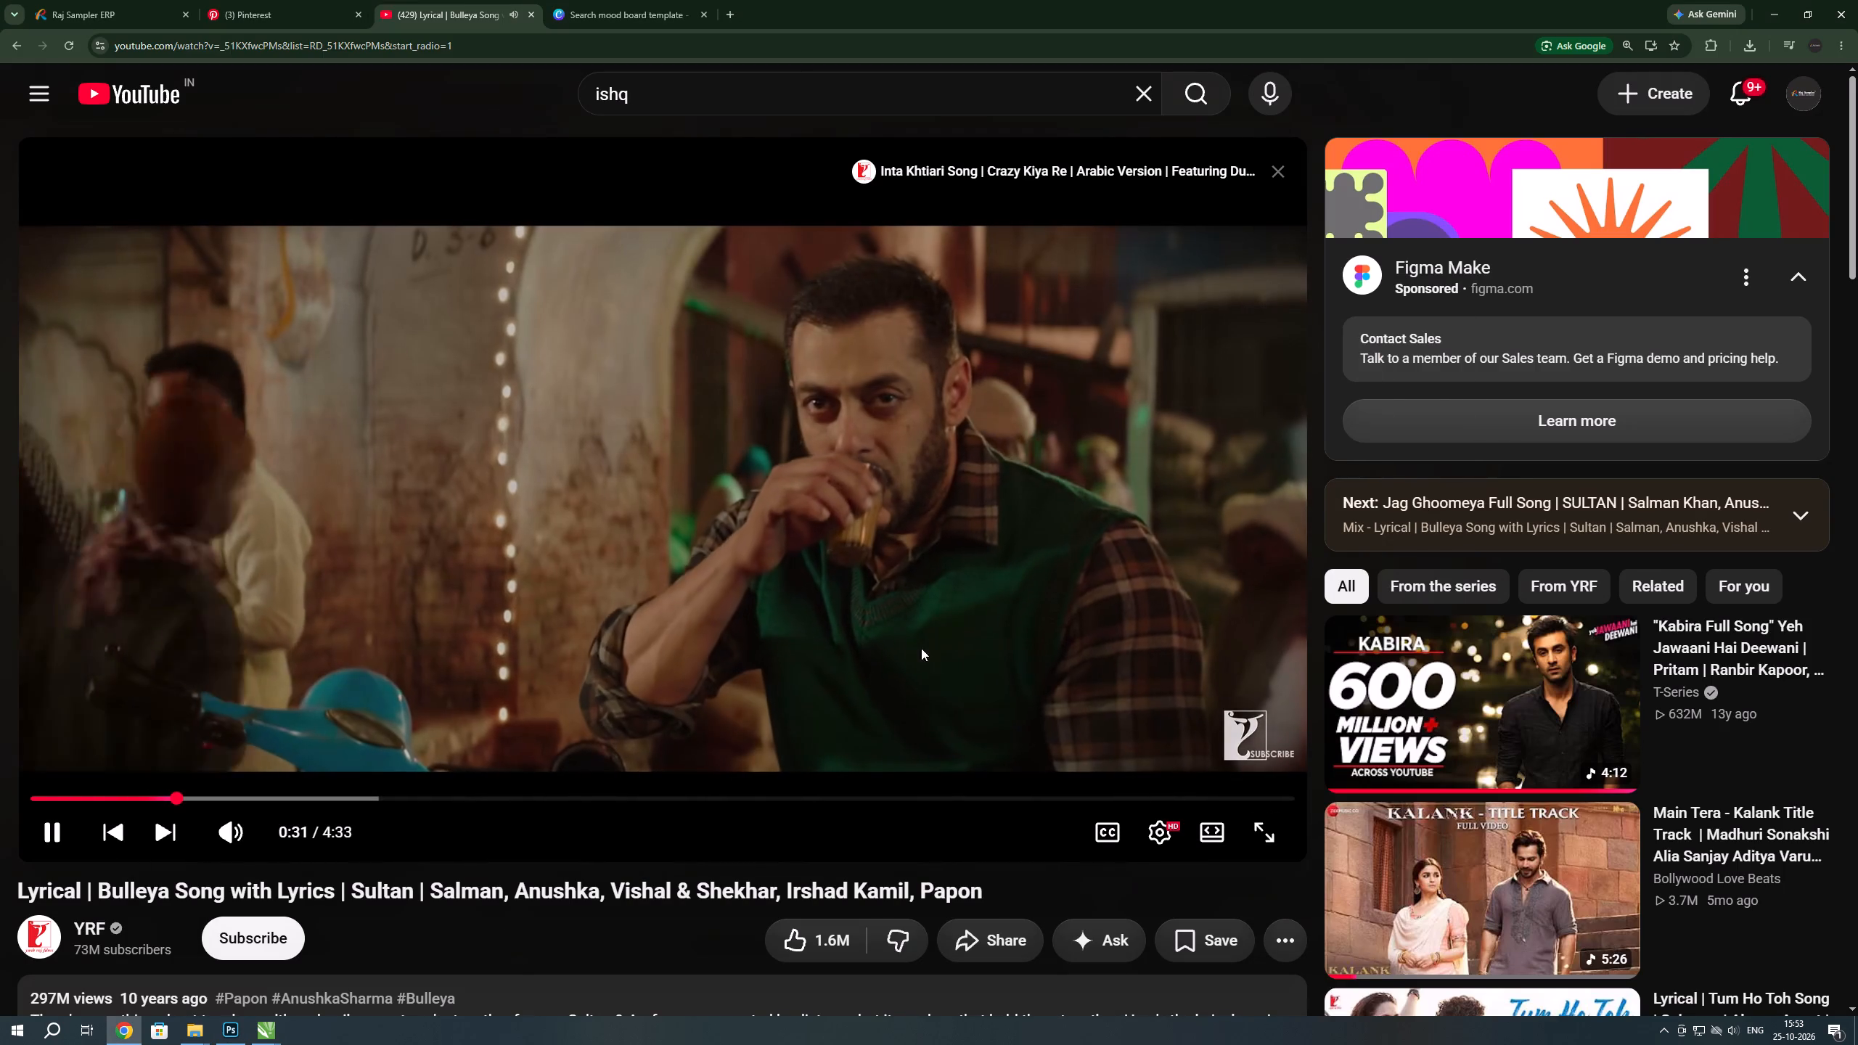
key(alt+Tab)
scroll(515, 521, up, 3)
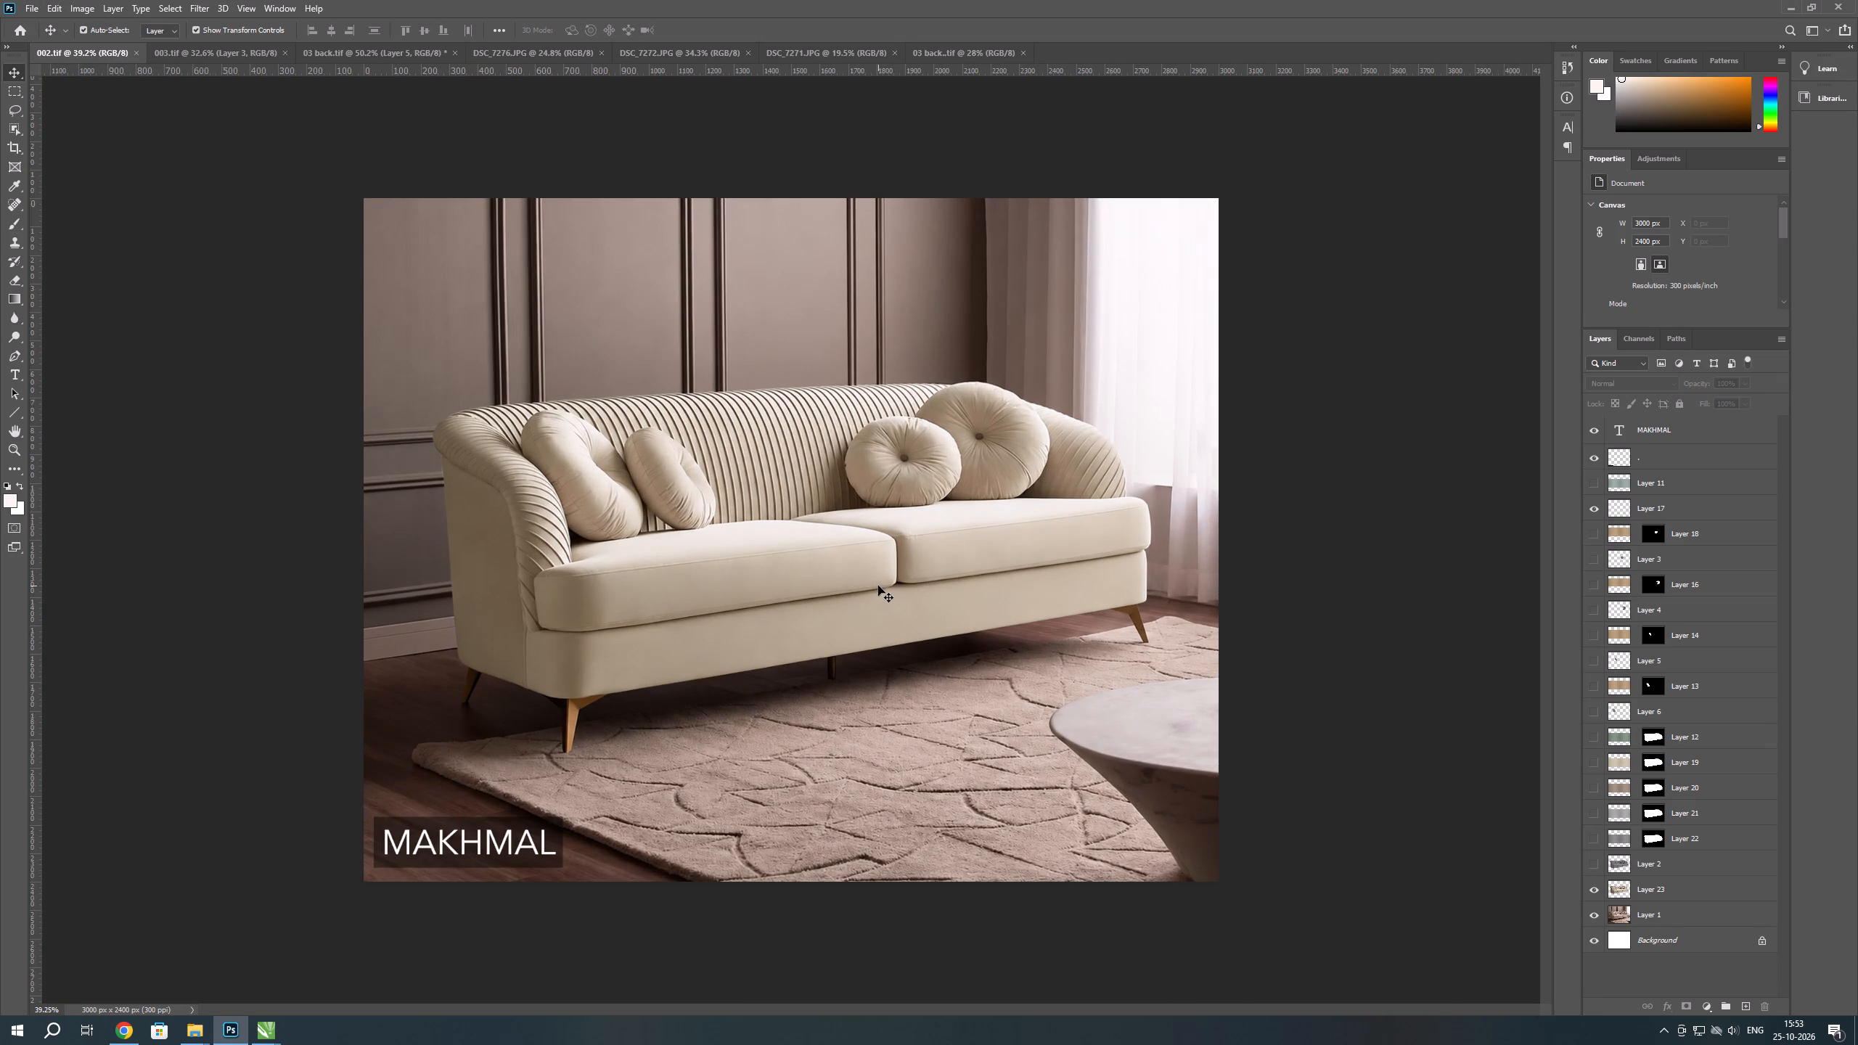
scroll(779, 586, down, 4)
scroll(779, 586, up, 9)
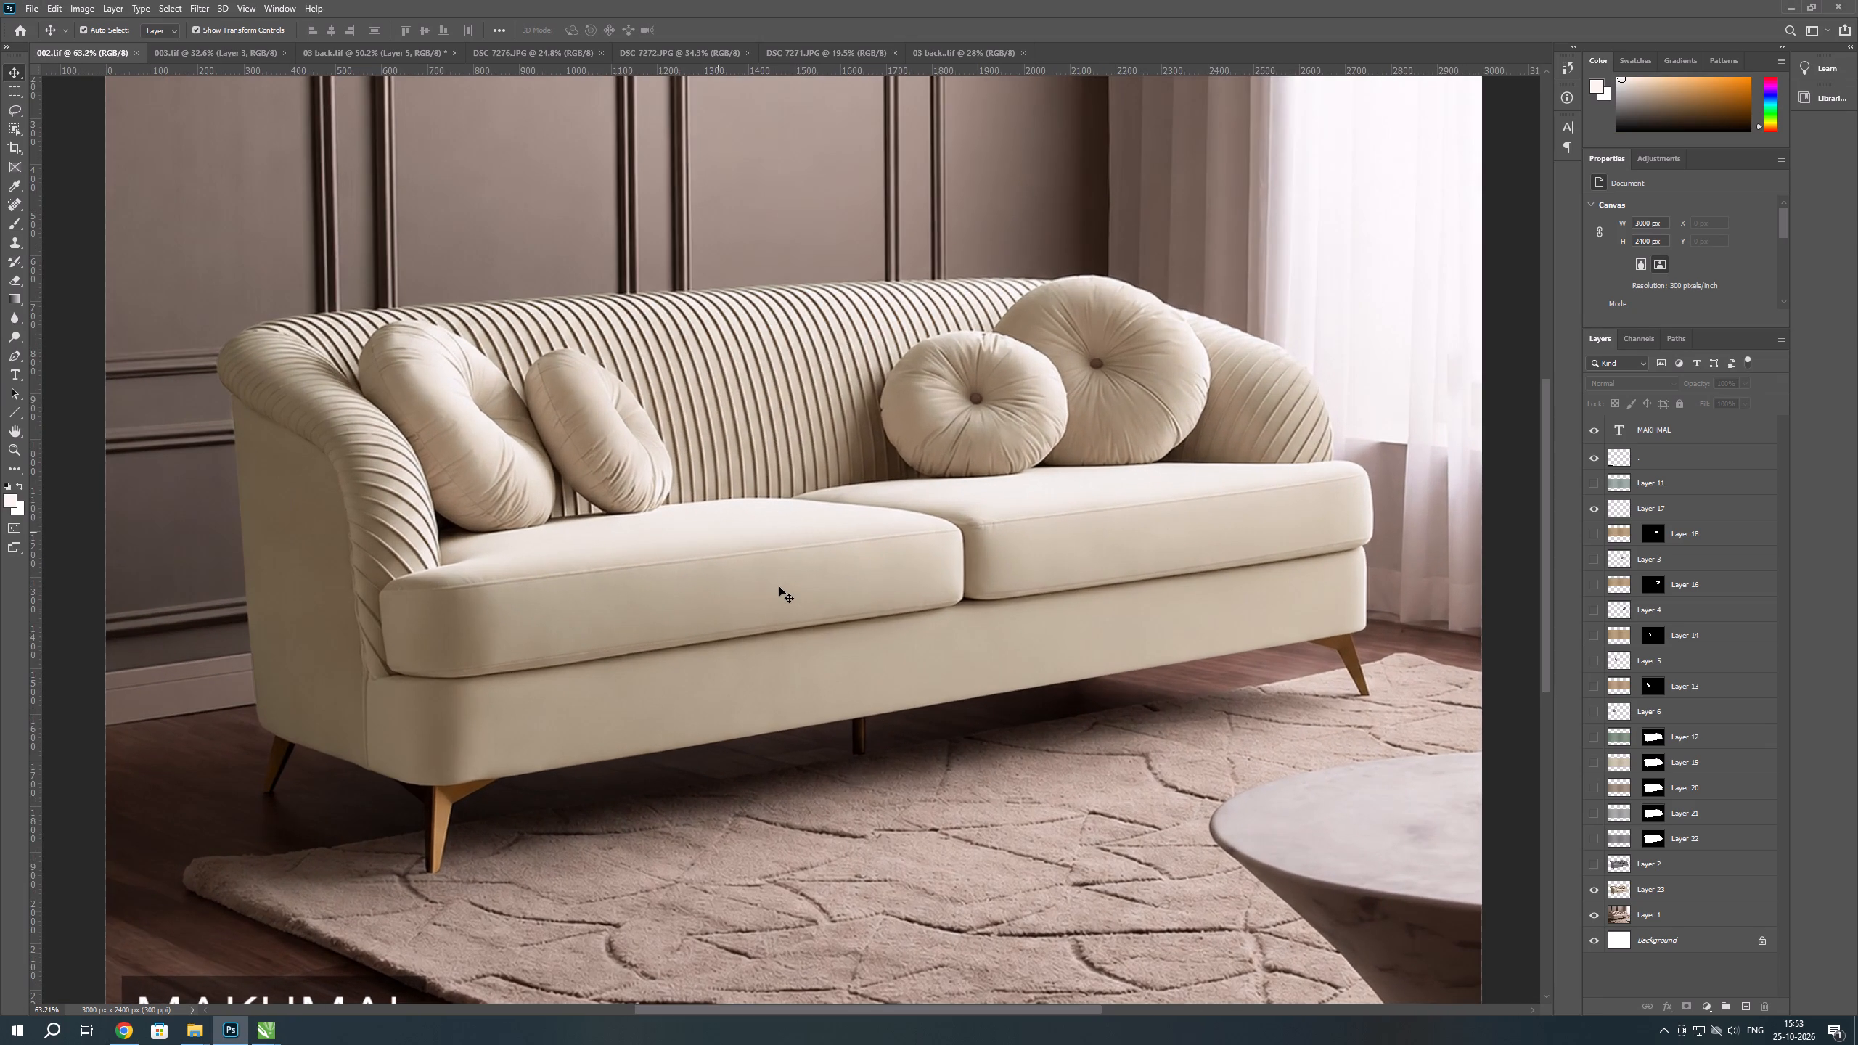
scroll(779, 586, down, 9)
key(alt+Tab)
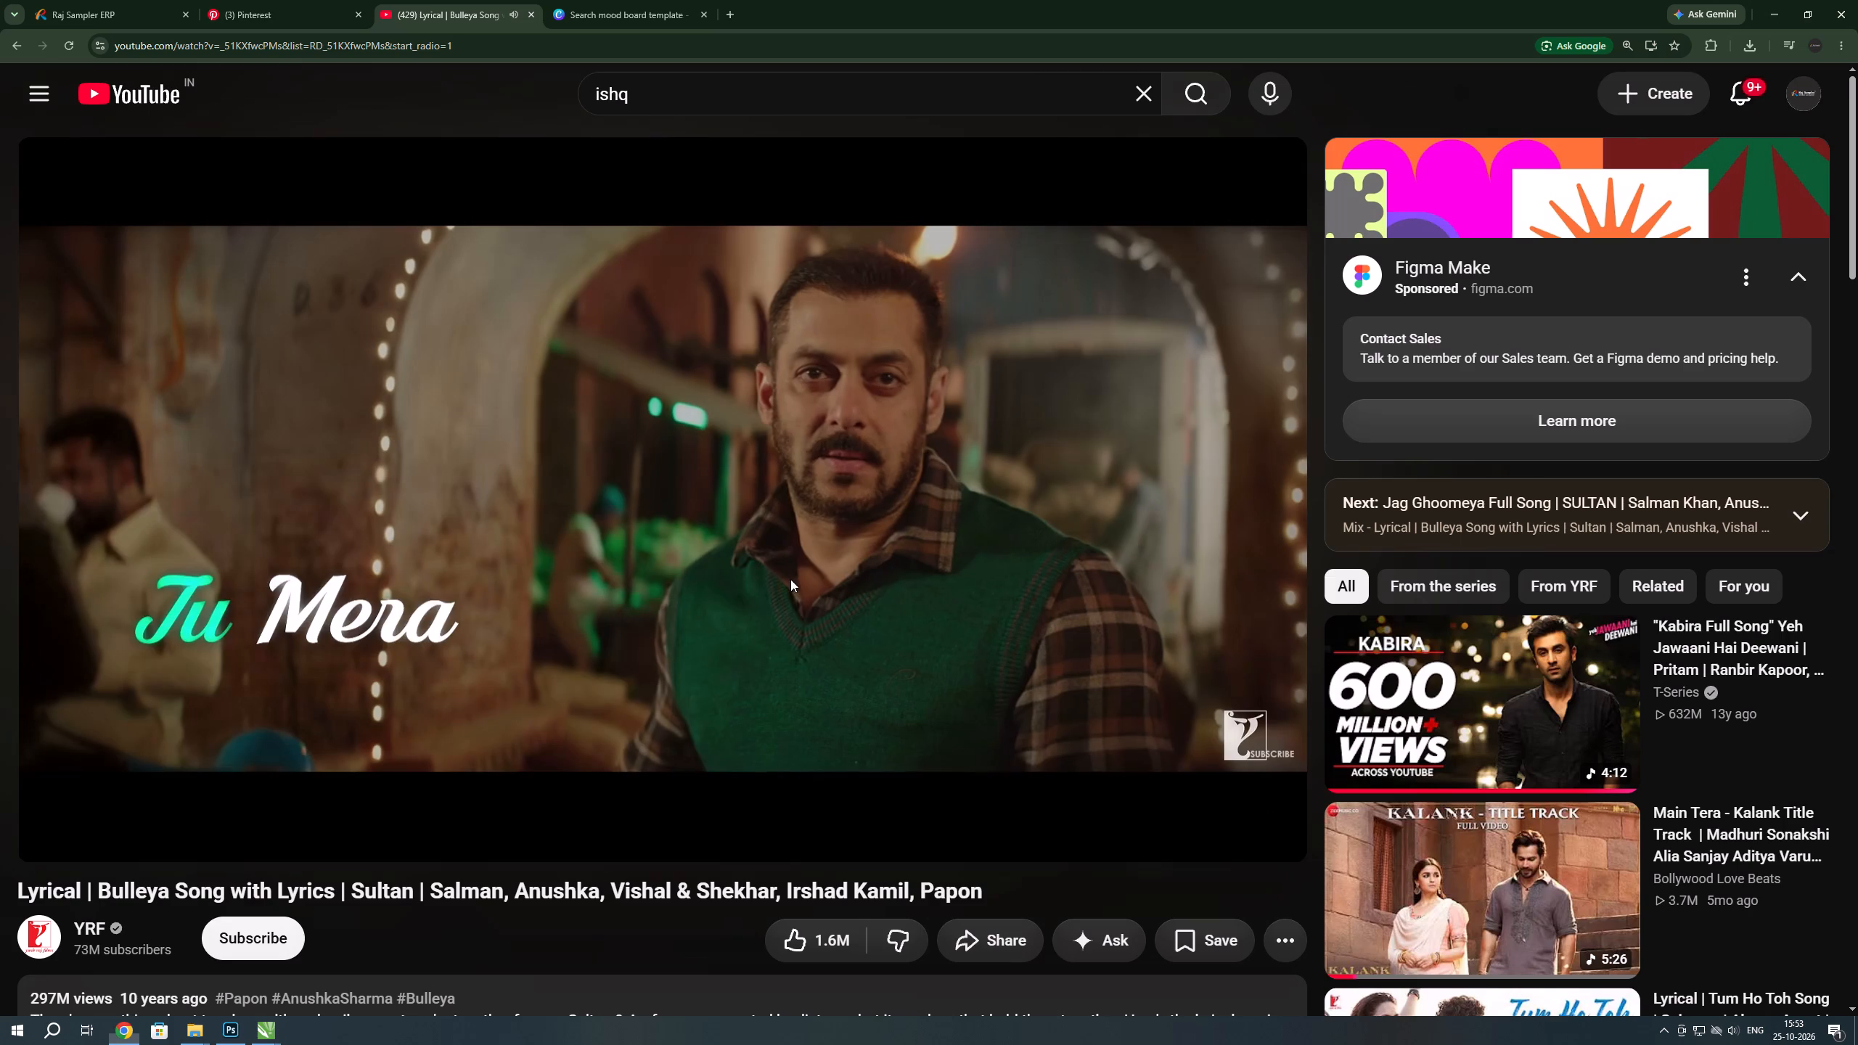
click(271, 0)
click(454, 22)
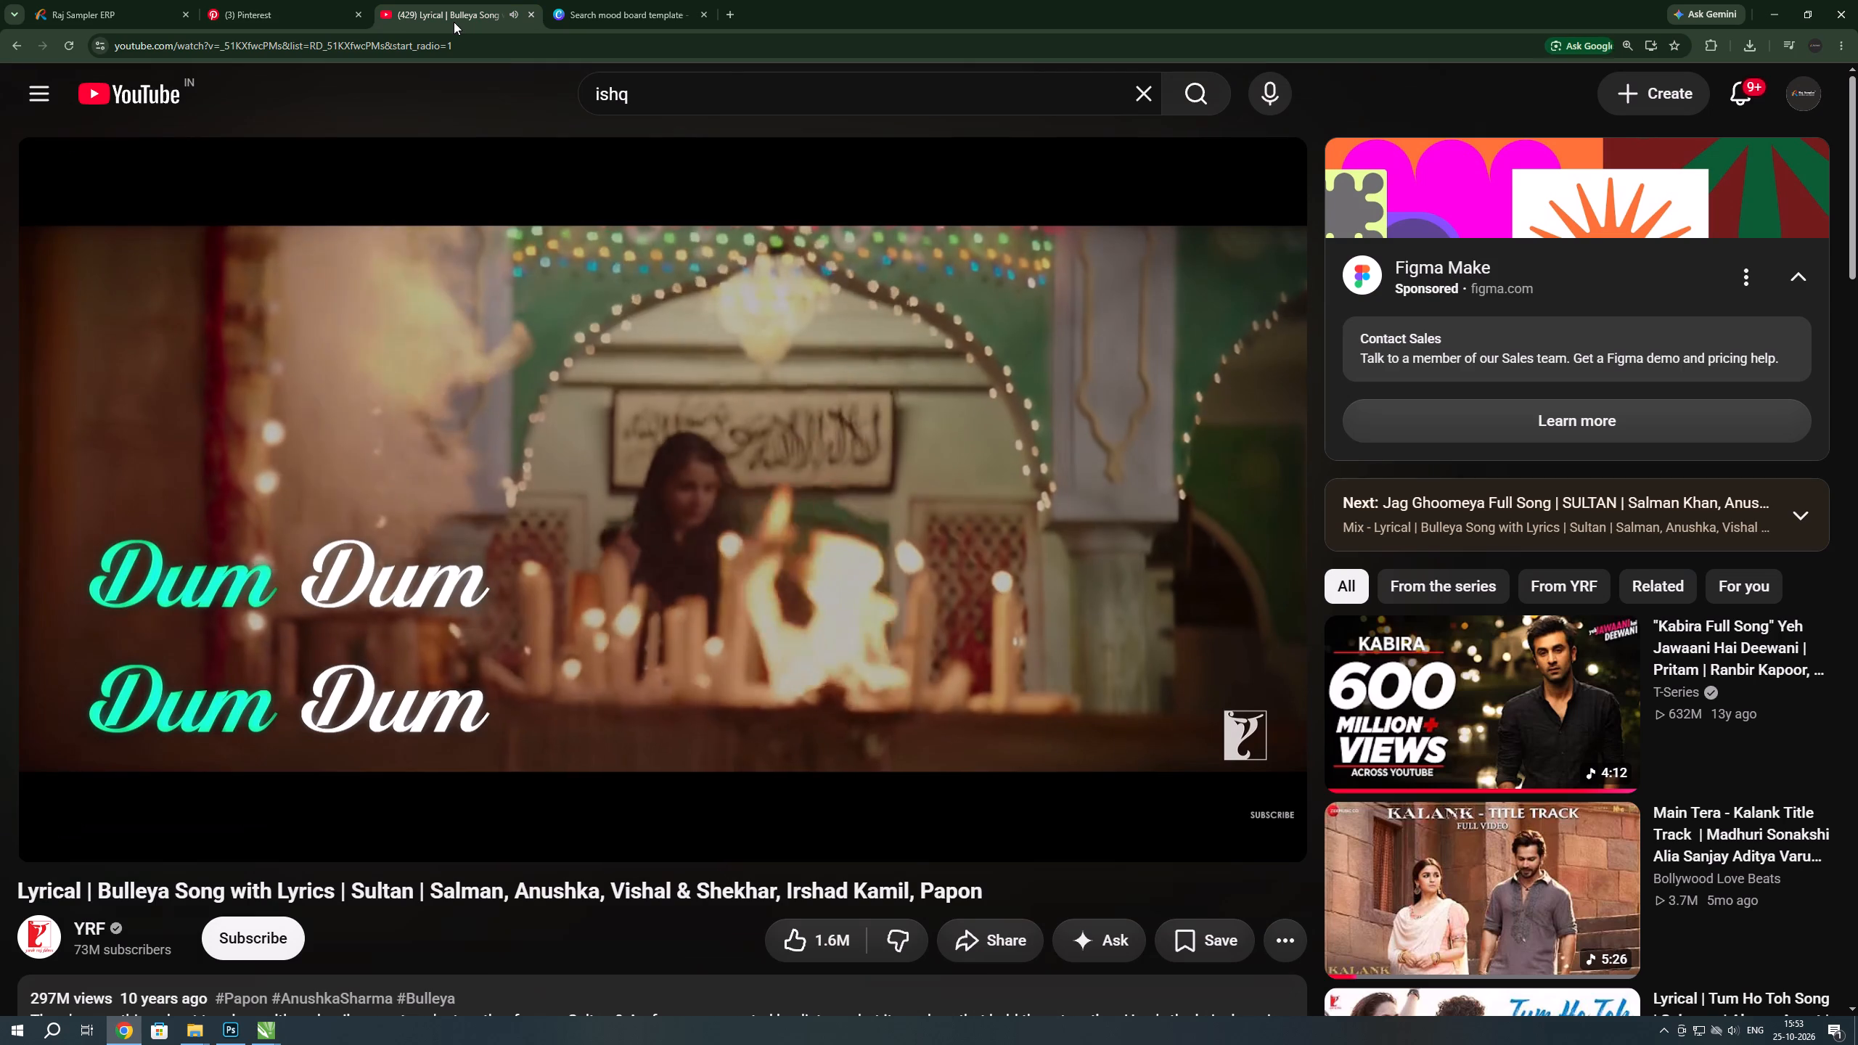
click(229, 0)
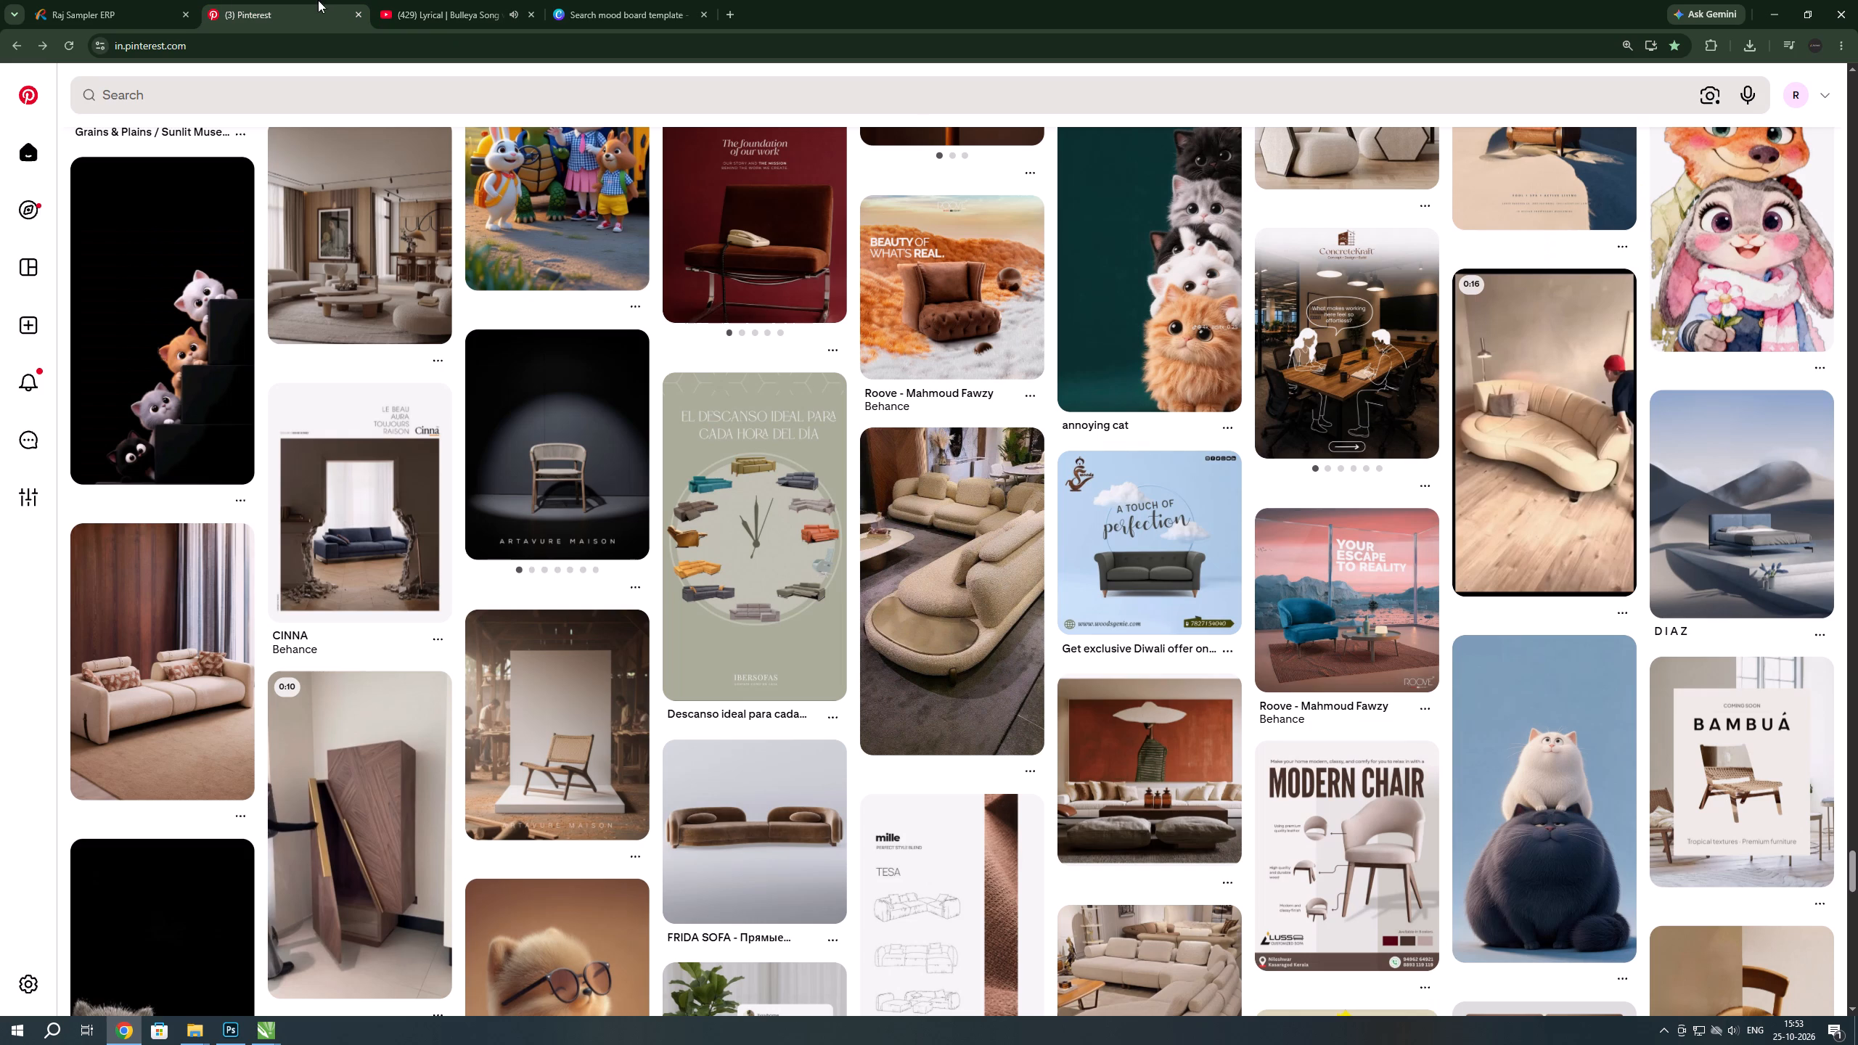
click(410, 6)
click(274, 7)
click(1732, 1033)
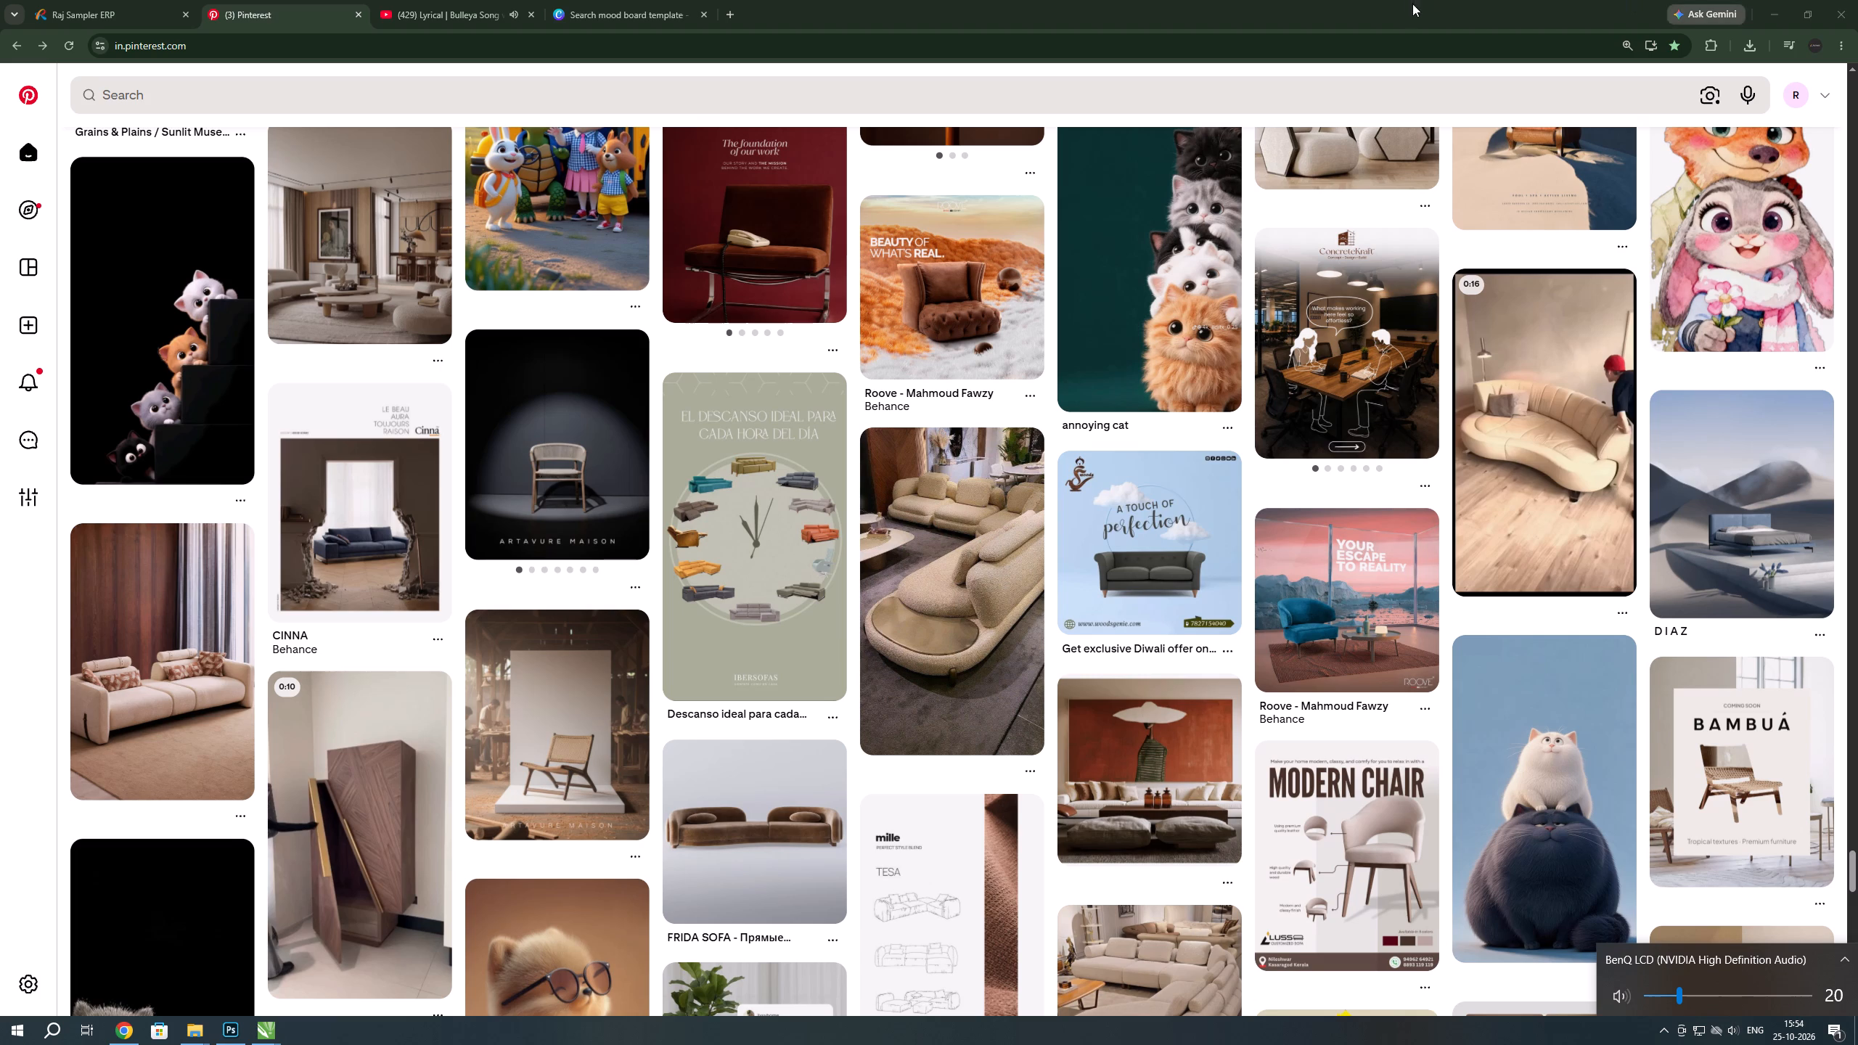
Switch to CorelDRAW and look over the FABR page in 04.cdr together with the empty space around it.
key(alt+Tab)
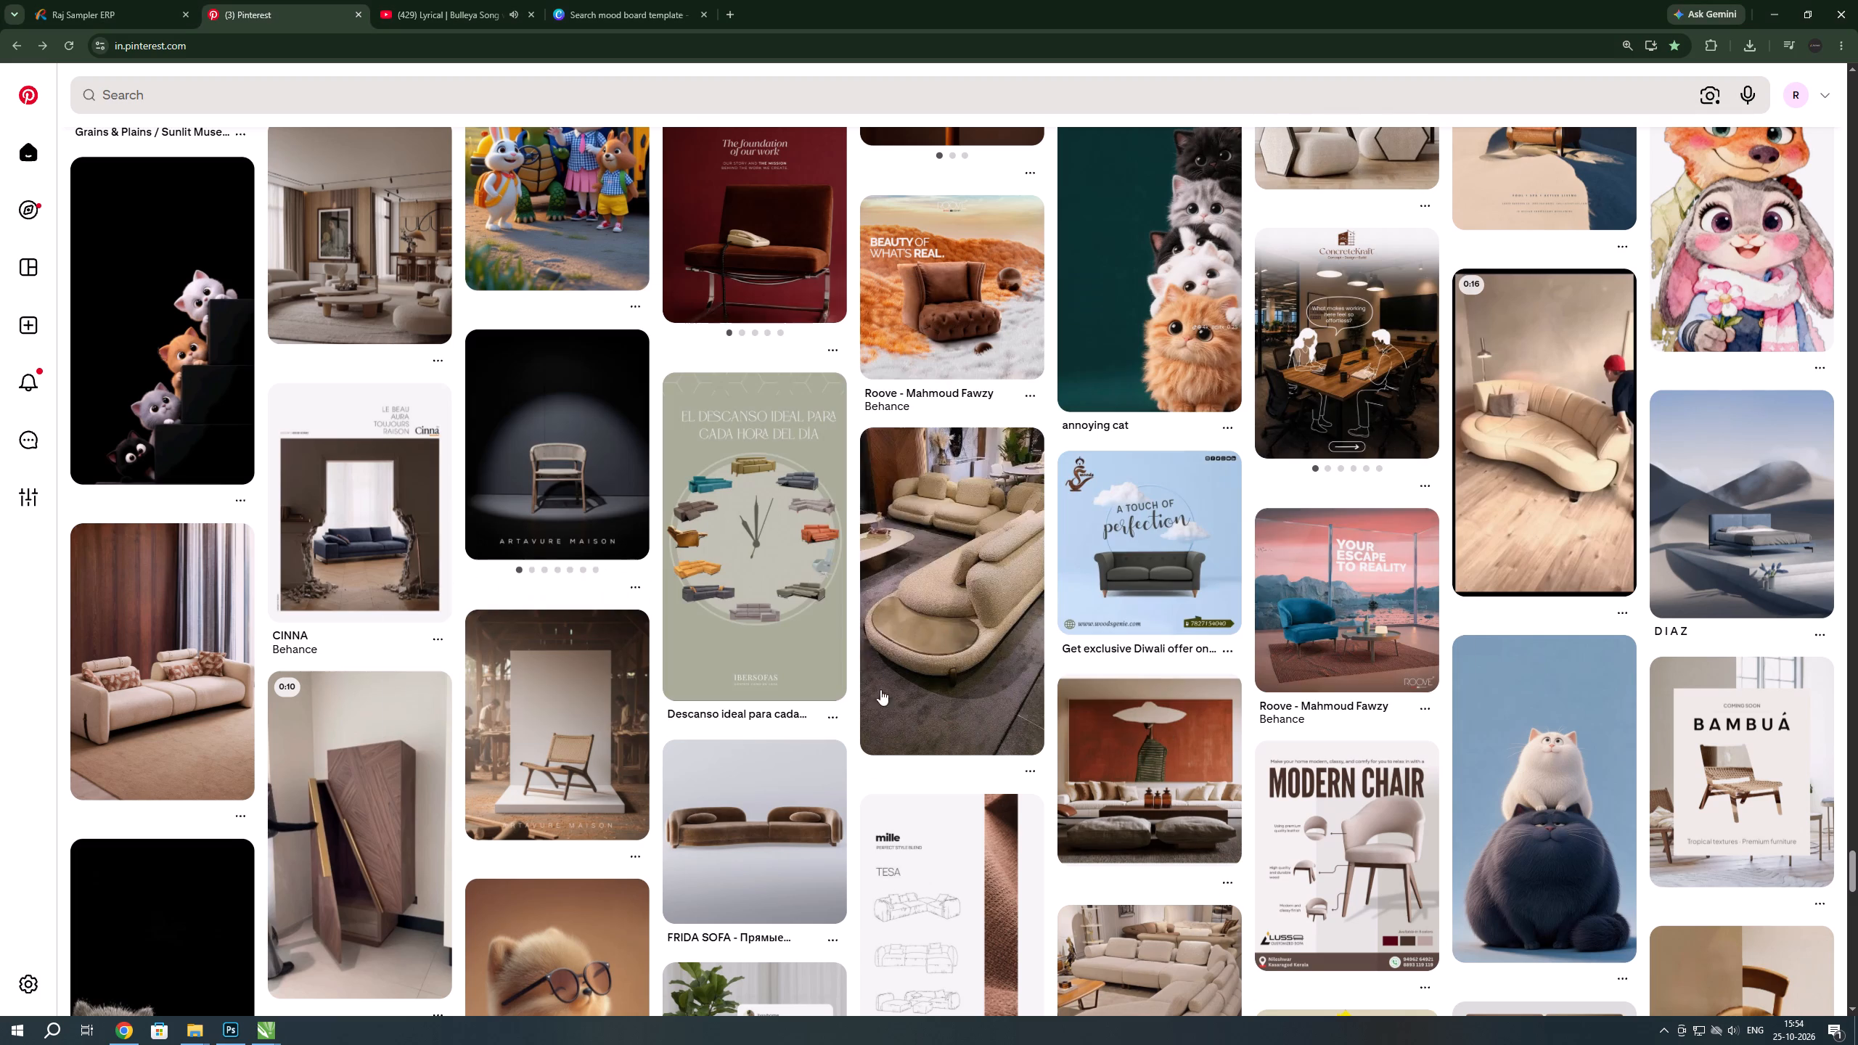
key(alt+Tab)
key(alt+Tab)
key(alt+Tab)
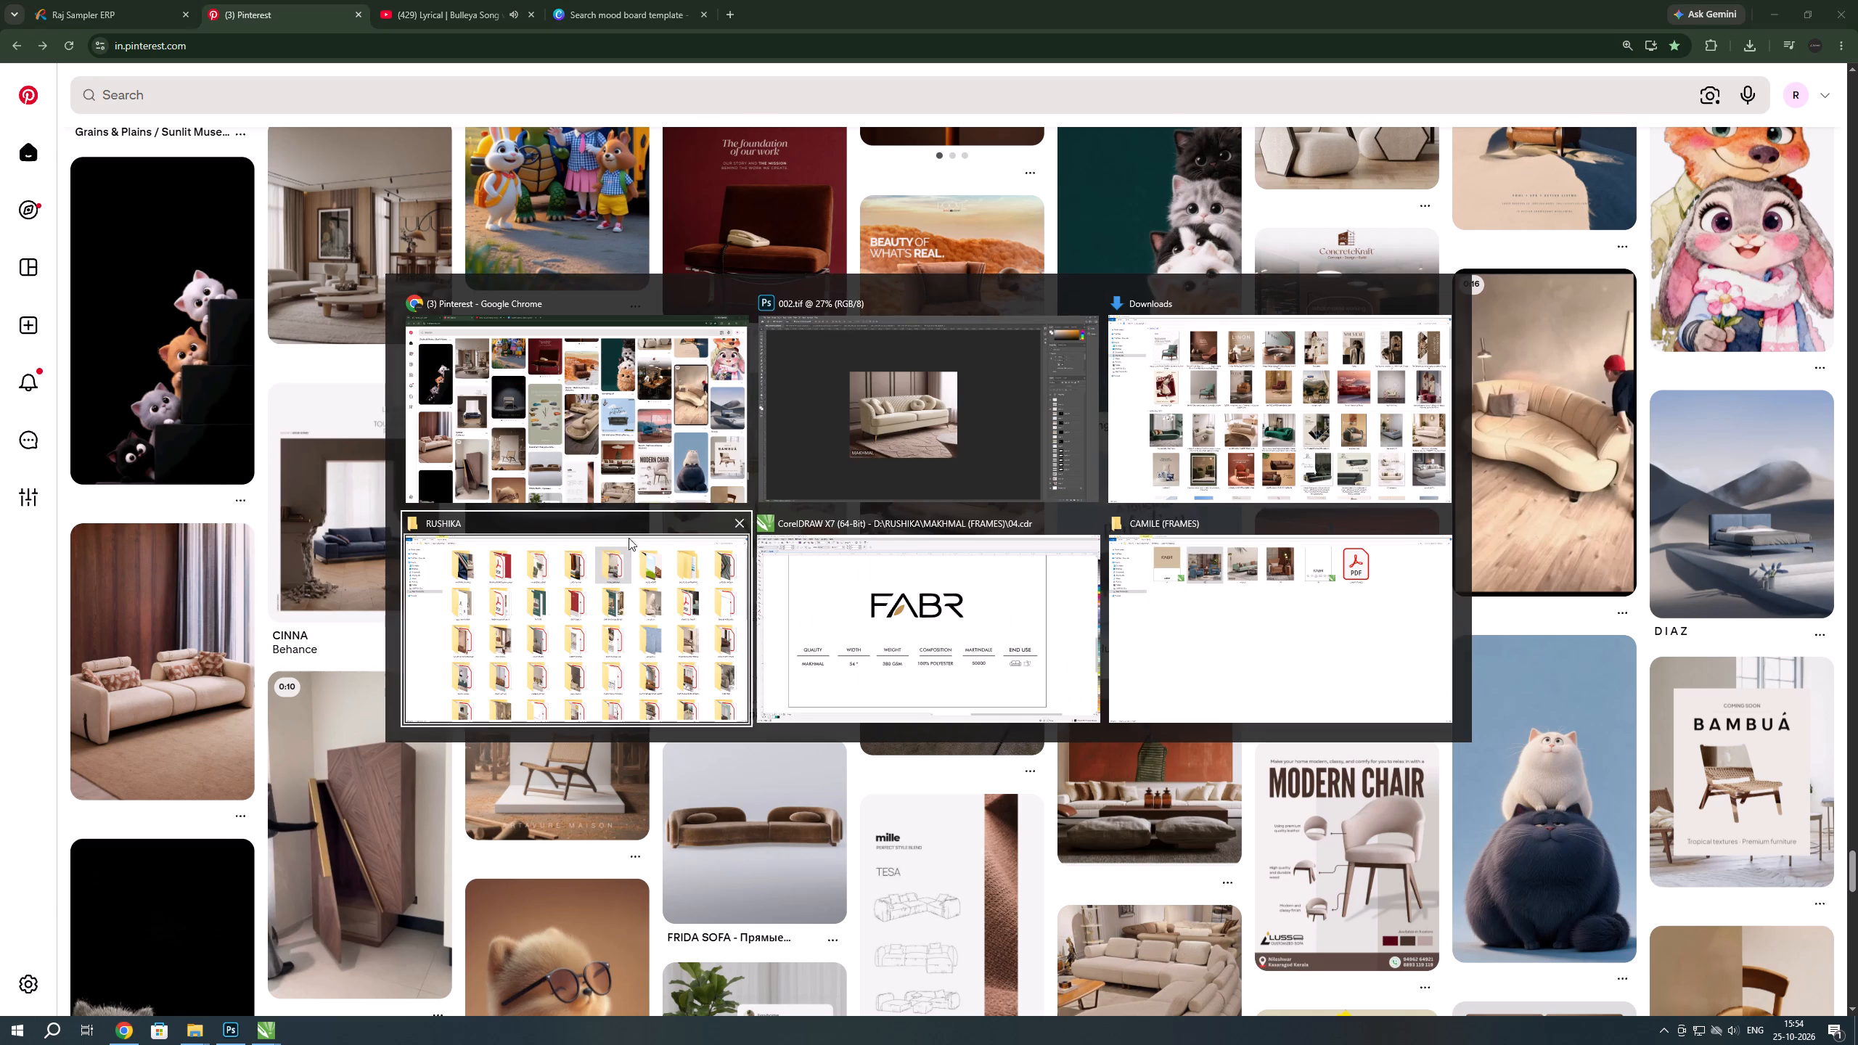
key(alt+Tab)
scroll(965, 654, down, 2)
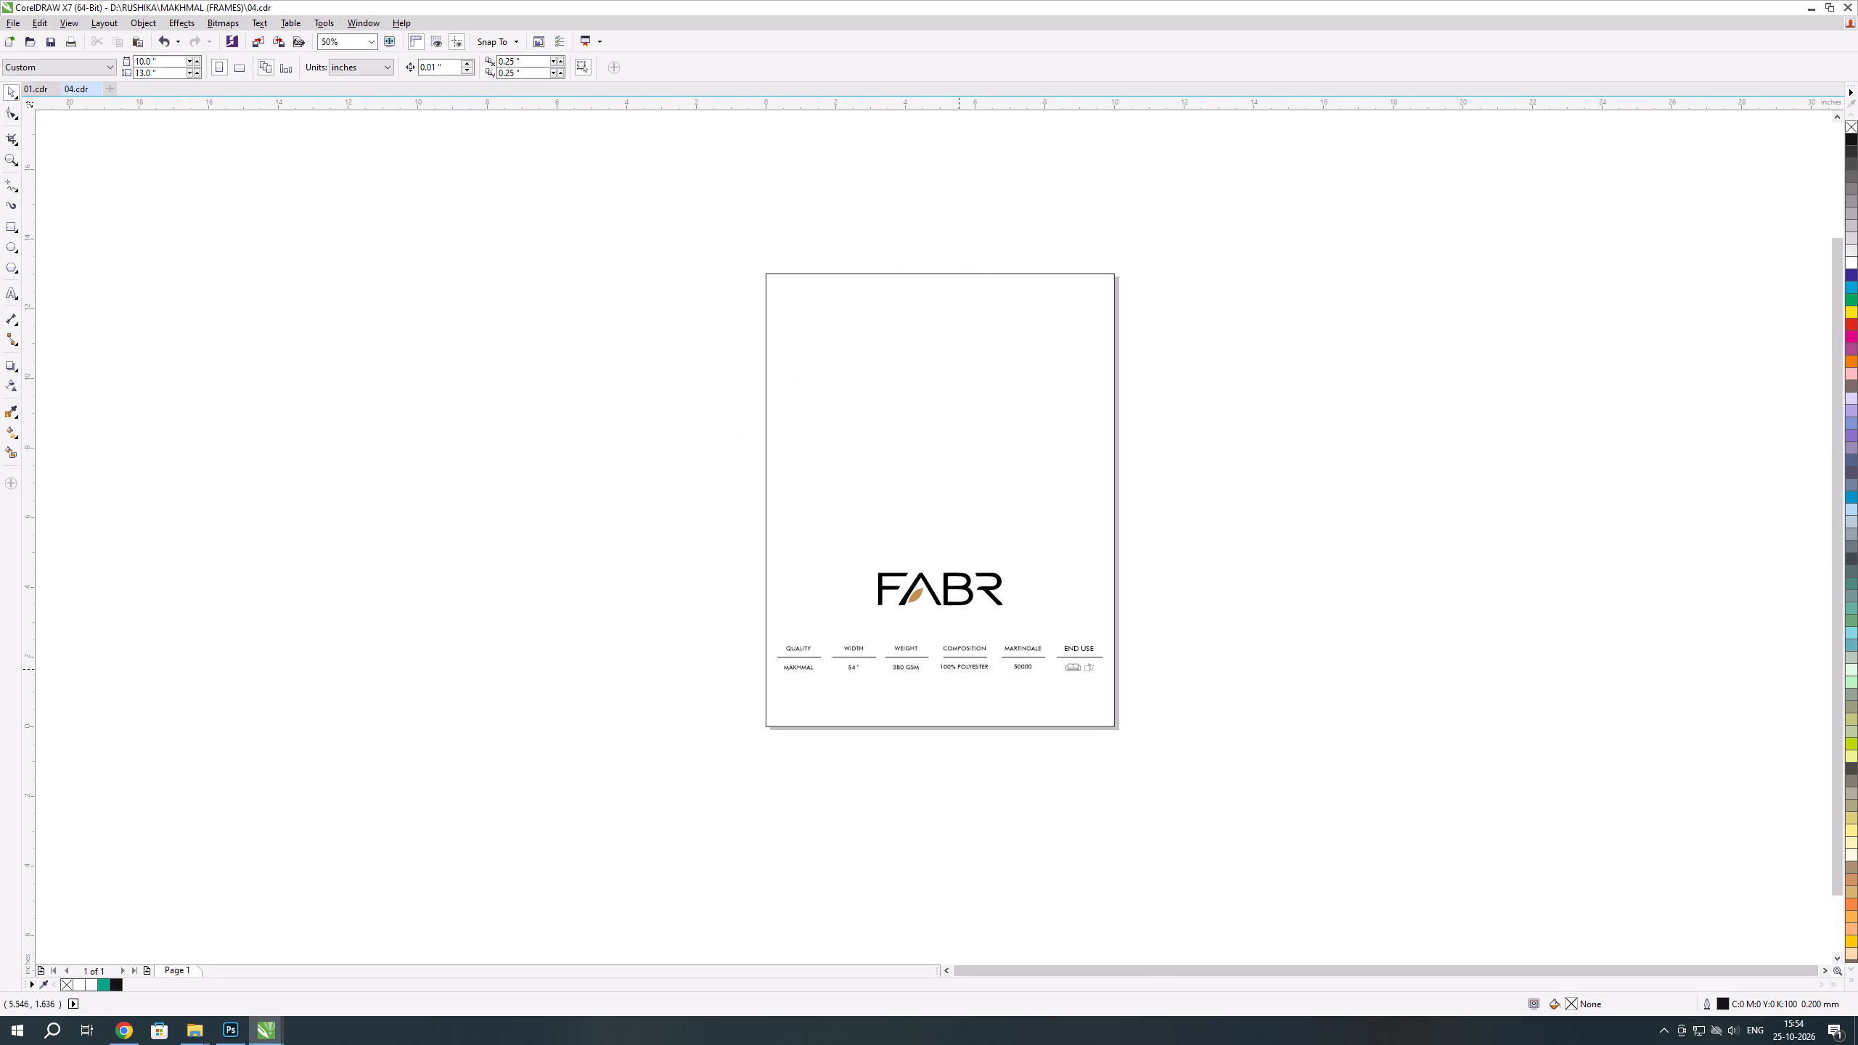
scroll(957, 647, down, 1)
scroll(932, 120, up, 1)
scroll(971, 448, down, 1)
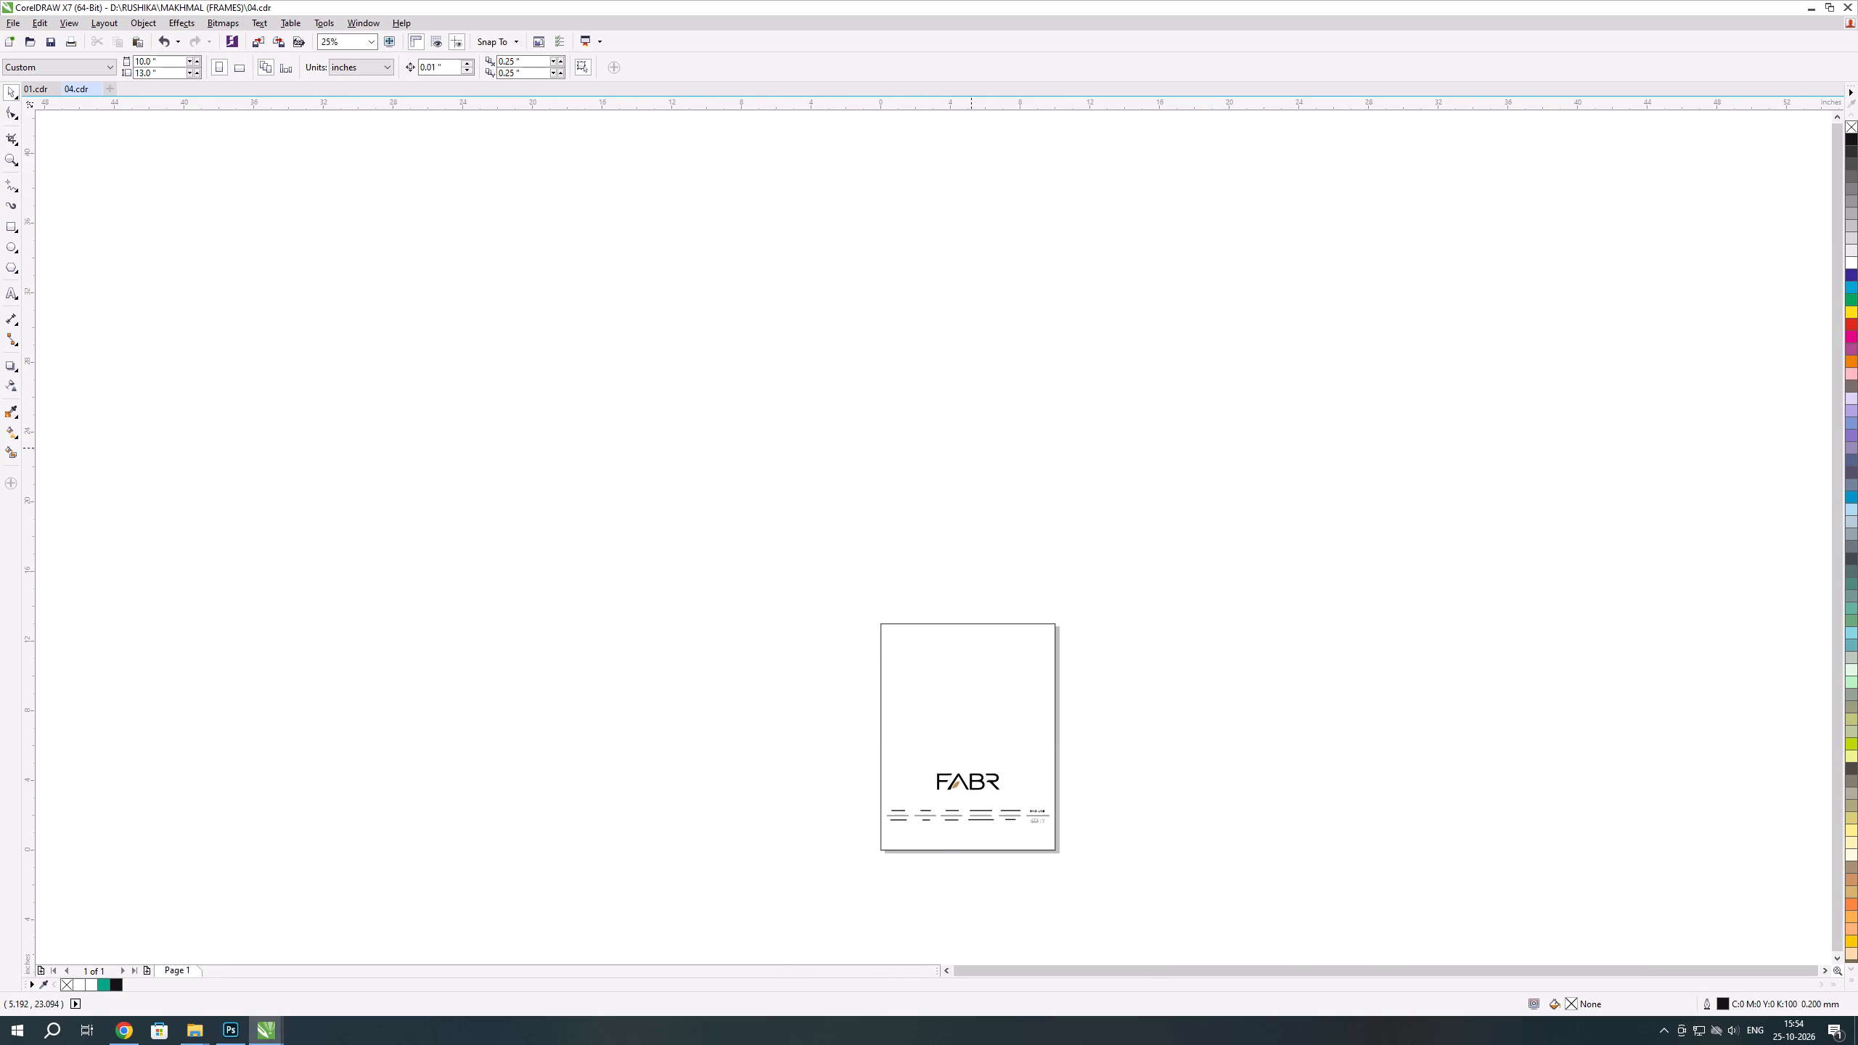
Bring the 002 sofa image from the MAKHMAL (FRAMES) folder into 04.cdr, placing it outside the page.
key(alt+Tab)
key(alt+Tab)
key(alt+Tab)
key(alt+Tab)
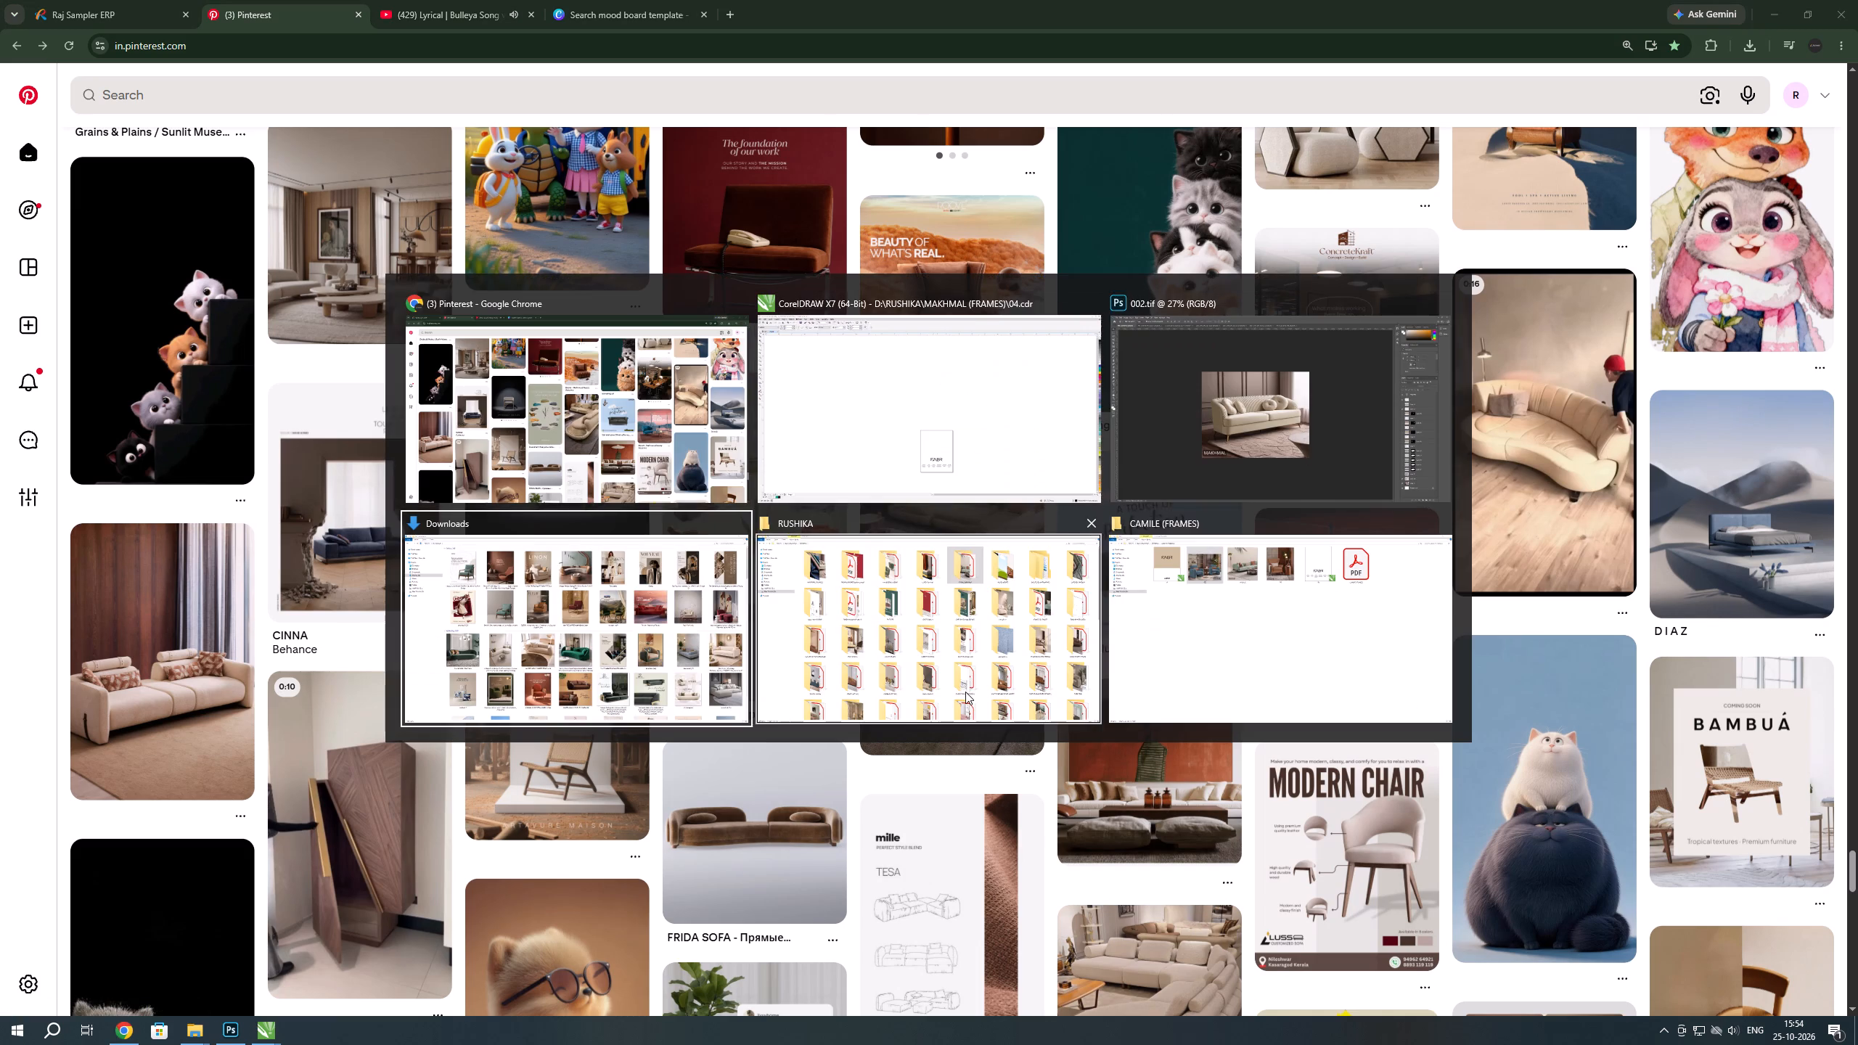
key(alt+Tab)
double_click(350, 197)
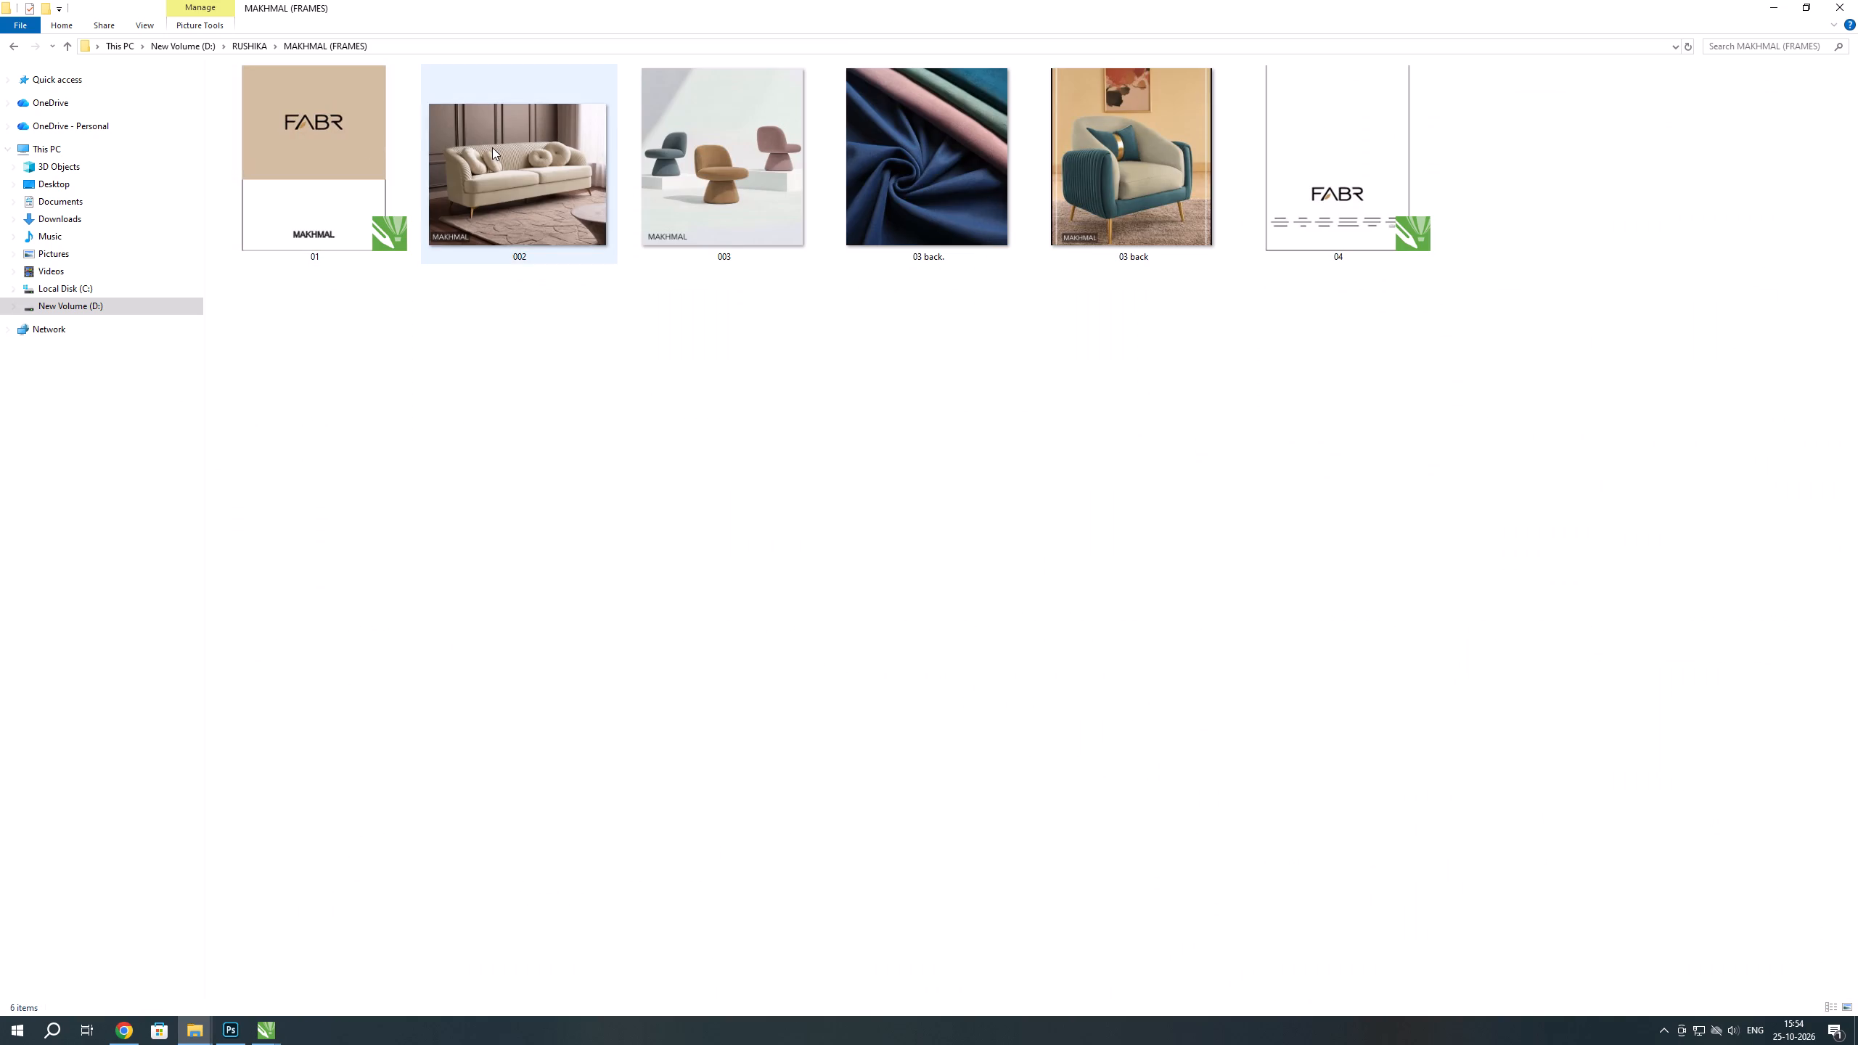
click(492, 147)
drag(500, 132, 519, 546)
key(alt+Tab)
key(alt+Tab)
key(alt+Tab)
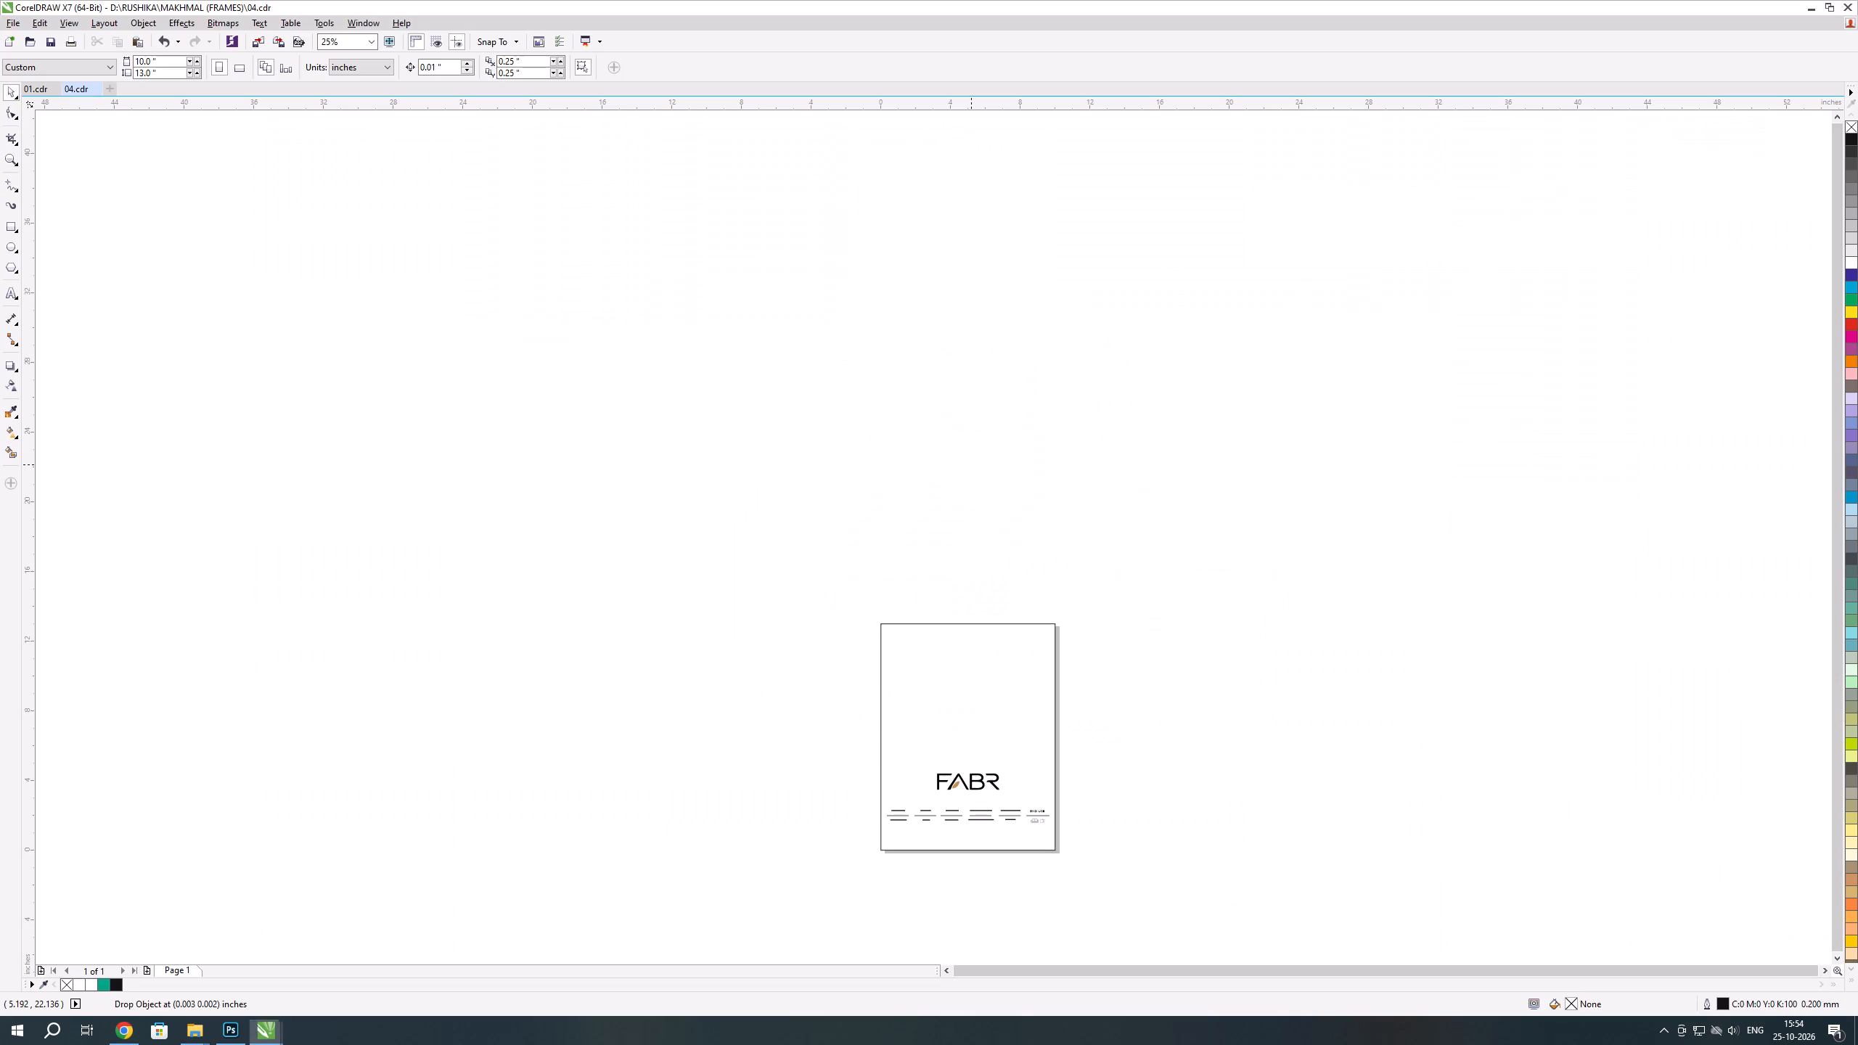
drag(519, 546, 515, 541)
Move the imported sofa image closer to the page, keeping it above and outside, and deselect it.
drag(484, 570, 727, 545)
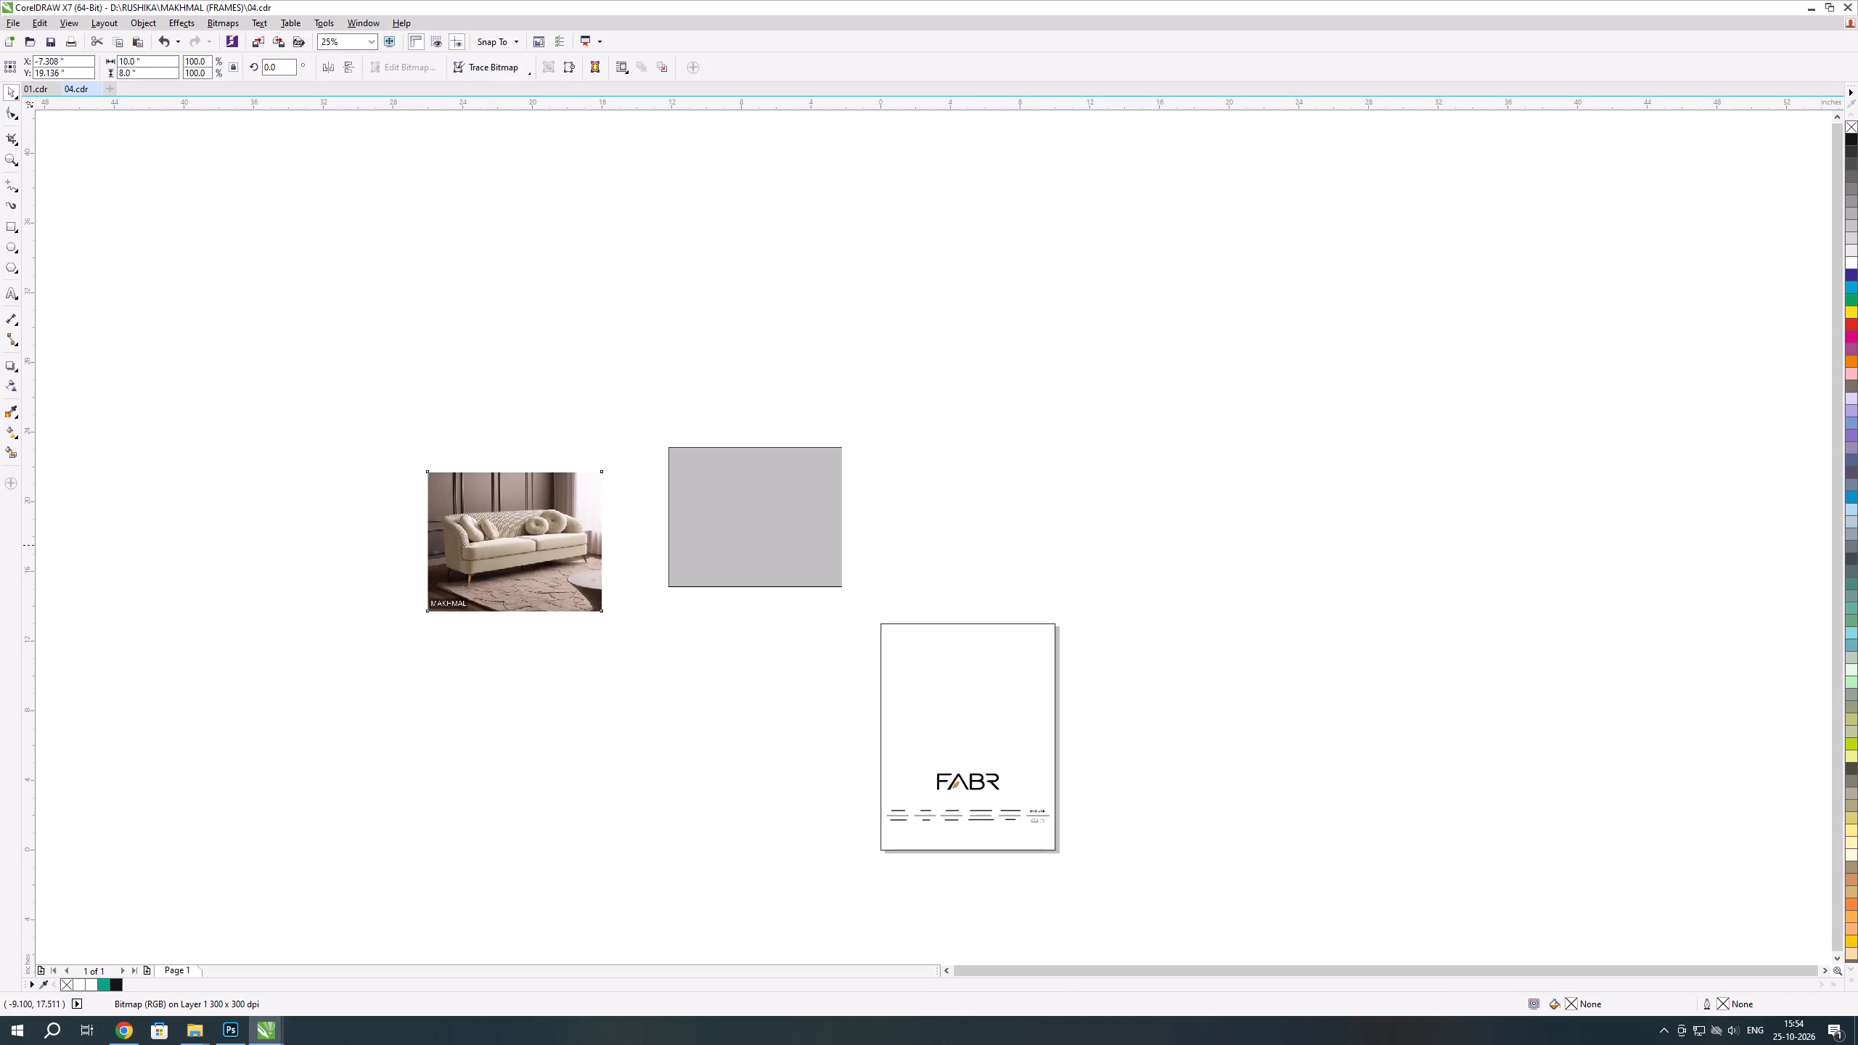
drag(727, 545, 703, 496)
click(859, 538)
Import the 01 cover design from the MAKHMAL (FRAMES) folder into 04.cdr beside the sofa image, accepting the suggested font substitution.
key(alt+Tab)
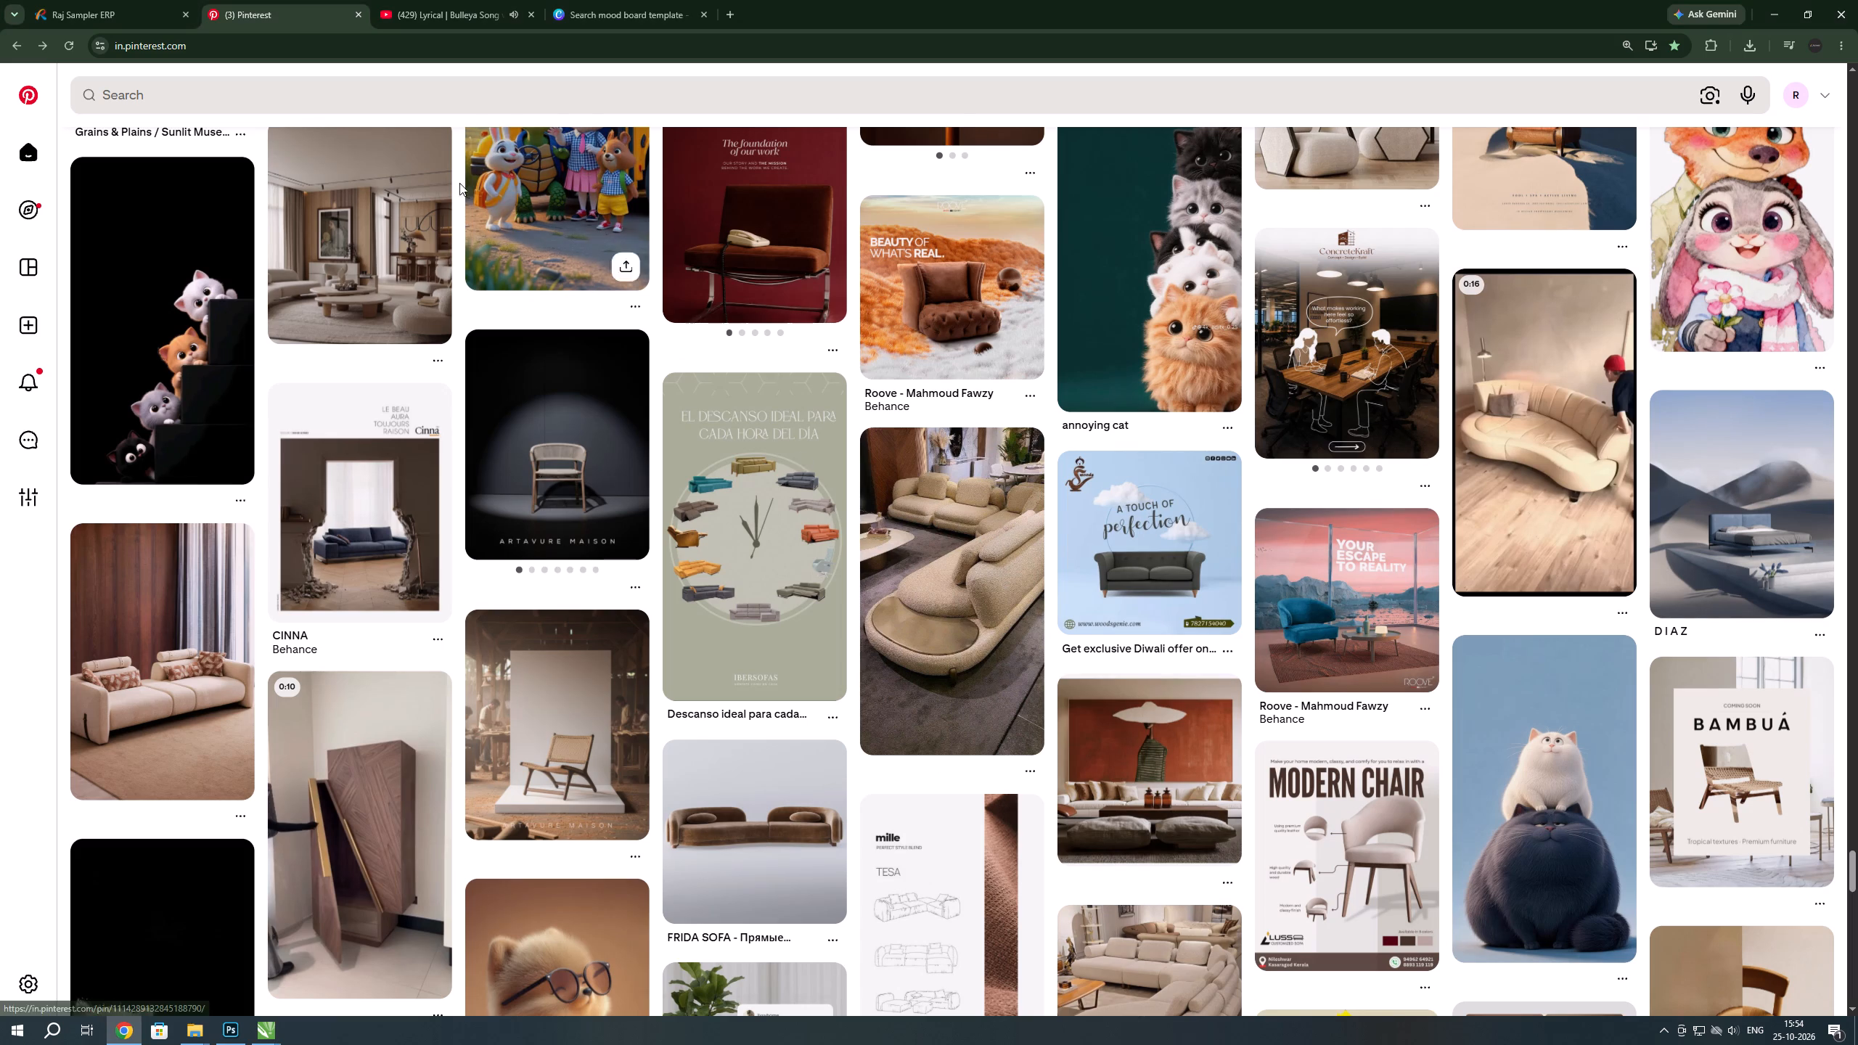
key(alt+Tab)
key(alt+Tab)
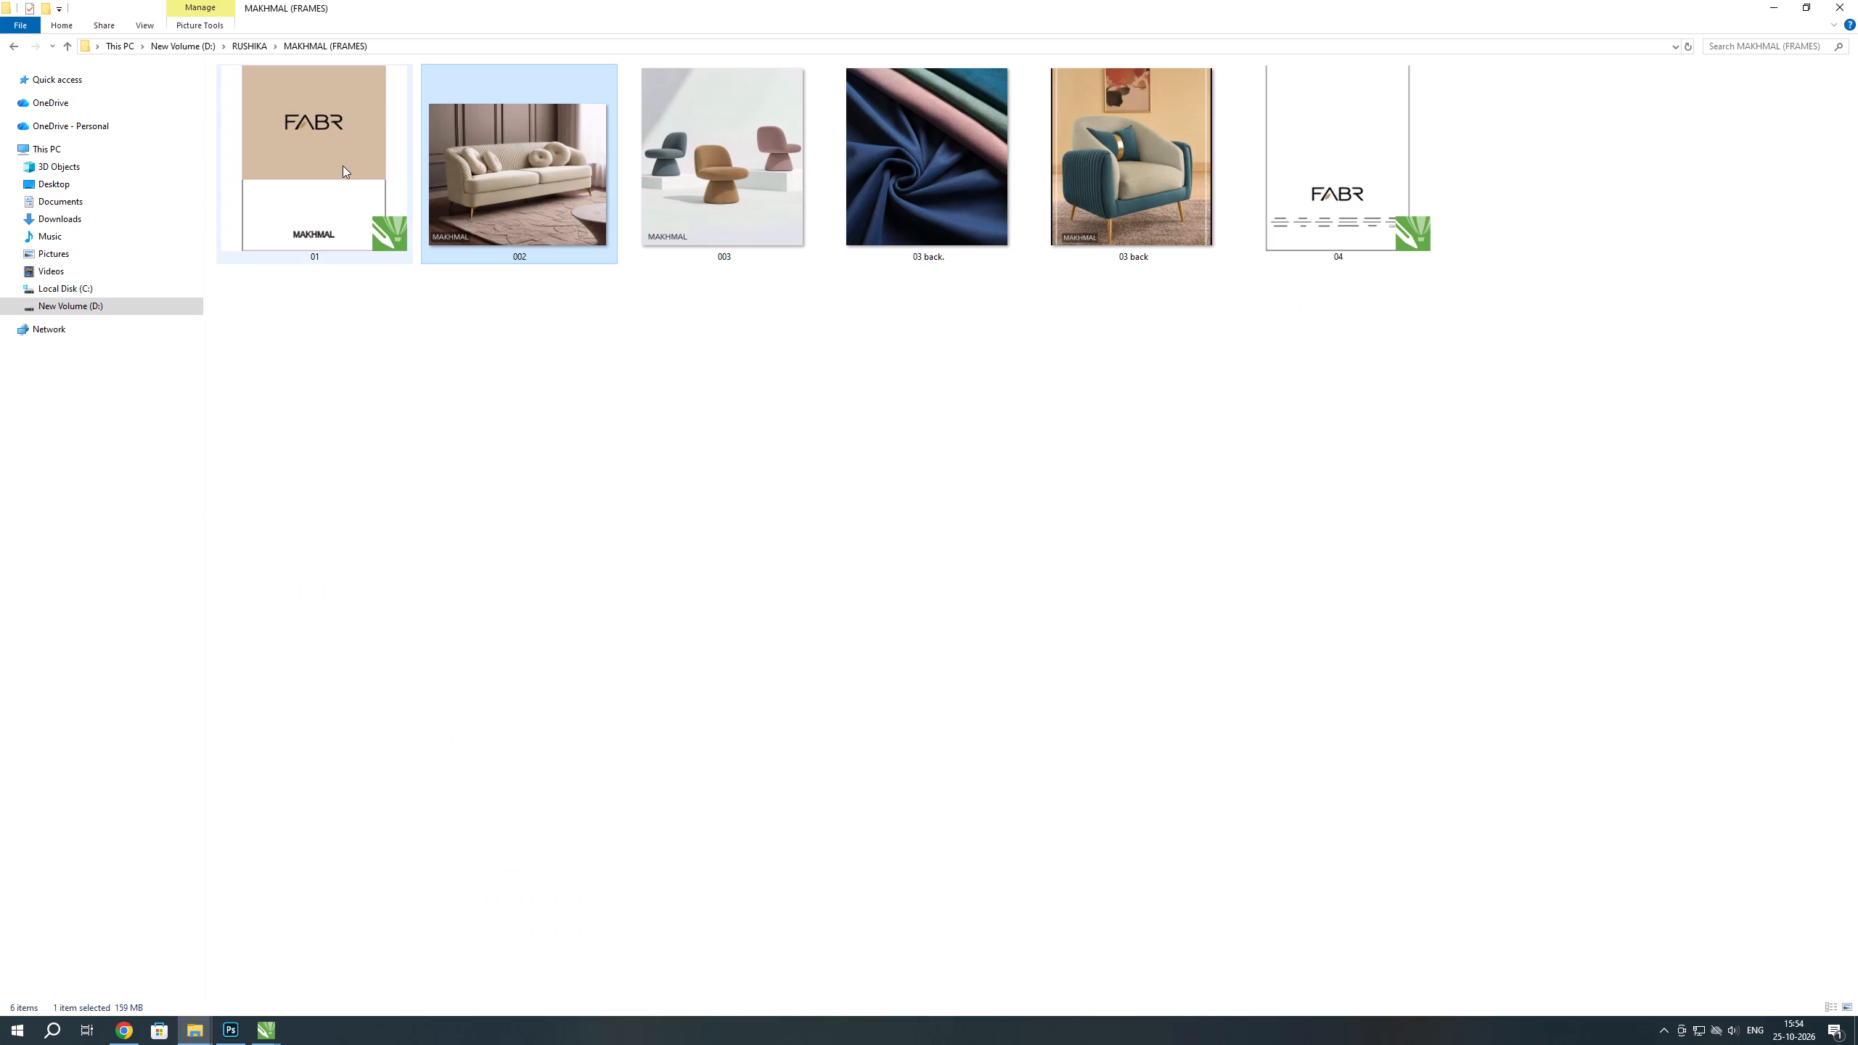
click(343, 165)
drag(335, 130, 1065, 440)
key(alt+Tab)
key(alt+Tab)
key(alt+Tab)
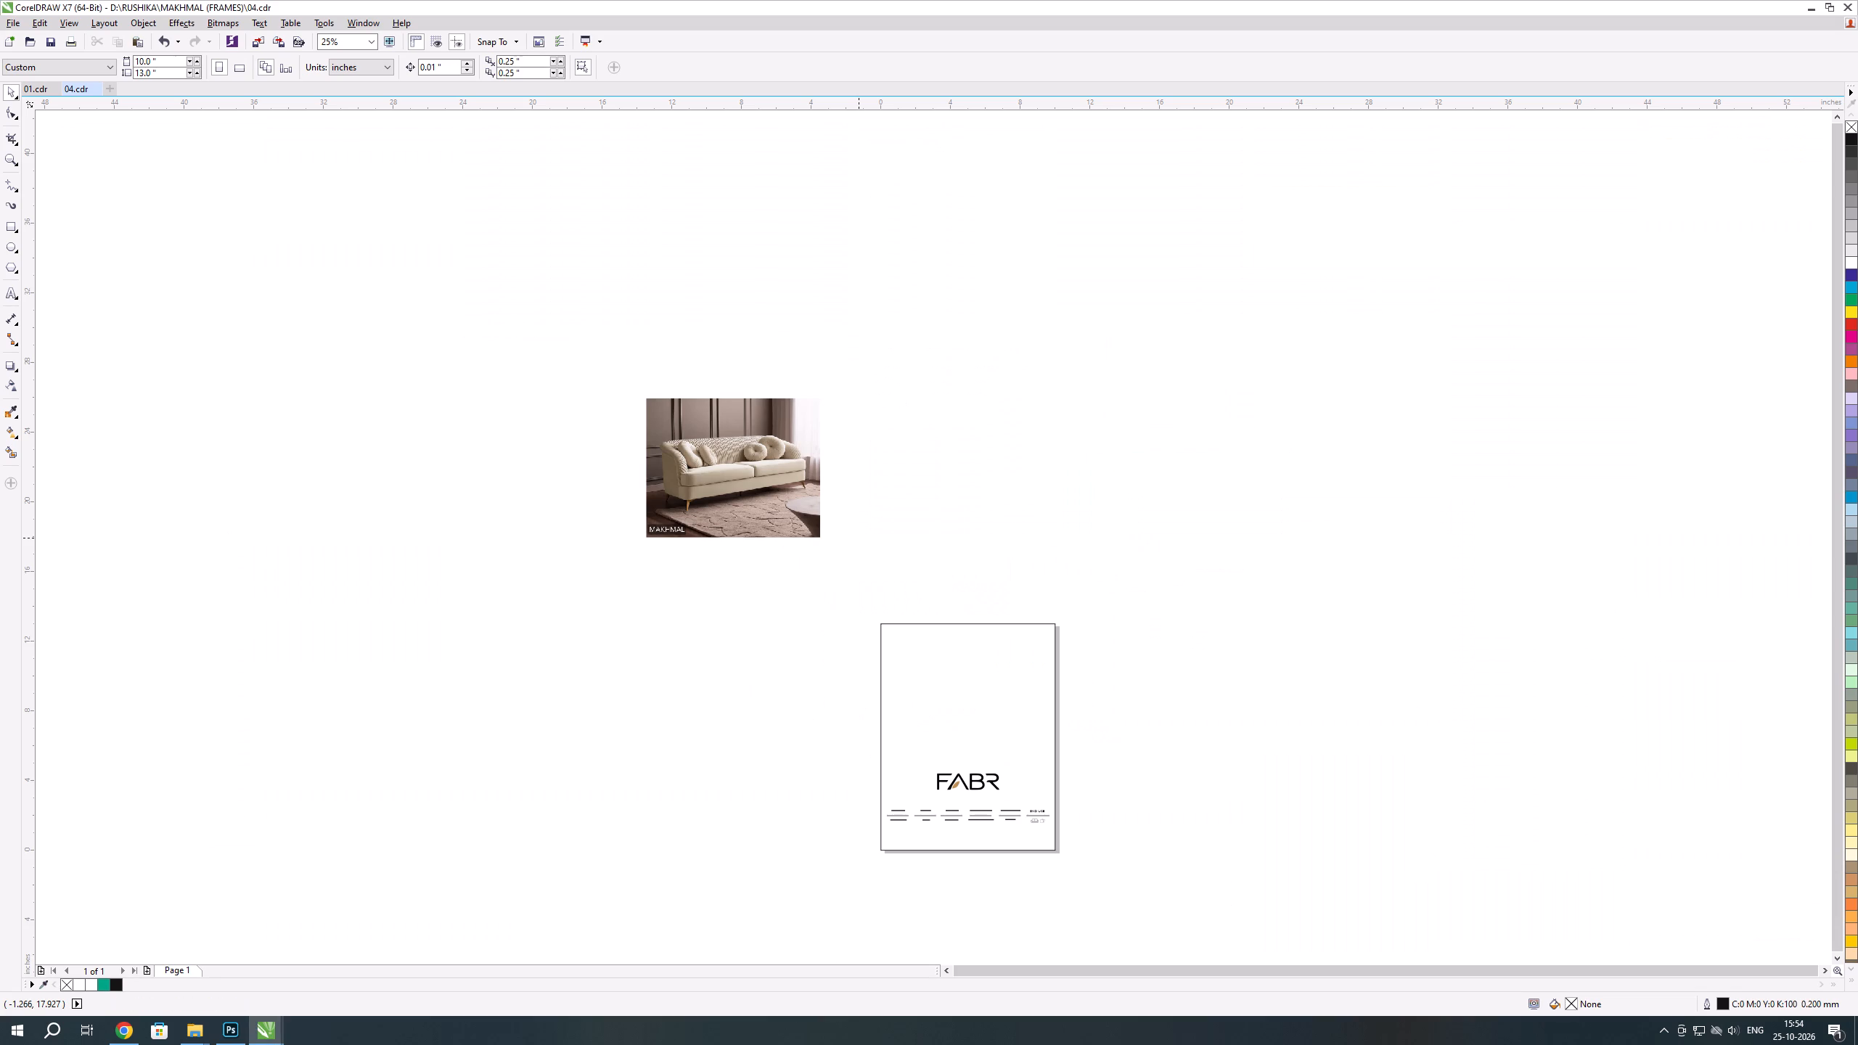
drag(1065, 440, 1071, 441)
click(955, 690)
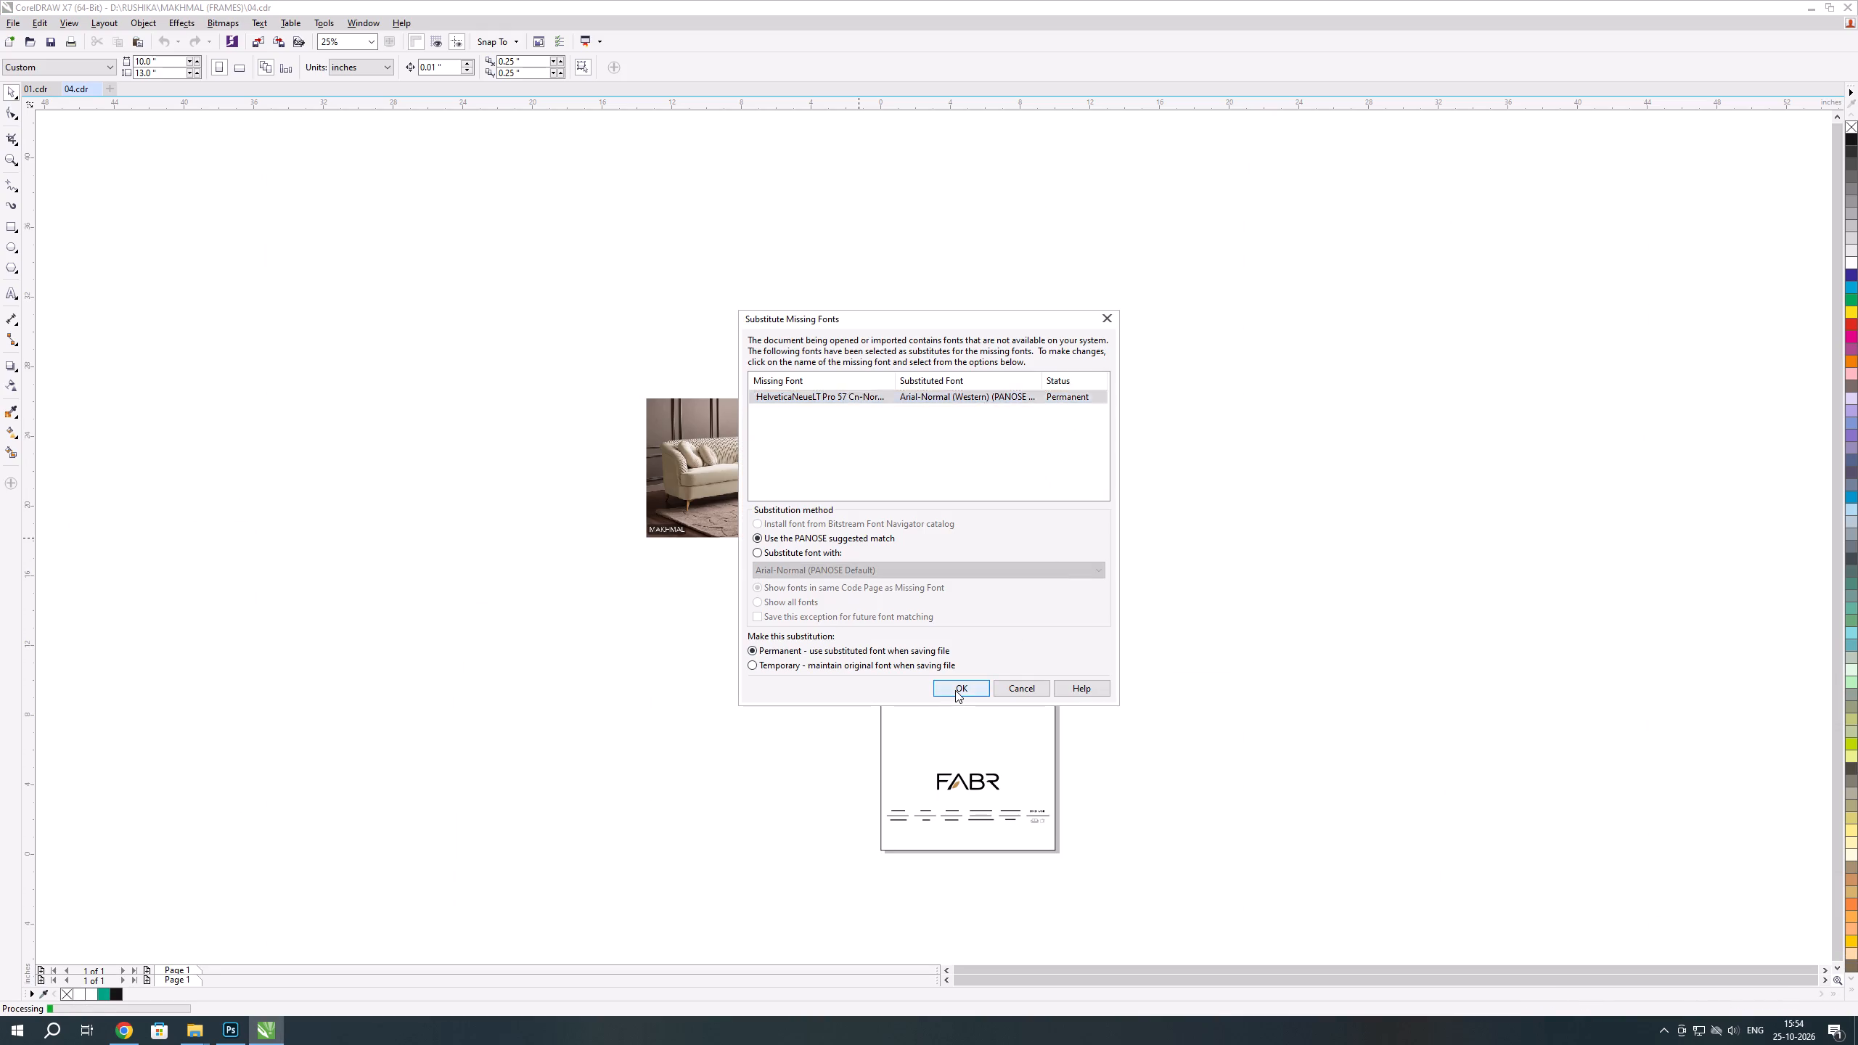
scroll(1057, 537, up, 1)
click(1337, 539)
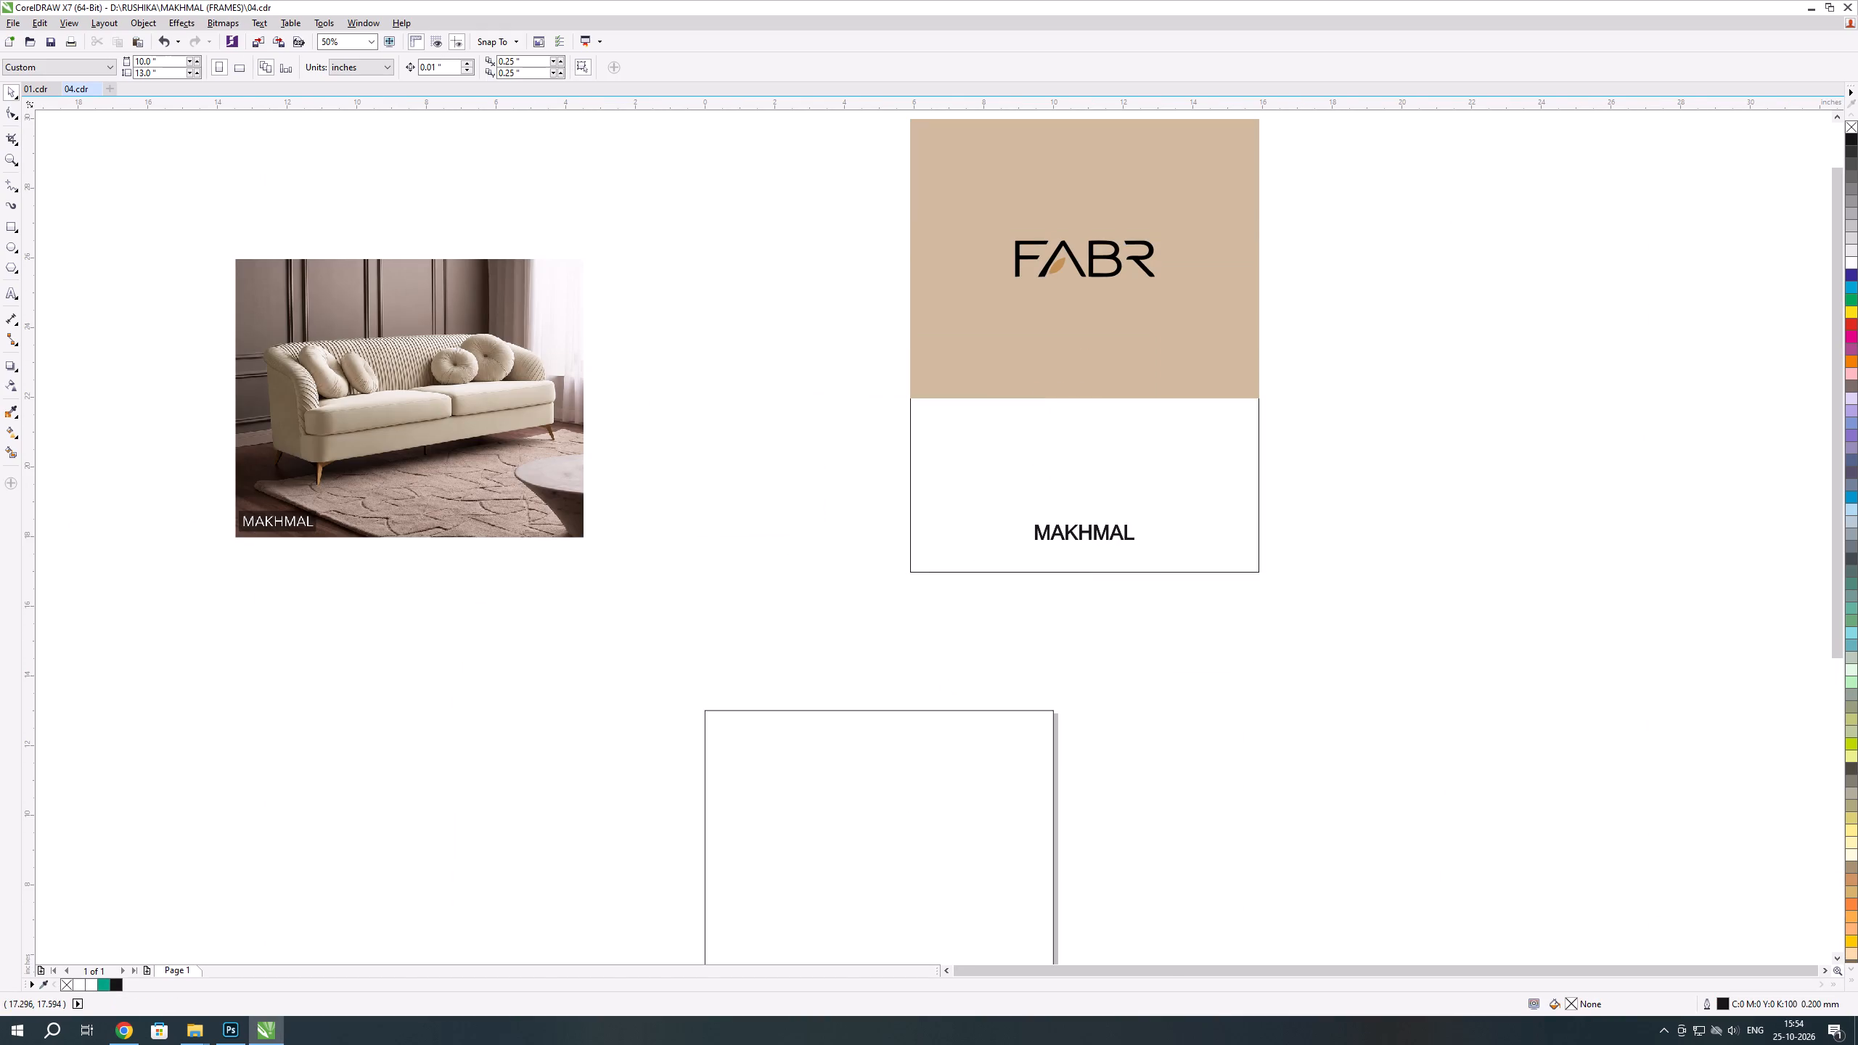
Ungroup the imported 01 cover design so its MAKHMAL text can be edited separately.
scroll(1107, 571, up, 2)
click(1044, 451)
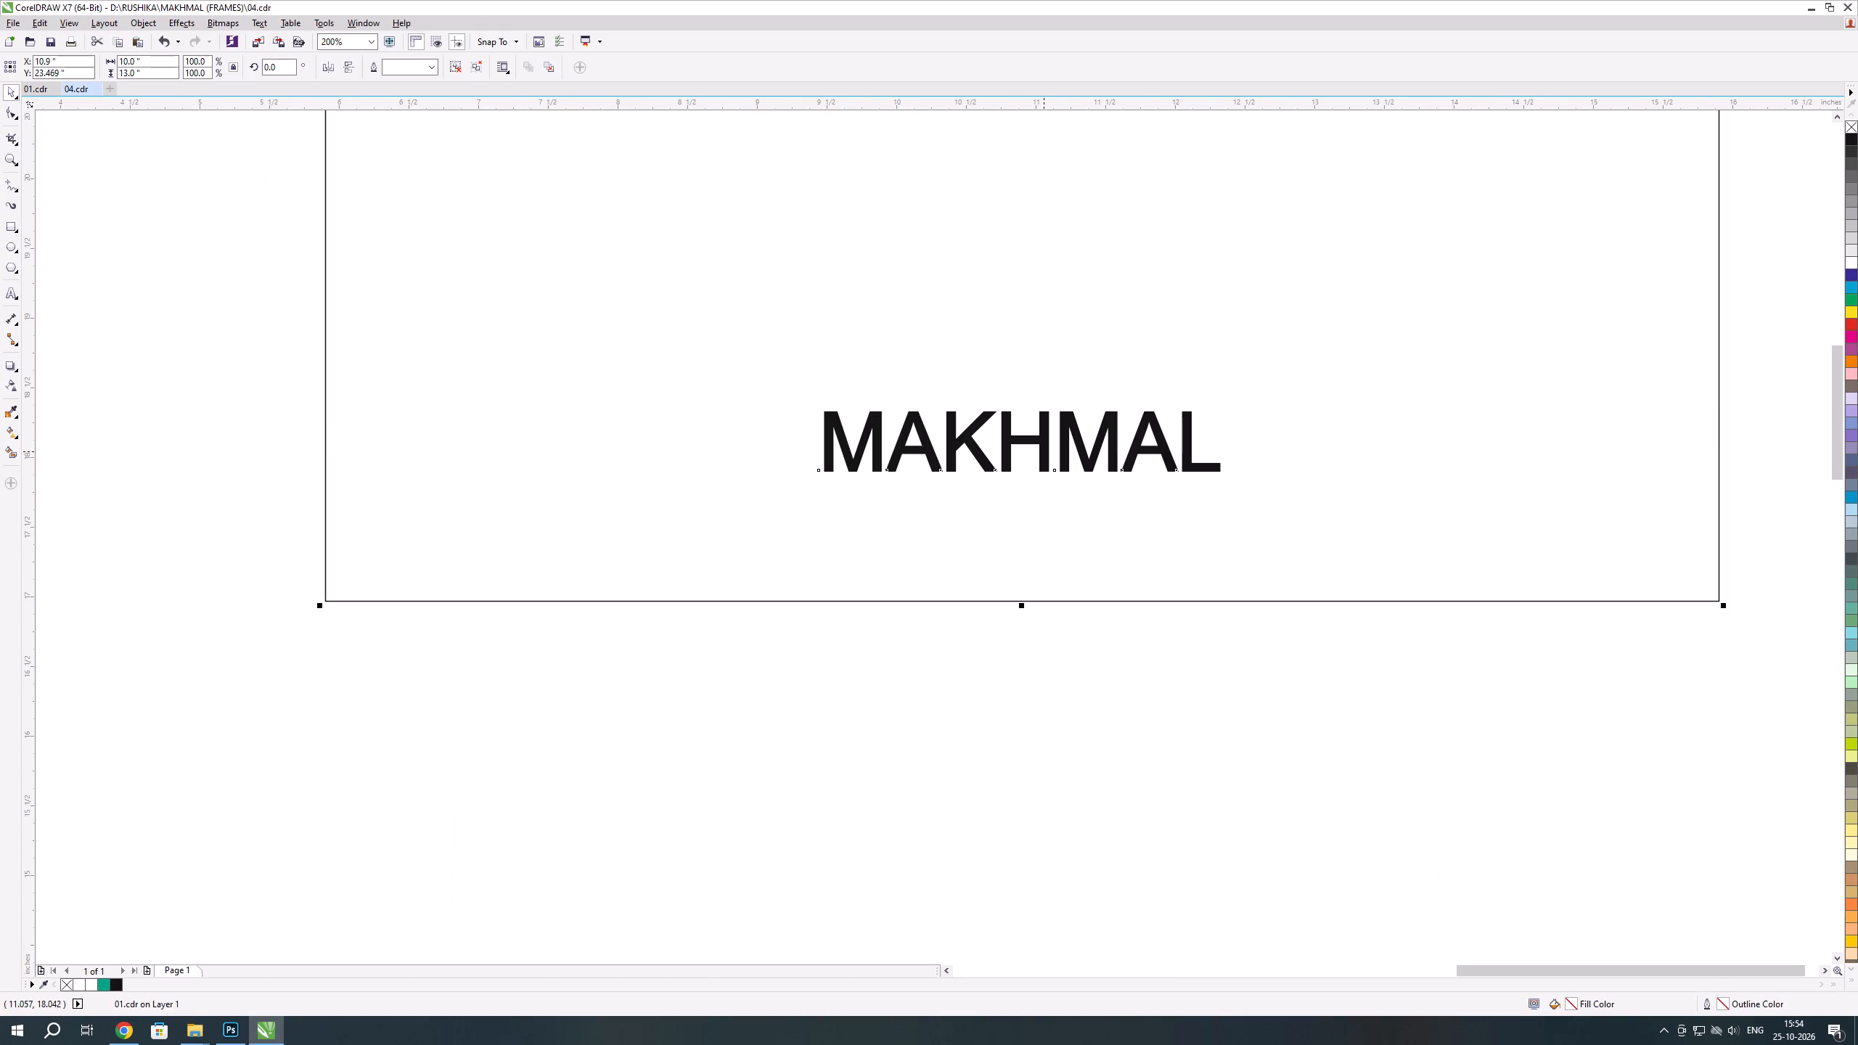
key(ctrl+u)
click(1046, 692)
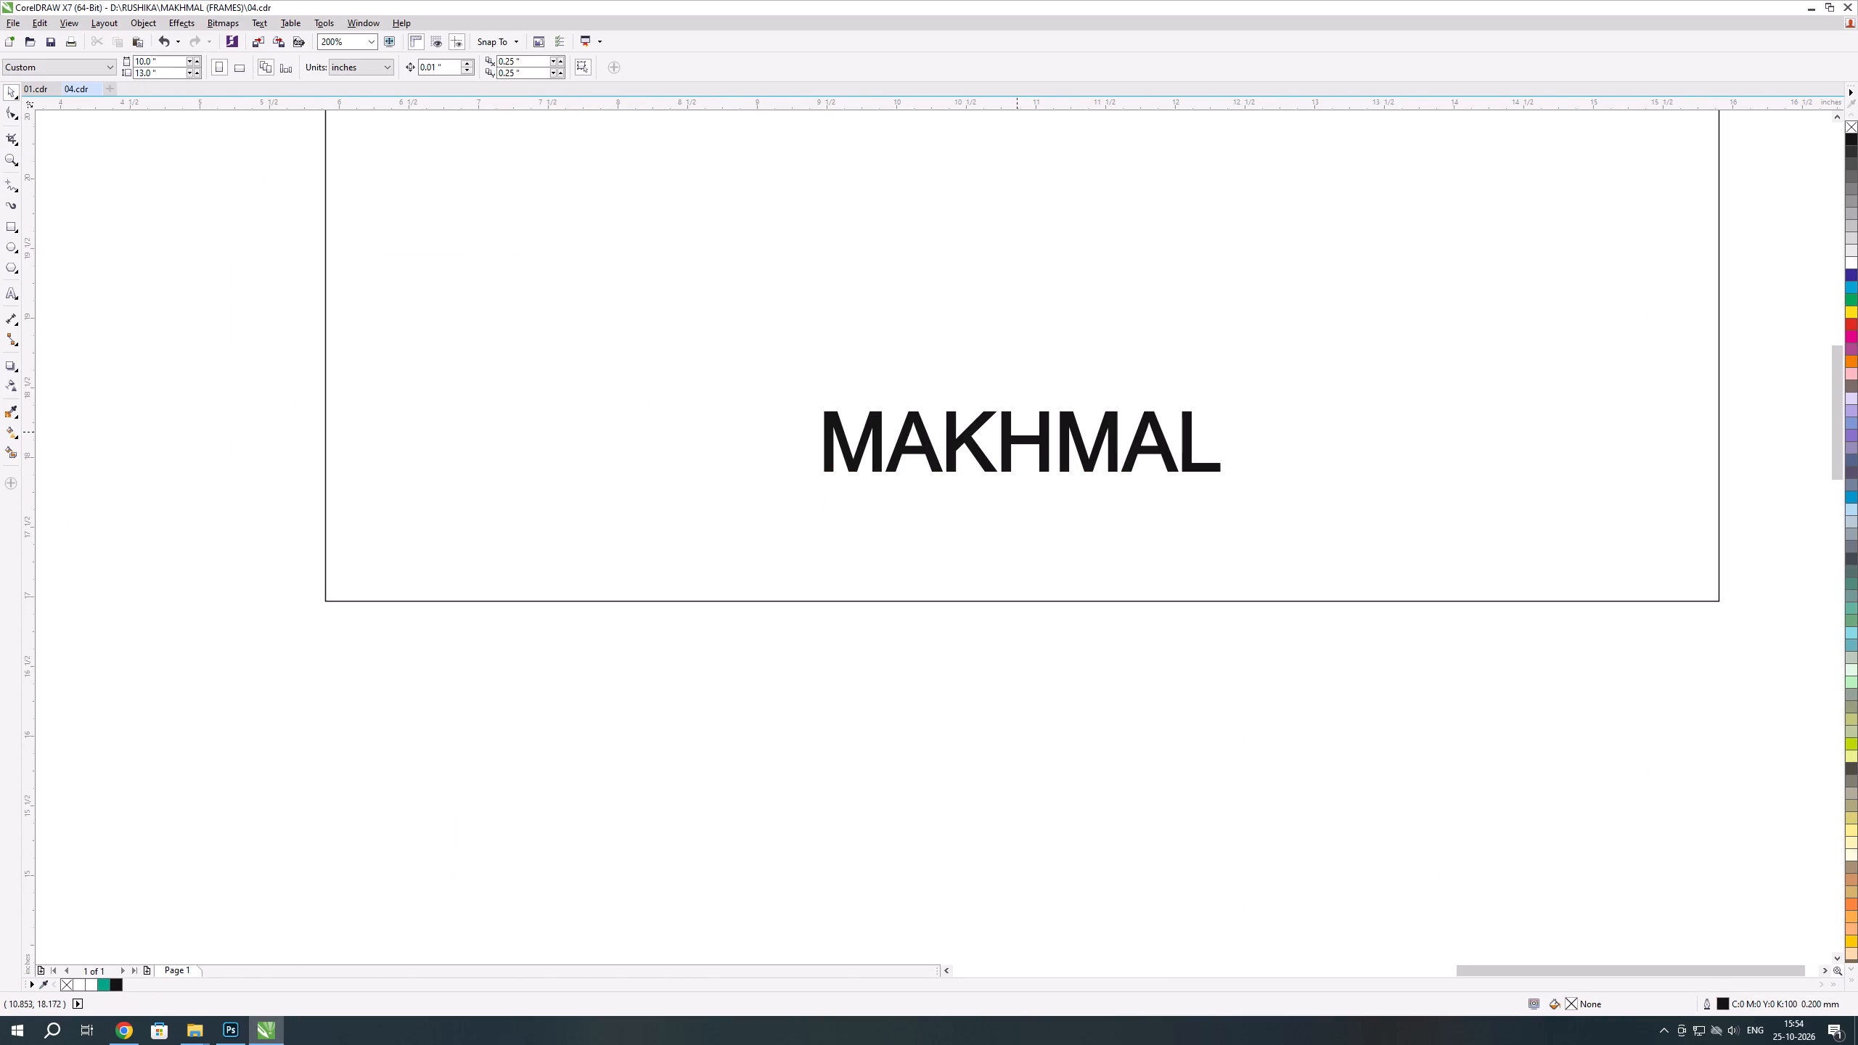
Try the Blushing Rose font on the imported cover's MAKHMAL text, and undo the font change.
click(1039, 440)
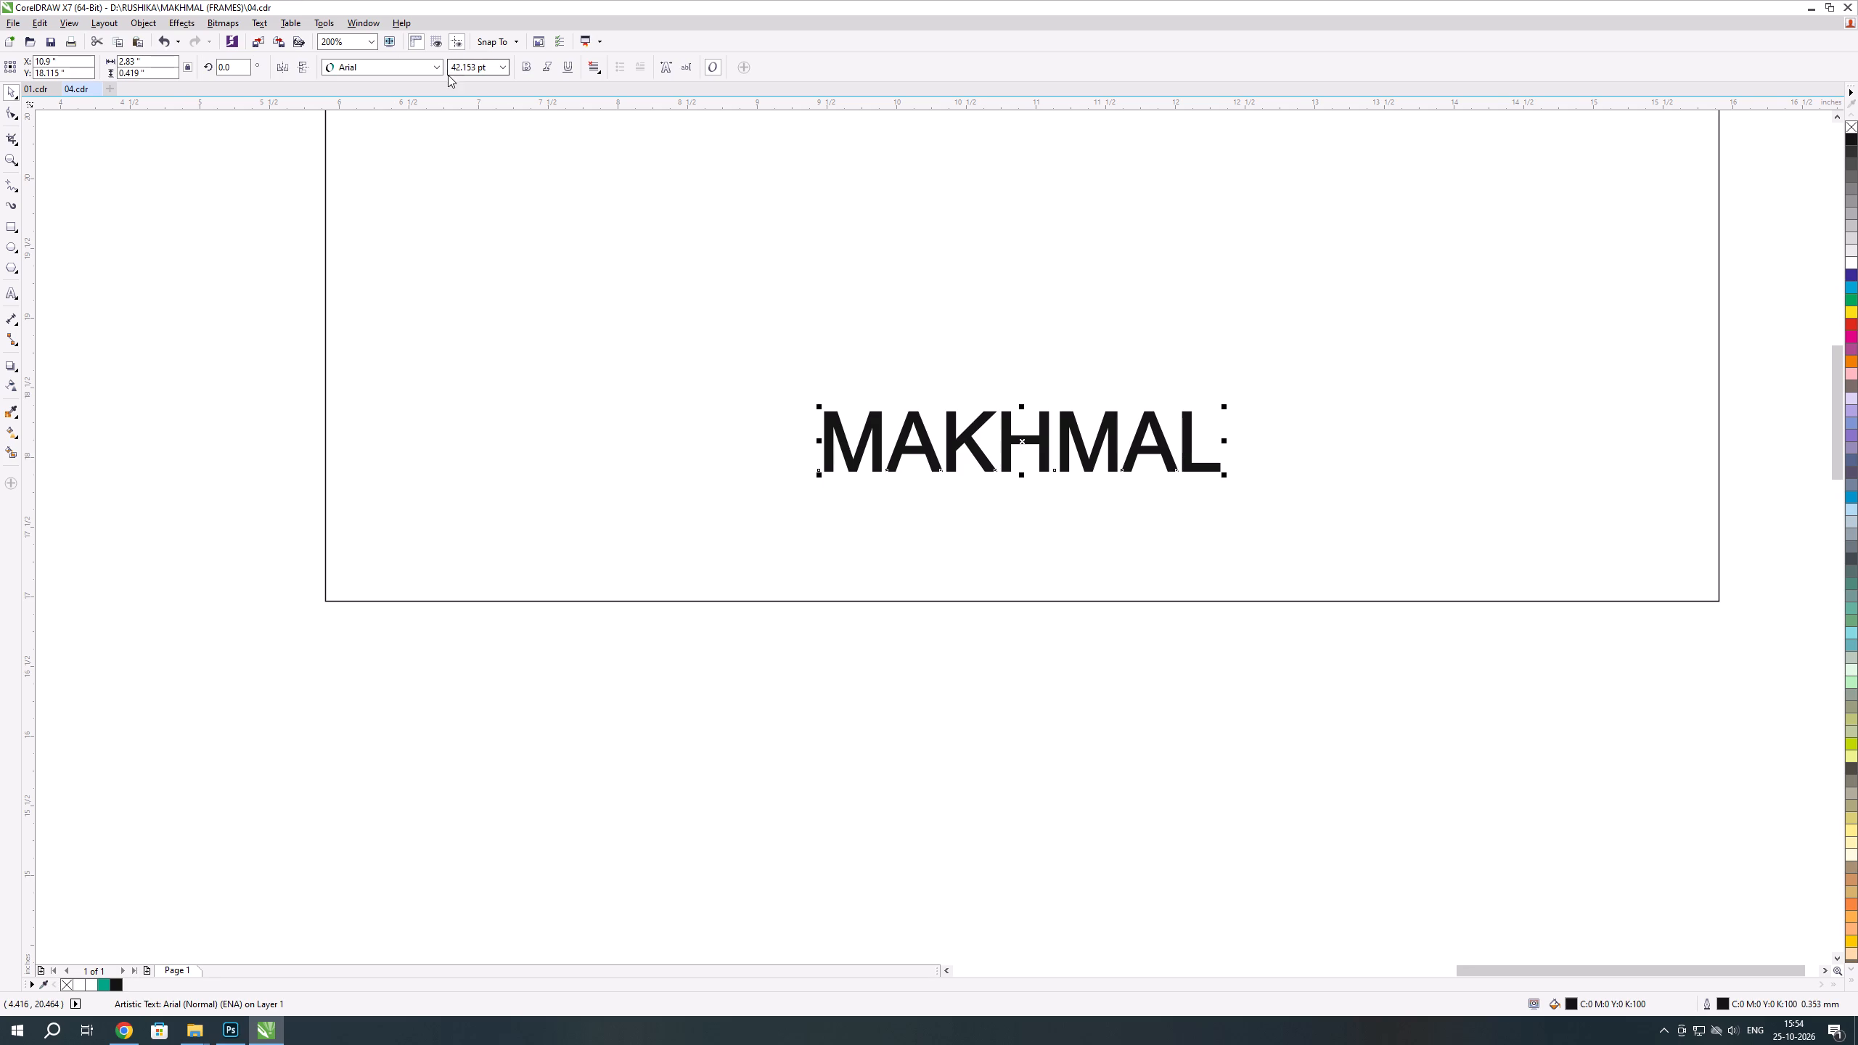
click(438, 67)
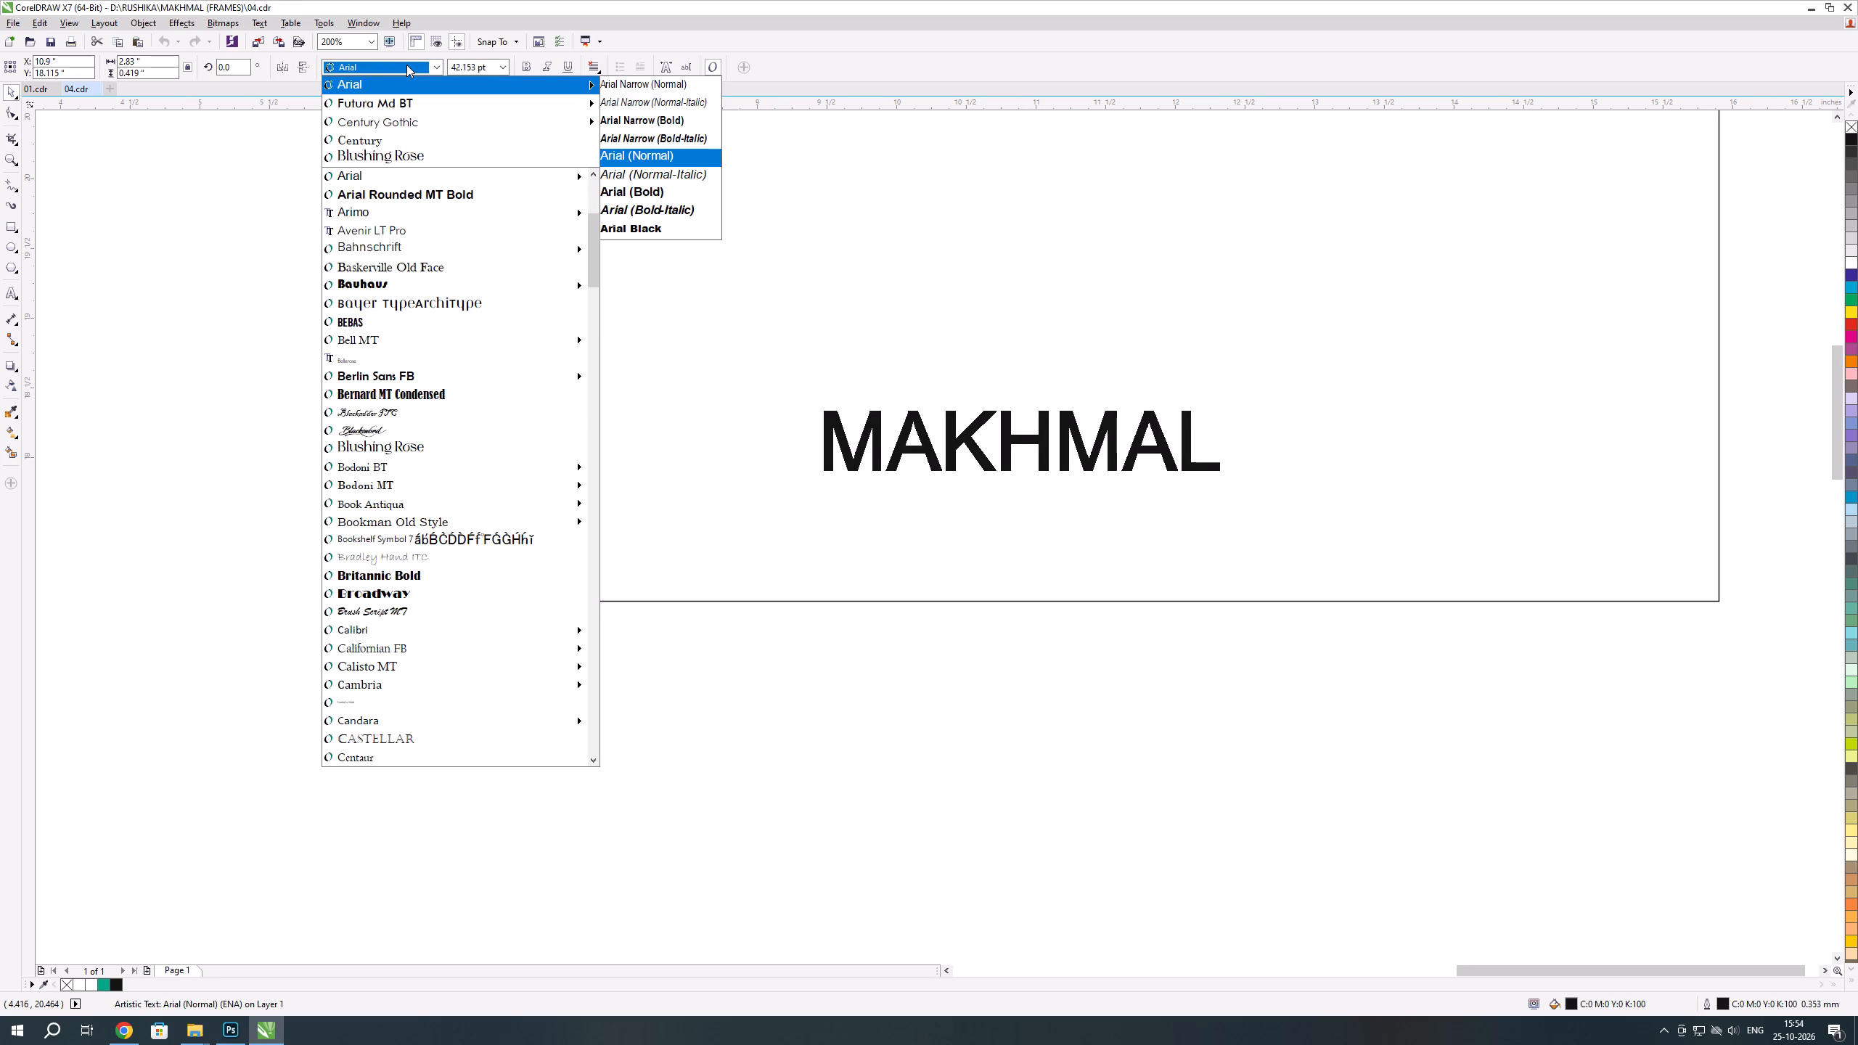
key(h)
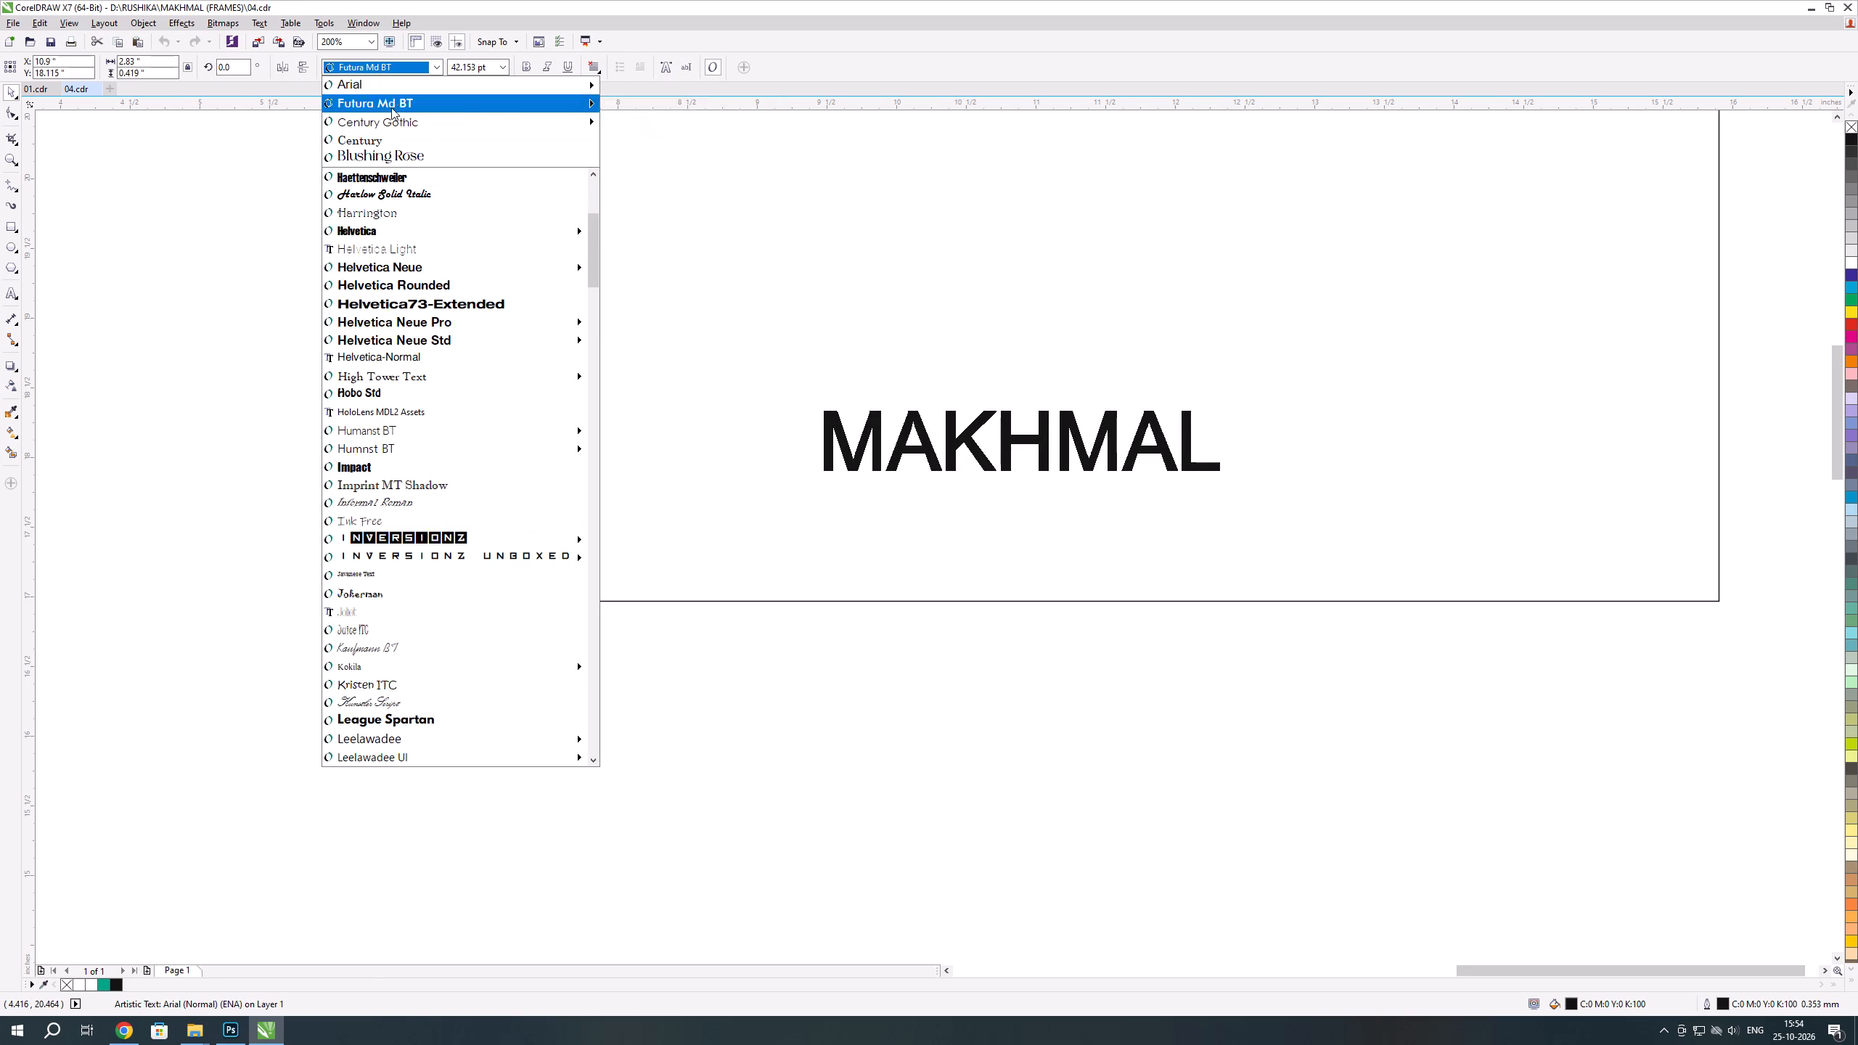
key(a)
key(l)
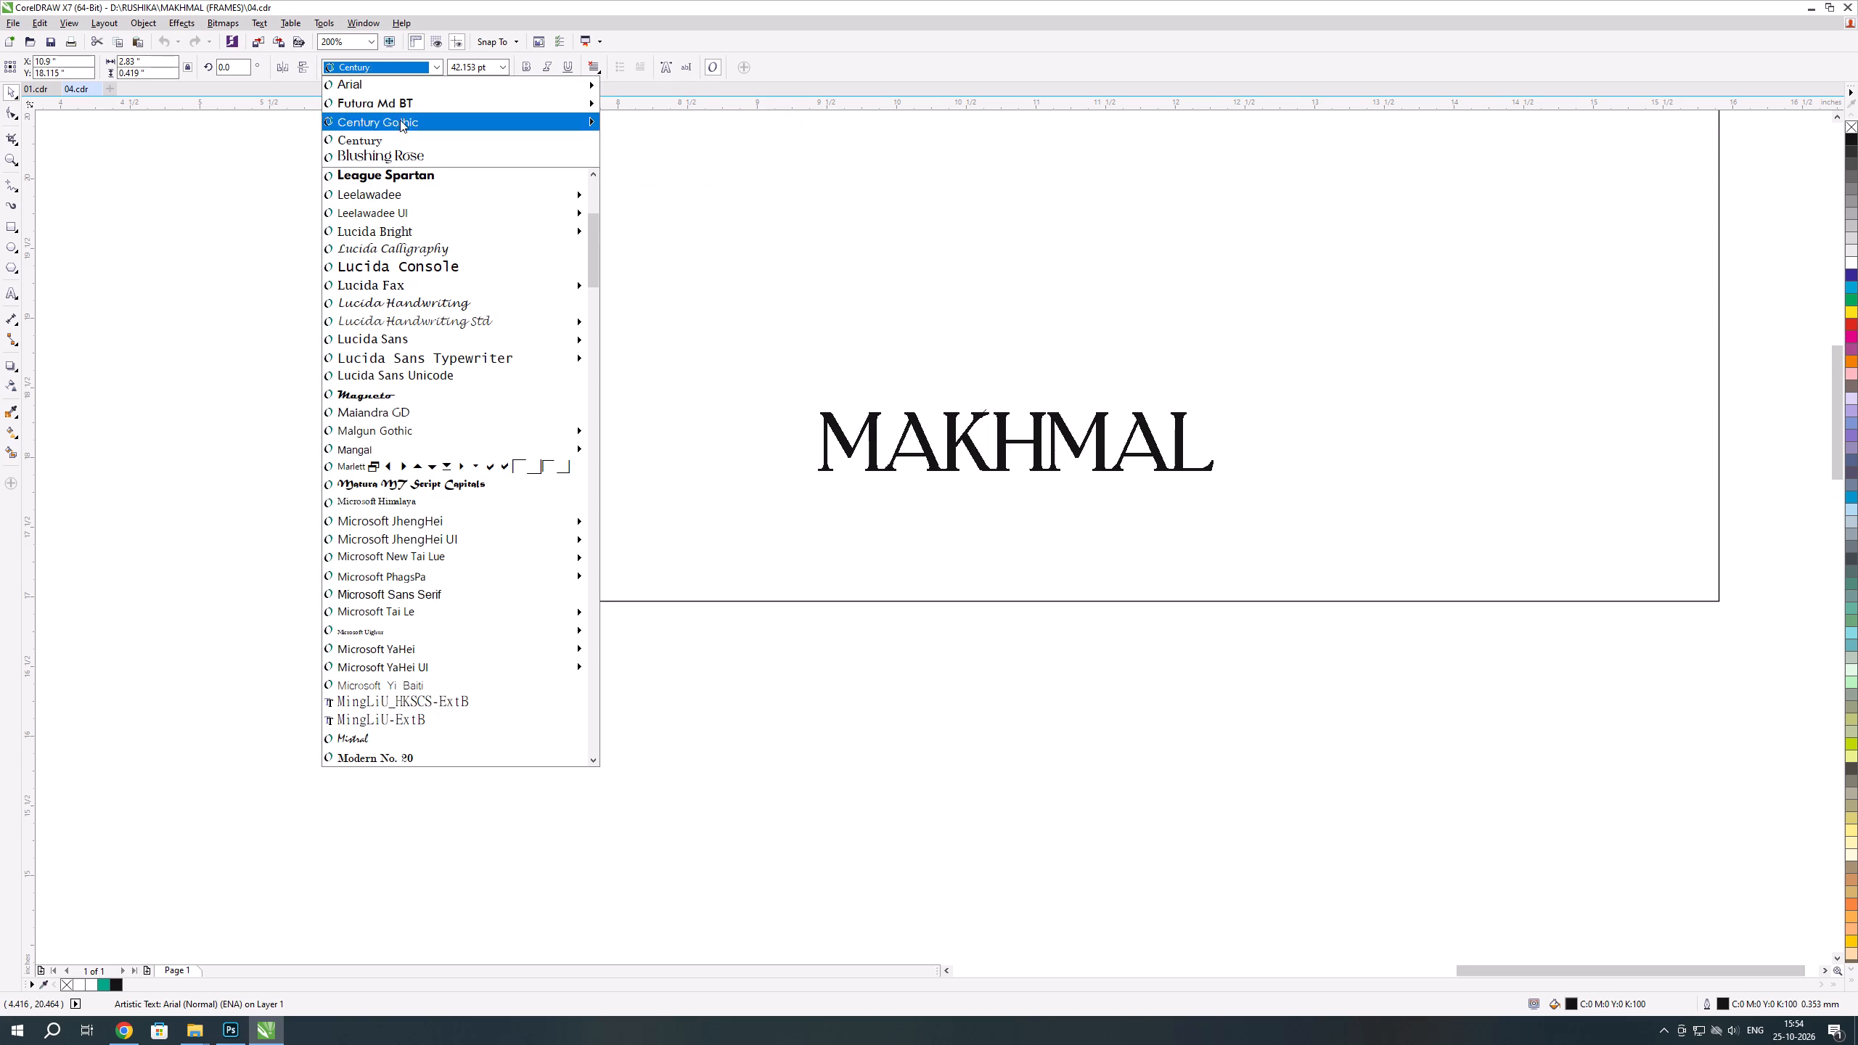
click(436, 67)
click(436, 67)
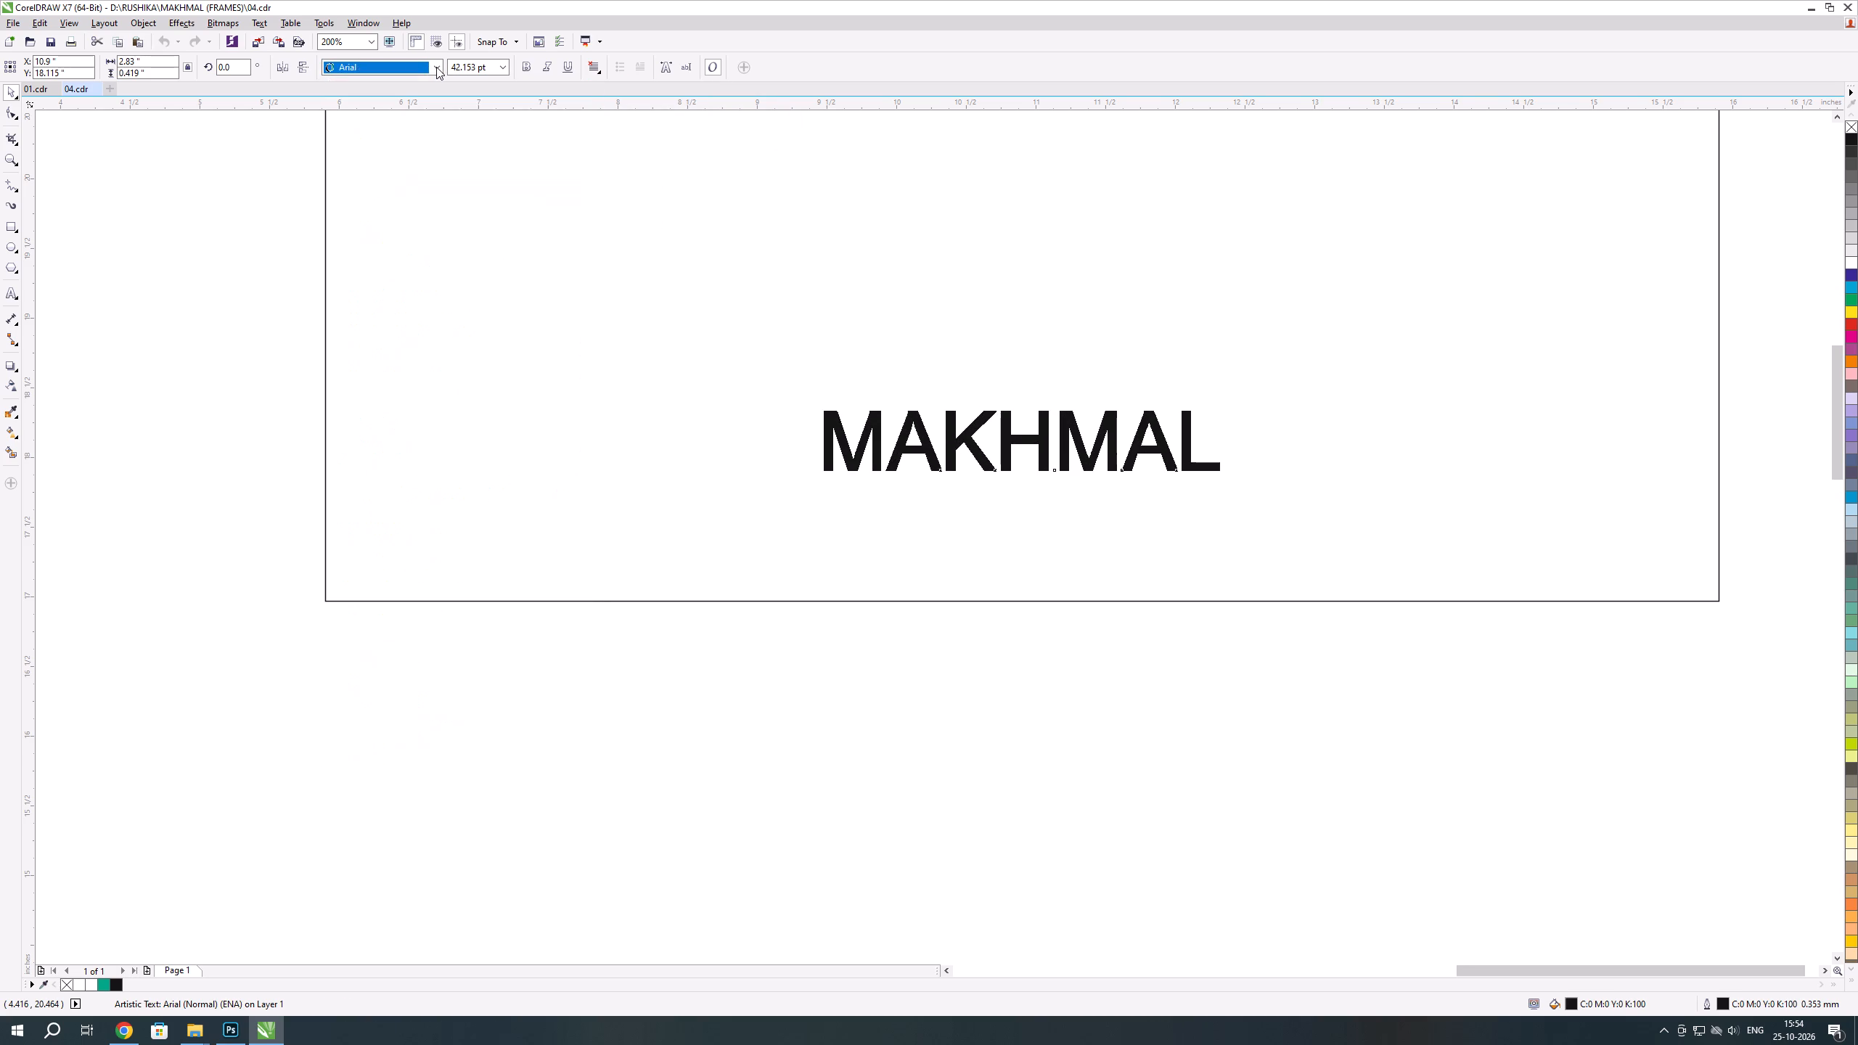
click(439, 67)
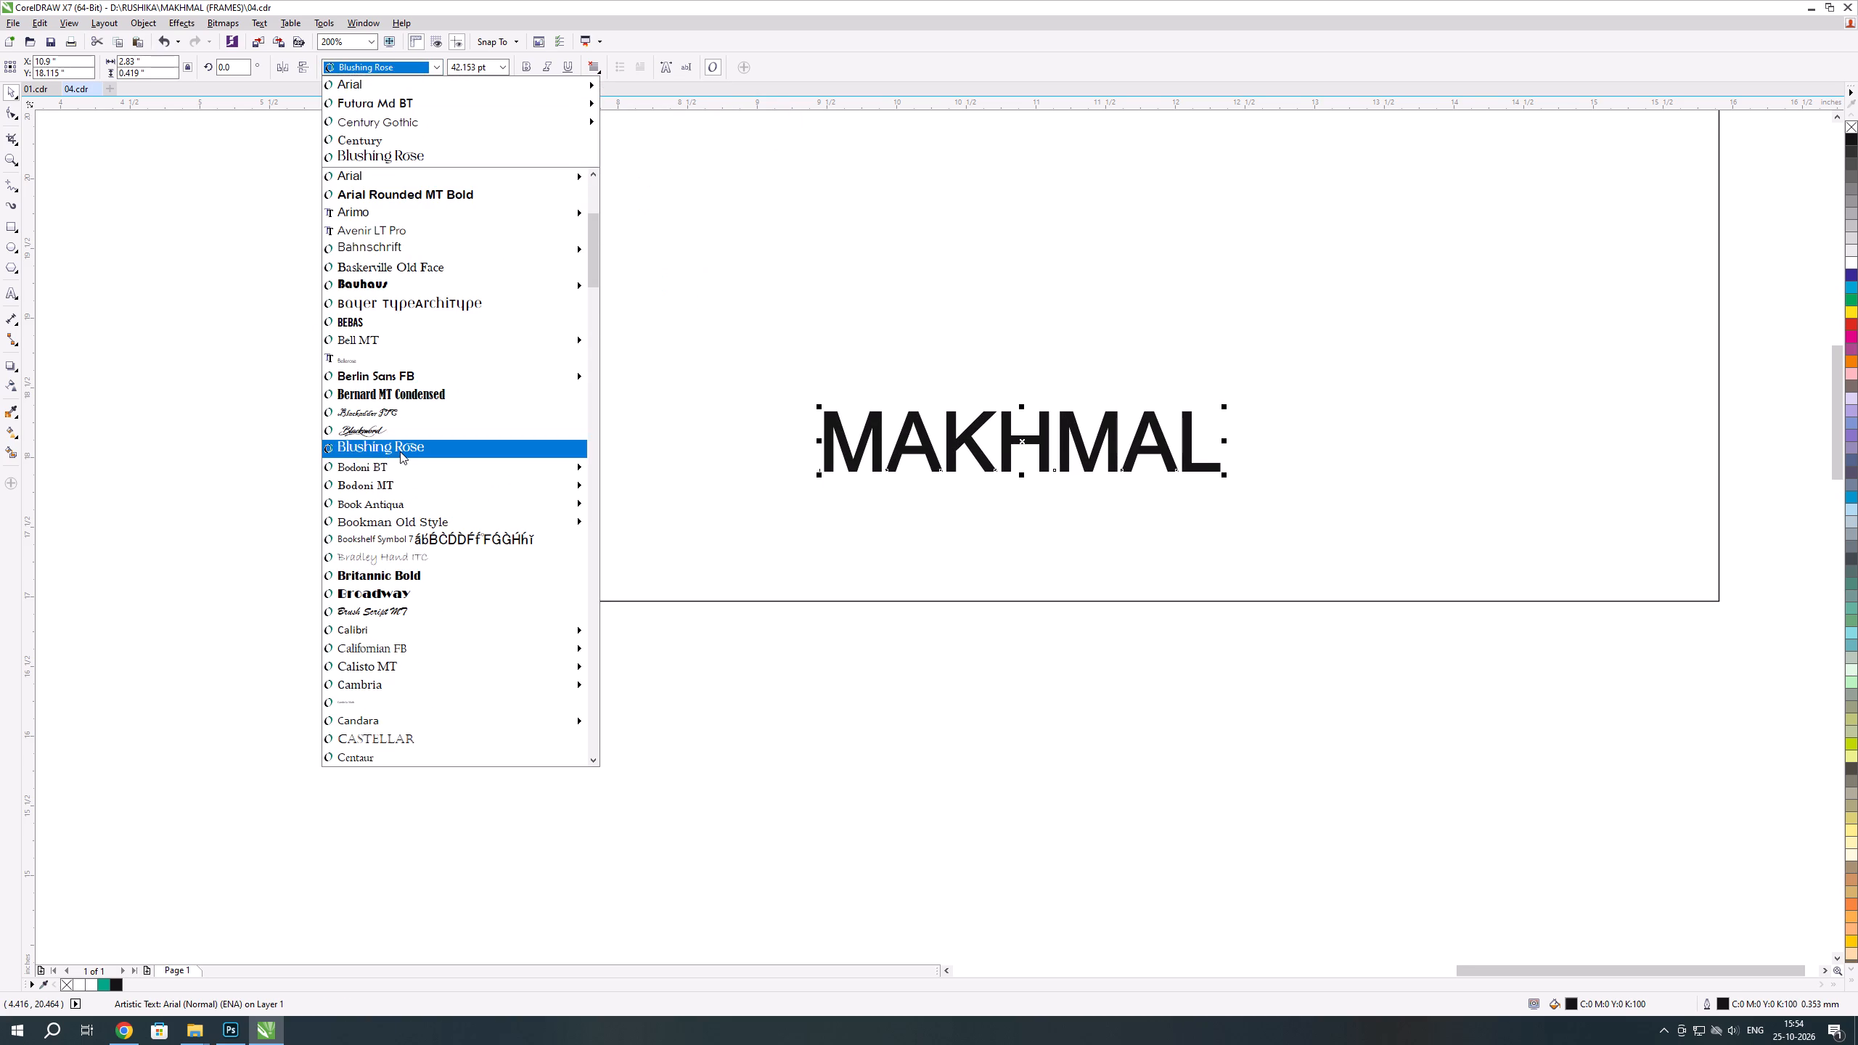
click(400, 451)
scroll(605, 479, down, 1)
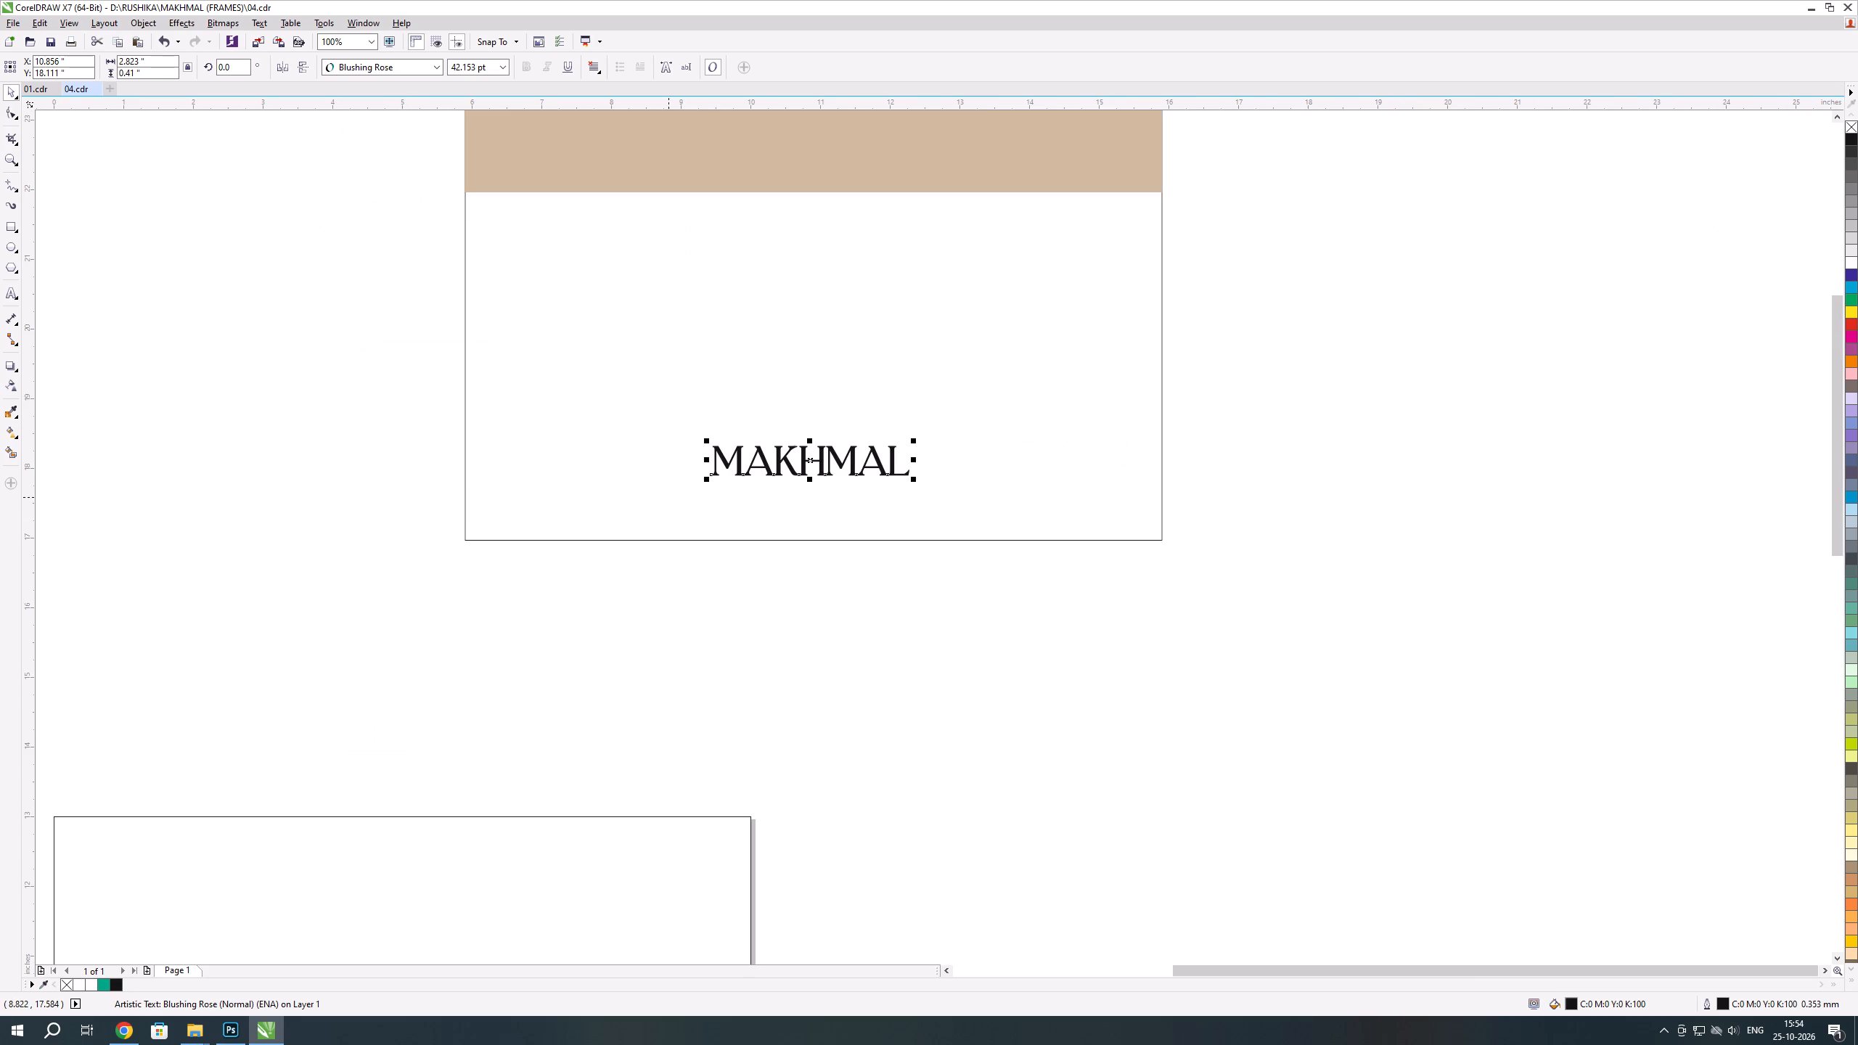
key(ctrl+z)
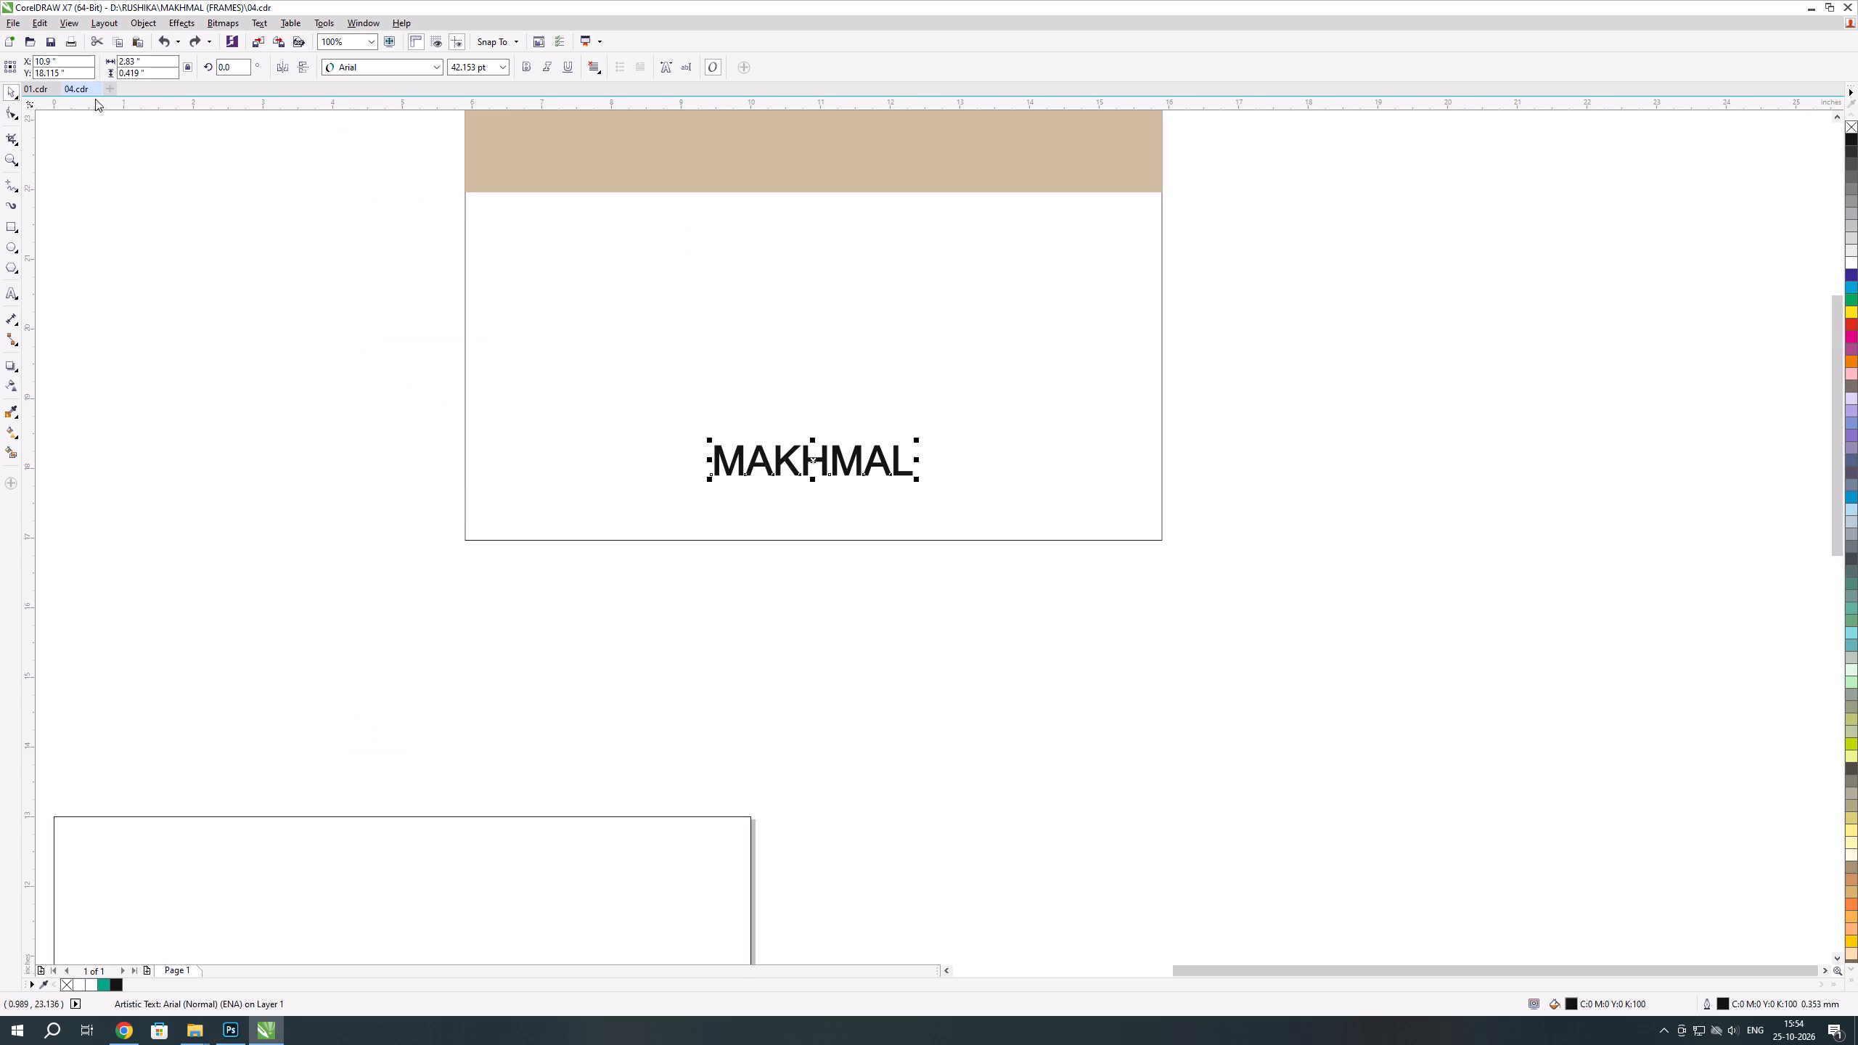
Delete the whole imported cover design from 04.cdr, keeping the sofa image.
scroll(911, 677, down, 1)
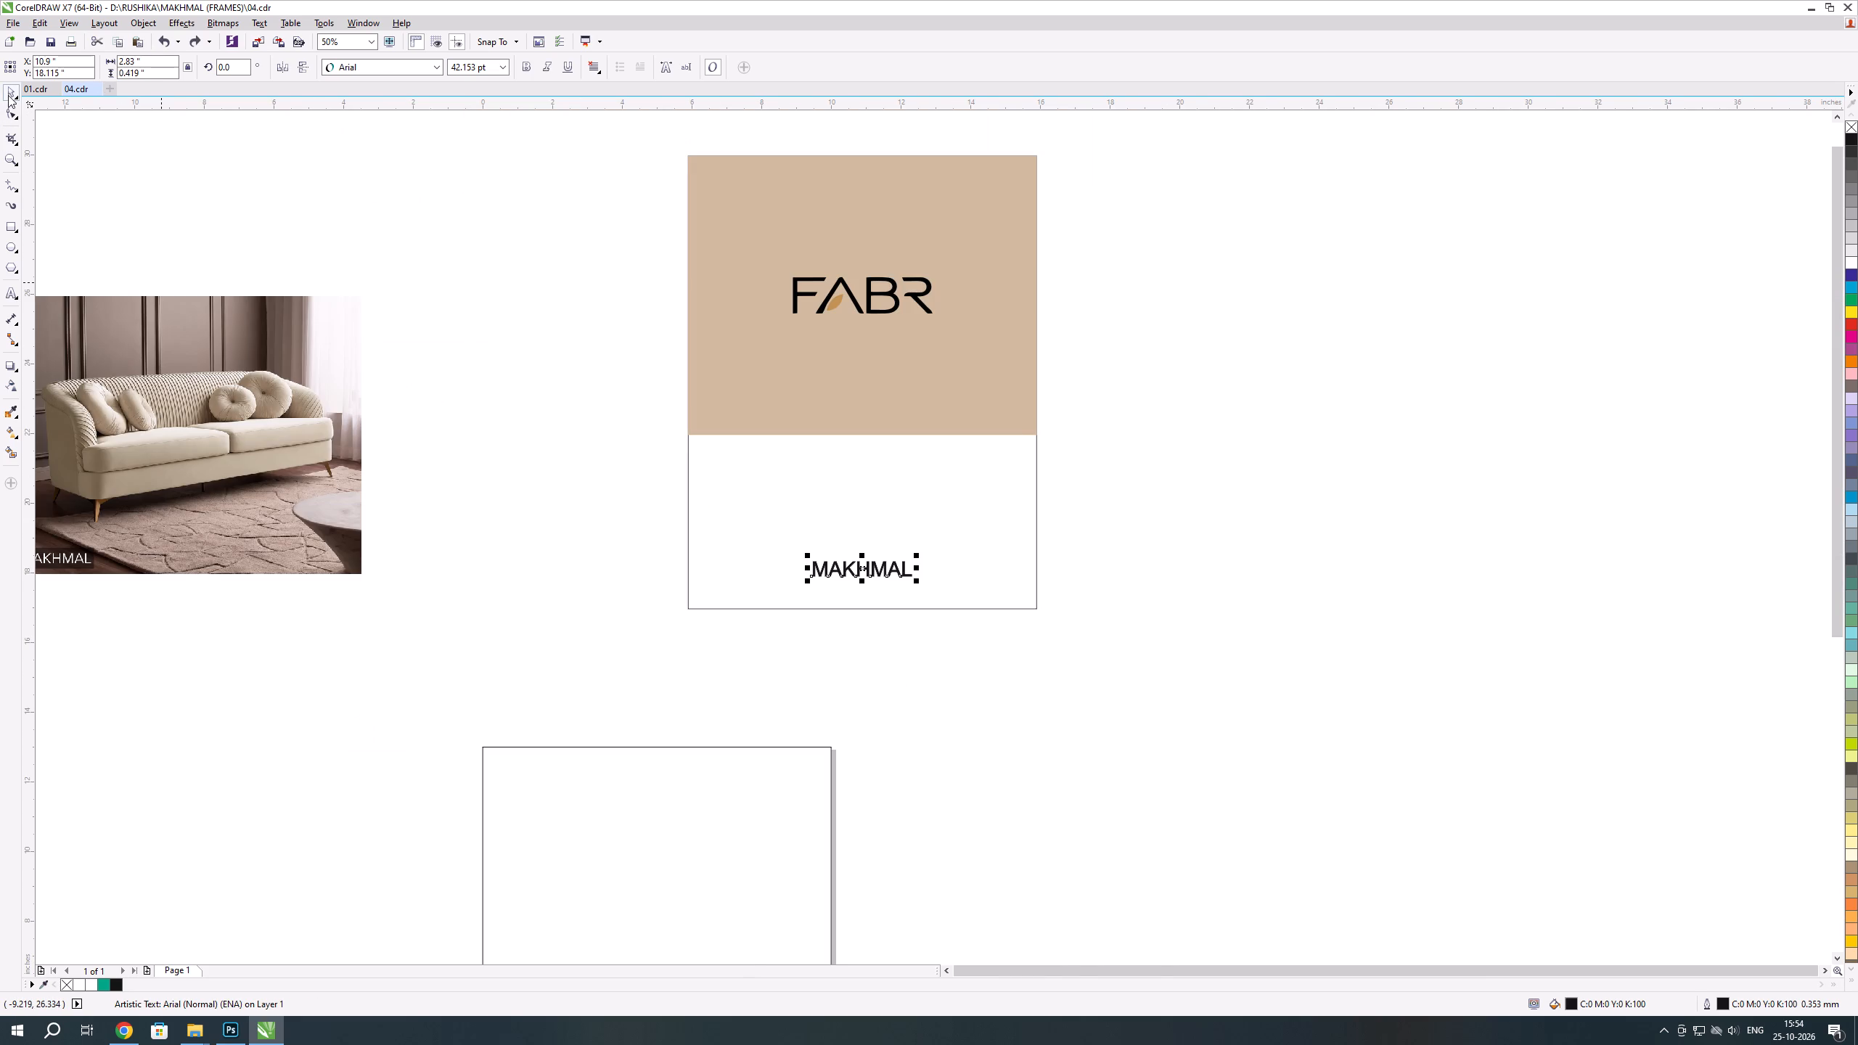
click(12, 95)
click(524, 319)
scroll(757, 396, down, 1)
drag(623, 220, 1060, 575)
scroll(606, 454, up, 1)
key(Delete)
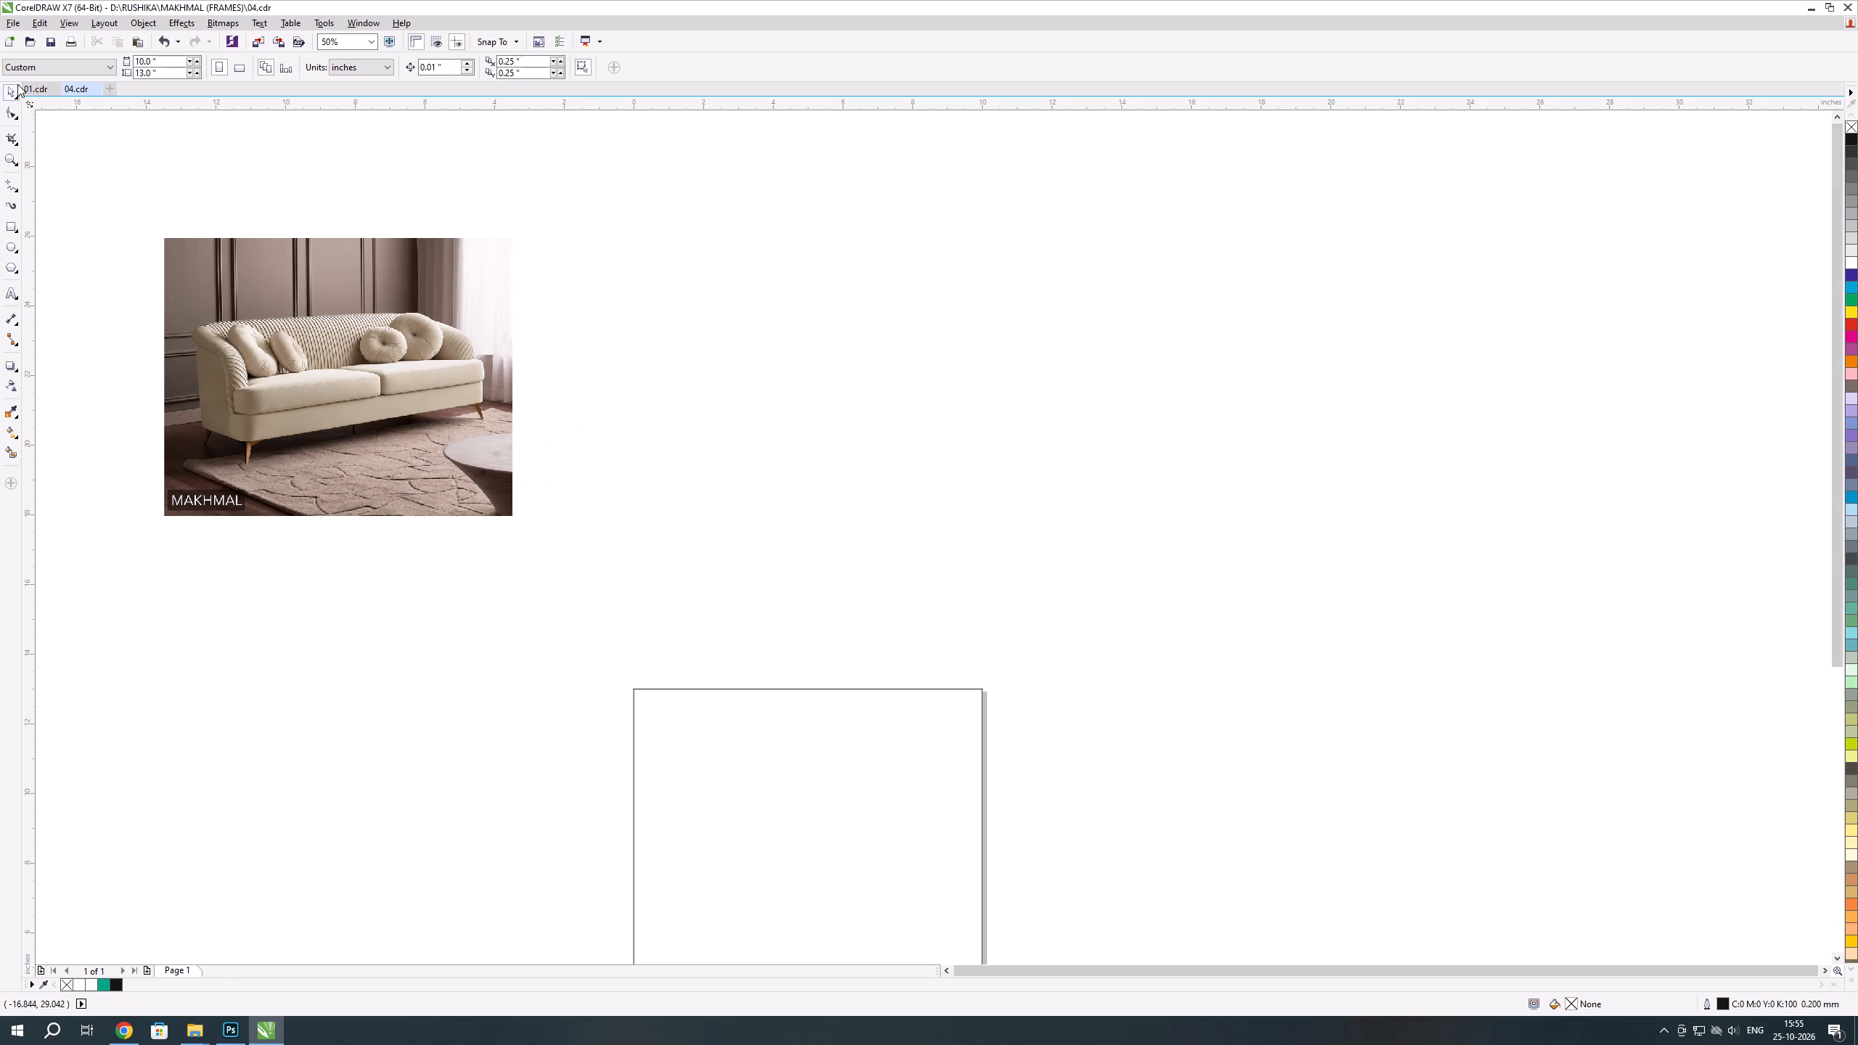
Switch to the open 01.cdr cover document.
click(38, 87)
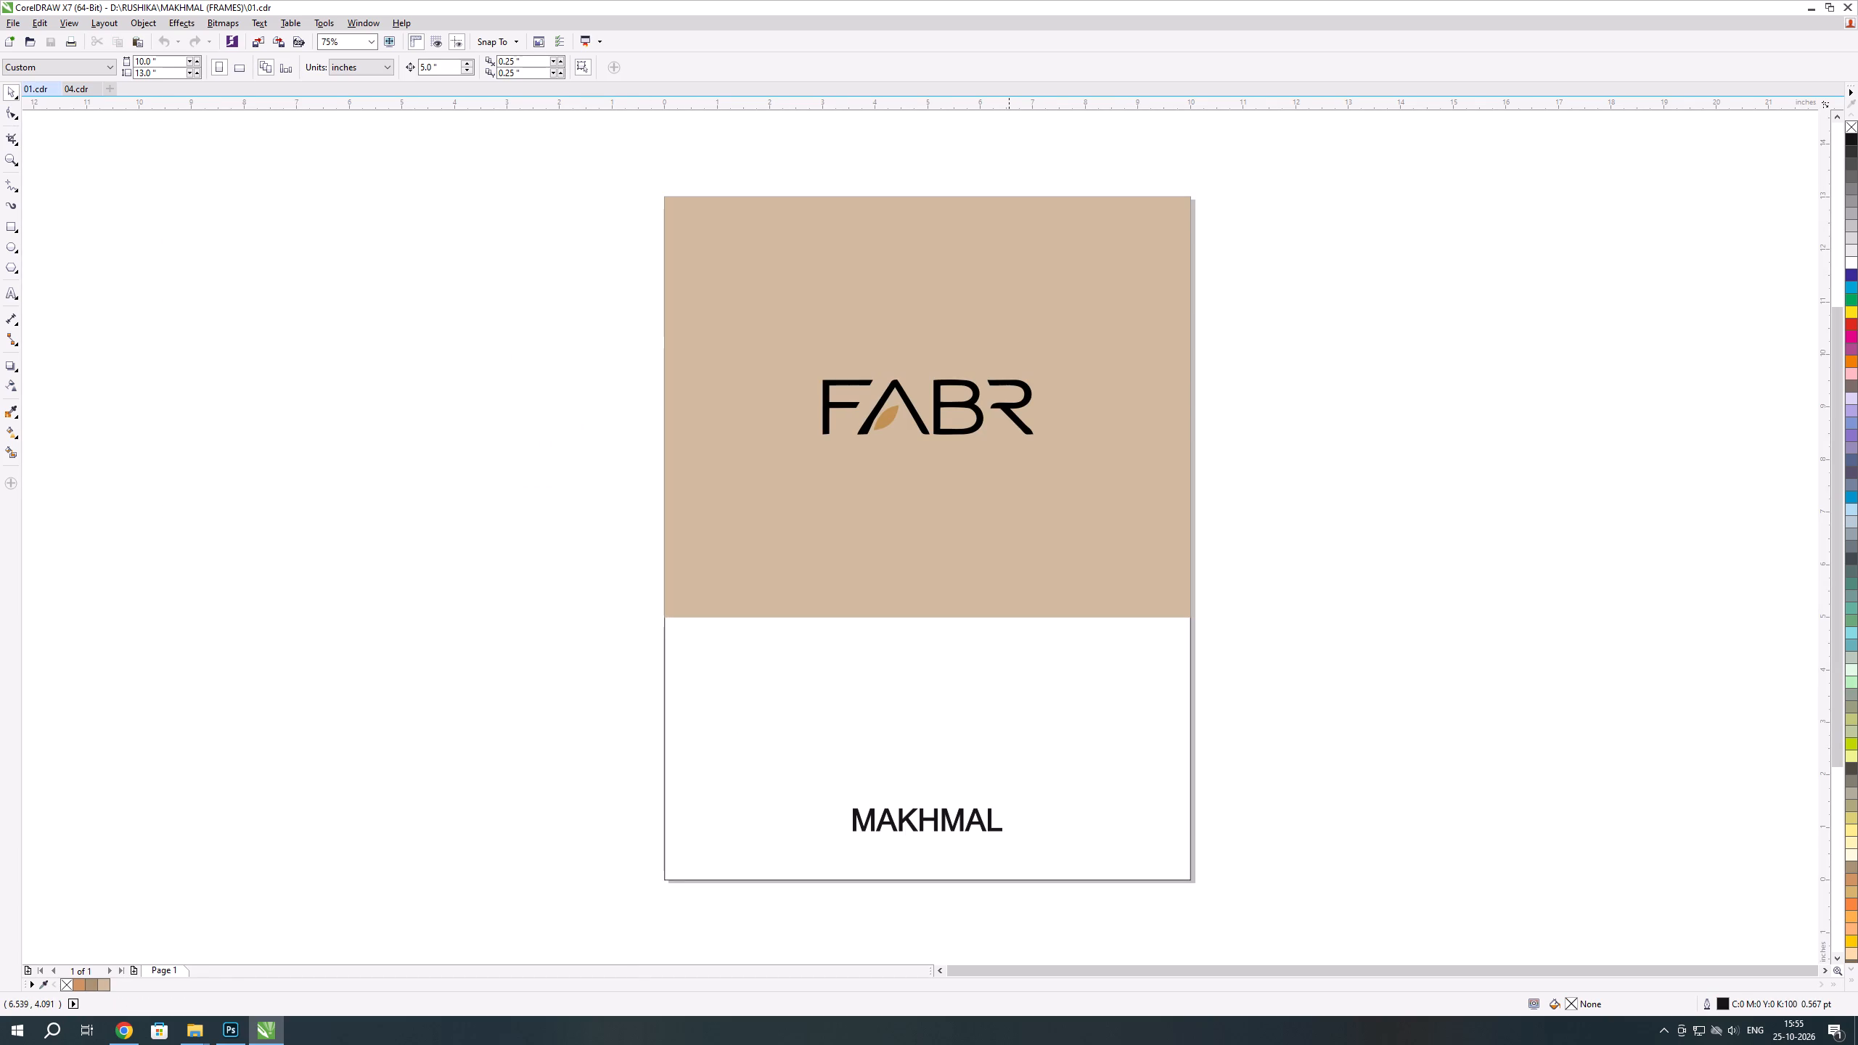
Copy the entire cover design from 01.cdr and paste it into 04.cdr, accepting the suggested Arial font substitution.
click(972, 815)
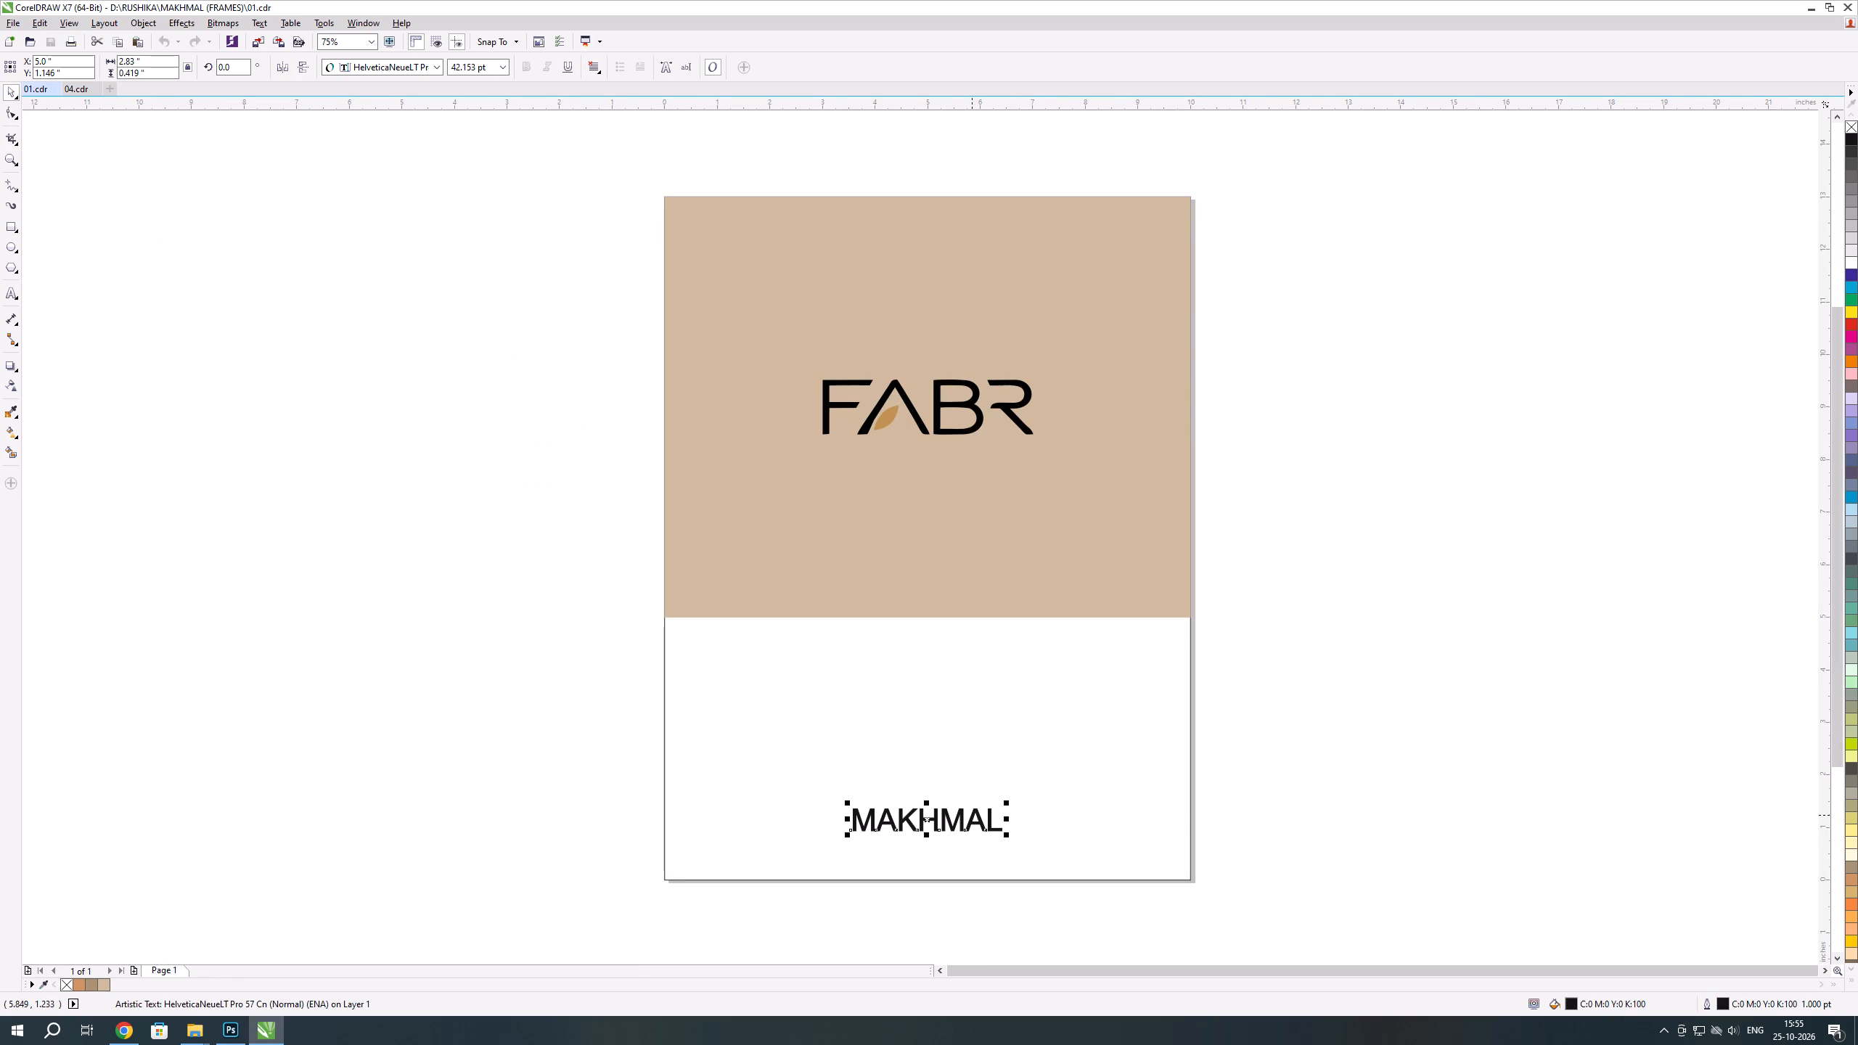
key(ctrl+a)
key(ctrl+c)
key(ctrl+c)
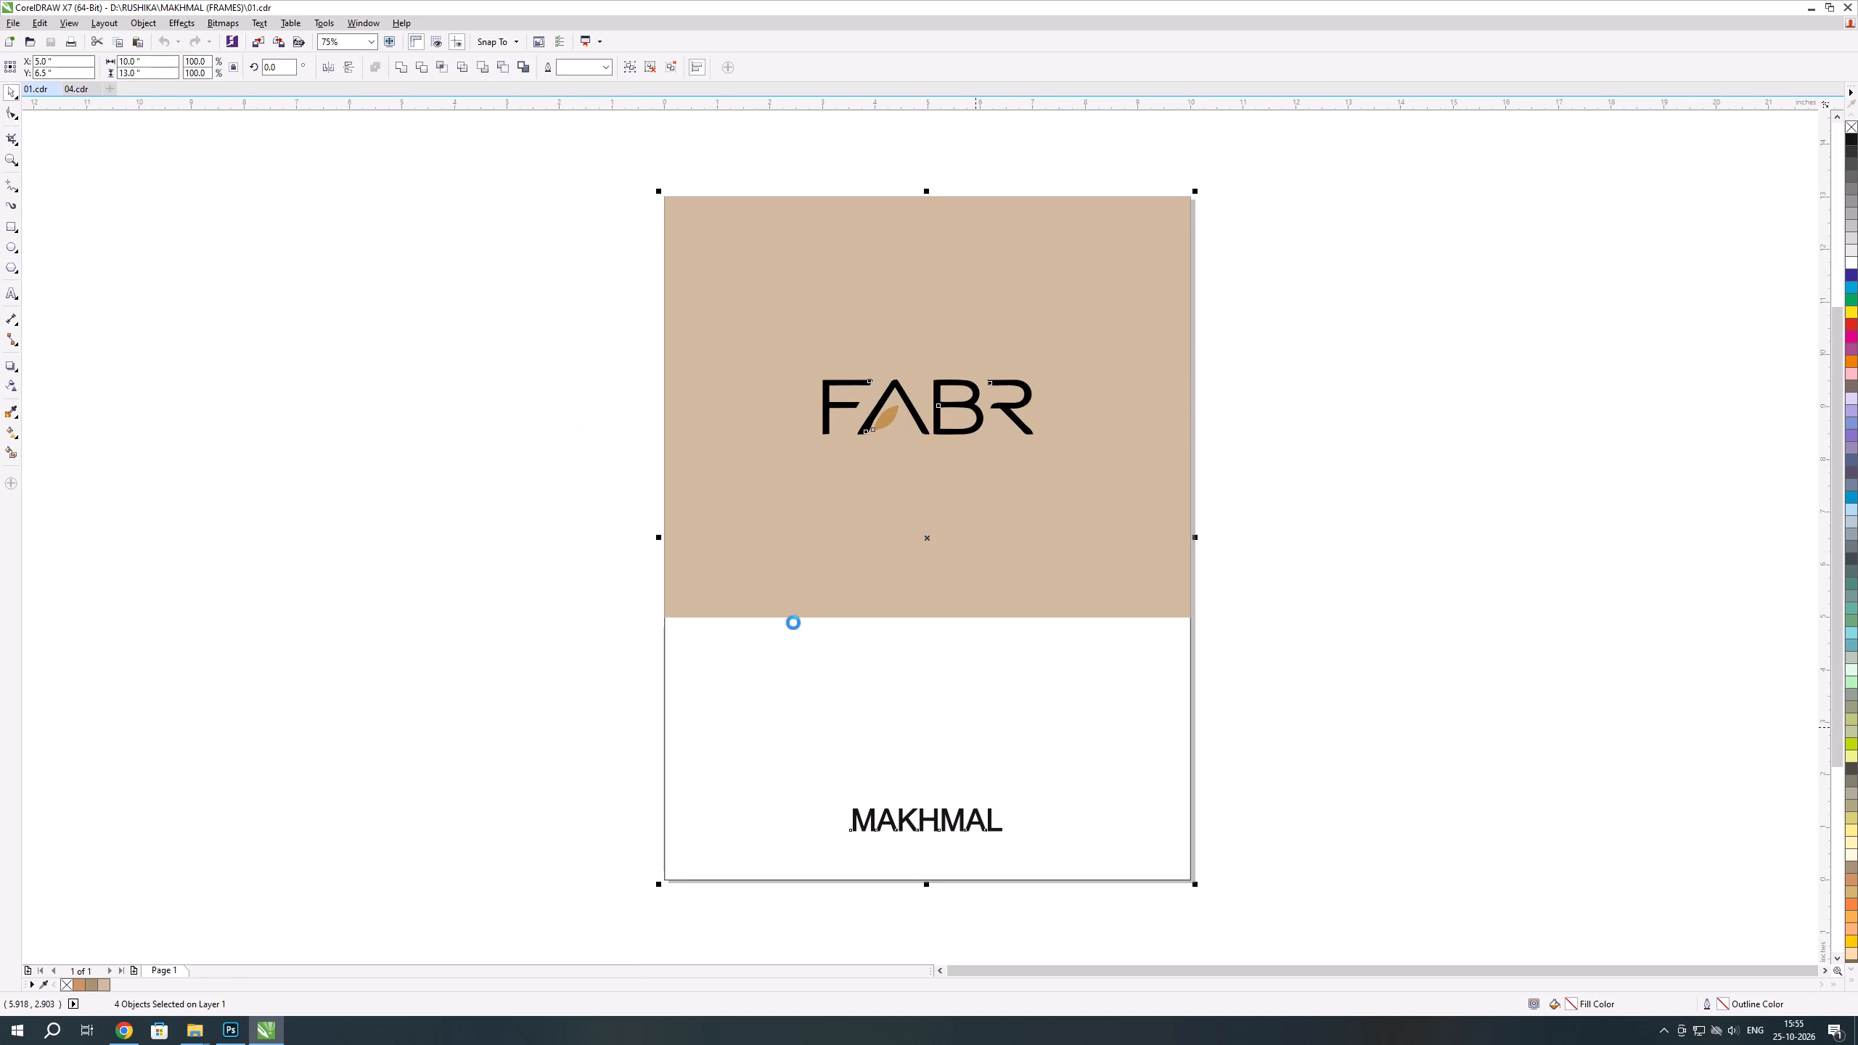
key(ctrl+c)
key(ctrl+c)
click(80, 86)
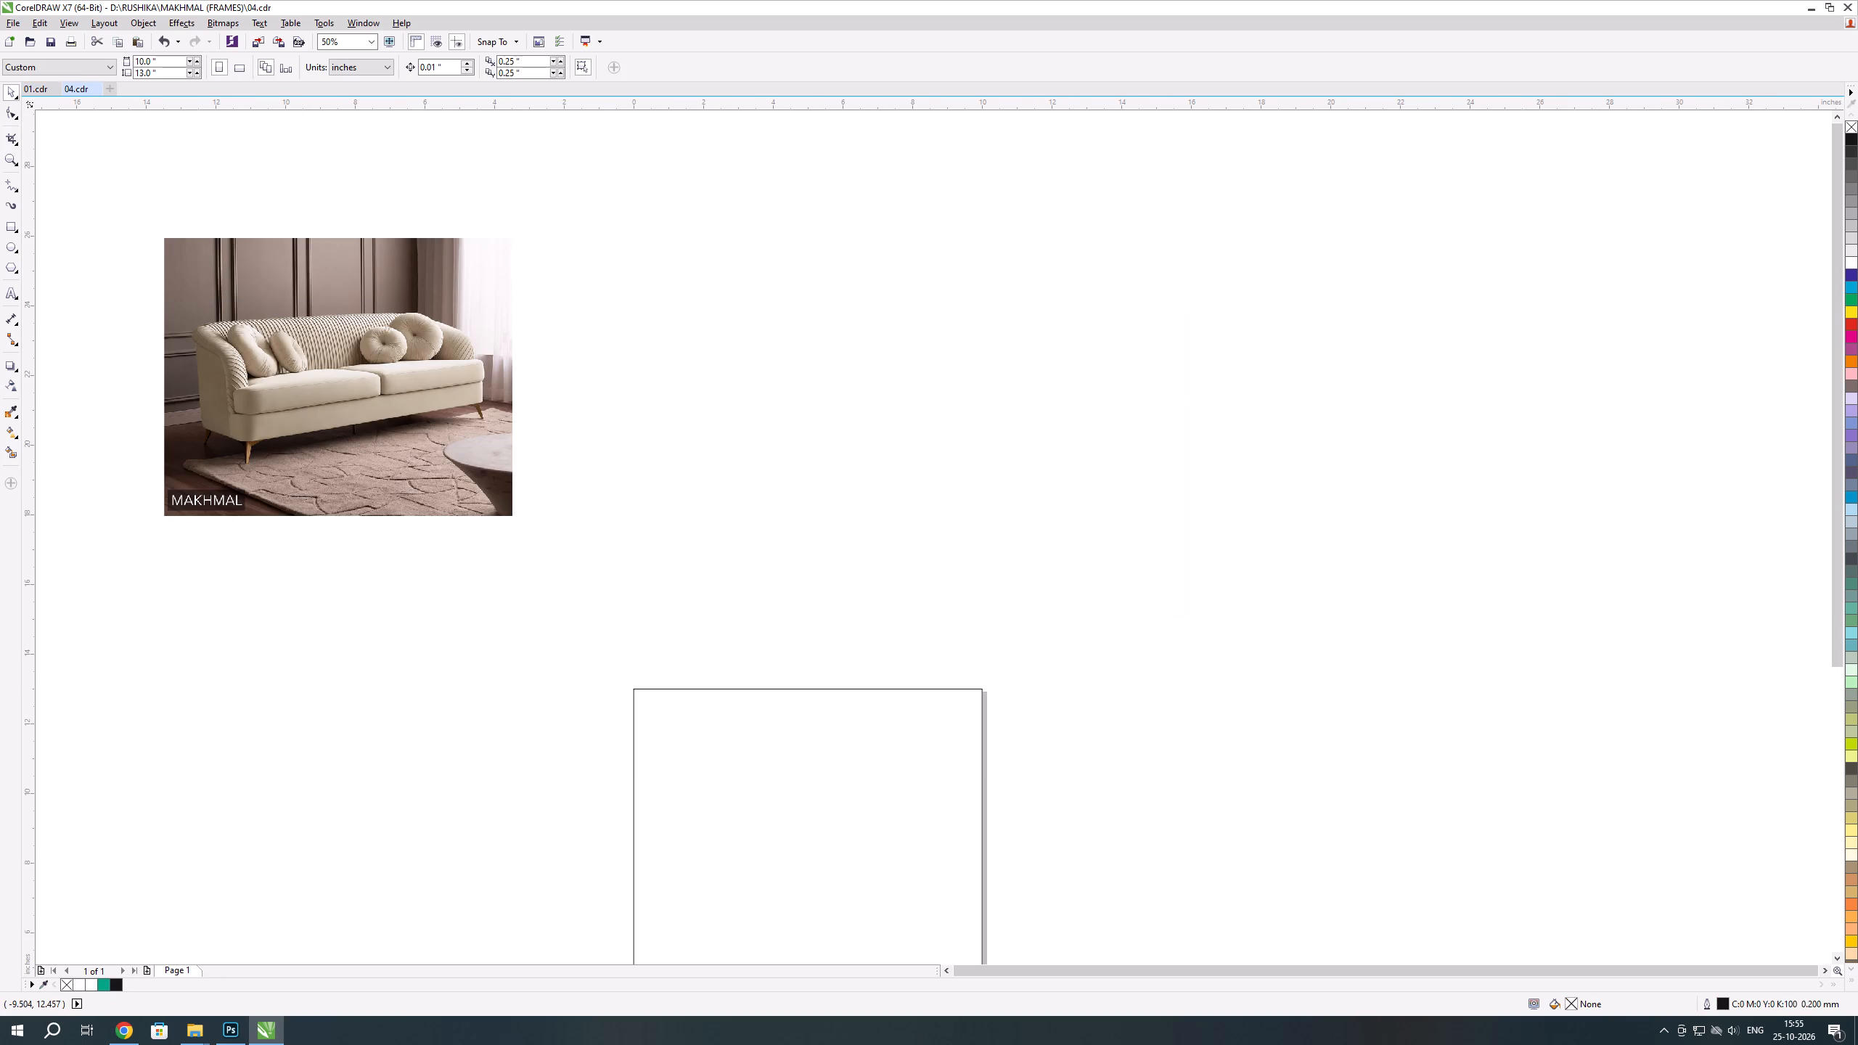
key(ctrl+v)
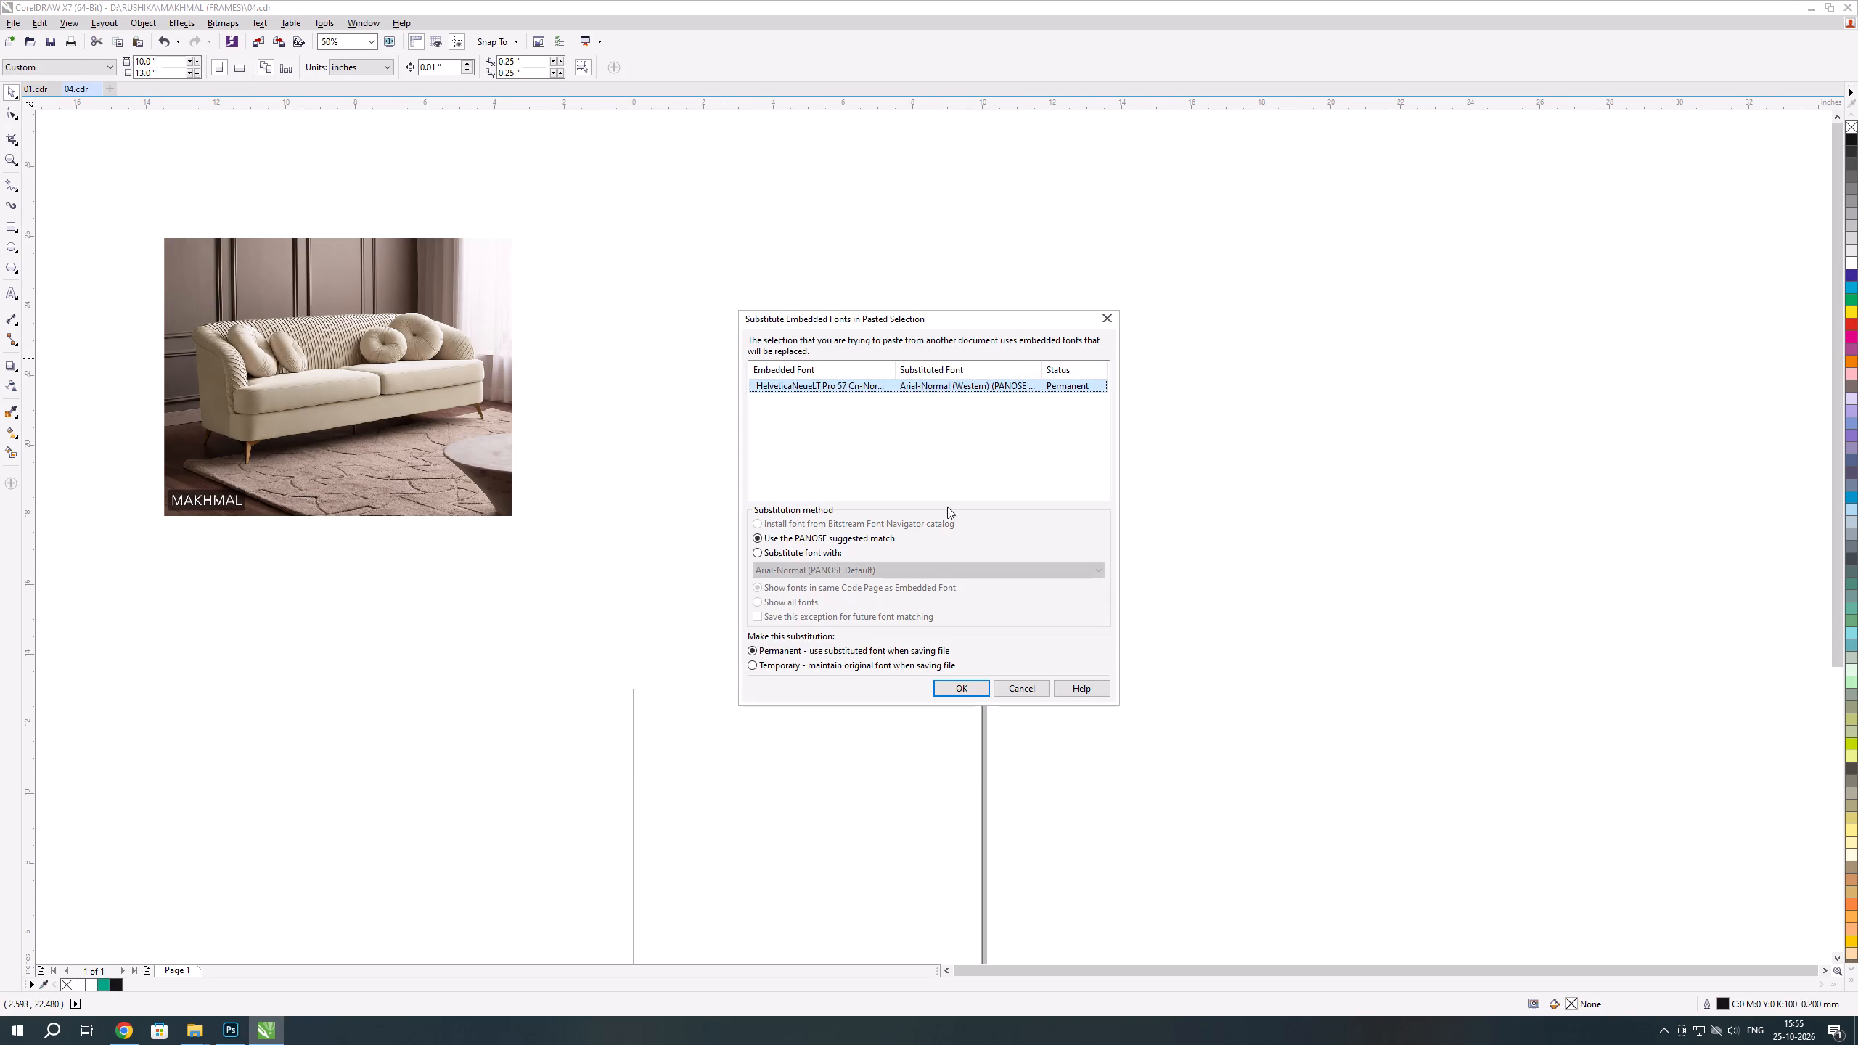
click(949, 692)
Move the pasted cover design off the specification page, placing it alongside in the empty space.
scroll(951, 560, down, 1)
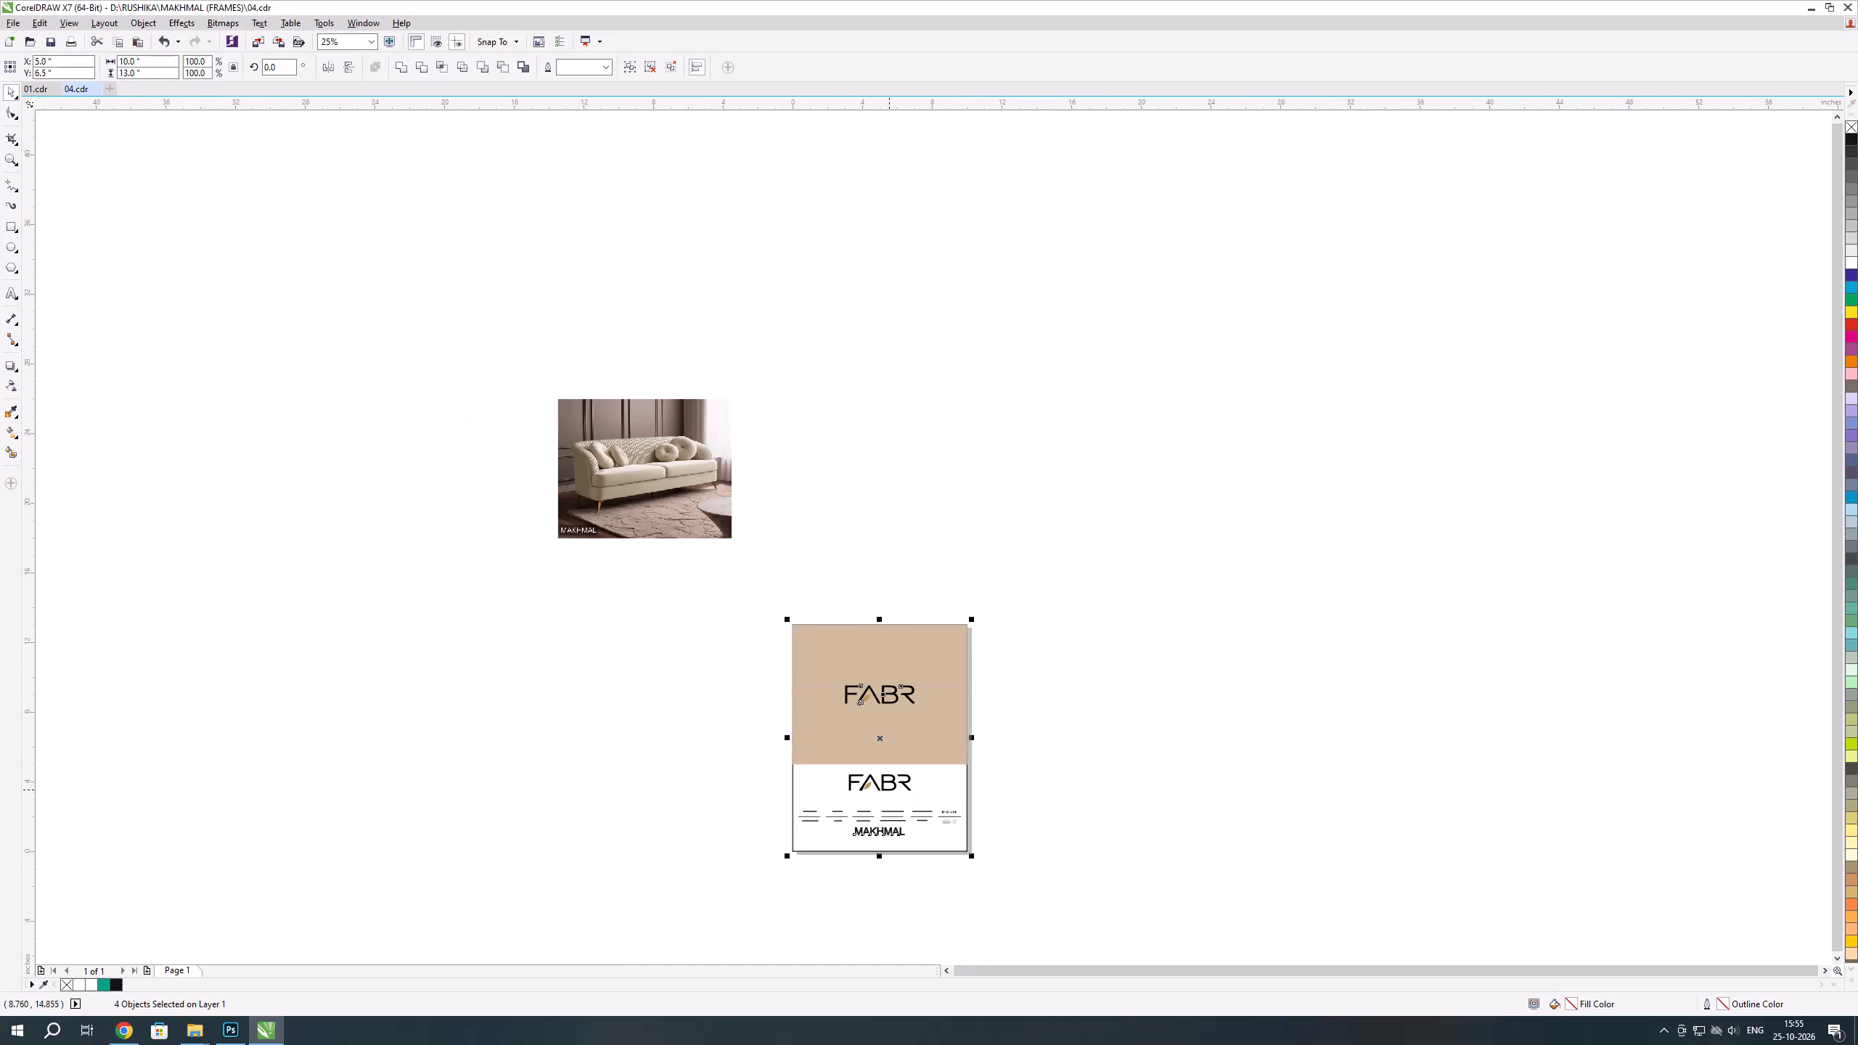
scroll(835, 909, up, 1)
drag(921, 568, 1031, 583)
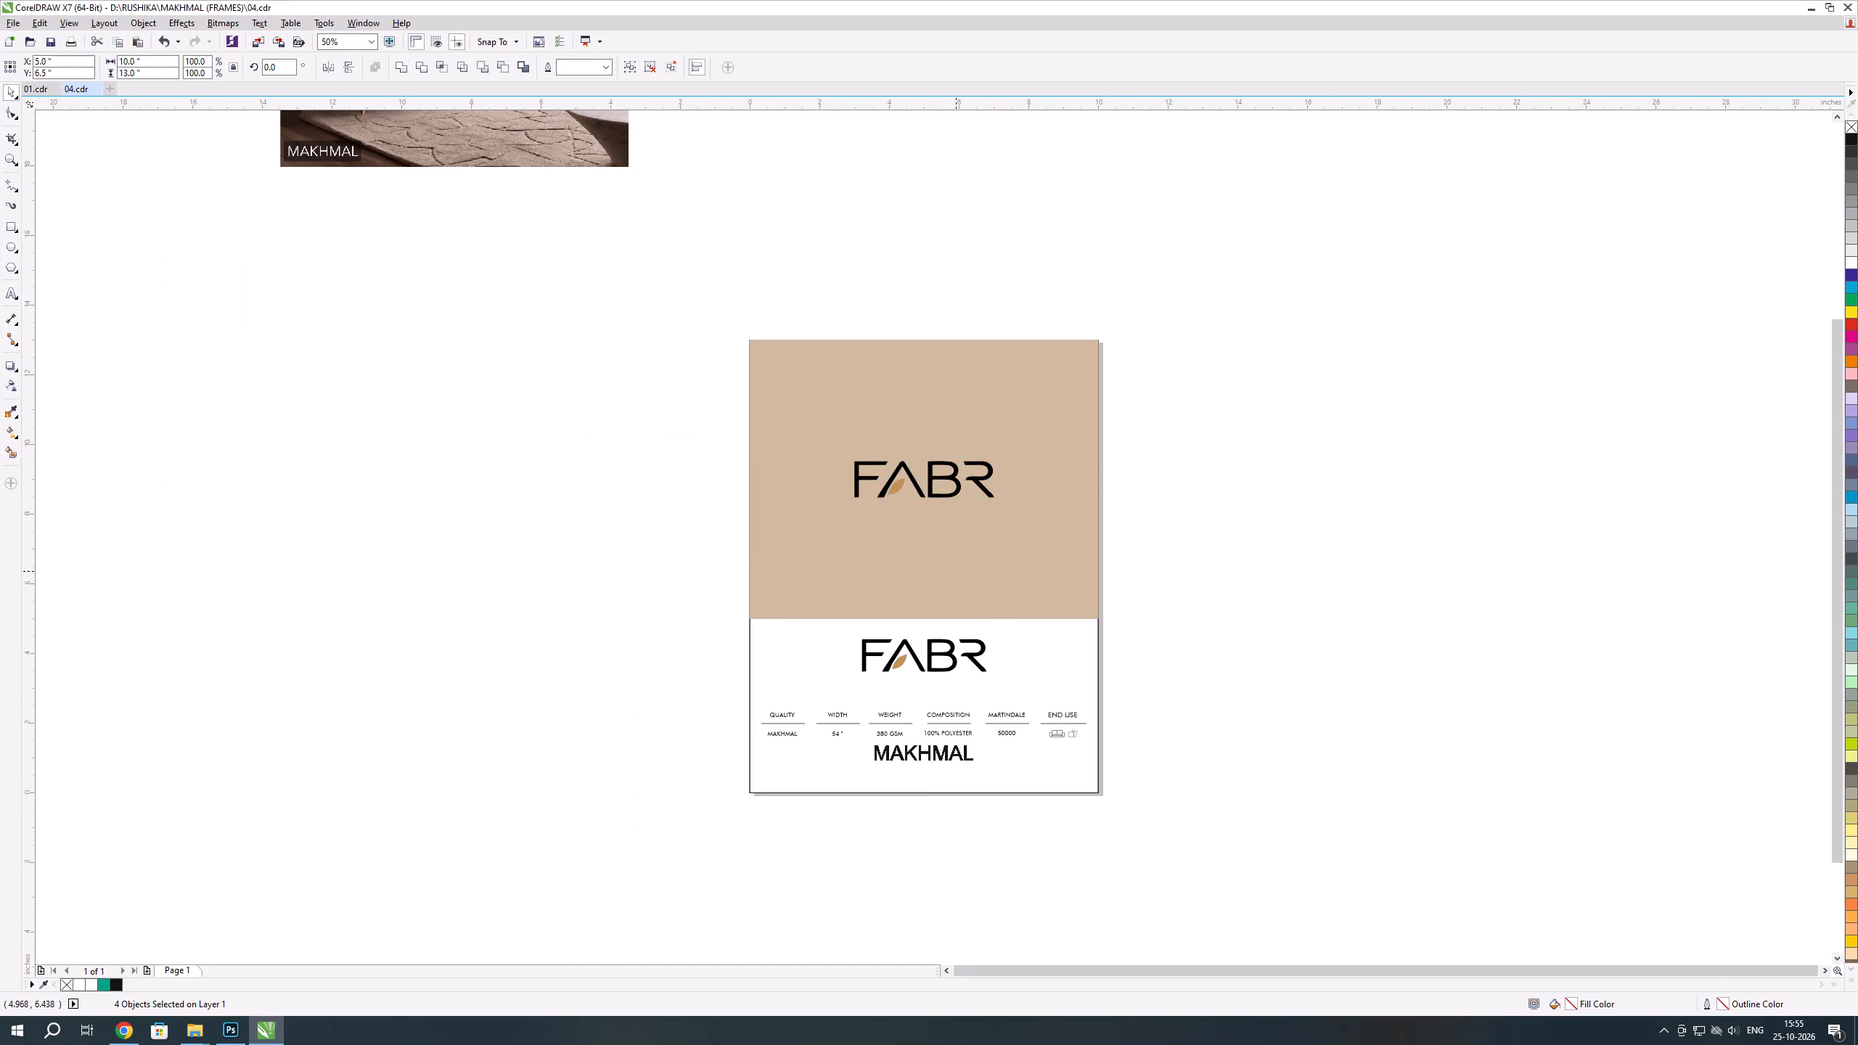
drag(1031, 583, 1358, 570)
click(1640, 847)
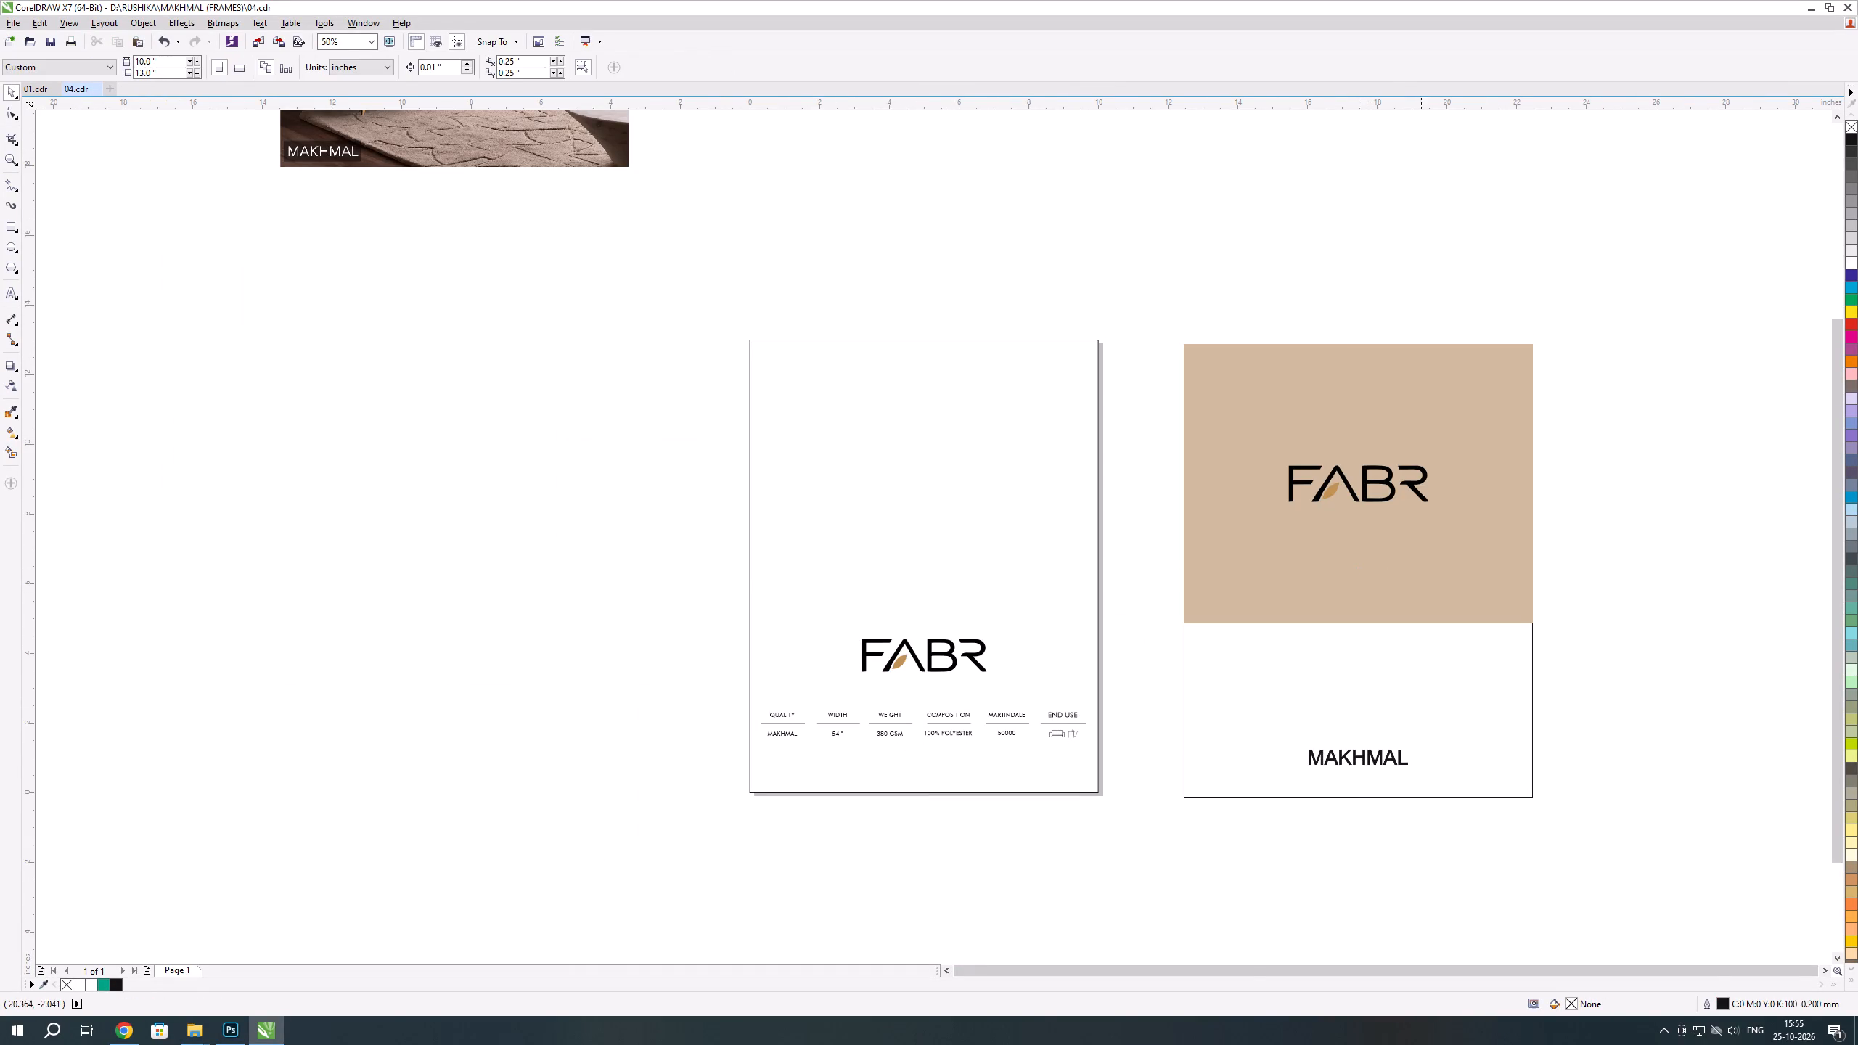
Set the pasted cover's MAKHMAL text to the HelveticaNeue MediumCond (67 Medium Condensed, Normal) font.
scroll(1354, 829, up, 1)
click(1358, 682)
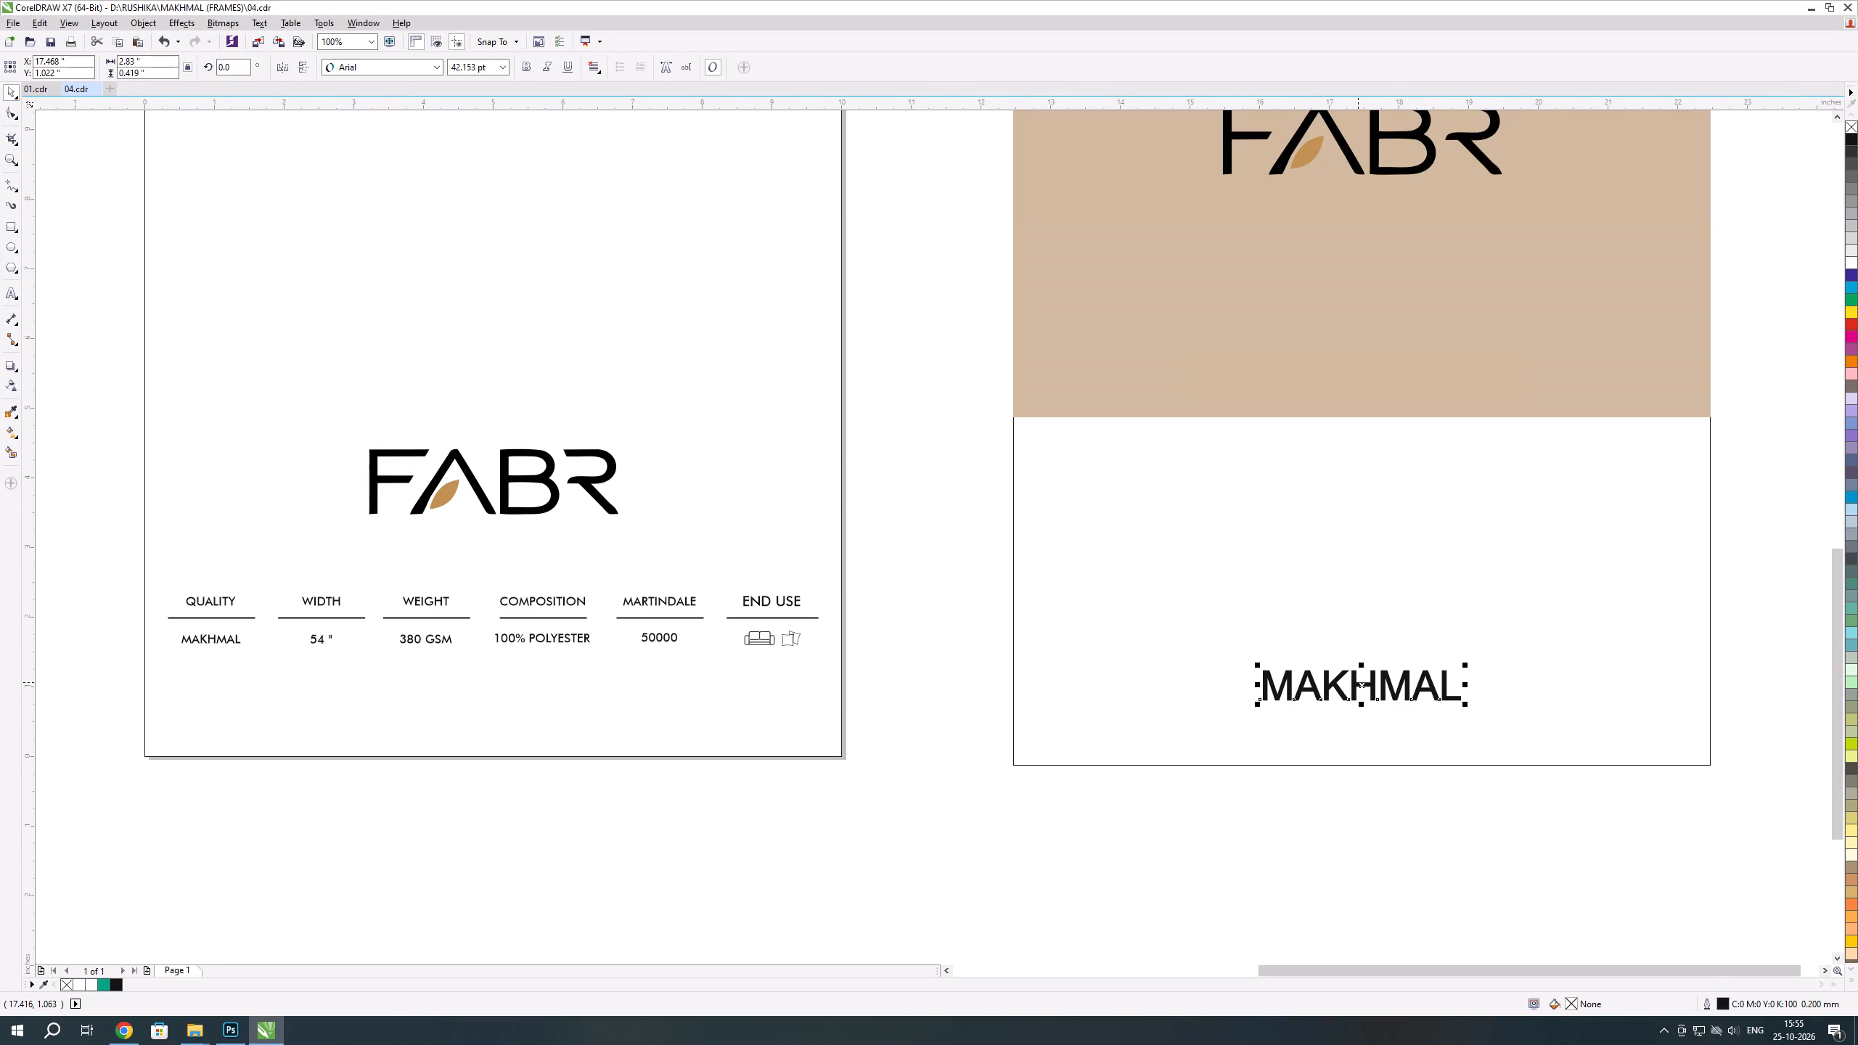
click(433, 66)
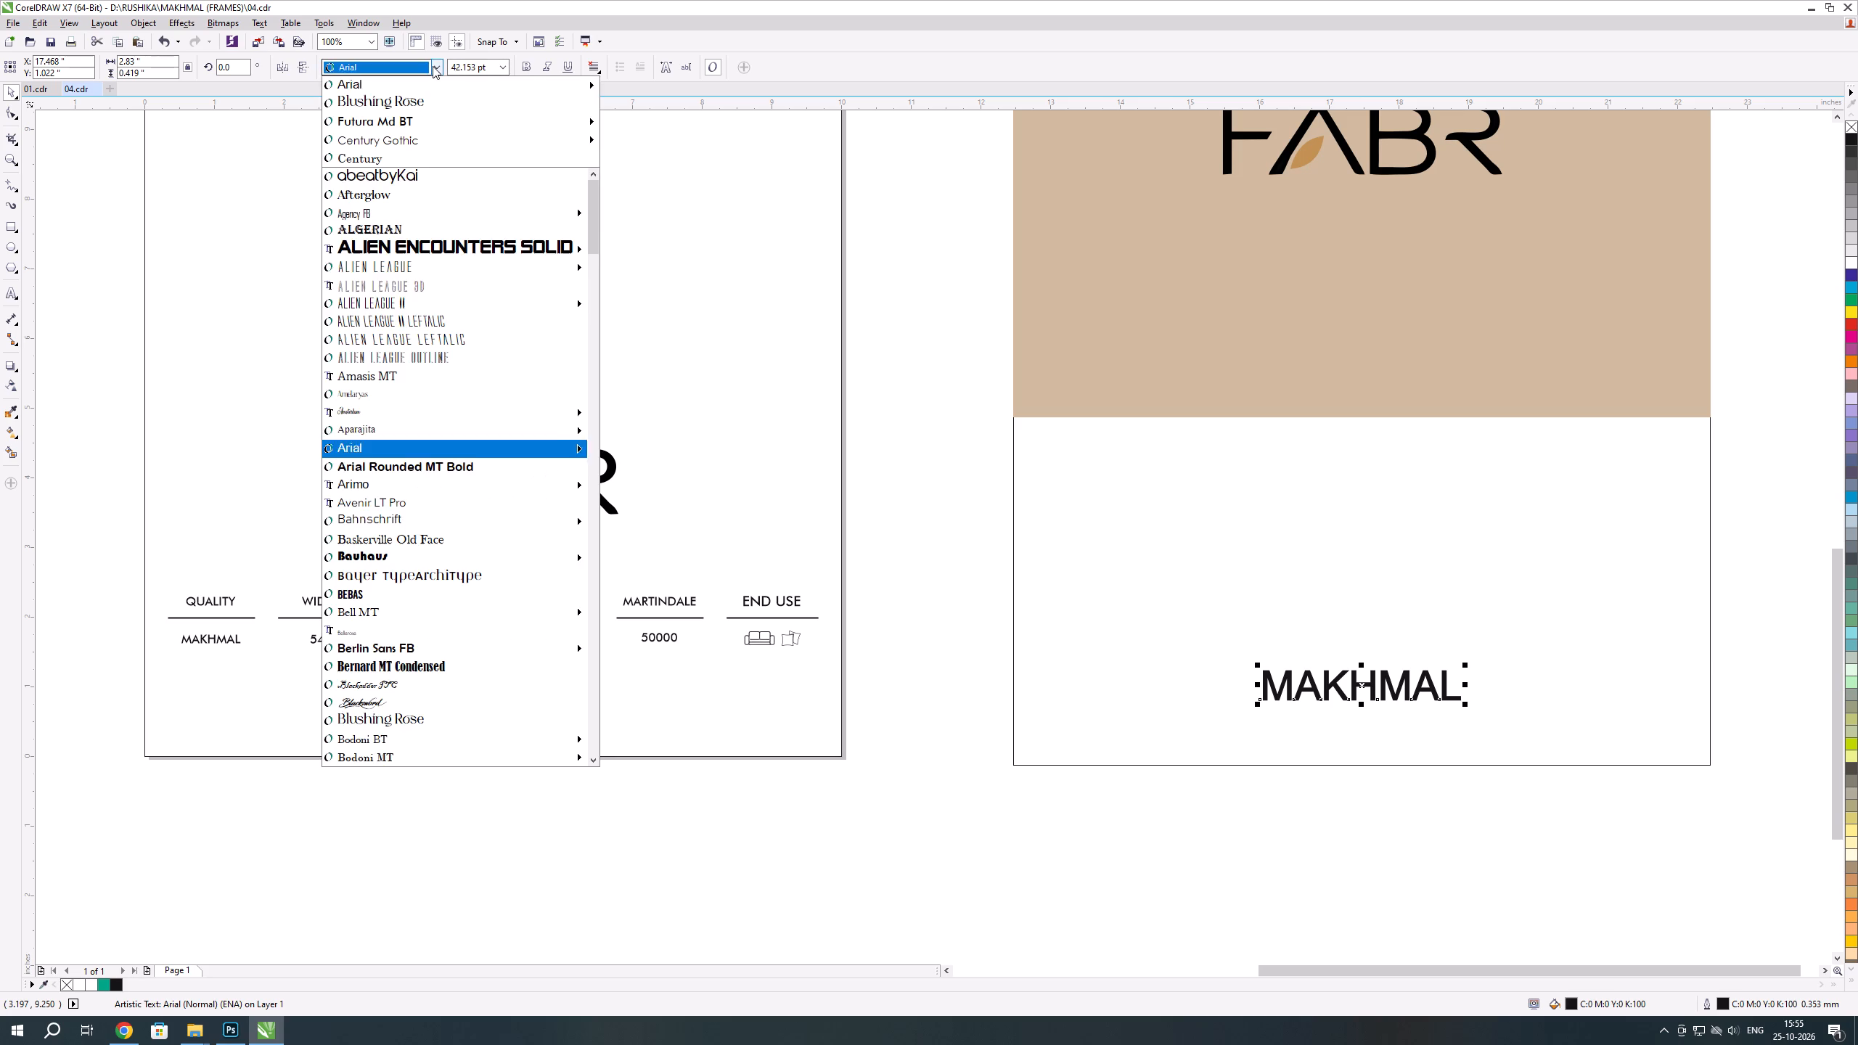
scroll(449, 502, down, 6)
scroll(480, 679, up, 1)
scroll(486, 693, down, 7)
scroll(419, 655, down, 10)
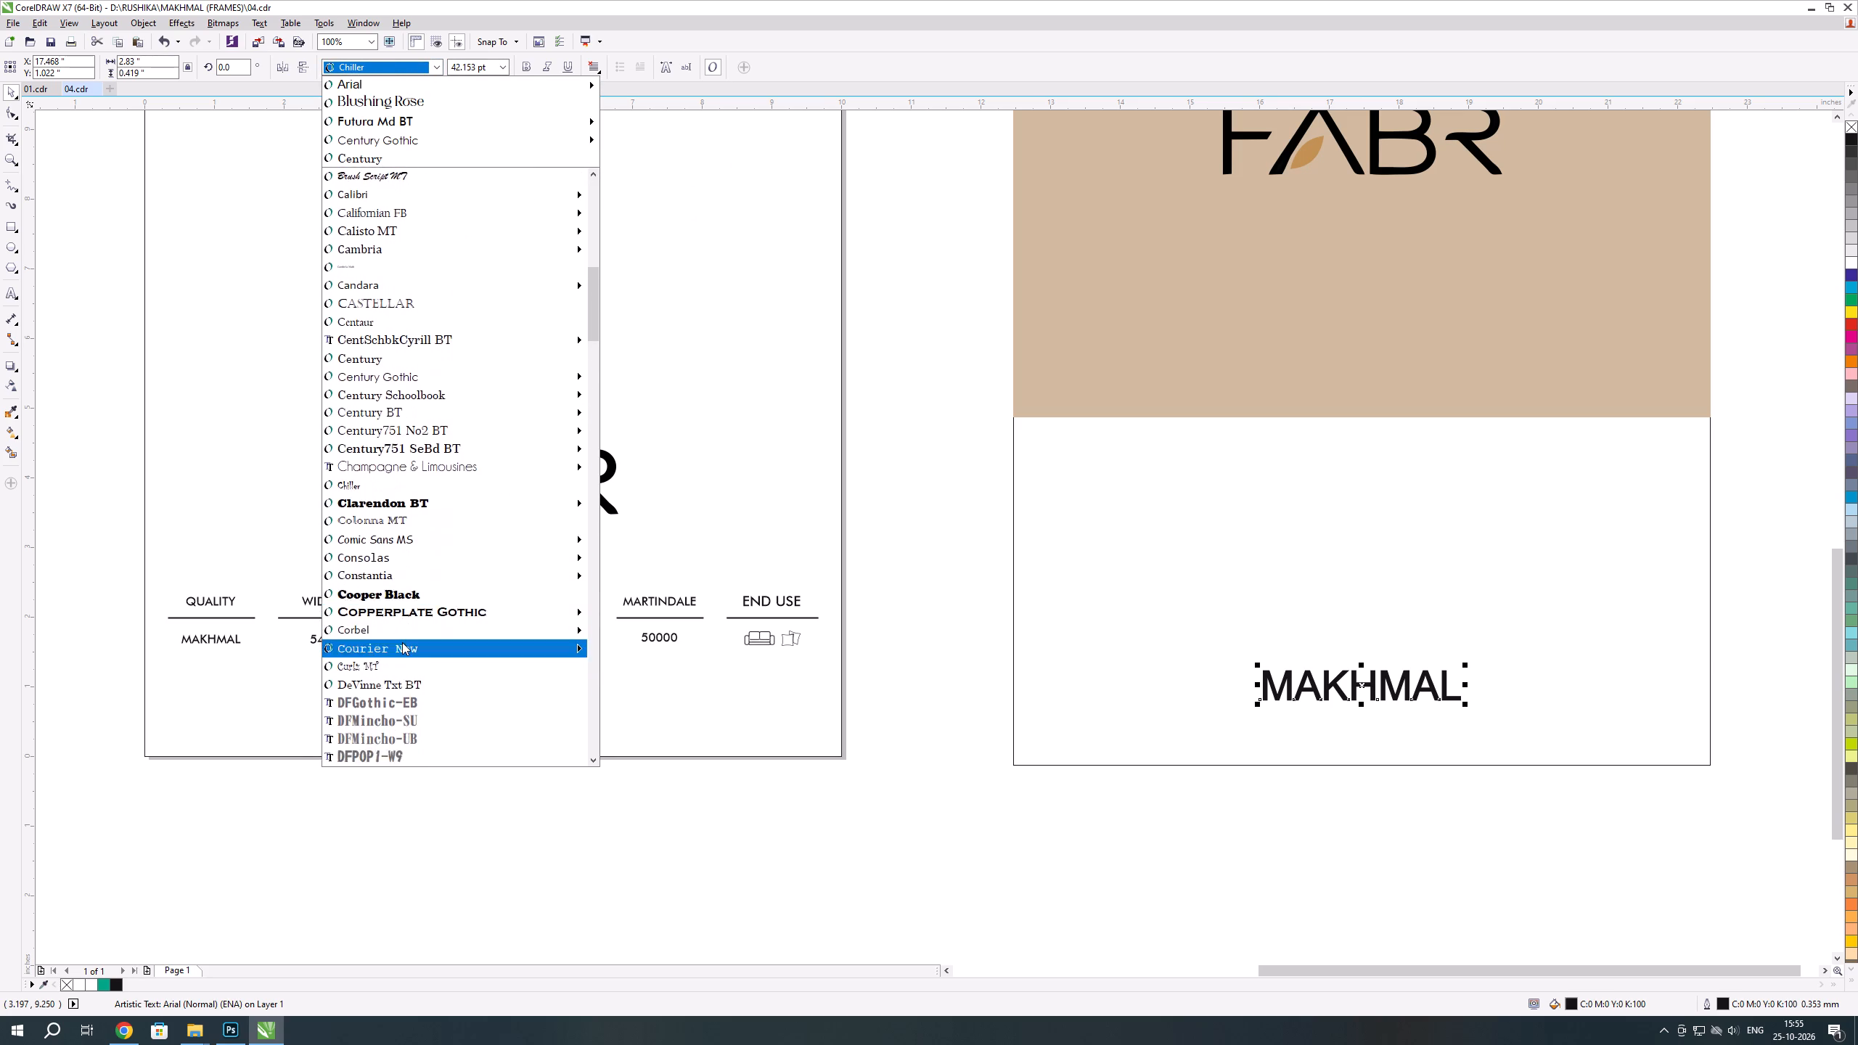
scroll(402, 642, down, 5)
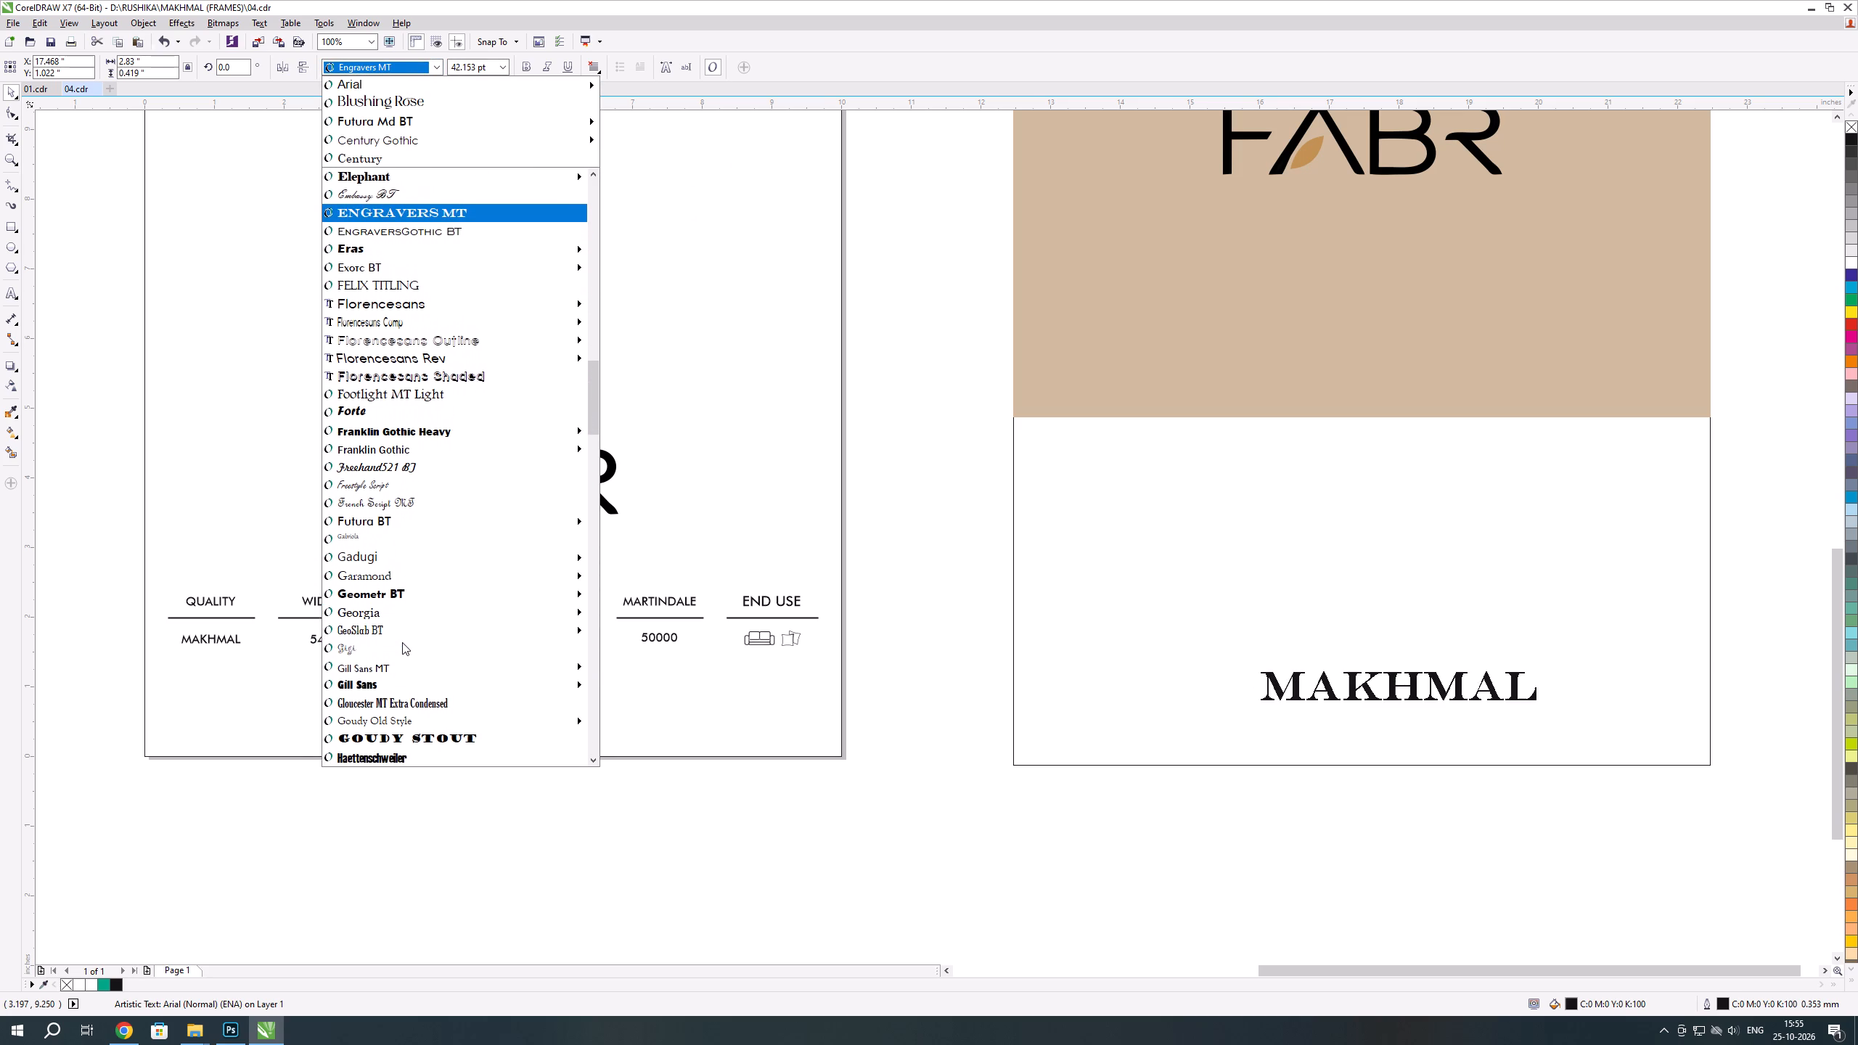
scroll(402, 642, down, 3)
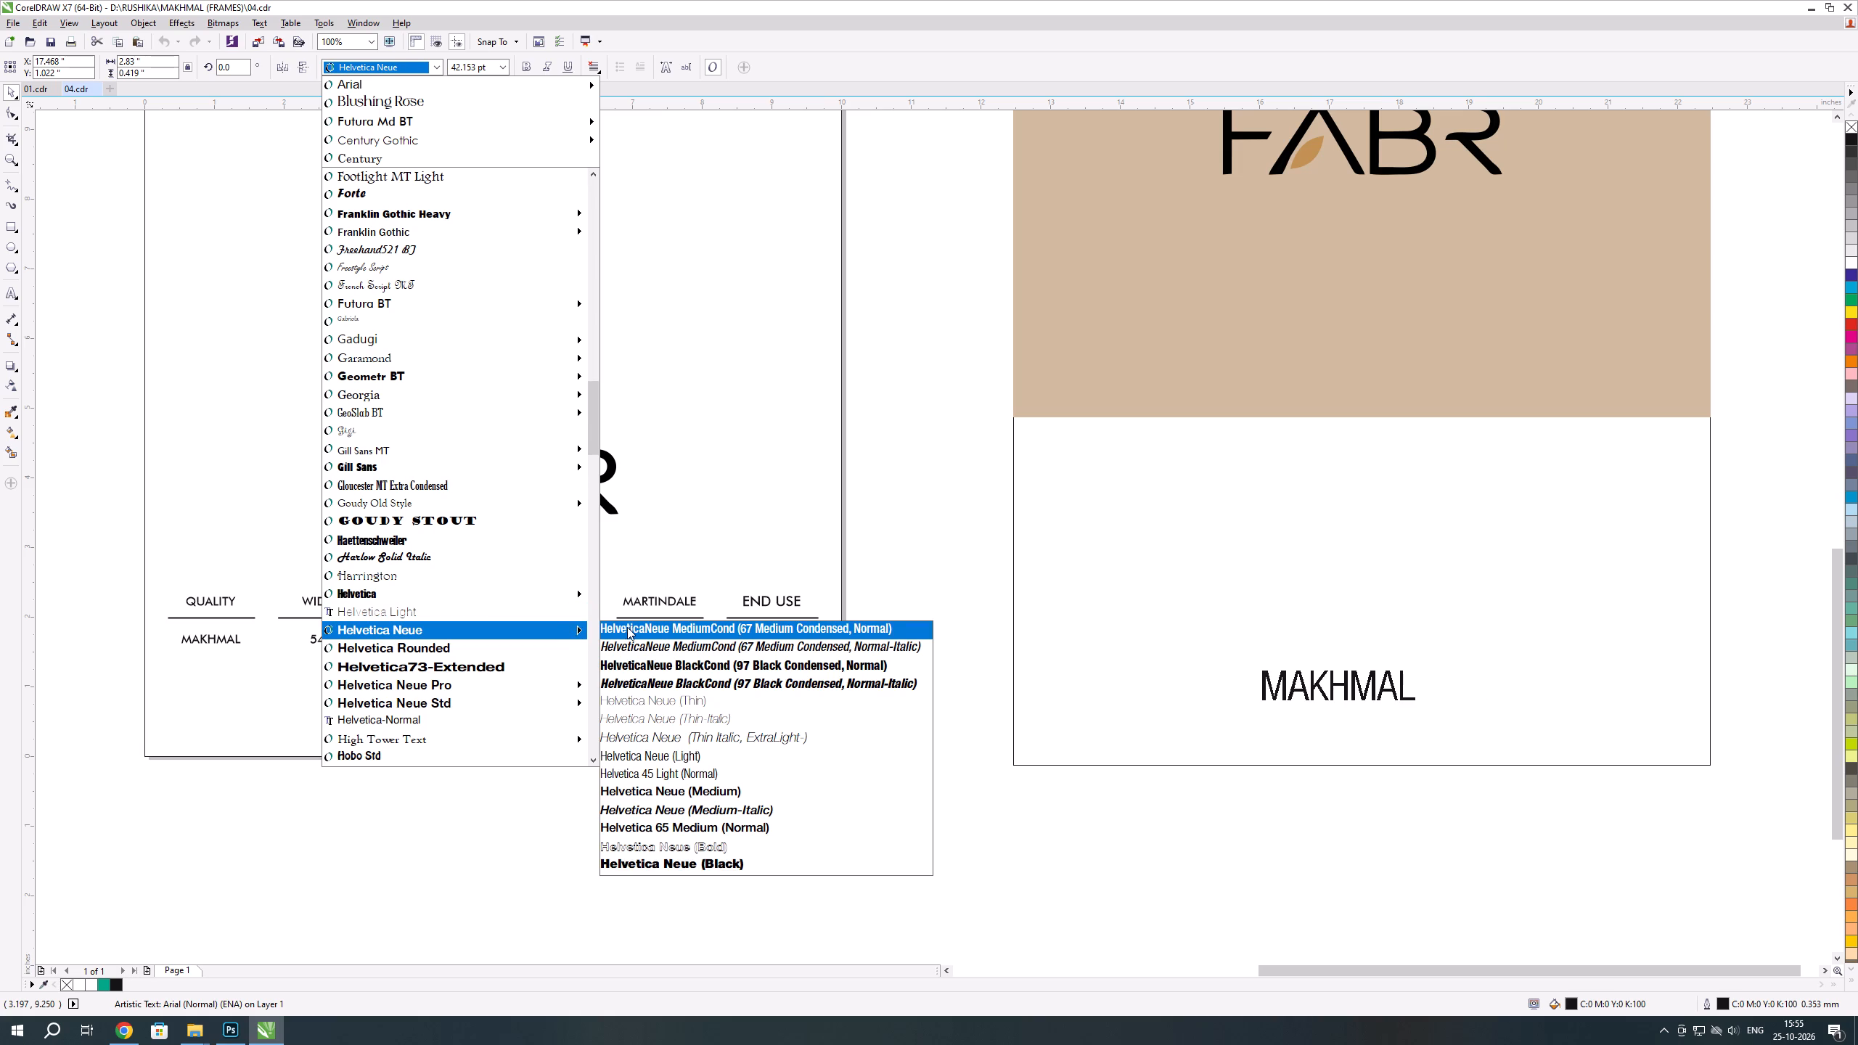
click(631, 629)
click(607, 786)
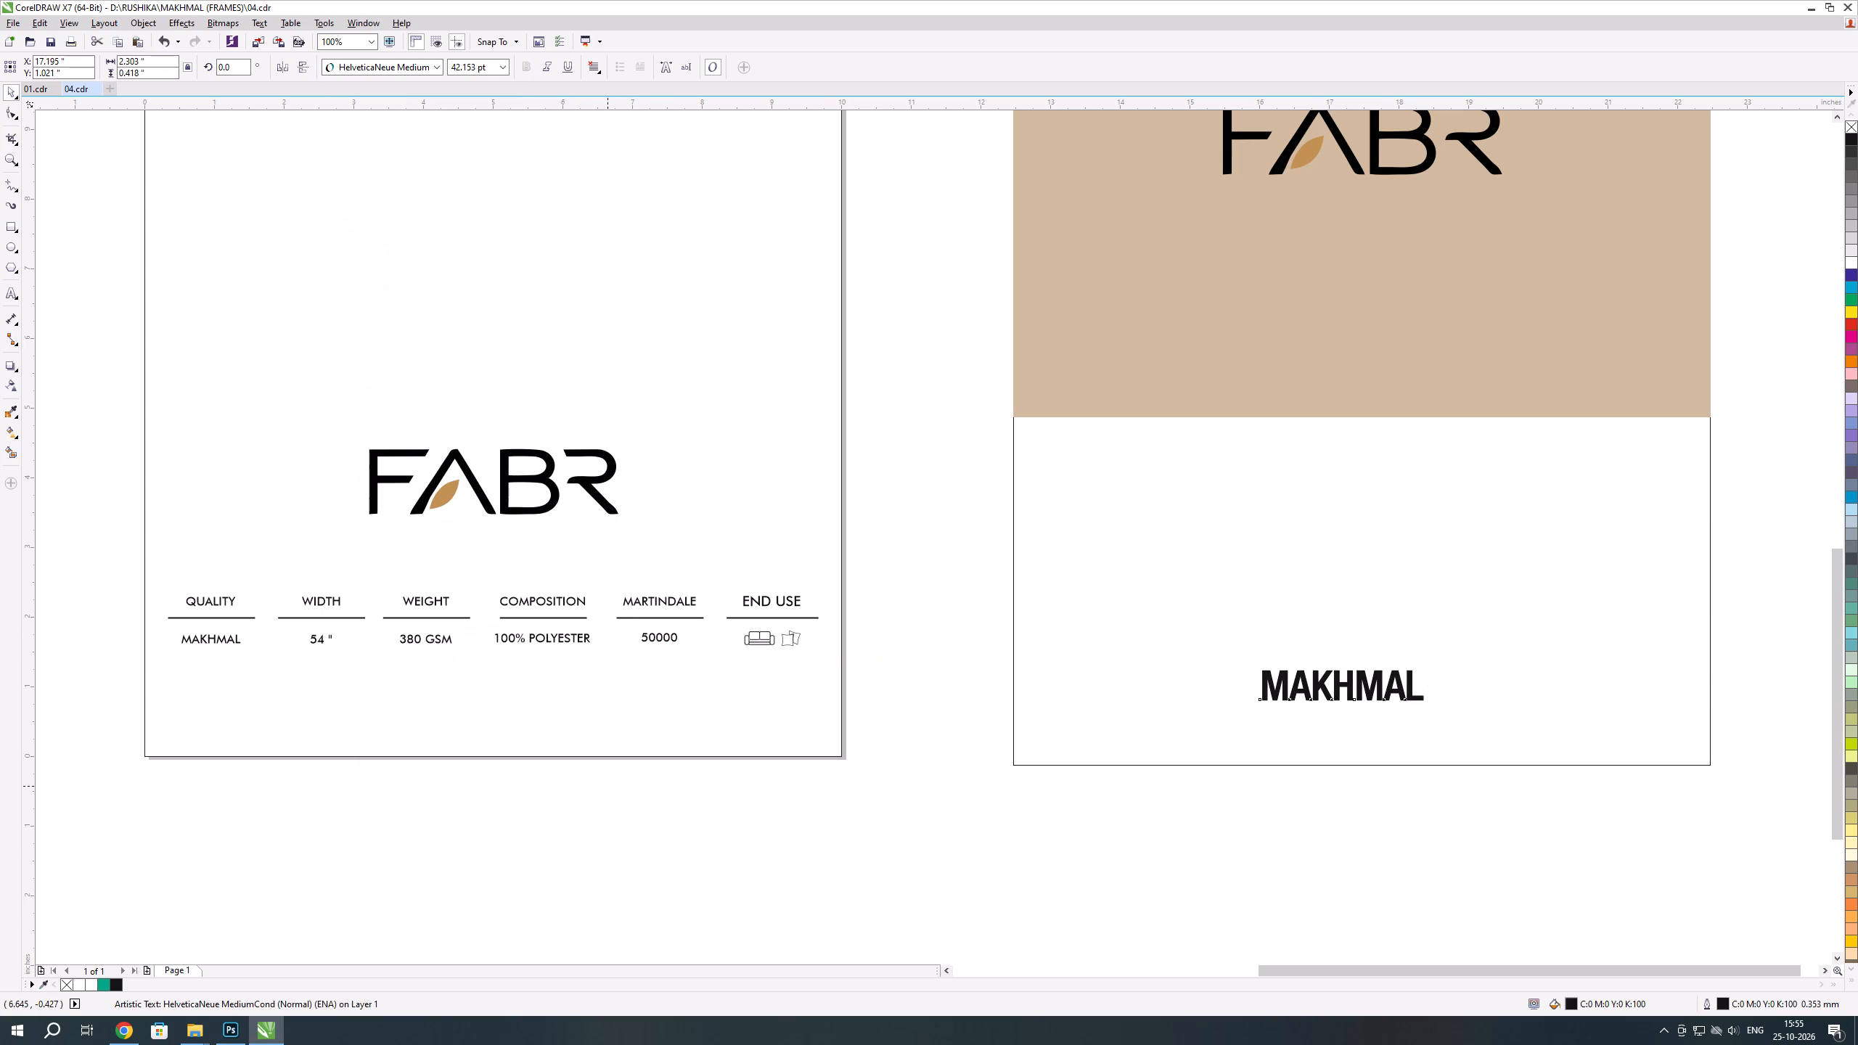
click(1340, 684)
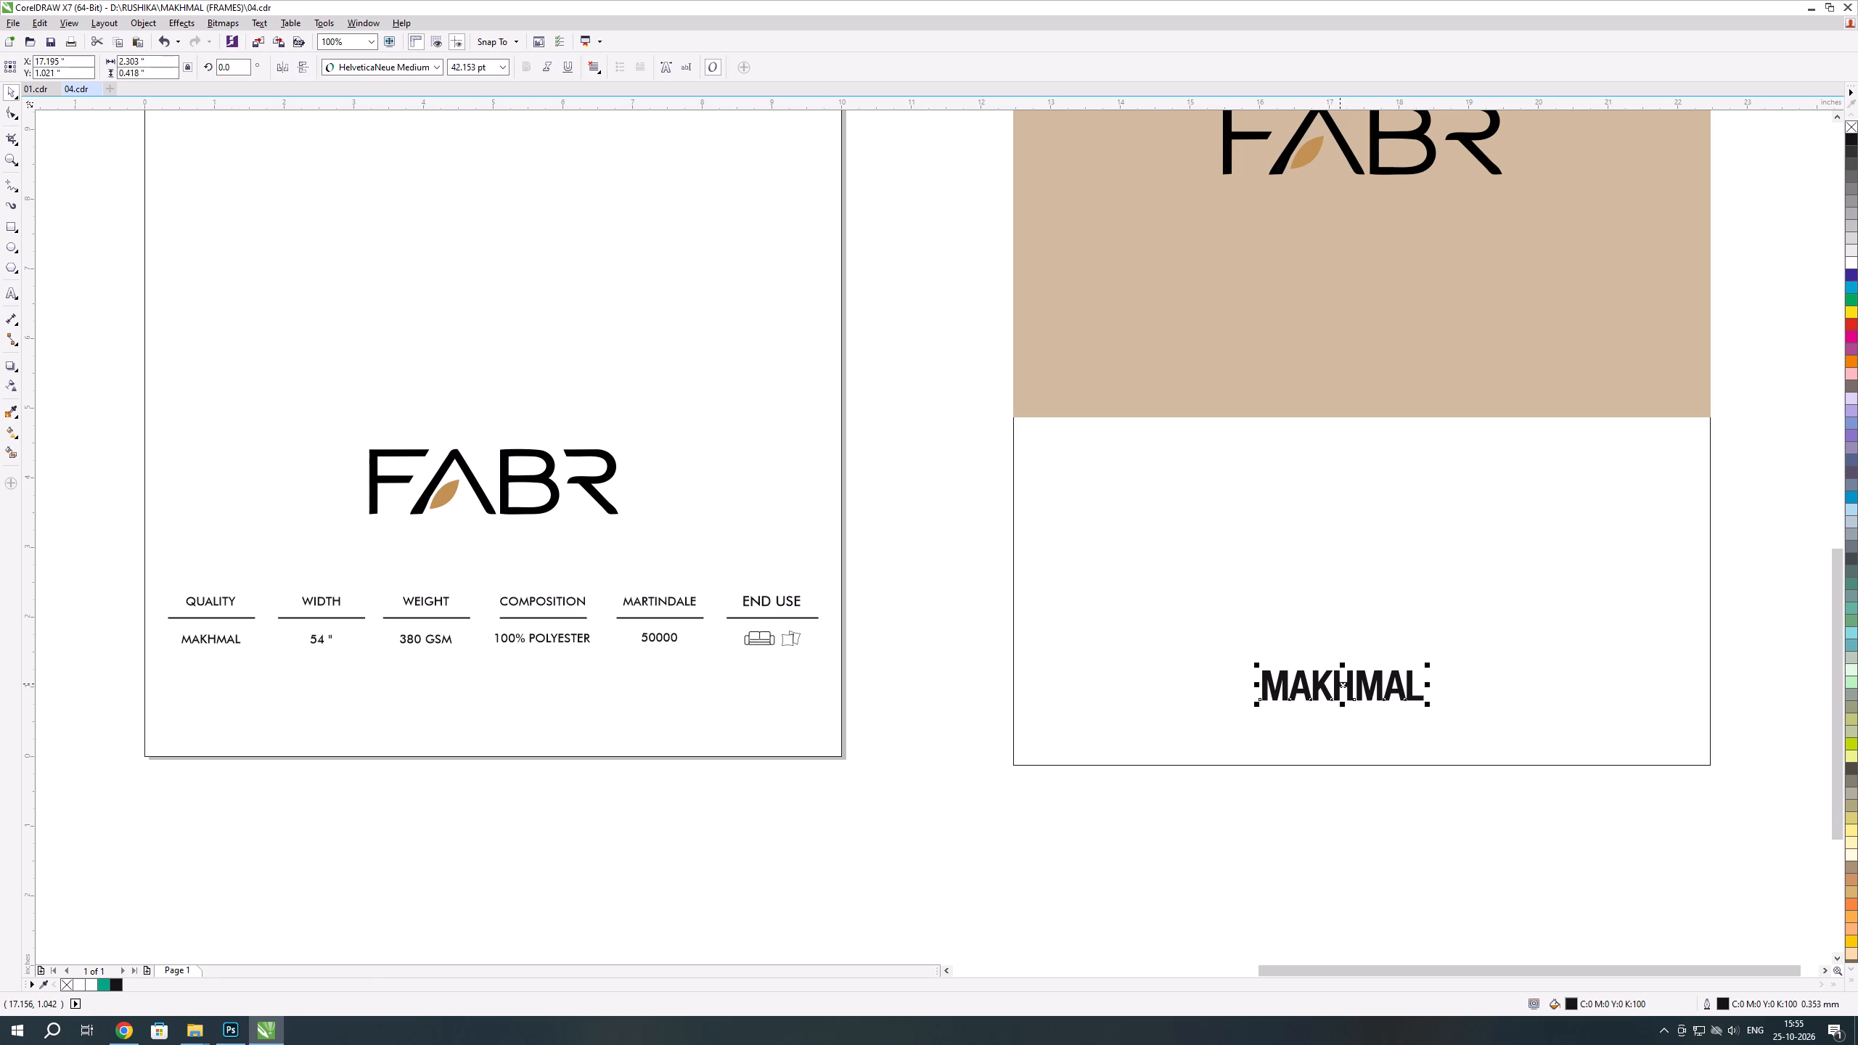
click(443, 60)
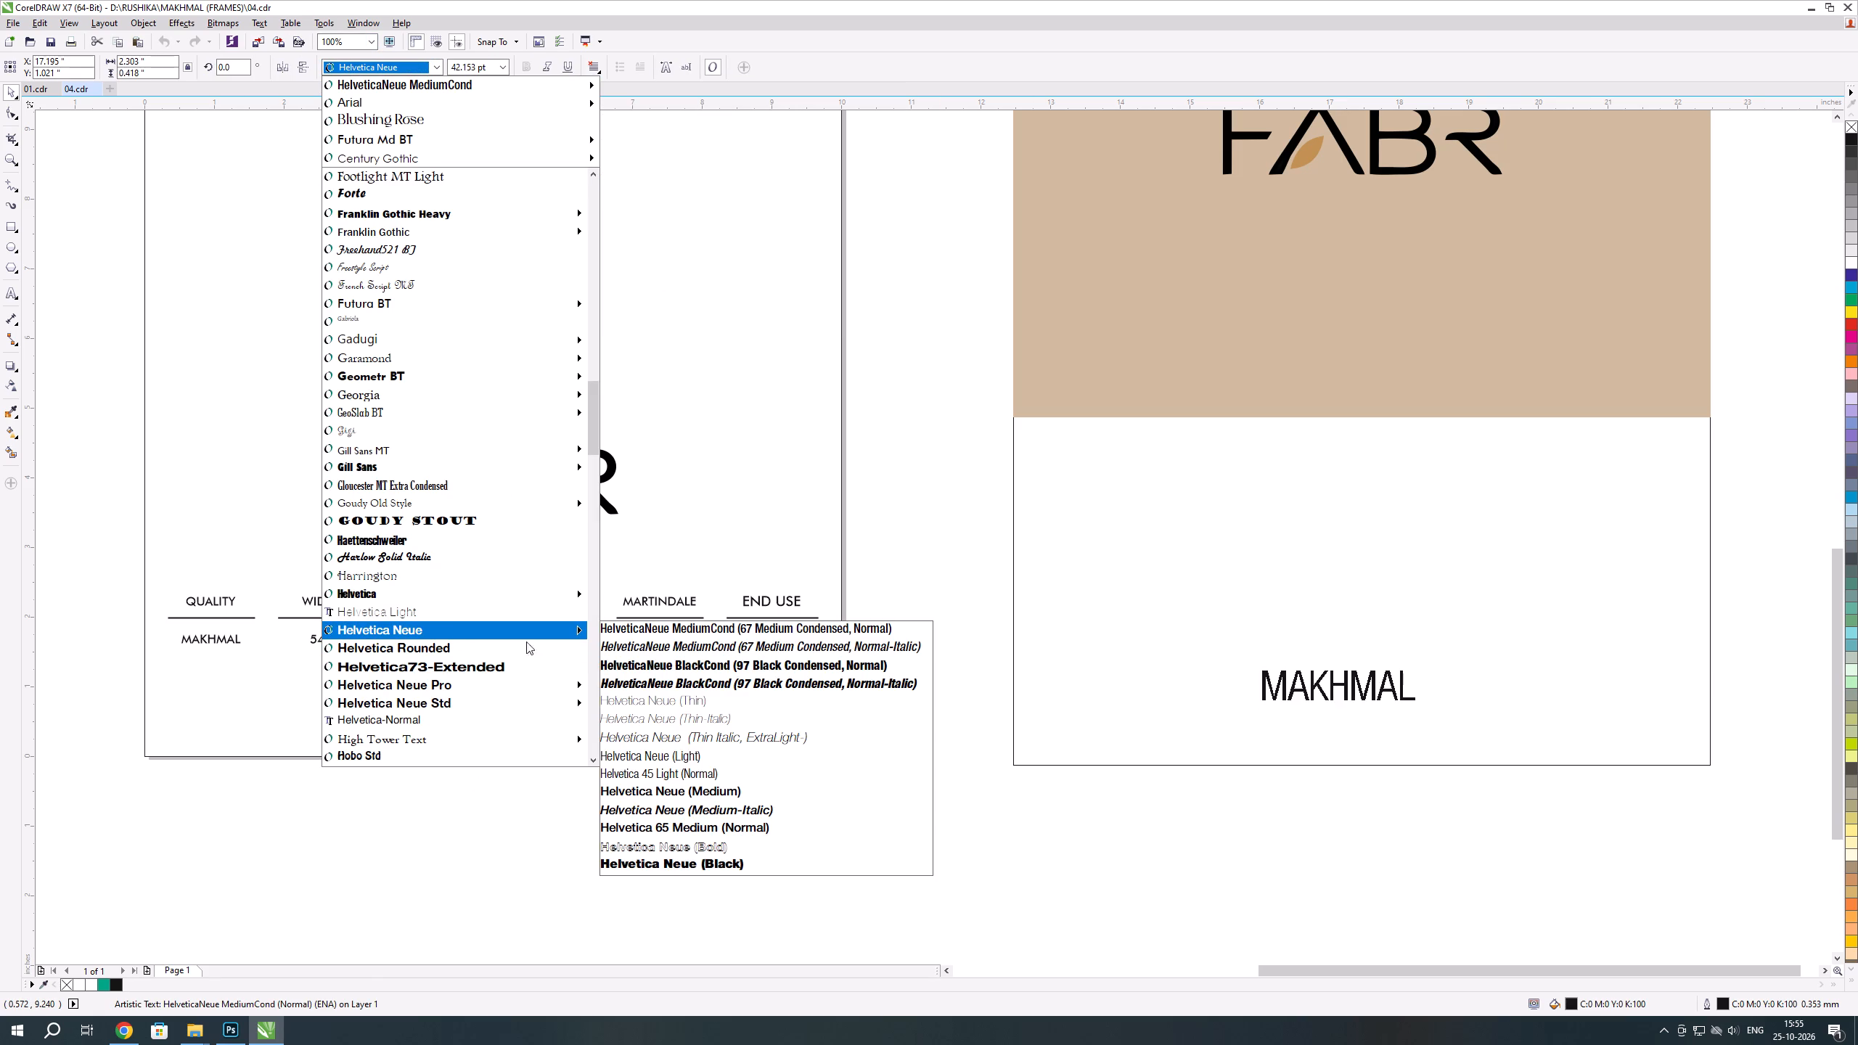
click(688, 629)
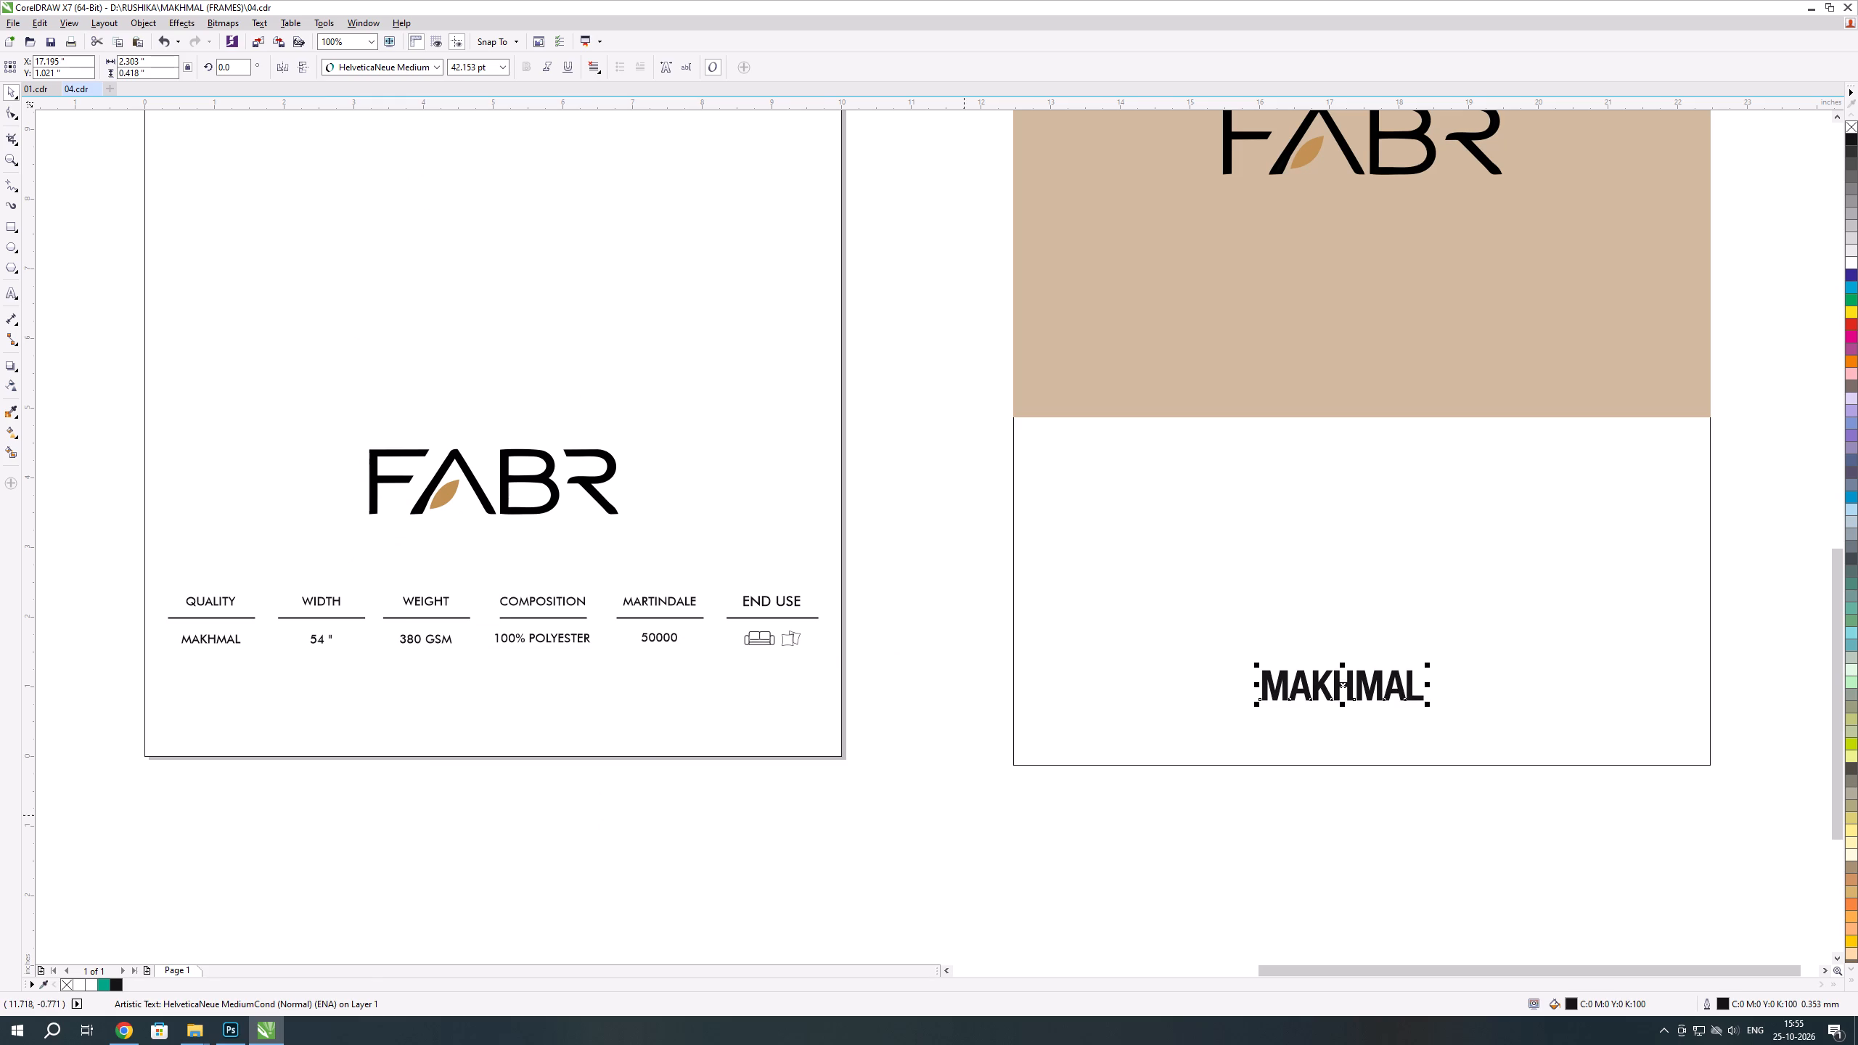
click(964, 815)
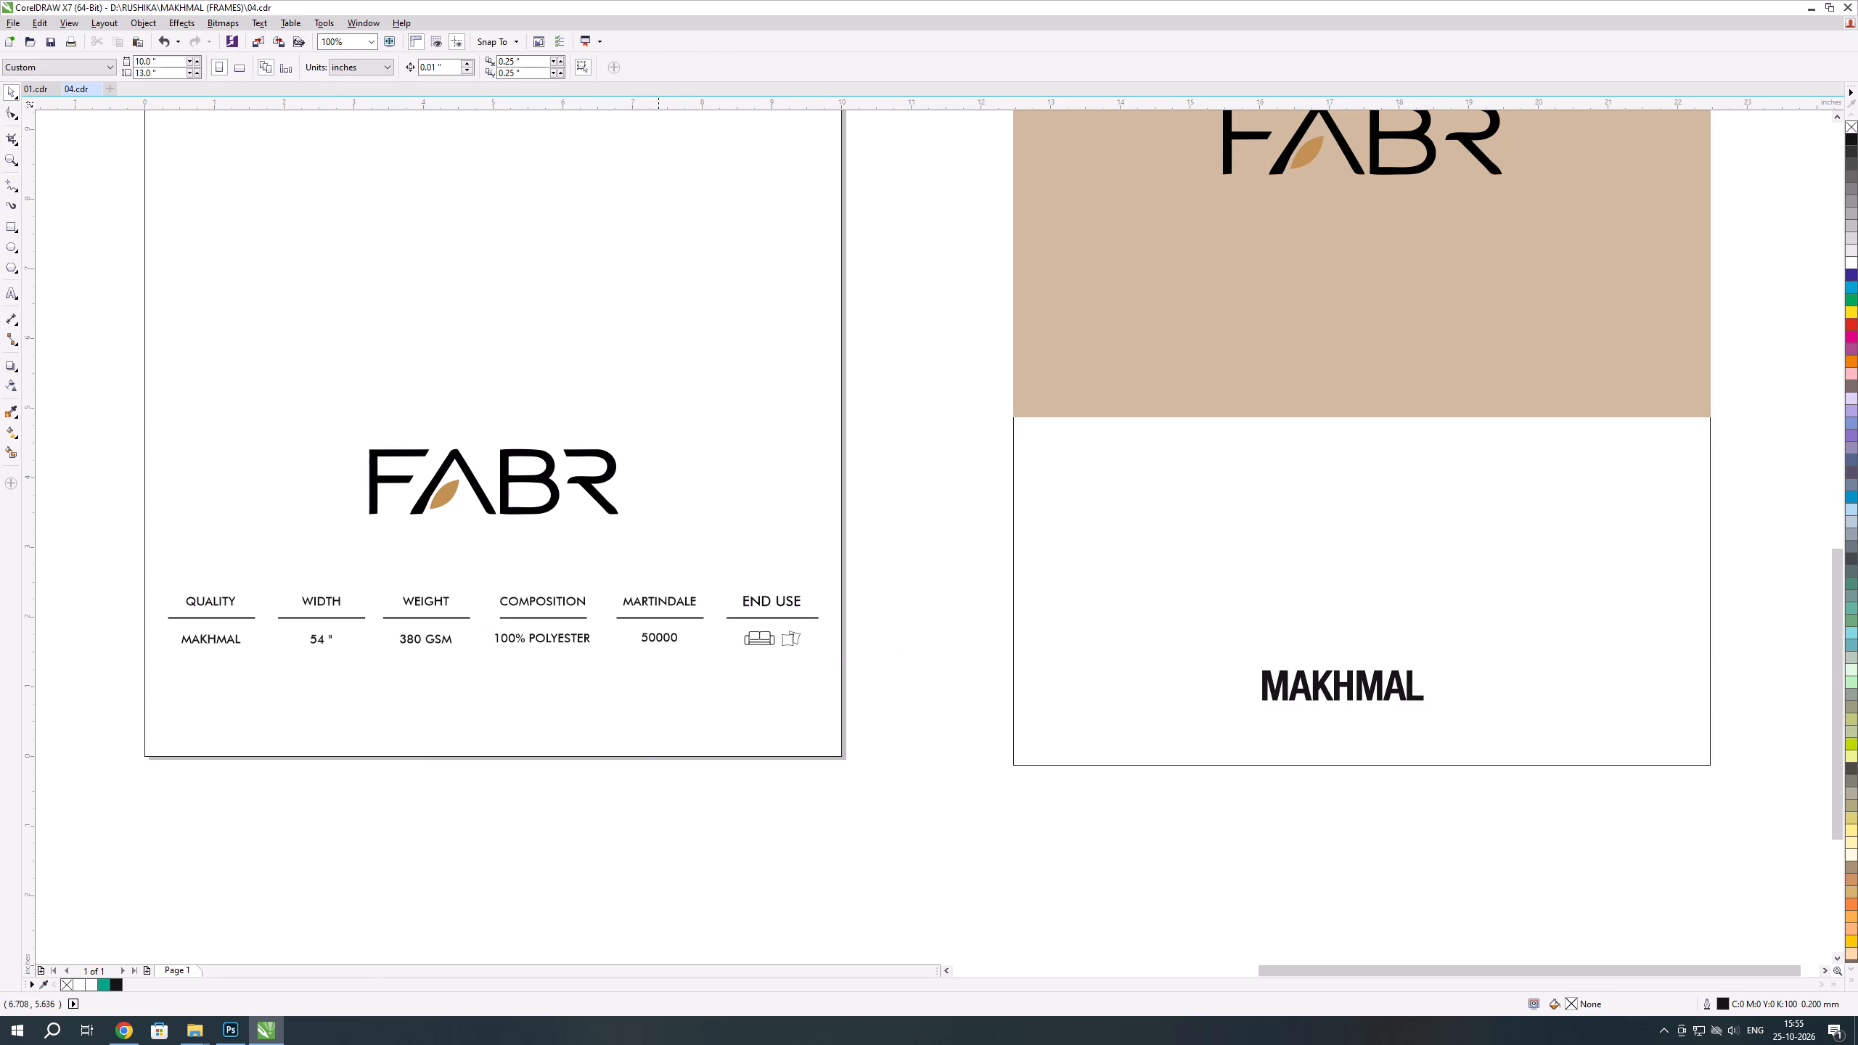
Change the pasted cover's MAKHMAL text to a lighter Helvetica Neue font.
click(1317, 692)
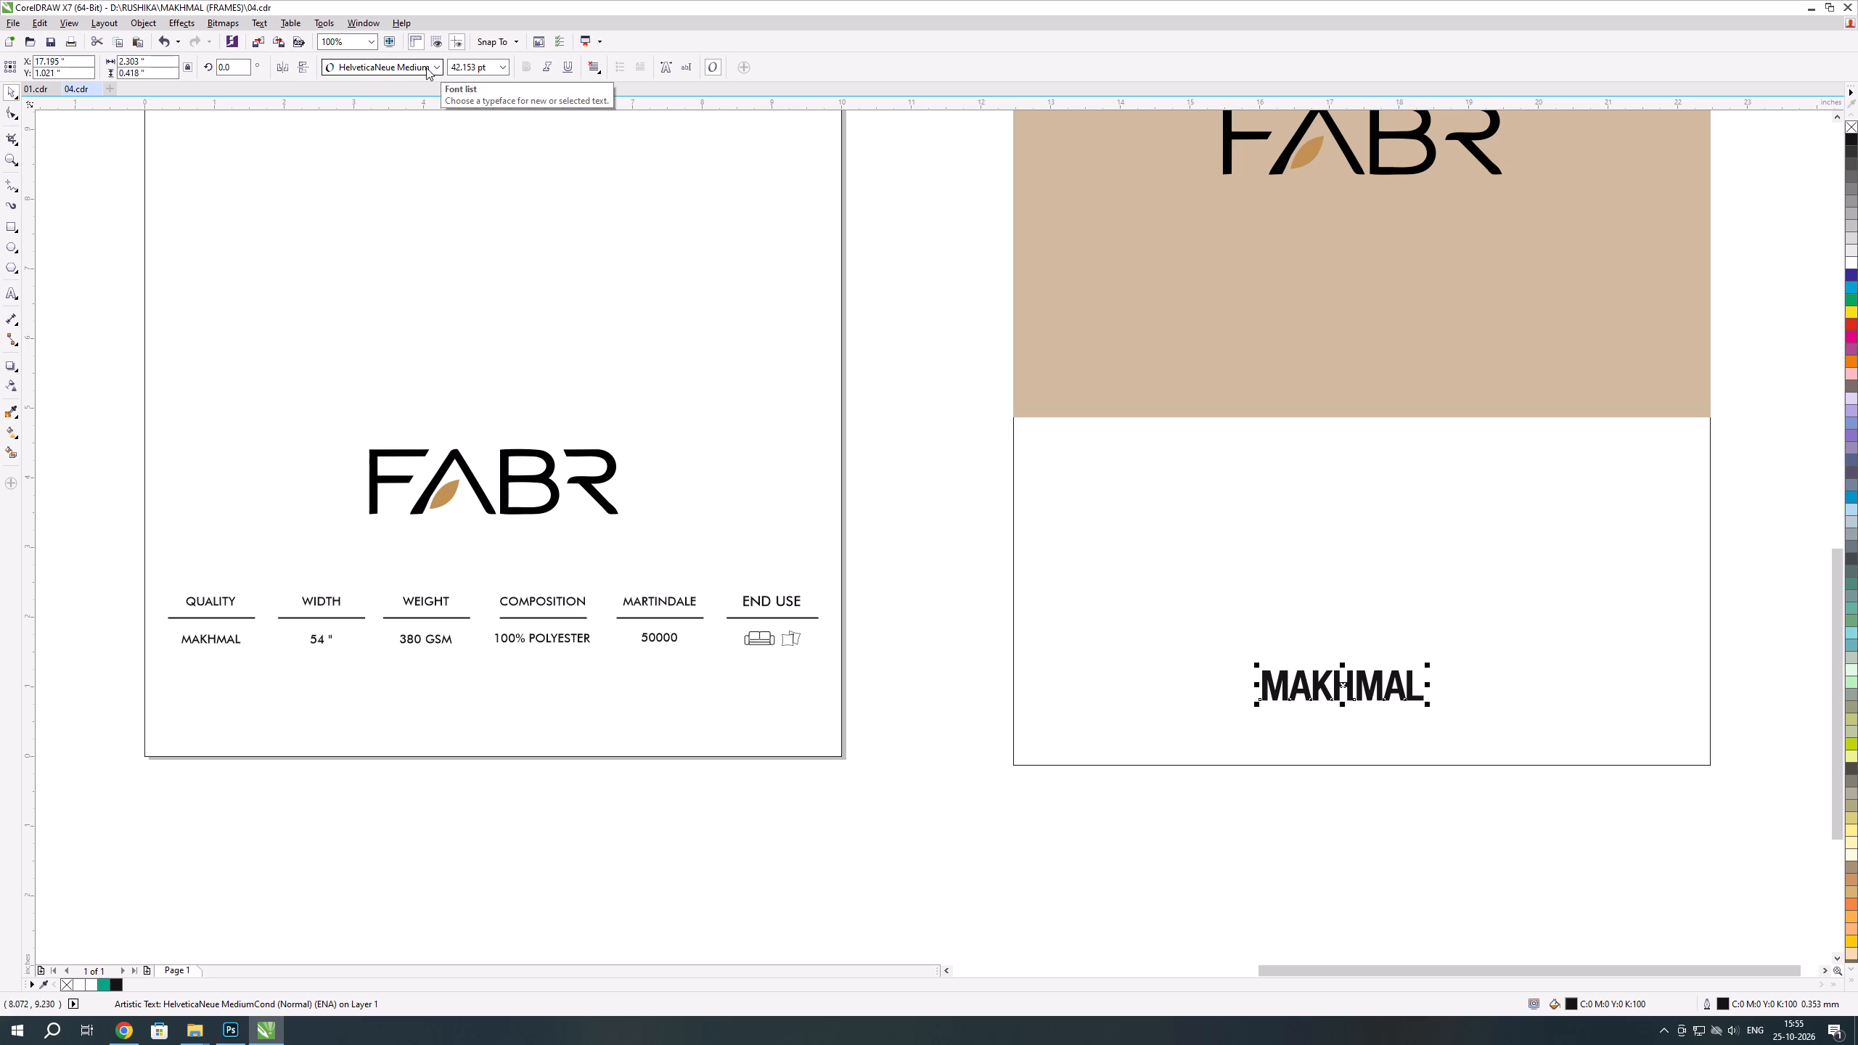
click(440, 67)
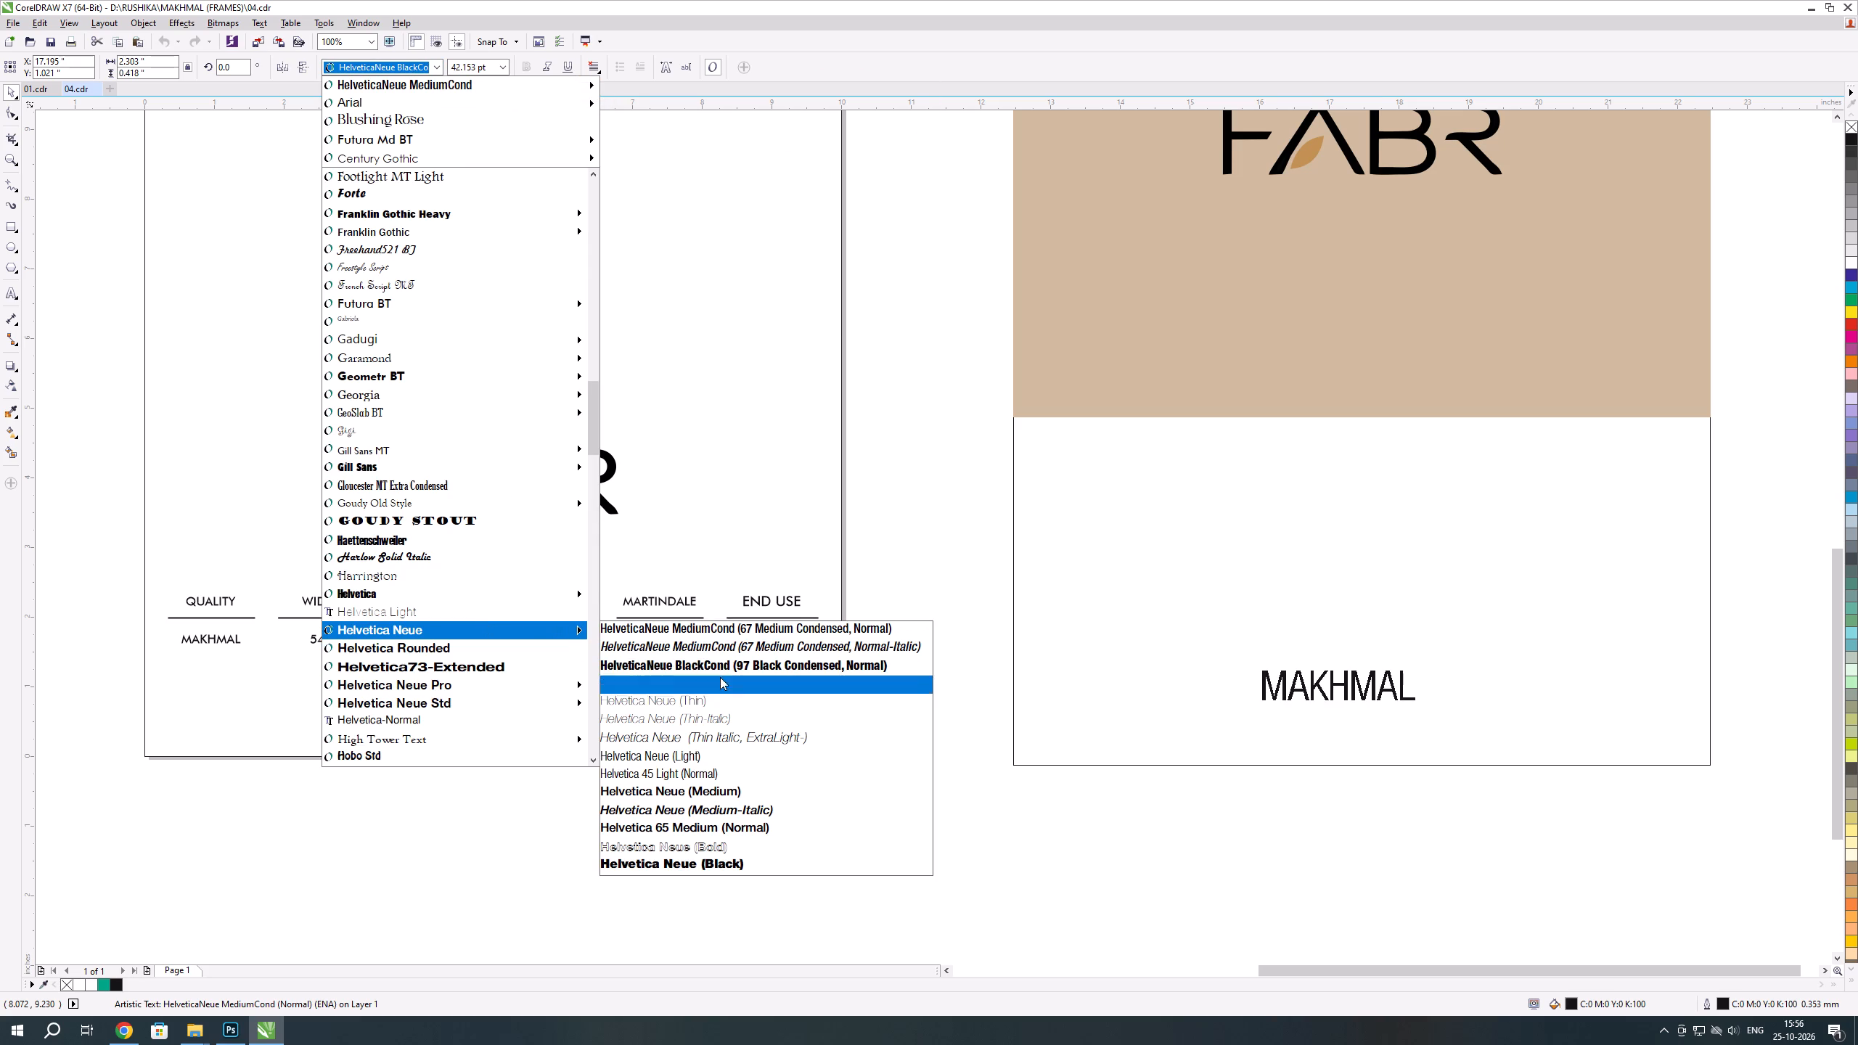
click(721, 700)
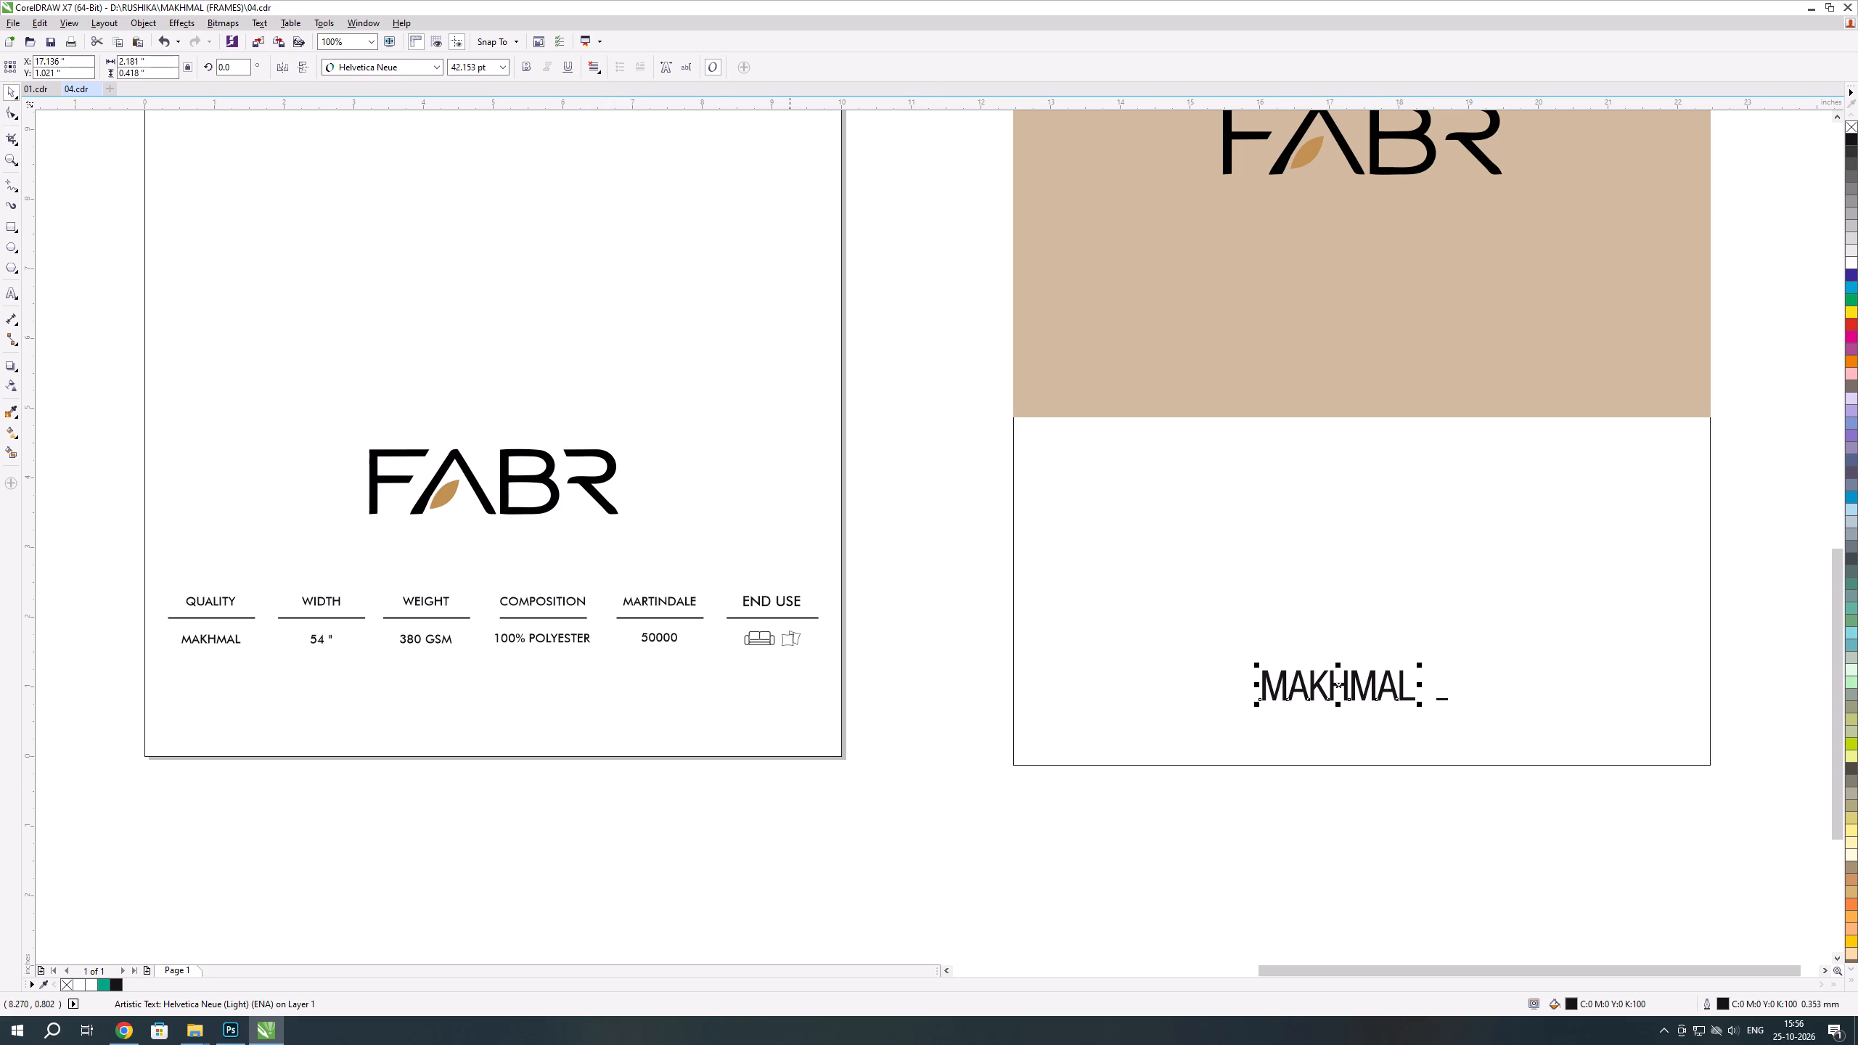
click(927, 799)
Centre the MAKHMAL text horizontally within the pasted cover's outline frame.
click(10, 89)
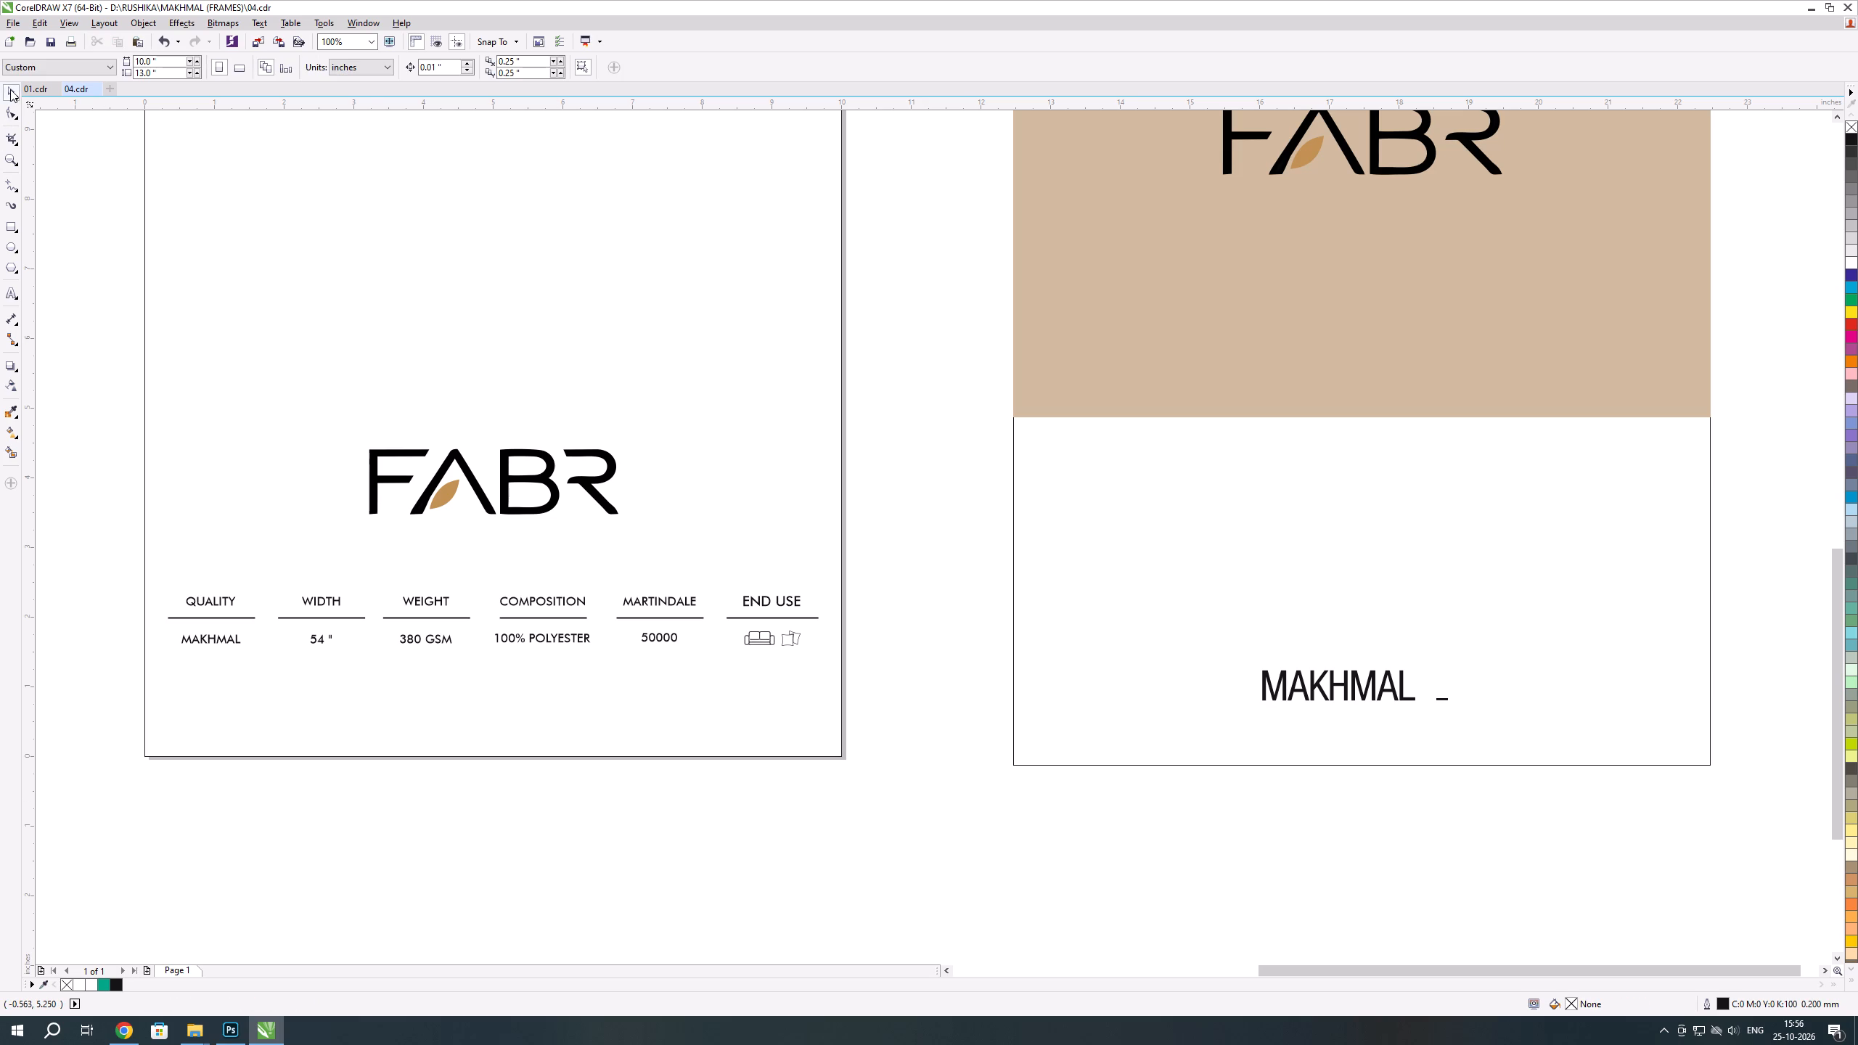
click(1325, 695)
shift+click(1389, 599)
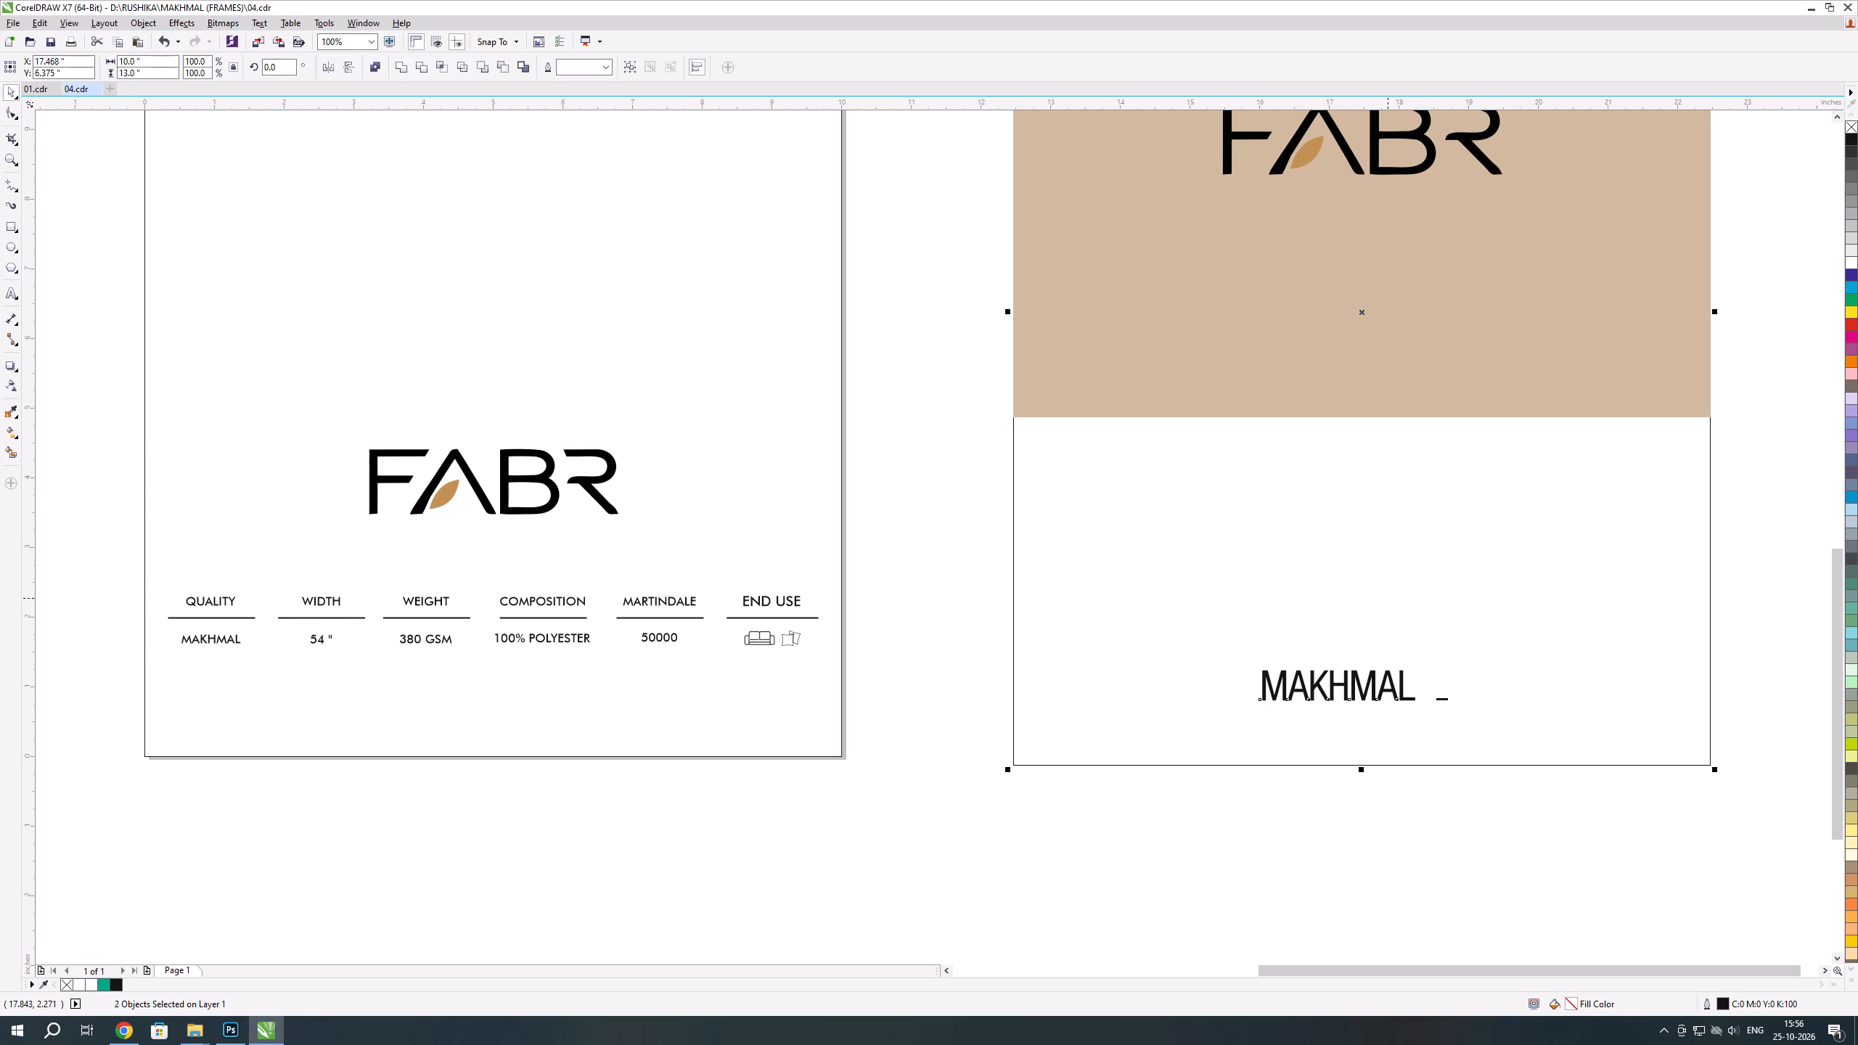
key(c)
click(857, 752)
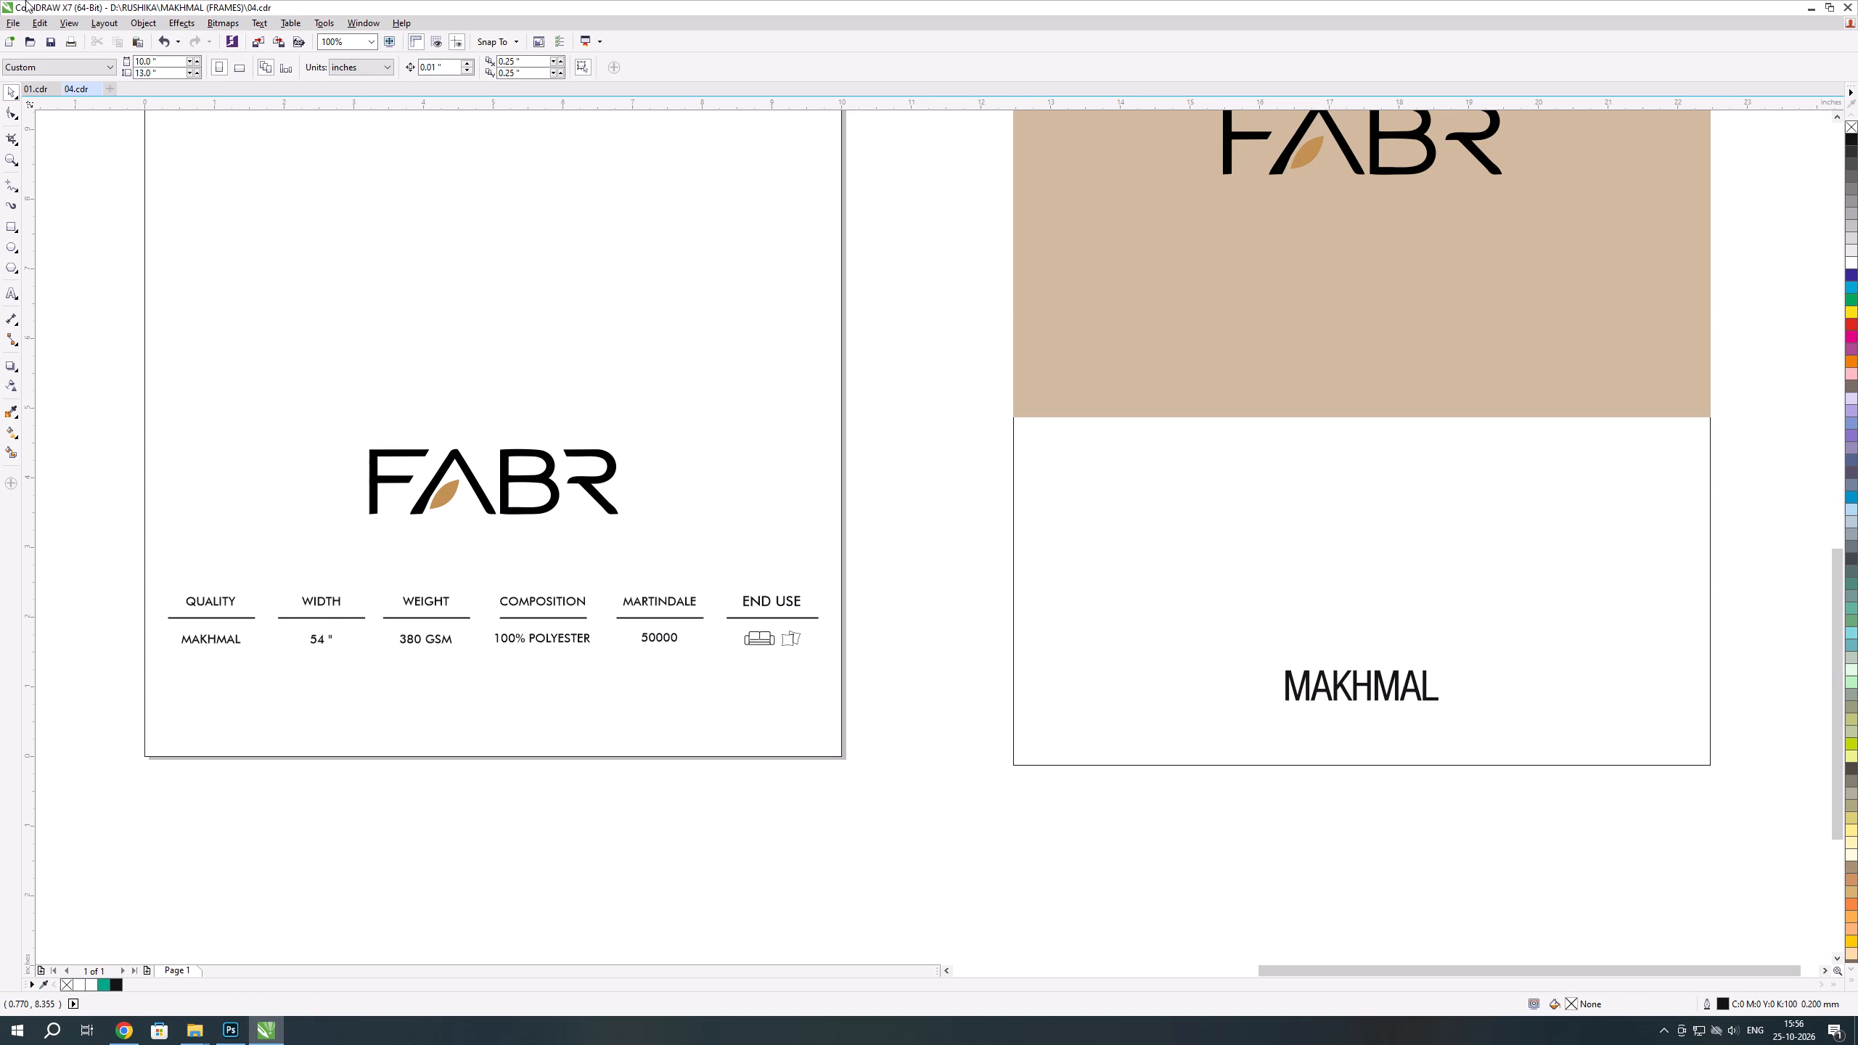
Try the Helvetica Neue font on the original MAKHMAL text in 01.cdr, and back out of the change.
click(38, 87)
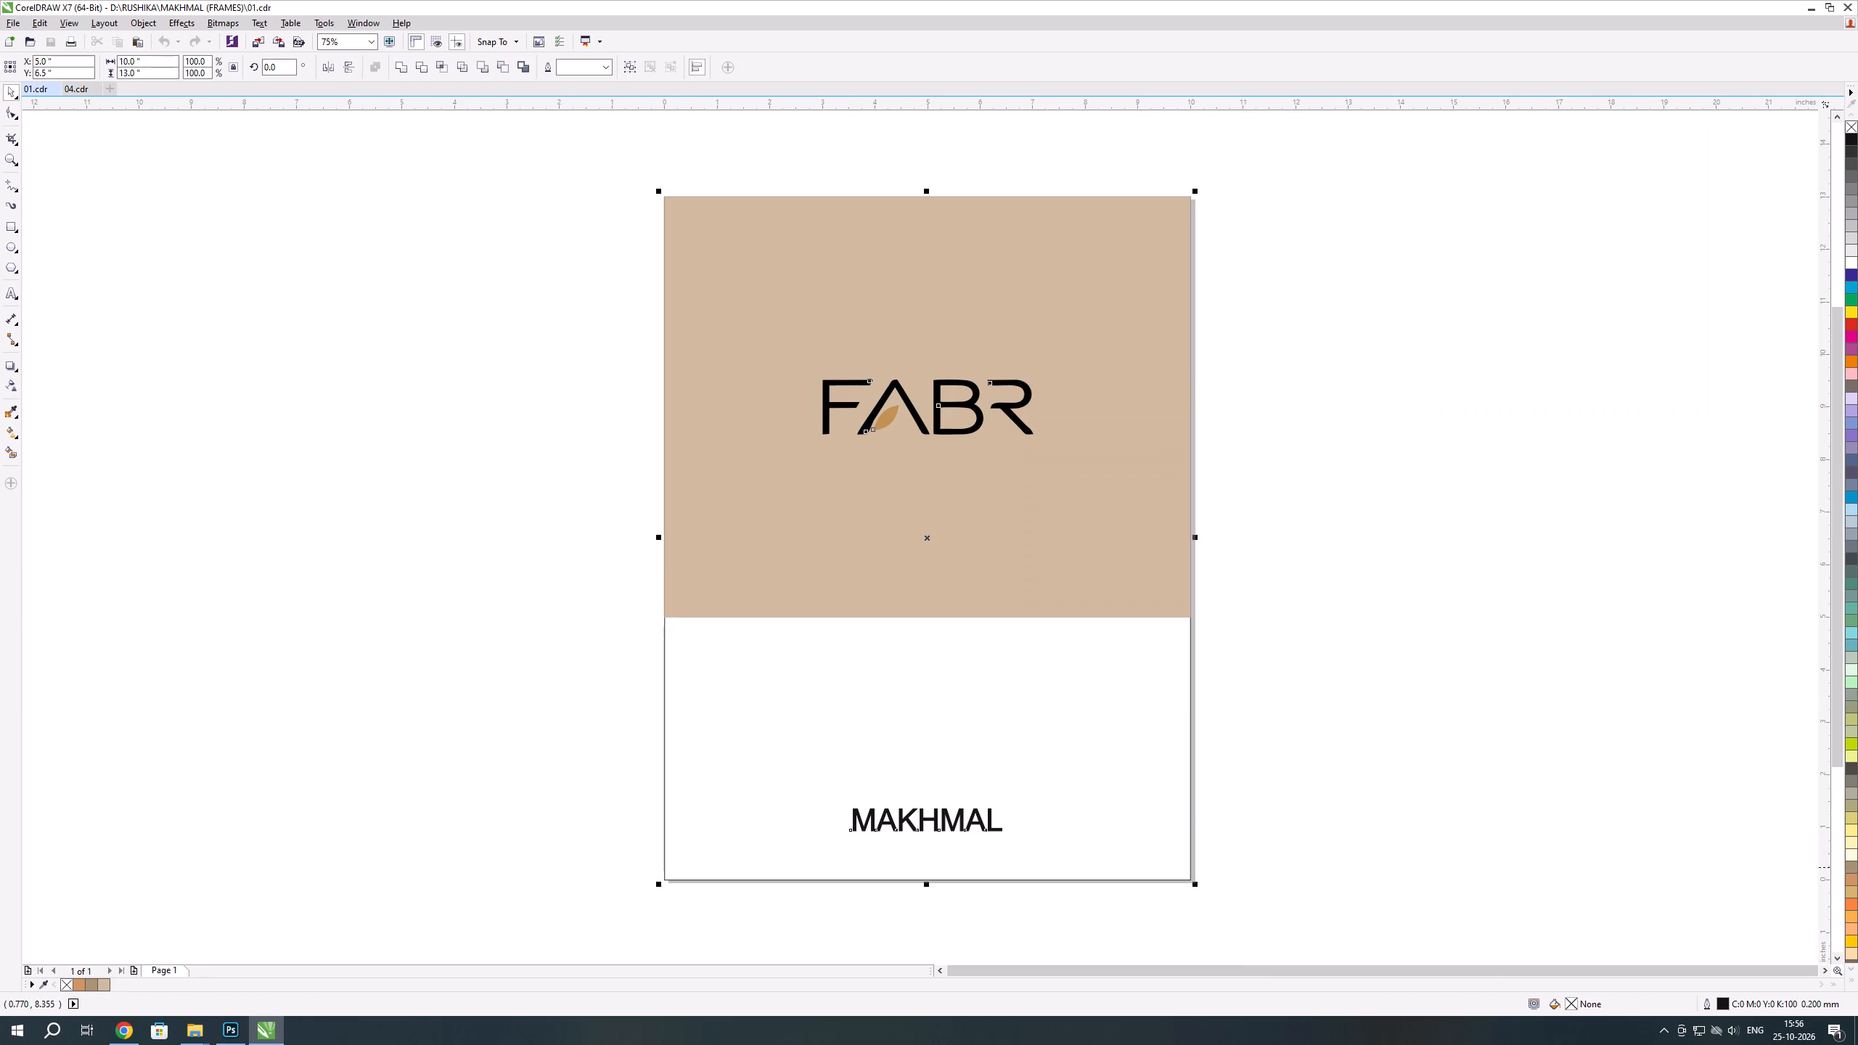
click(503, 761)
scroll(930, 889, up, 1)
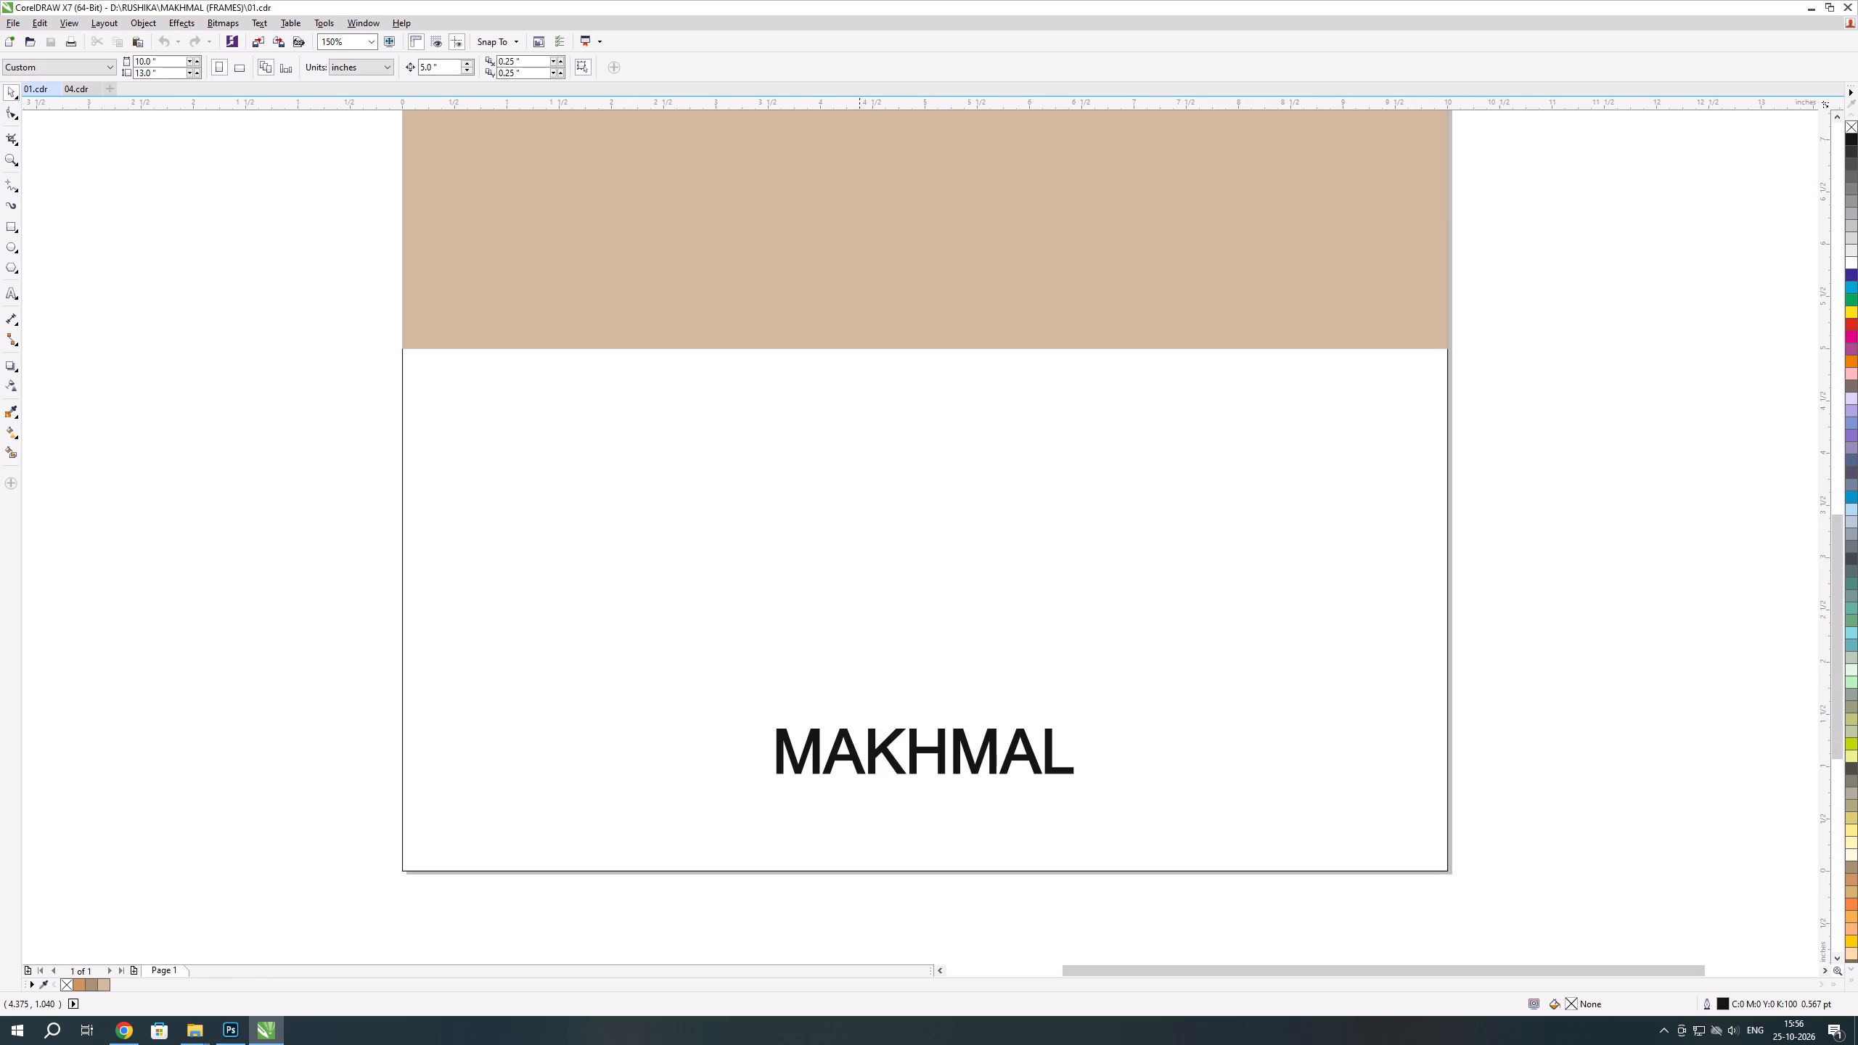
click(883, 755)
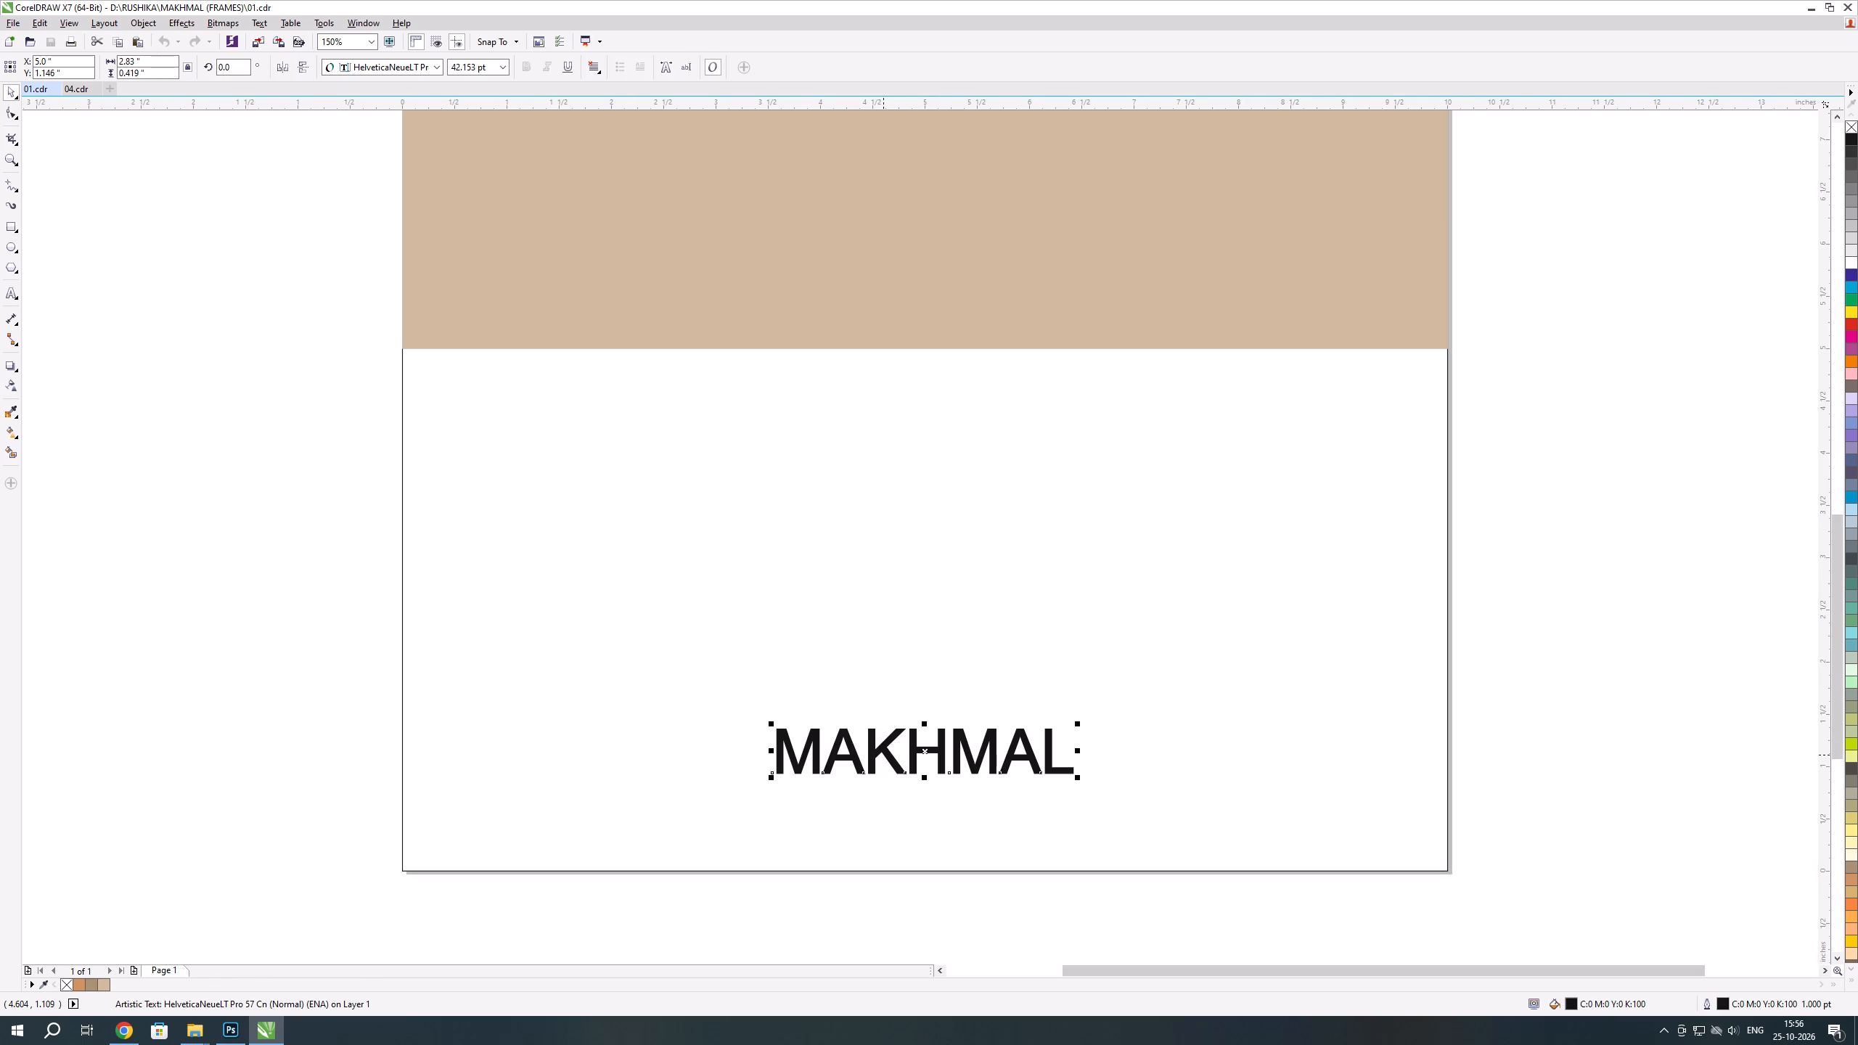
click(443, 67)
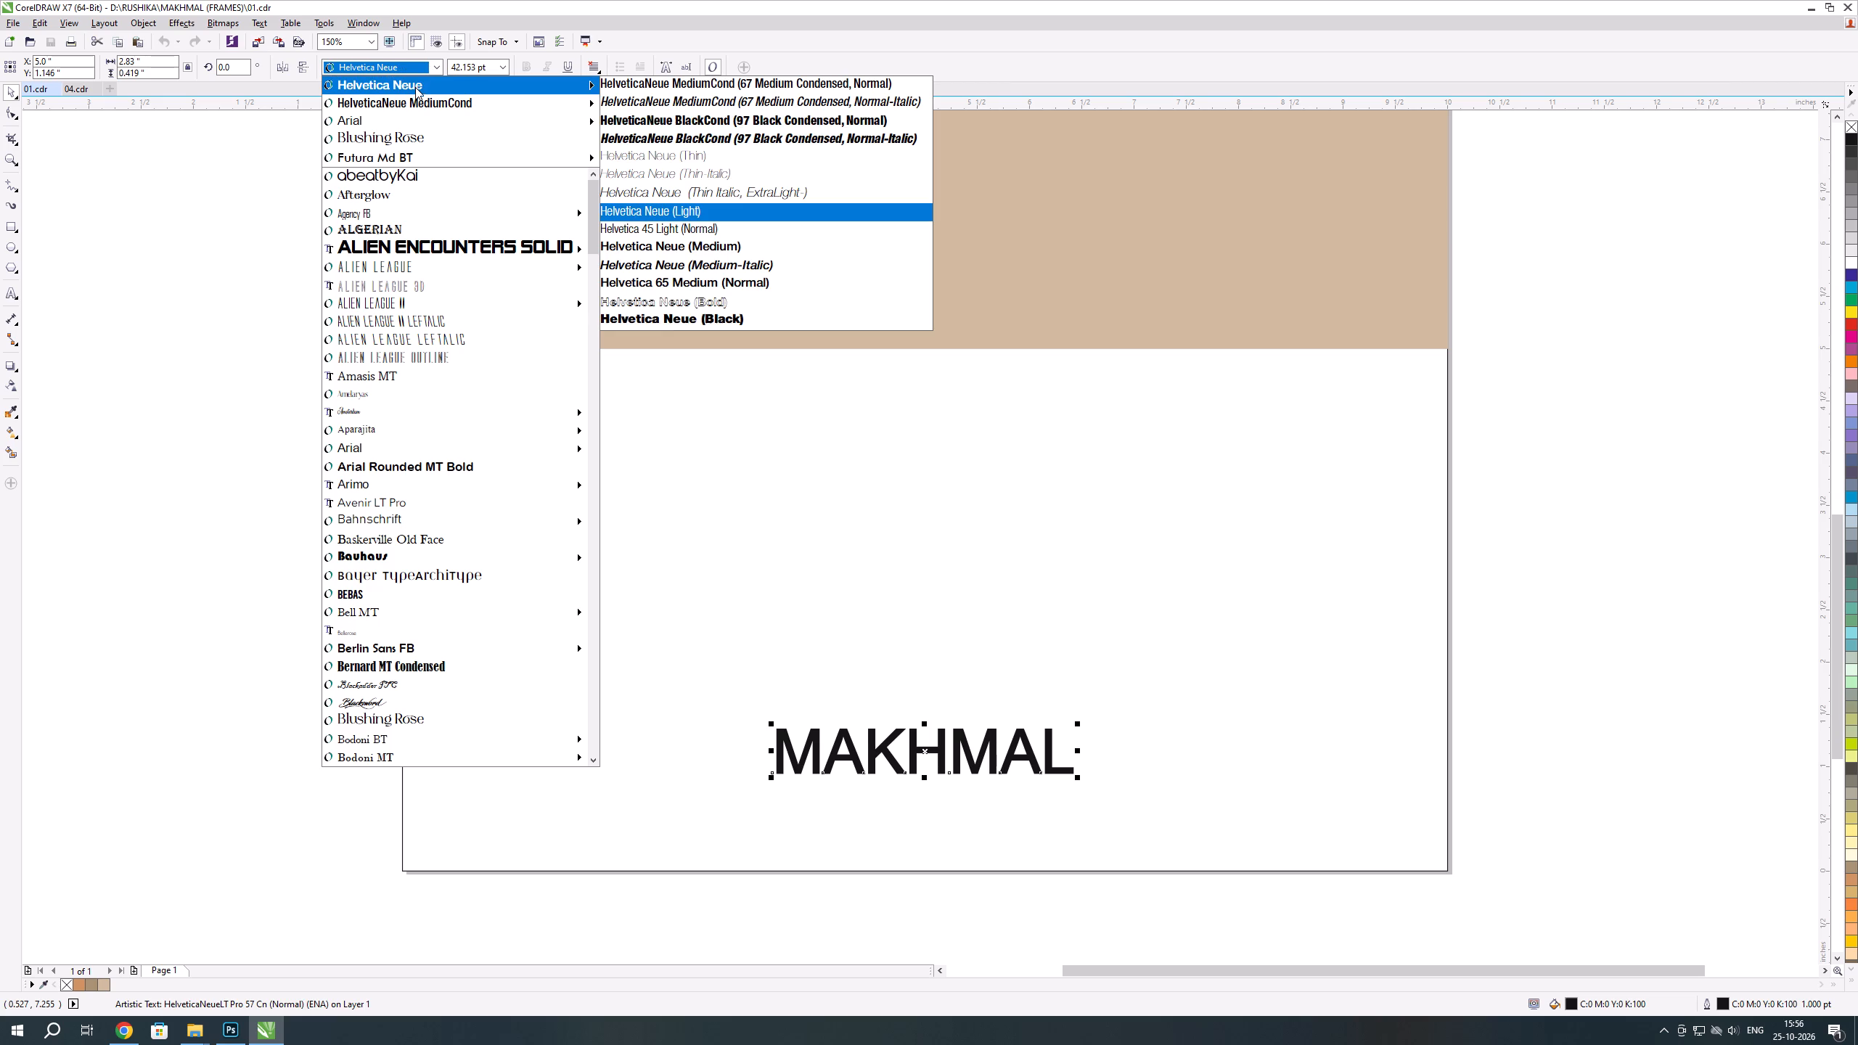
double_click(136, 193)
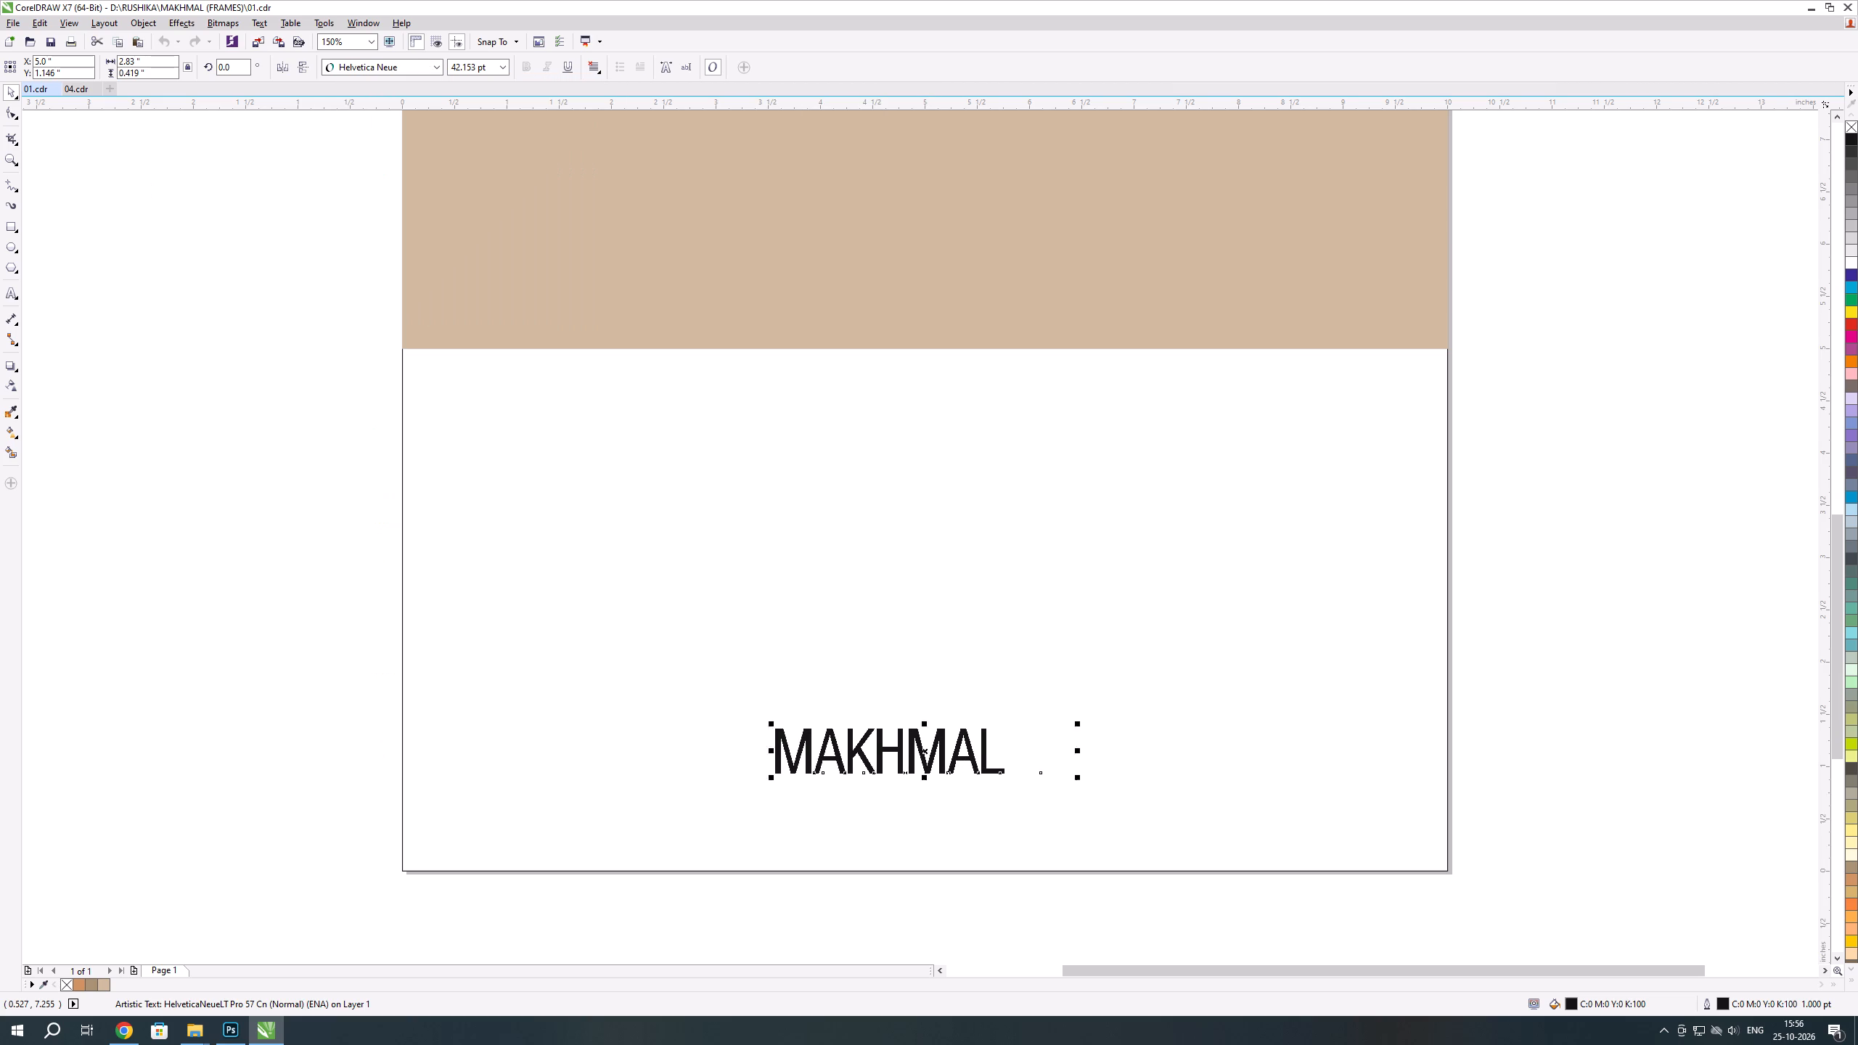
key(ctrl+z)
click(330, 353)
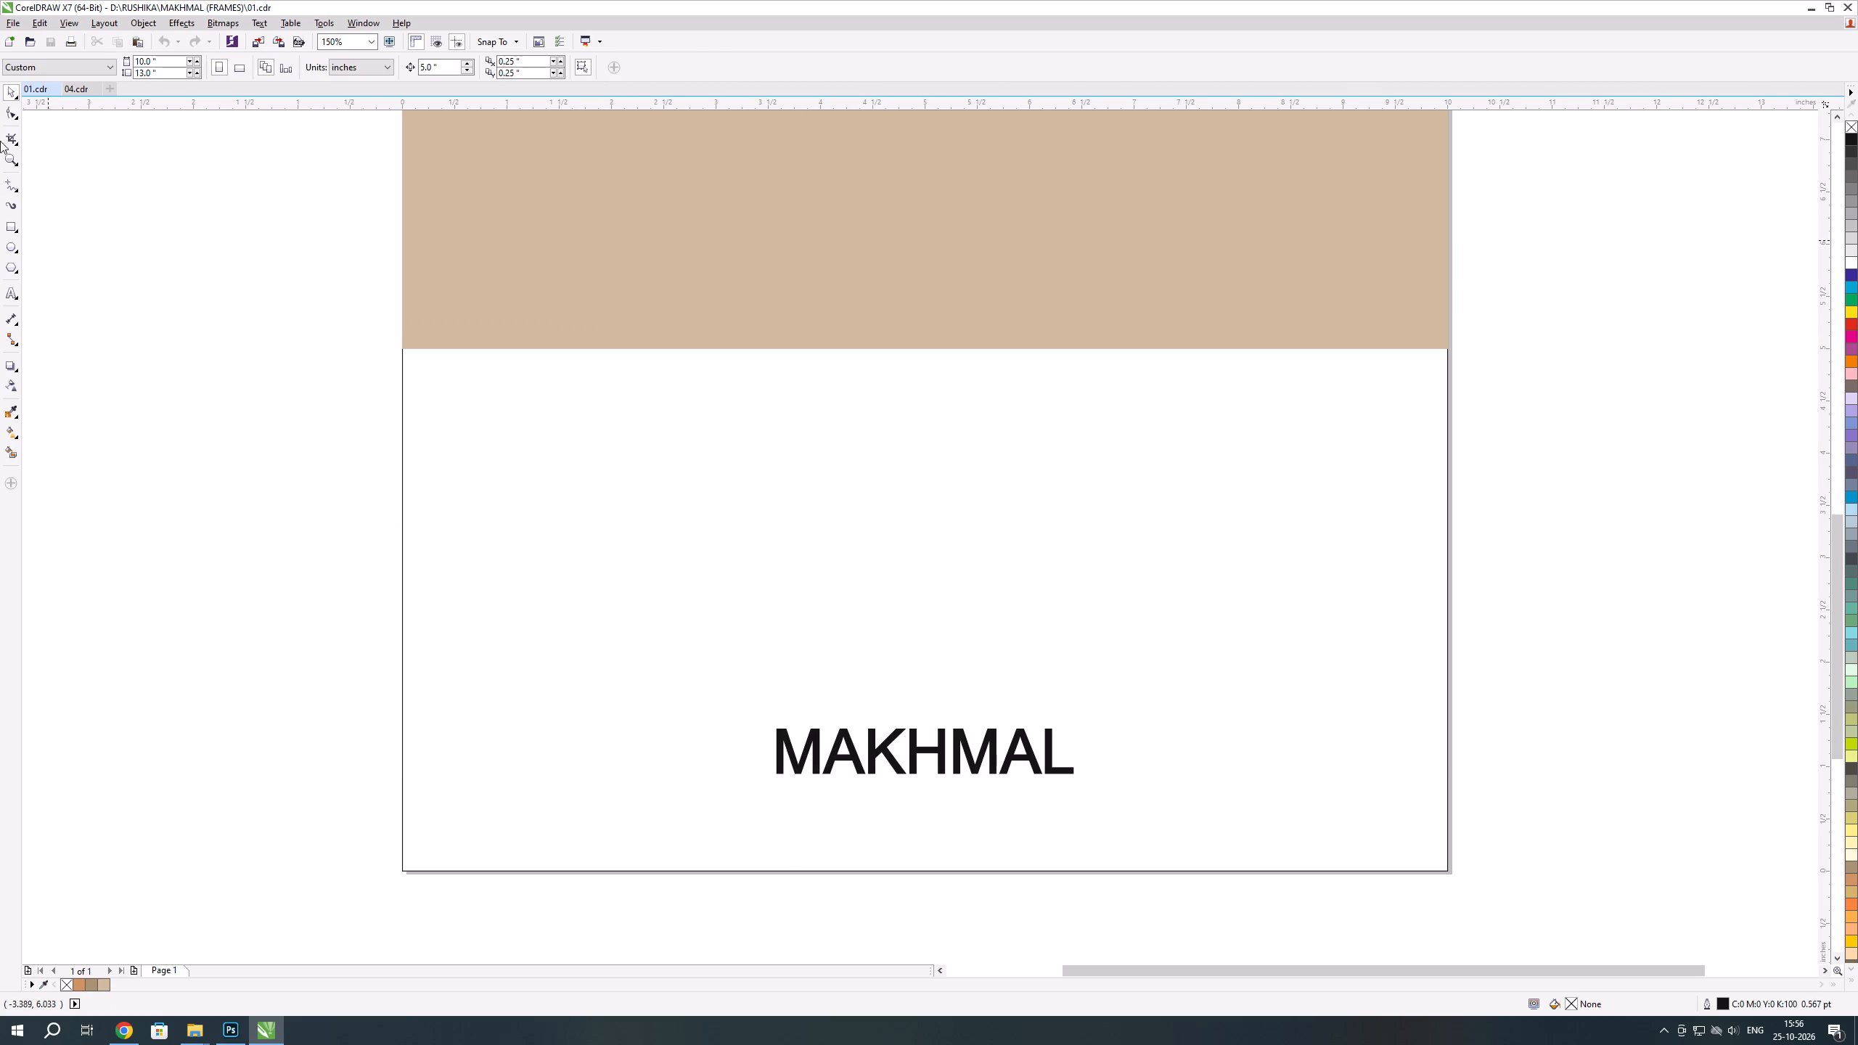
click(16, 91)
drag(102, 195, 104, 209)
Check the font name of the MAKHMAL text in 01.cdr against the available font list.
click(877, 756)
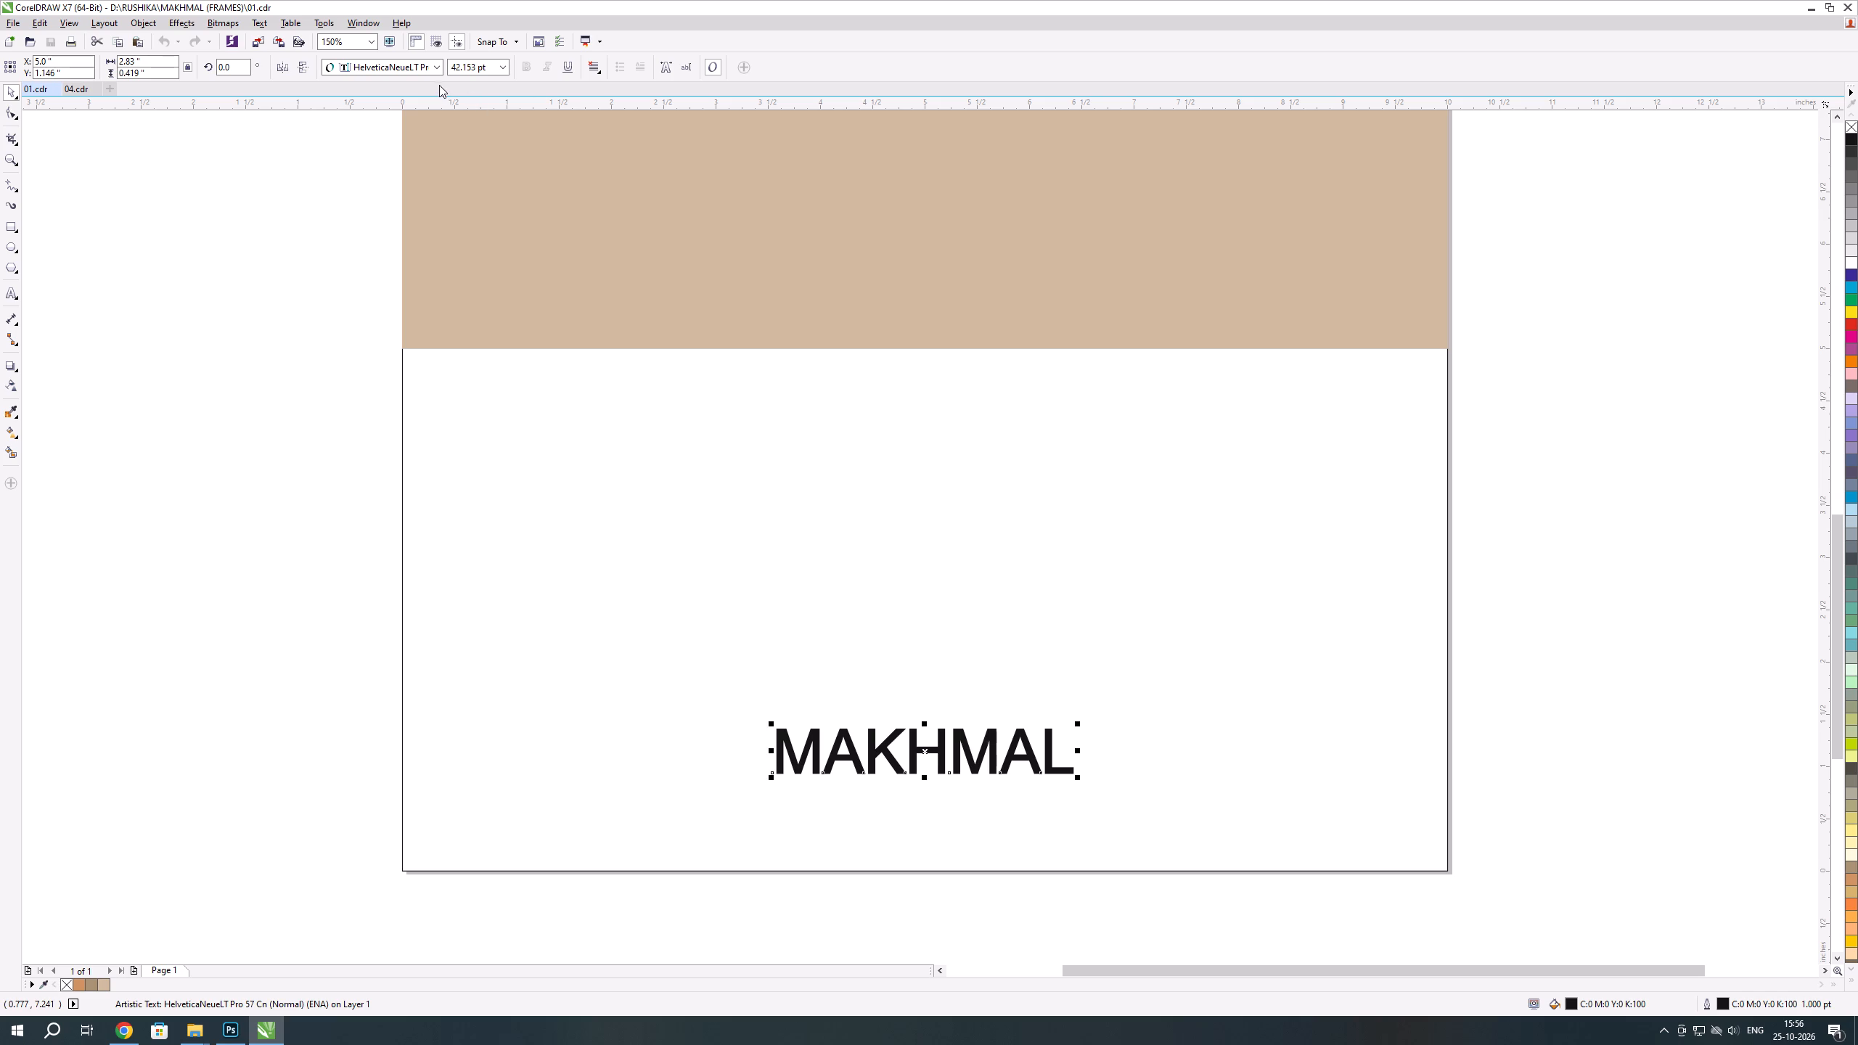
click(436, 68)
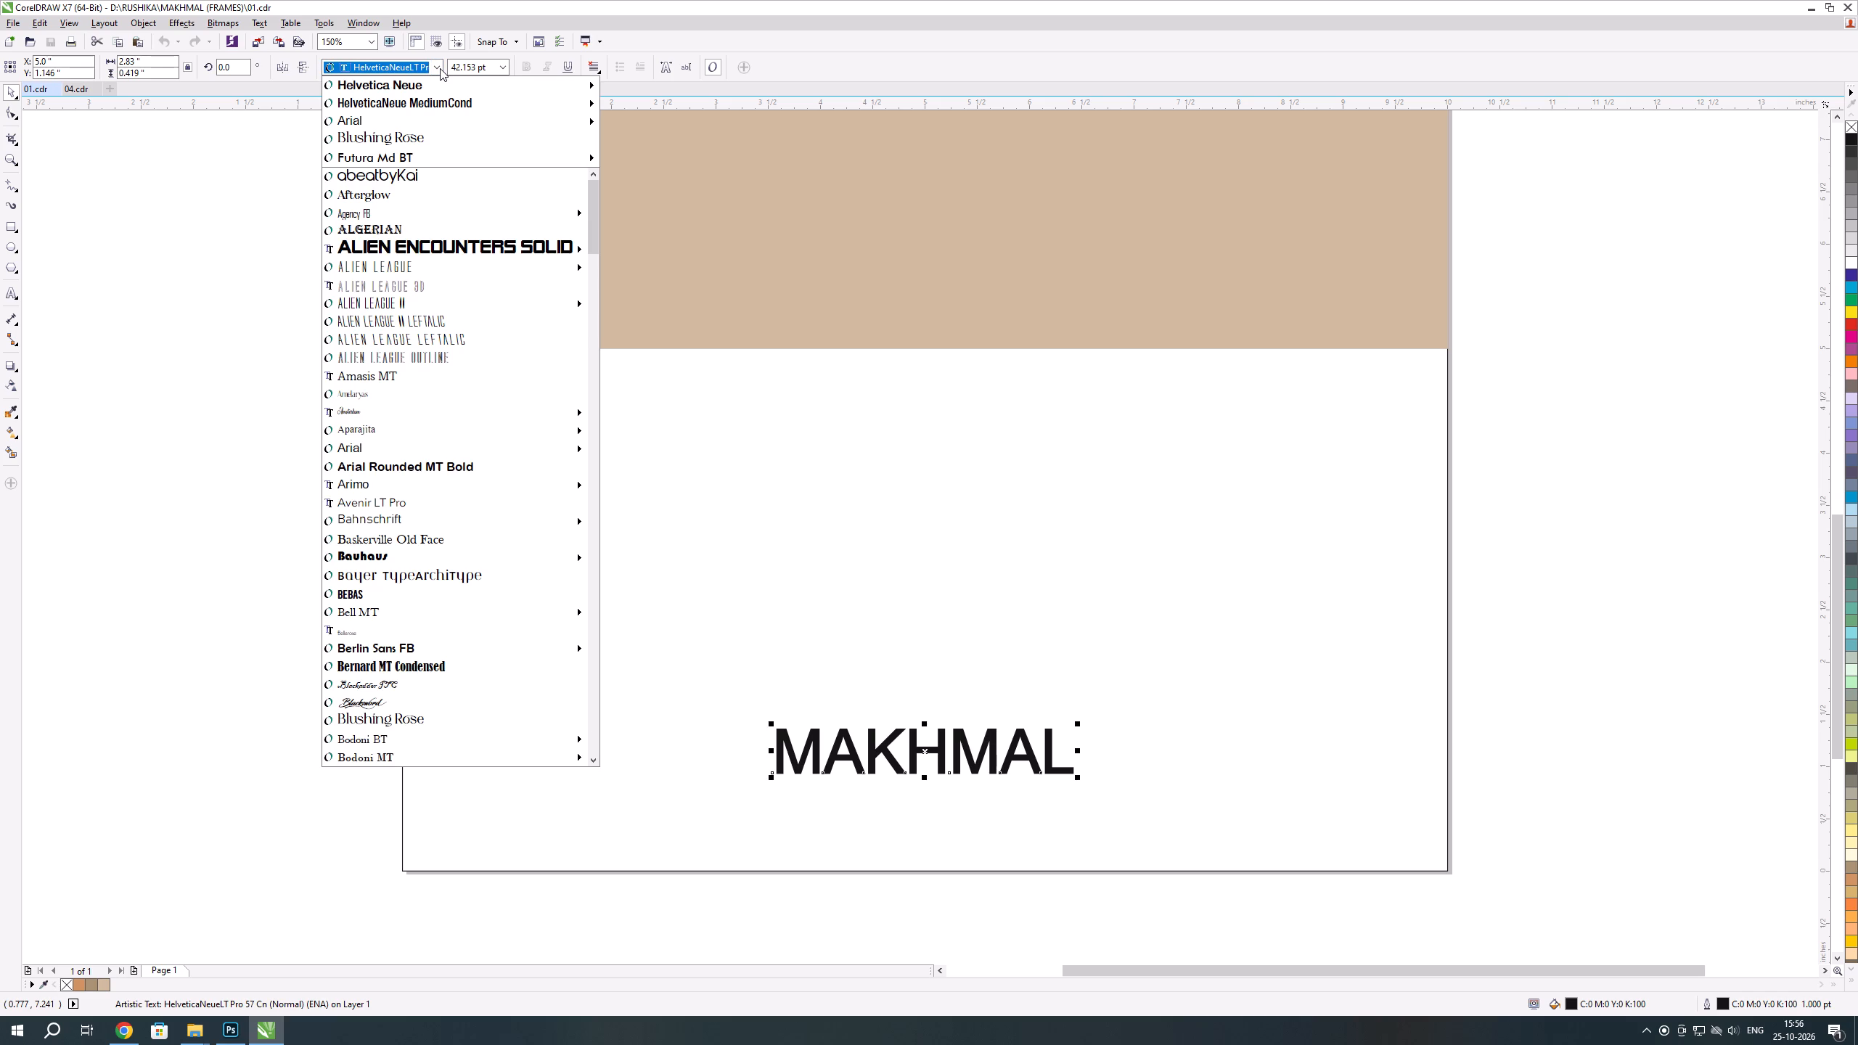
click(413, 70)
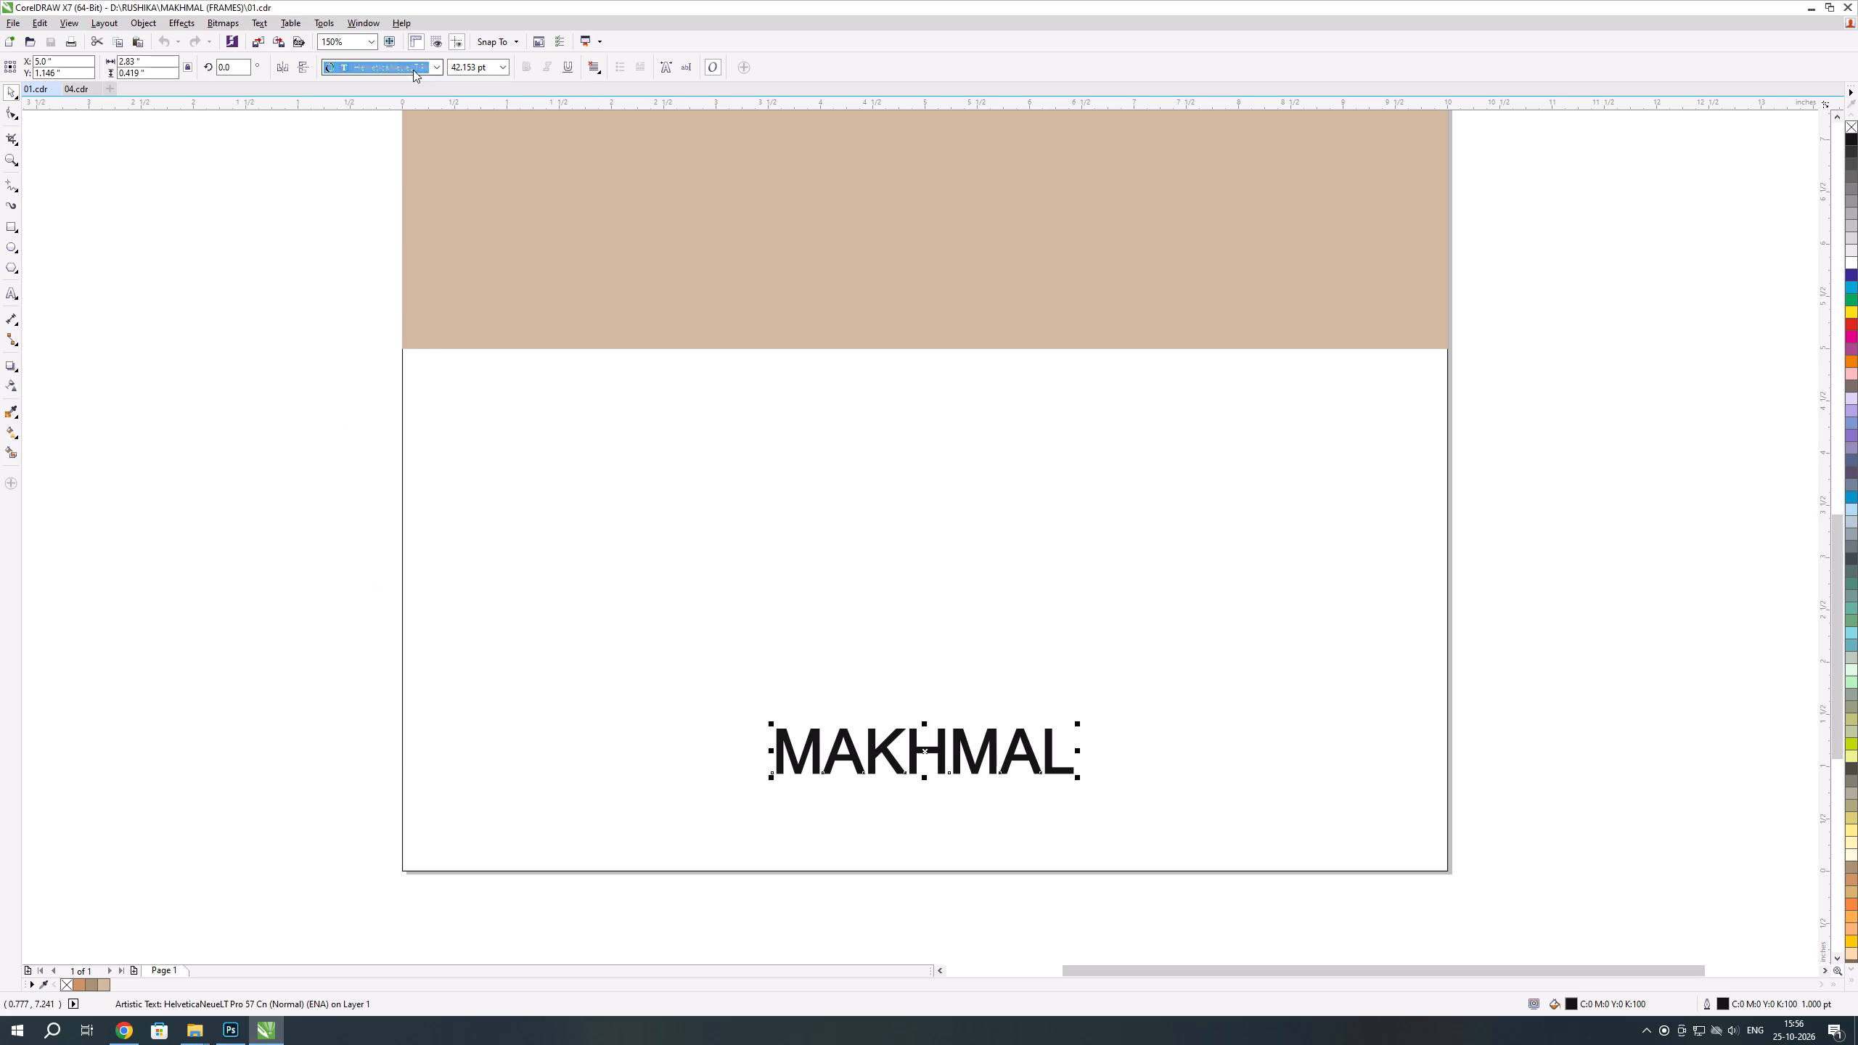
click(413, 70)
drag(413, 70, 425, 69)
drag(425, 68, 409, 70)
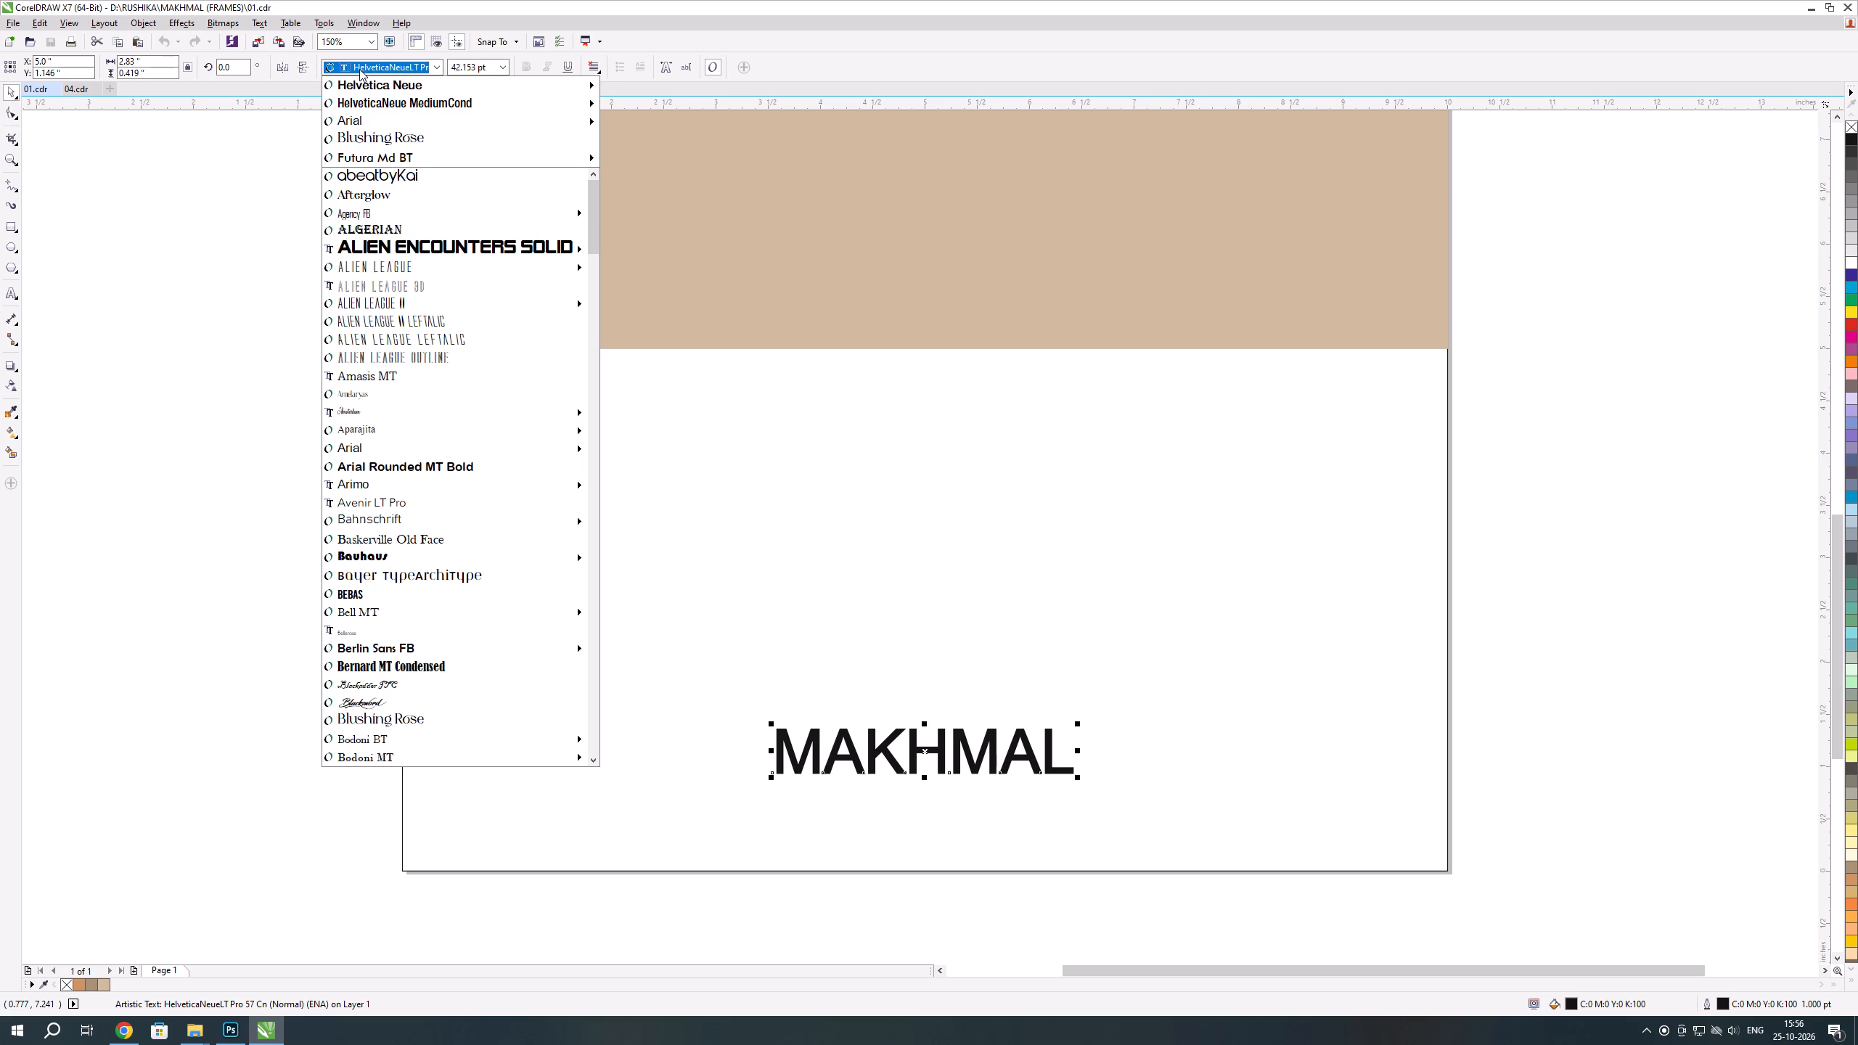
click(359, 69)
right_click(359, 69)
click(359, 66)
drag(353, 63, 388, 60)
drag(396, 67, 411, 67)
drag(411, 67, 414, 67)
scroll(419, 67, up, 2)
scroll(427, 70, down, 4)
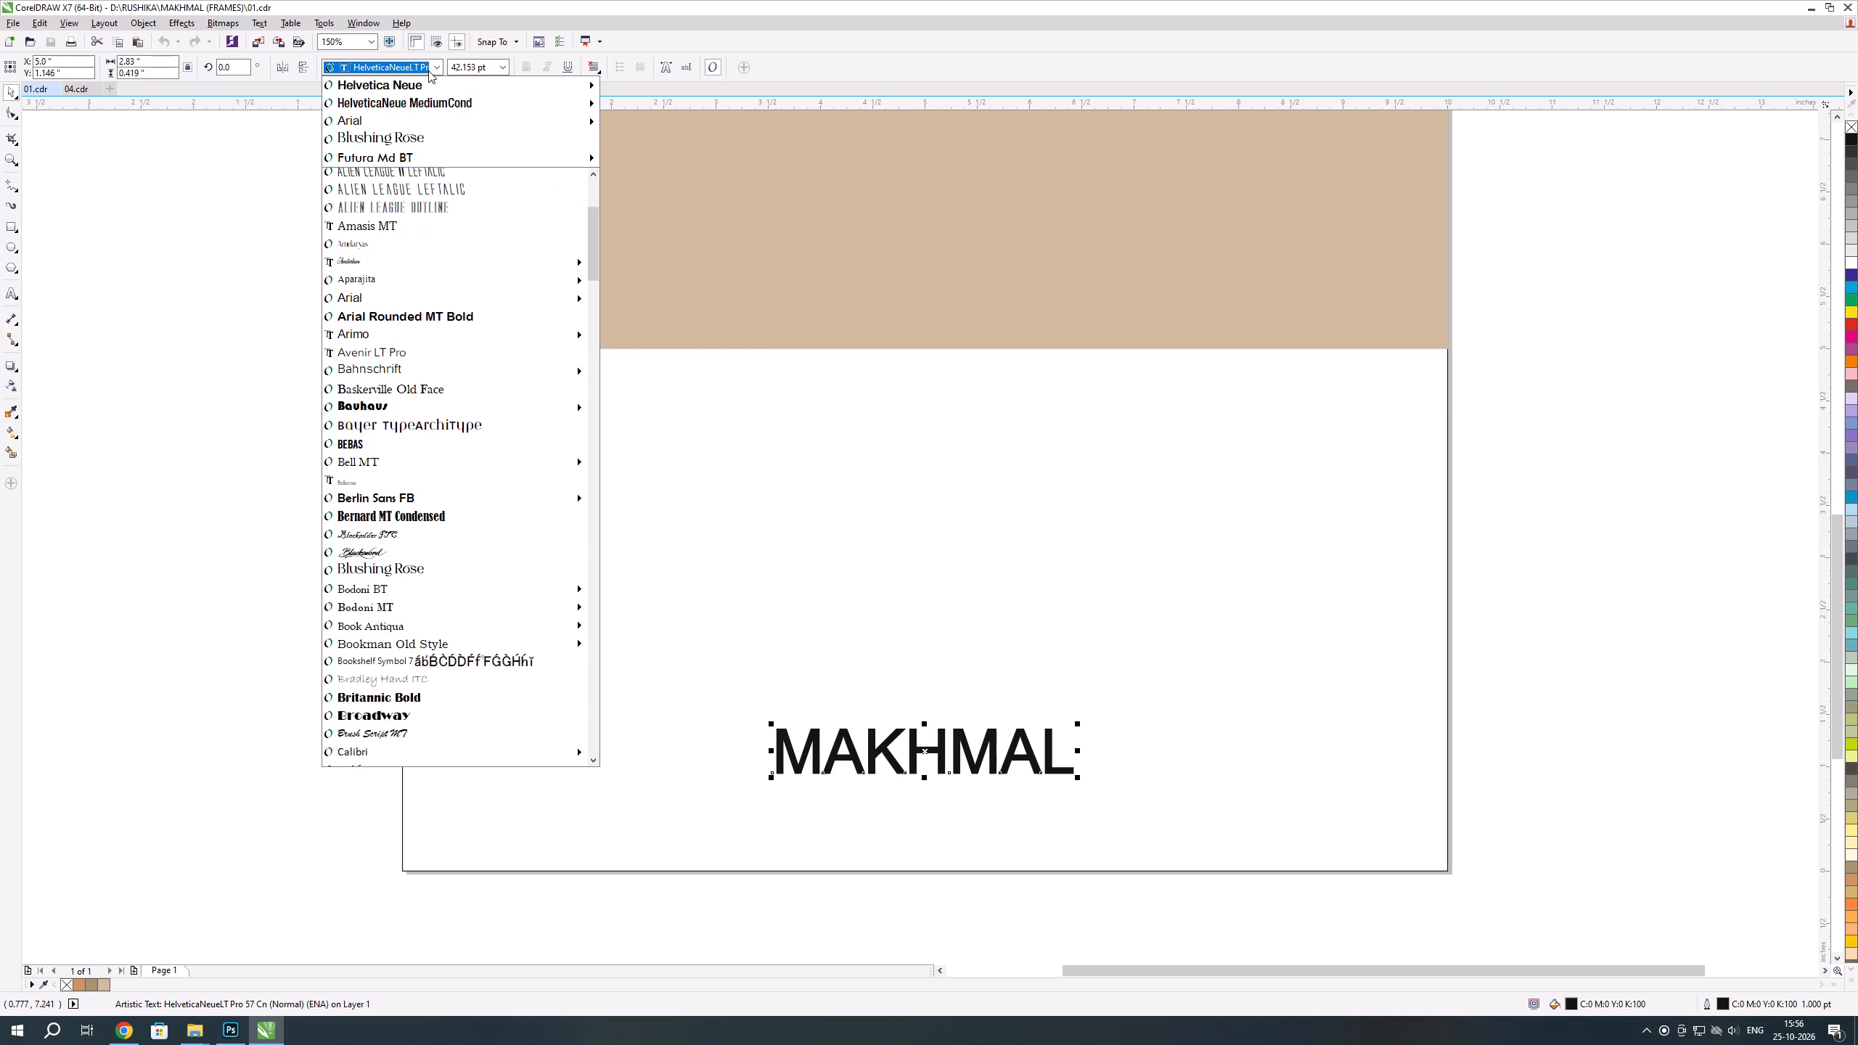
scroll(428, 70, up, 4)
double_click(151, 274)
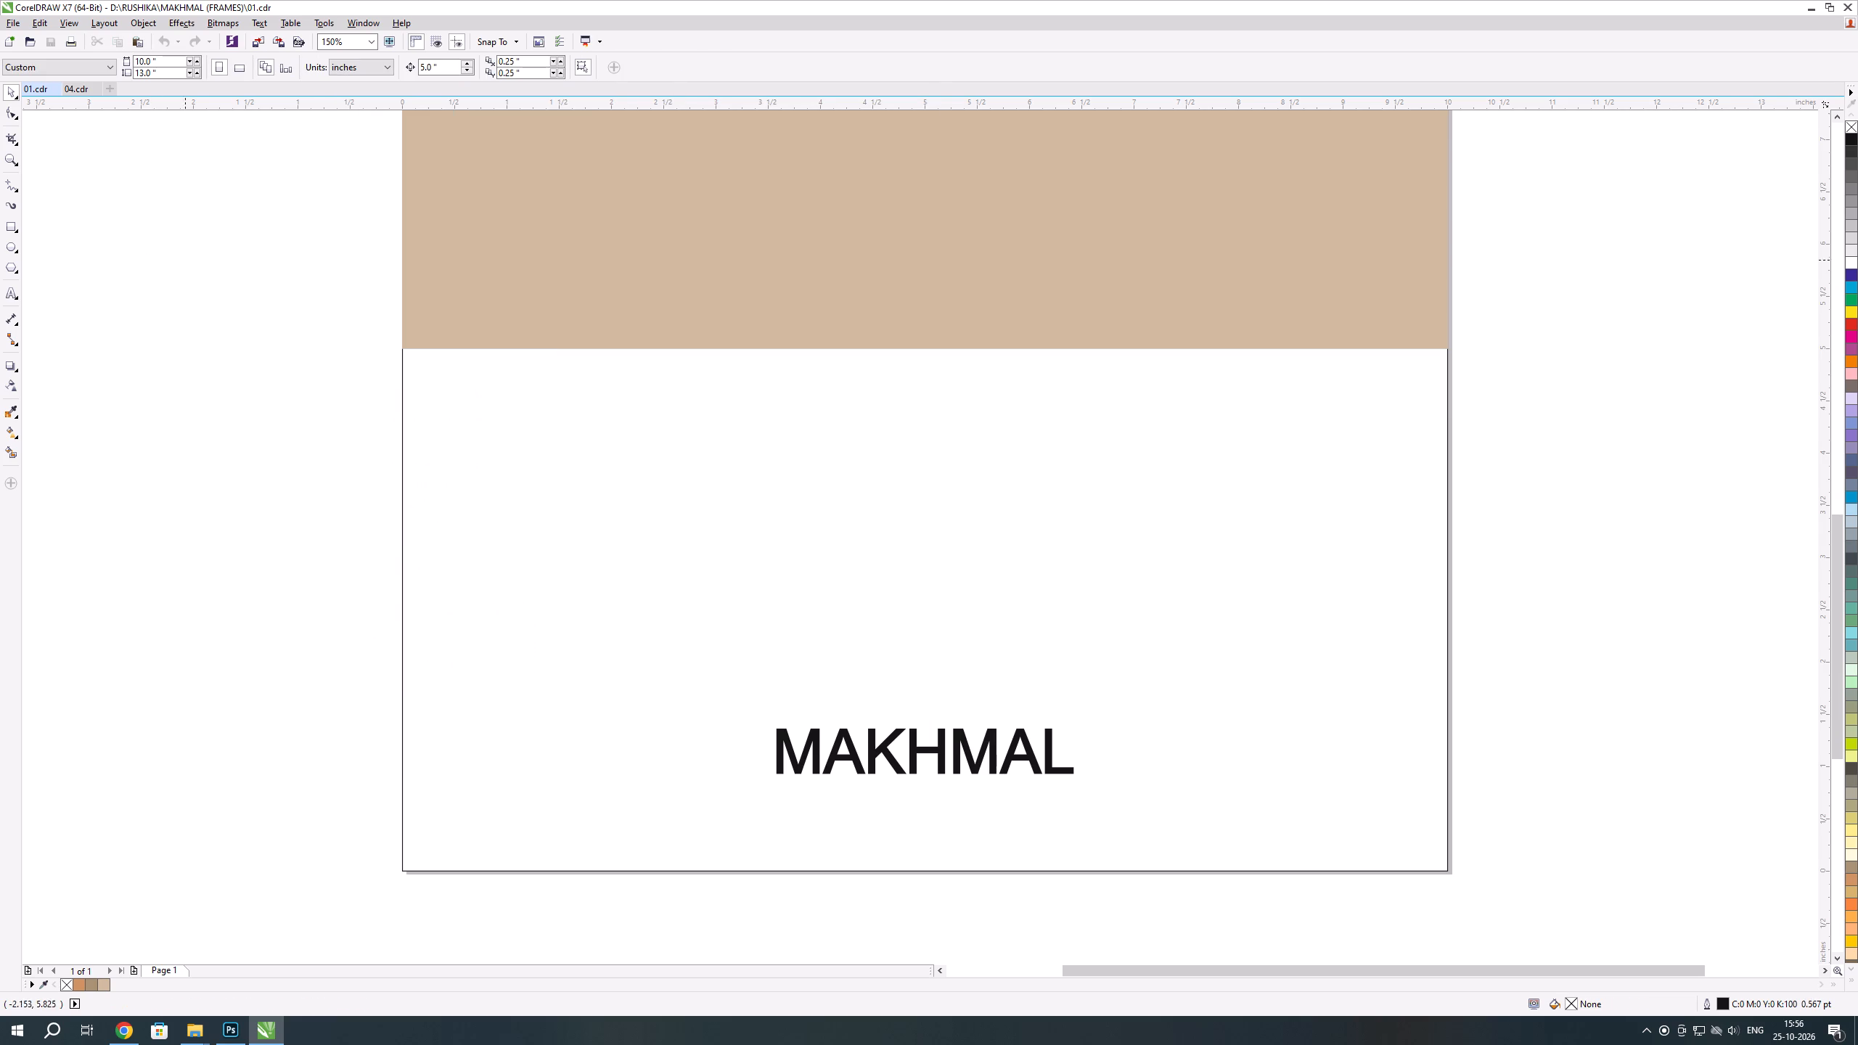
Inspect the font details of the MAKHMAL text on the 01.cdr cover.
click(877, 750)
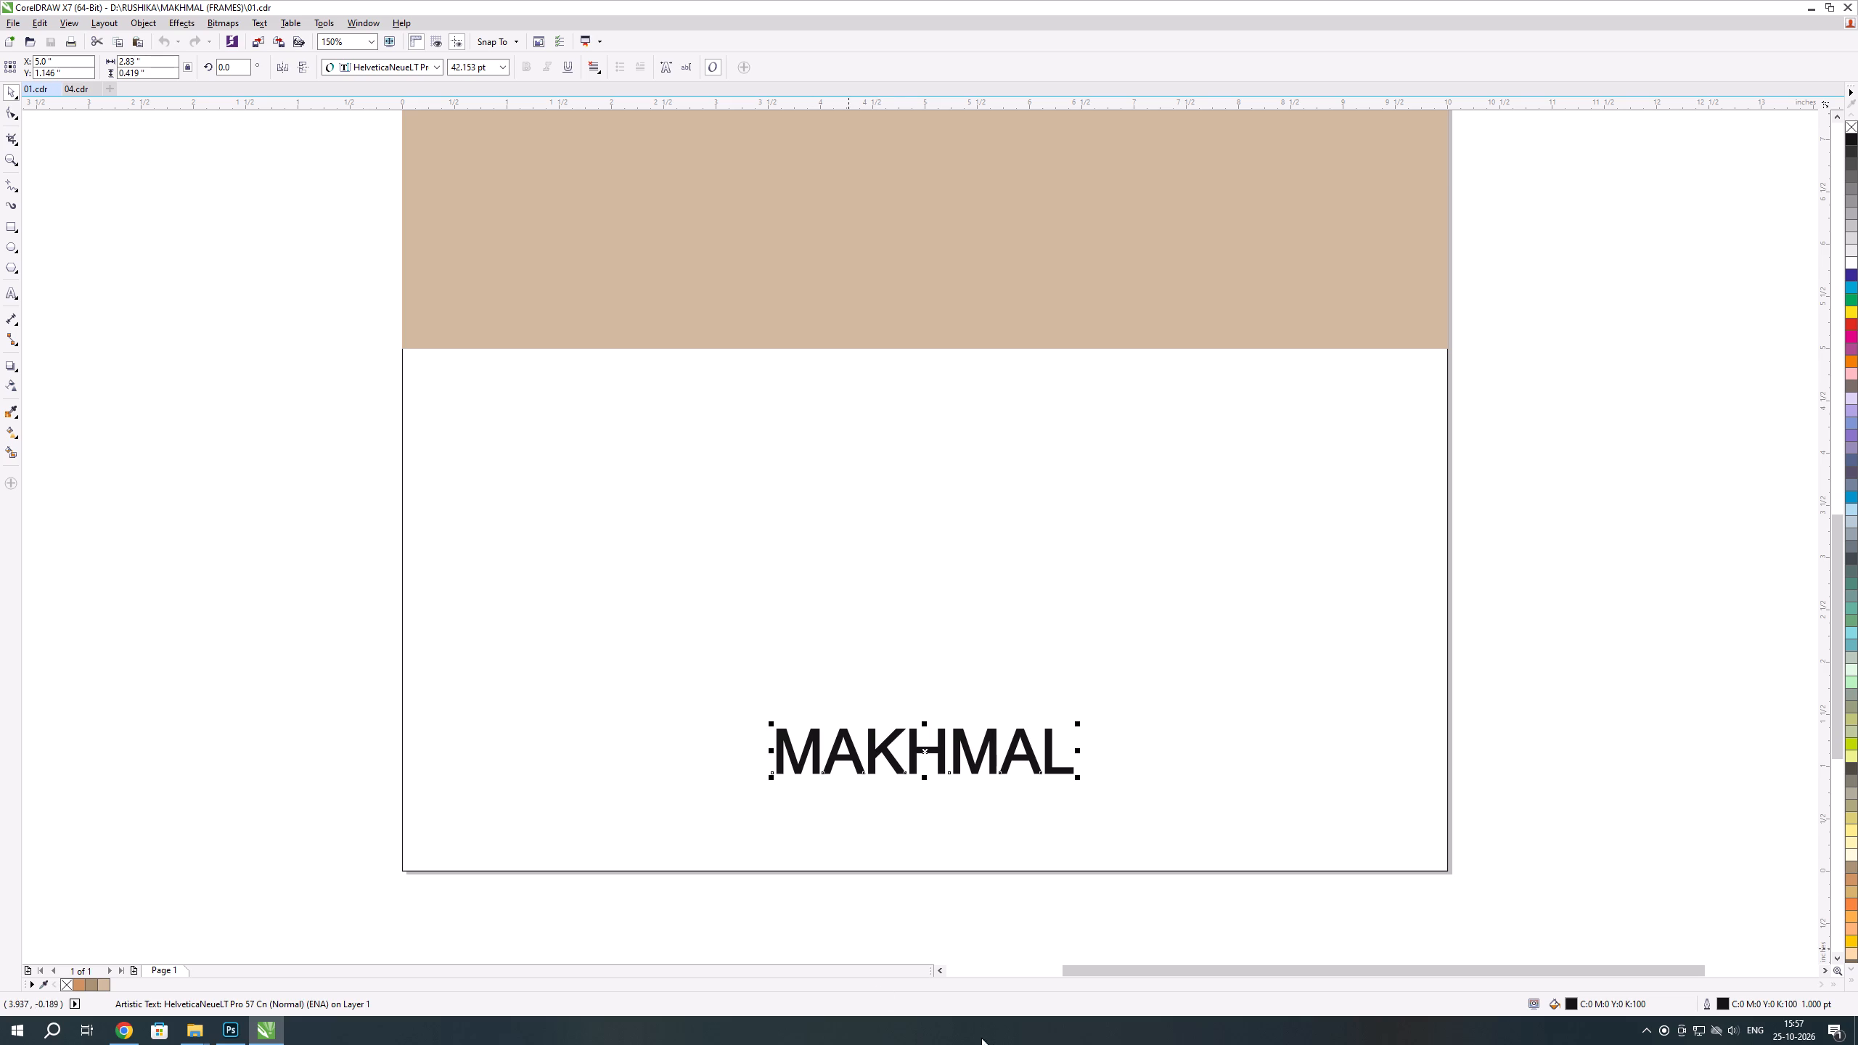
click(854, 756)
click(1632, 798)
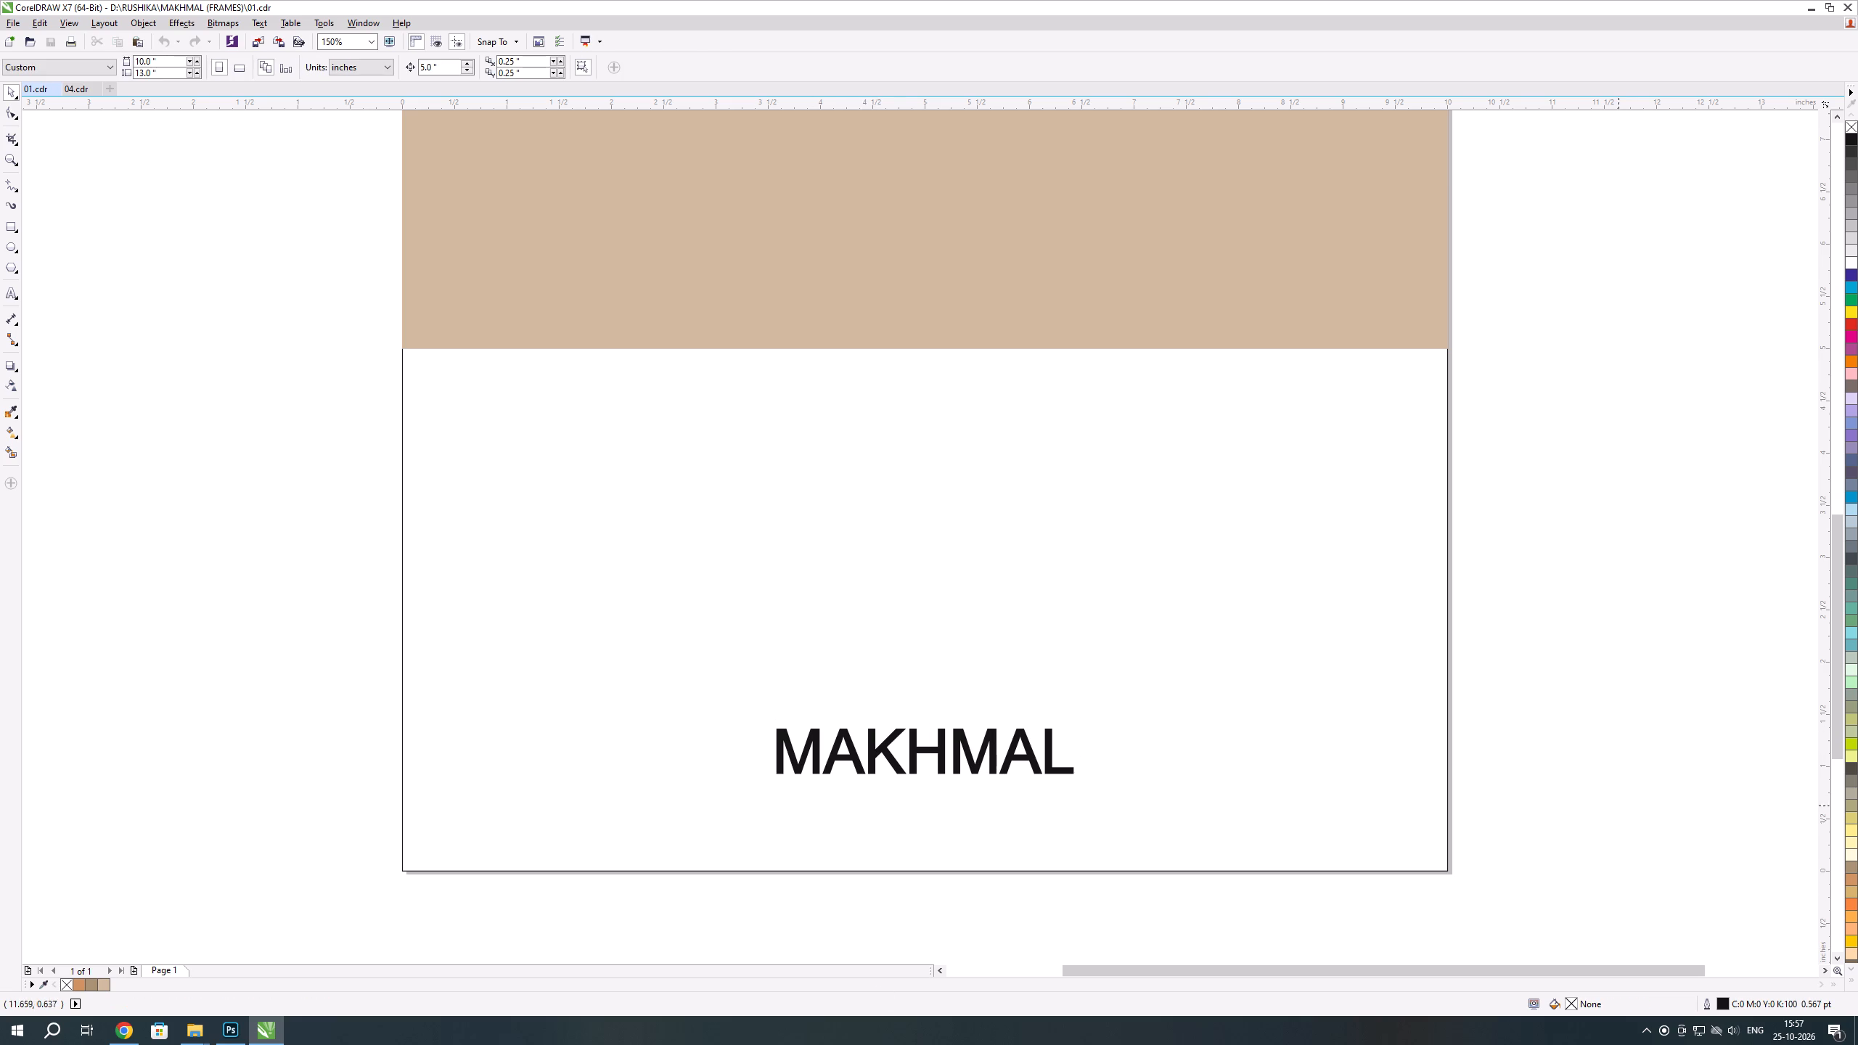
click(887, 758)
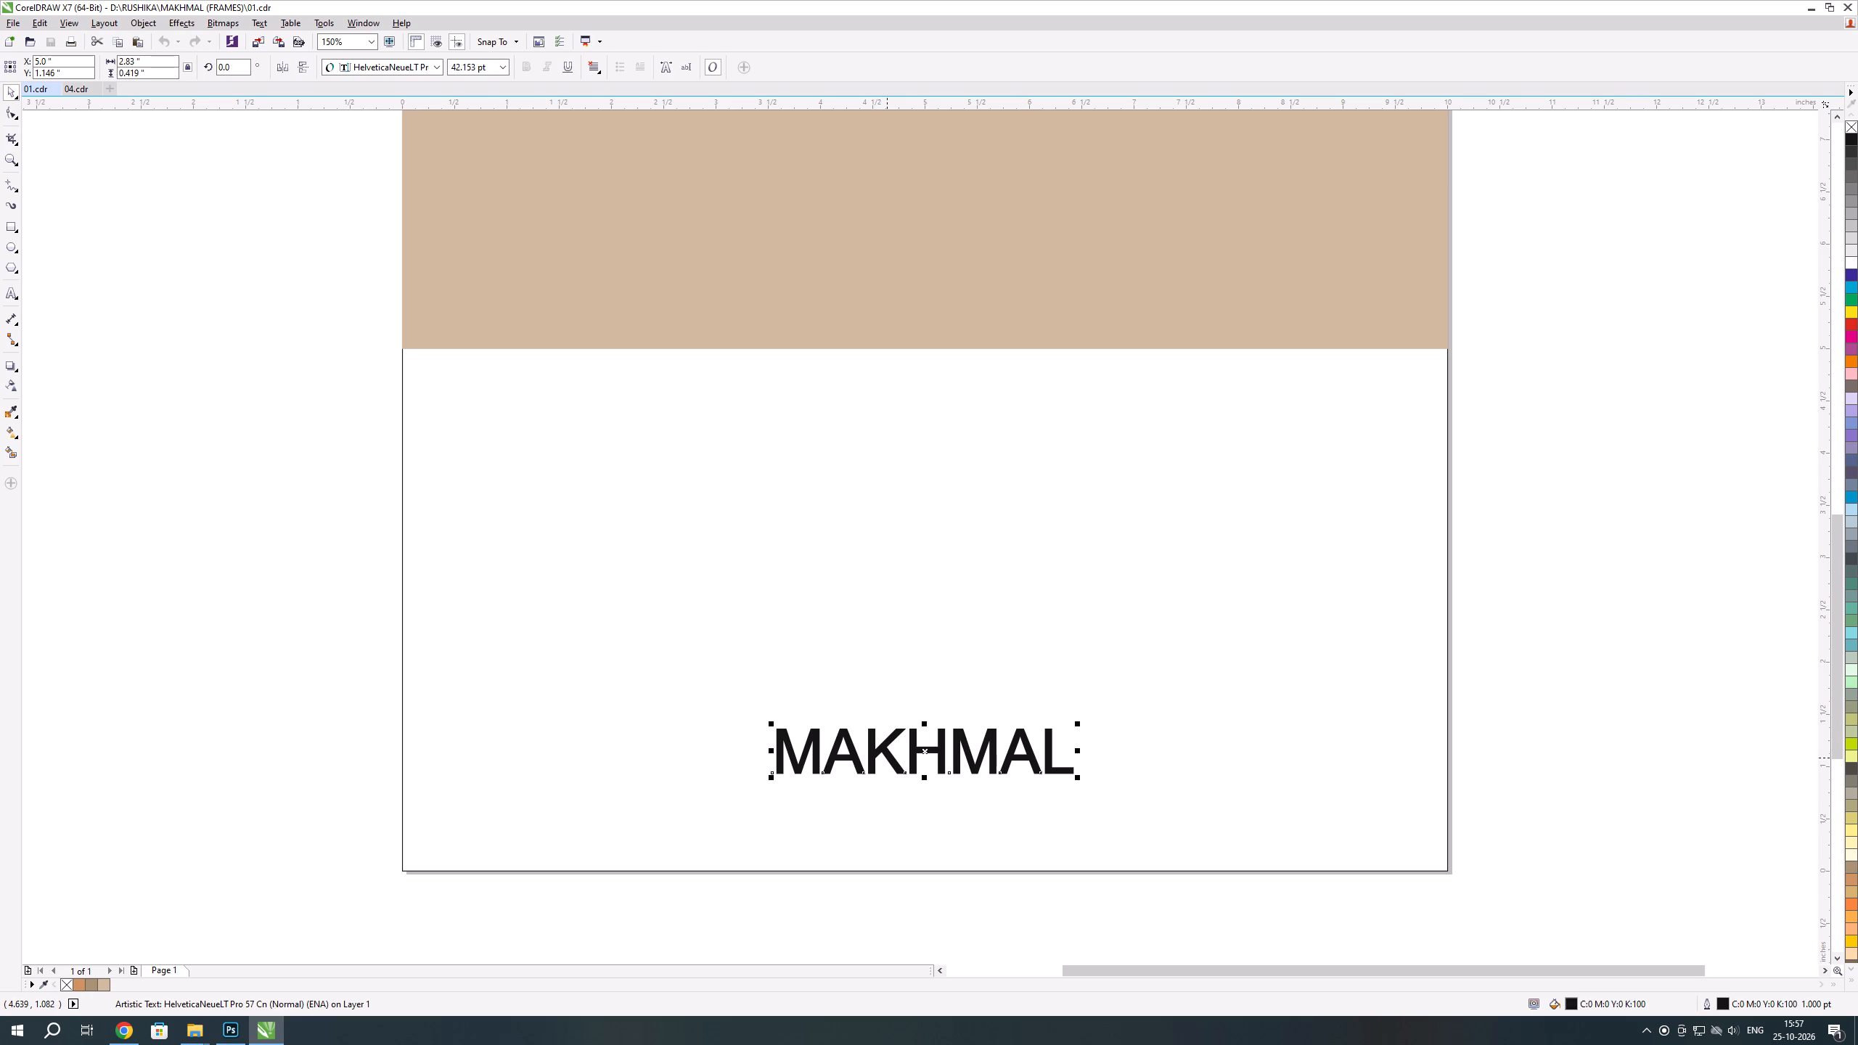
click(212, 747)
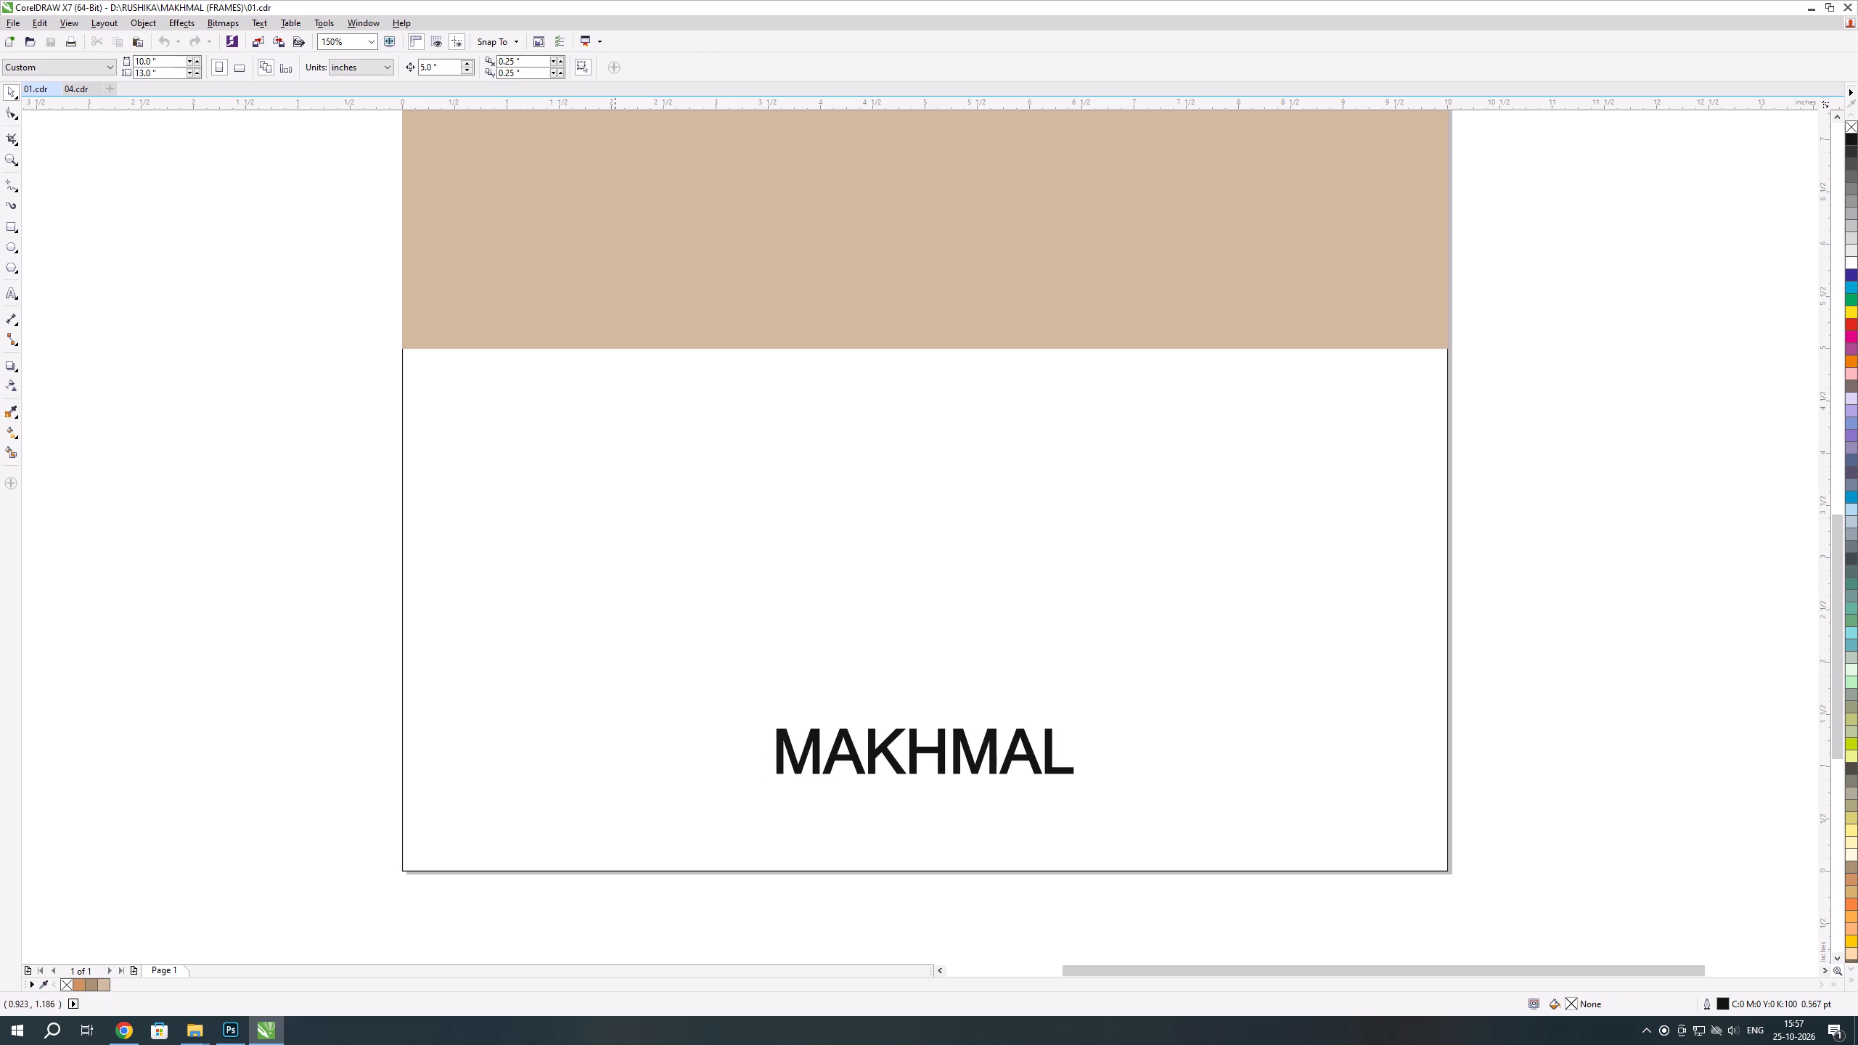
click(857, 763)
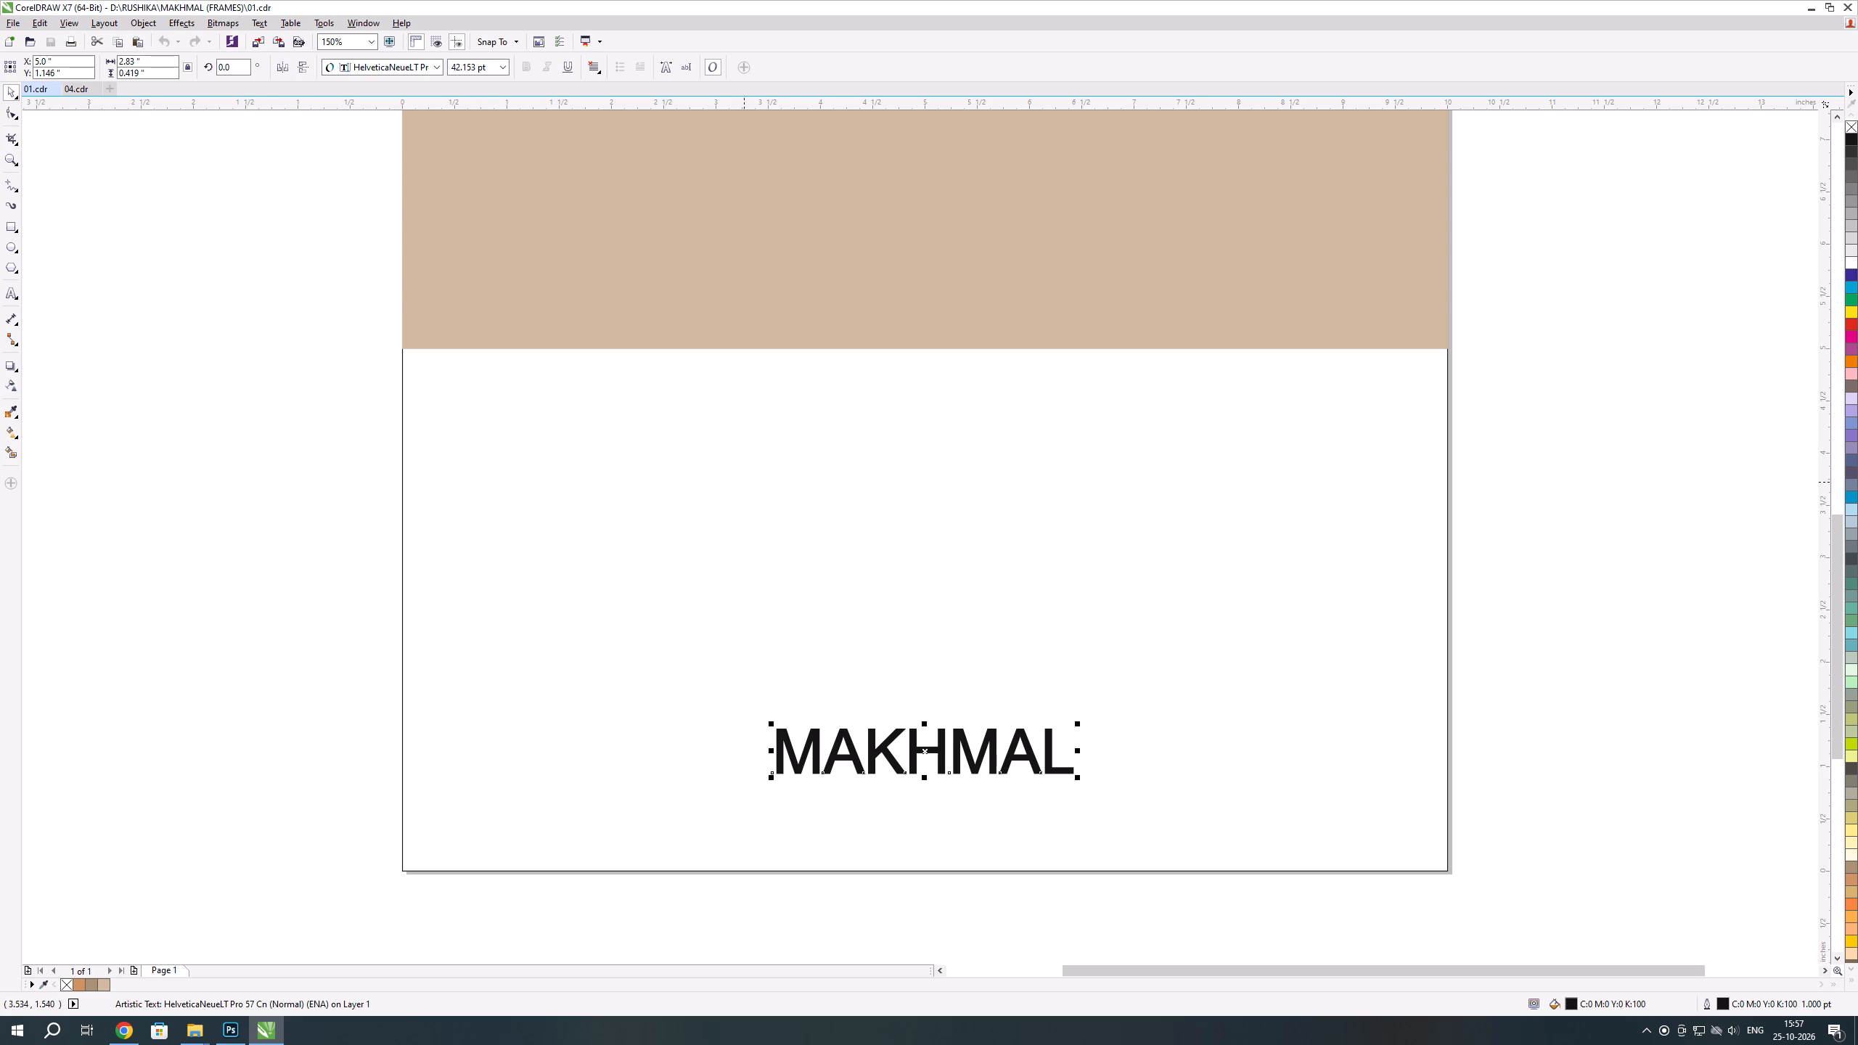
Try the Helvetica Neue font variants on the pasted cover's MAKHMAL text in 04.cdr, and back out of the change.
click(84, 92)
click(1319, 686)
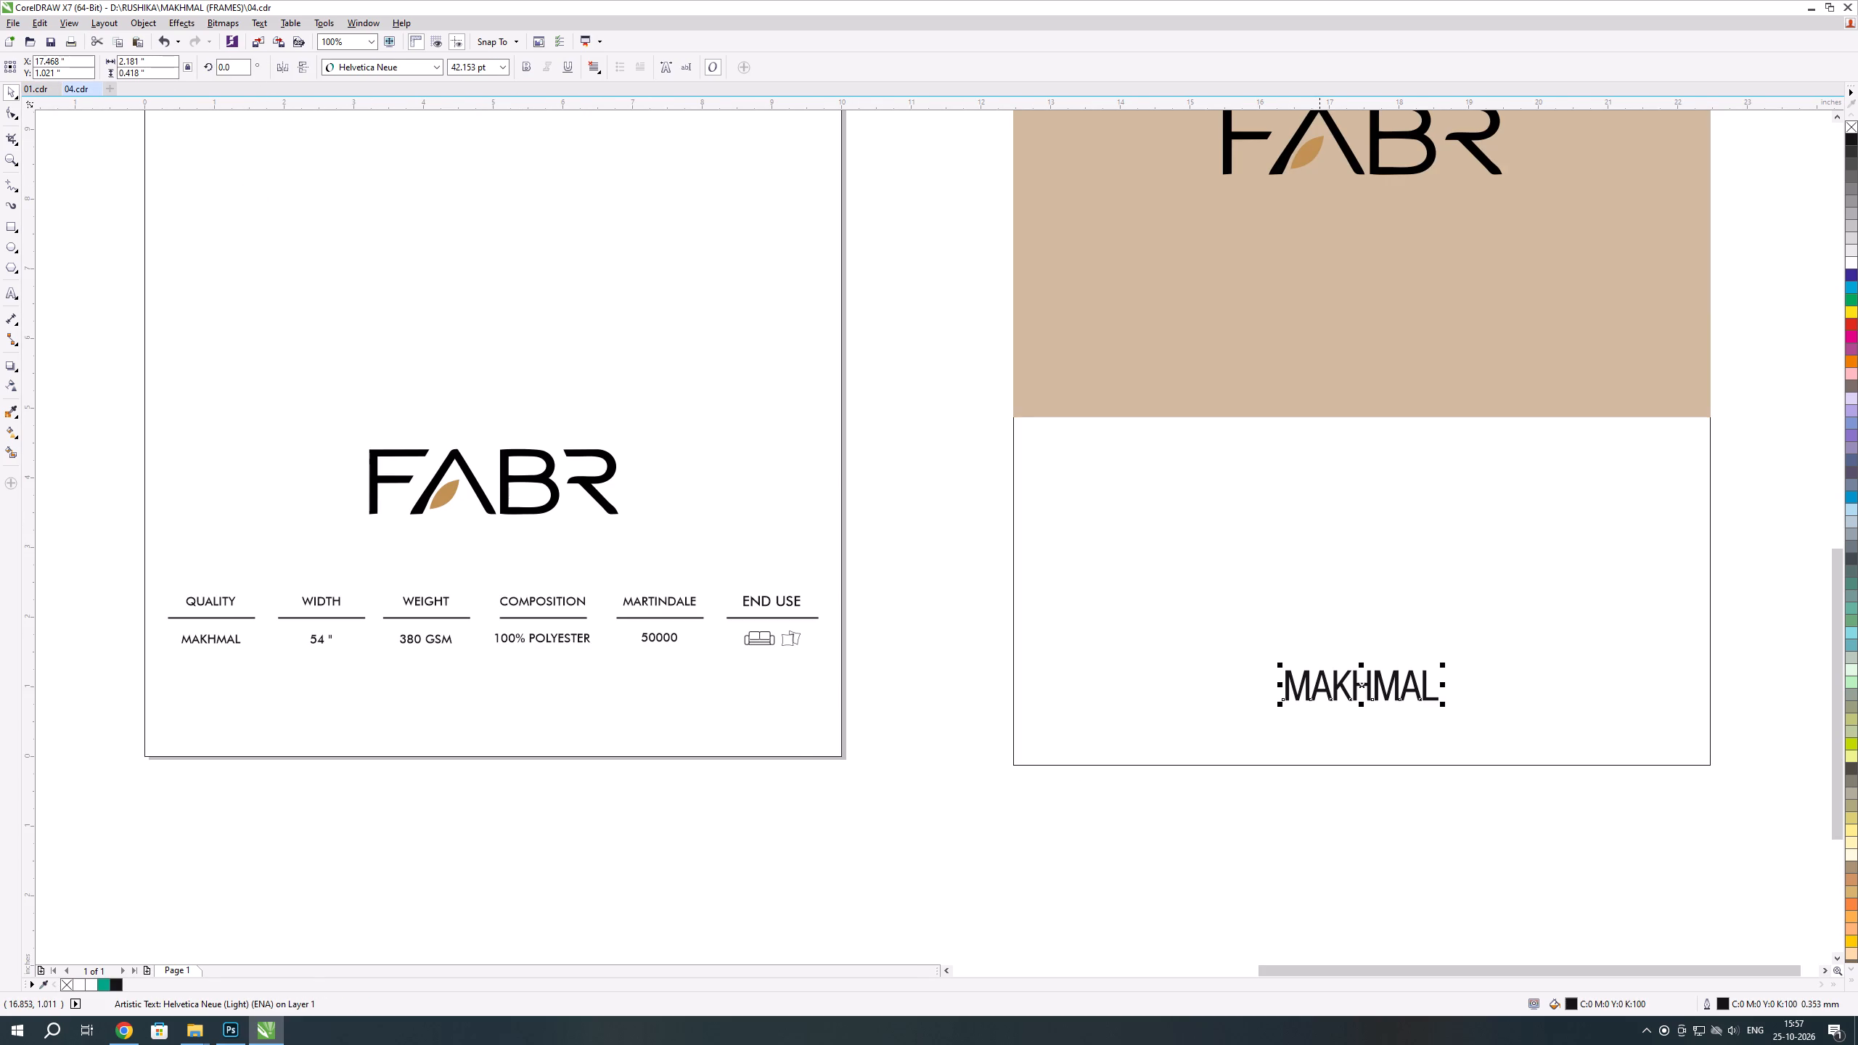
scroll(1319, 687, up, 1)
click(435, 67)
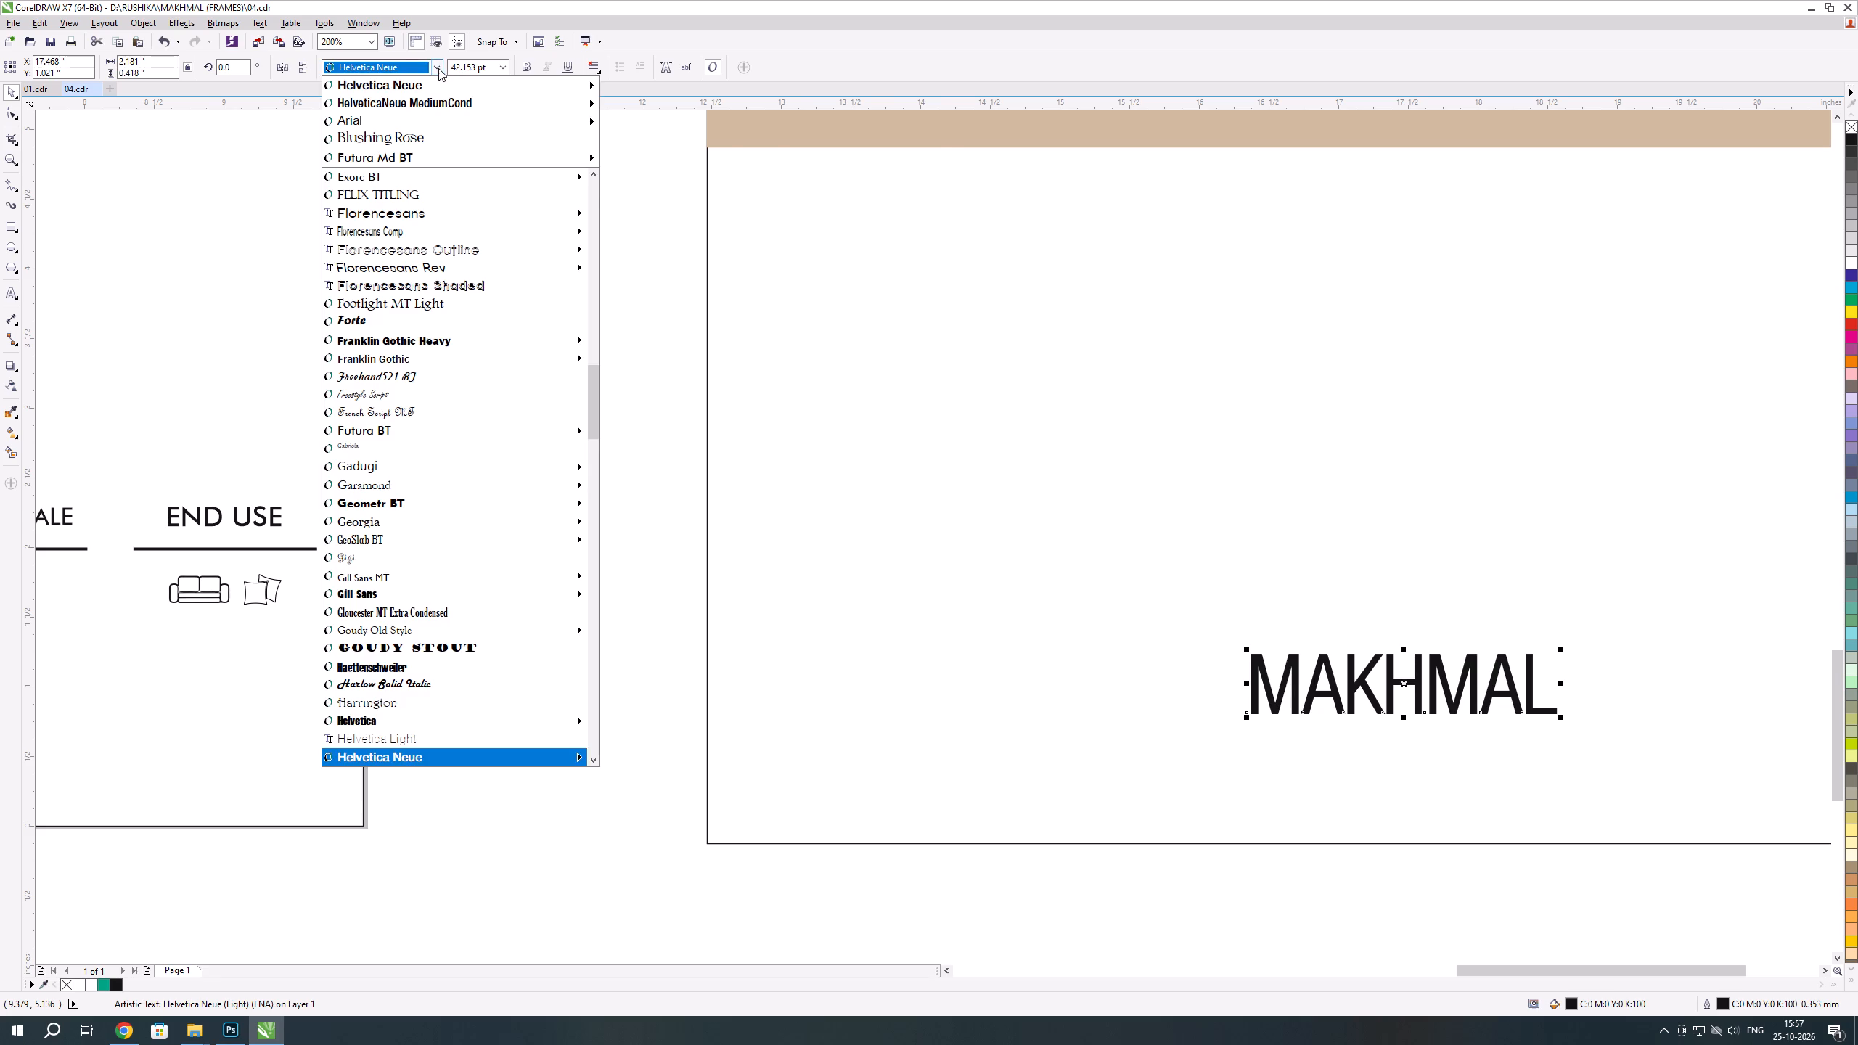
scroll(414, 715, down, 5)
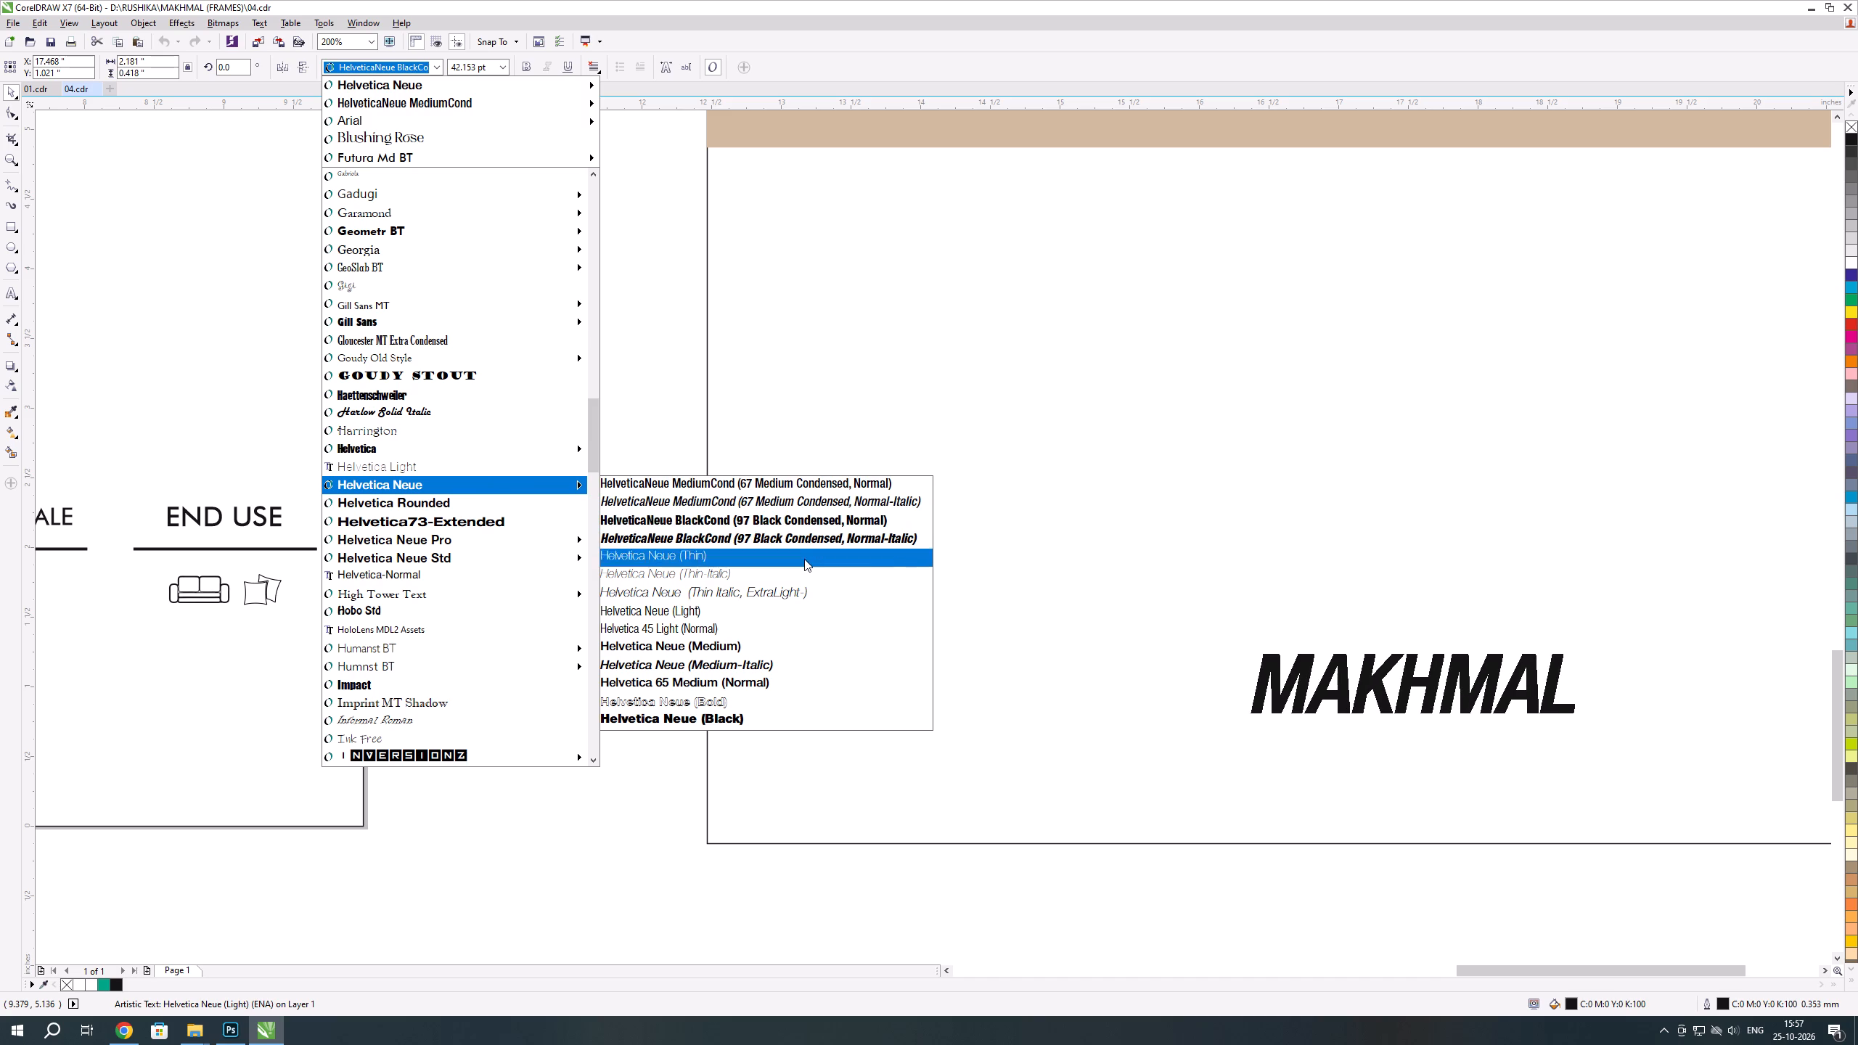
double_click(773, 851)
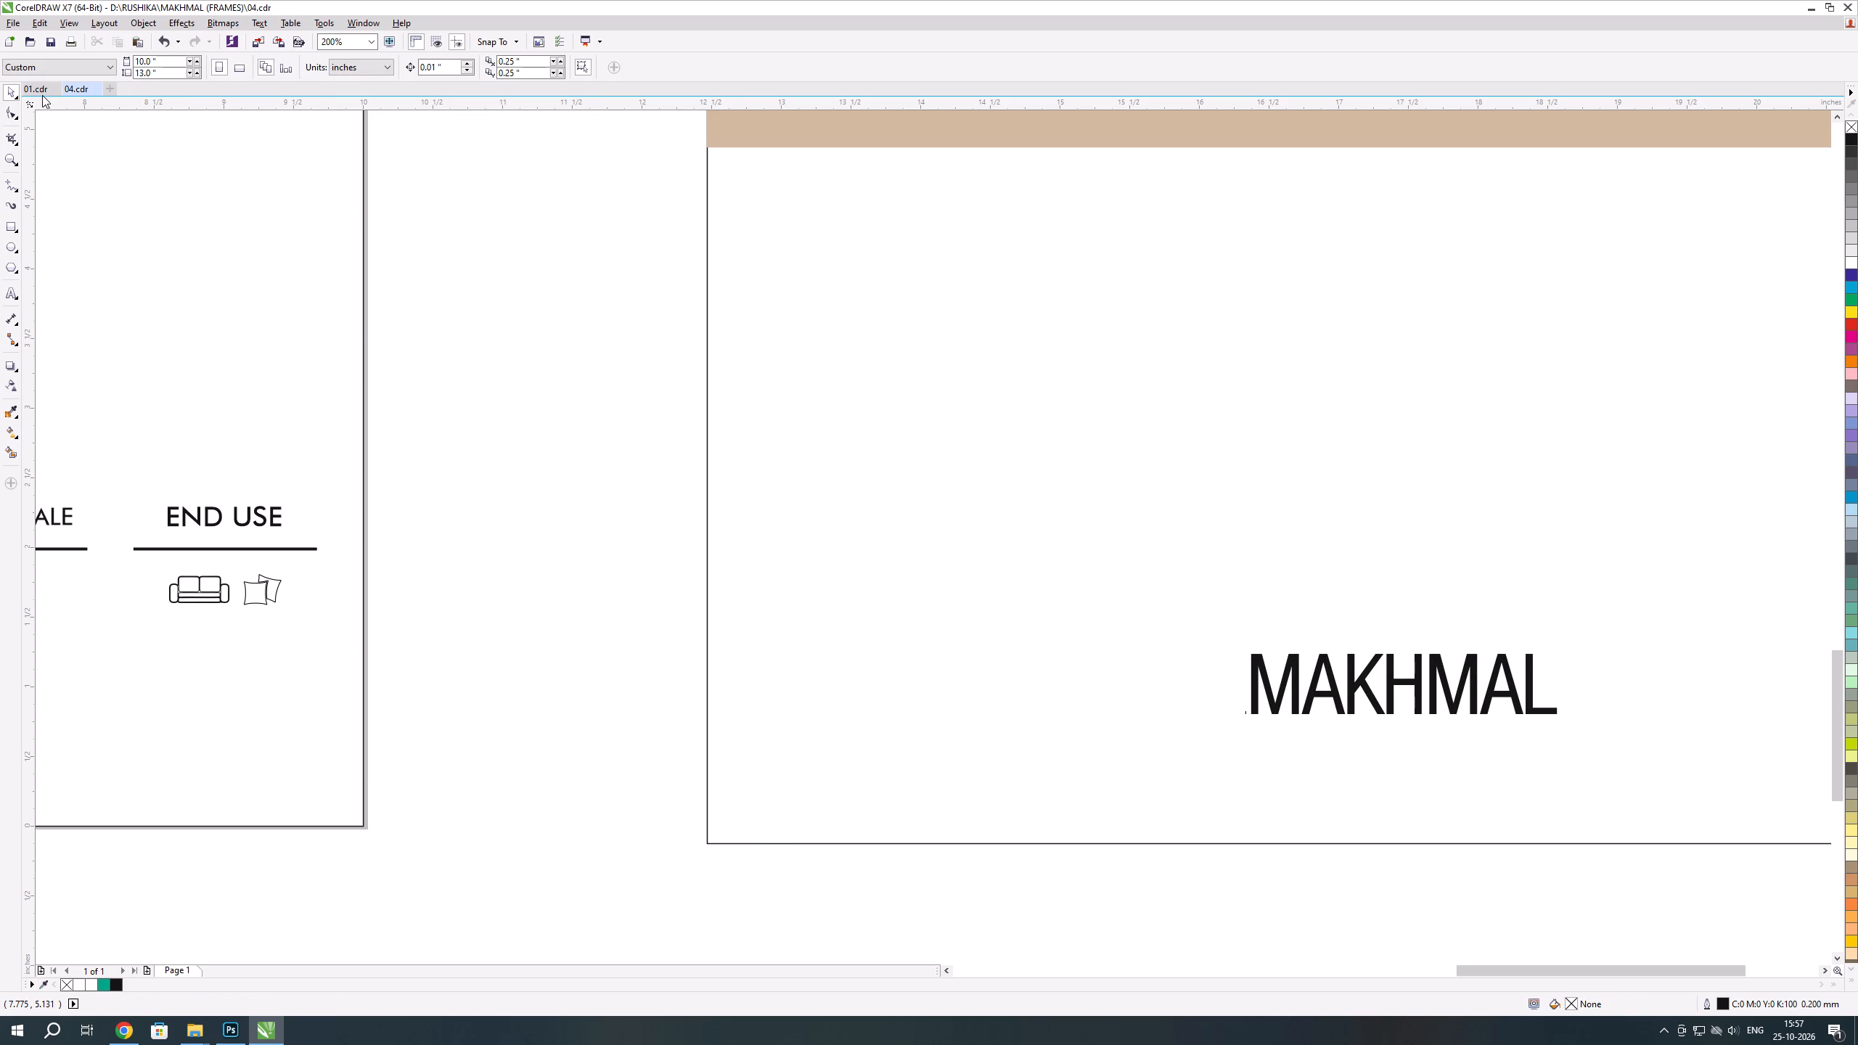
Compare the MAKHMAL text in 01.cdr and 04.cdr with both documents in split view.
click(44, 89)
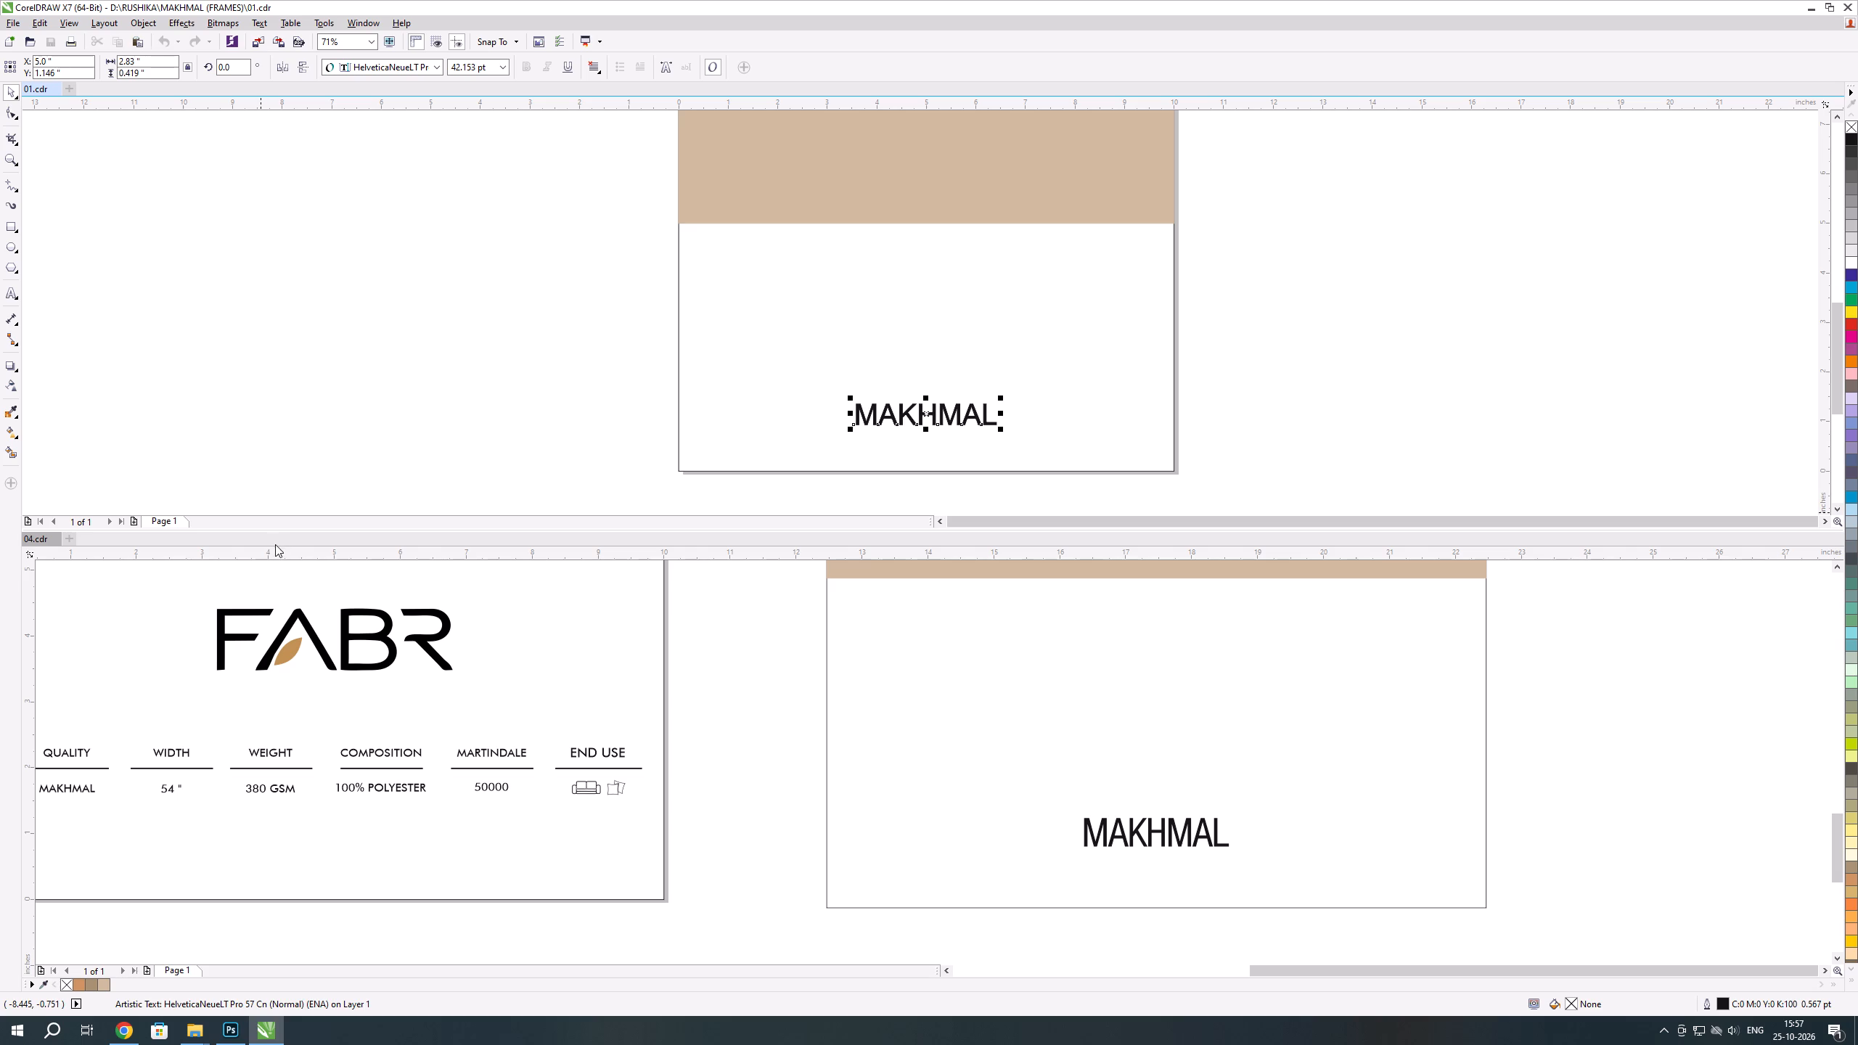
drag(283, 520, 266, 144)
click(9, 85)
click(150, 213)
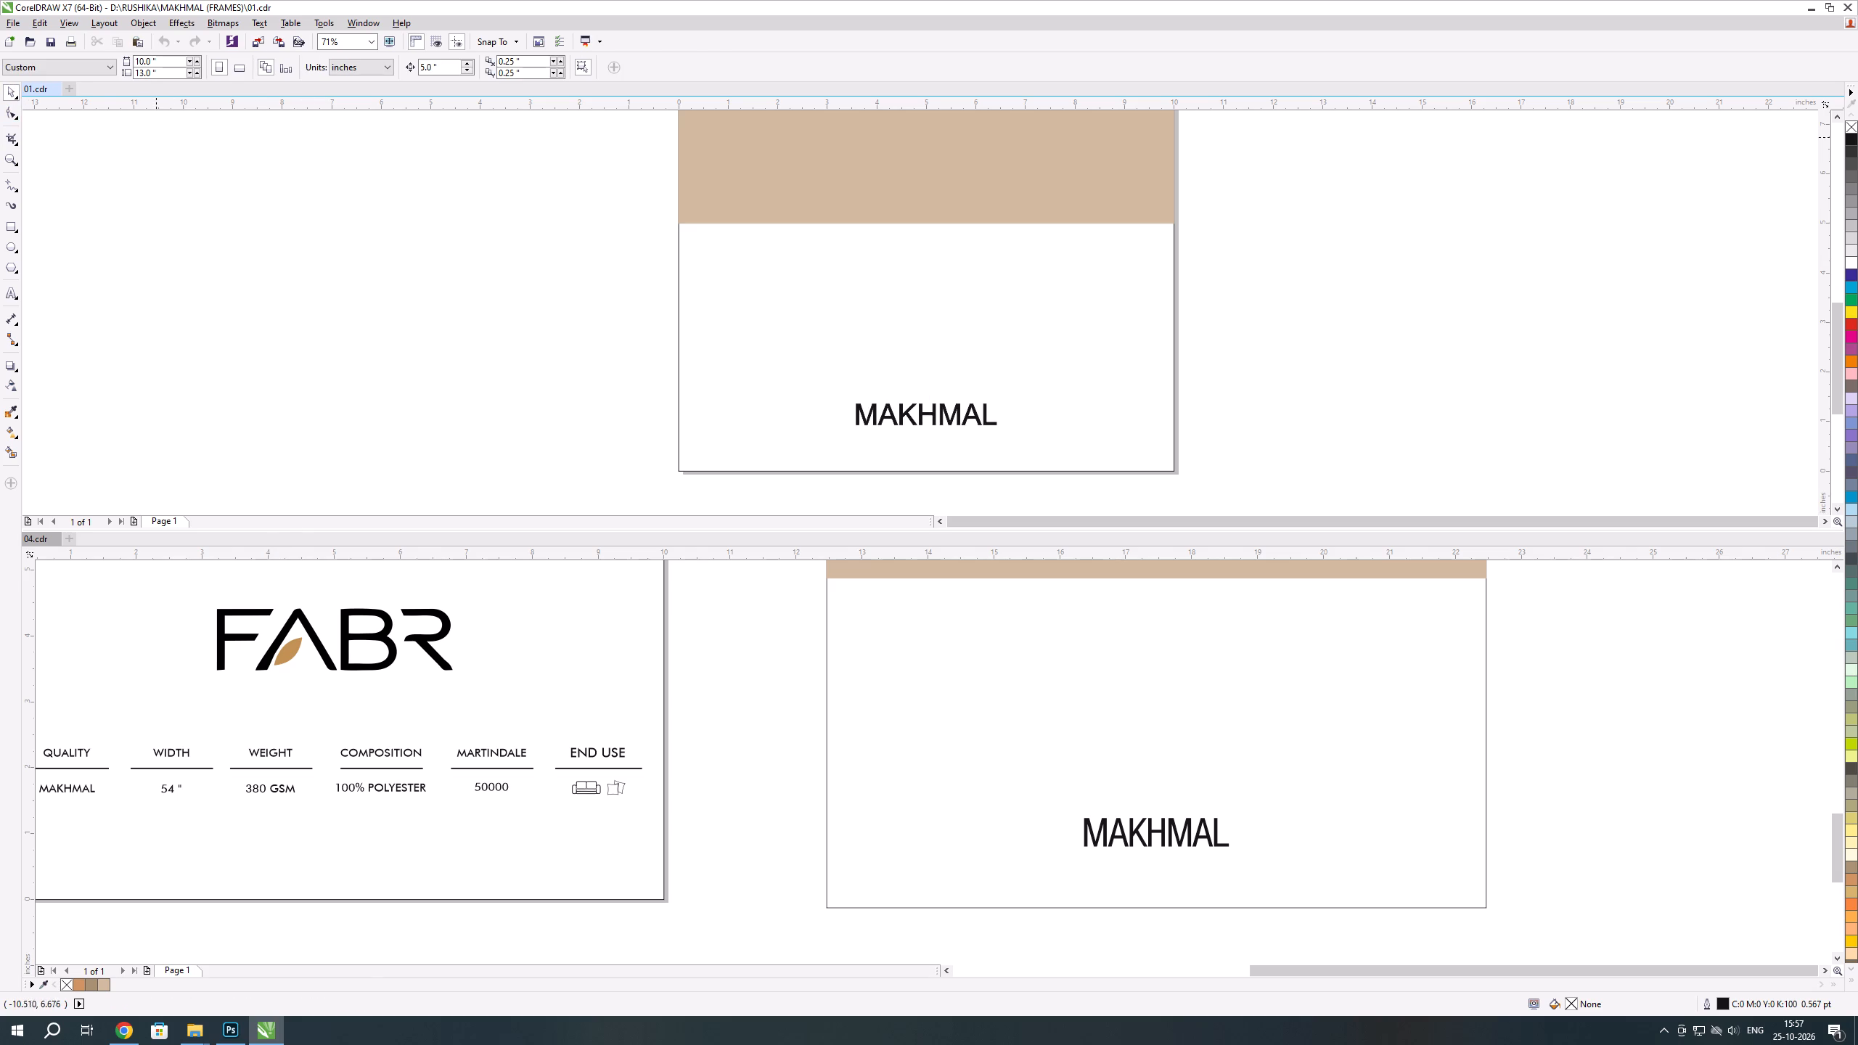
Close 01.cdr without saving its changes.
click(55, 89)
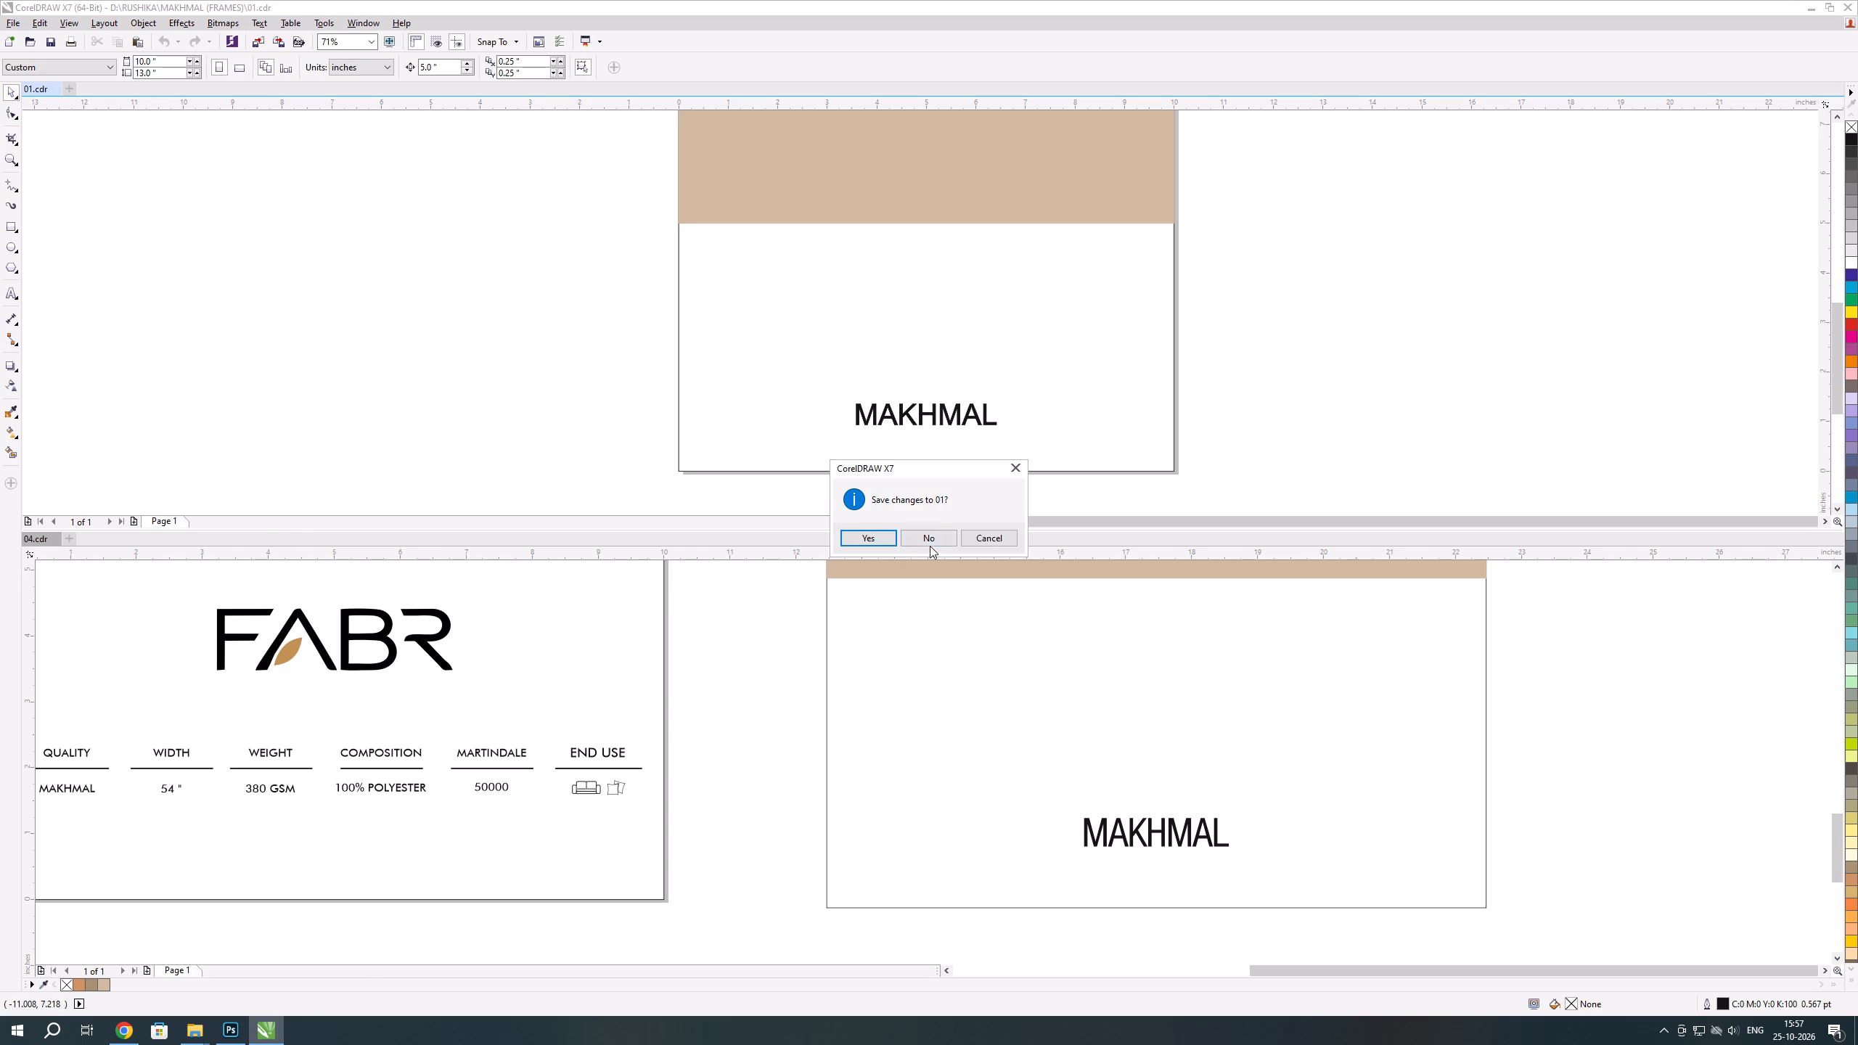
click(936, 530)
scroll(987, 634, down, 1)
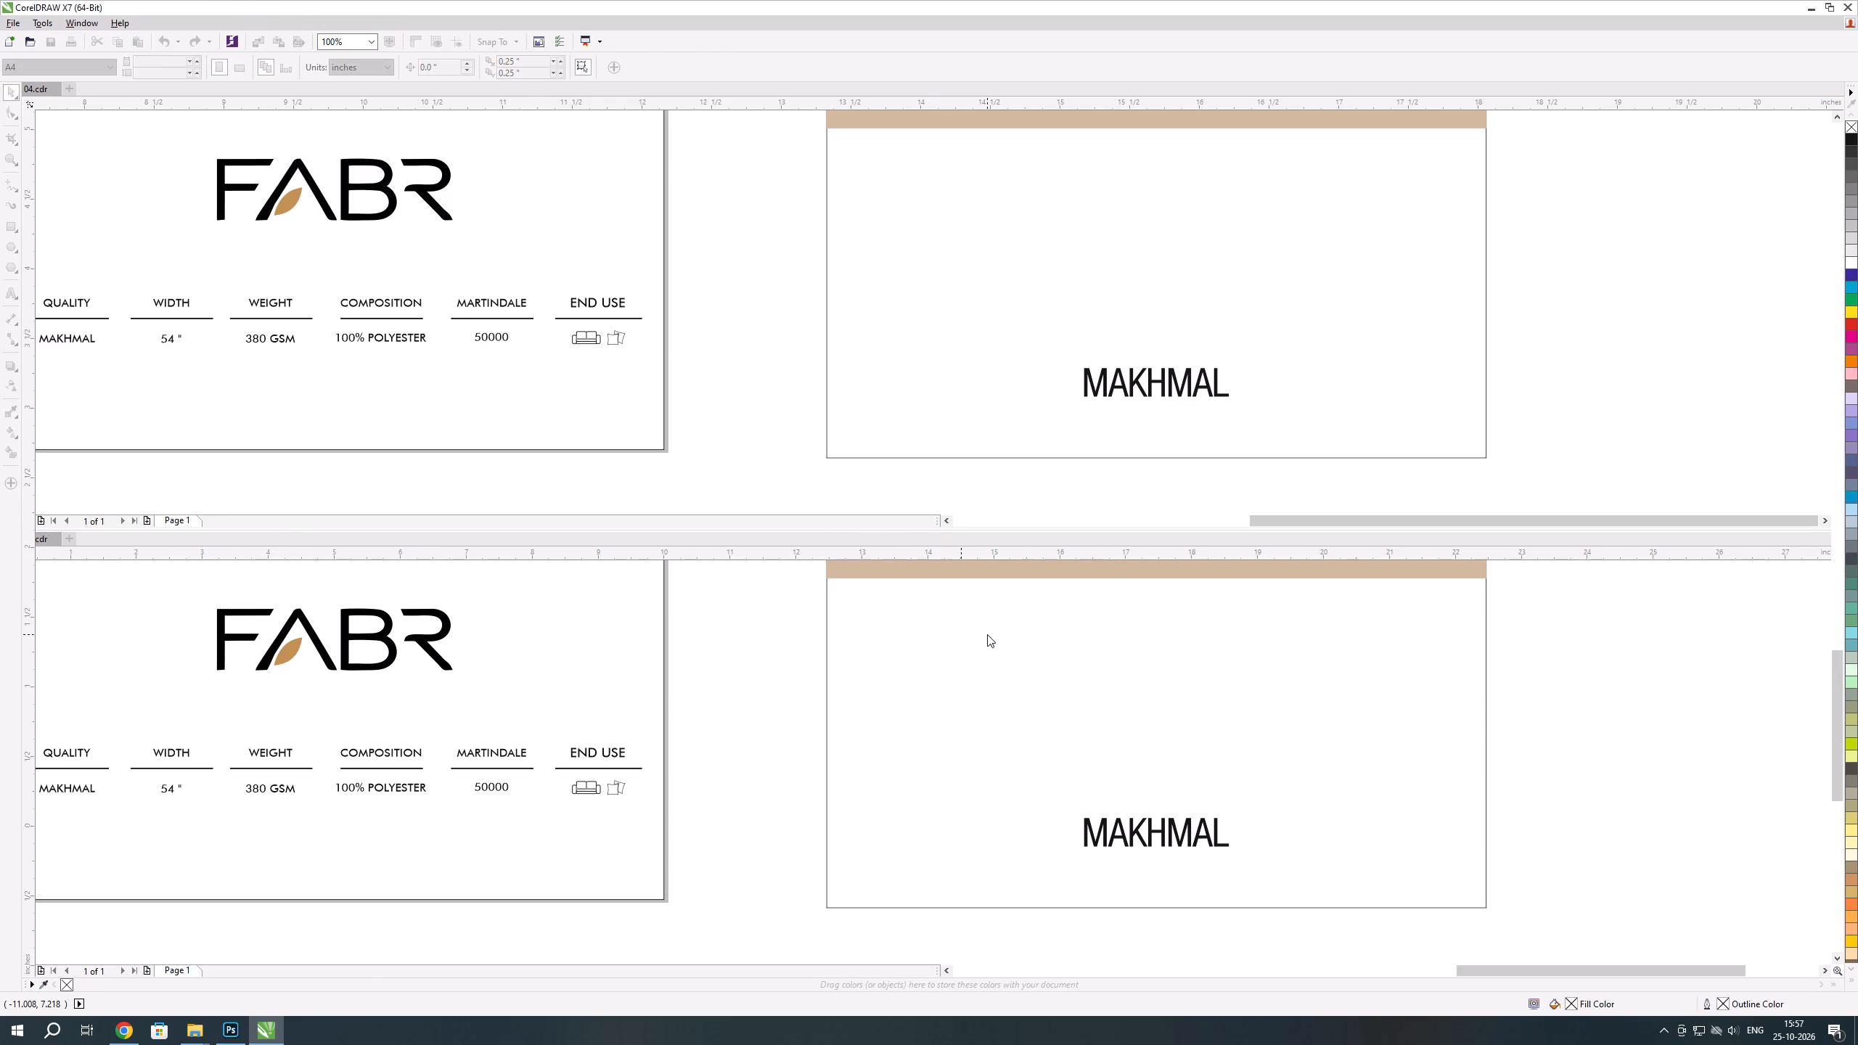
Exit CorelDRAW.
click(1857, 0)
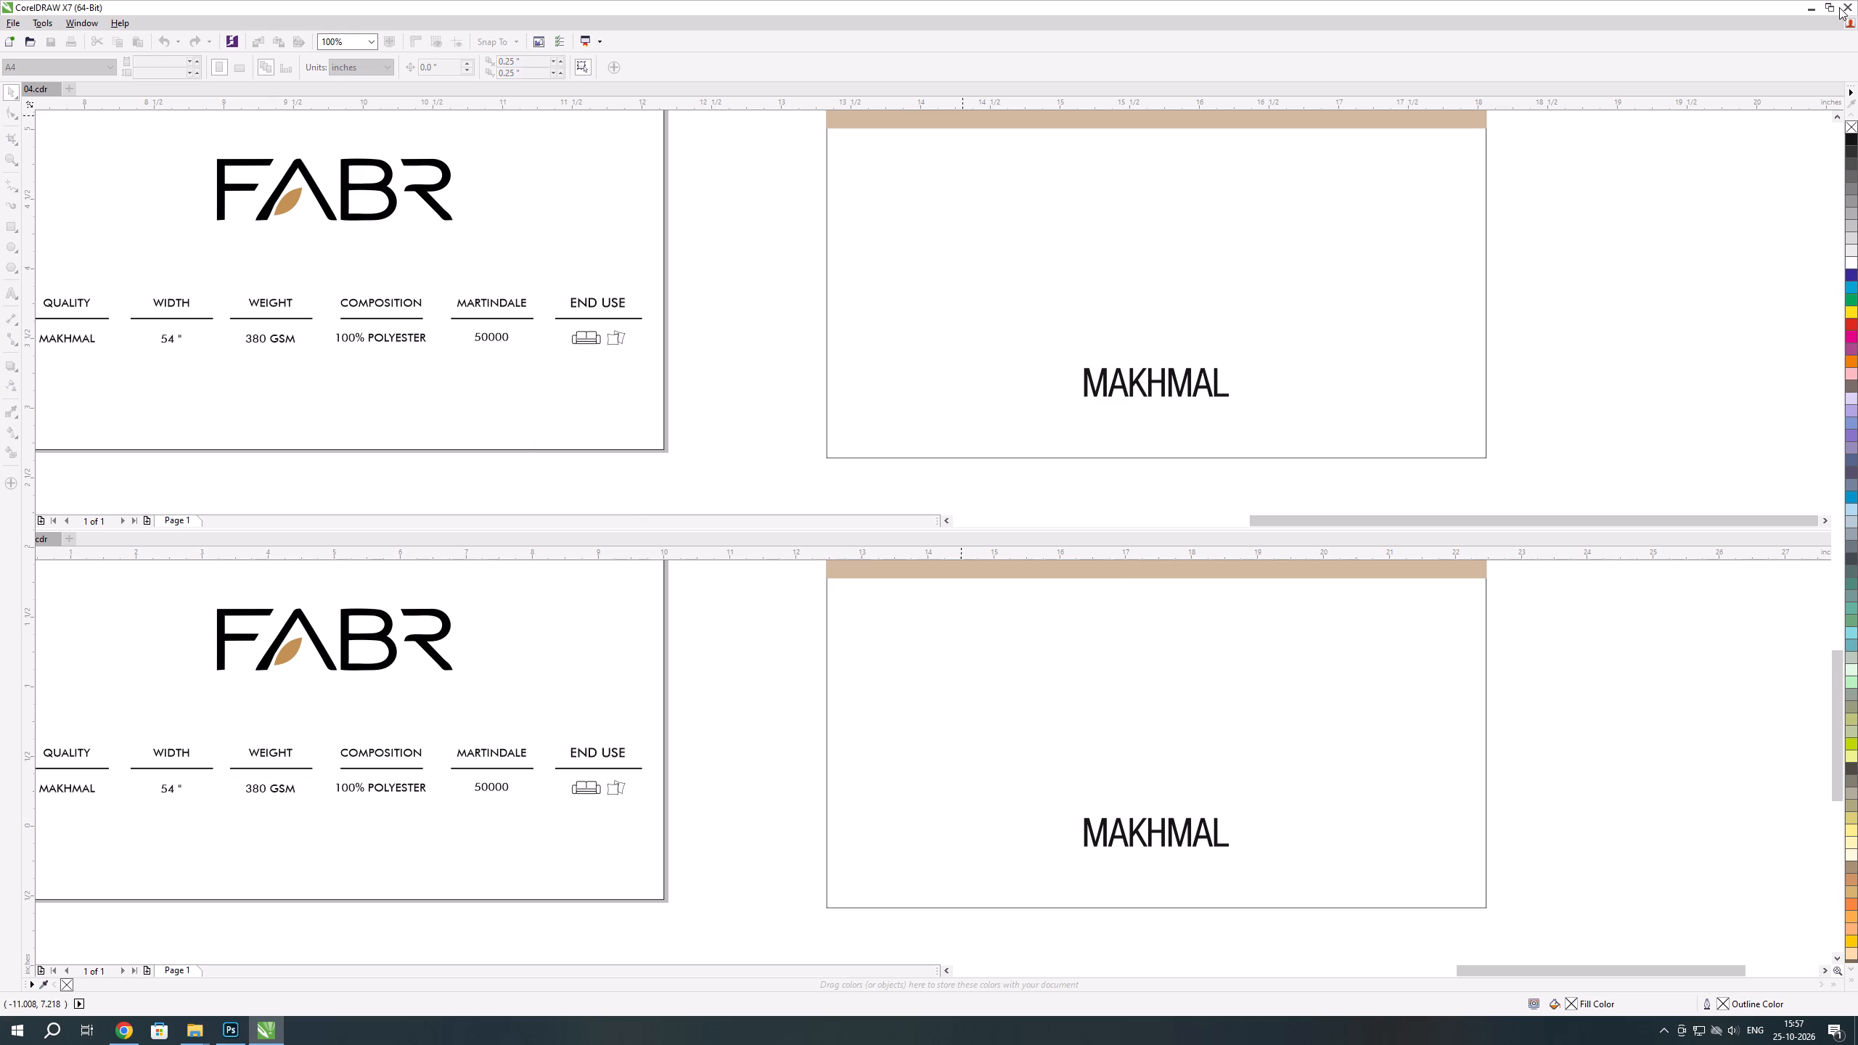
click(1846, 7)
click(932, 540)
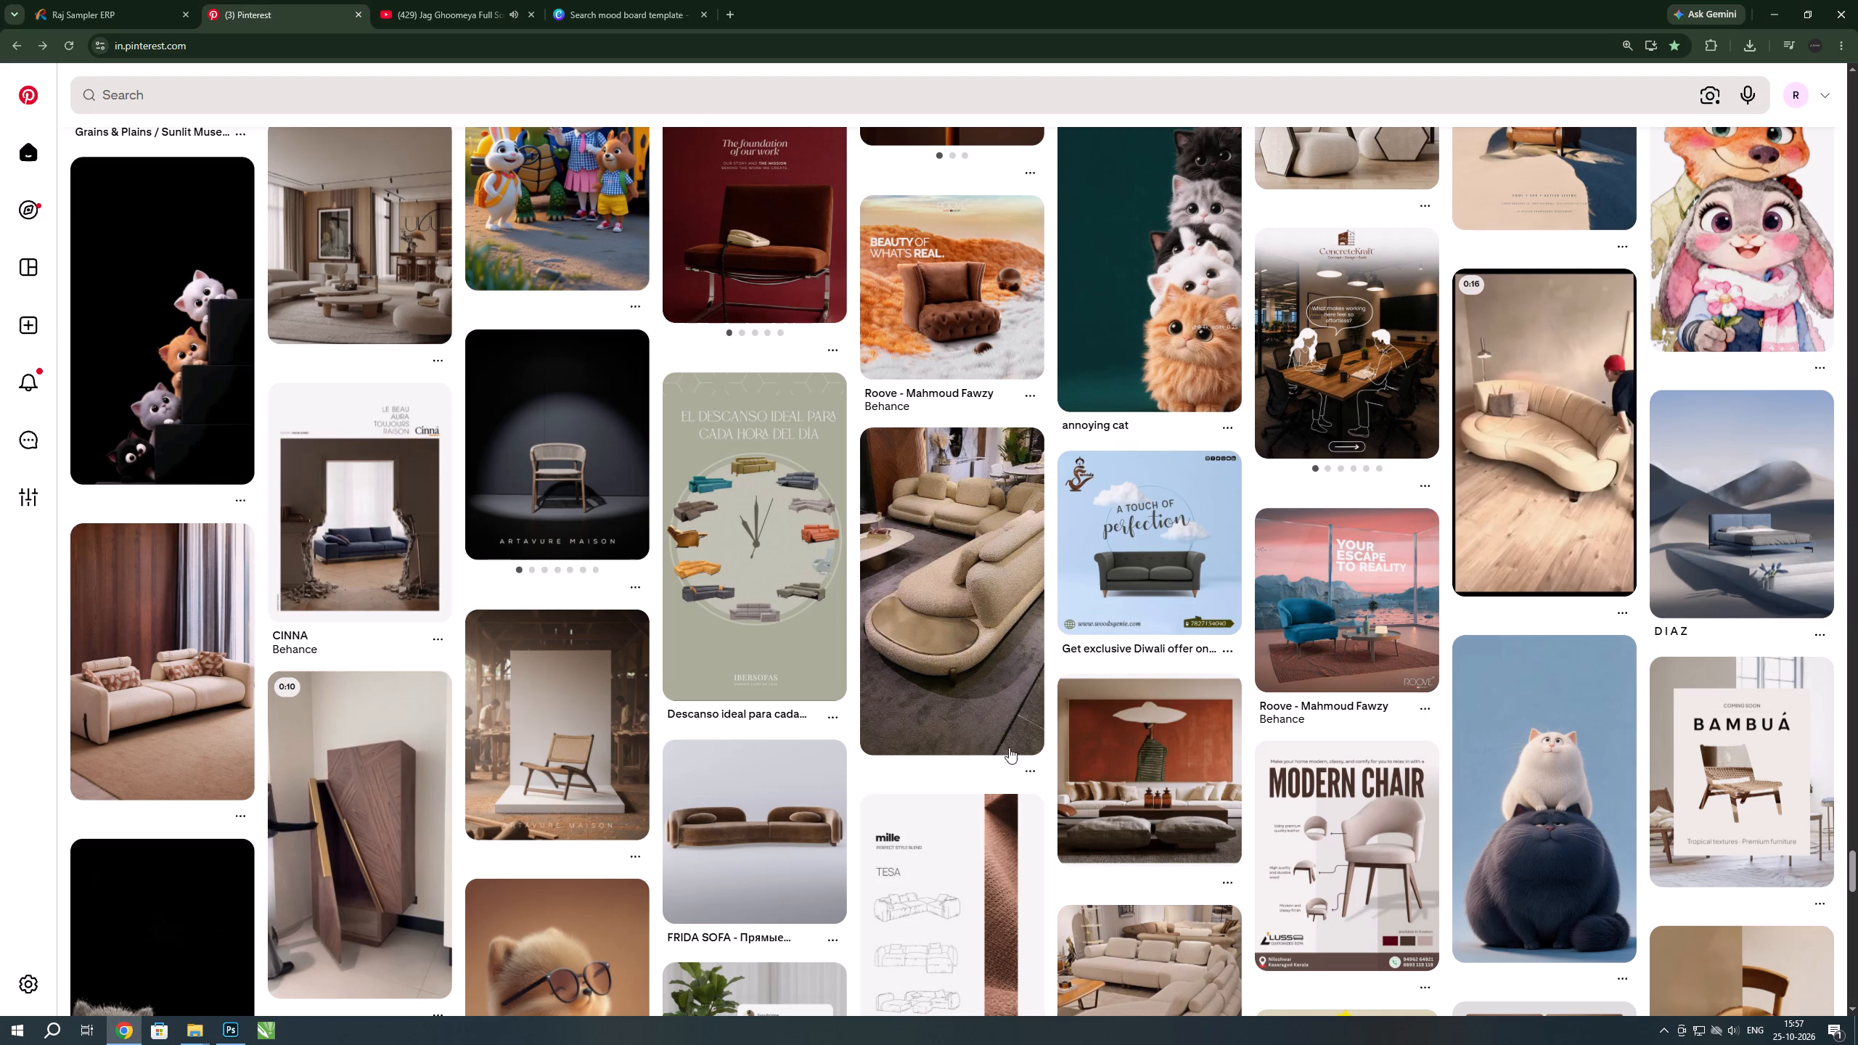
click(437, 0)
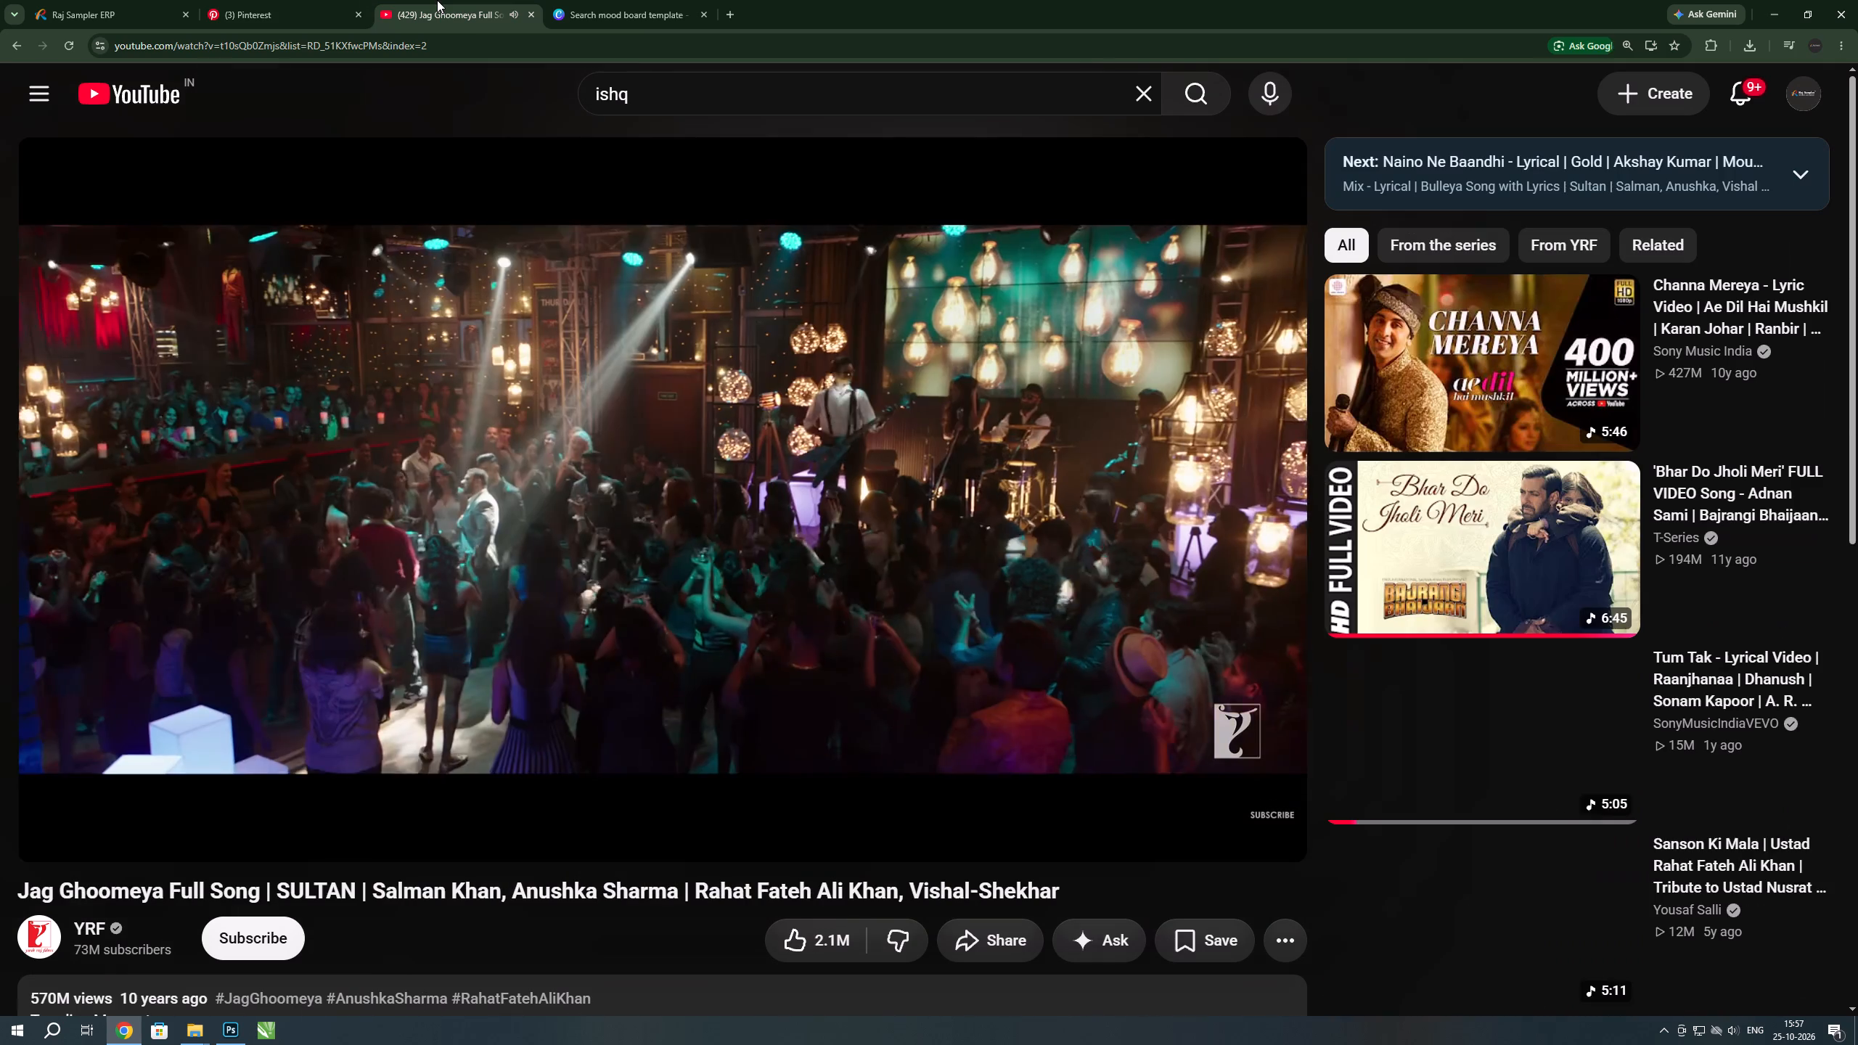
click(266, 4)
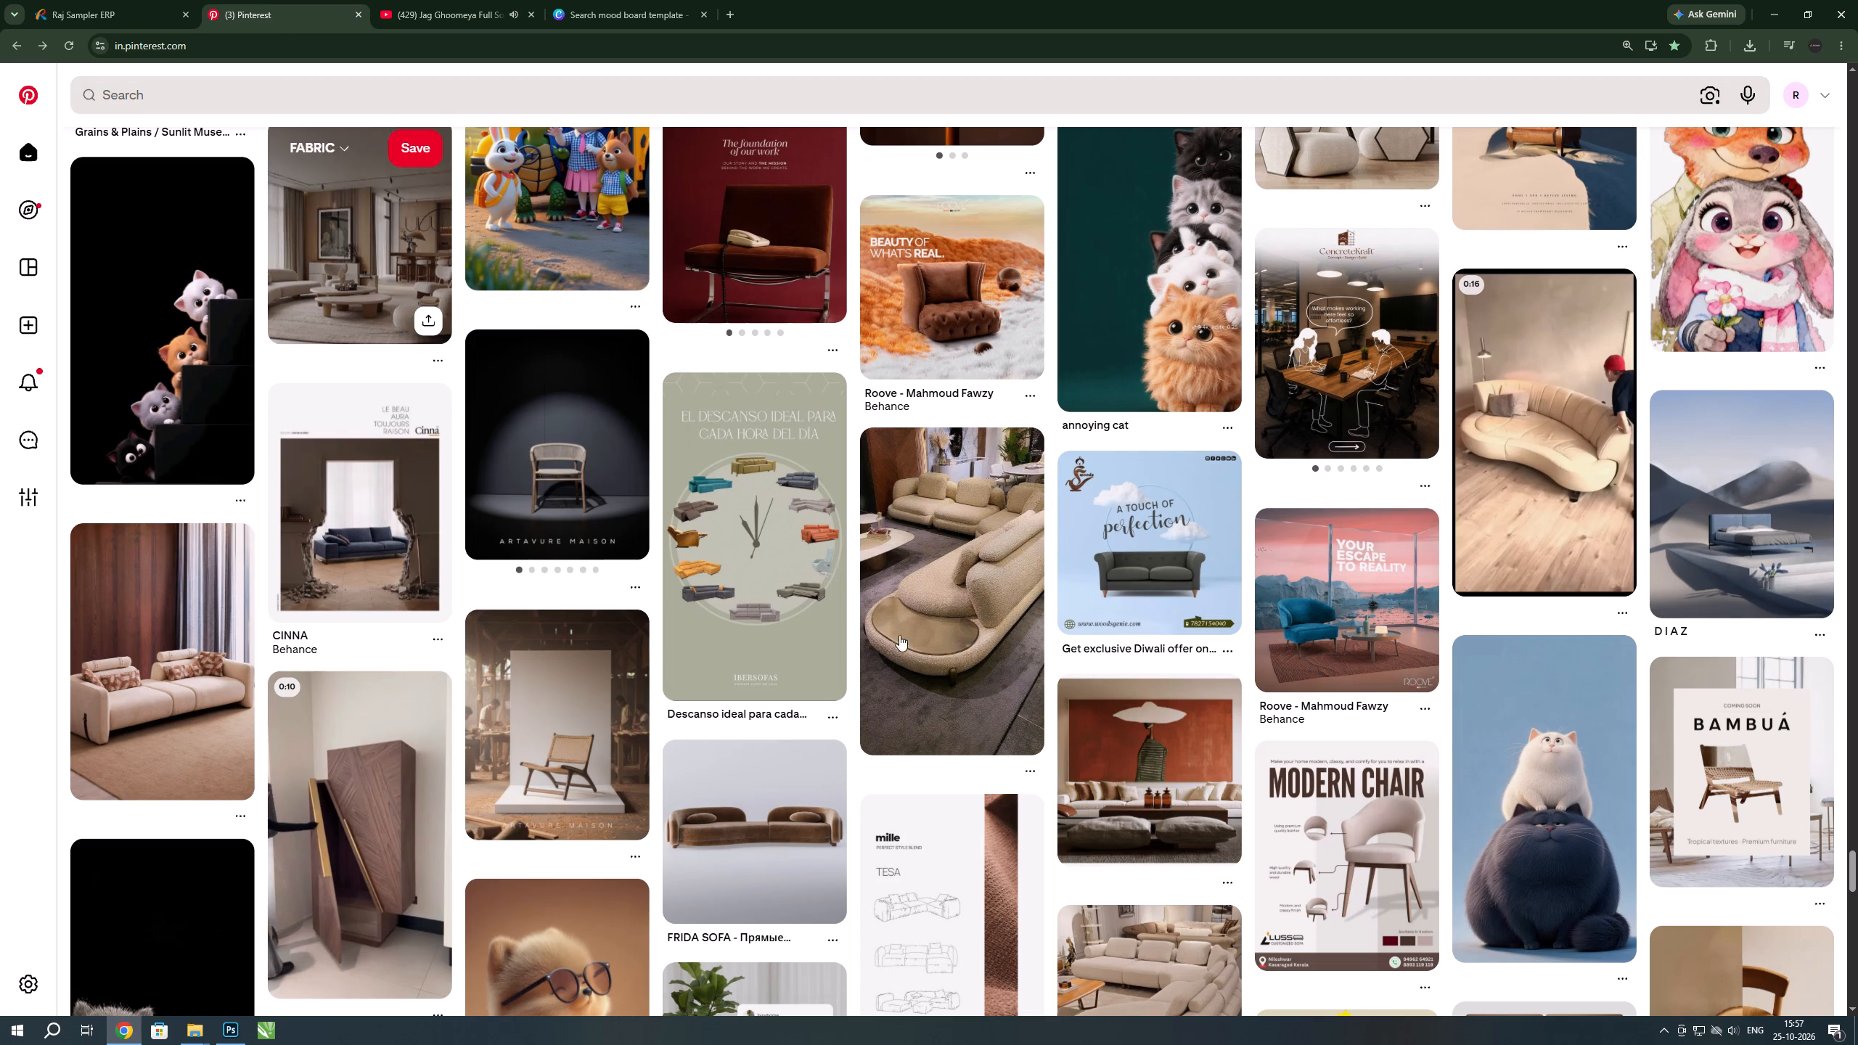
Reopen 01.cdr in CorelDRAW from the MAKHMAL (FRAMES) folder.
key(alt+Tab)
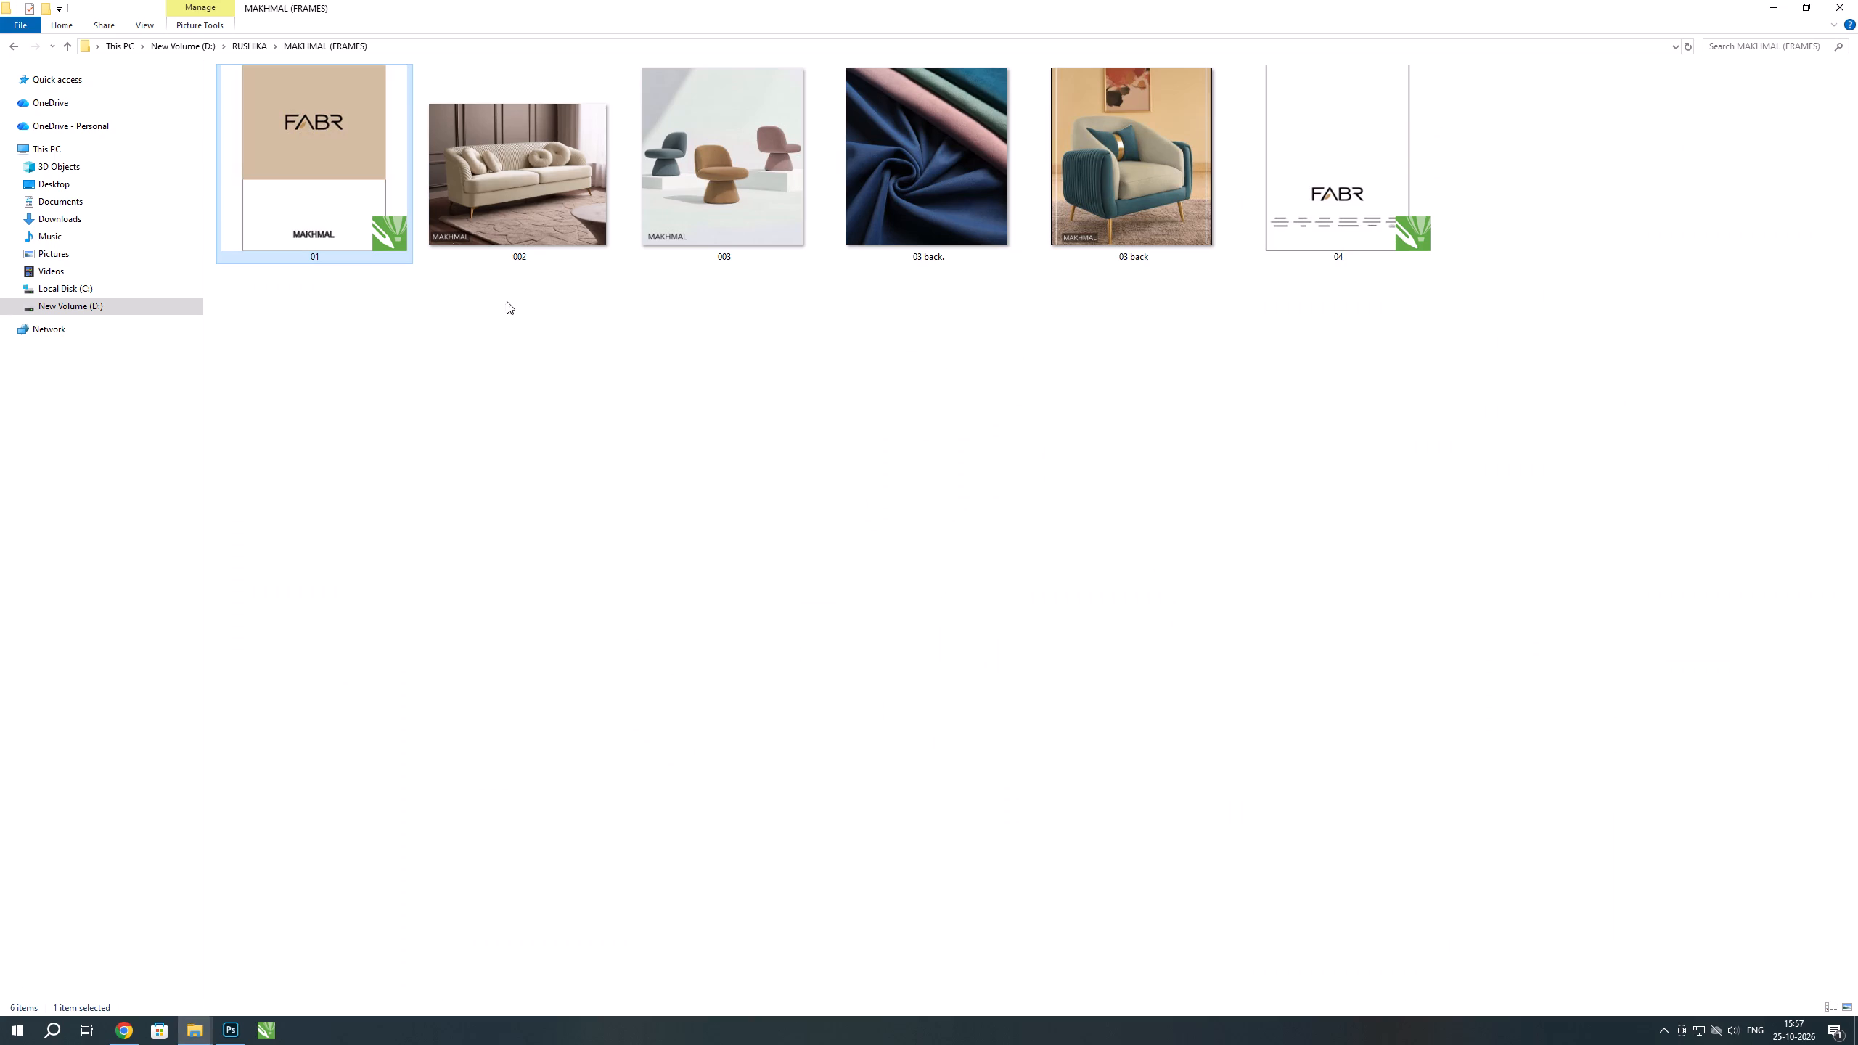
double_click(314, 185)
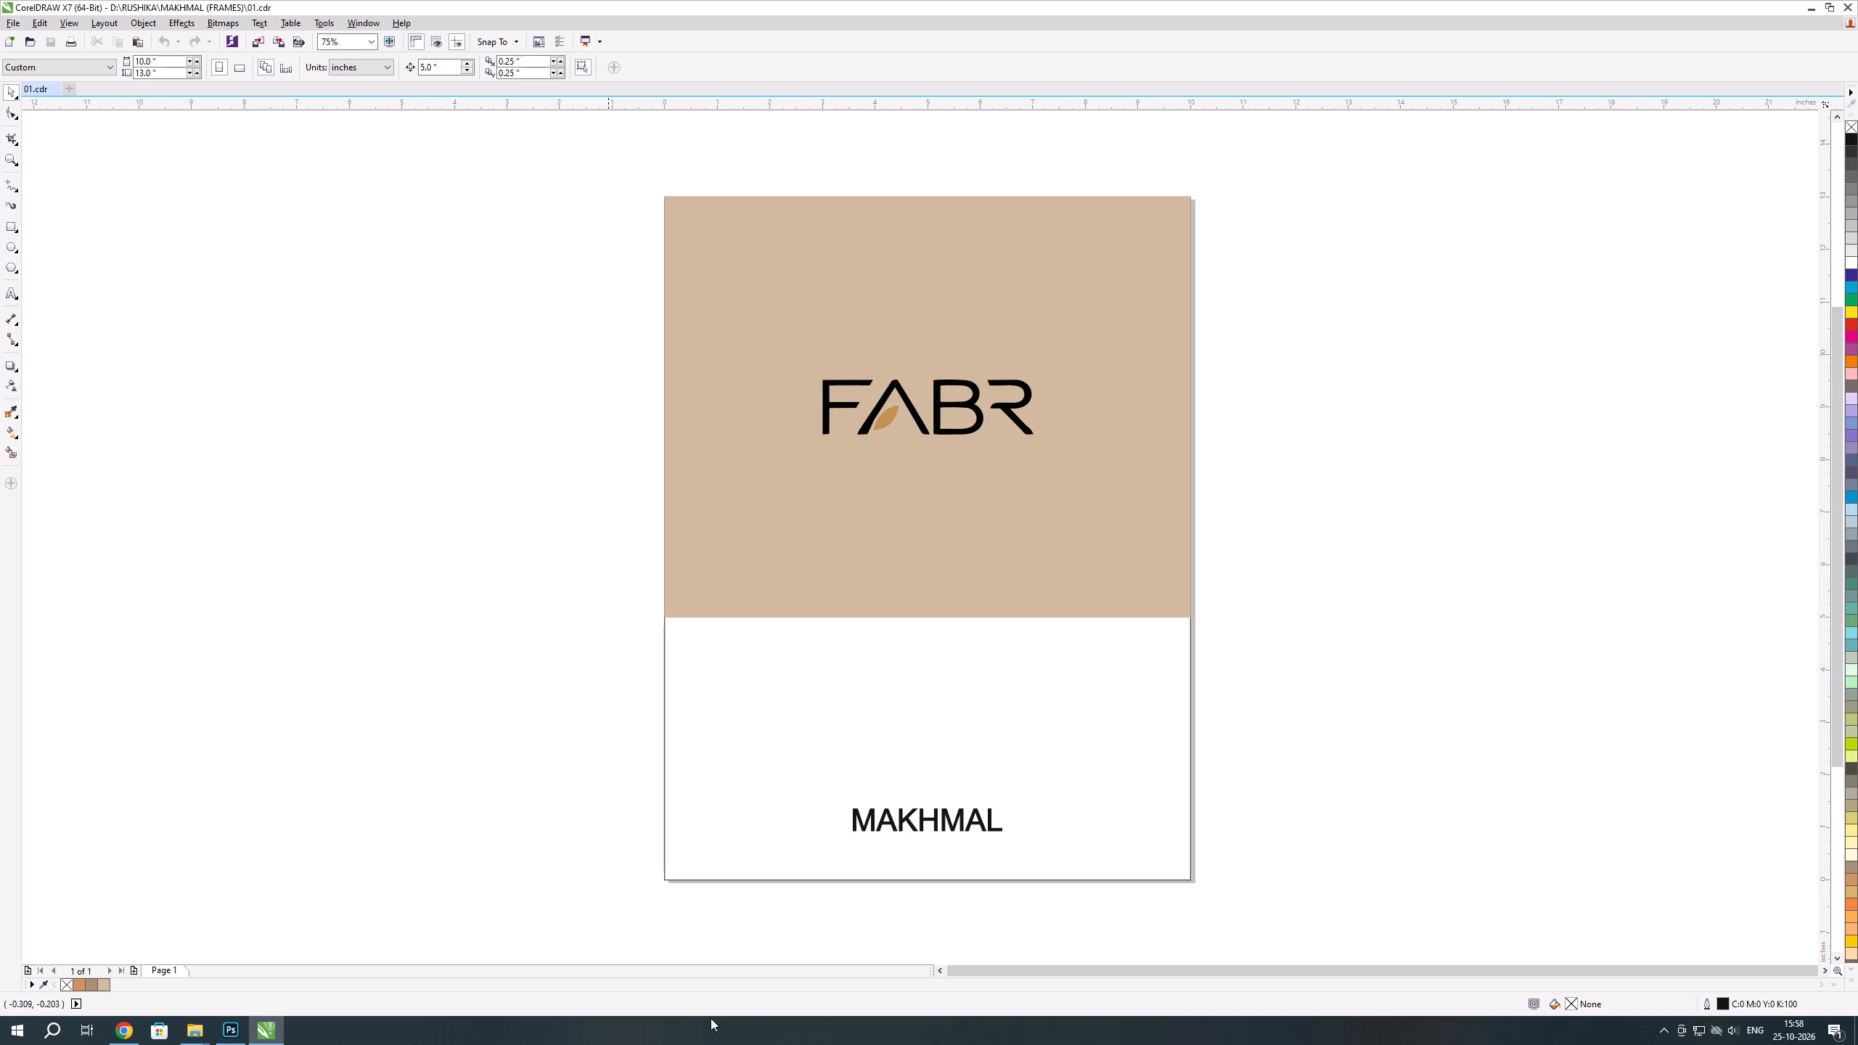
Select the MAKHMAL text near the bottom of the FABR cover in 01.cdr.
click(877, 816)
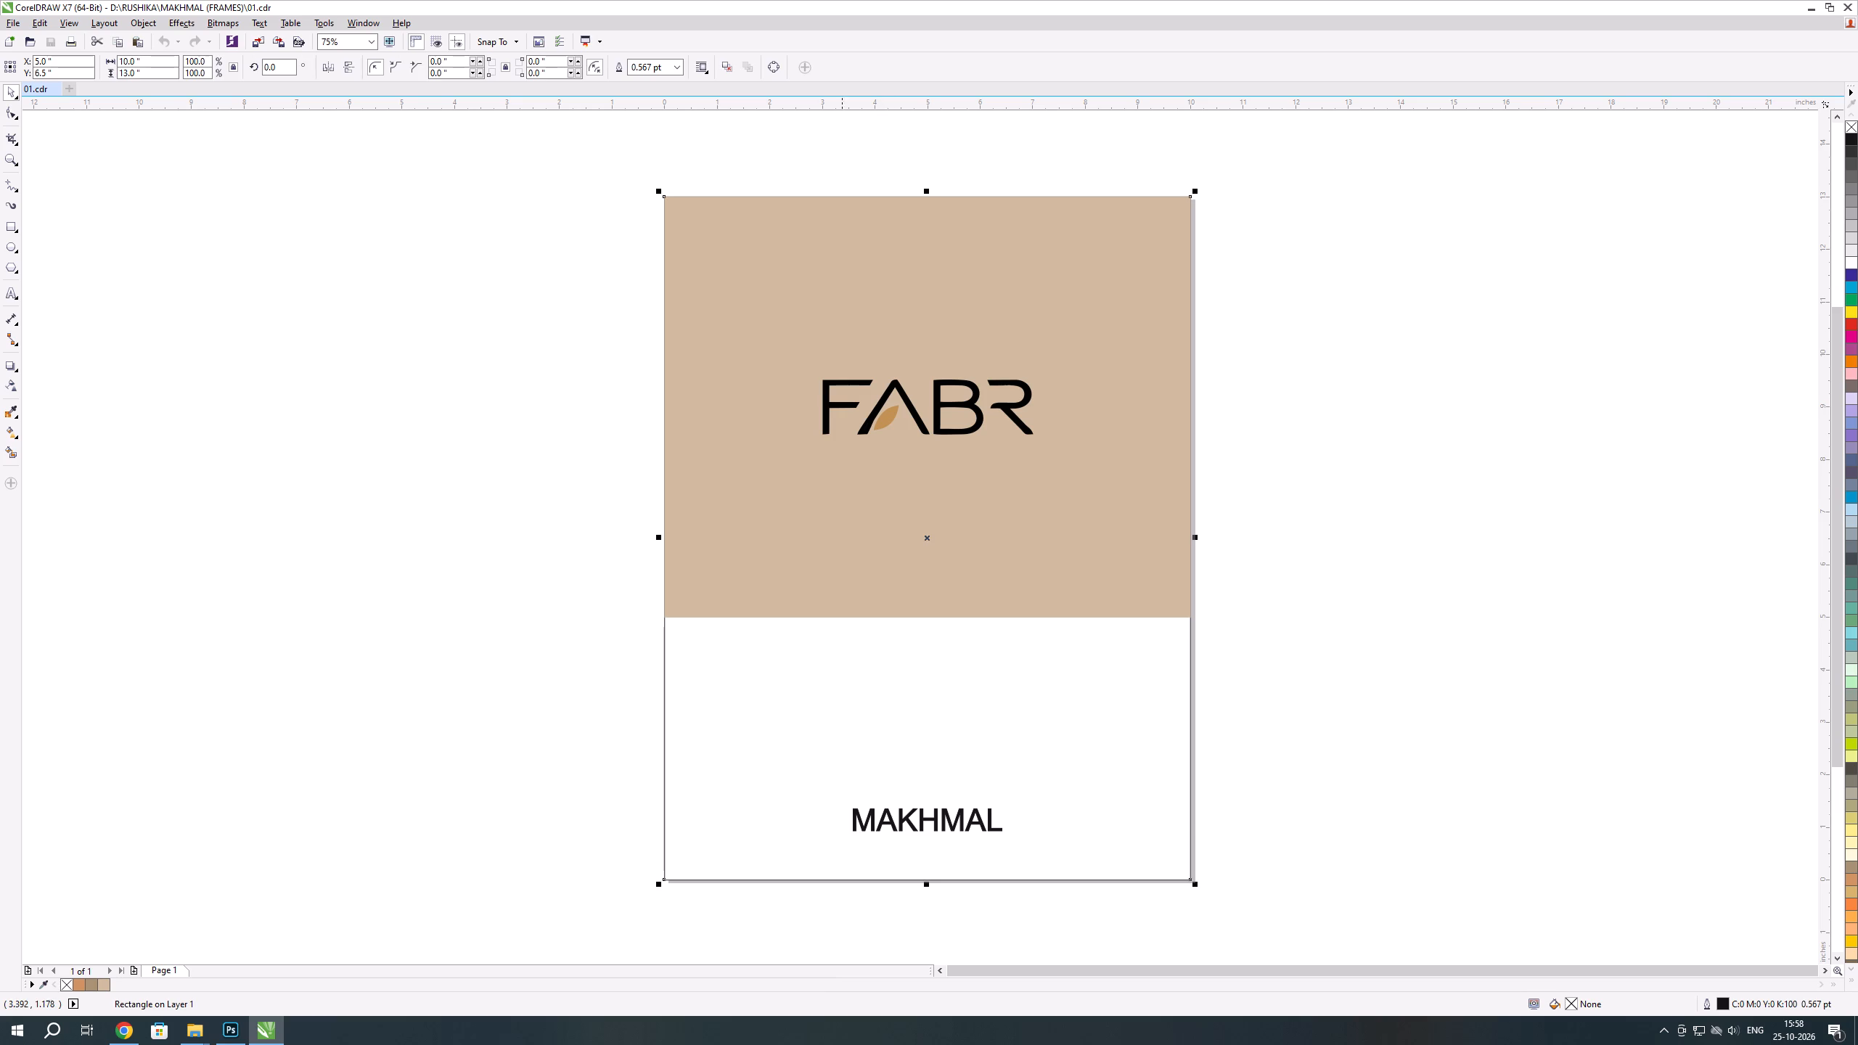
click(875, 830)
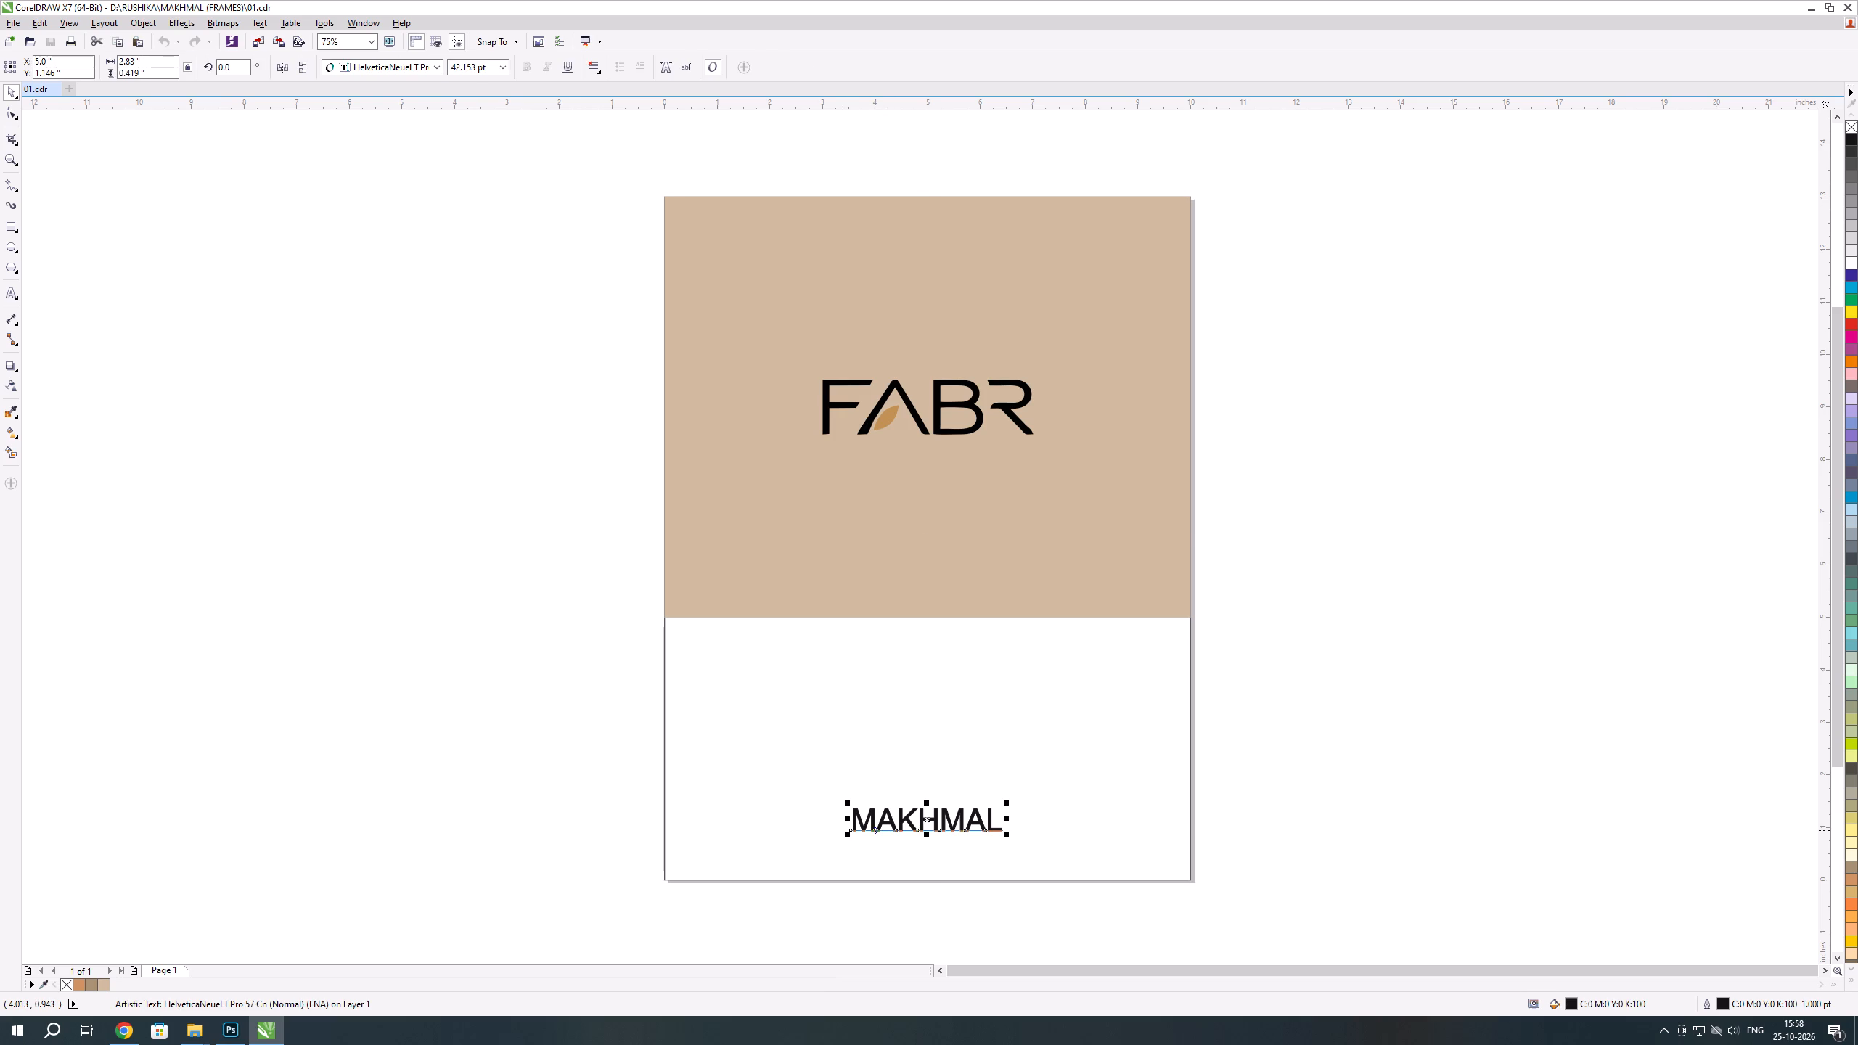
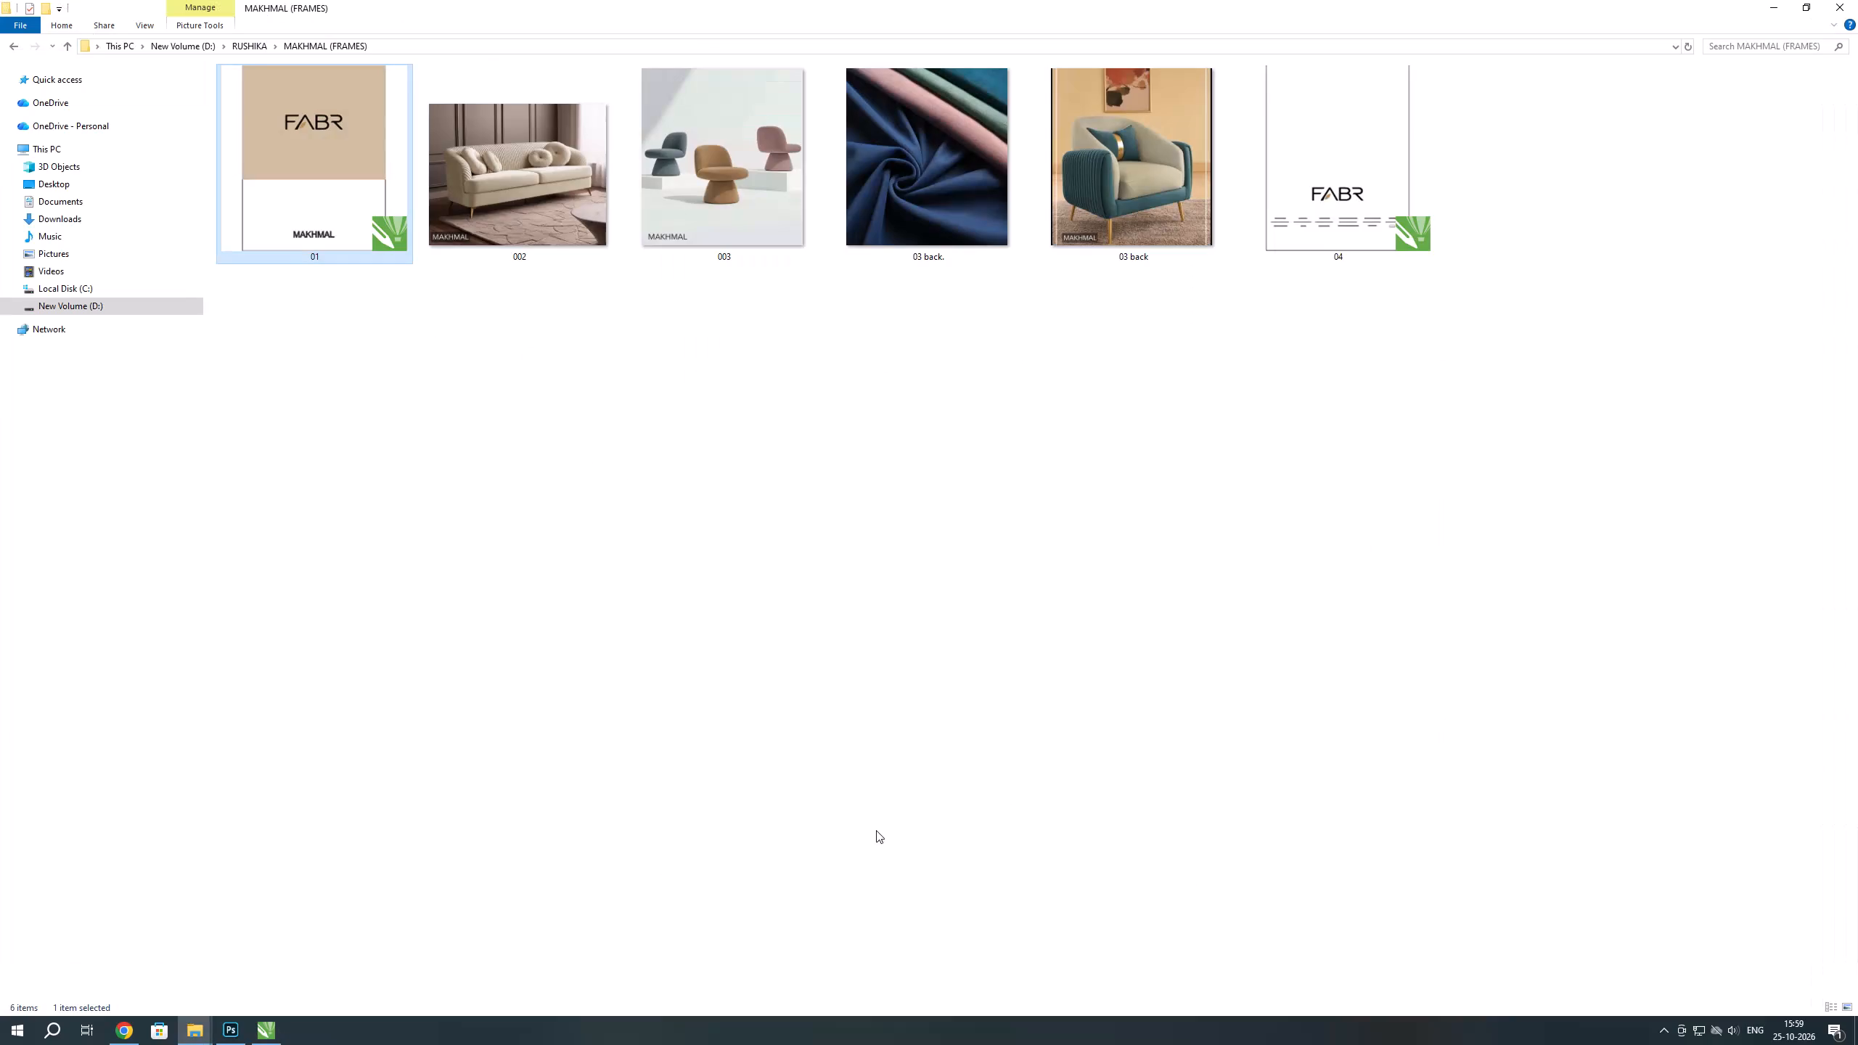
Import the sofa image 002 from the MAKHMAL (FRAMES) folder into 01.cdr in CorelDRAW.
key(alt+Tab)
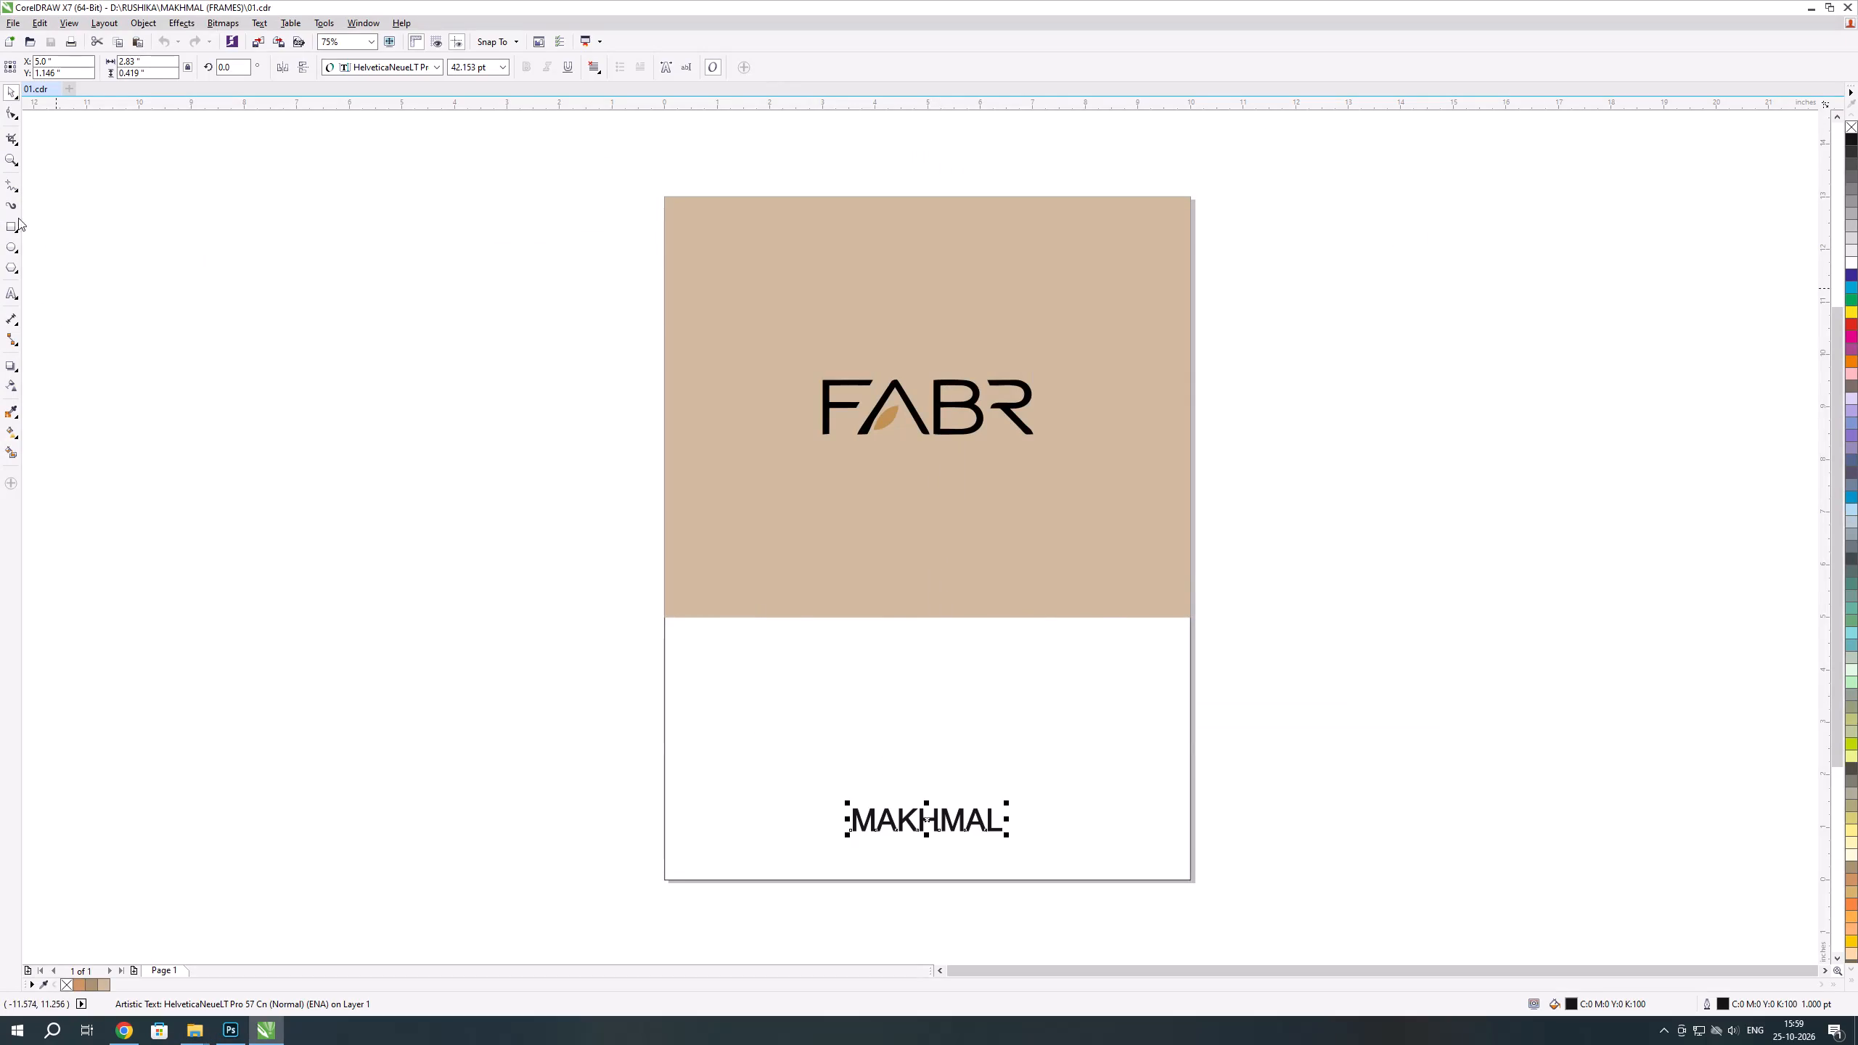
key(alt+Tab)
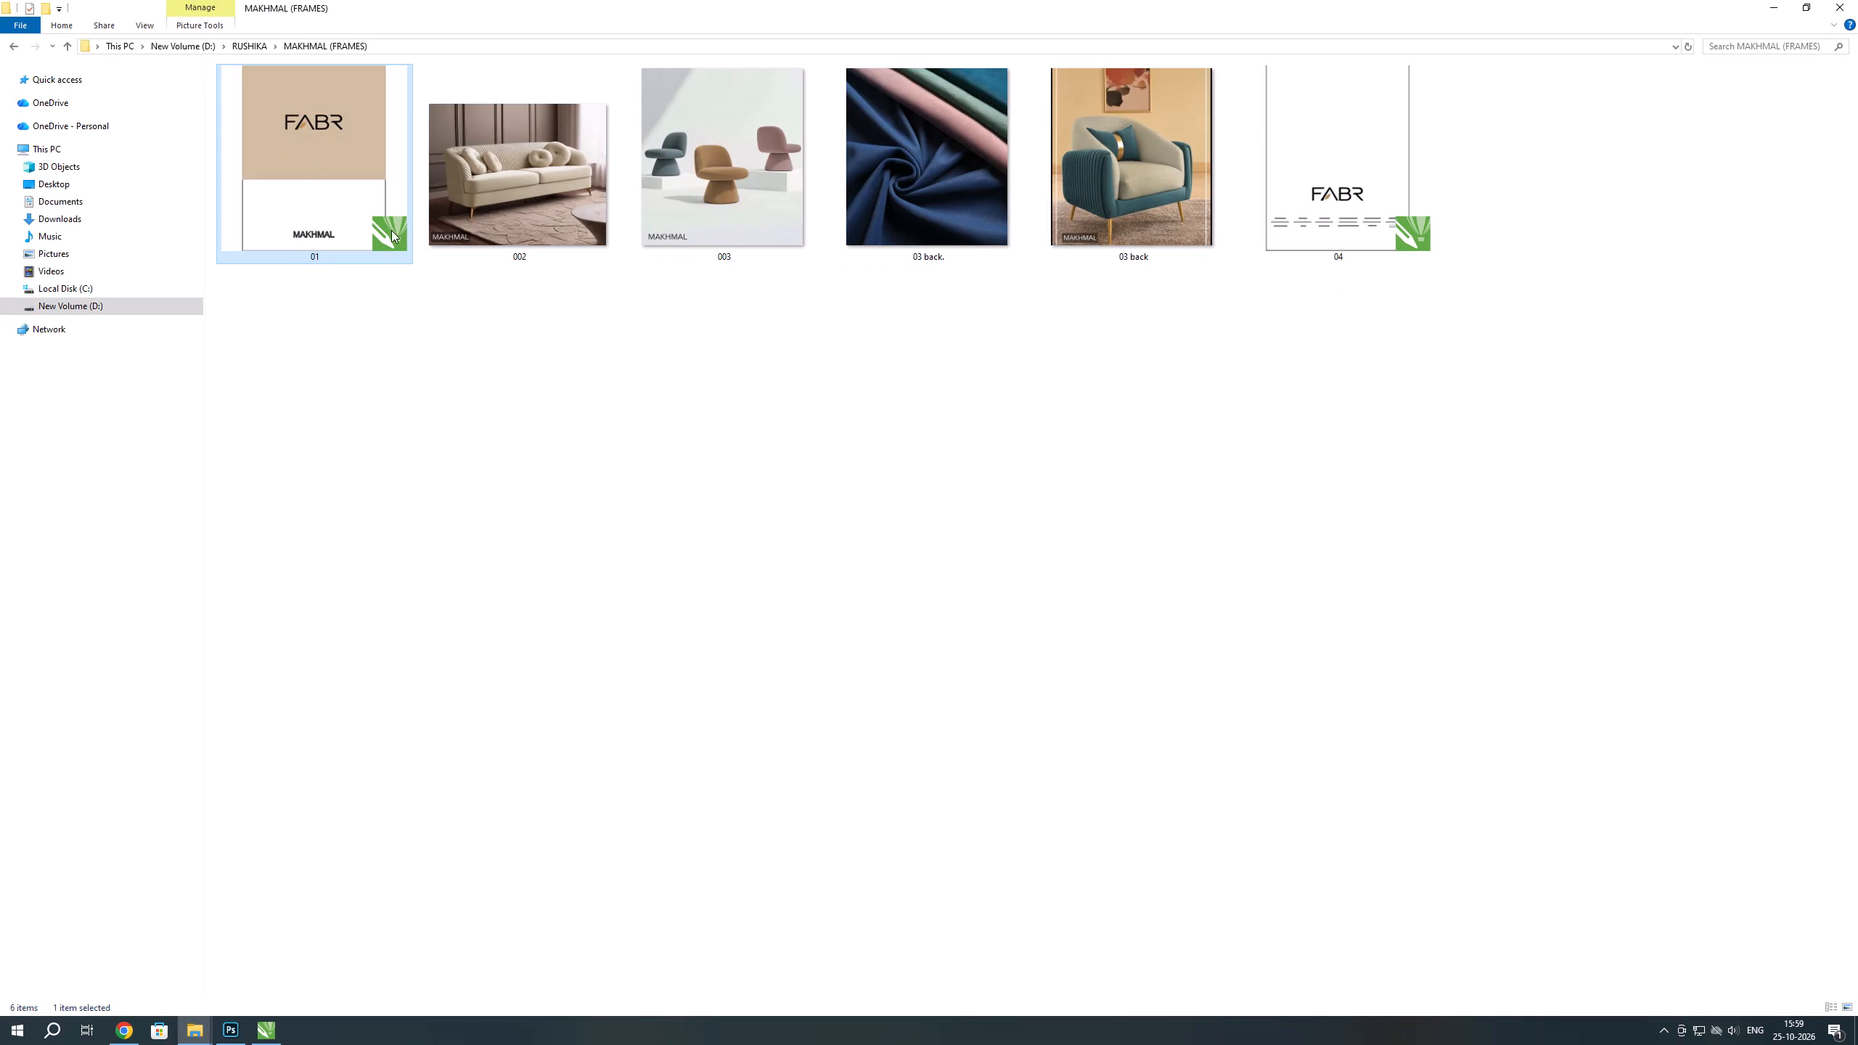
click(533, 216)
drag(523, 184, 530, 649)
key(alt+Tab)
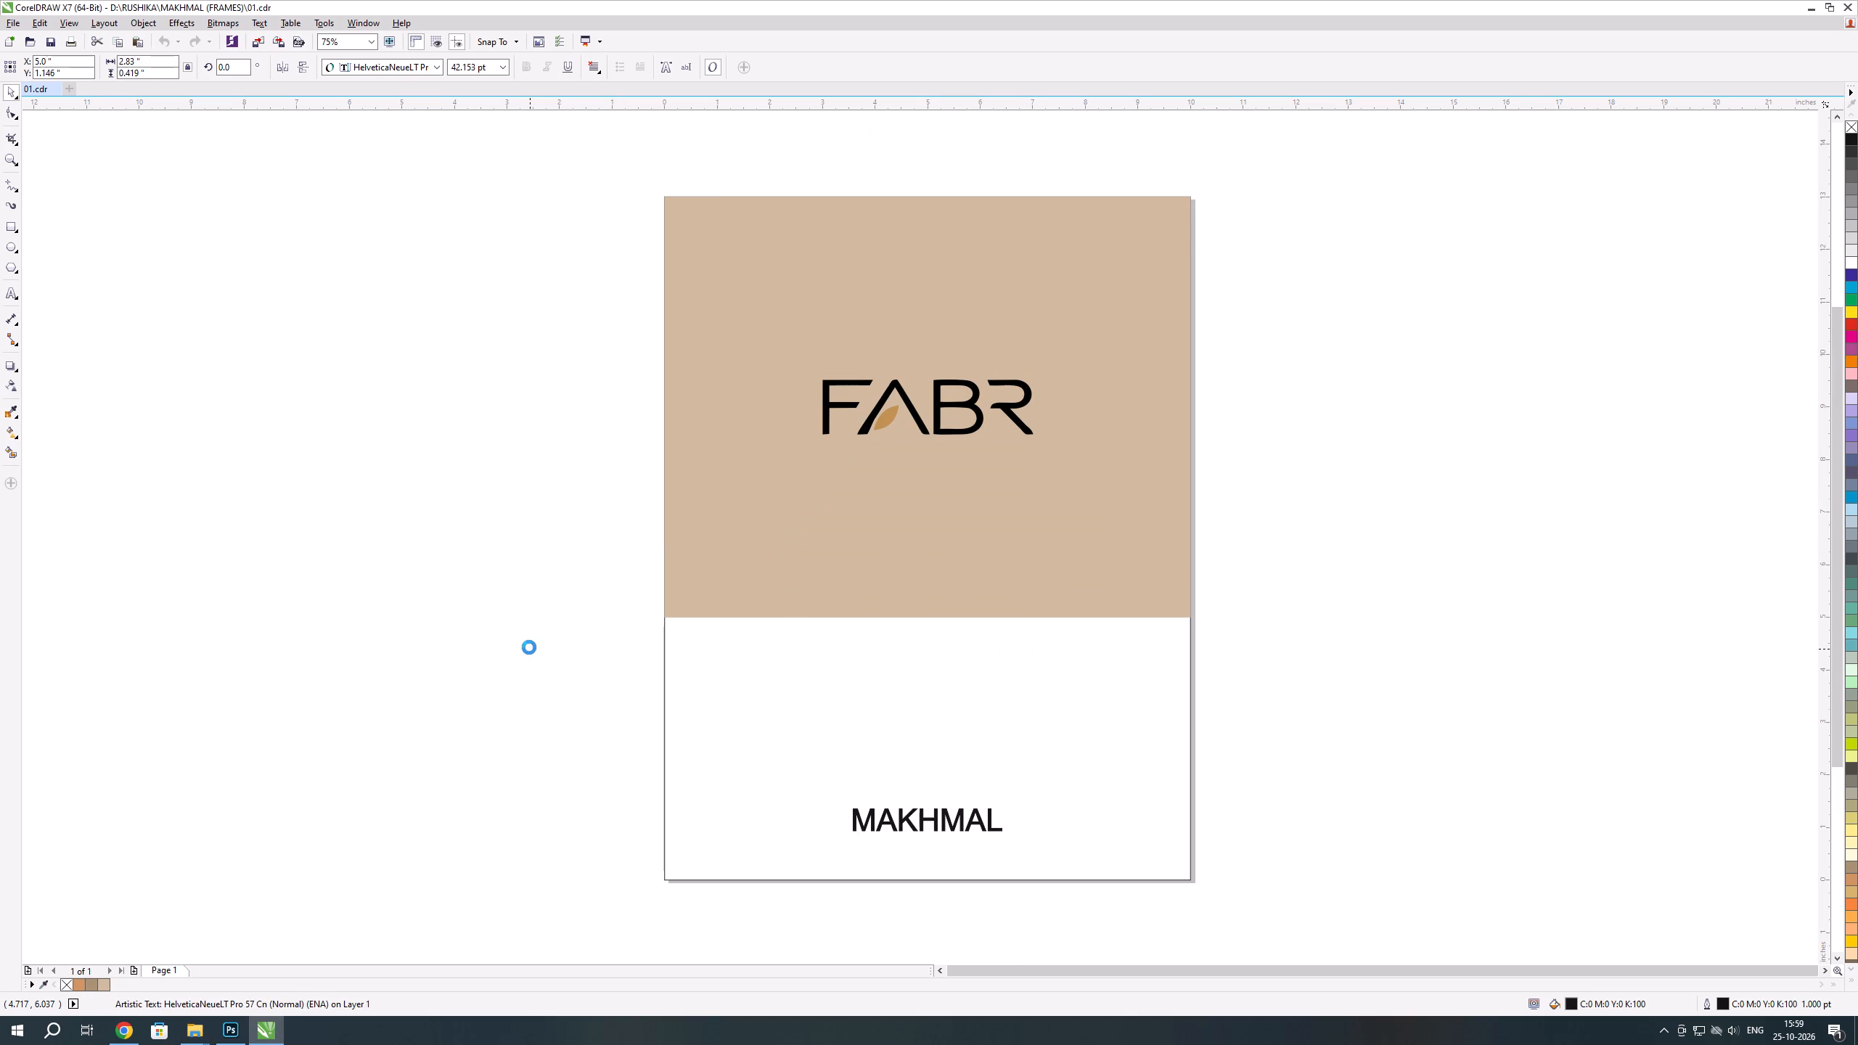
key(alt+Tab)
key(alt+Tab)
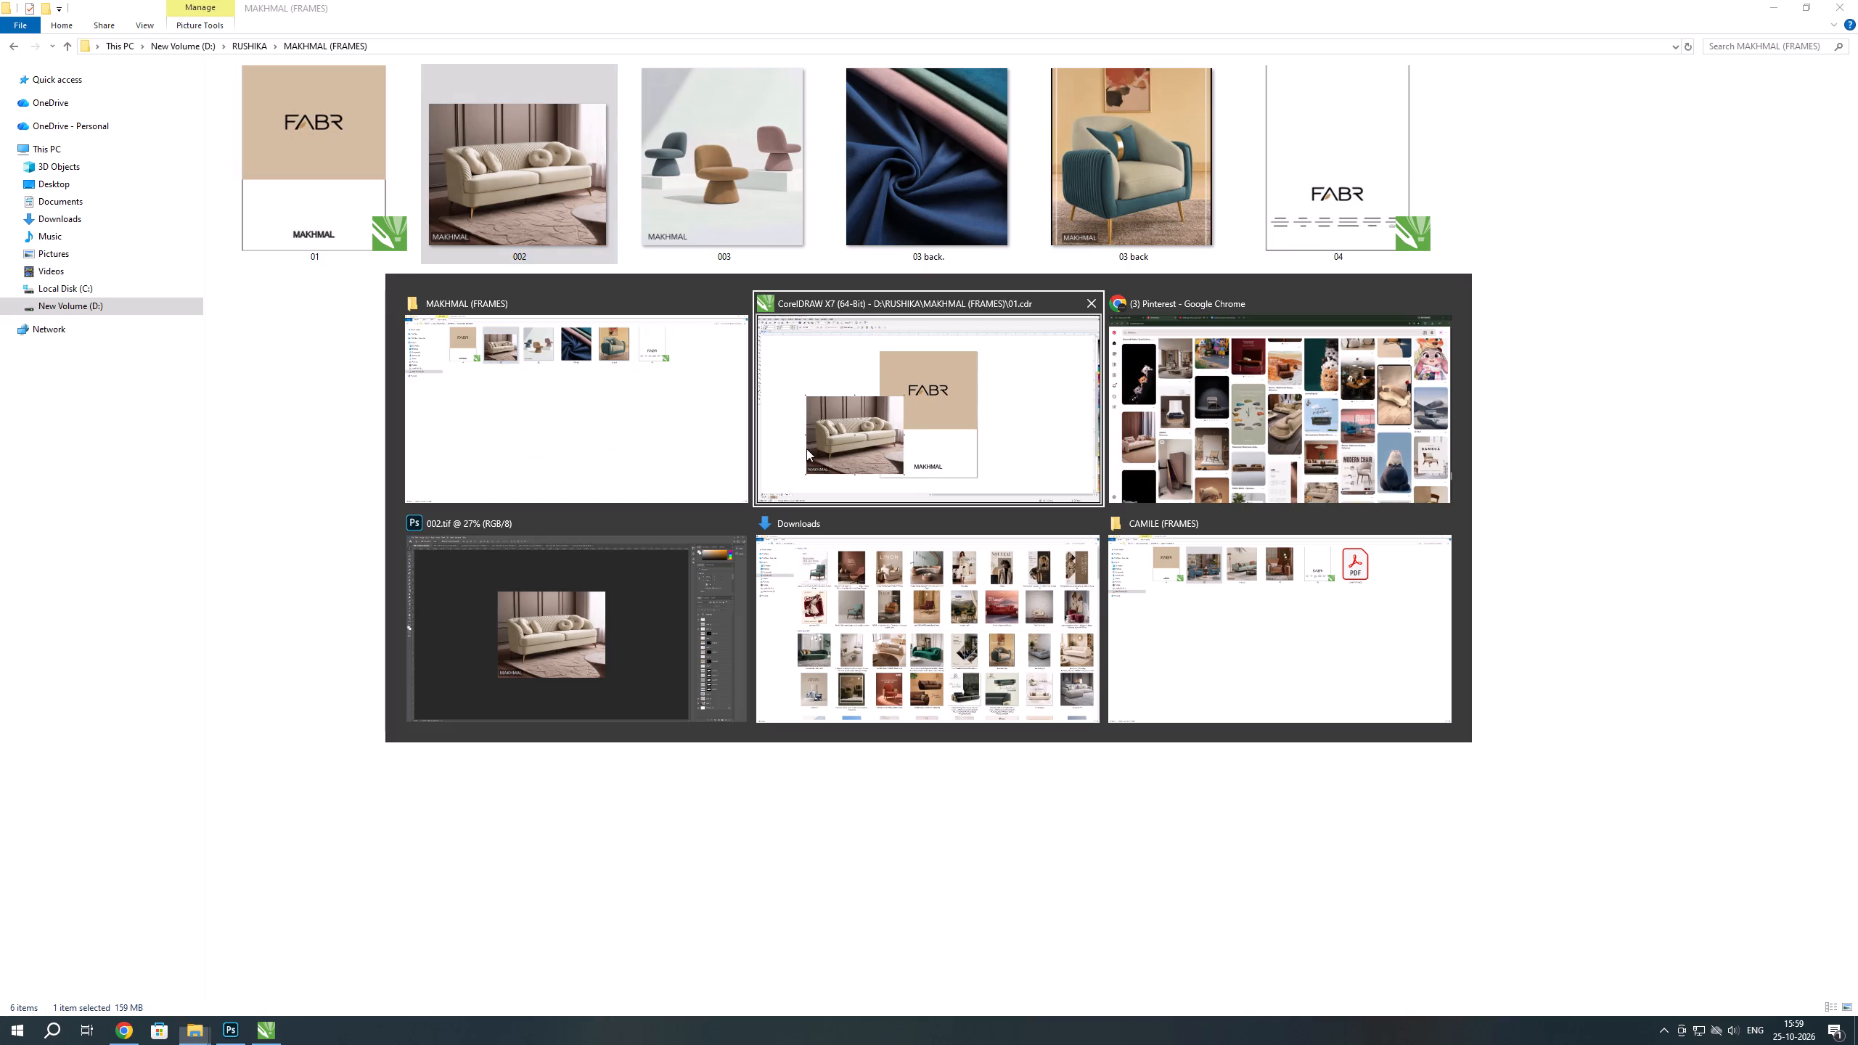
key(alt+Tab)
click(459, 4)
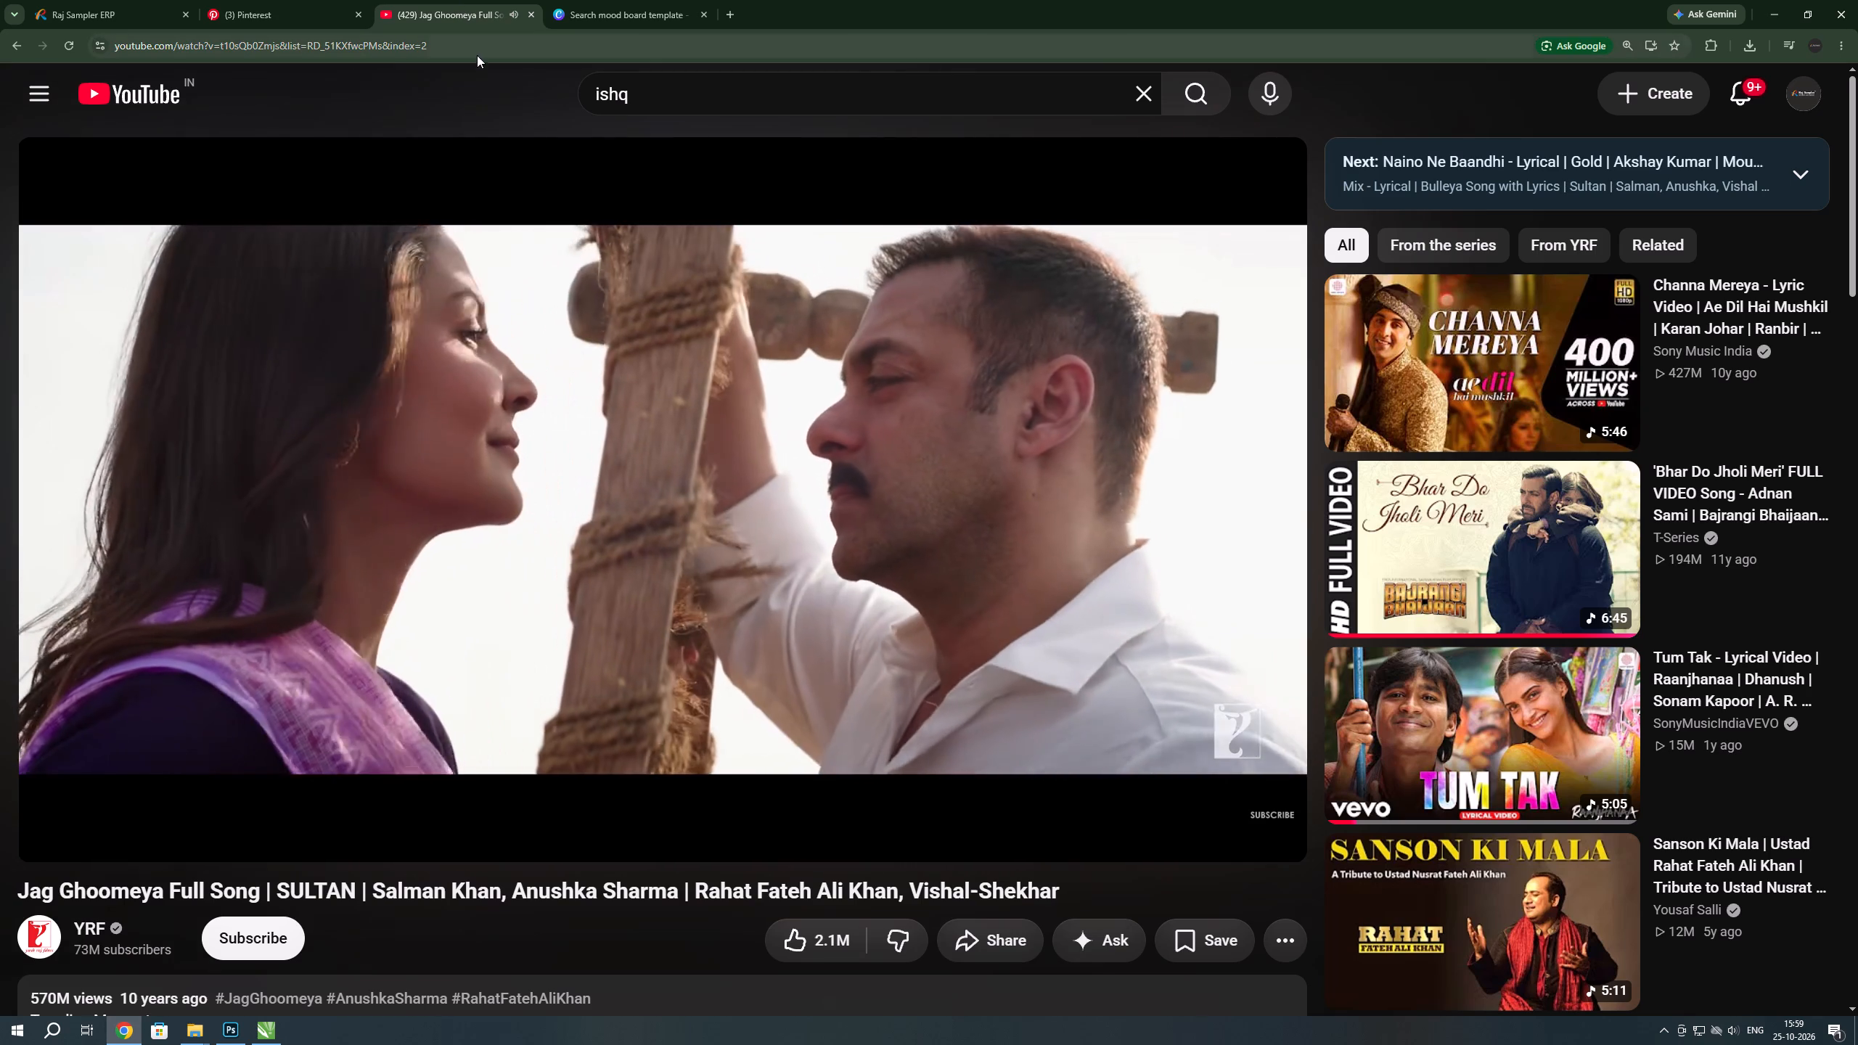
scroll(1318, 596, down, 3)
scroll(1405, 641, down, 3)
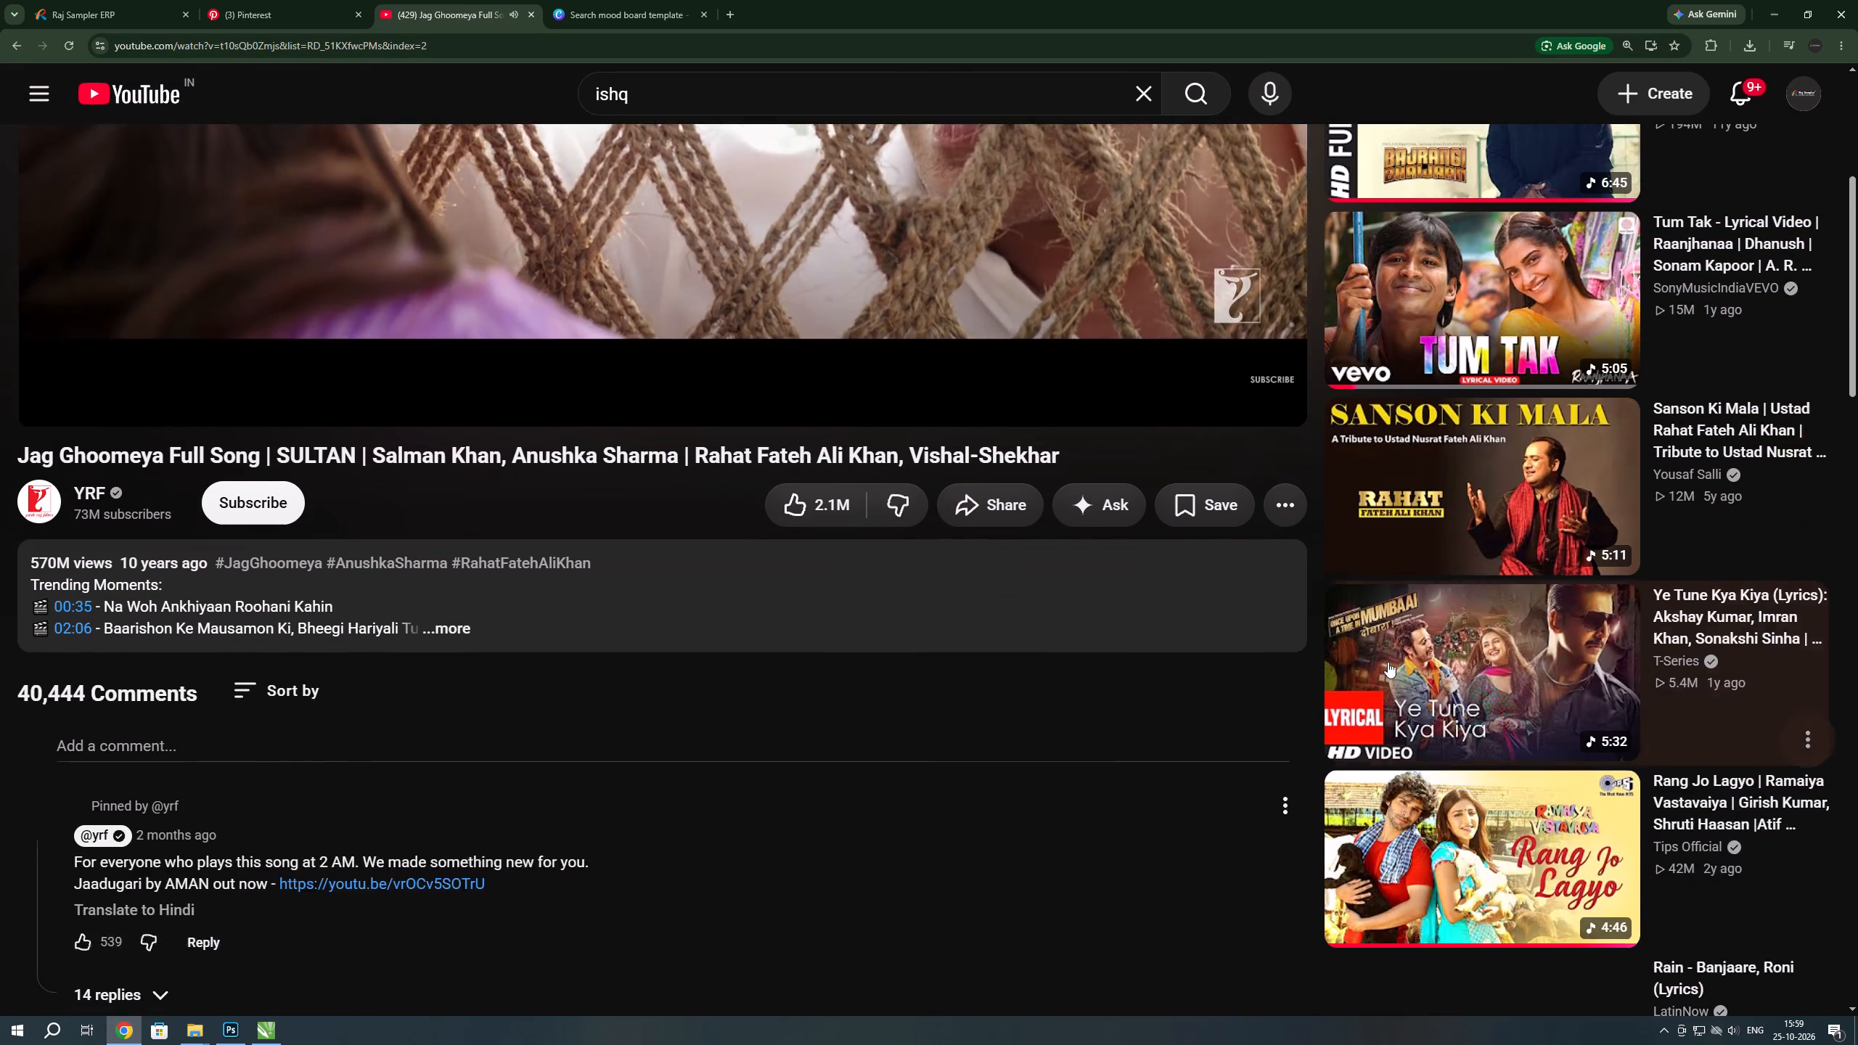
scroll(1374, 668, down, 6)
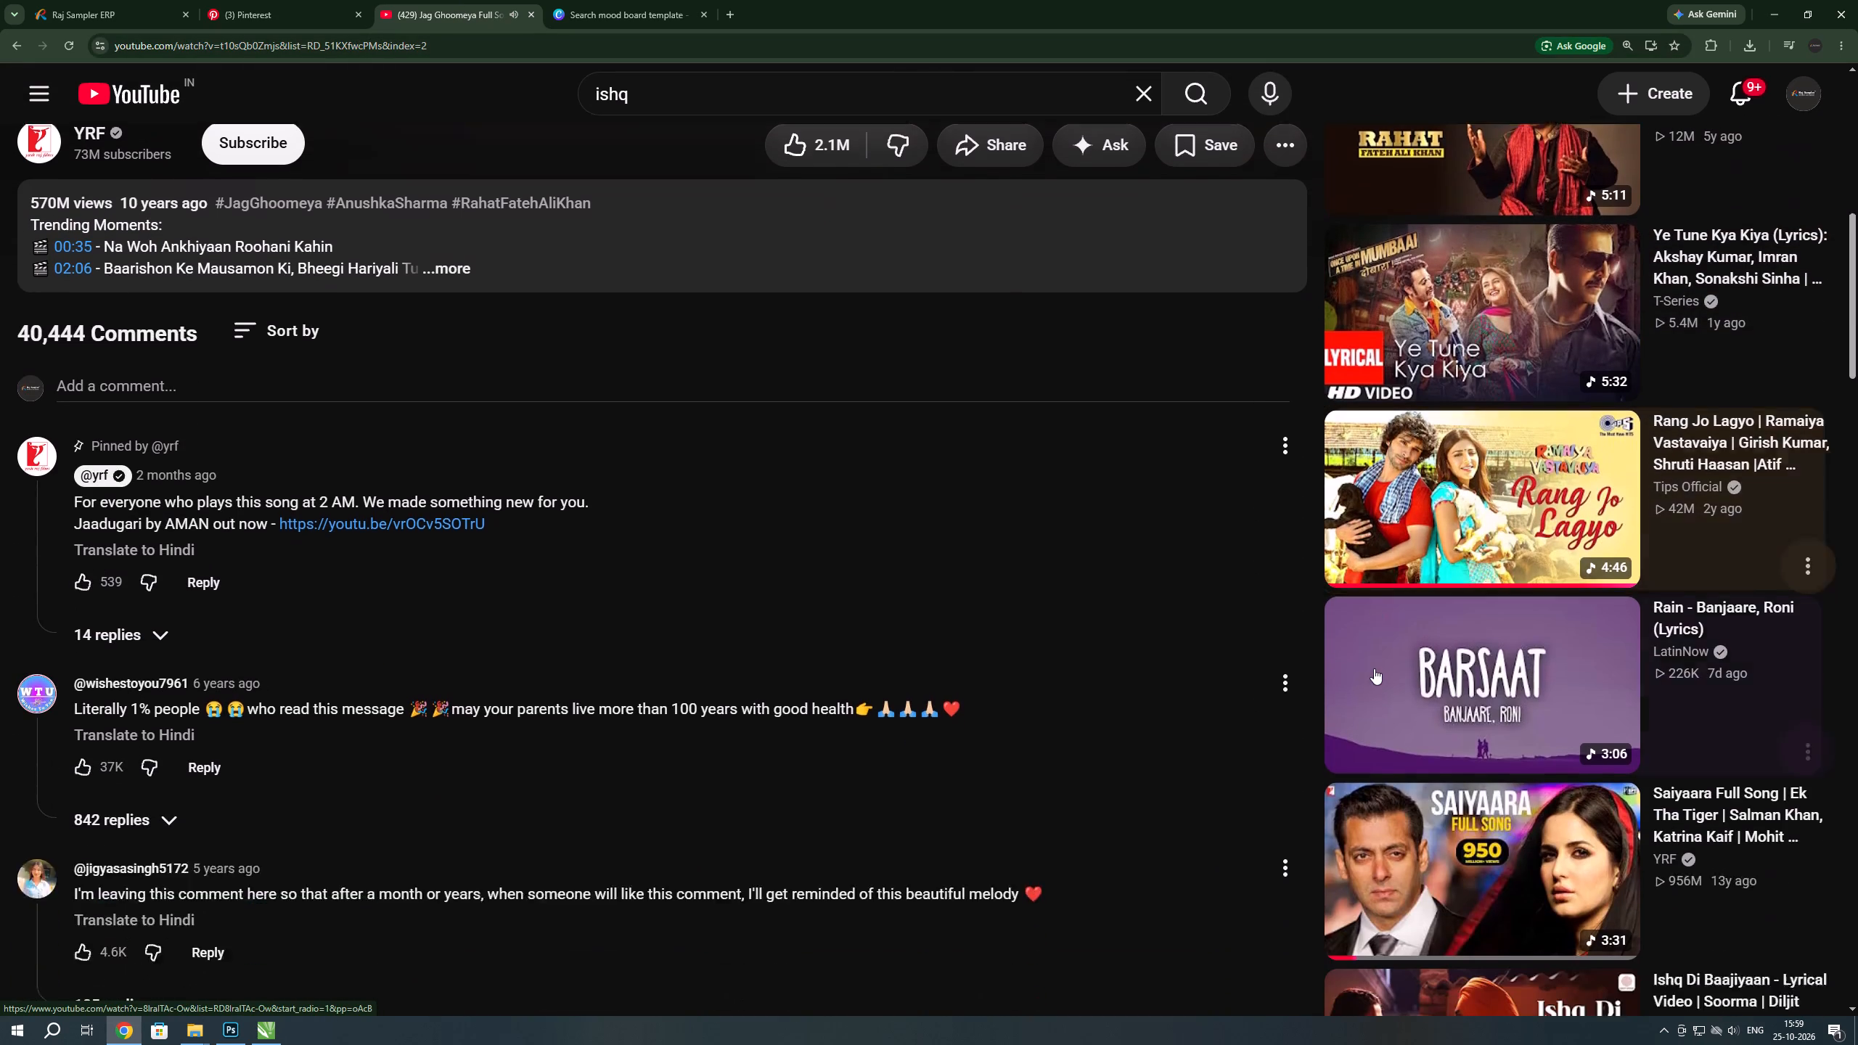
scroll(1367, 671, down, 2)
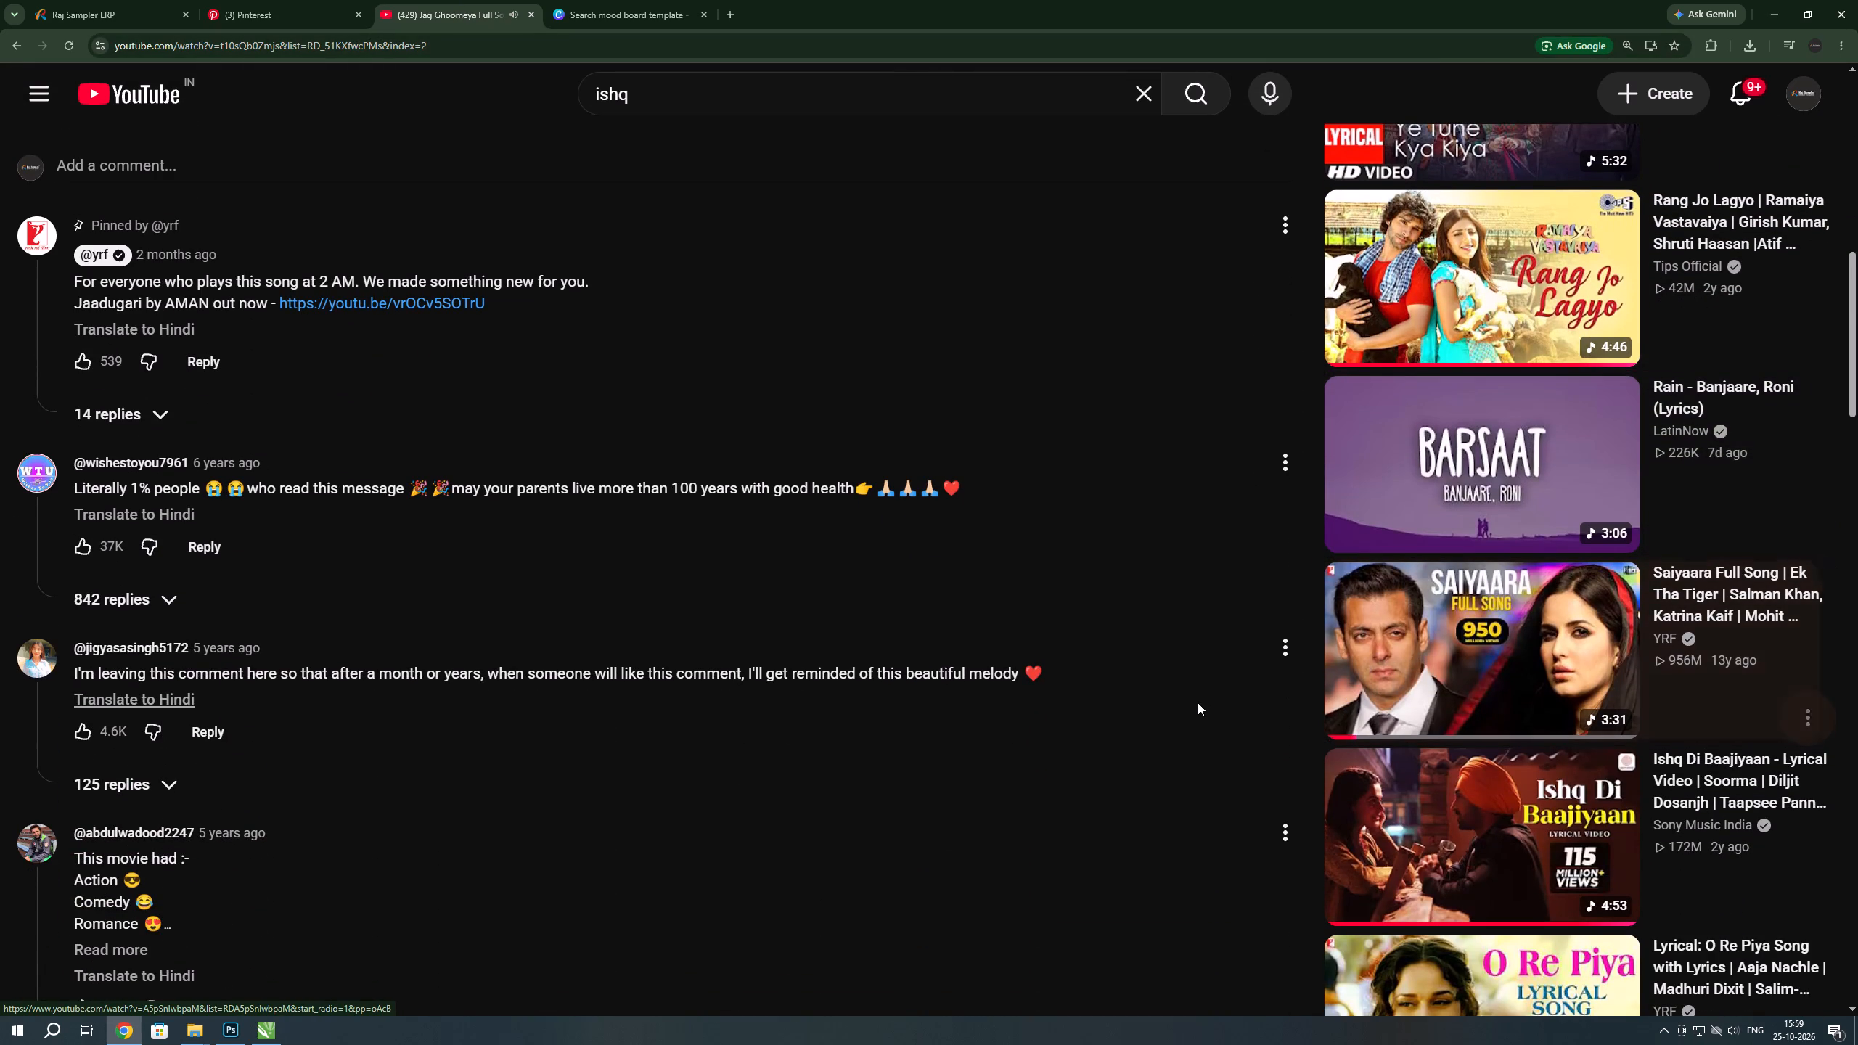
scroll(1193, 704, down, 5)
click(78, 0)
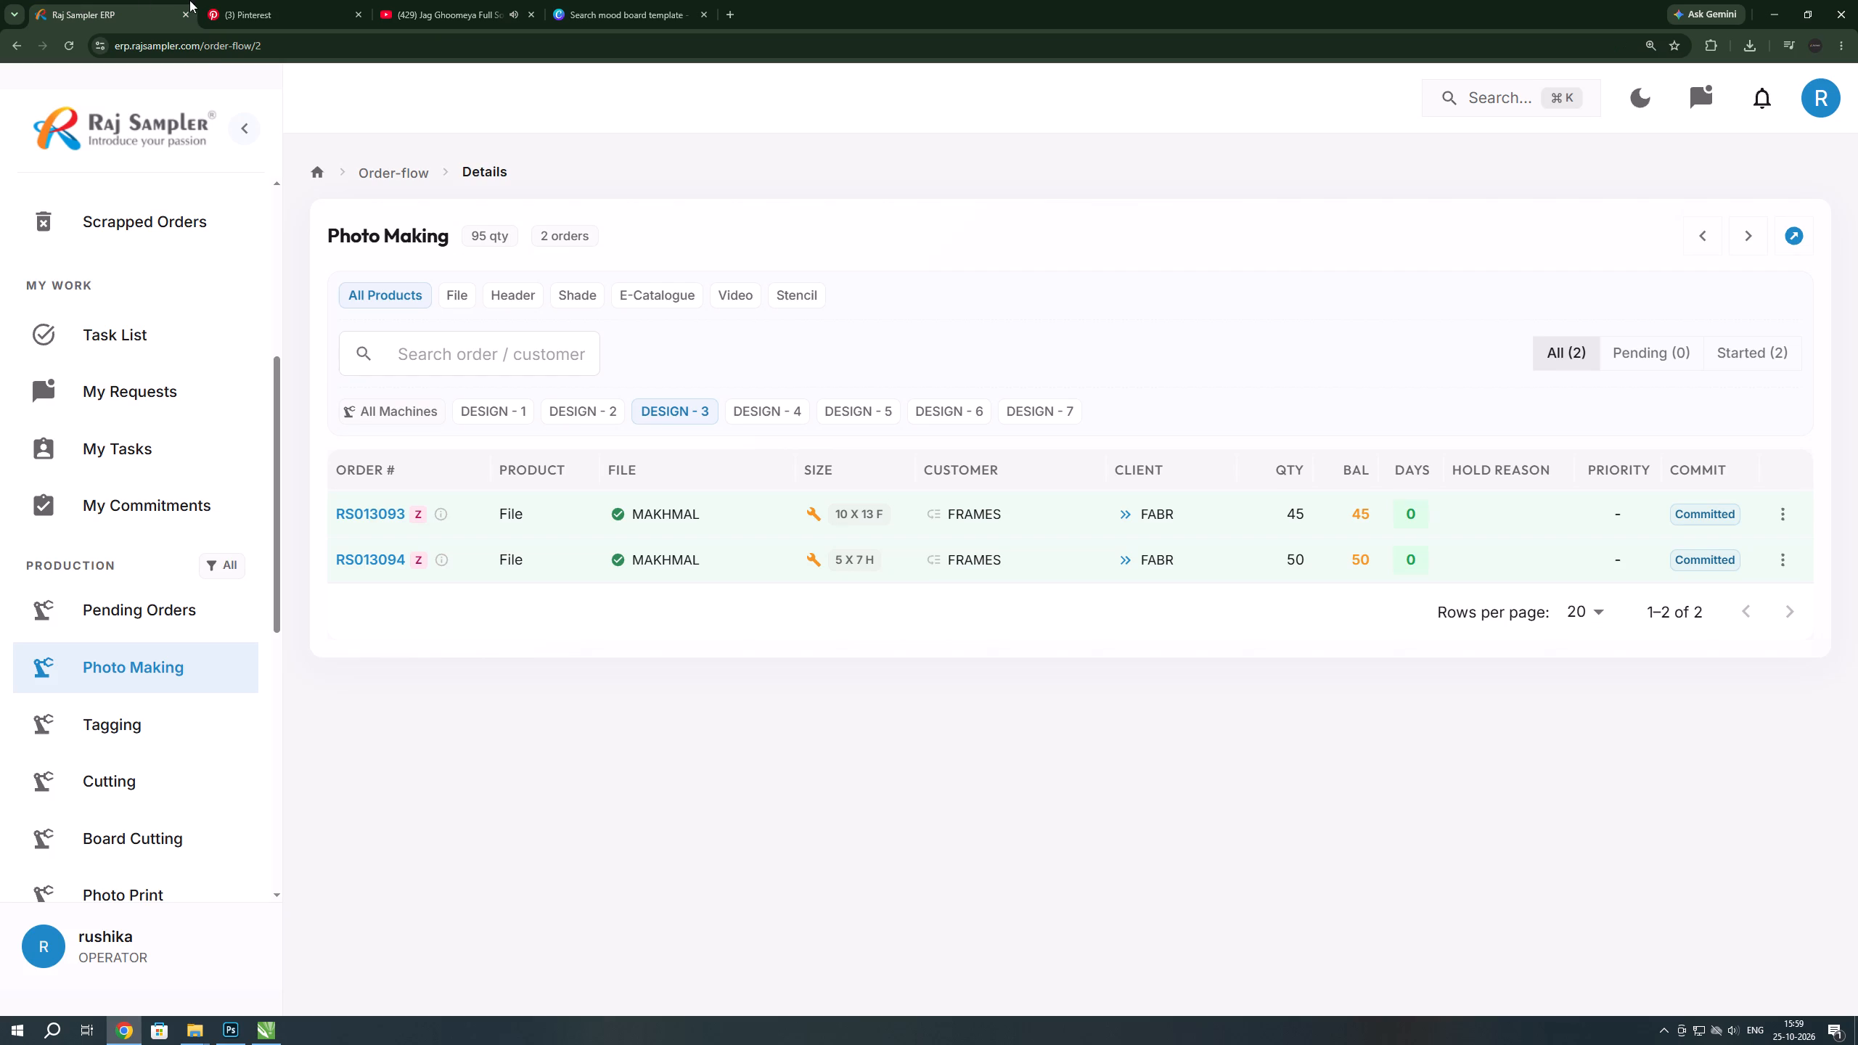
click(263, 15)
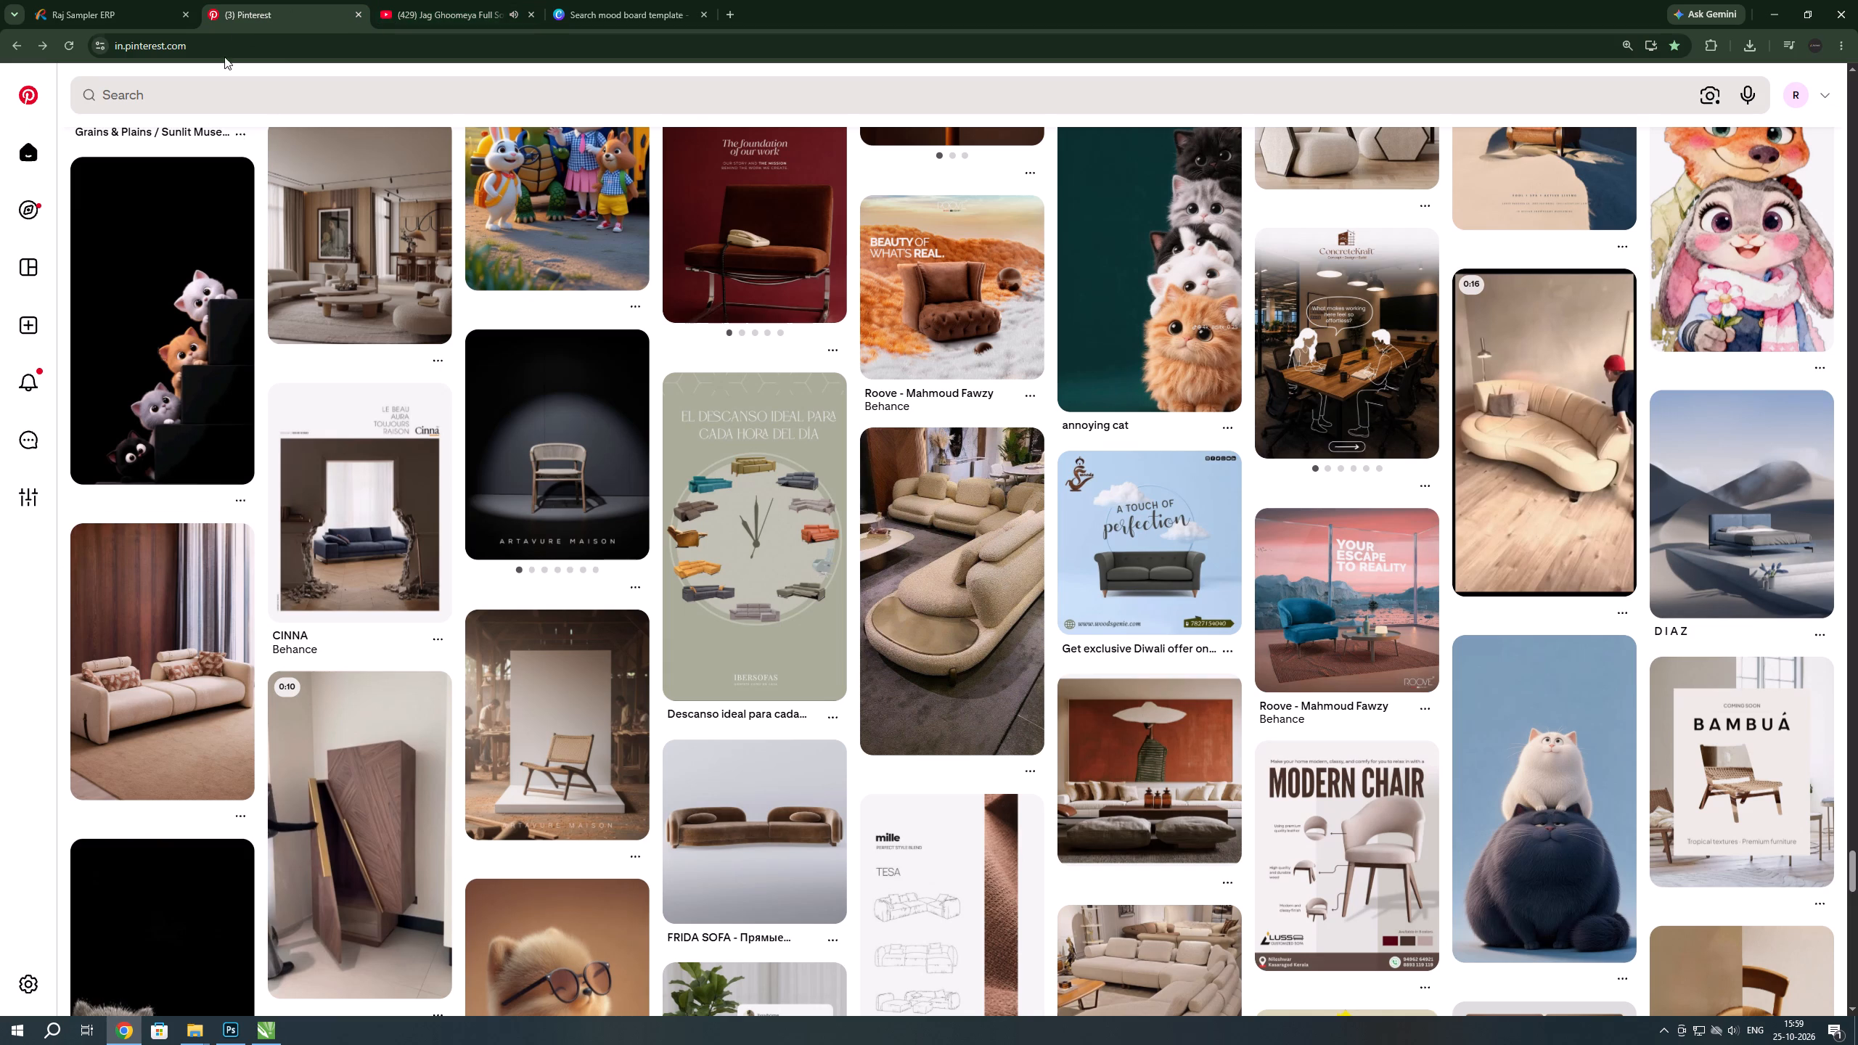
Return to 01.cdr in CorelDRAW and move the imported sofa image clear of the FABR cover, to the cover's left.
key(alt+Tab)
key(alt+Tab)
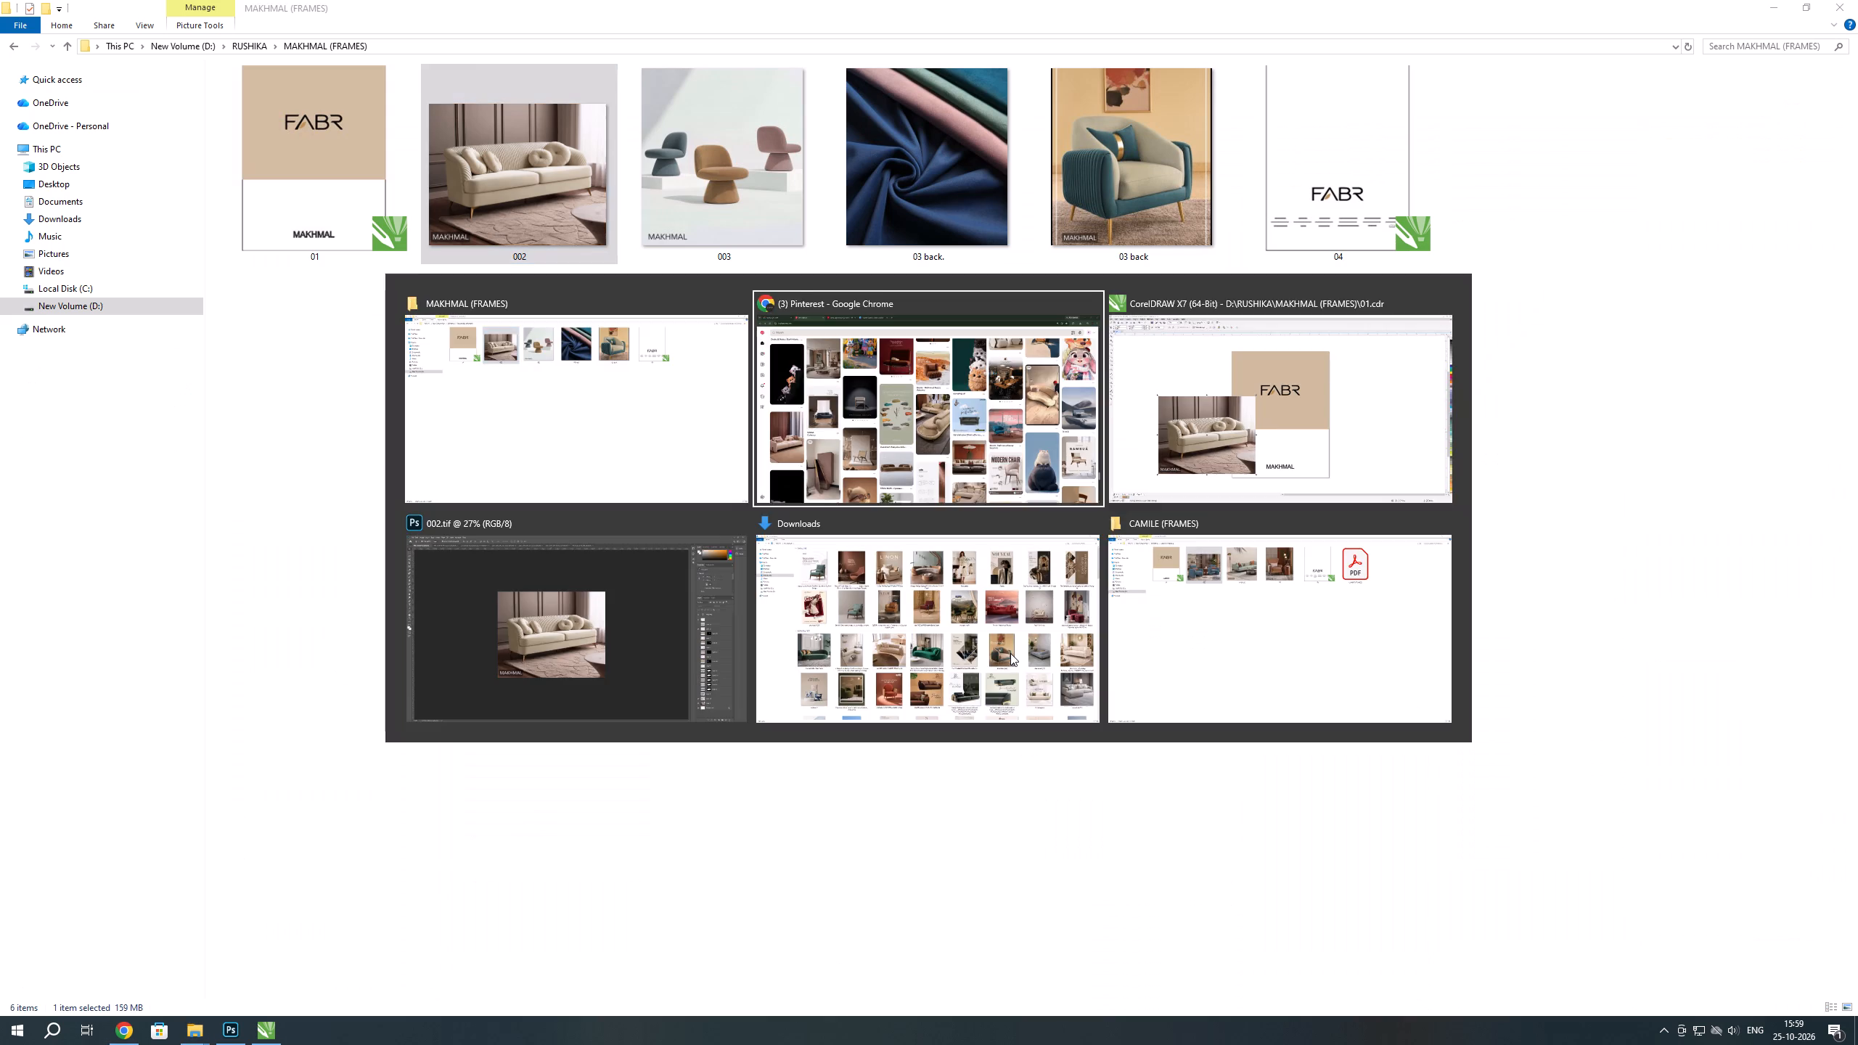
key(alt+Tab)
scroll(846, 619, down, 1)
drag(724, 649, 618, 685)
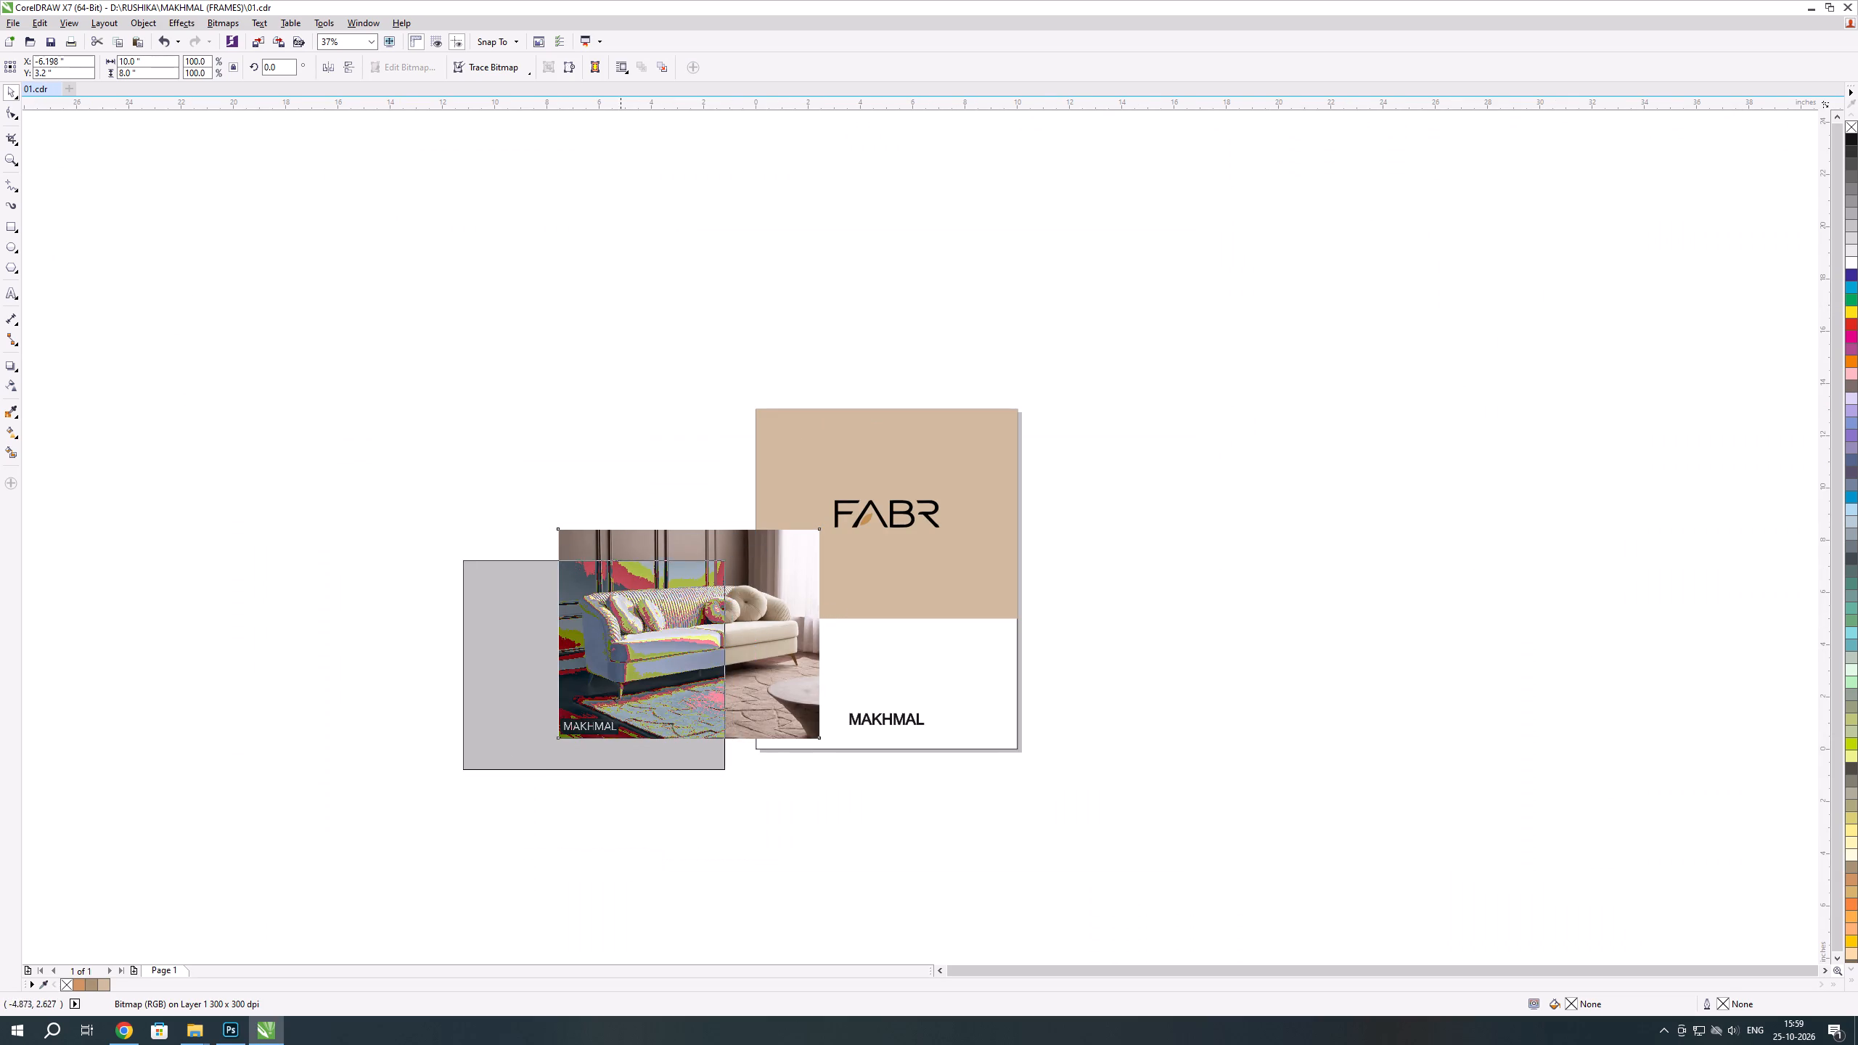
drag(618, 685, 597, 693)
click(624, 409)
scroll(655, 739, up, 1)
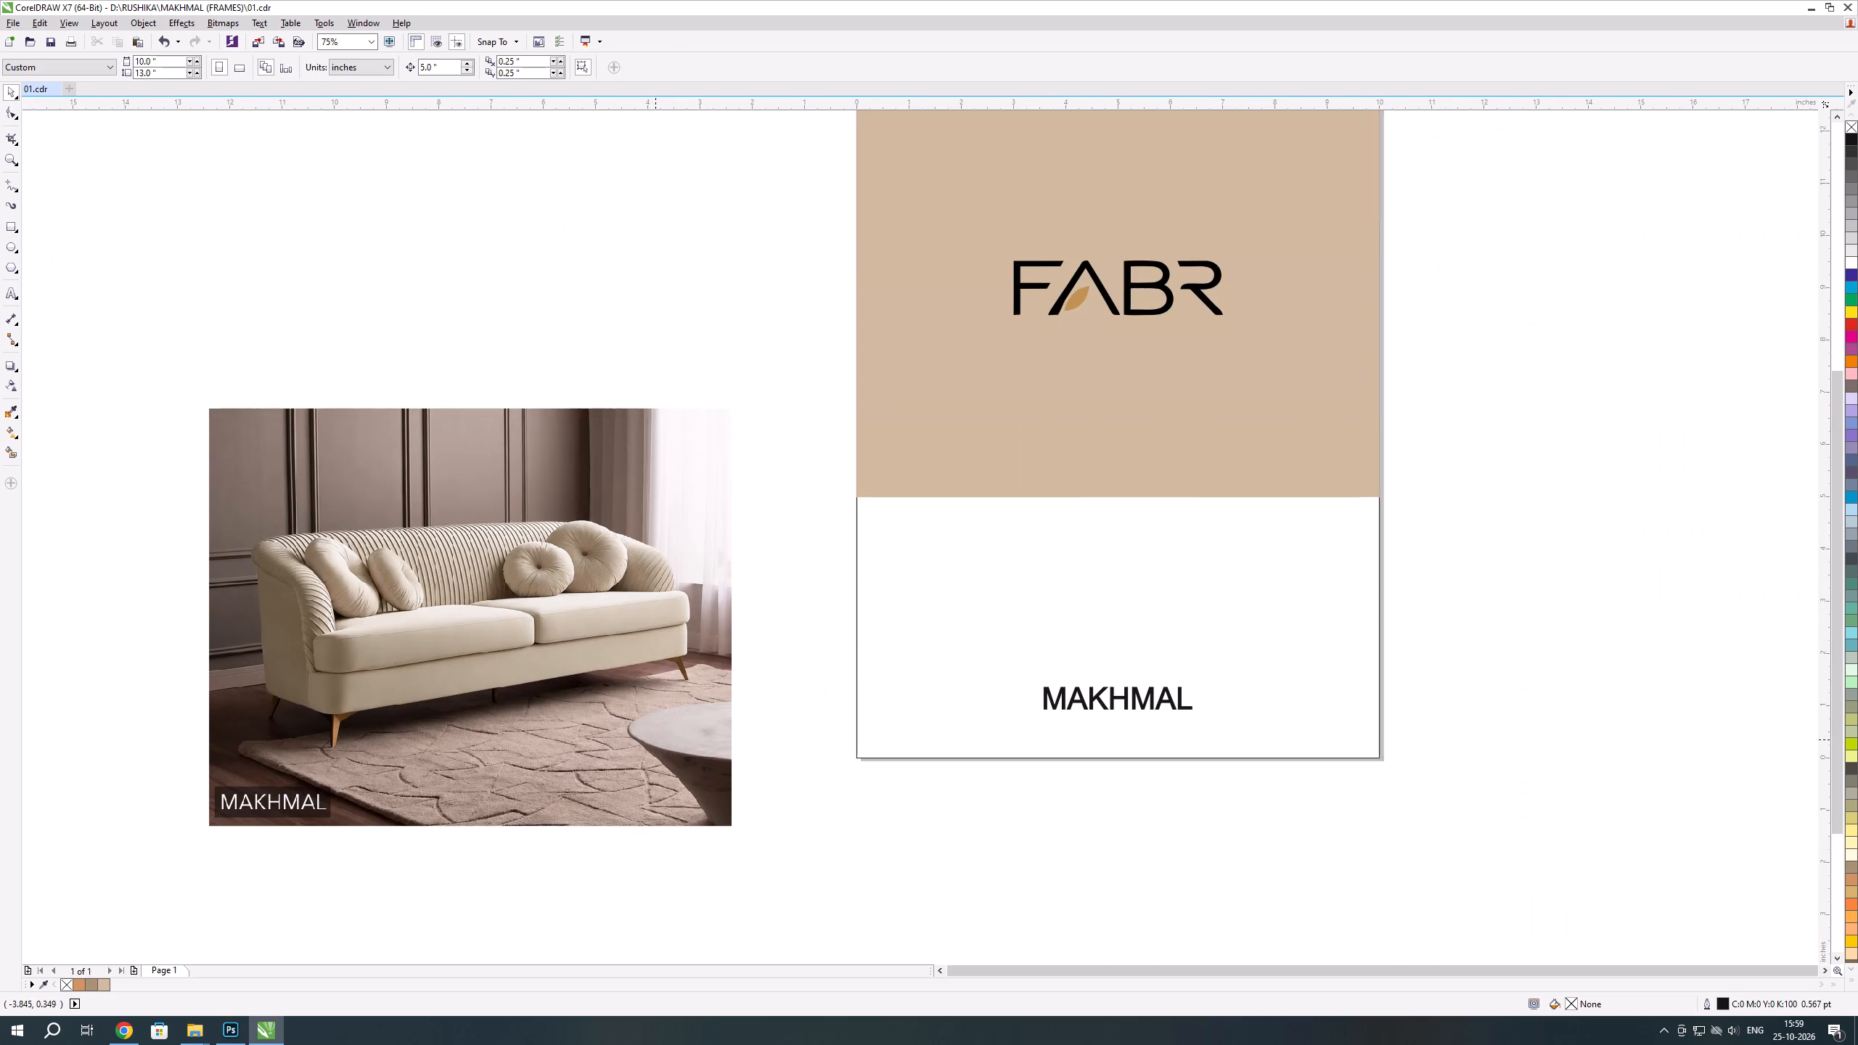
scroll(766, 591, down, 1)
Import the three-chair image 003 from the MAKHMAL (FRAMES) folder and place it just right of the FABR cover.
key(alt+Tab)
drag(721, 186, 1215, 555)
key(alt+Tab)
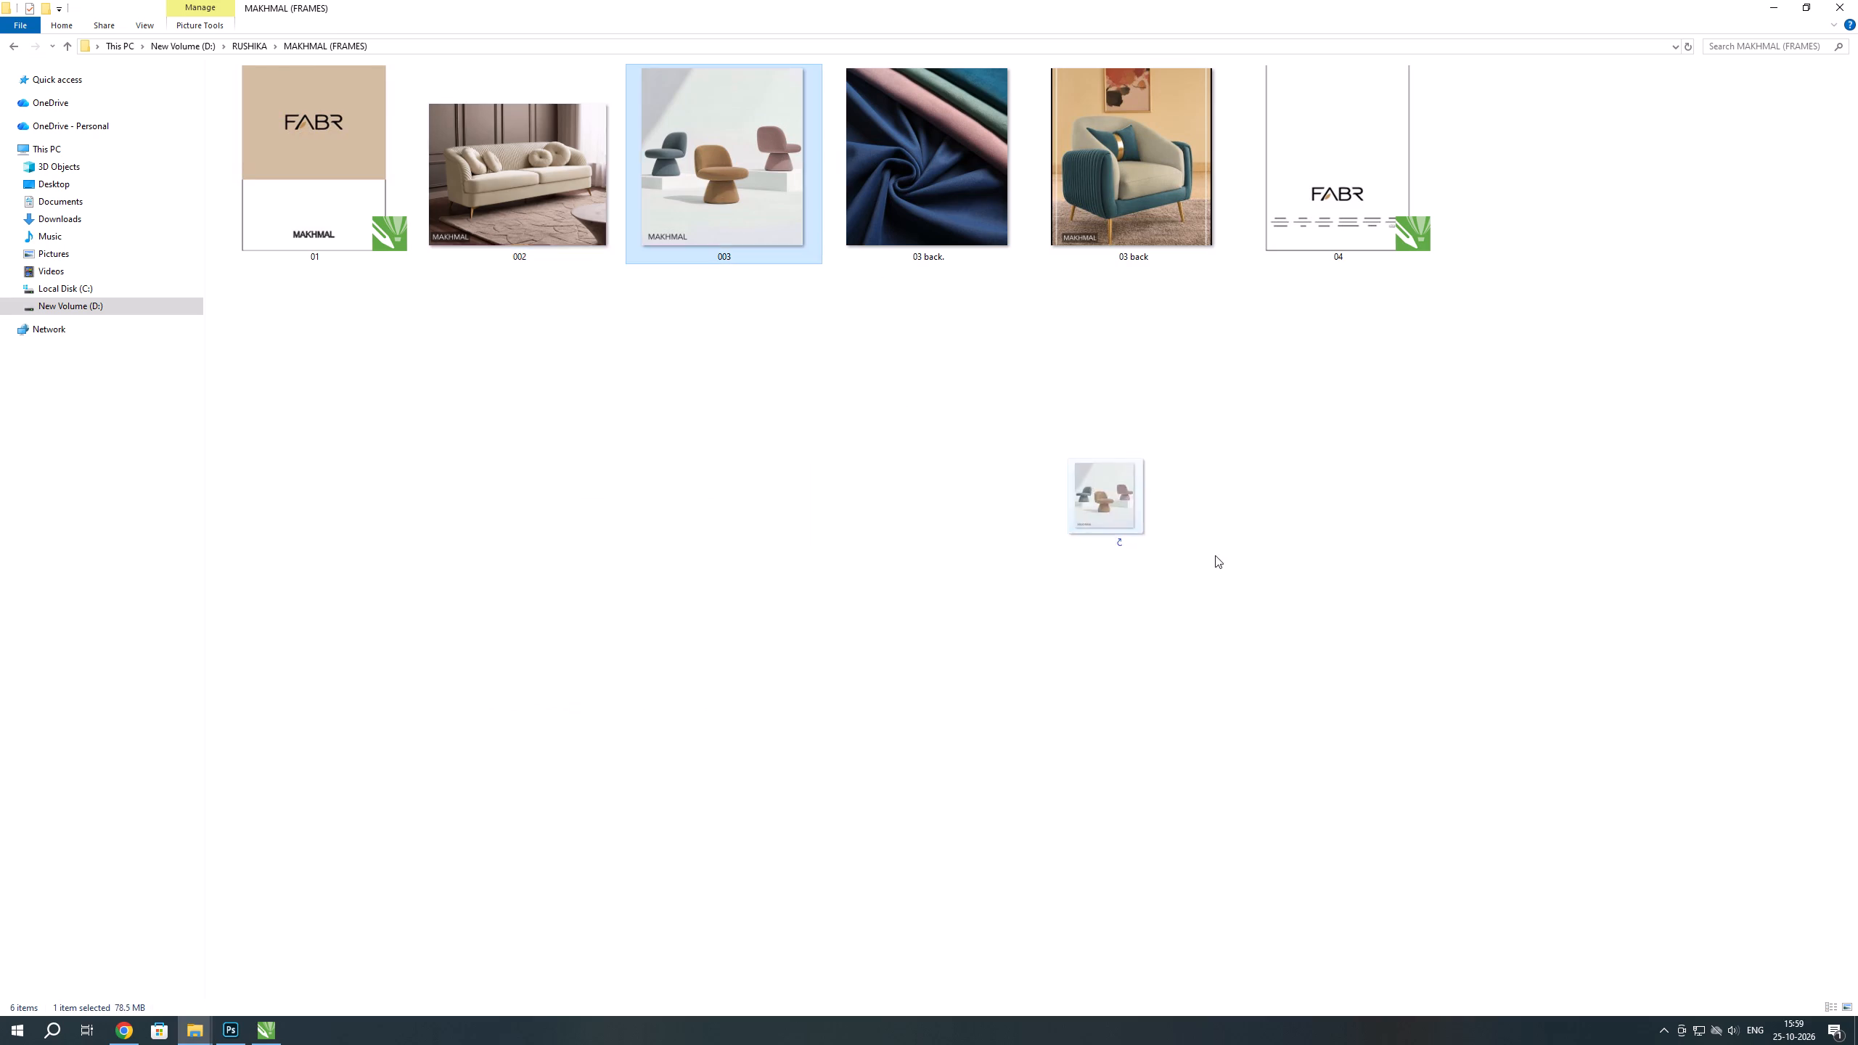
drag(1215, 555, 1383, 579)
drag(1382, 564, 1217, 567)
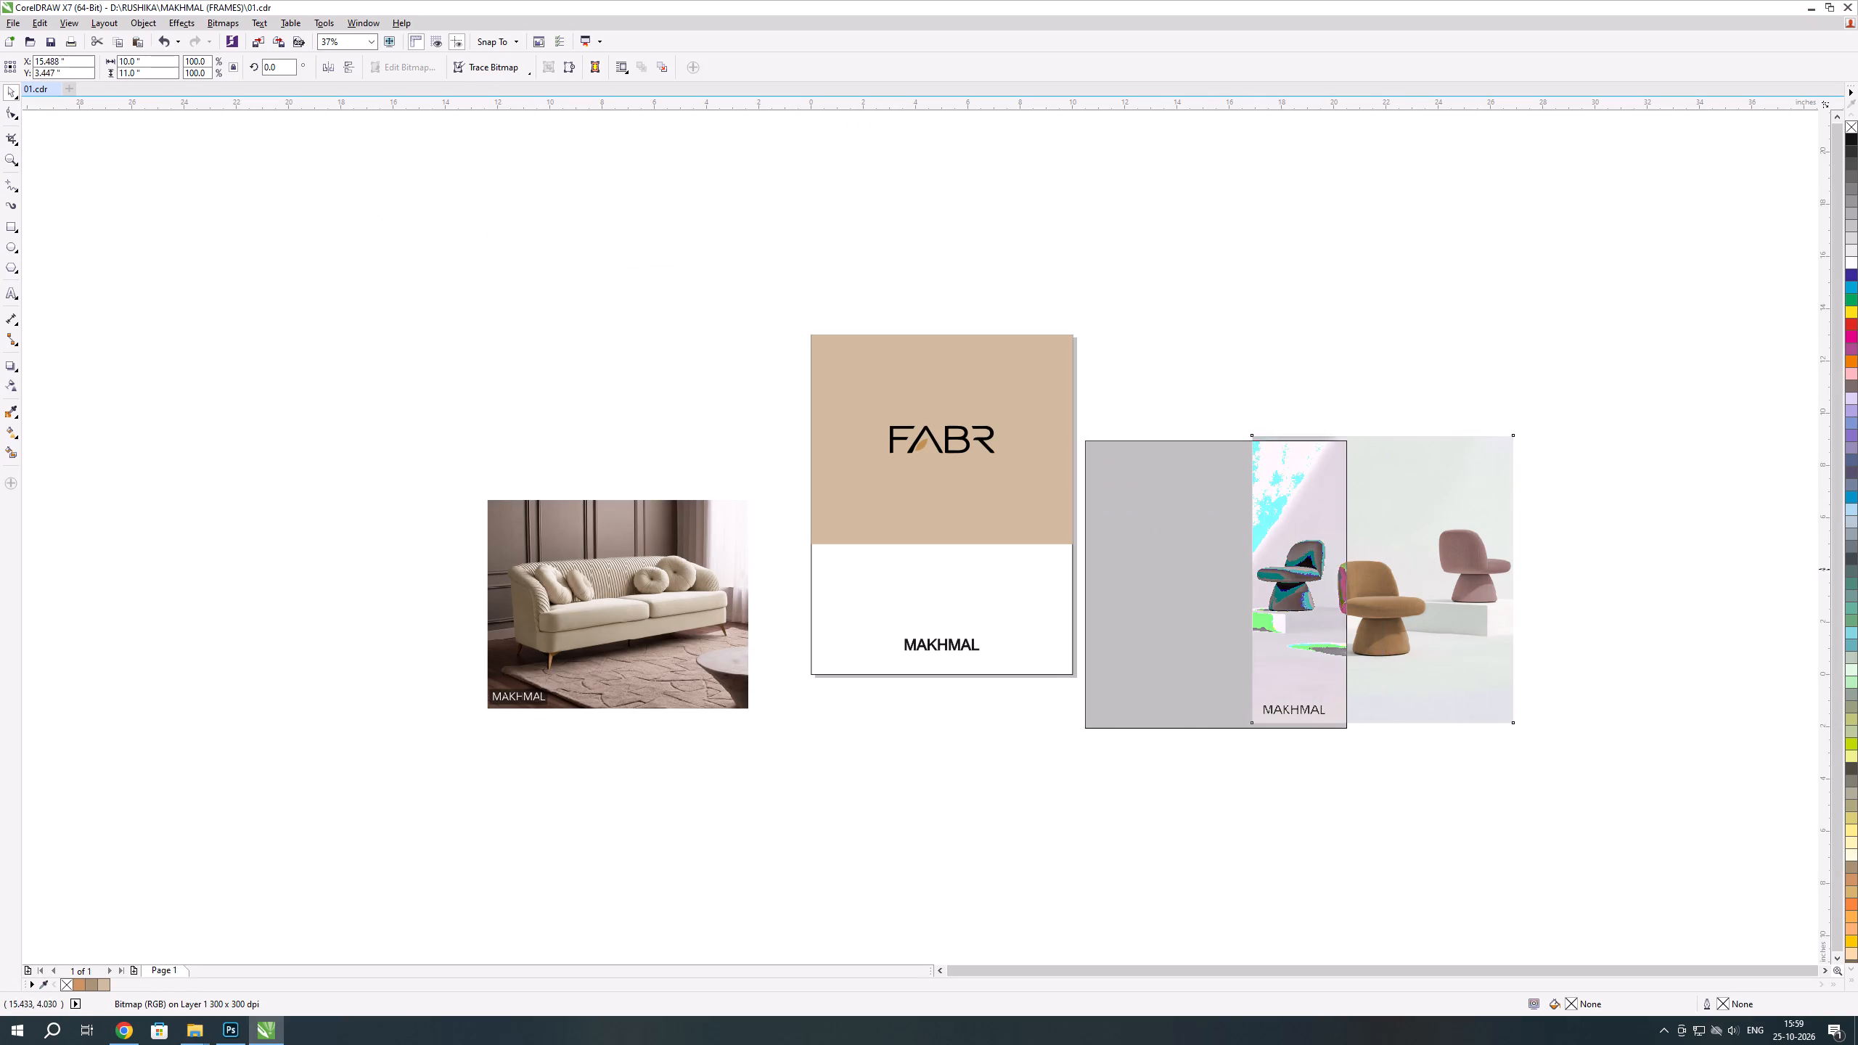
drag(1217, 567, 1221, 567)
click(1393, 569)
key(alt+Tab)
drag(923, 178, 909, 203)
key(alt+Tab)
Import the armchair image 03 back from the MAKHMAL (FRAMES) folder and place it to the right of the three-chair image.
key(alt+Tab)
drag(1074, 131, 1152, 302)
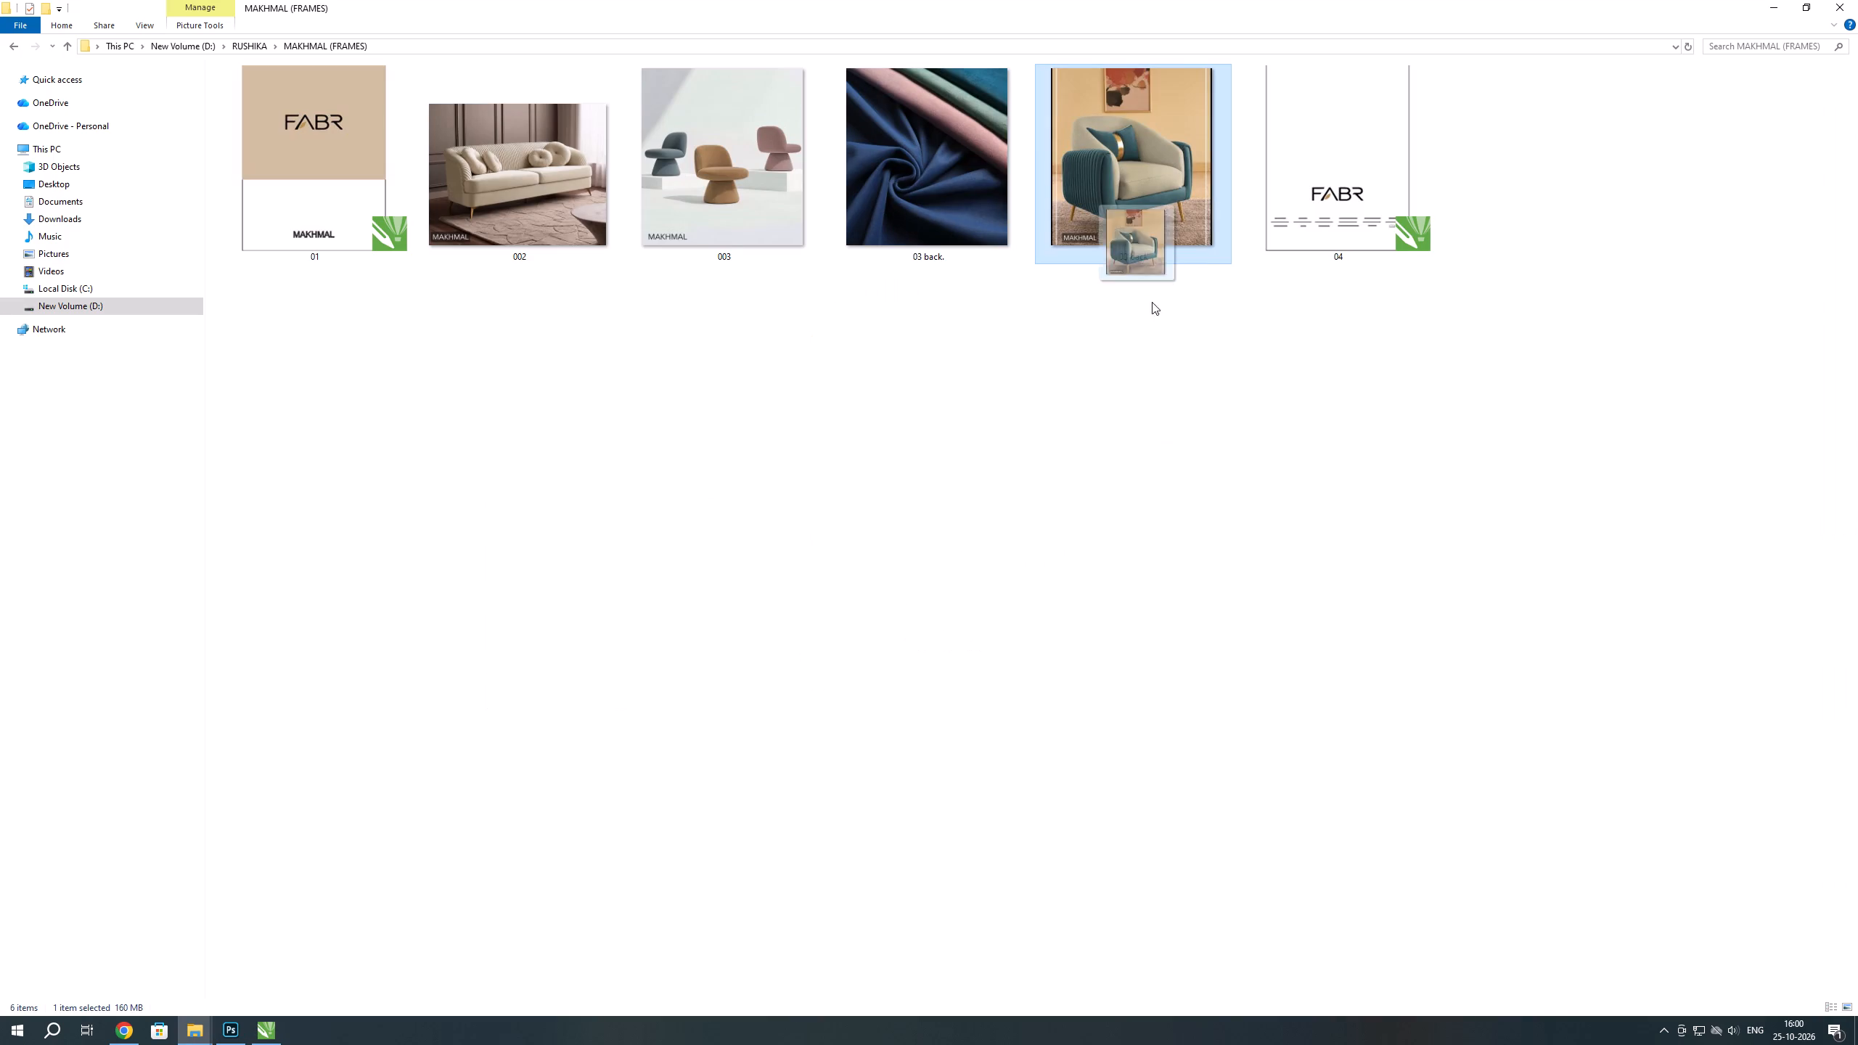
drag(1152, 302, 1245, 446)
key(Tab)
key(alt+Tab)
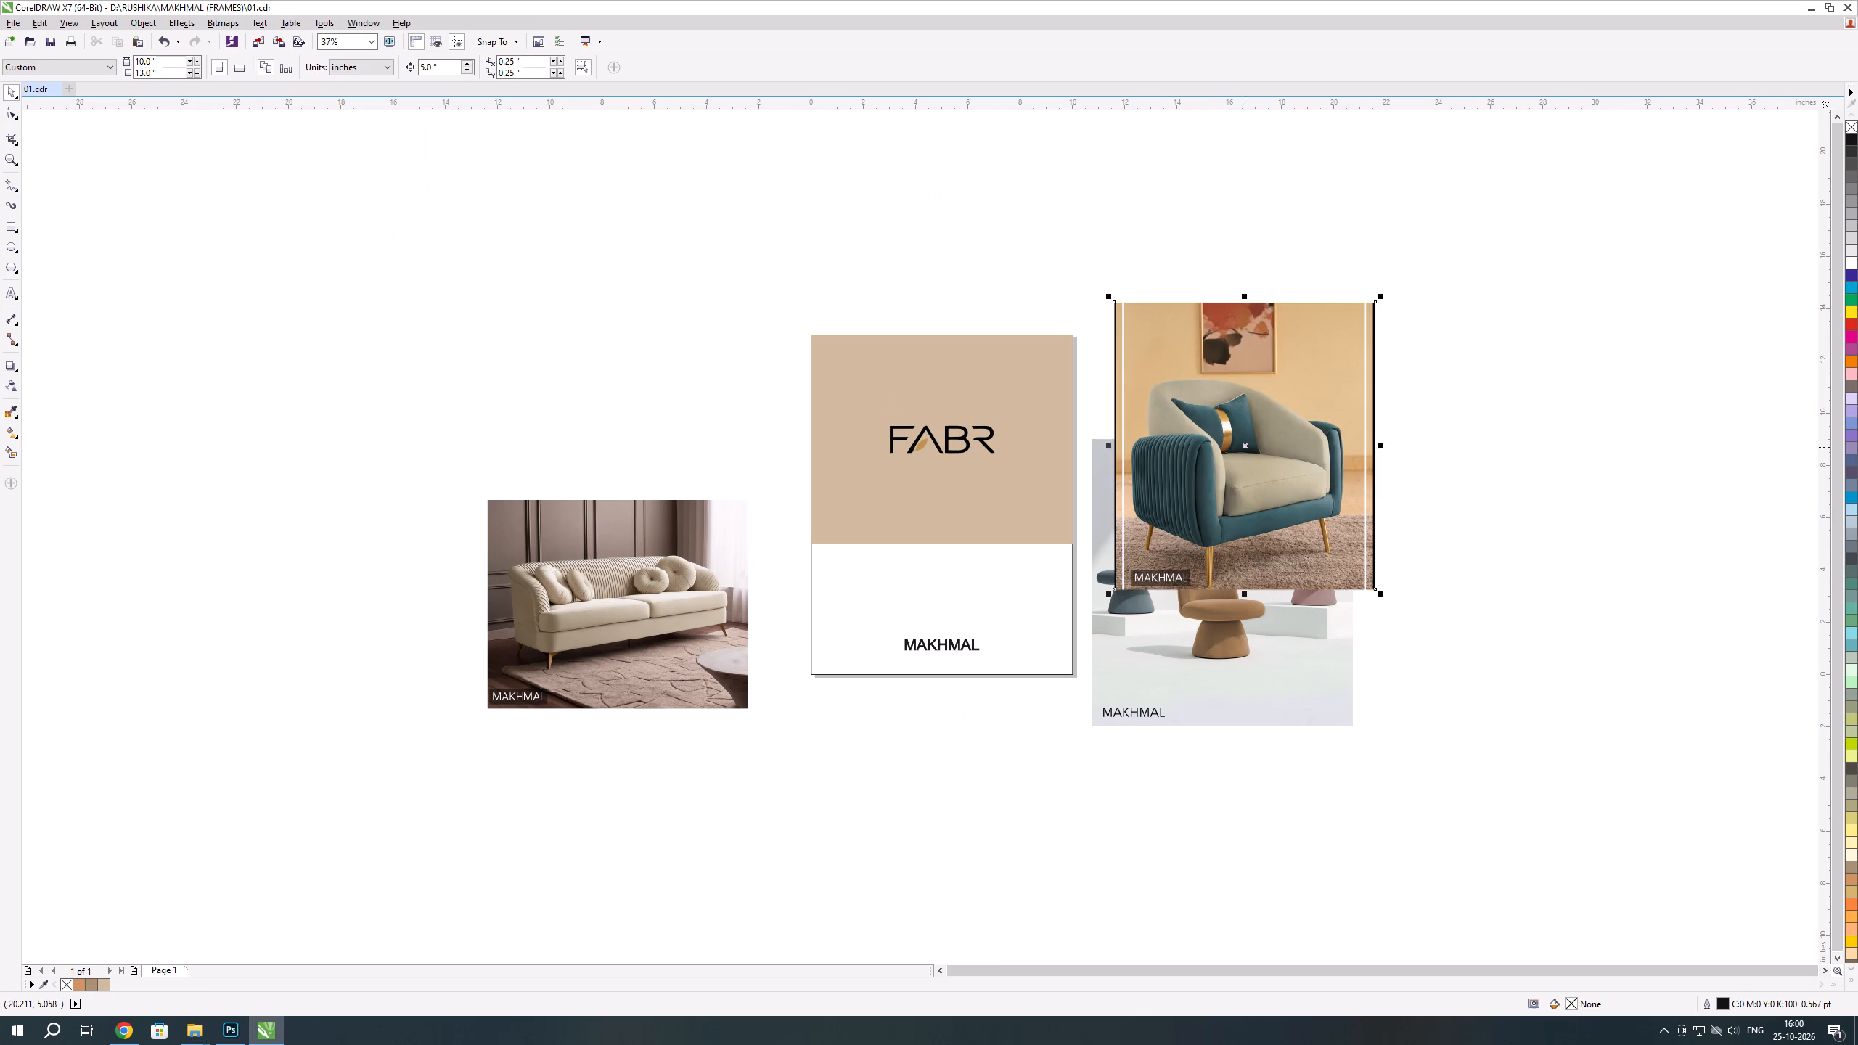
scroll(1235, 450, down, 1)
drag(1216, 435, 1351, 498)
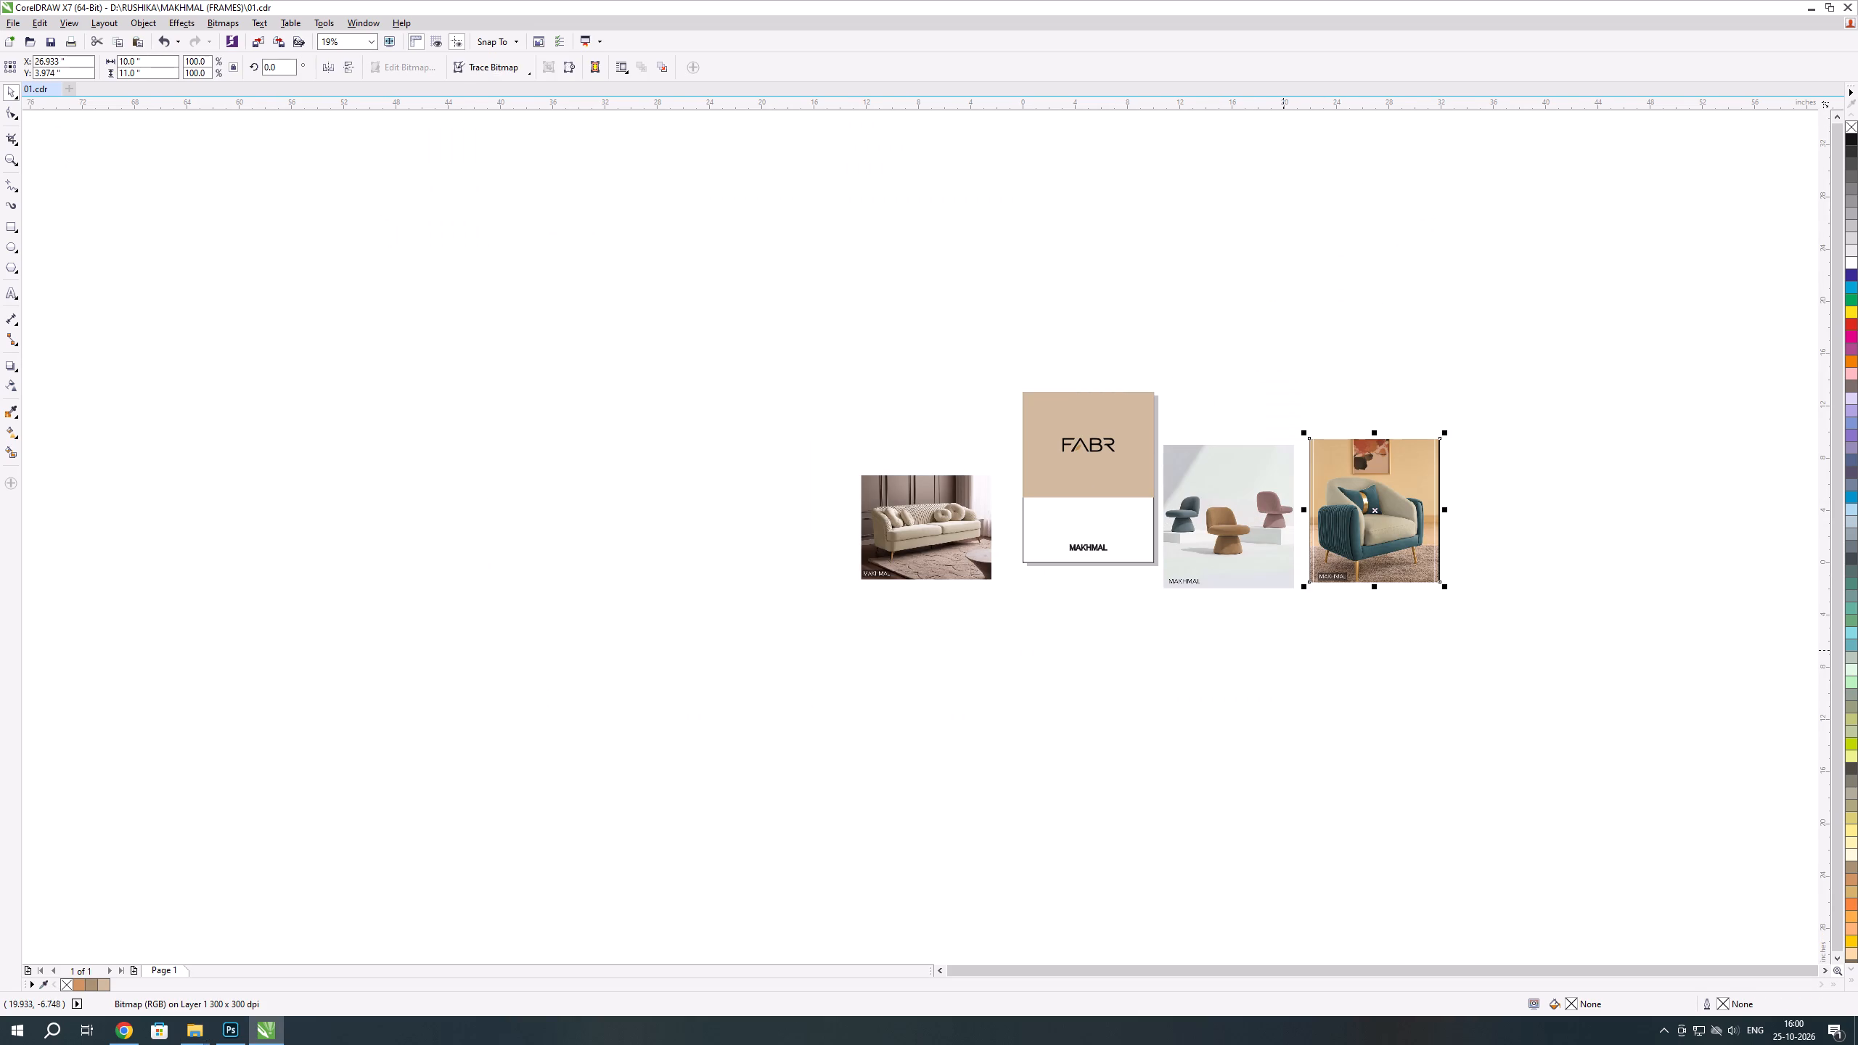
click(1283, 650)
Compare the imported sofa, three-chair and armchair images with one another by selecting each in turn.
scroll(1280, 607, up, 1)
click(1184, 475)
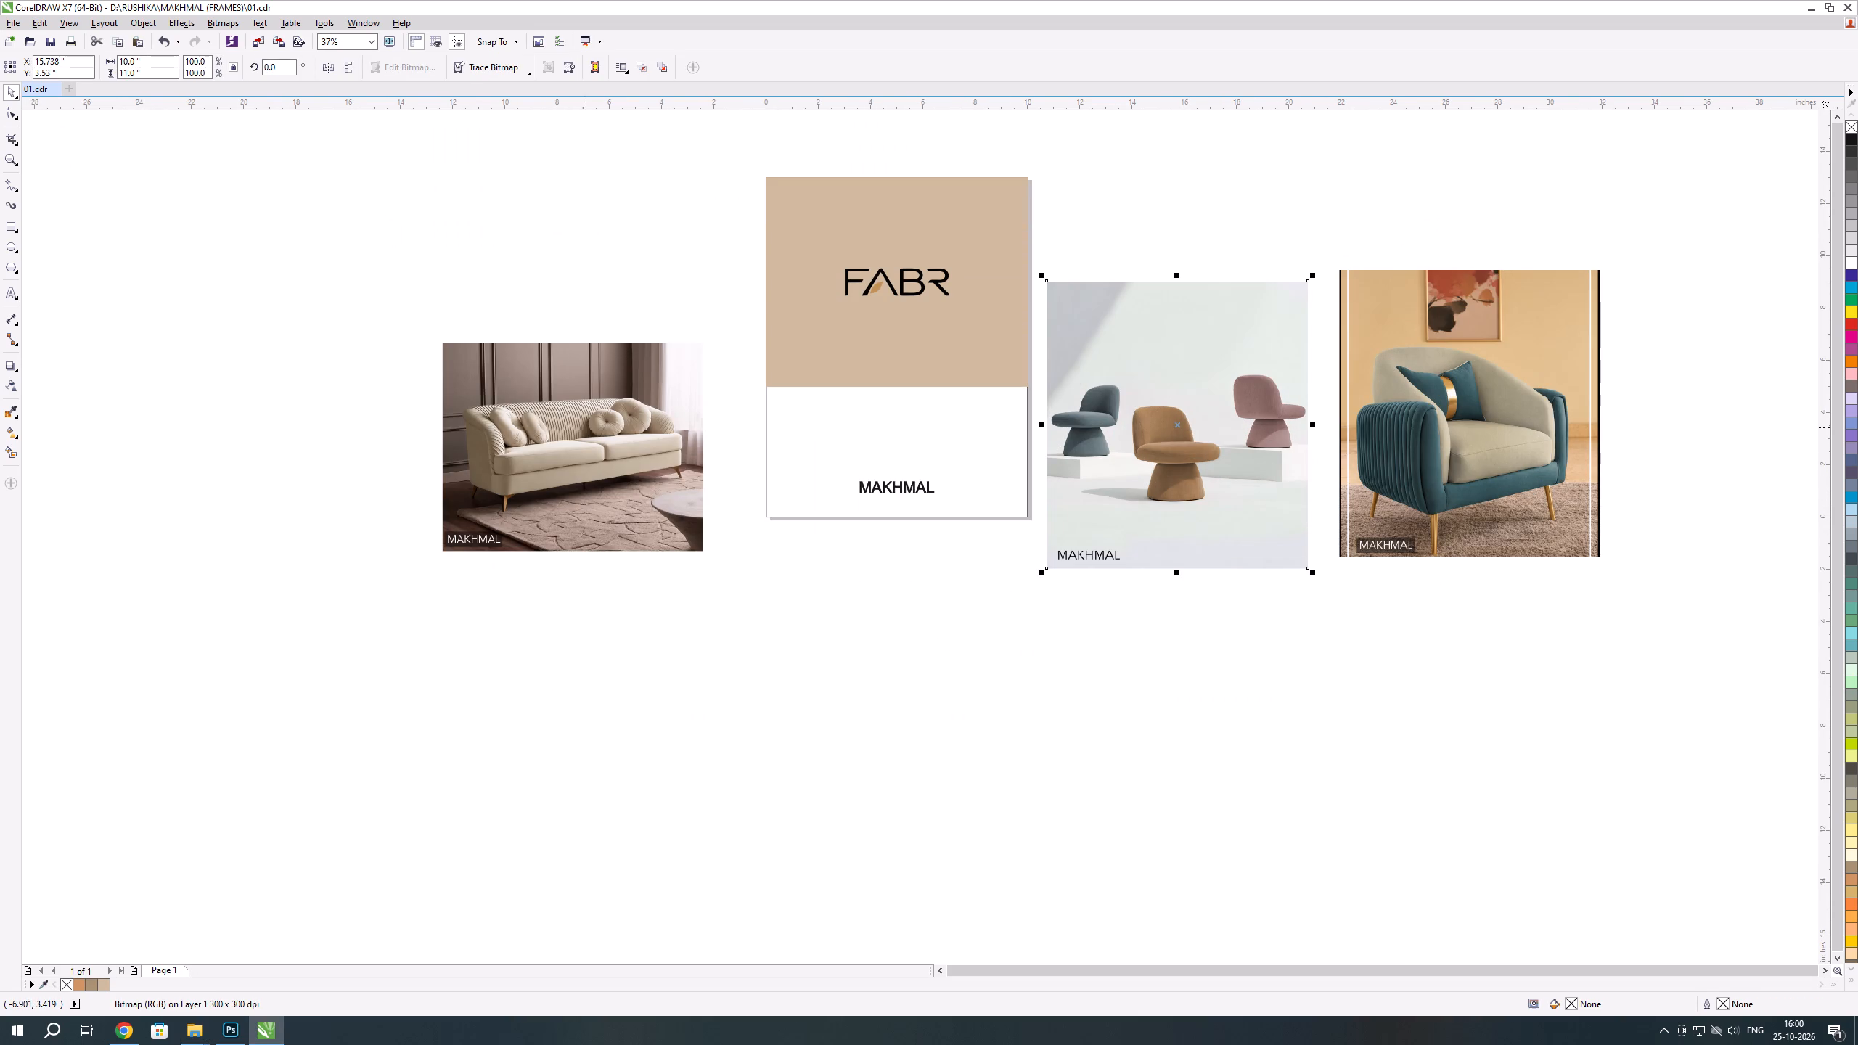
click(586, 427)
click(1503, 427)
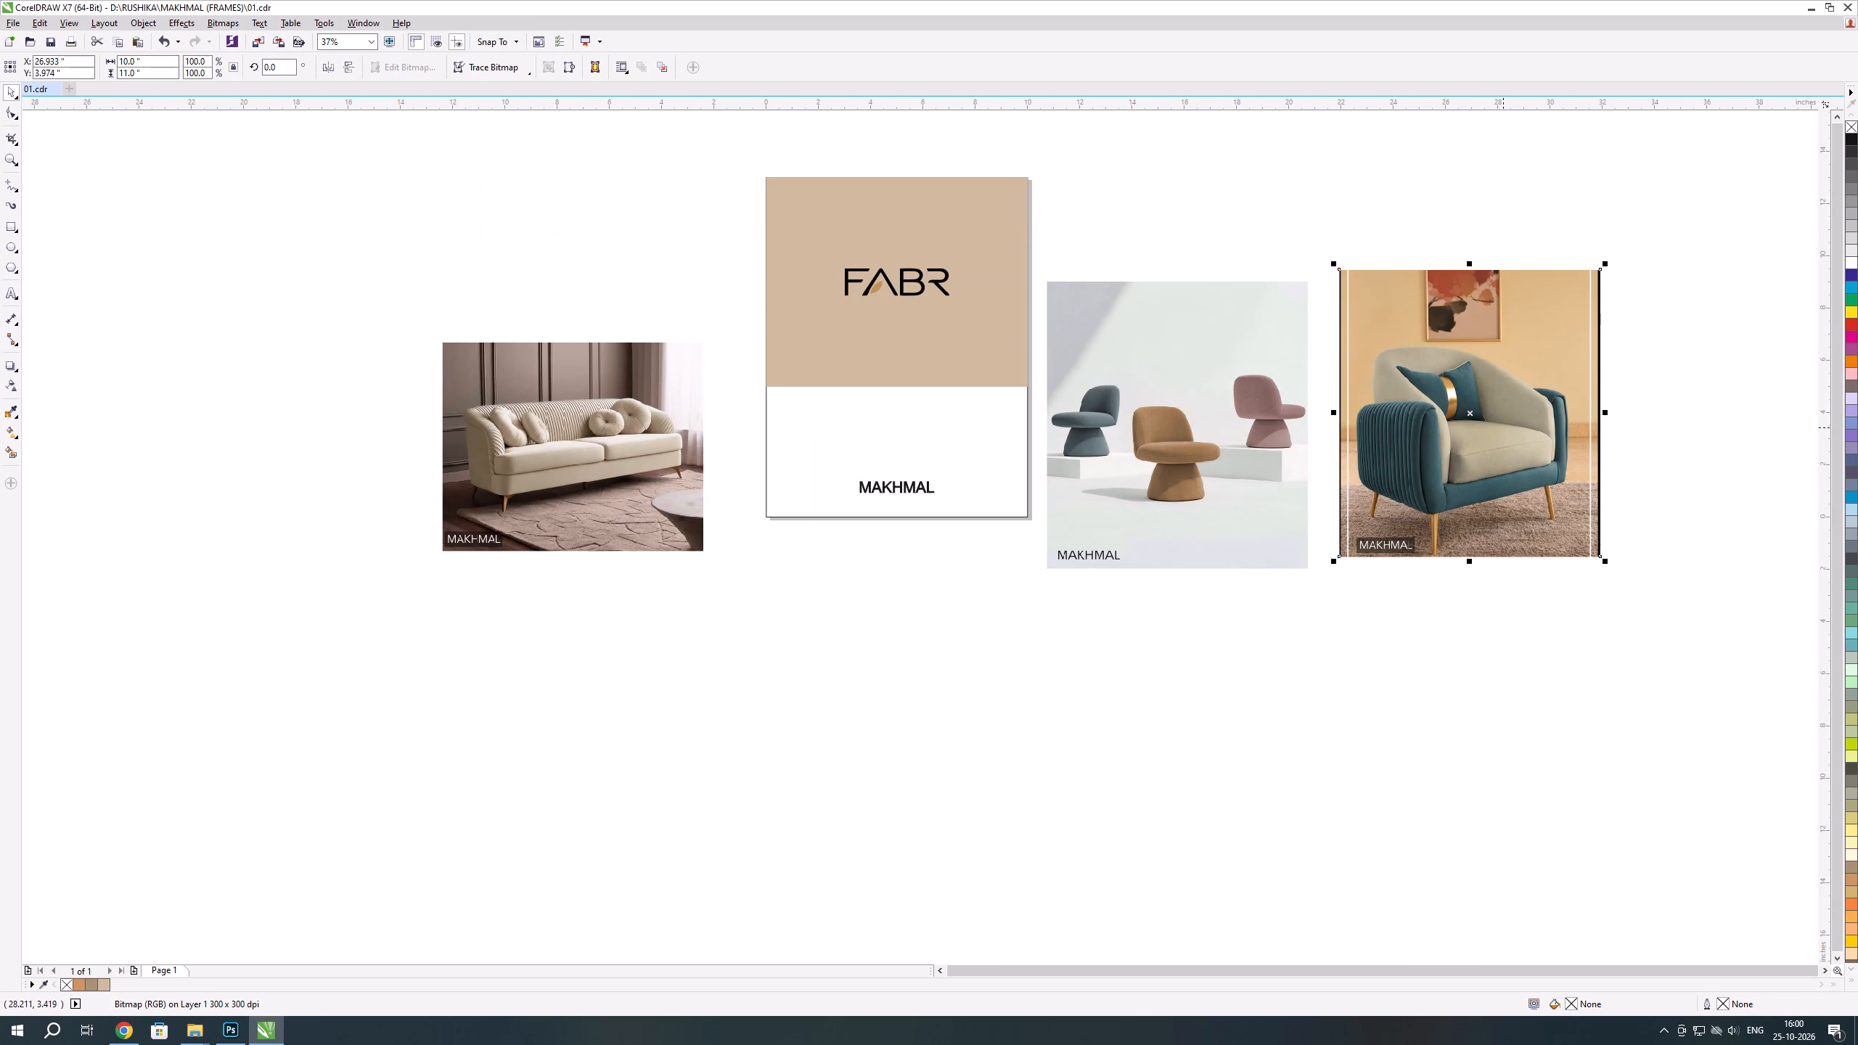
click(1116, 440)
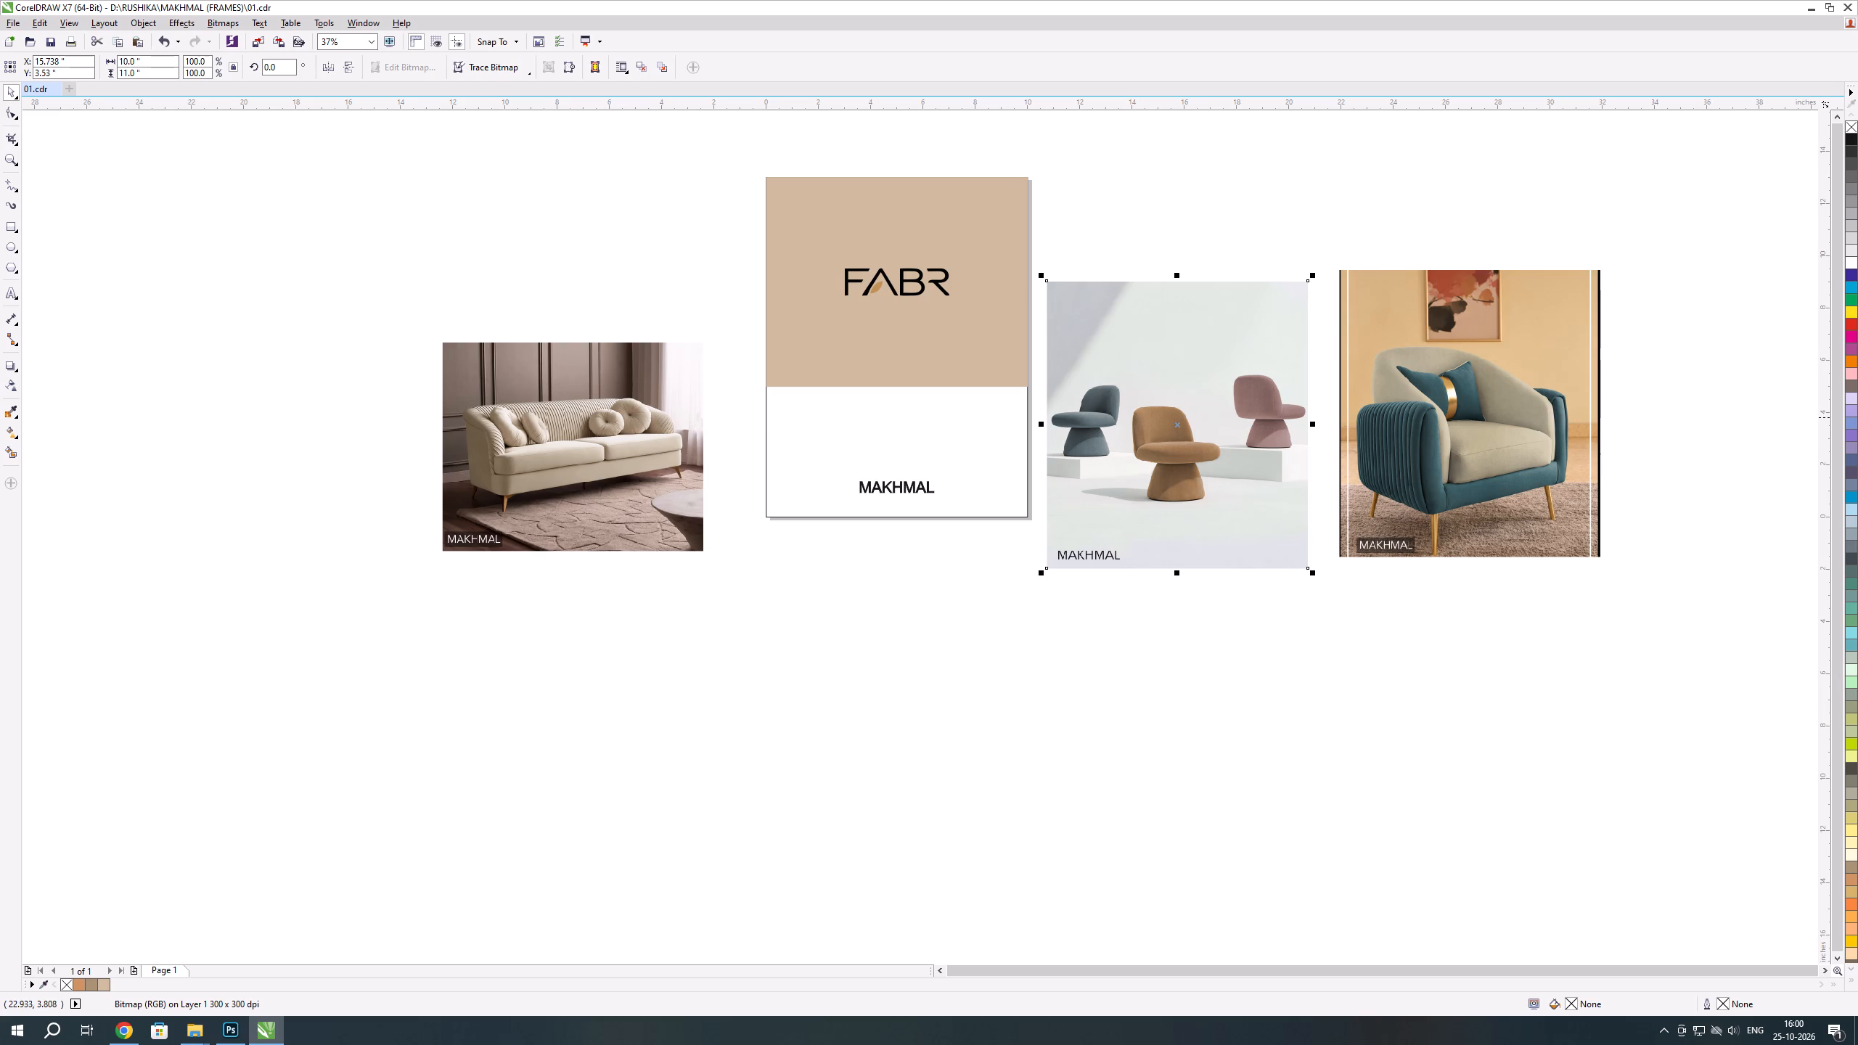
click(1370, 417)
click(1236, 433)
click(1417, 399)
click(1238, 419)
click(1414, 414)
click(1203, 448)
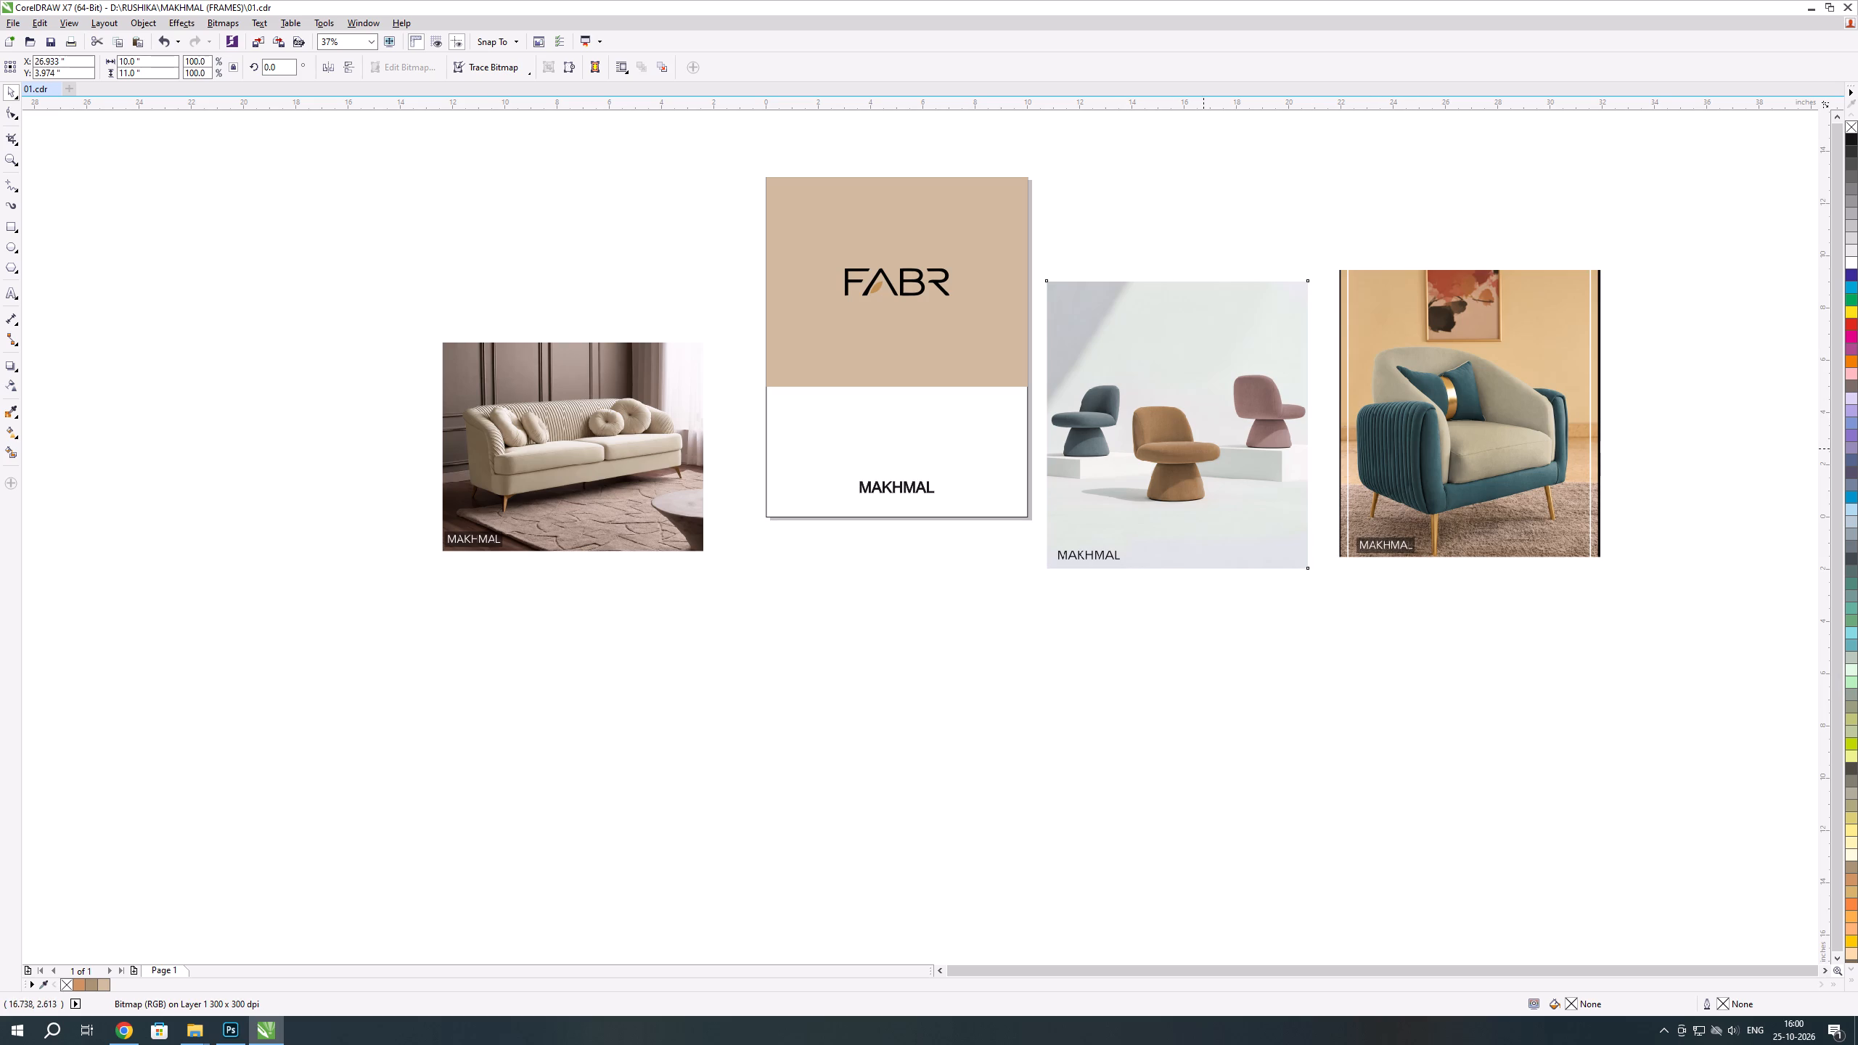
click(602, 491)
click(665, 626)
Import the FABR specification page 04.cdr from the MAKHMAL (FRAMES) folder and place it left of the sofa image.
key(alt+Tab)
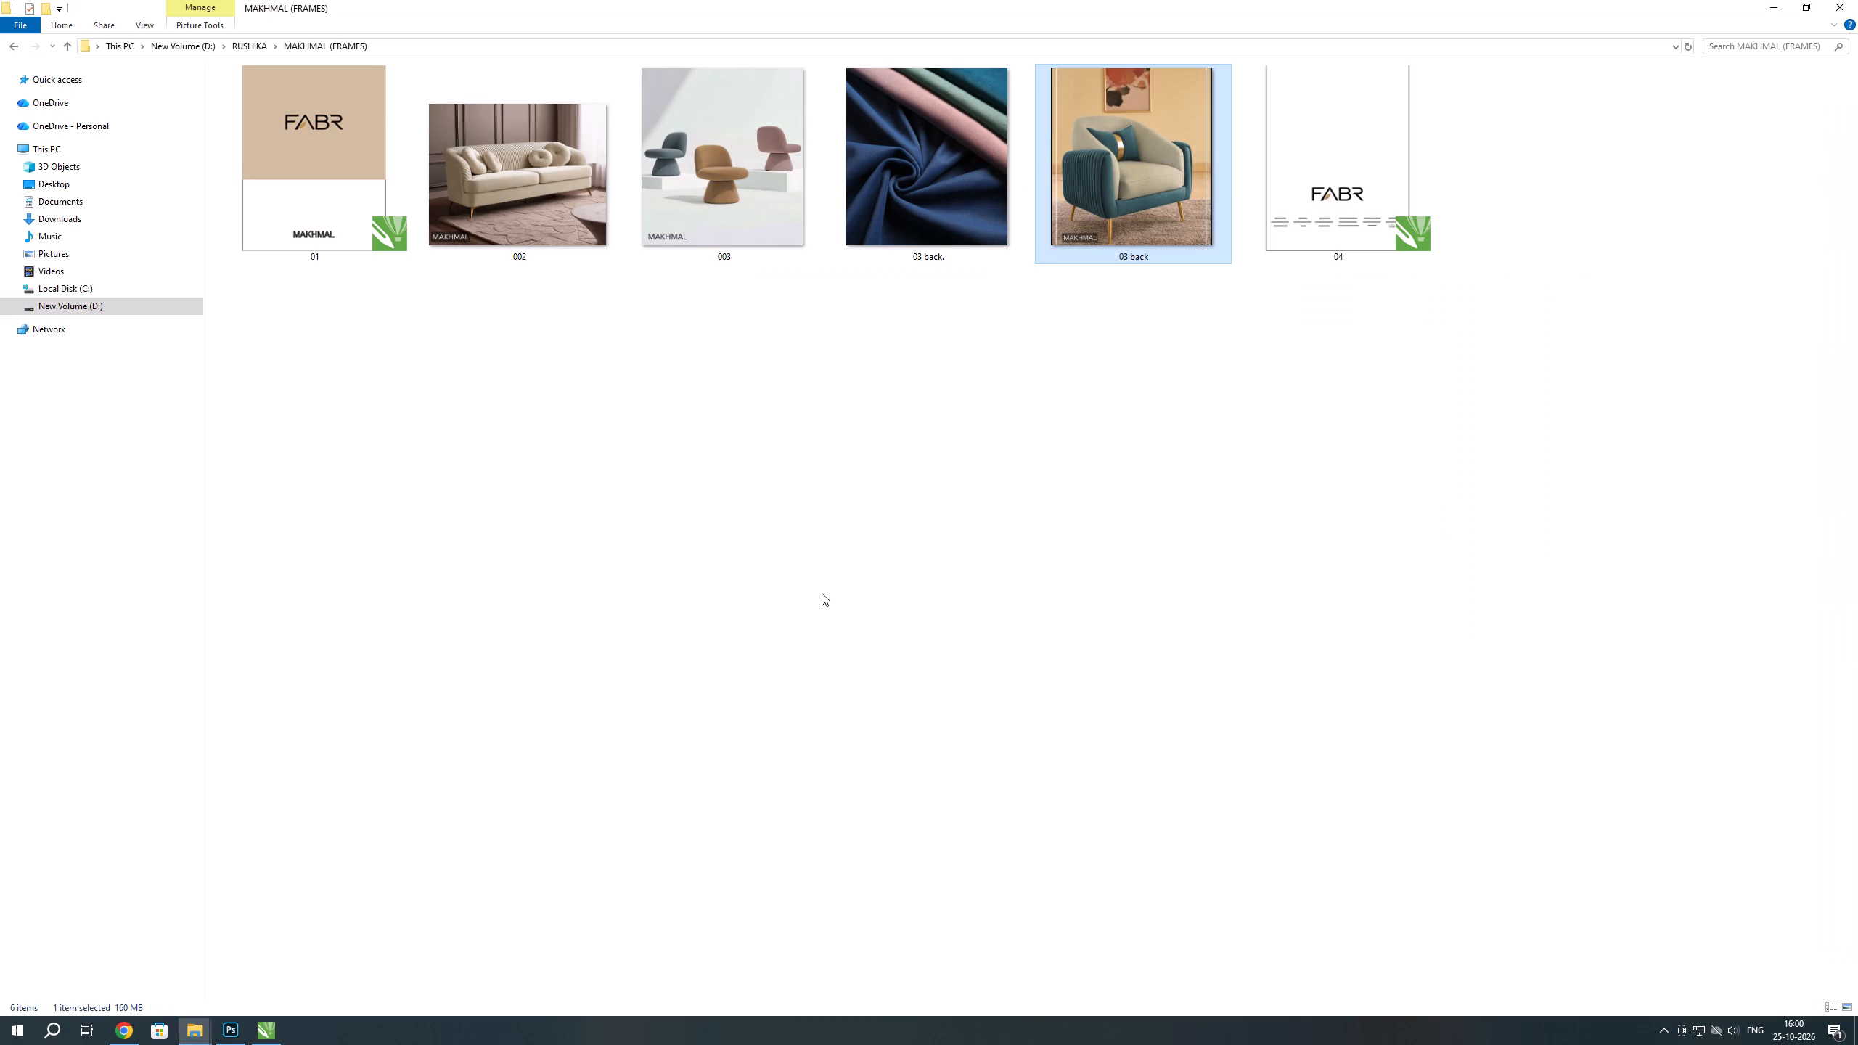
drag(1364, 138, 329, 340)
key(alt+Tab)
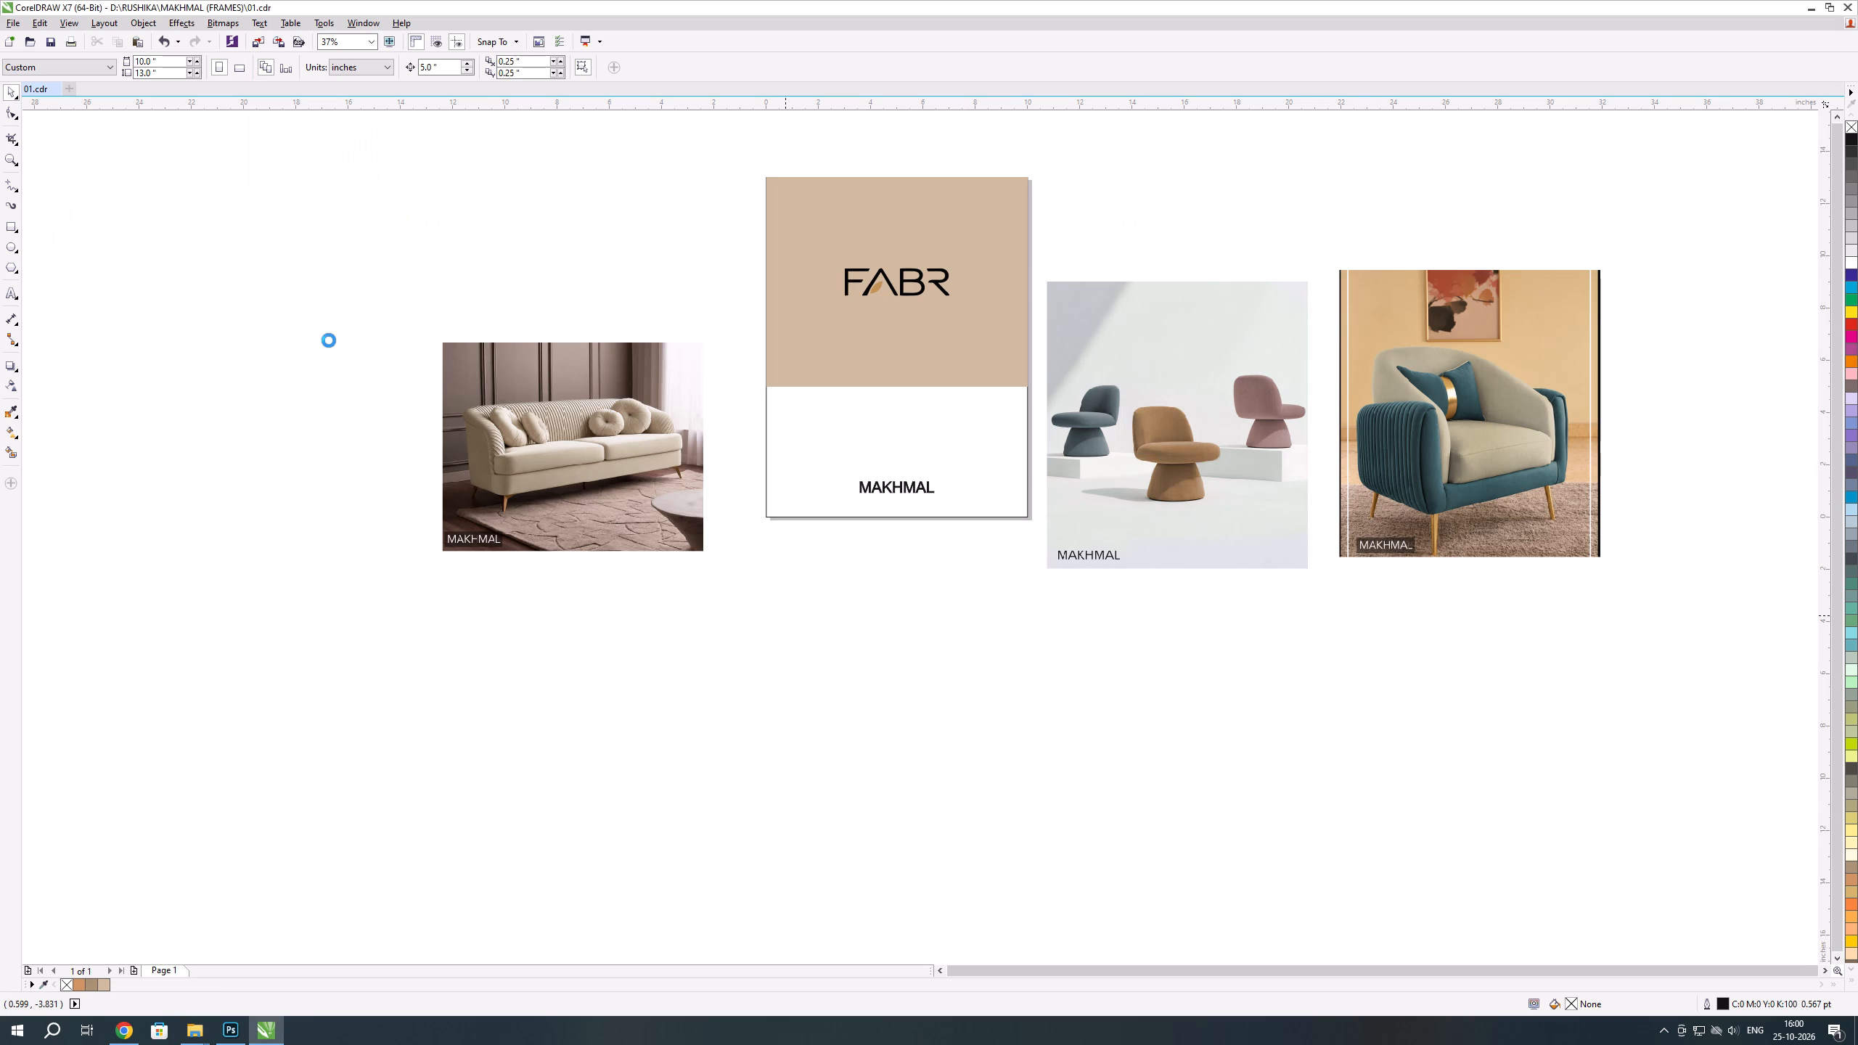
drag(417, 327, 356, 330)
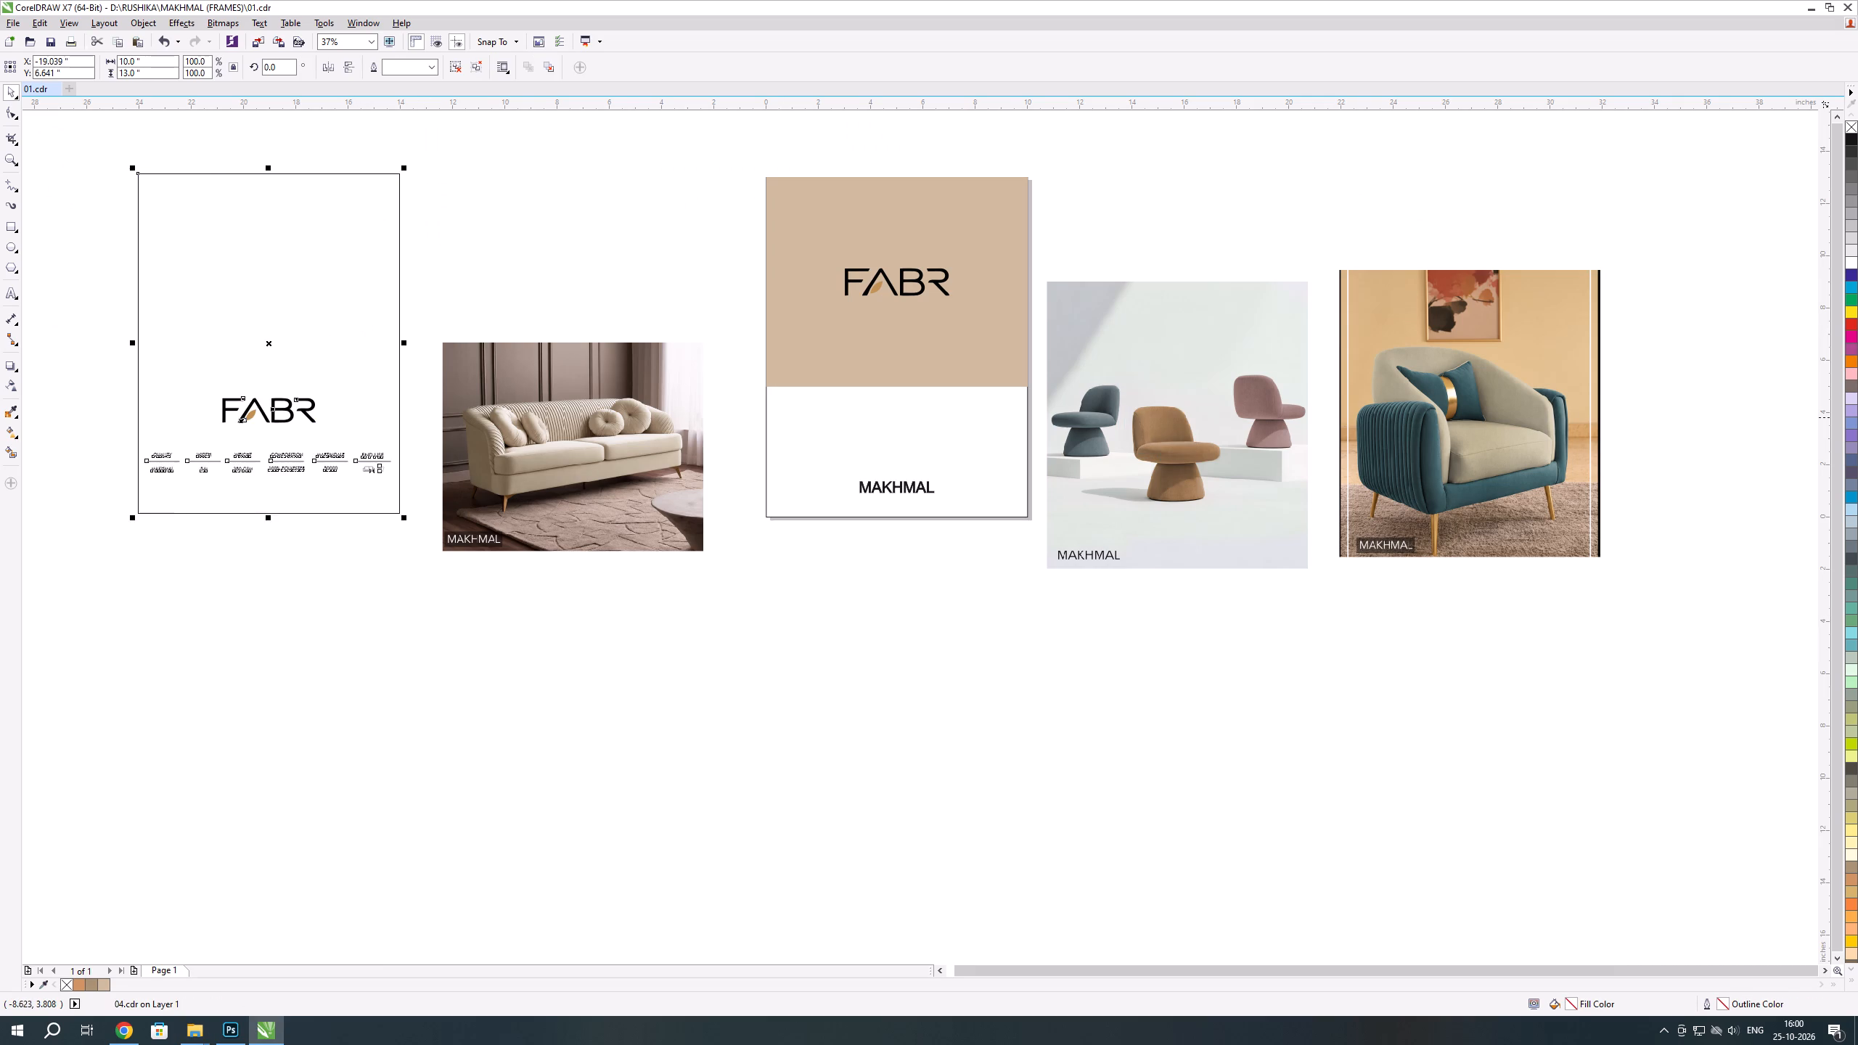
Move the sofa image below the FABR cover and align their centers vertically in one column.
click(550, 417)
drag(626, 391, 685, 562)
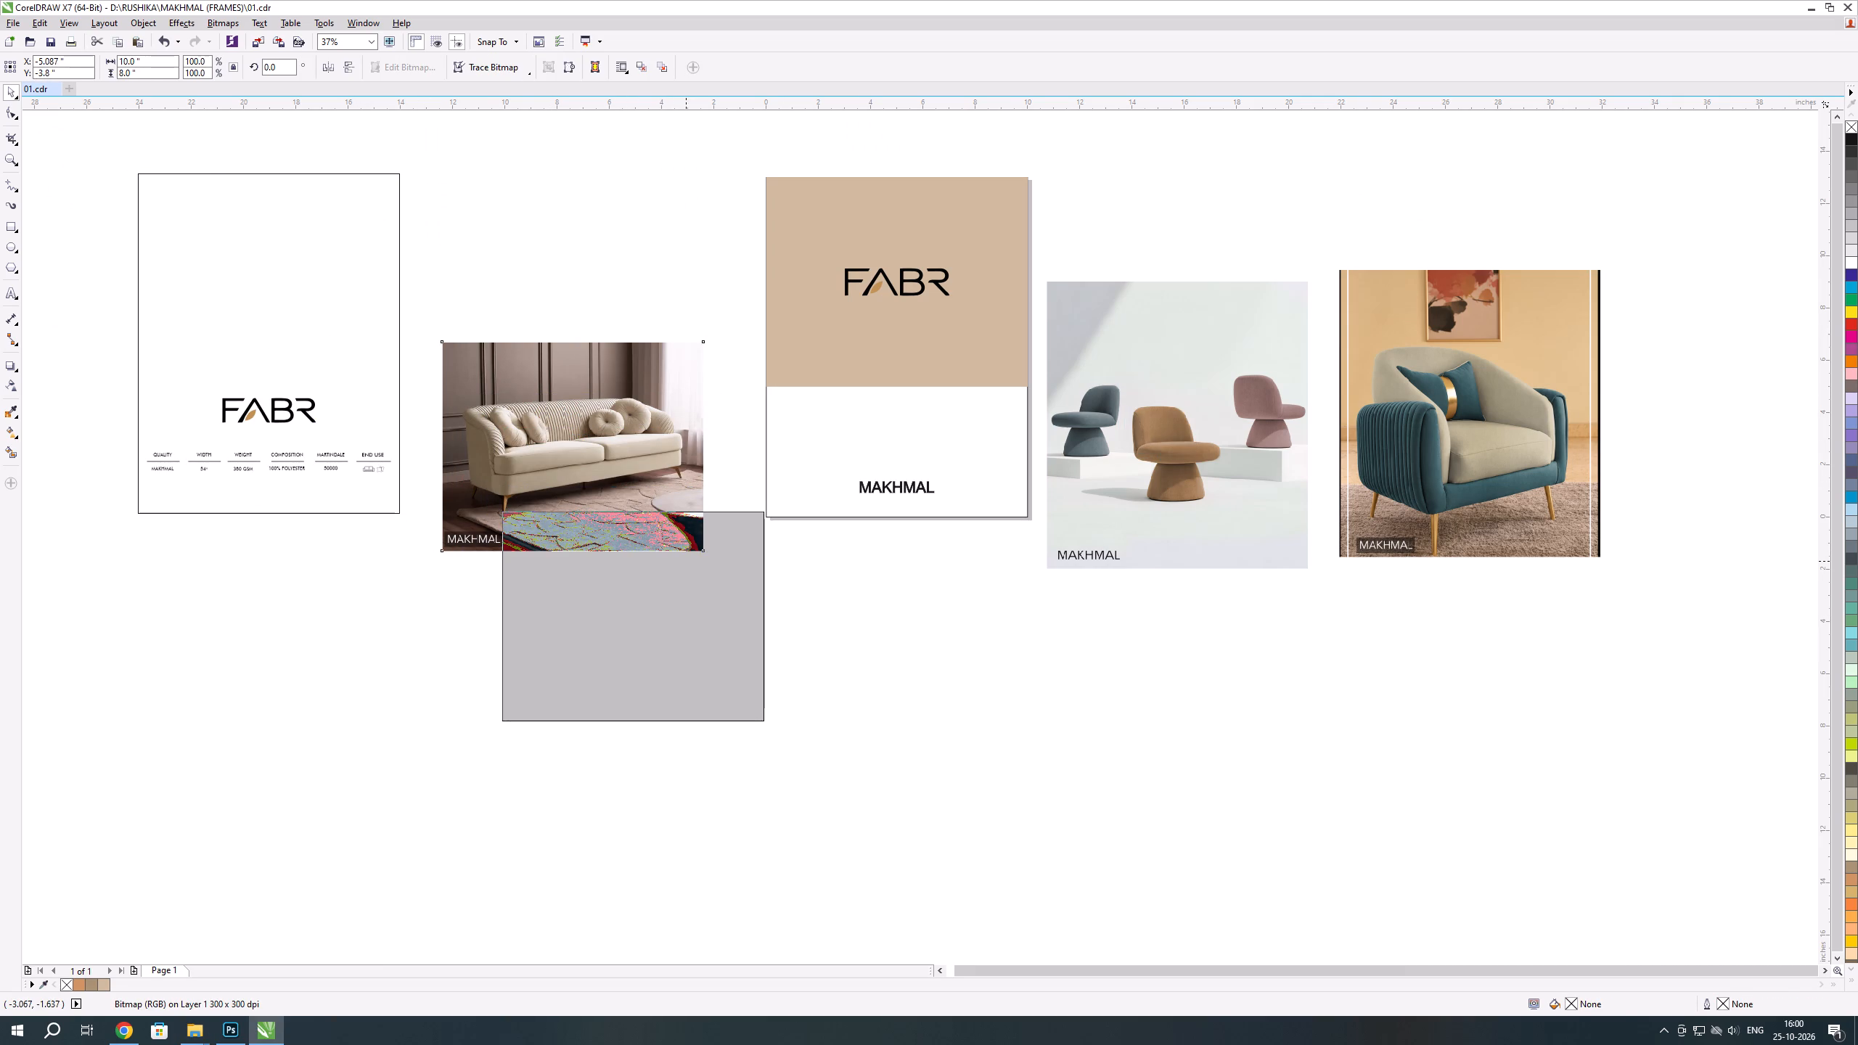
drag(685, 562, 685, 565)
shift+click(836, 460)
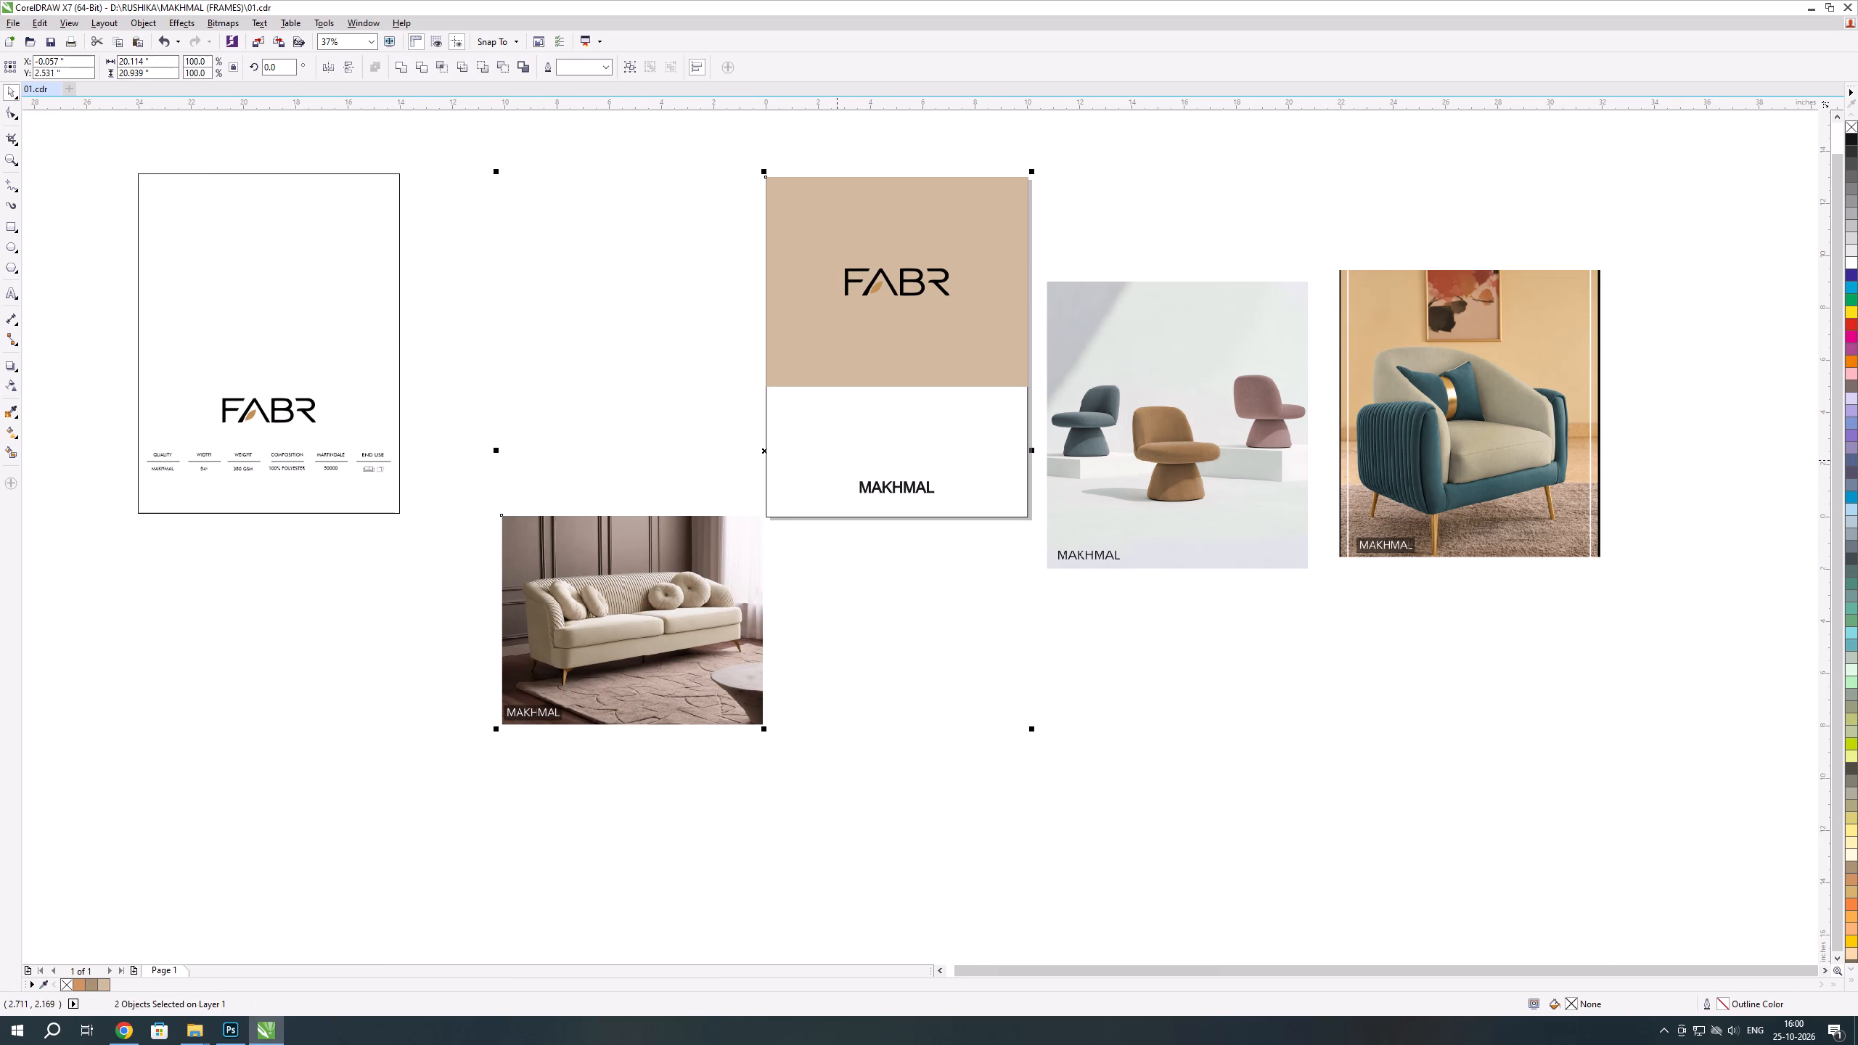
key(c)
click(660, 480)
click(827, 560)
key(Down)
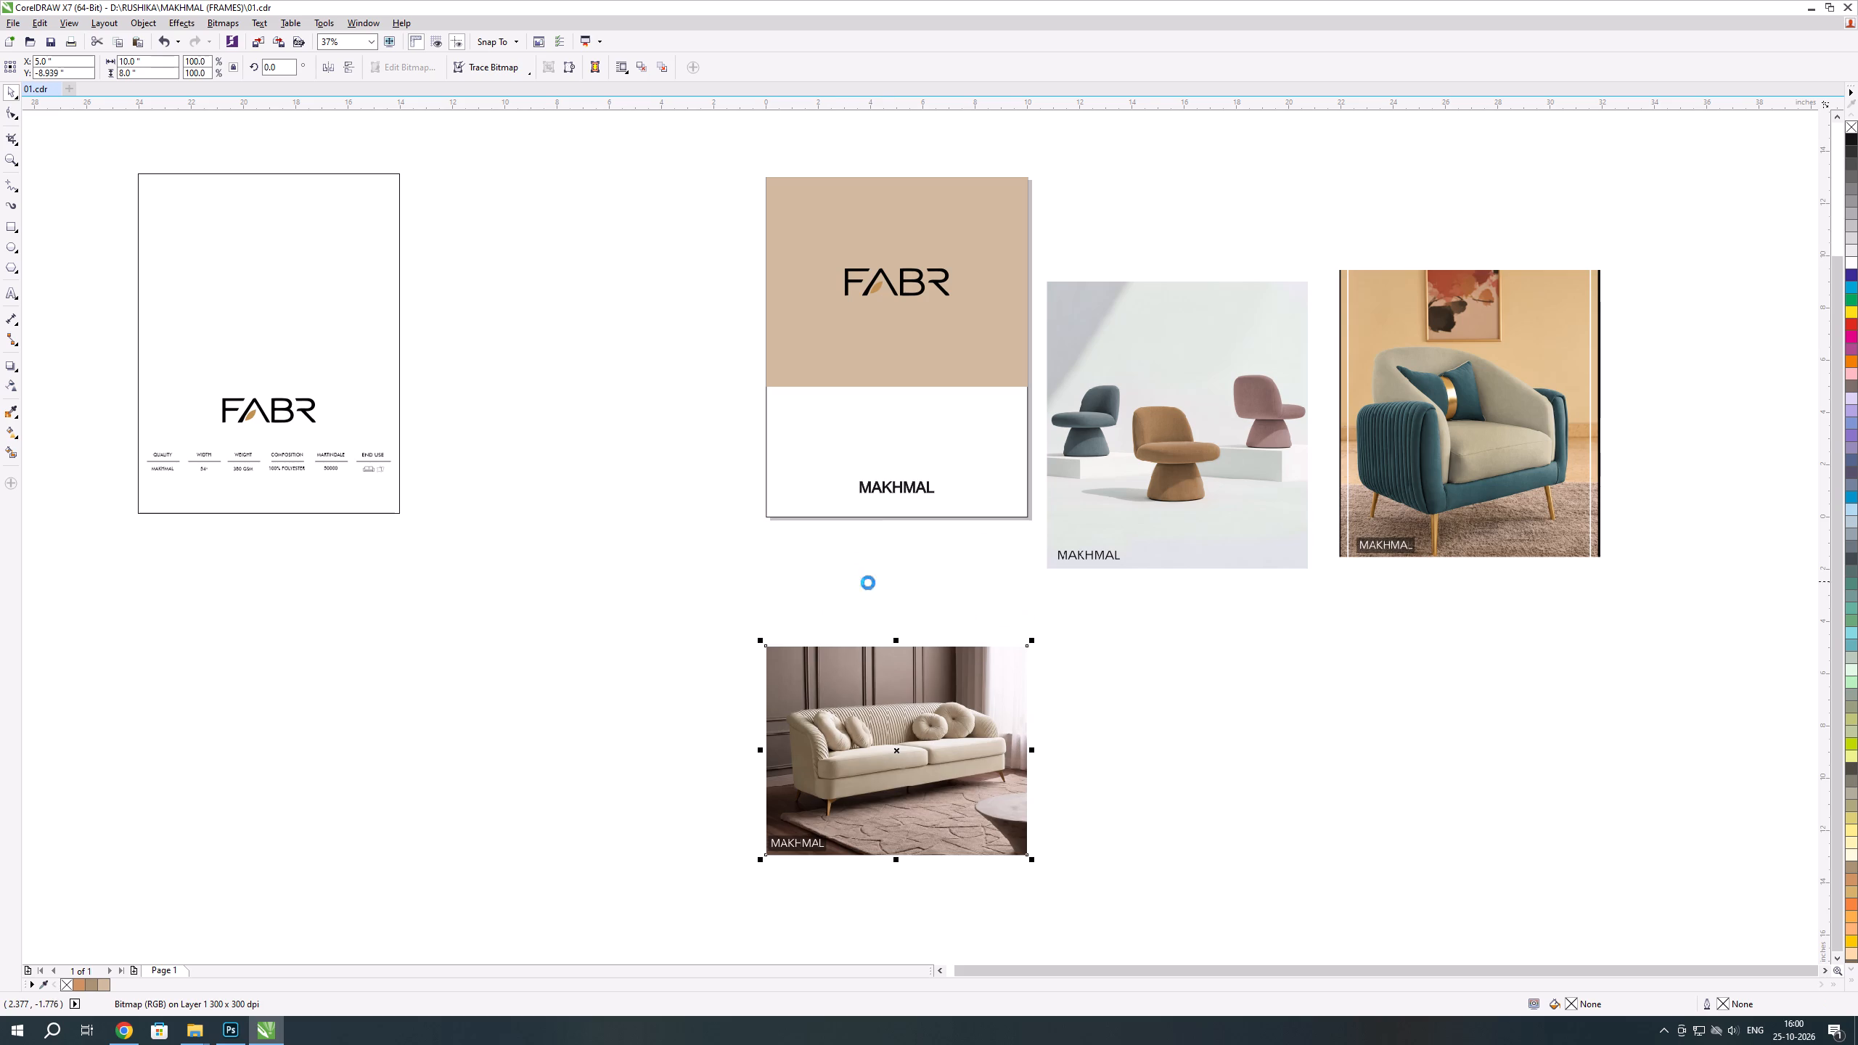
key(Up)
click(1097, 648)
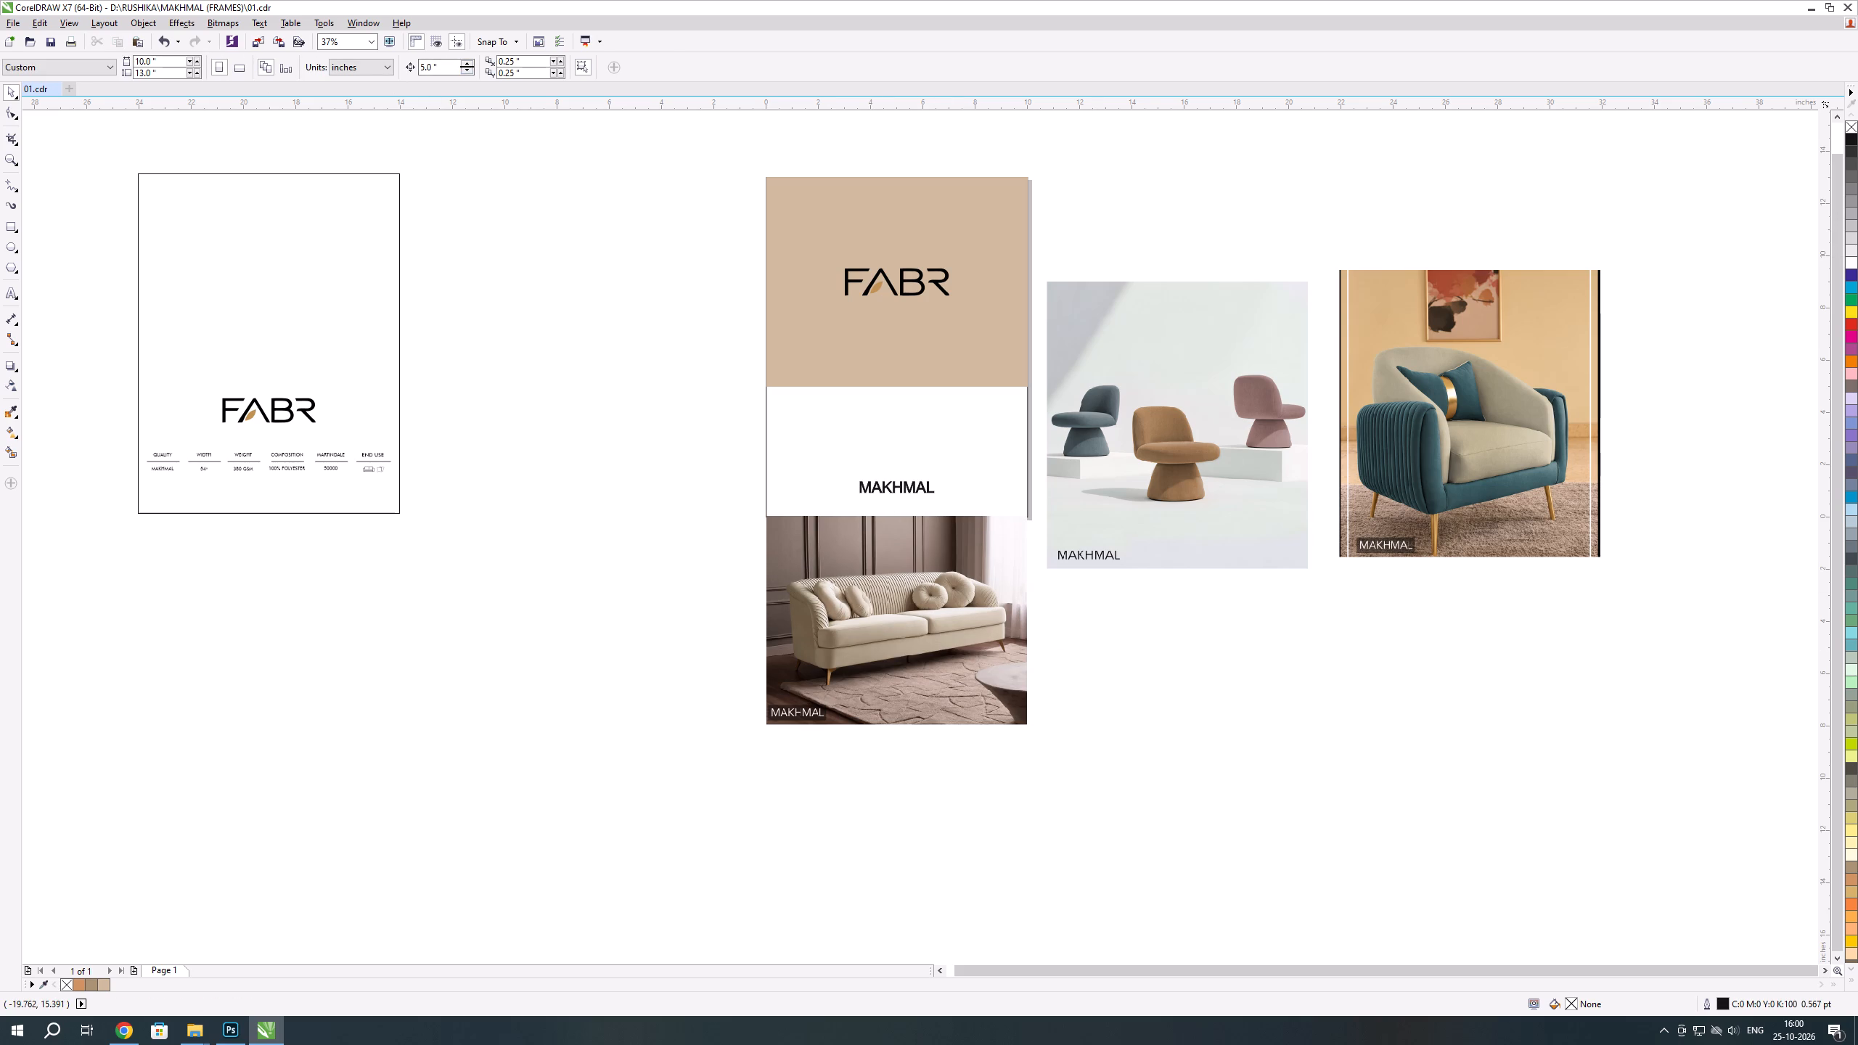
Set the nudge distance to 0.1 inches and nudge the sofa image down 0.2 inches, leaving a gap below the cover.
drag(442, 67, 352, 71)
text(0.1)
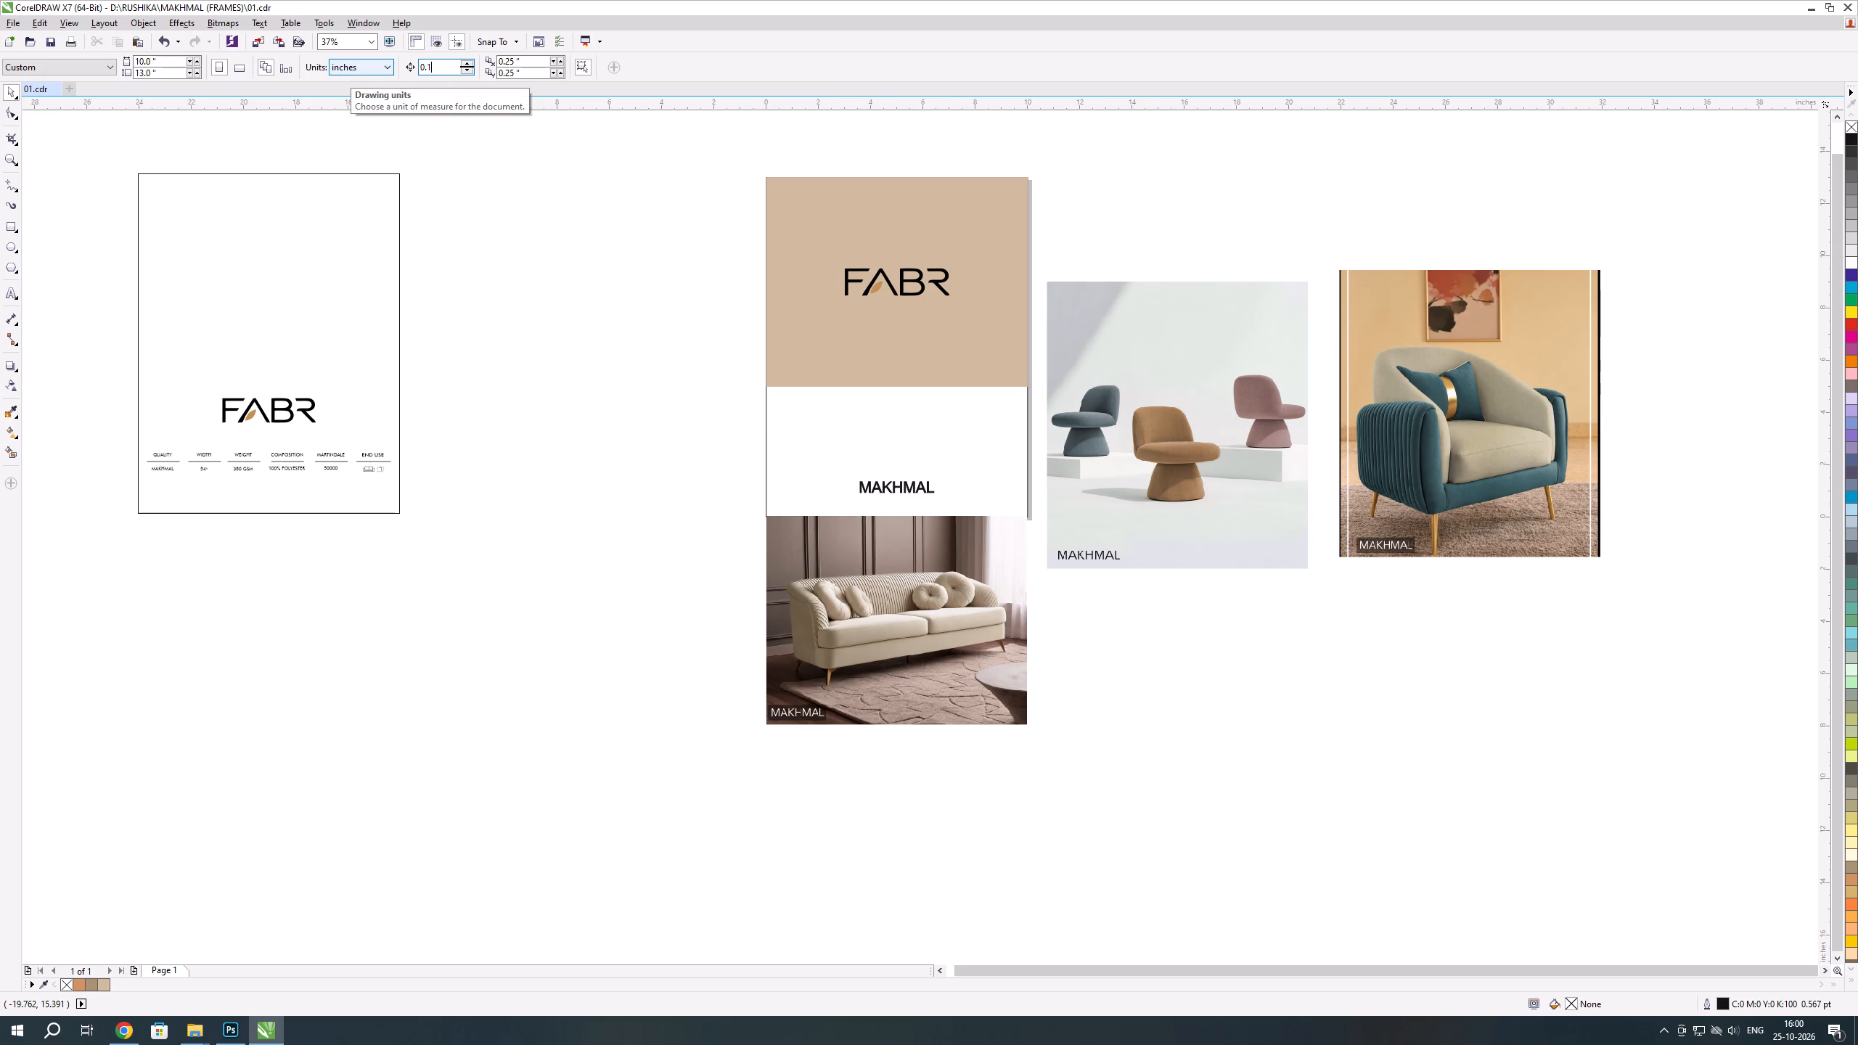
click(754, 567)
click(972, 639)
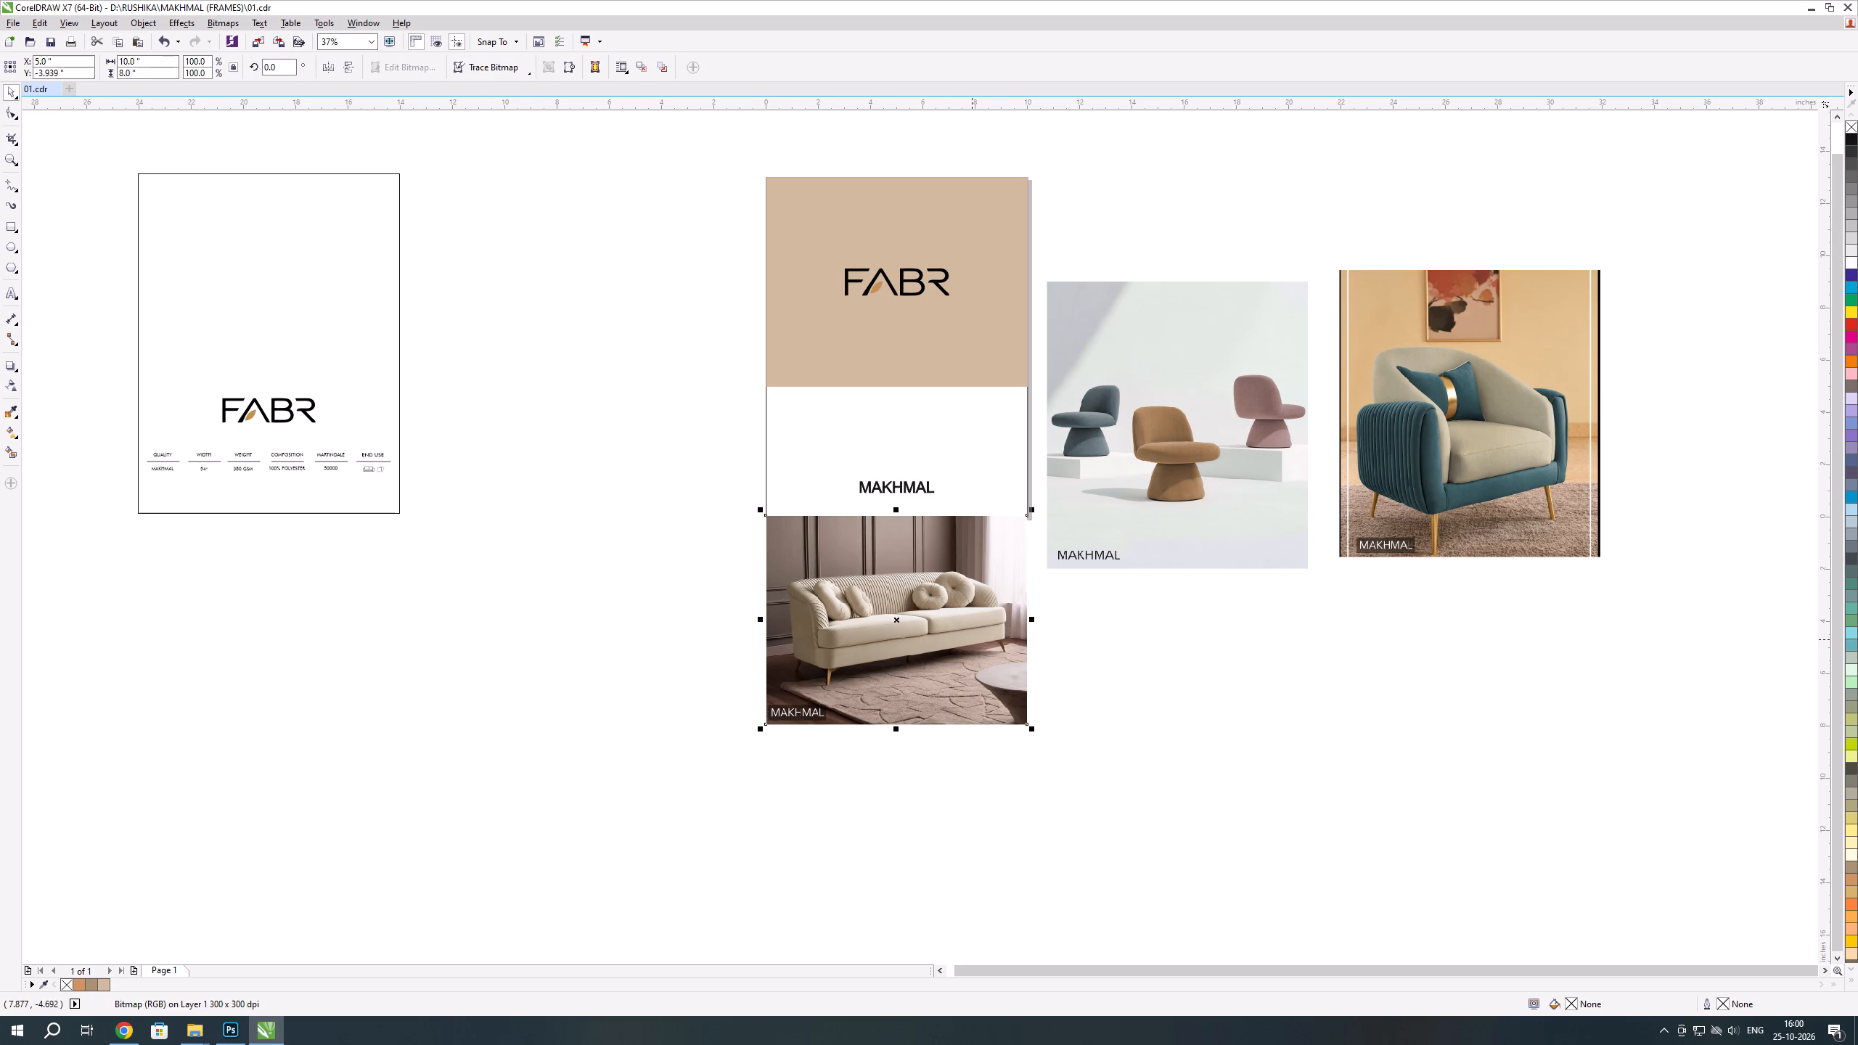
key(Down)
key(Down)
click(1100, 651)
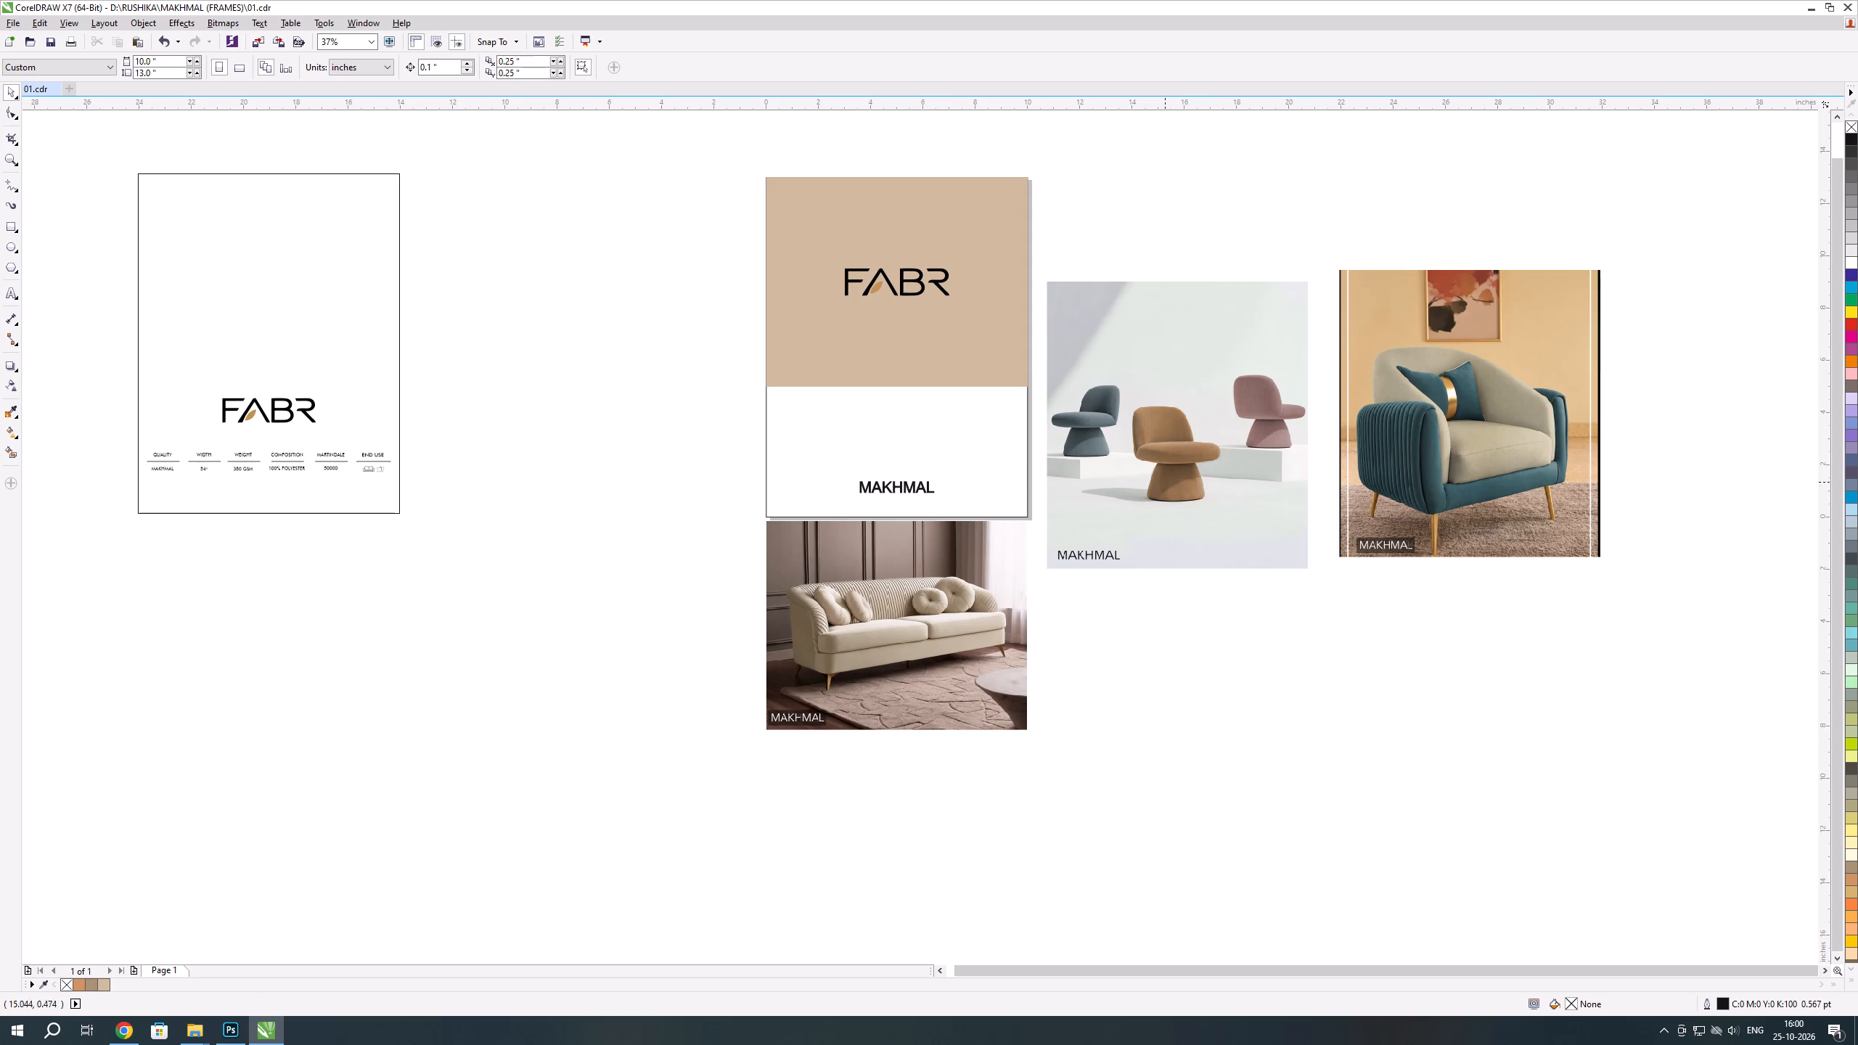
Move the three-chair image below the sofa image and align their centers vertically in one column.
scroll(1143, 378, down, 1)
scroll(1163, 617, up, 1)
click(1166, 210)
drag(1170, 170, 1158, 341)
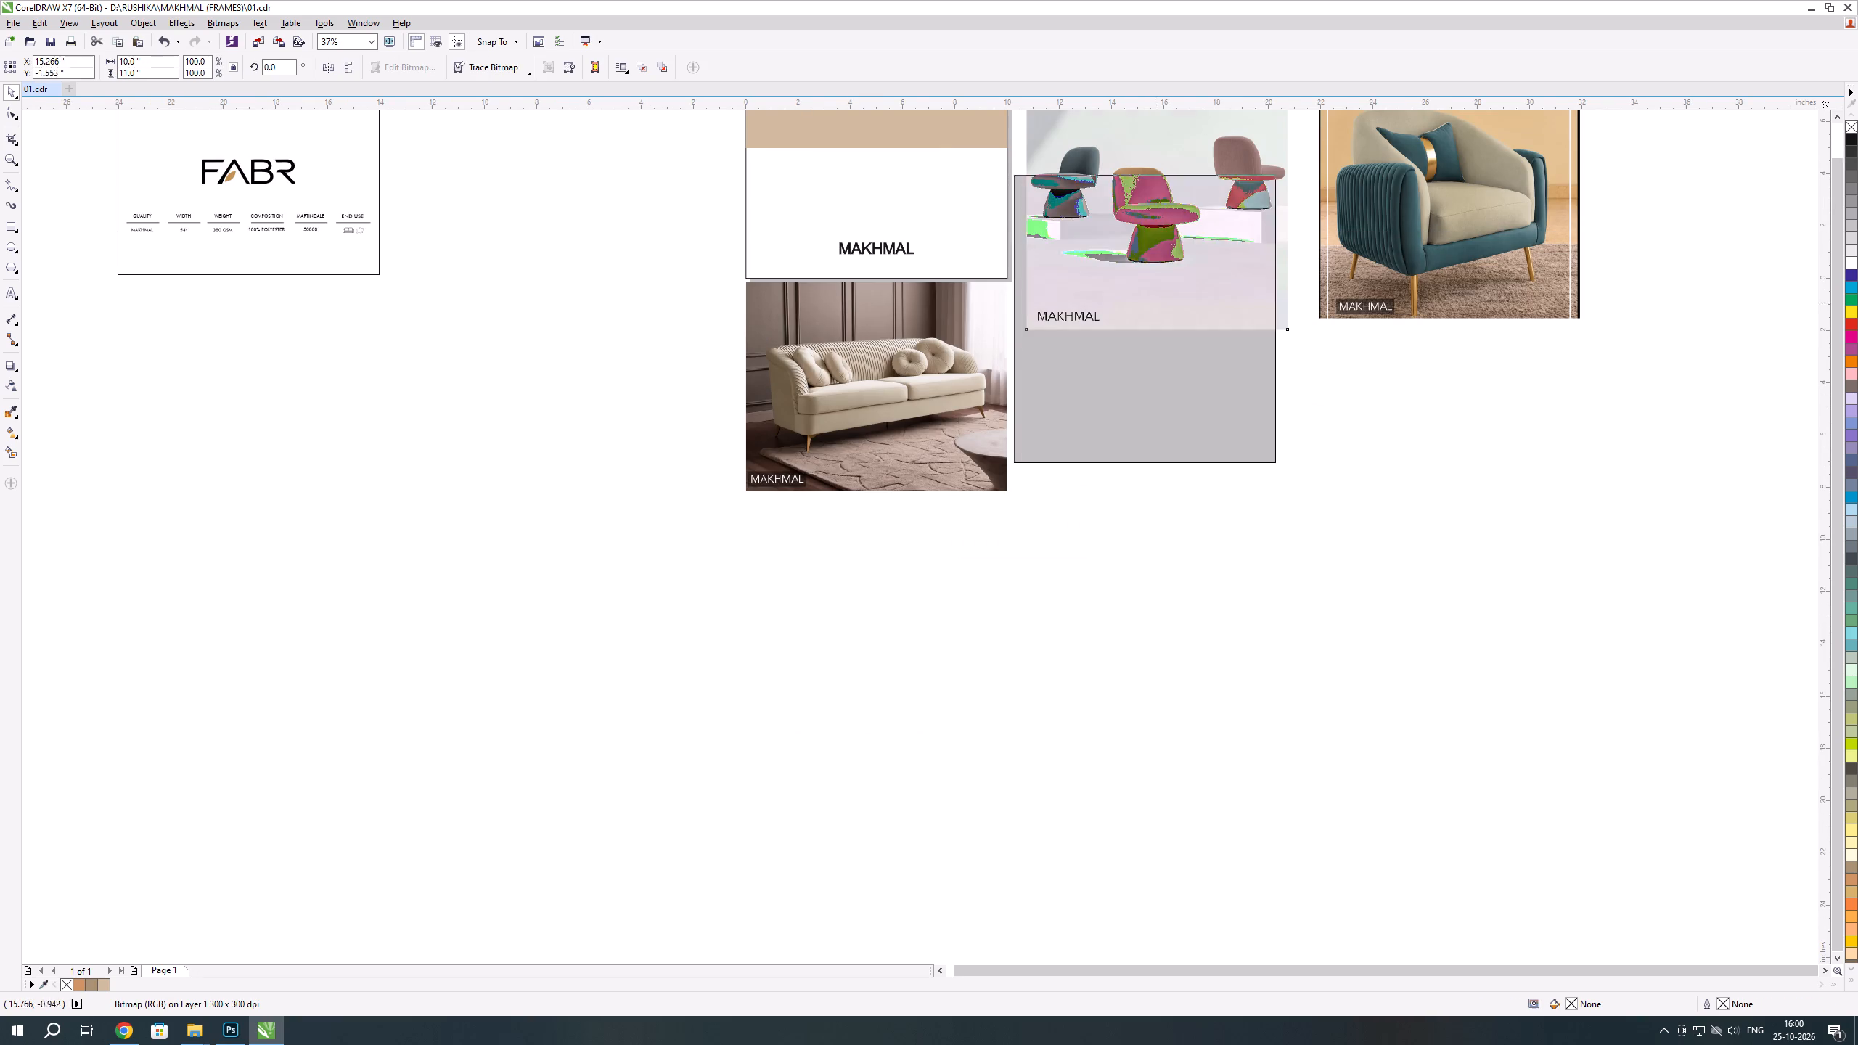
drag(1158, 341, 1139, 620)
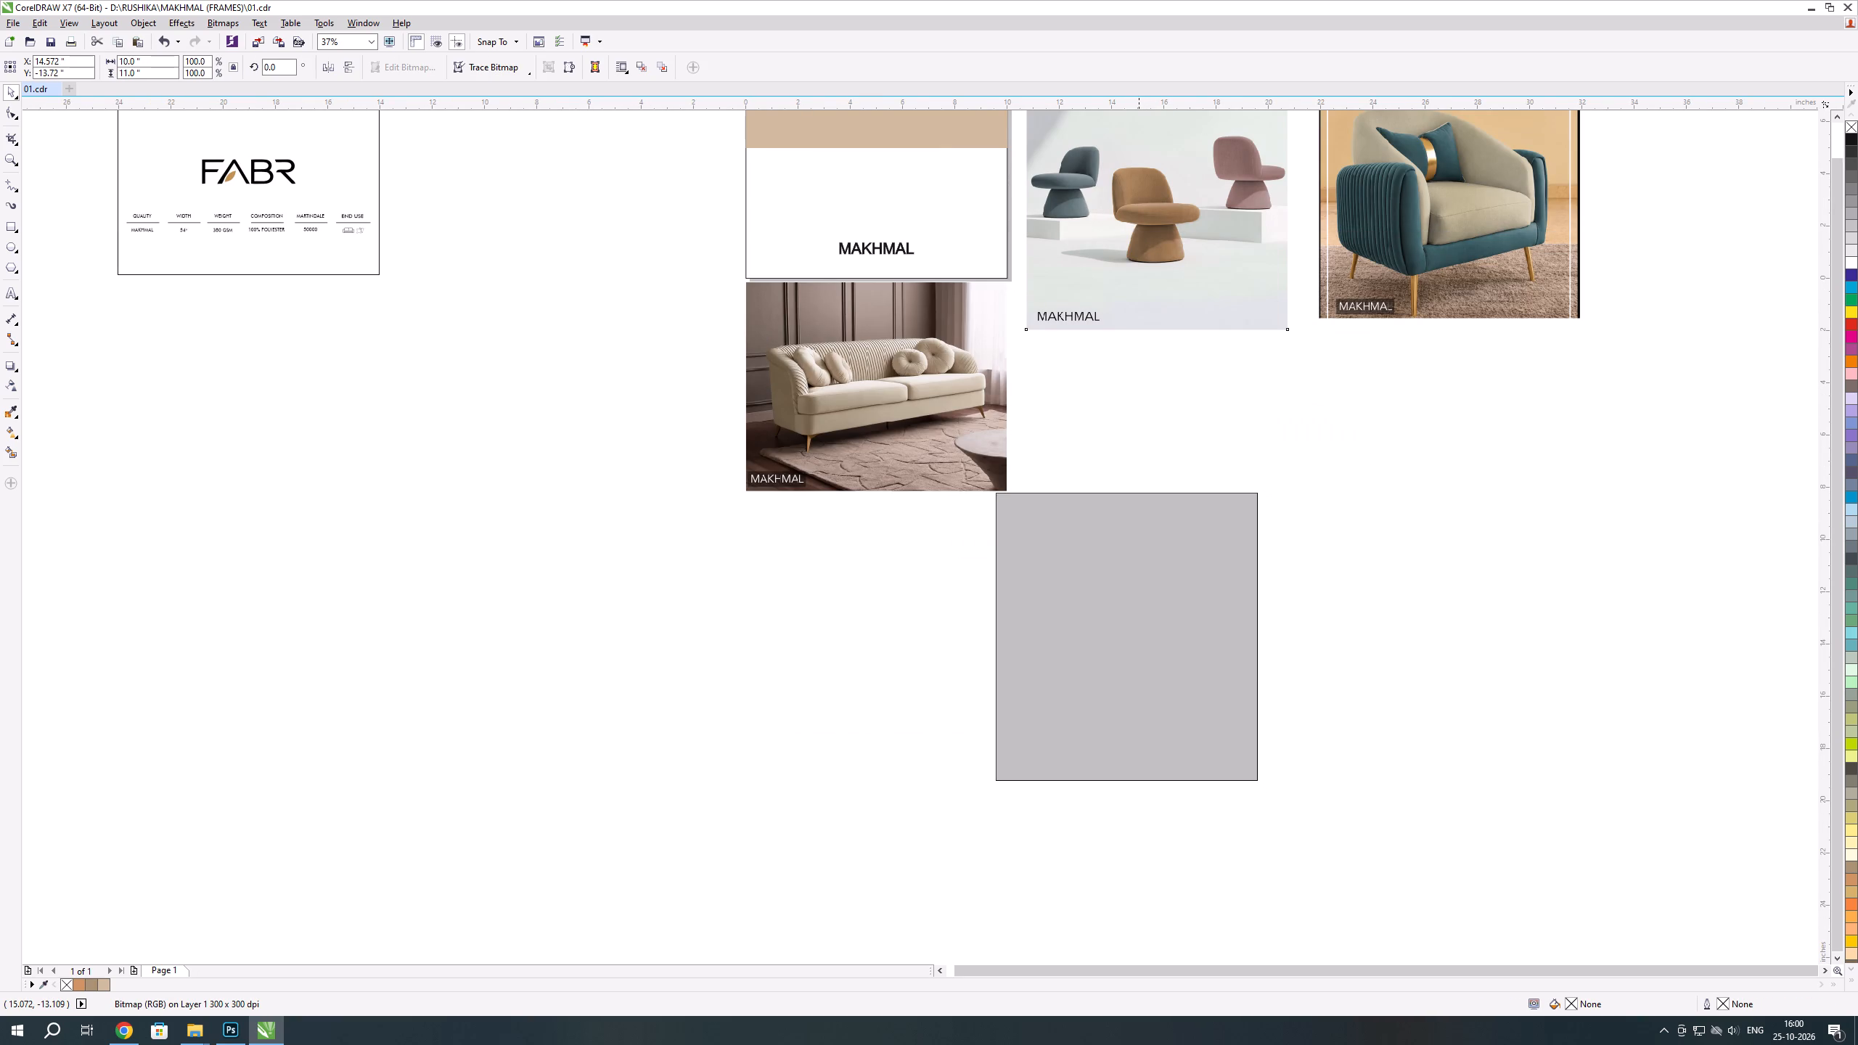
drag(1139, 620, 1139, 616)
shift+click(899, 472)
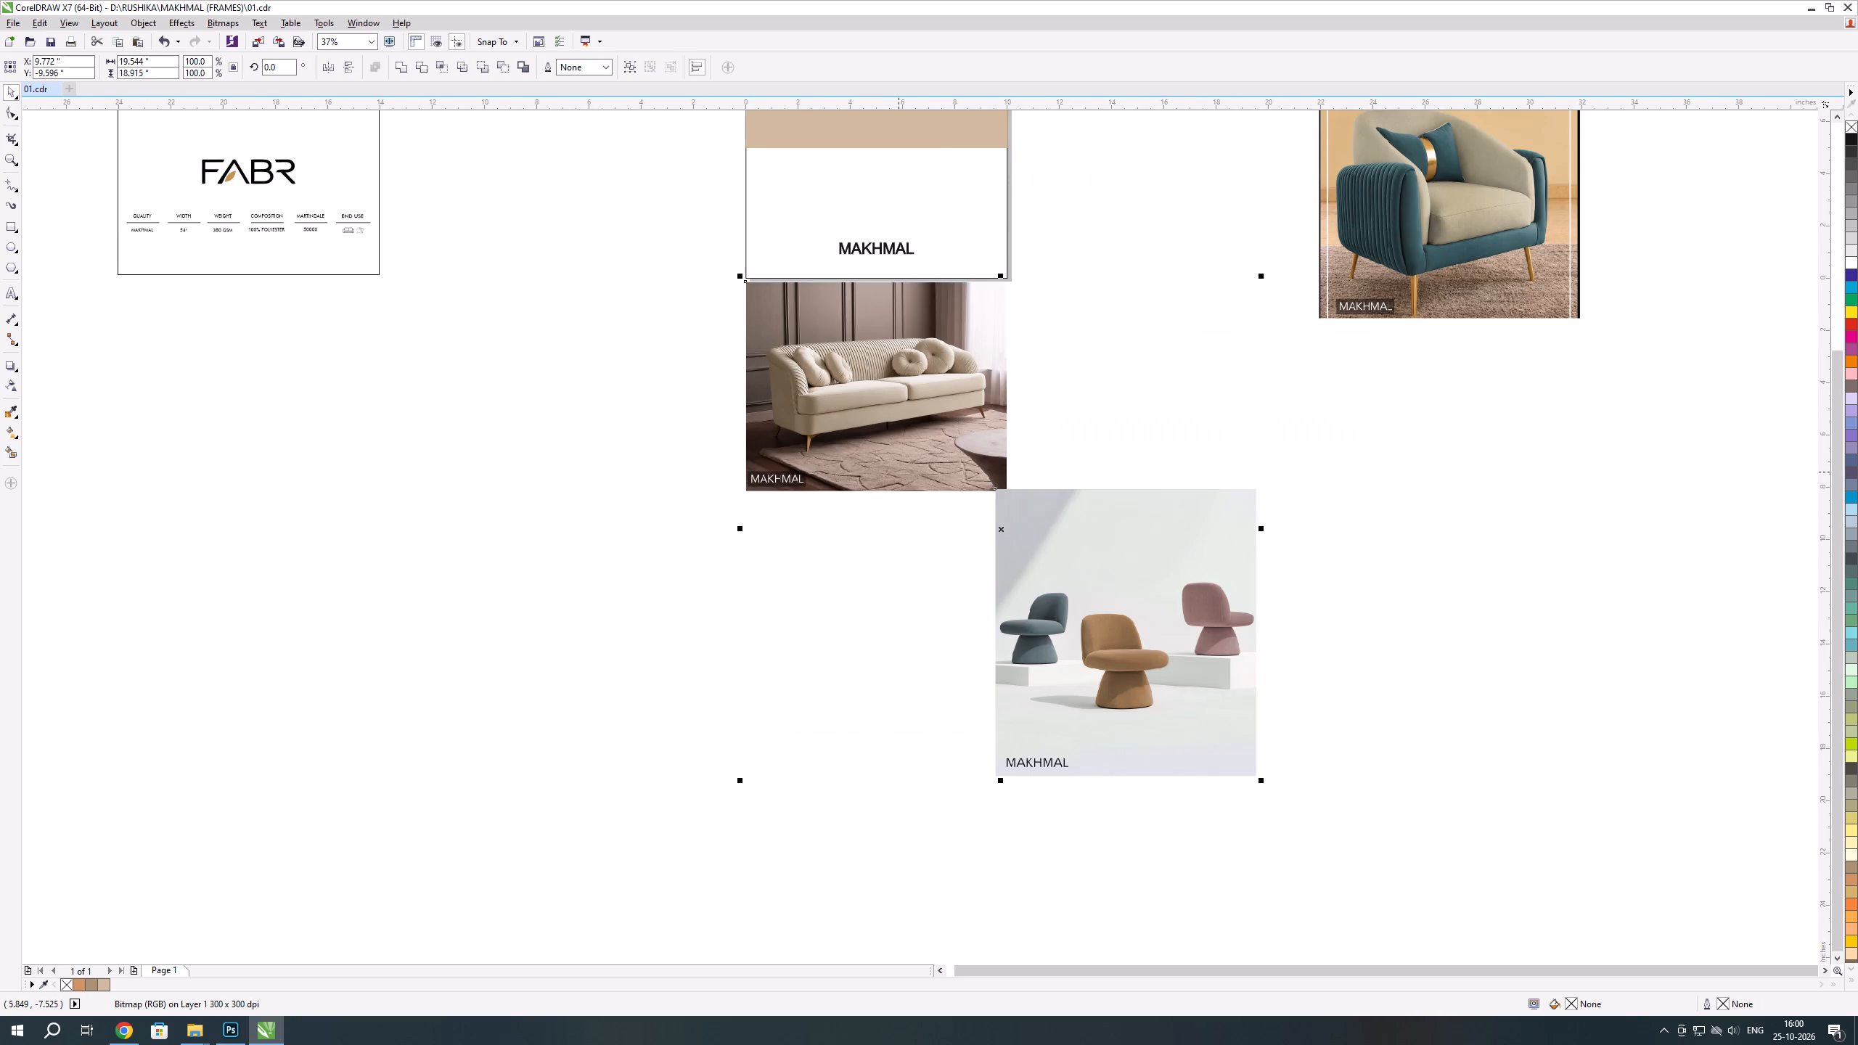
key(c)
click(1127, 552)
Nudge the three-chair image down 0.3 inches, leaving a gap below the sofa image.
click(880, 593)
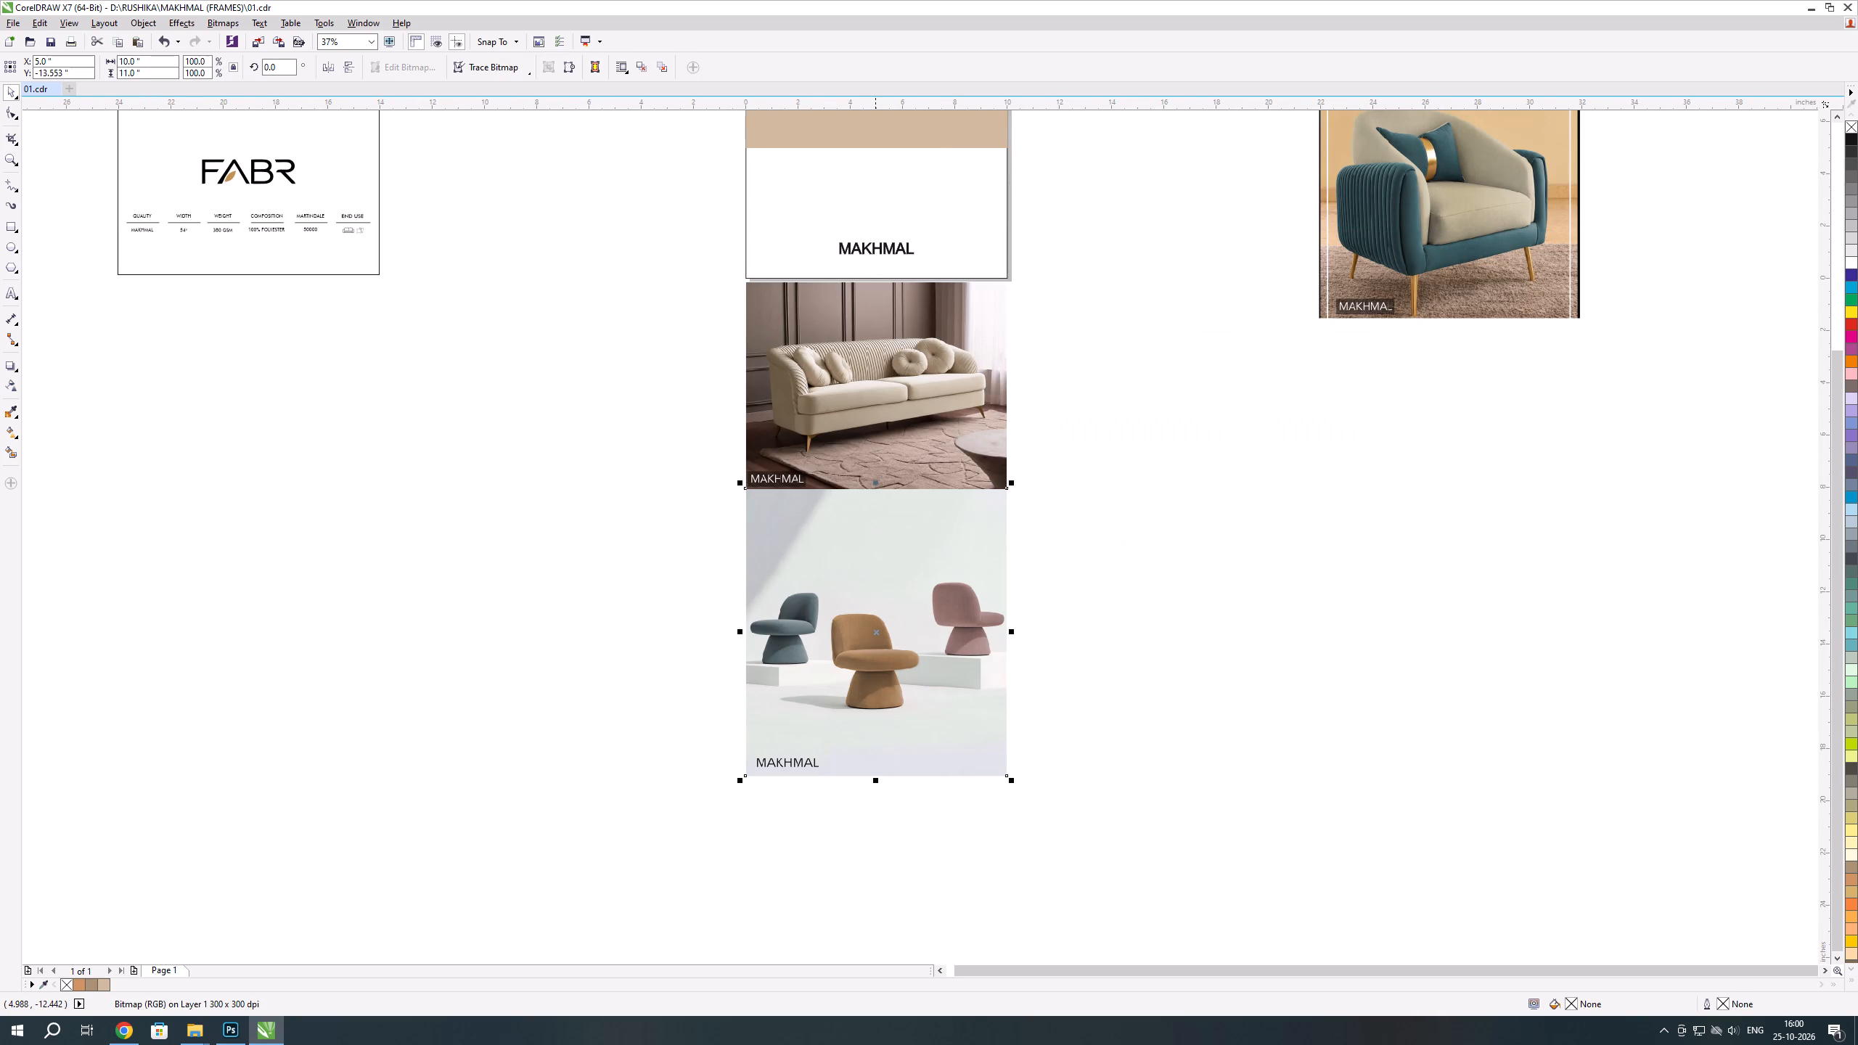
key(Down)
key(Down)
key(Down)
click(1095, 598)
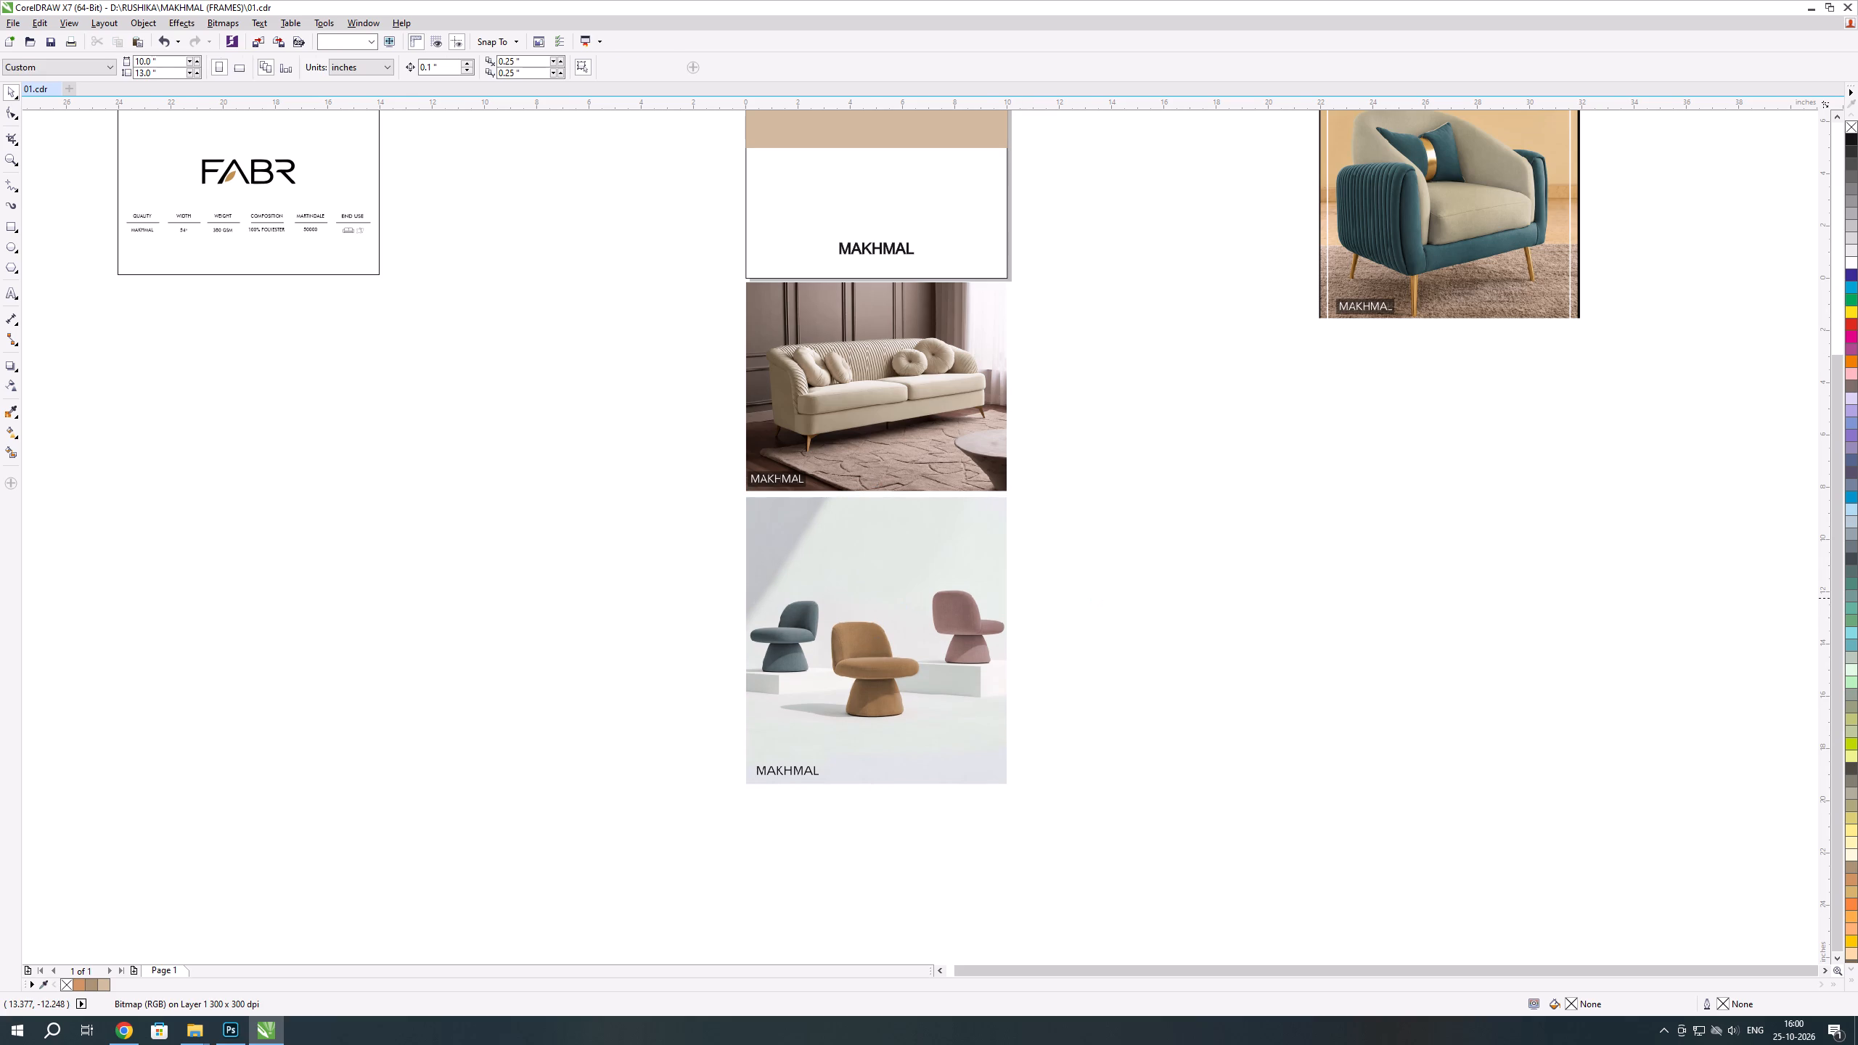
Move the armchair image below the three-chair image and align their centers vertically in the column.
scroll(916, 389, down, 1)
click(1169, 321)
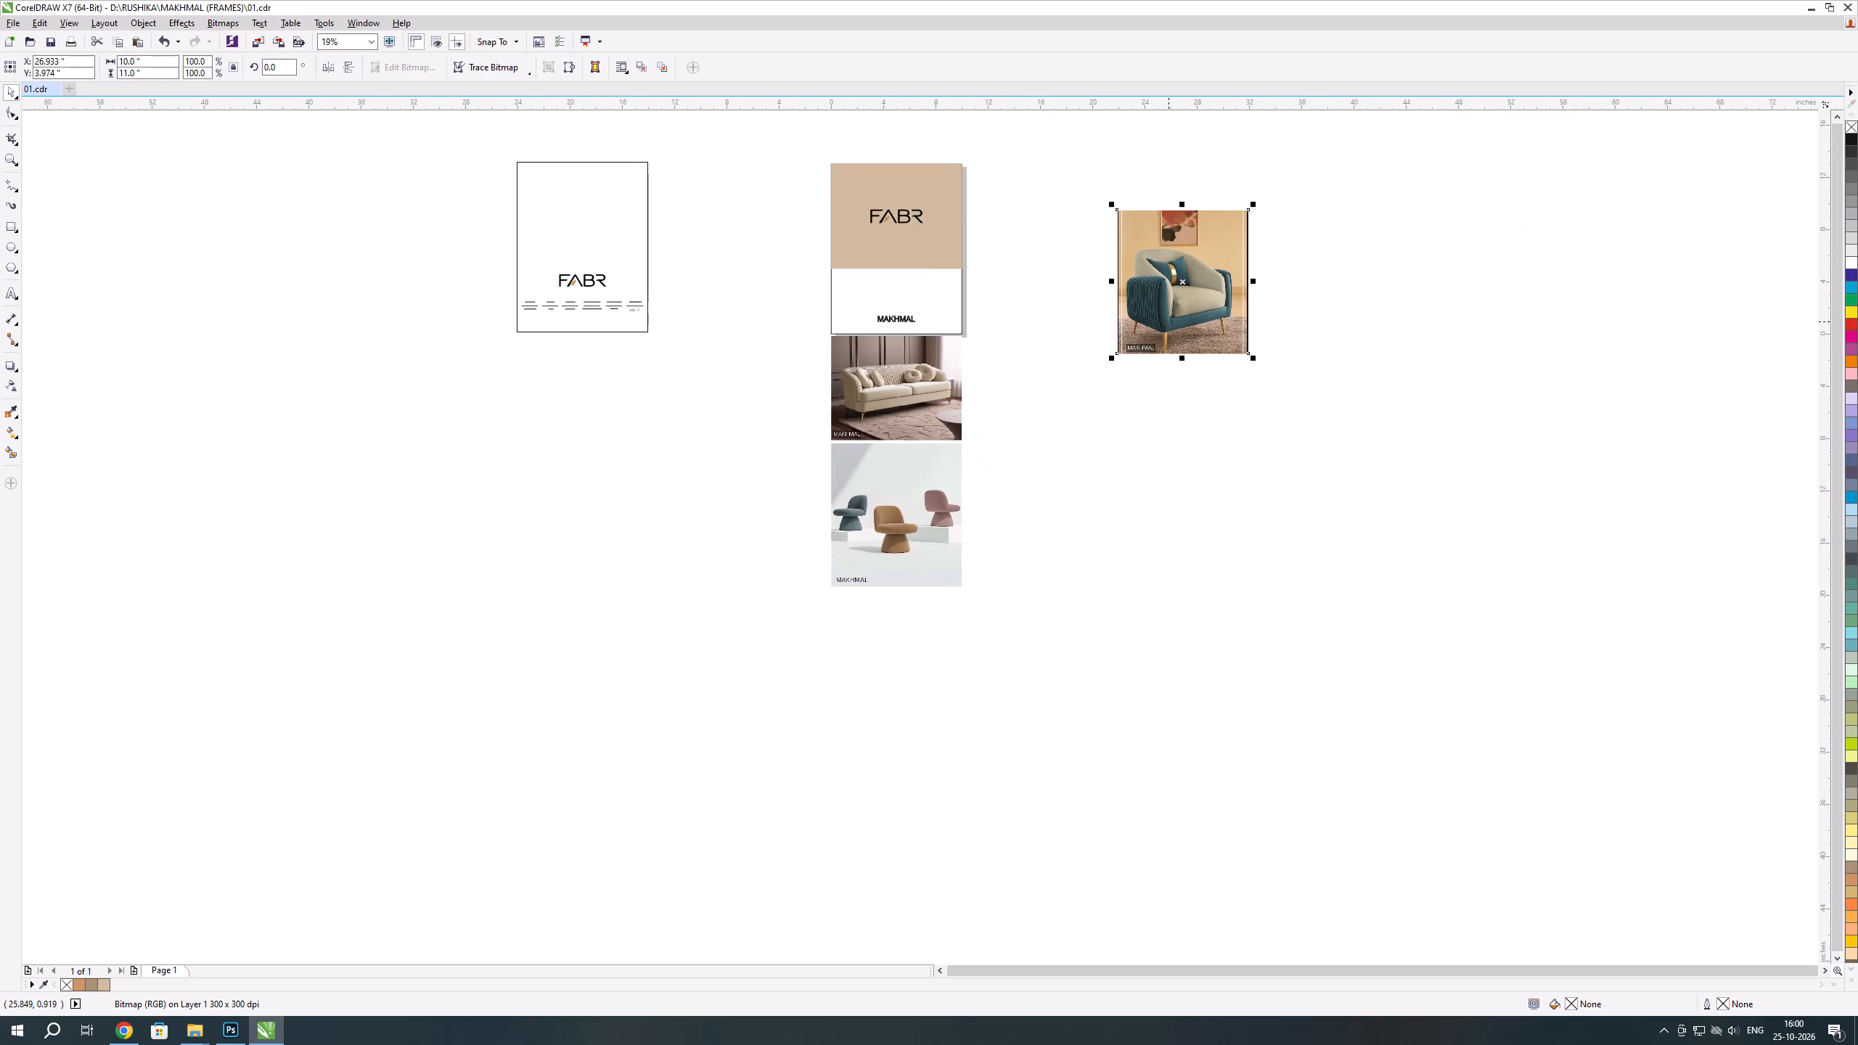
drag(1206, 261, 1049, 639)
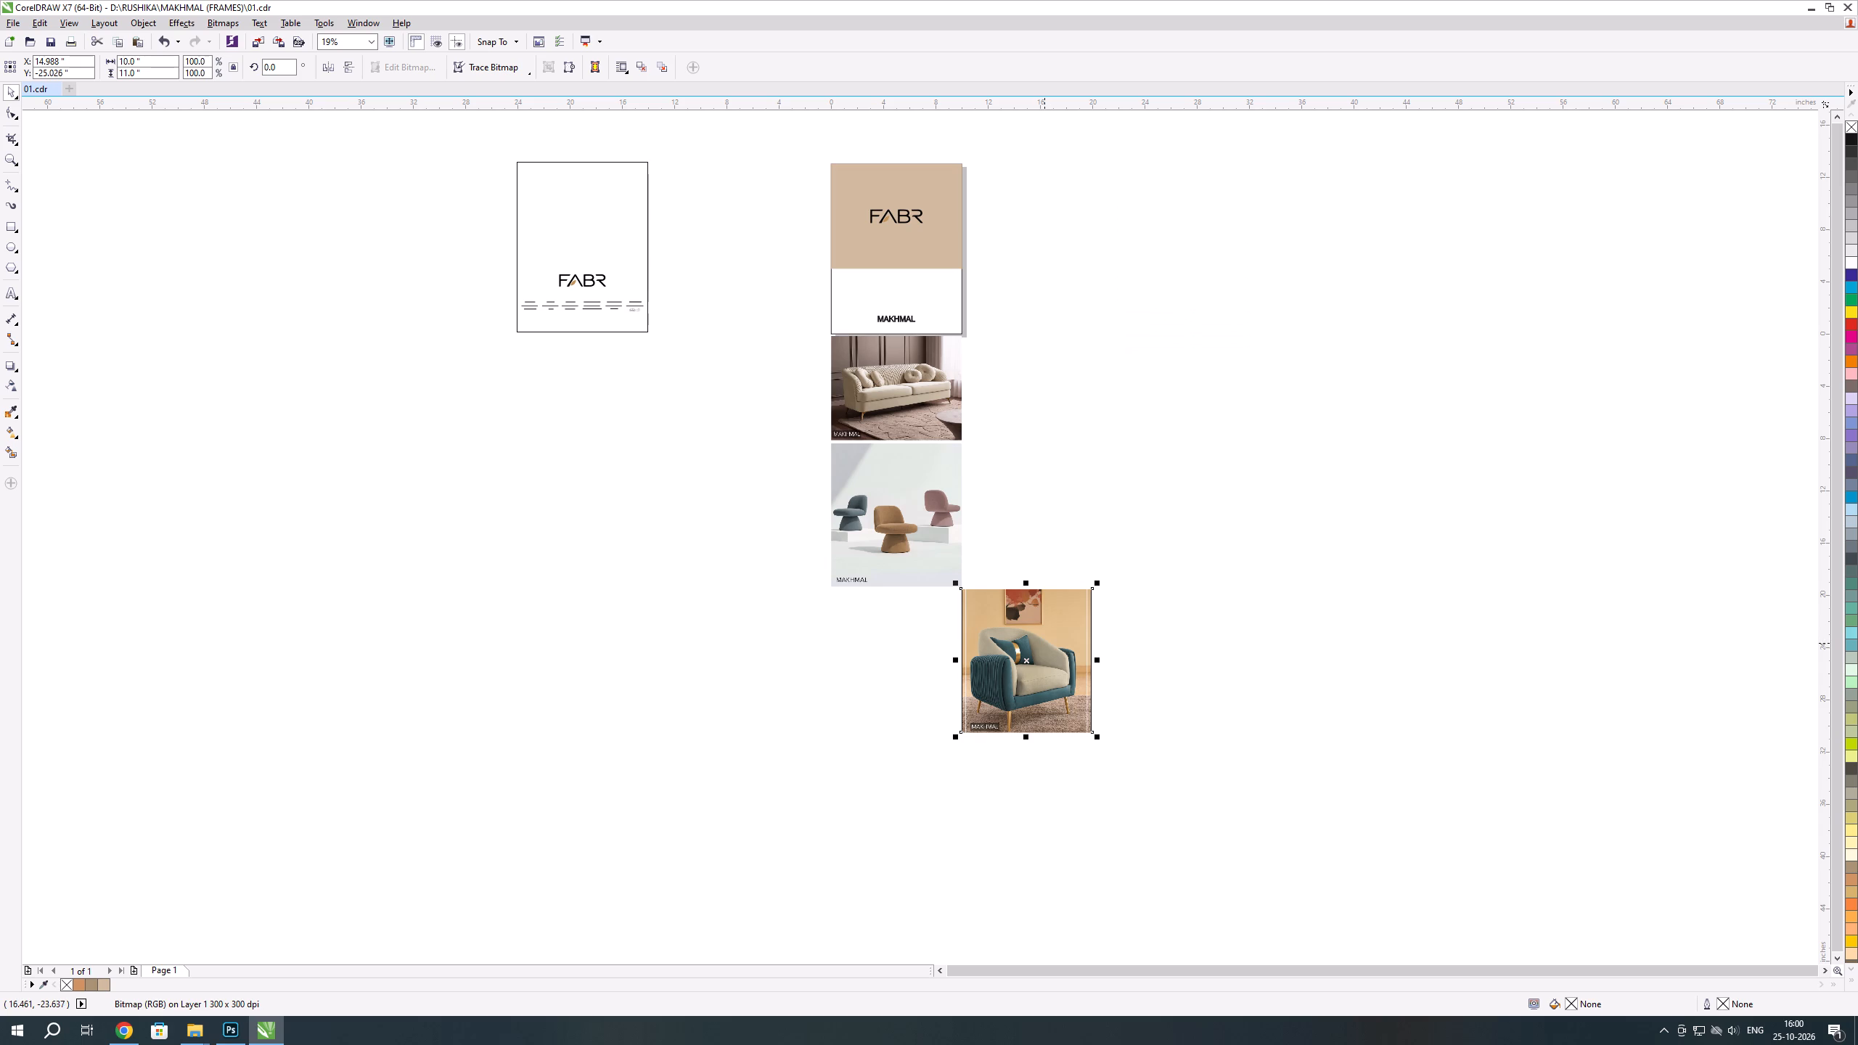
shift+click(906, 526)
key(c)
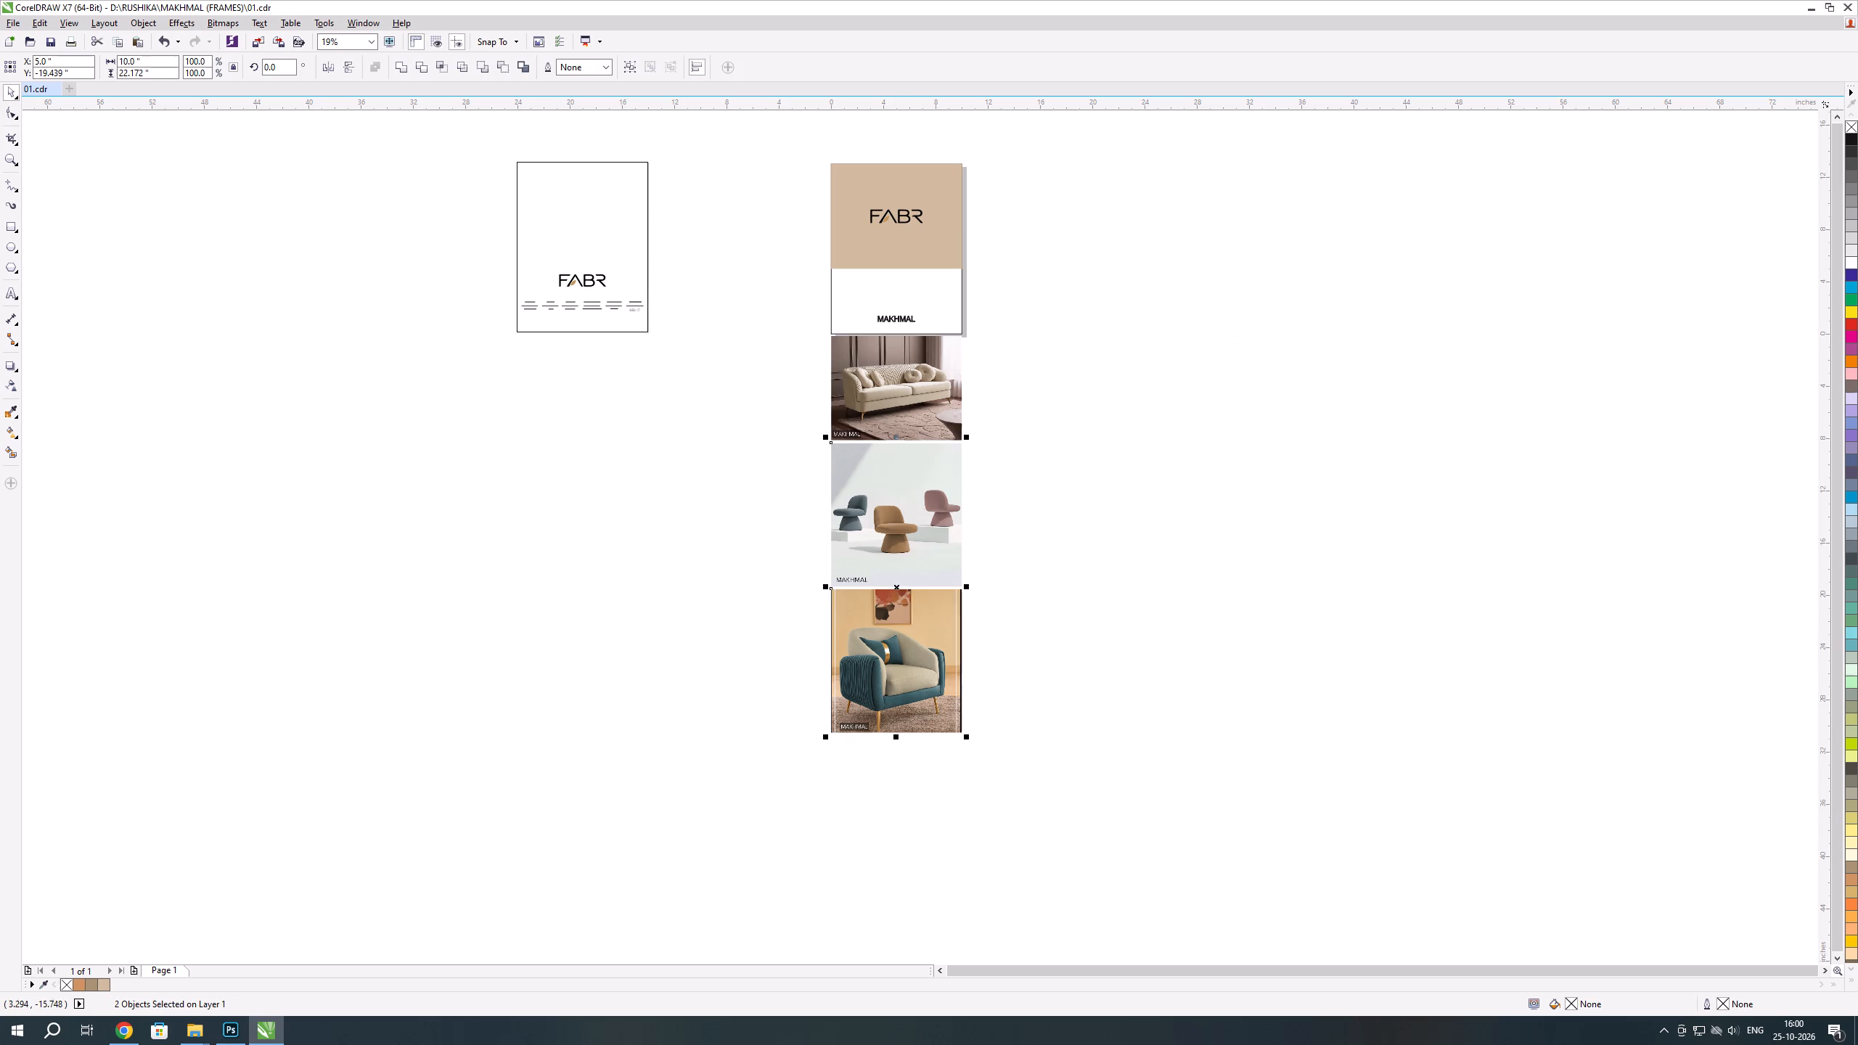
click(766, 555)
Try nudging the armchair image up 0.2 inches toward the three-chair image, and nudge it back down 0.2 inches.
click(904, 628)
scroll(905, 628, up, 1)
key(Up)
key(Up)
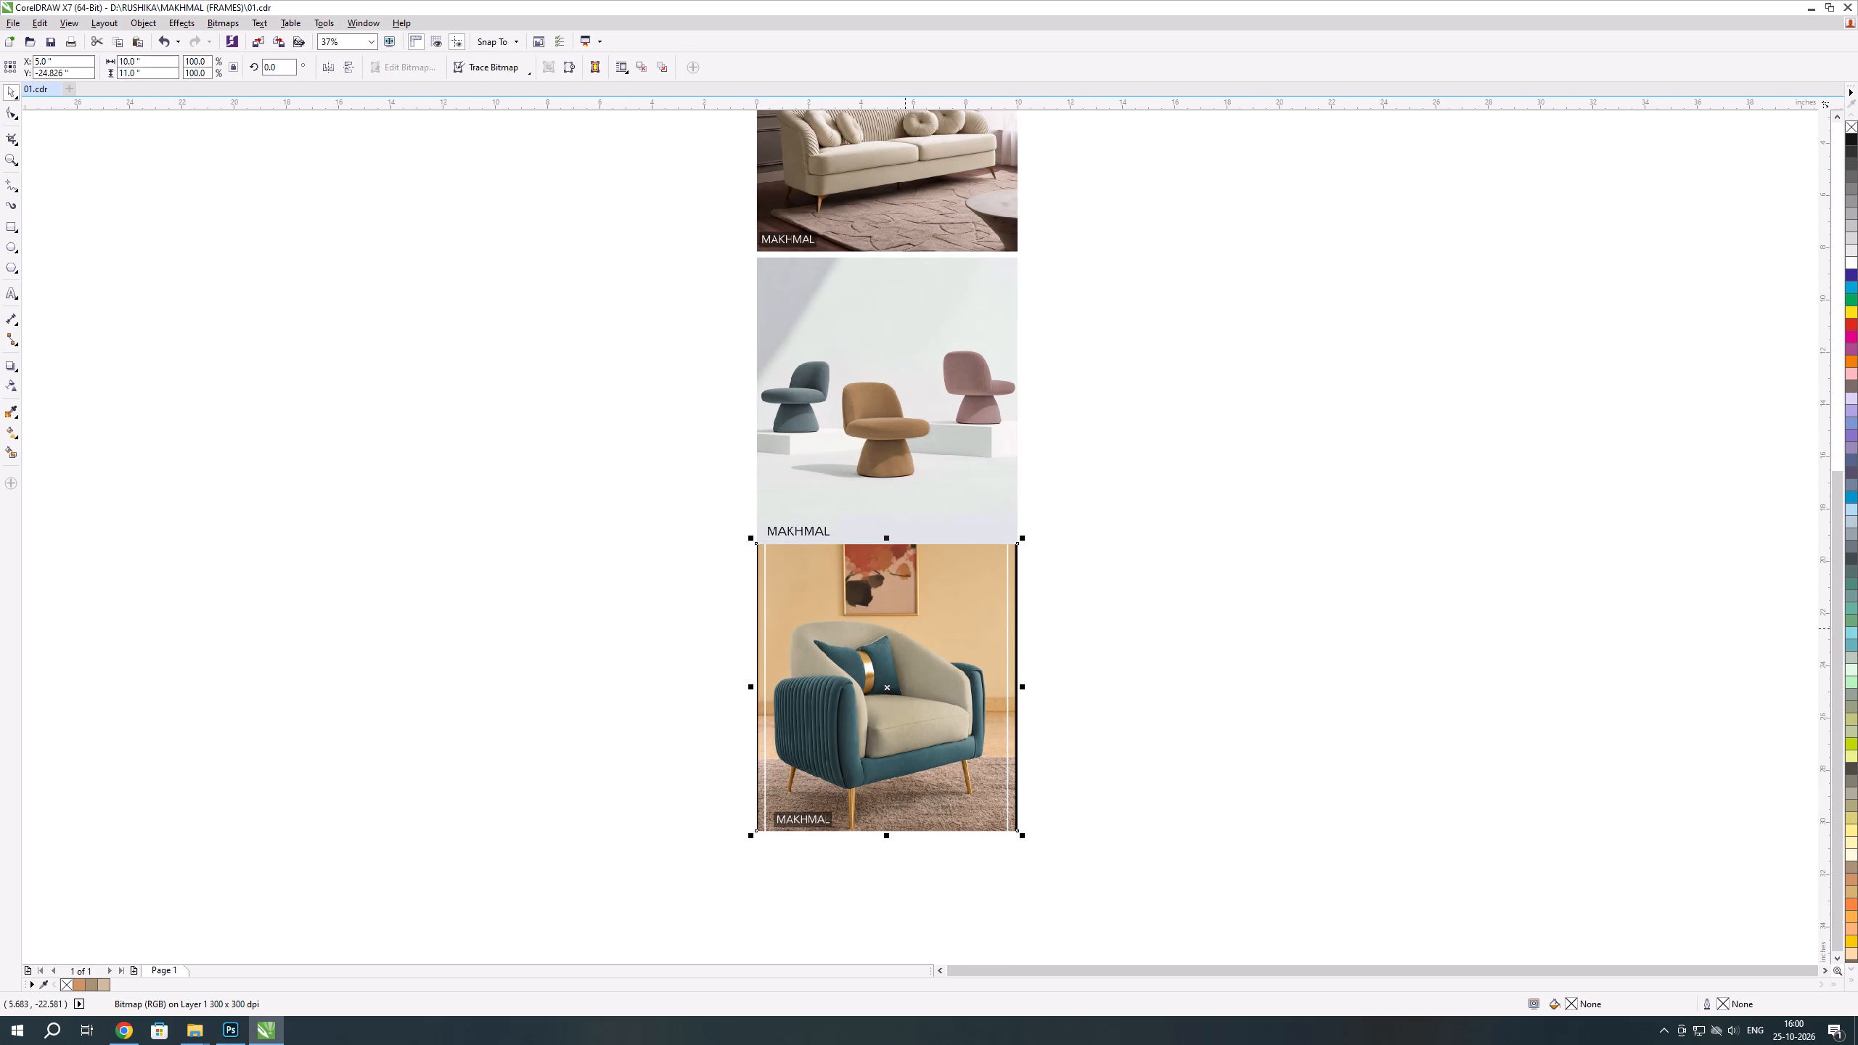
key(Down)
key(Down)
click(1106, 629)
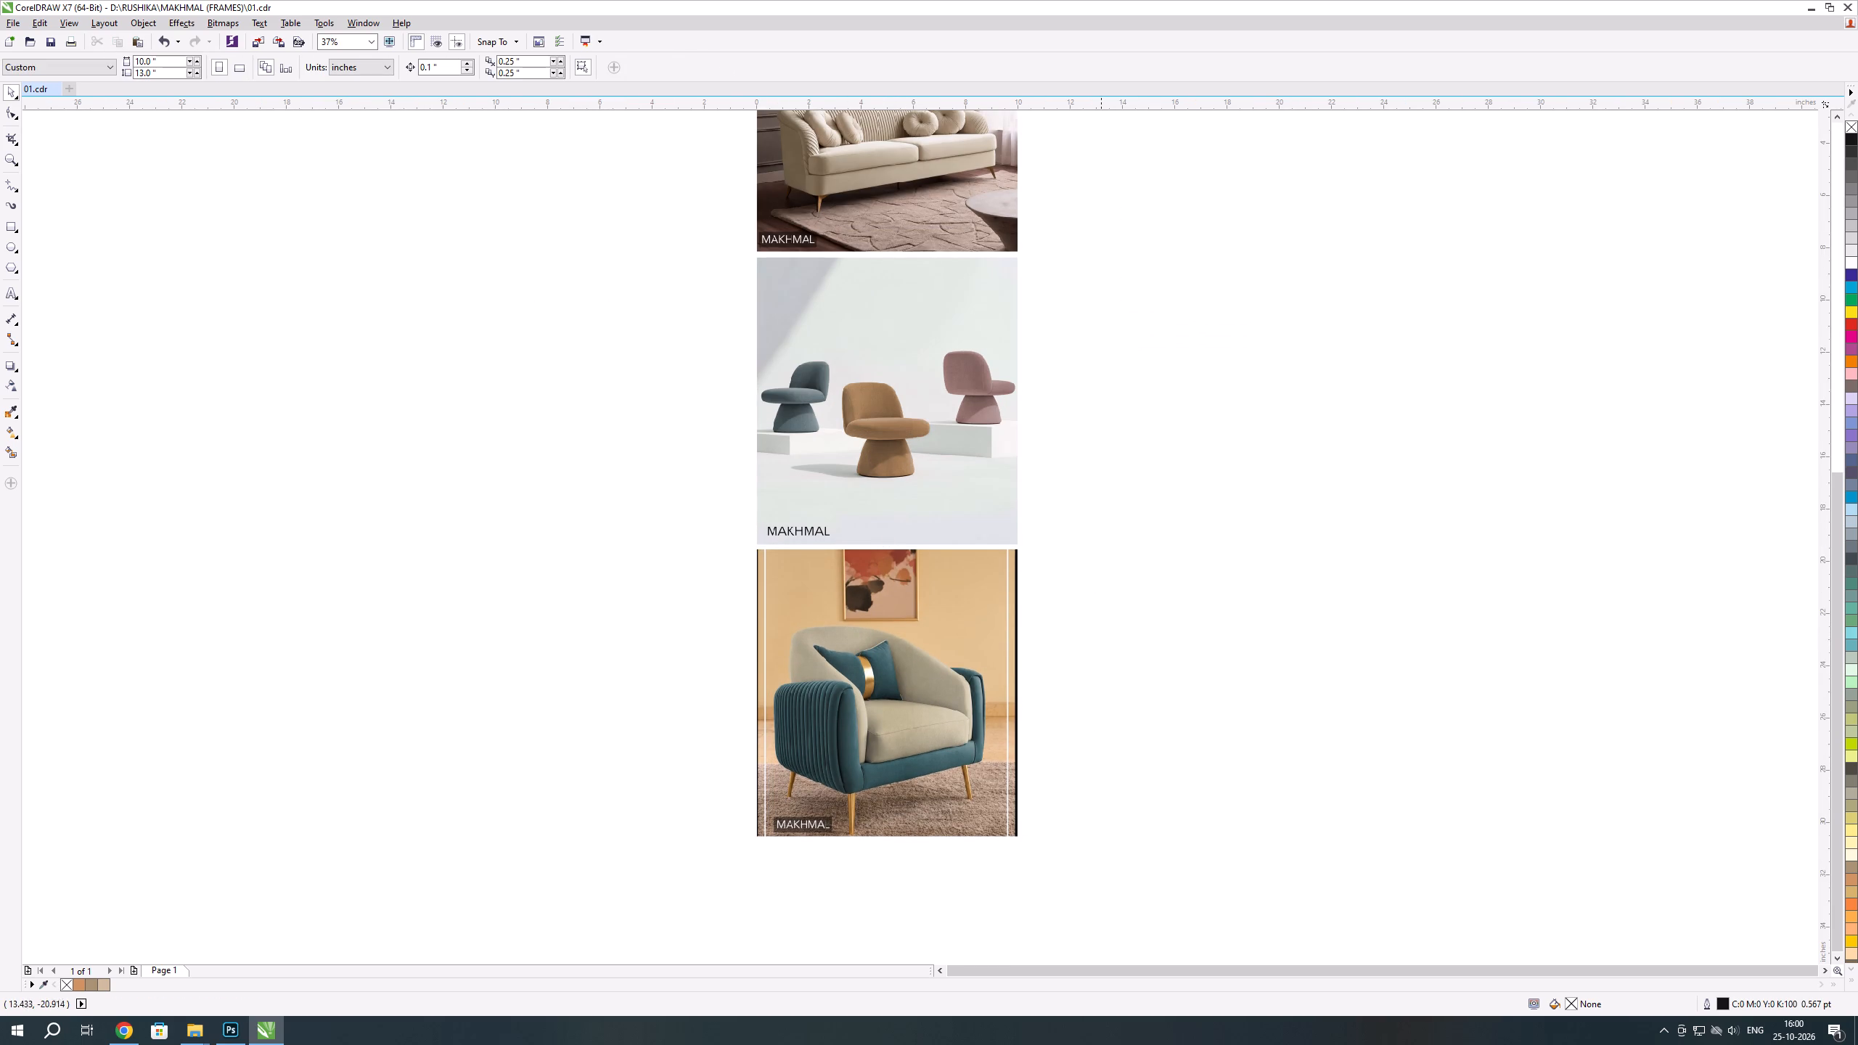
Ungroup the imported FABR specification page and select its MAKHMAL quality text to check that it is a separate object.
scroll(1077, 549, down, 1)
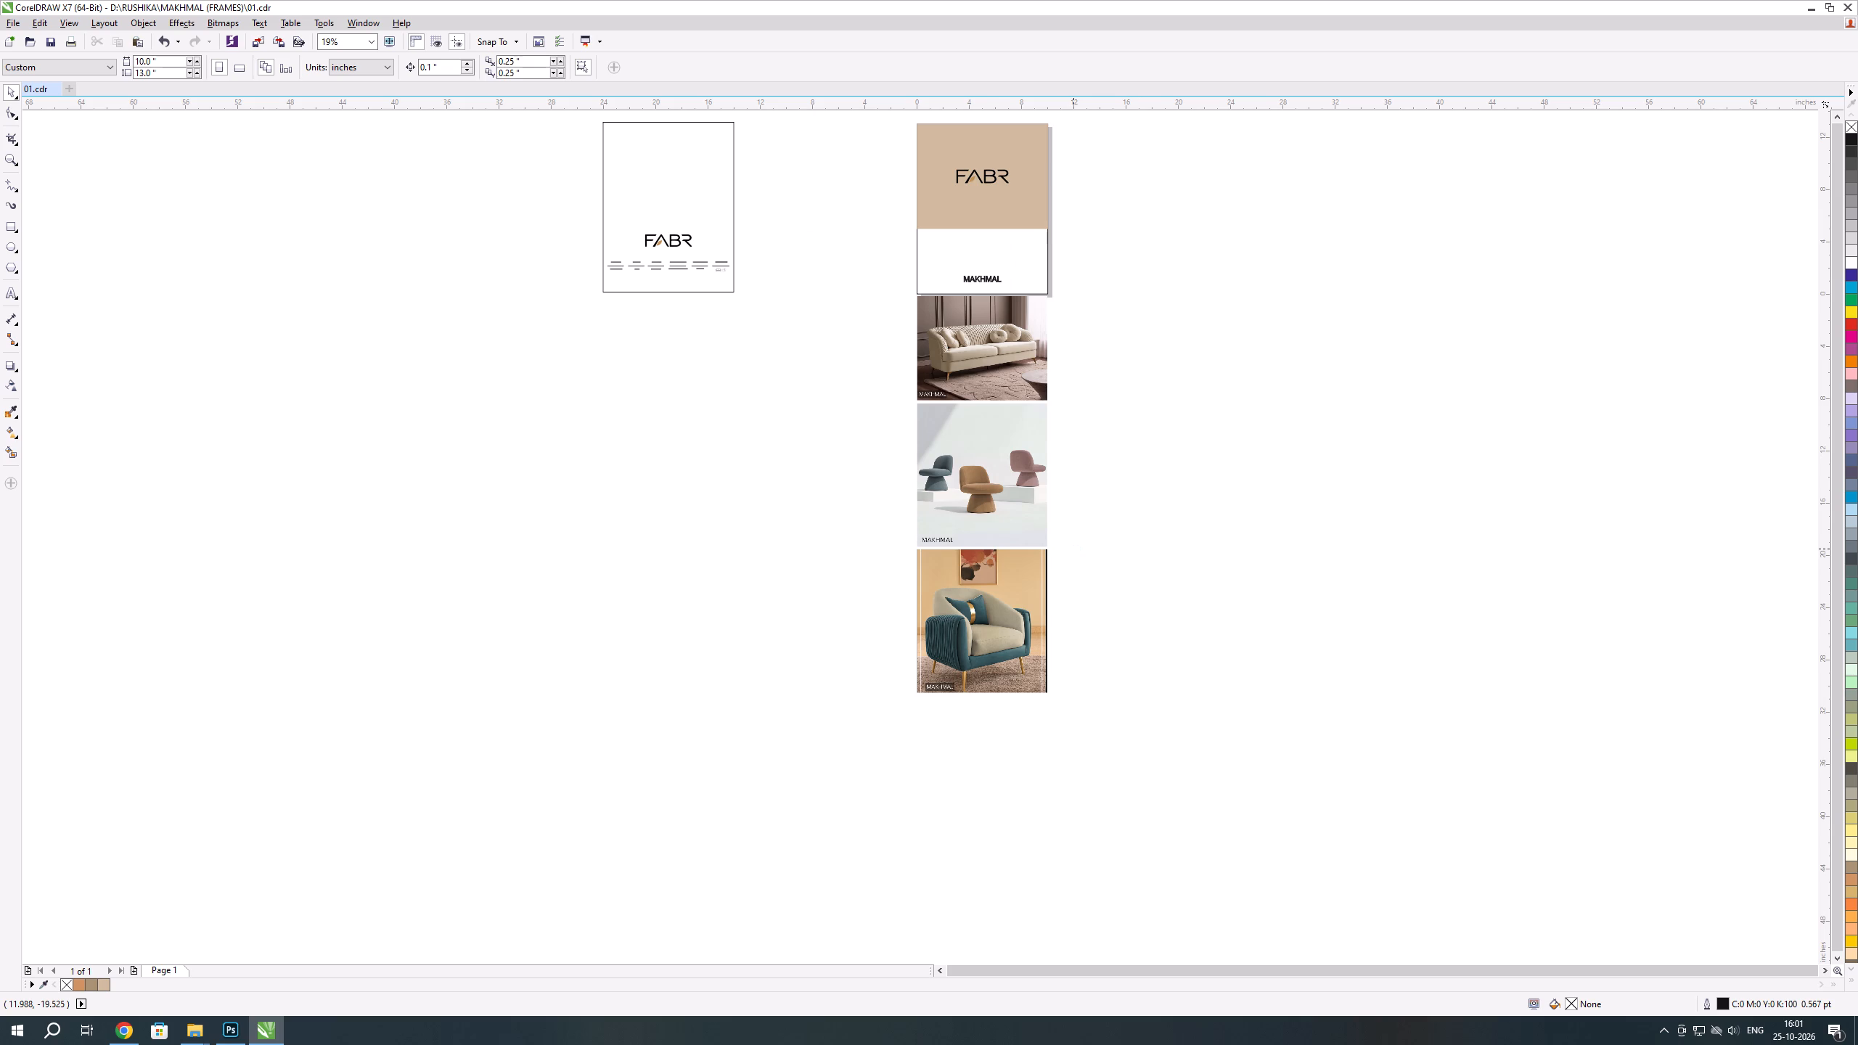
scroll(965, 406, down, 1)
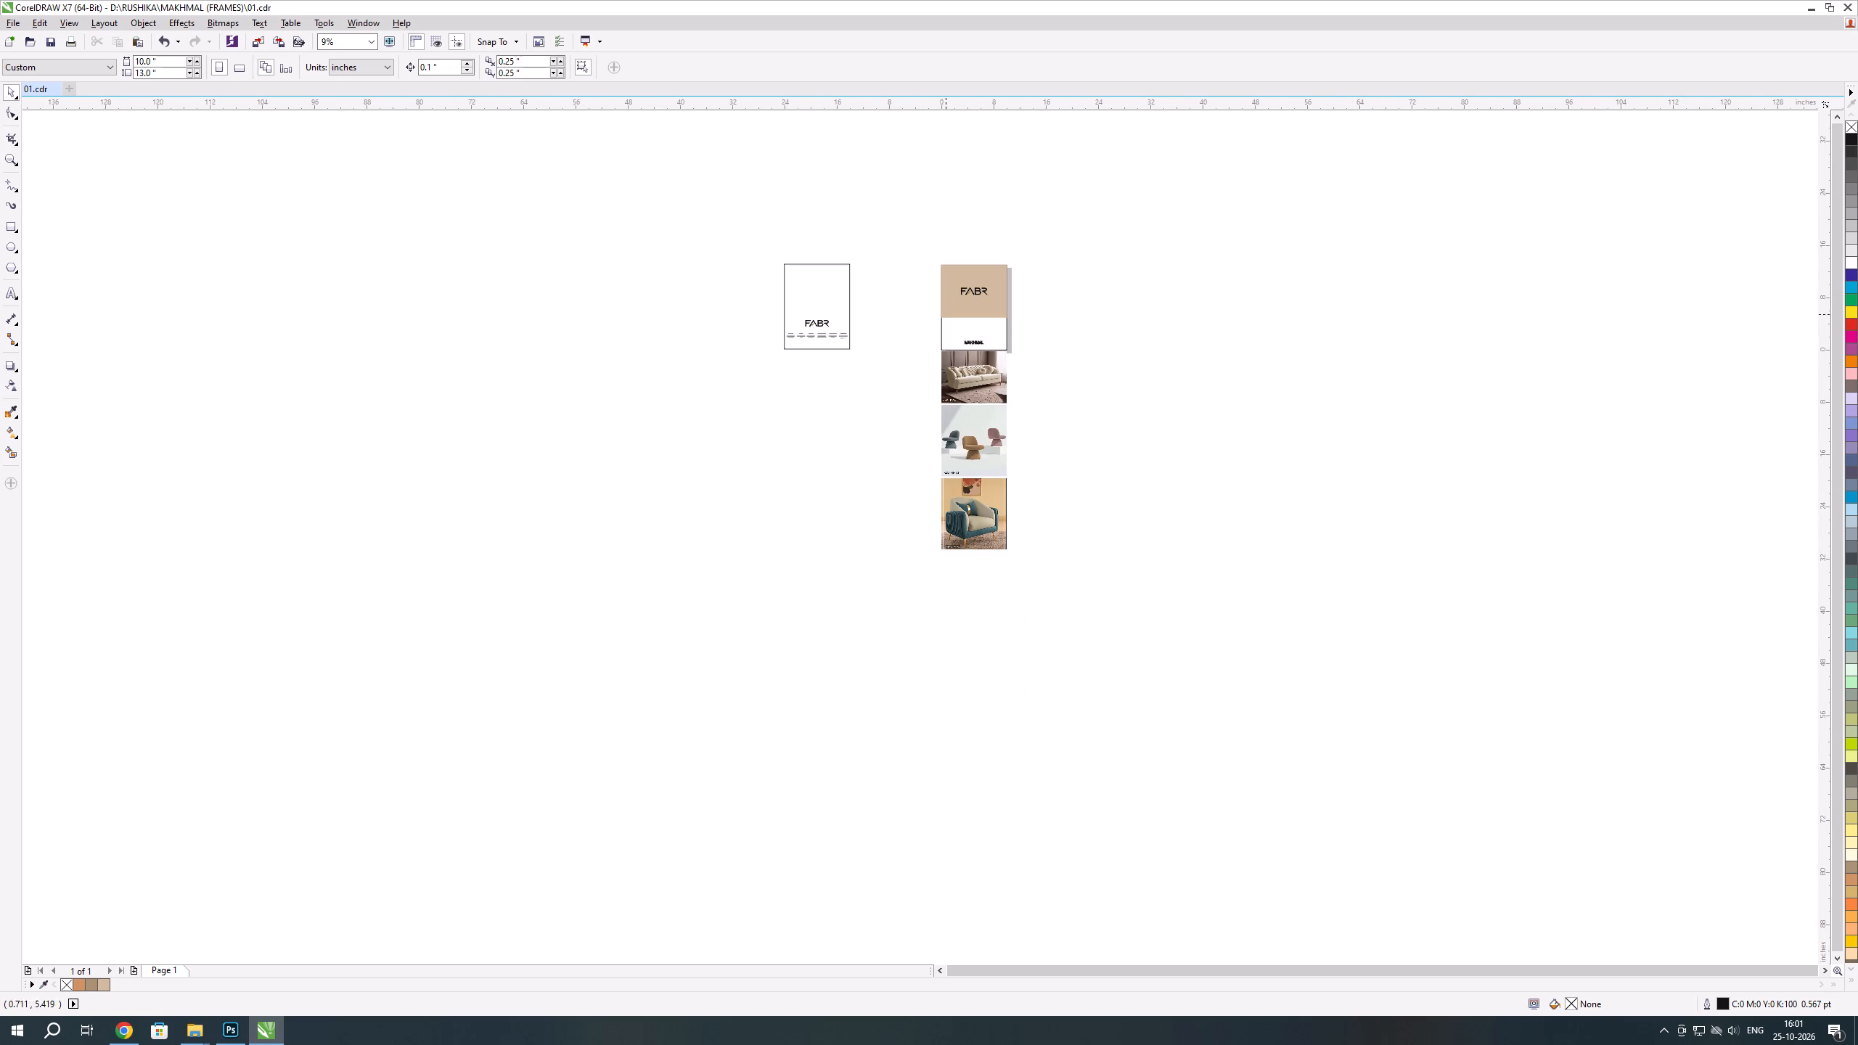
drag(732, 221, 892, 402)
scroll(832, 294, up, 1)
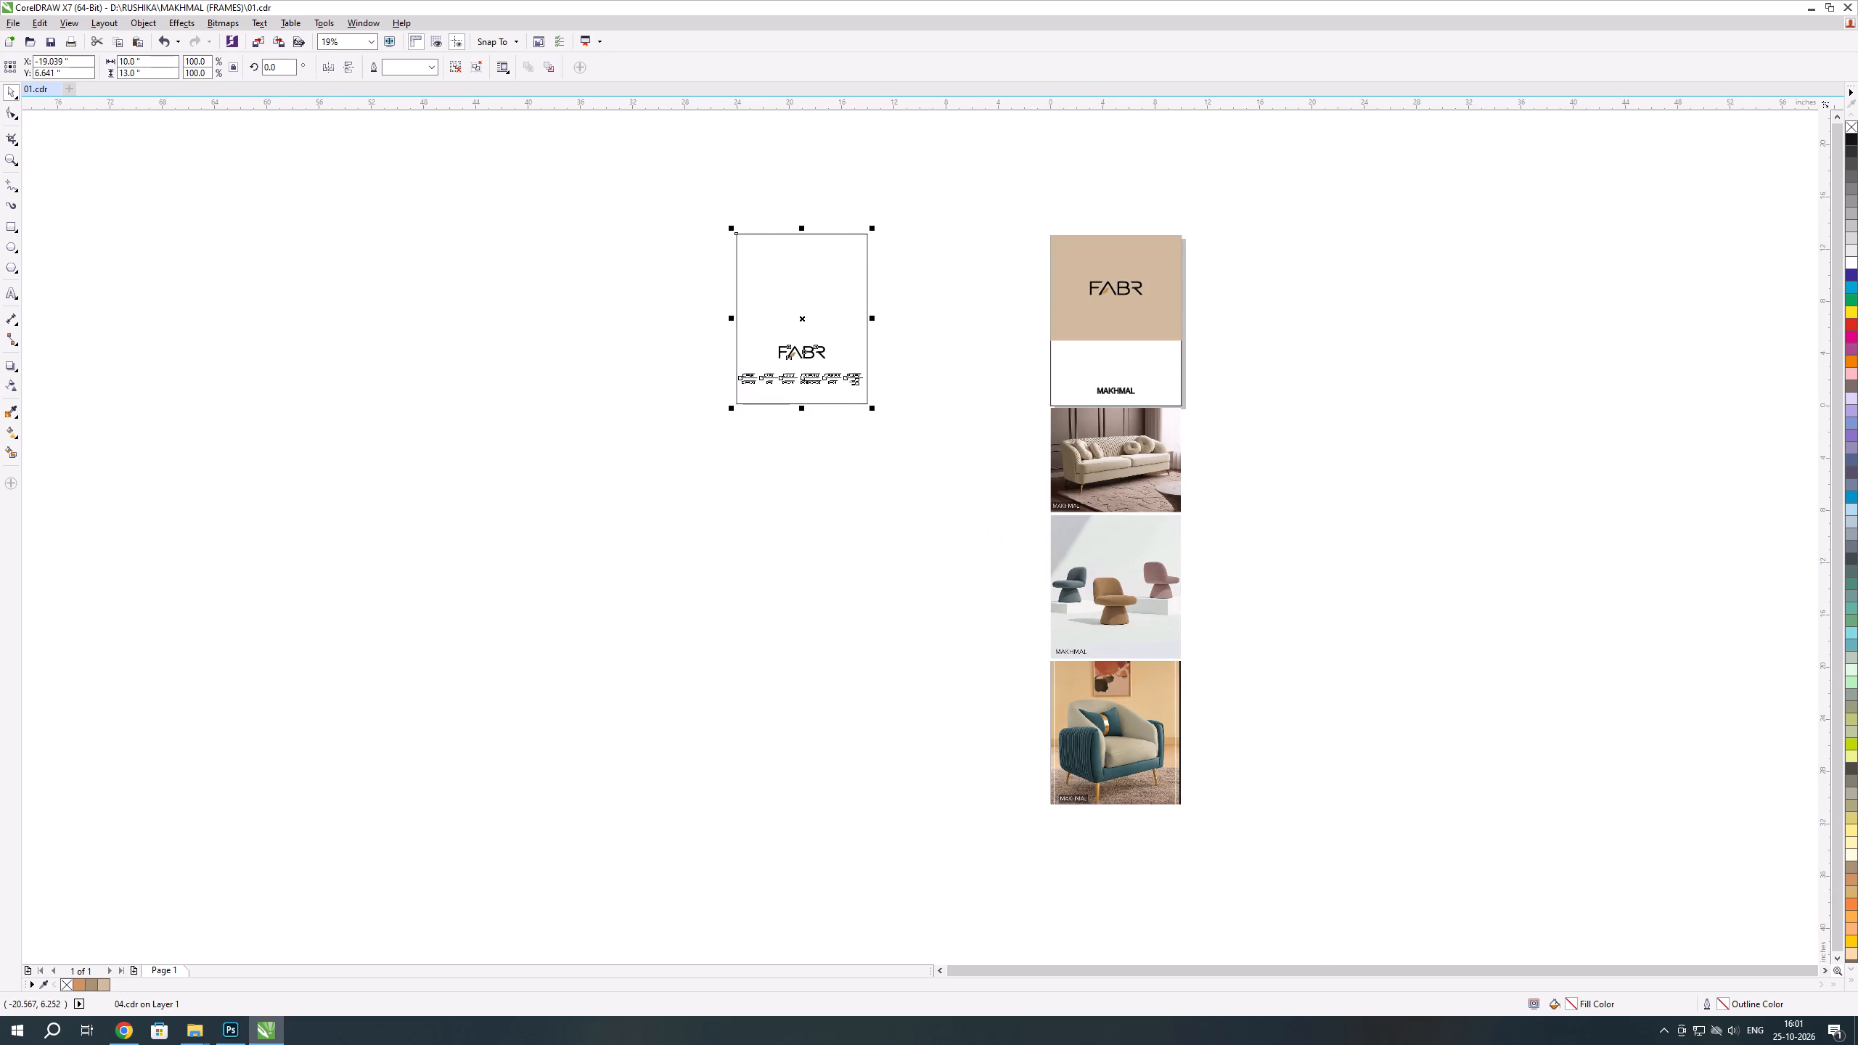
scroll(777, 392, up, 2)
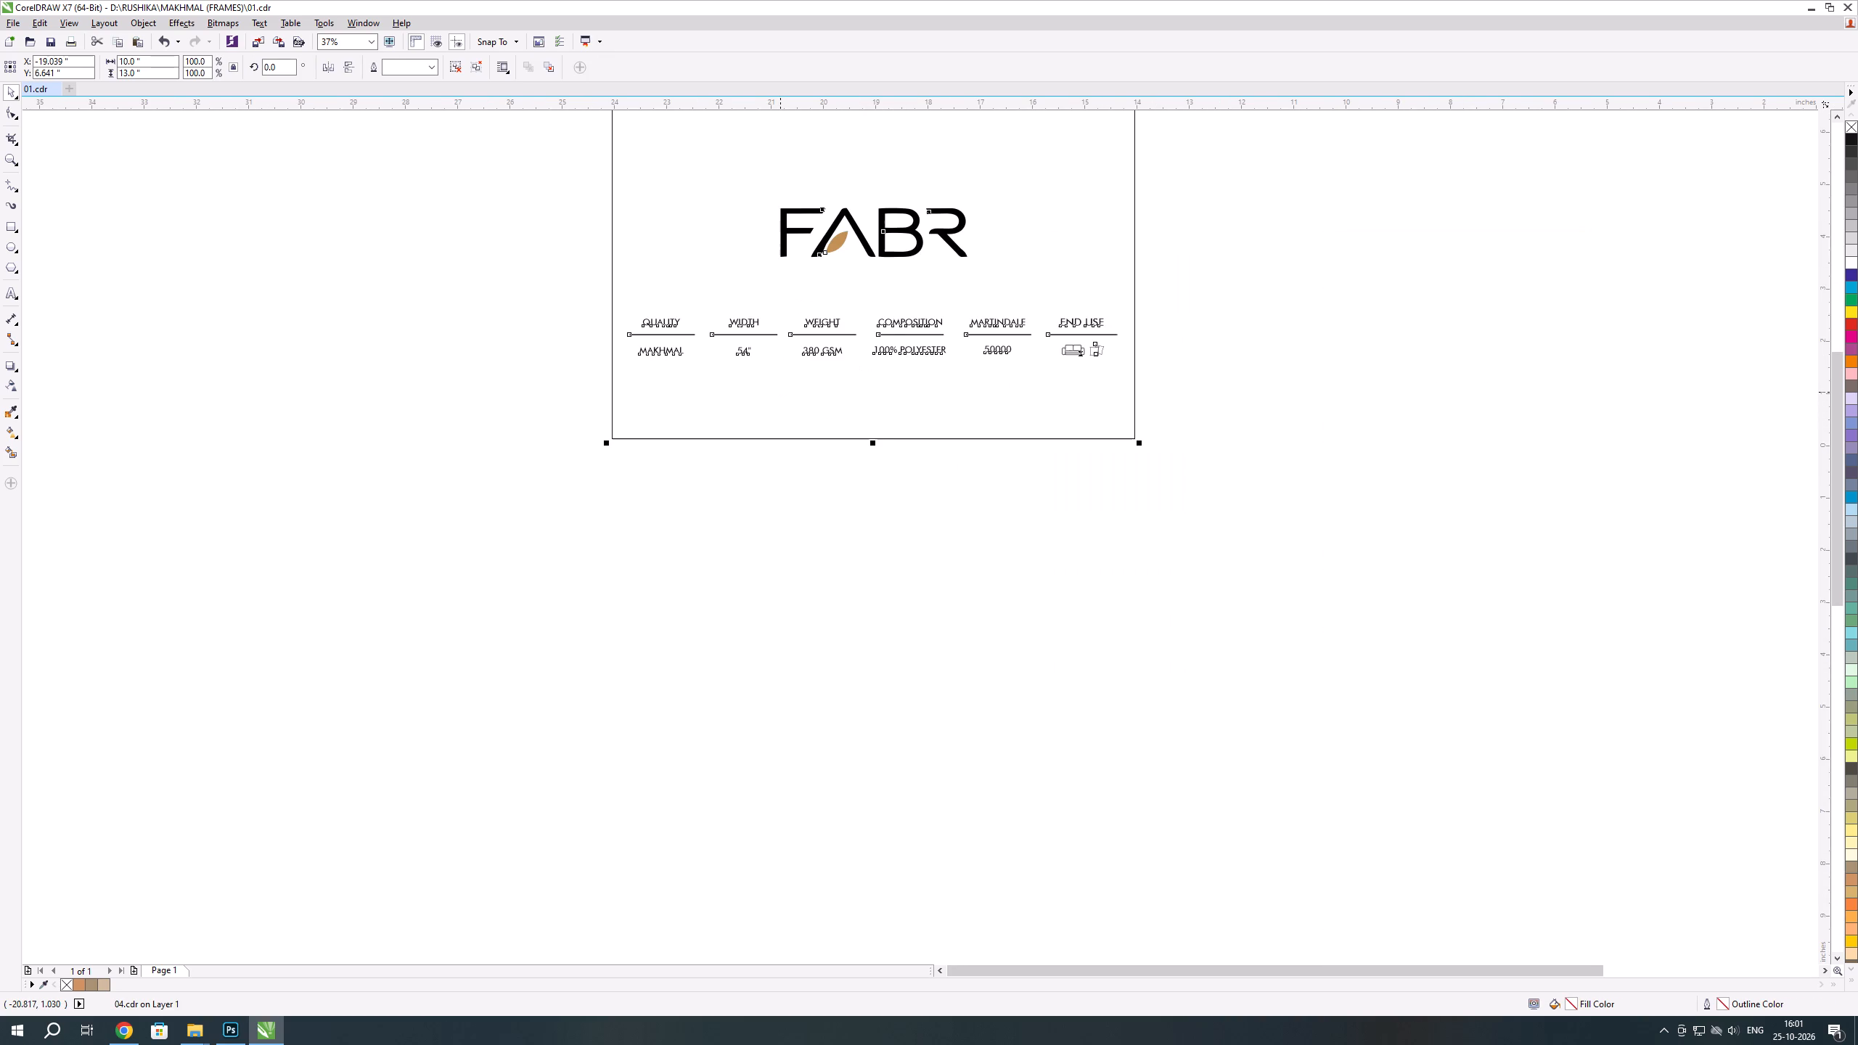
key(ctrl+u)
click(808, 490)
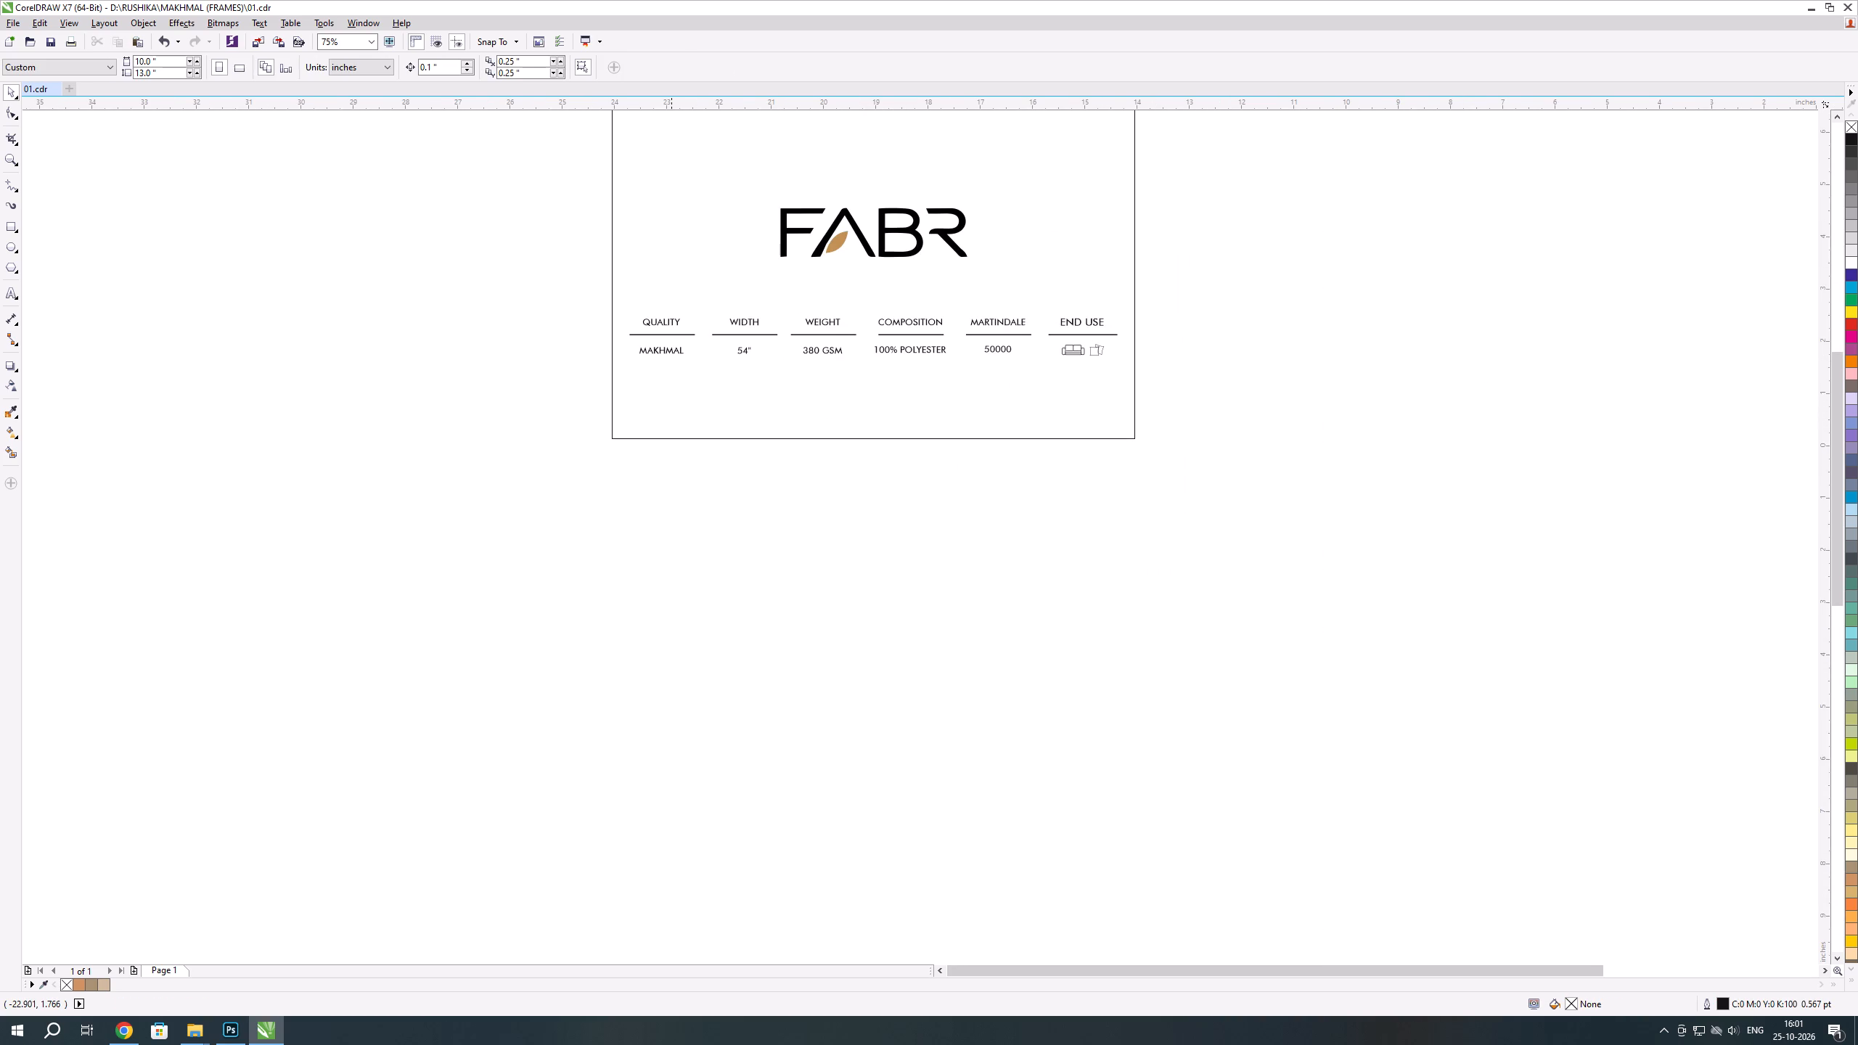
click(671, 353)
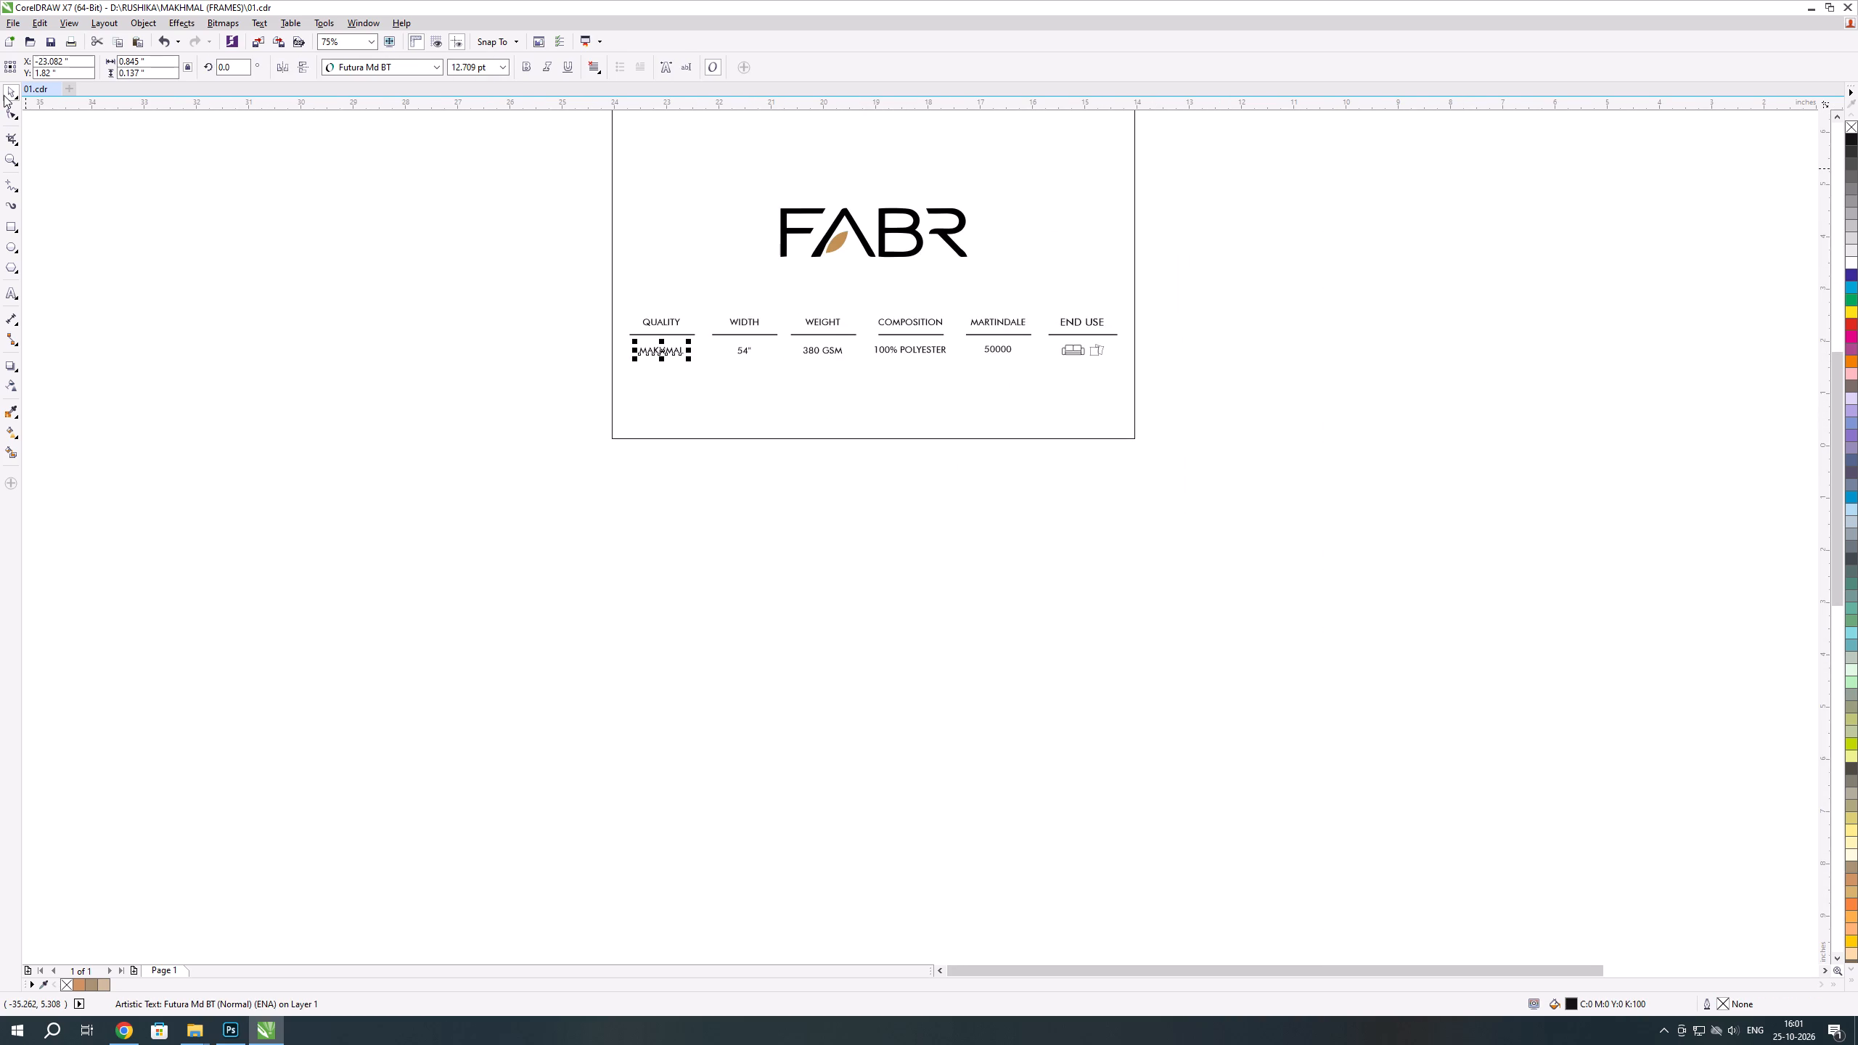
click(4, 94)
click(218, 231)
scroll(649, 561, down, 1)
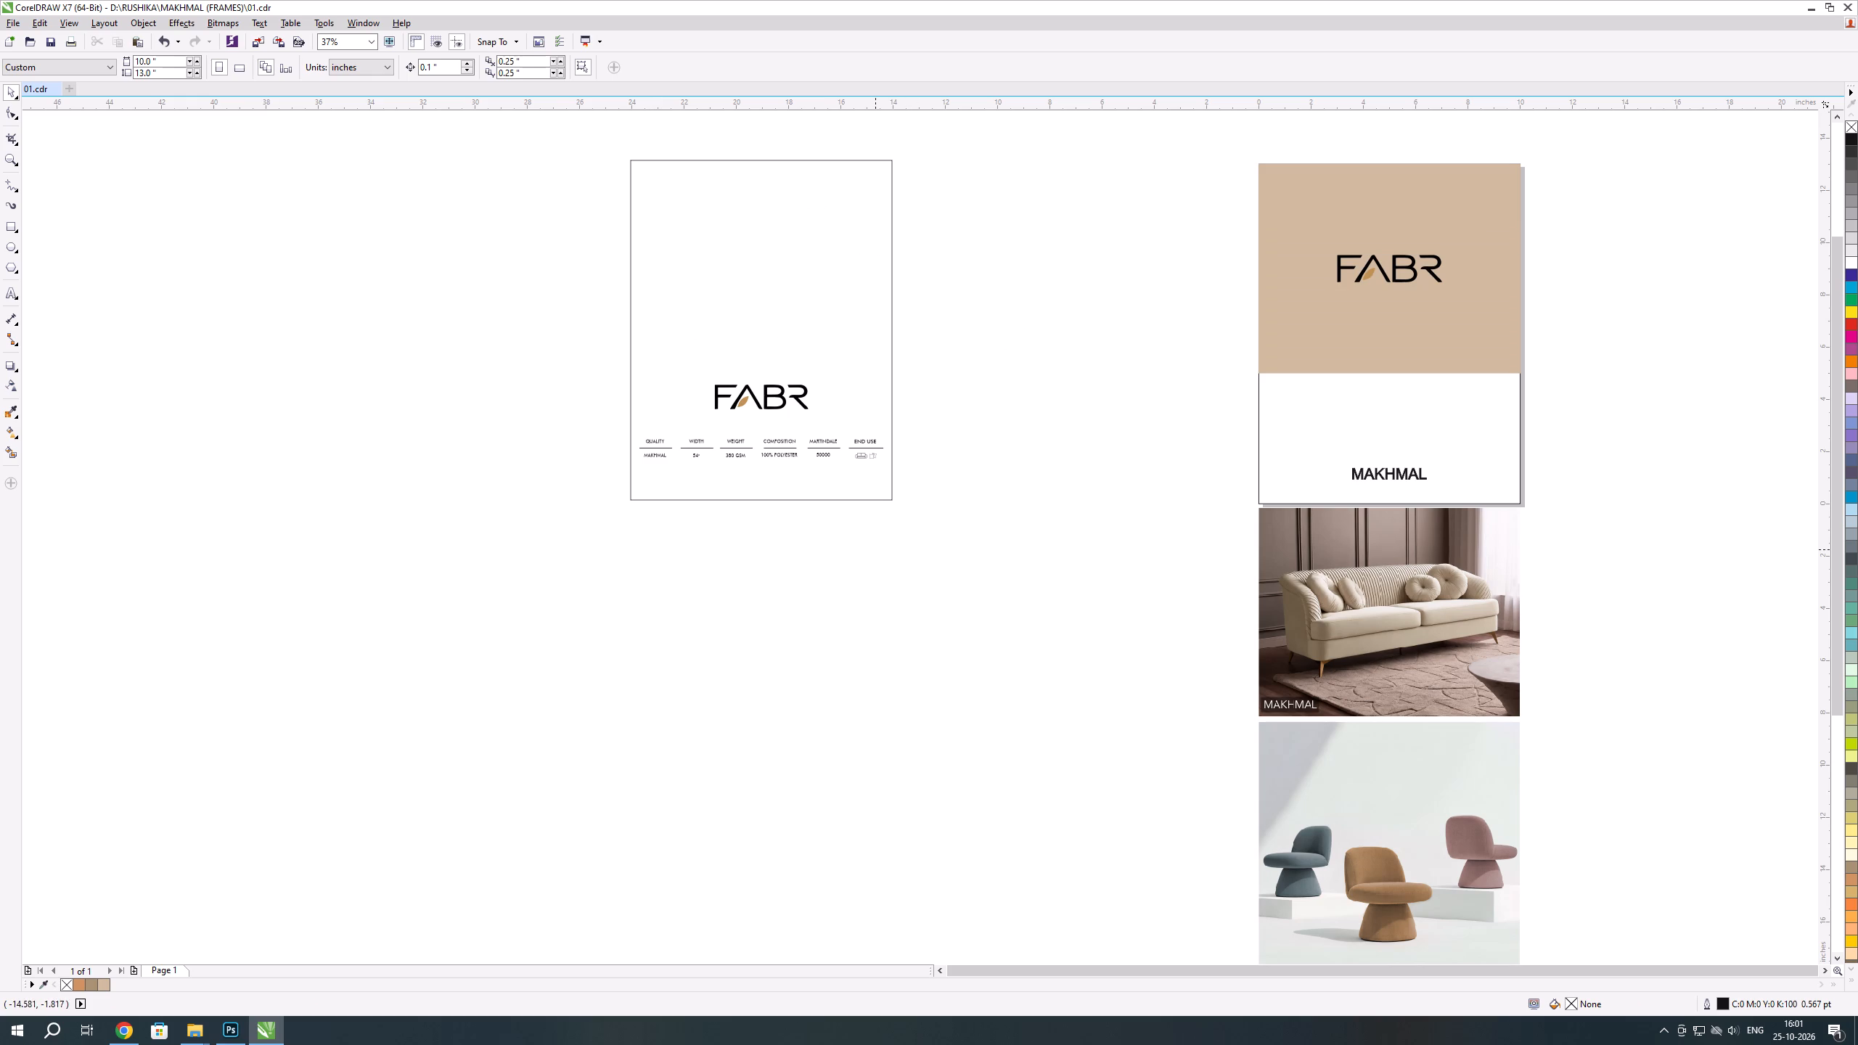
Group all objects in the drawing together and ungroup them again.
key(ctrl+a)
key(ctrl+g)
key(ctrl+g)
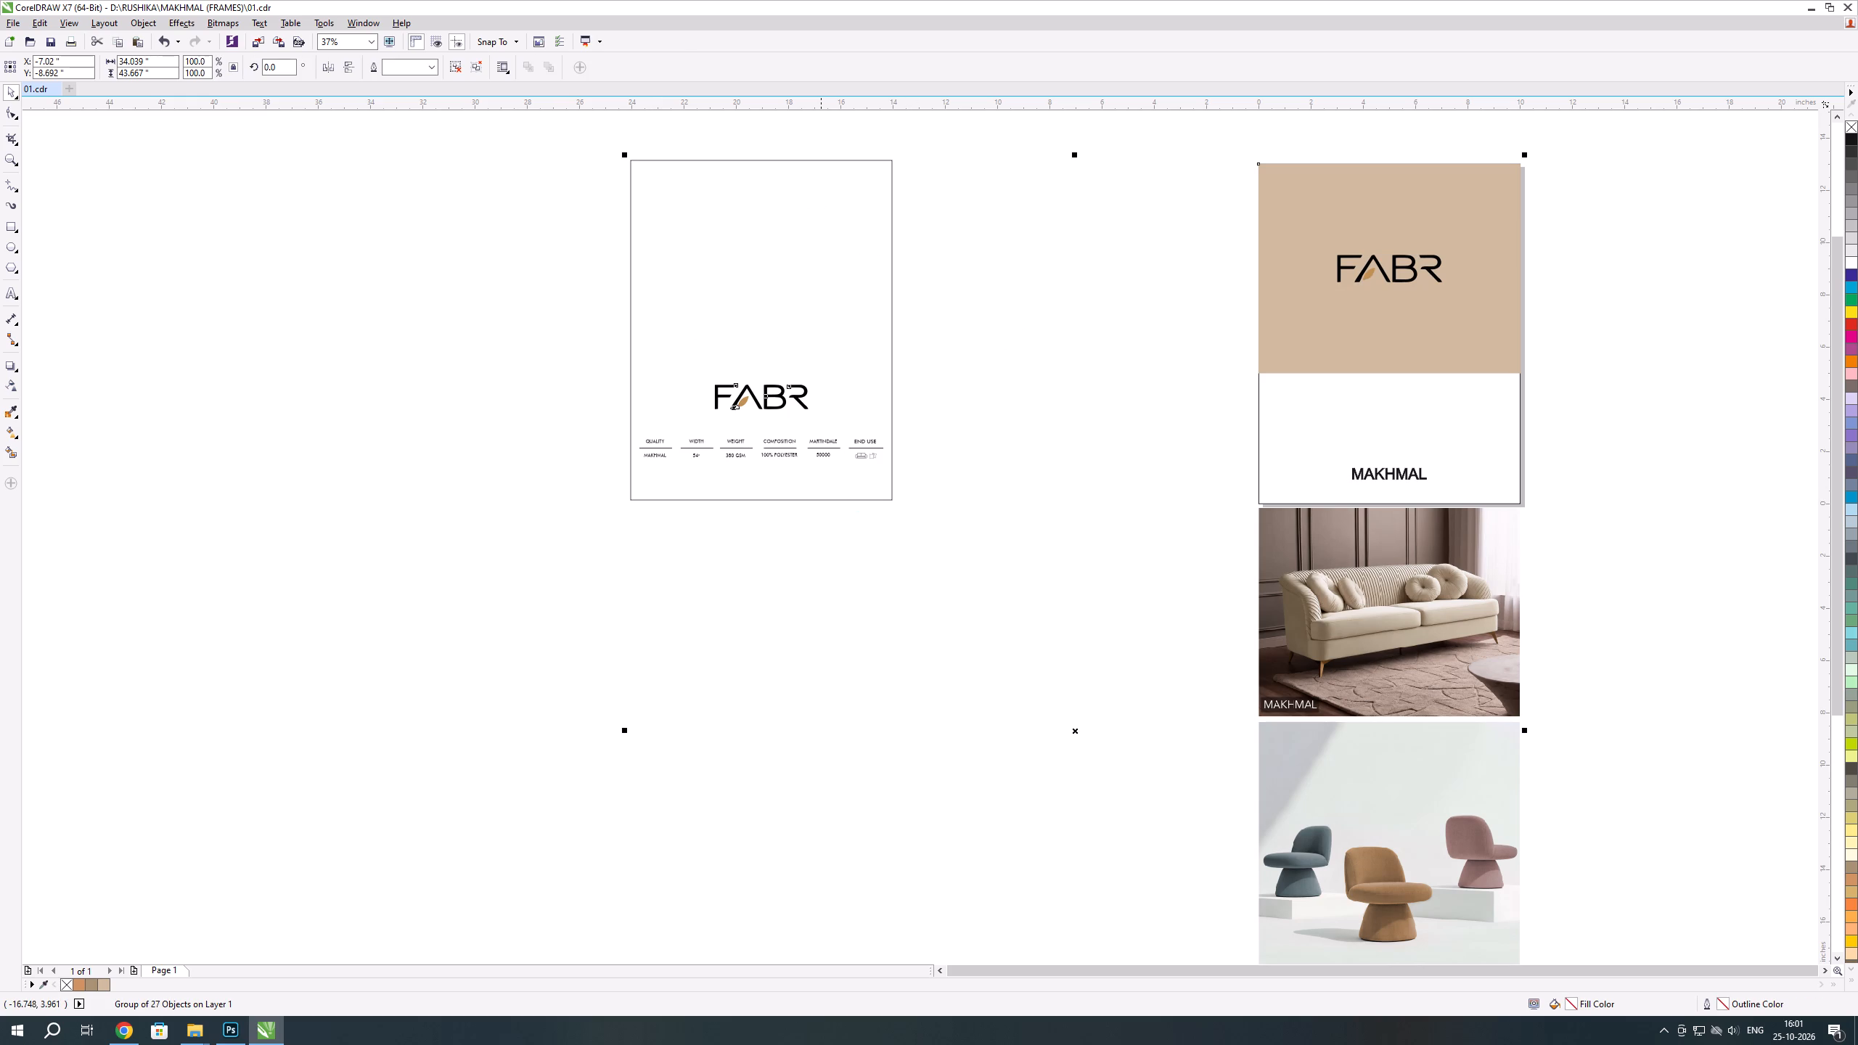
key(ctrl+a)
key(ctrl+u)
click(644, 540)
Group all objects of the FABR specification page, including its frame, logo and specification table.
drag(550, 132, 918, 544)
ctrl+scroll(878, 399, down, 1)
key(ctrl+g)
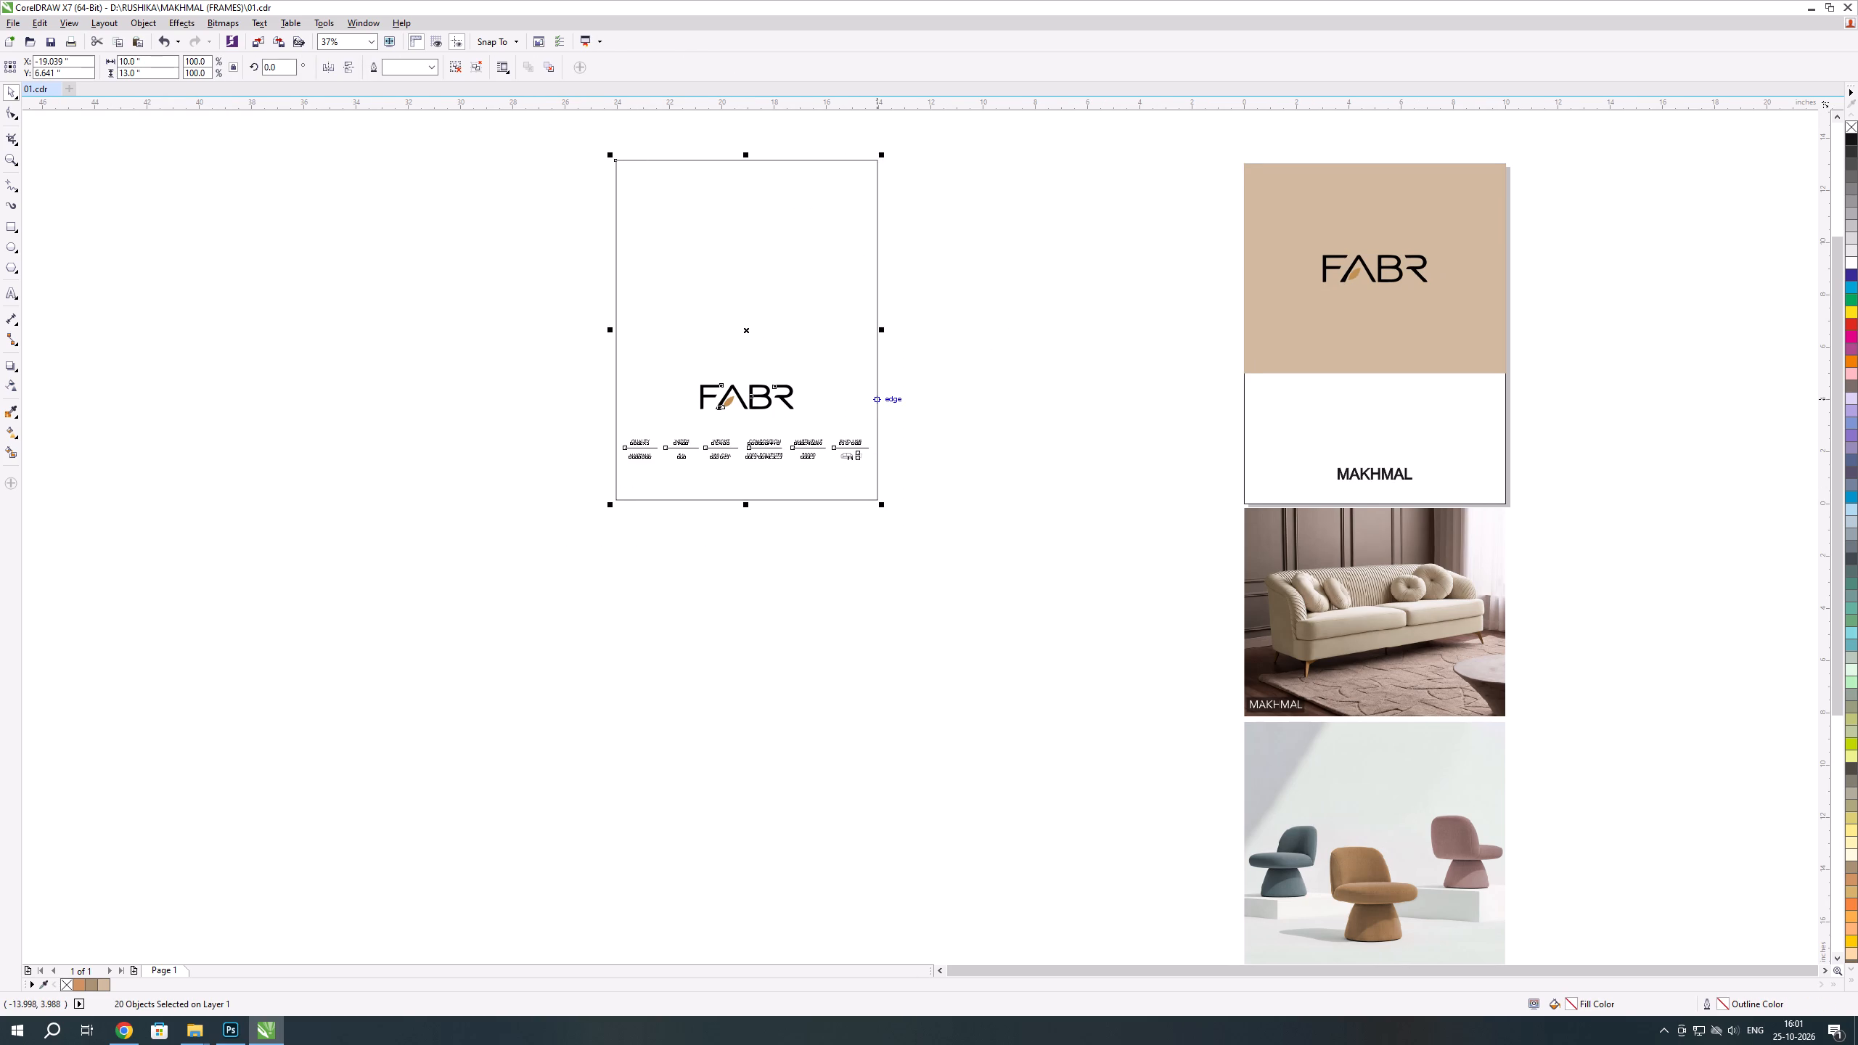
key(ctrl+g)
key(ctrl+g)
key(ctrl+g)
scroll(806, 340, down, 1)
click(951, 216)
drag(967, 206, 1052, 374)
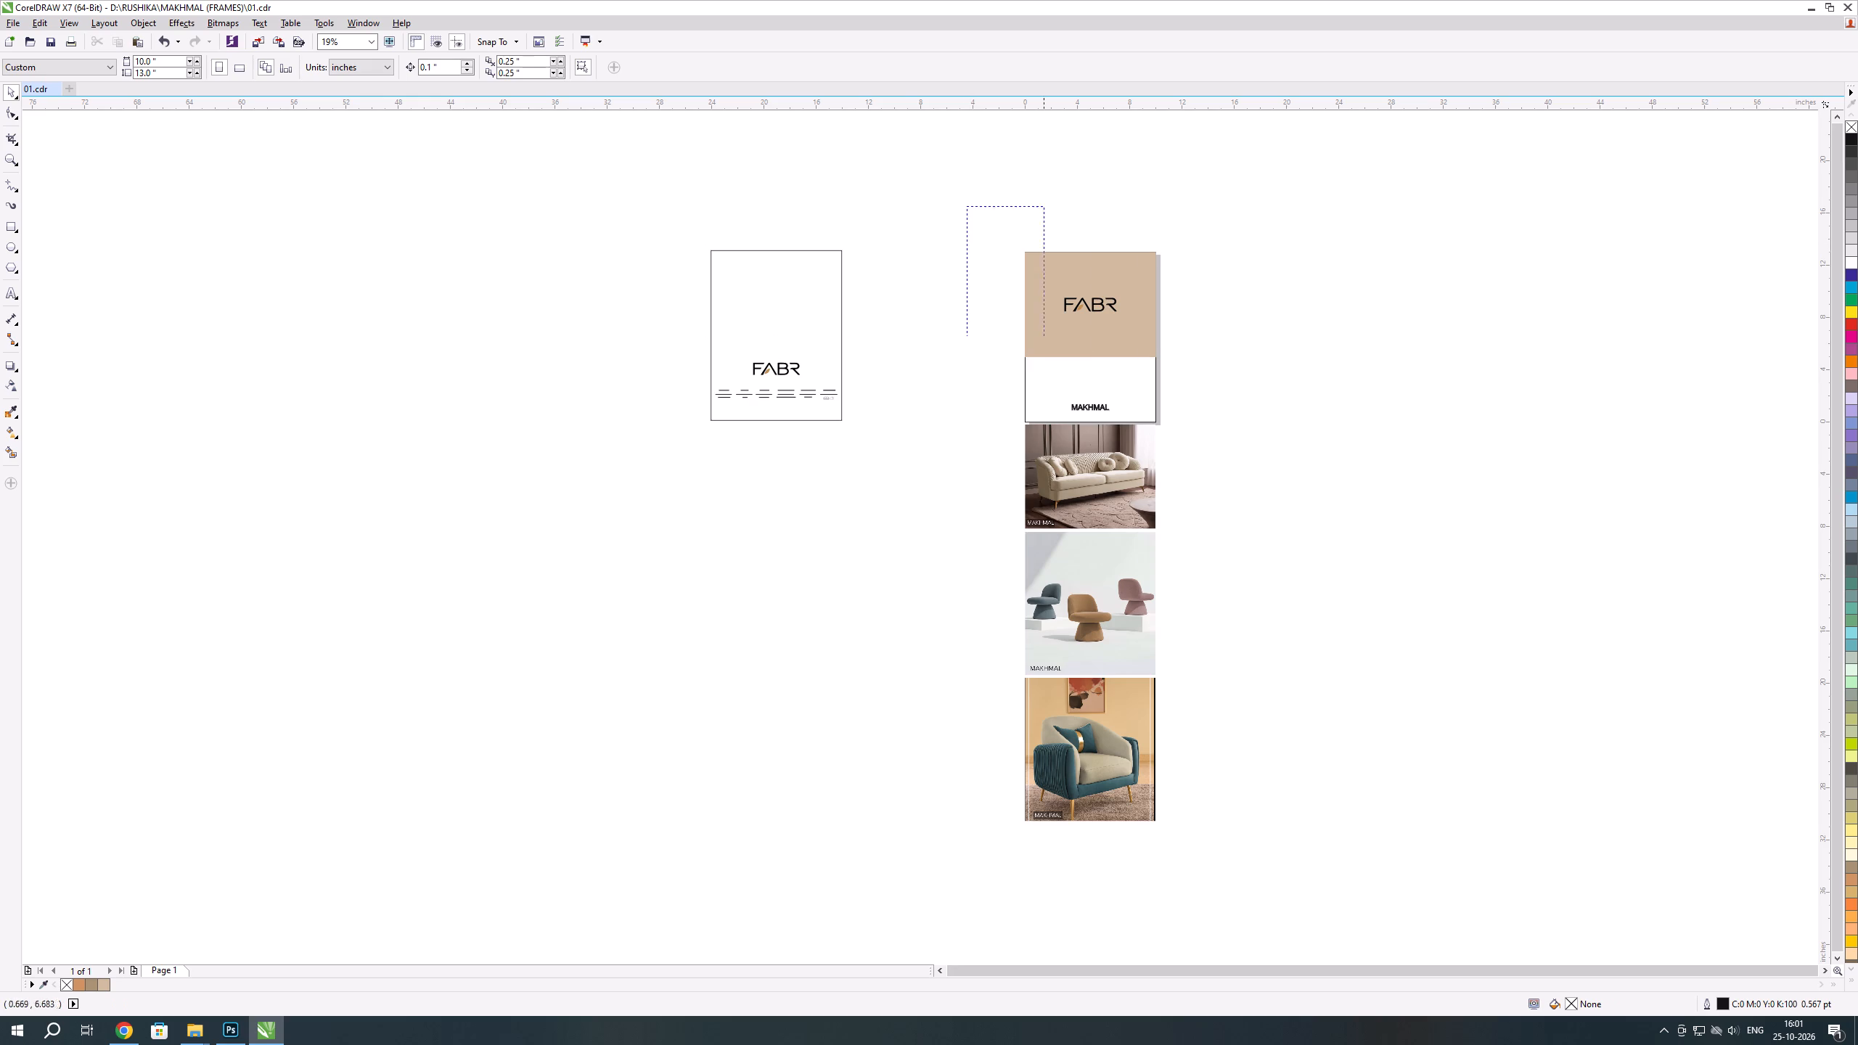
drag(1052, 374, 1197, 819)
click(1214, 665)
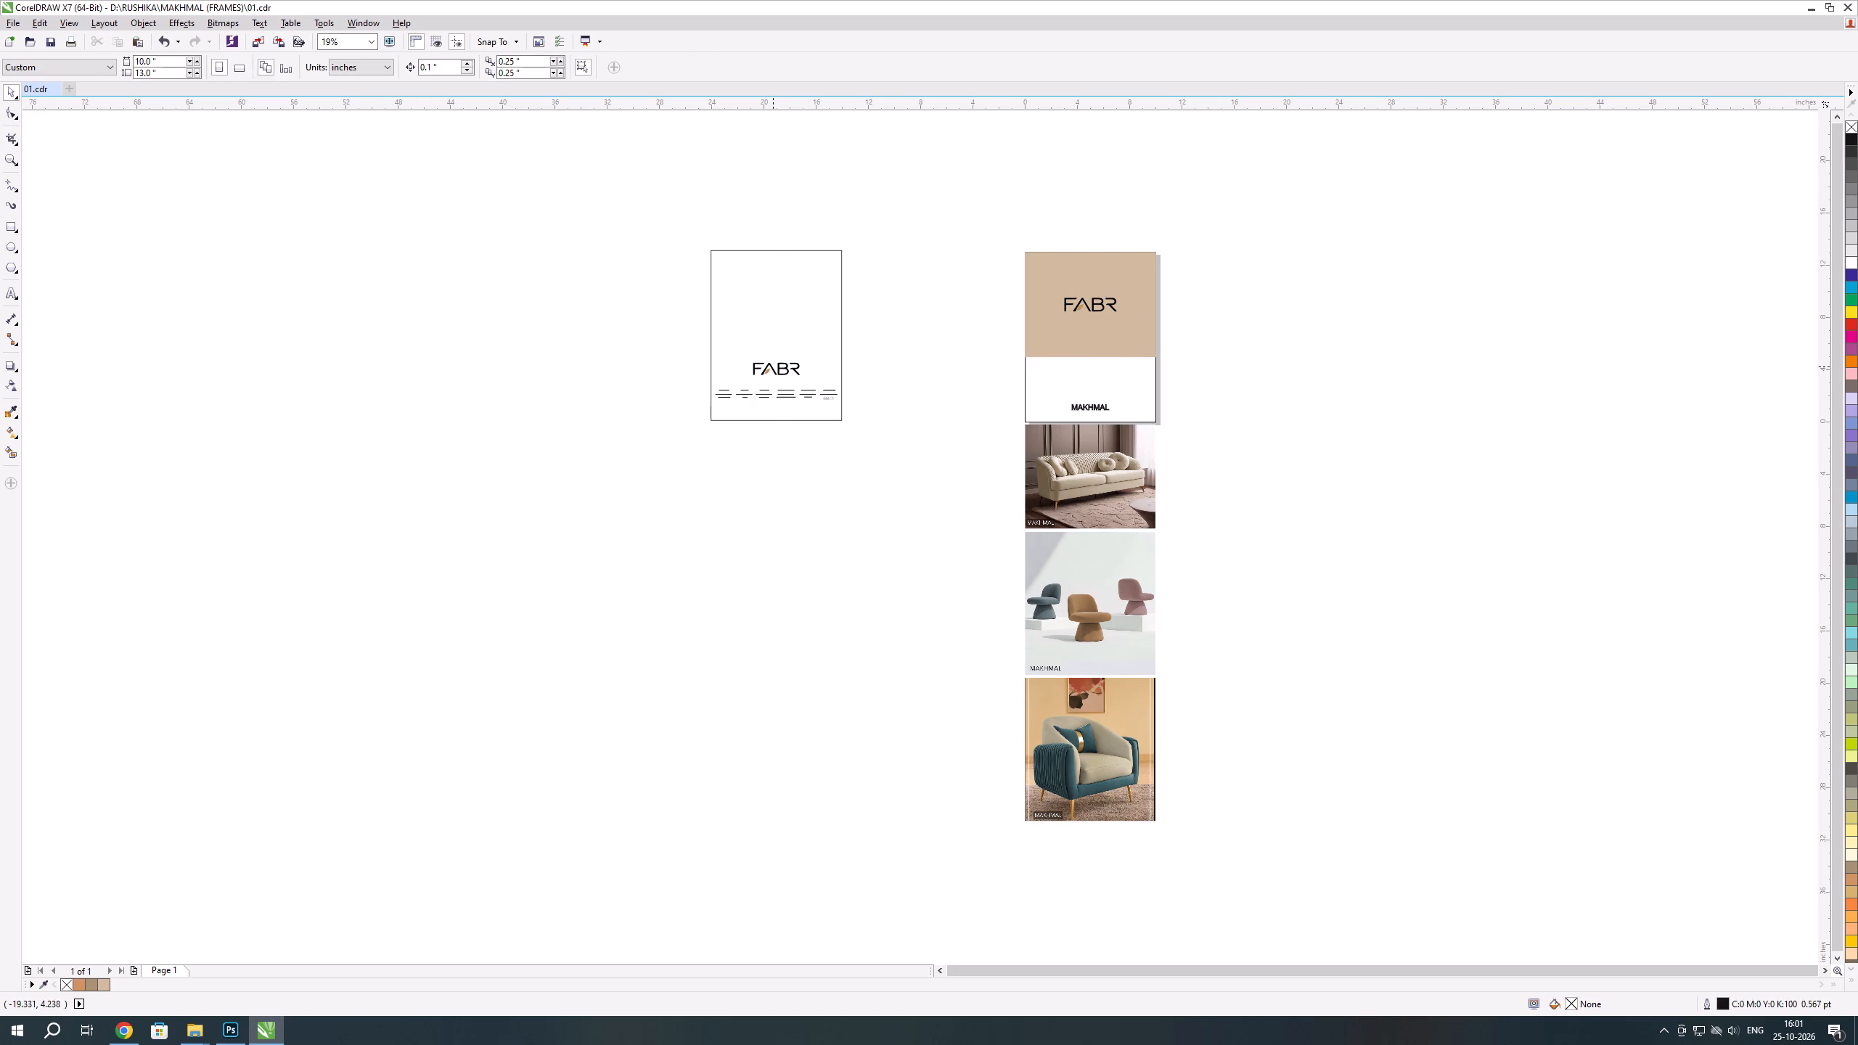
Move the grouped specification page below the armchair image and align their centers vertically in the column.
click(778, 347)
drag(777, 321, 908, 864)
scroll(981, 424, down, 1)
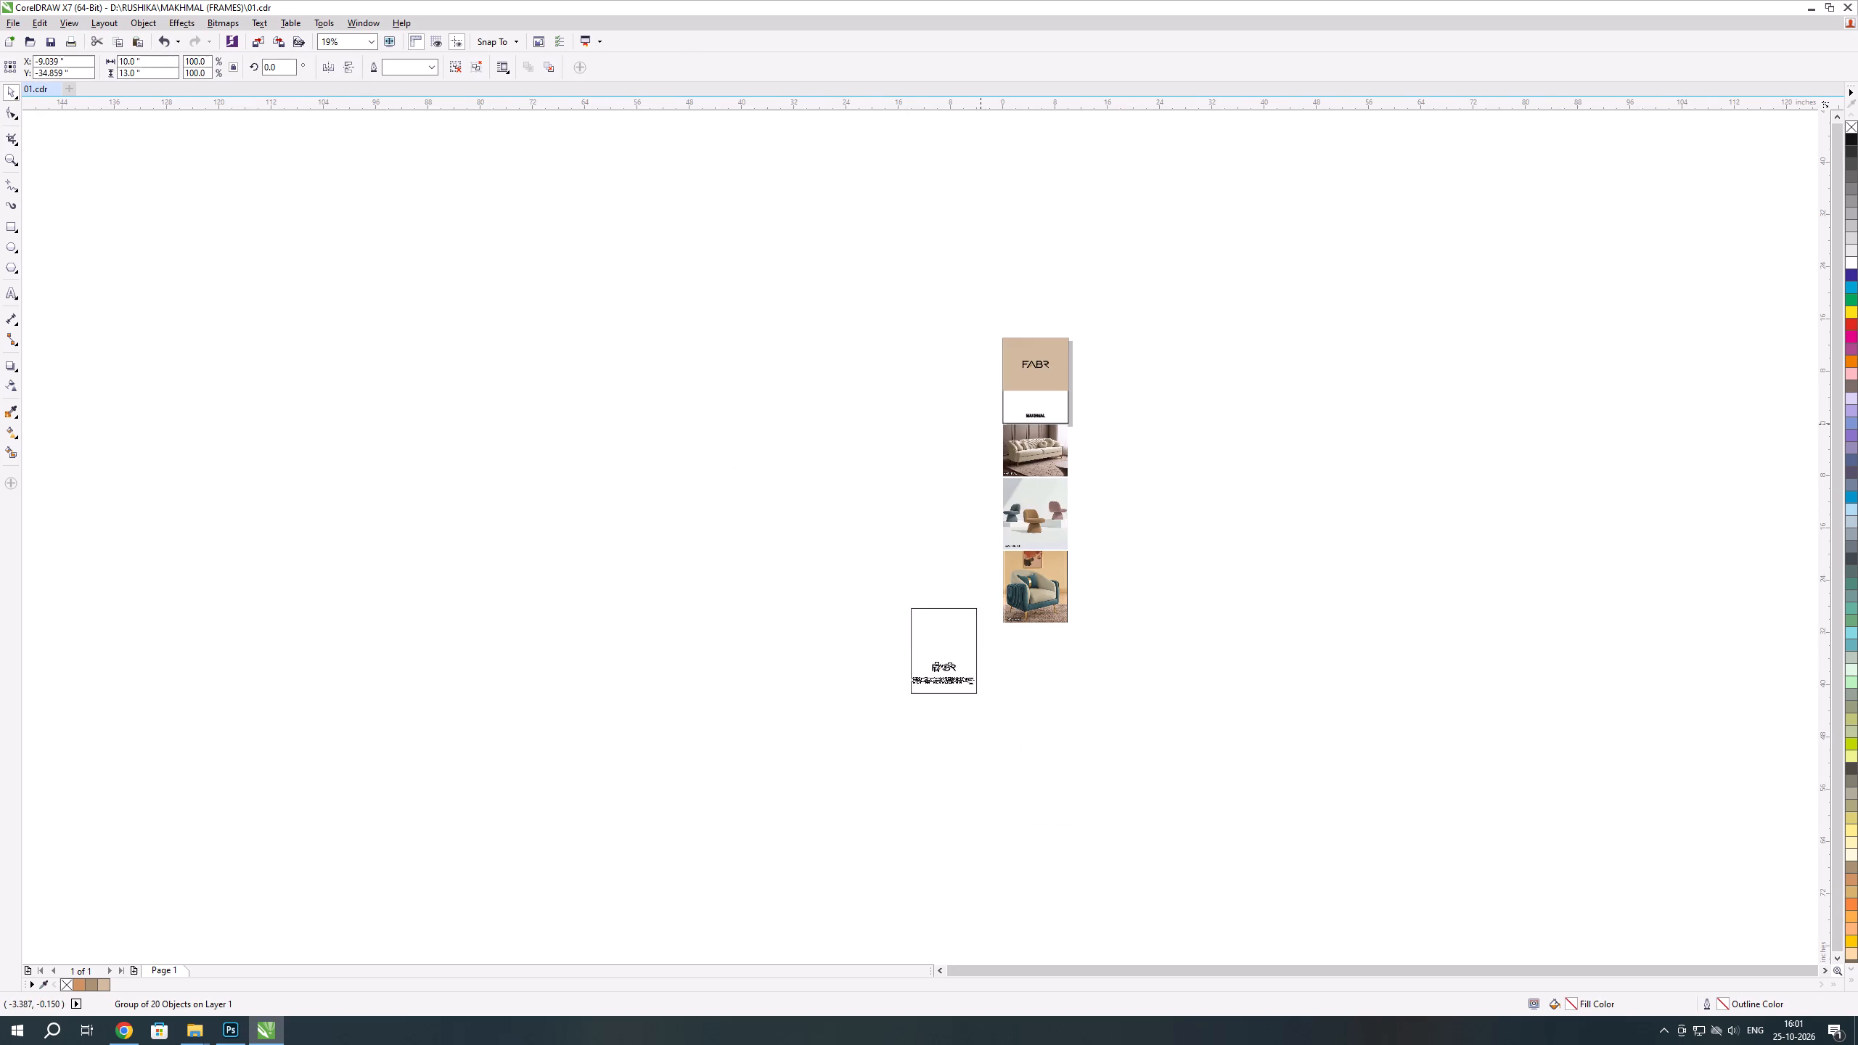
scroll(1136, 834, up, 1)
drag(739, 453, 790, 485)
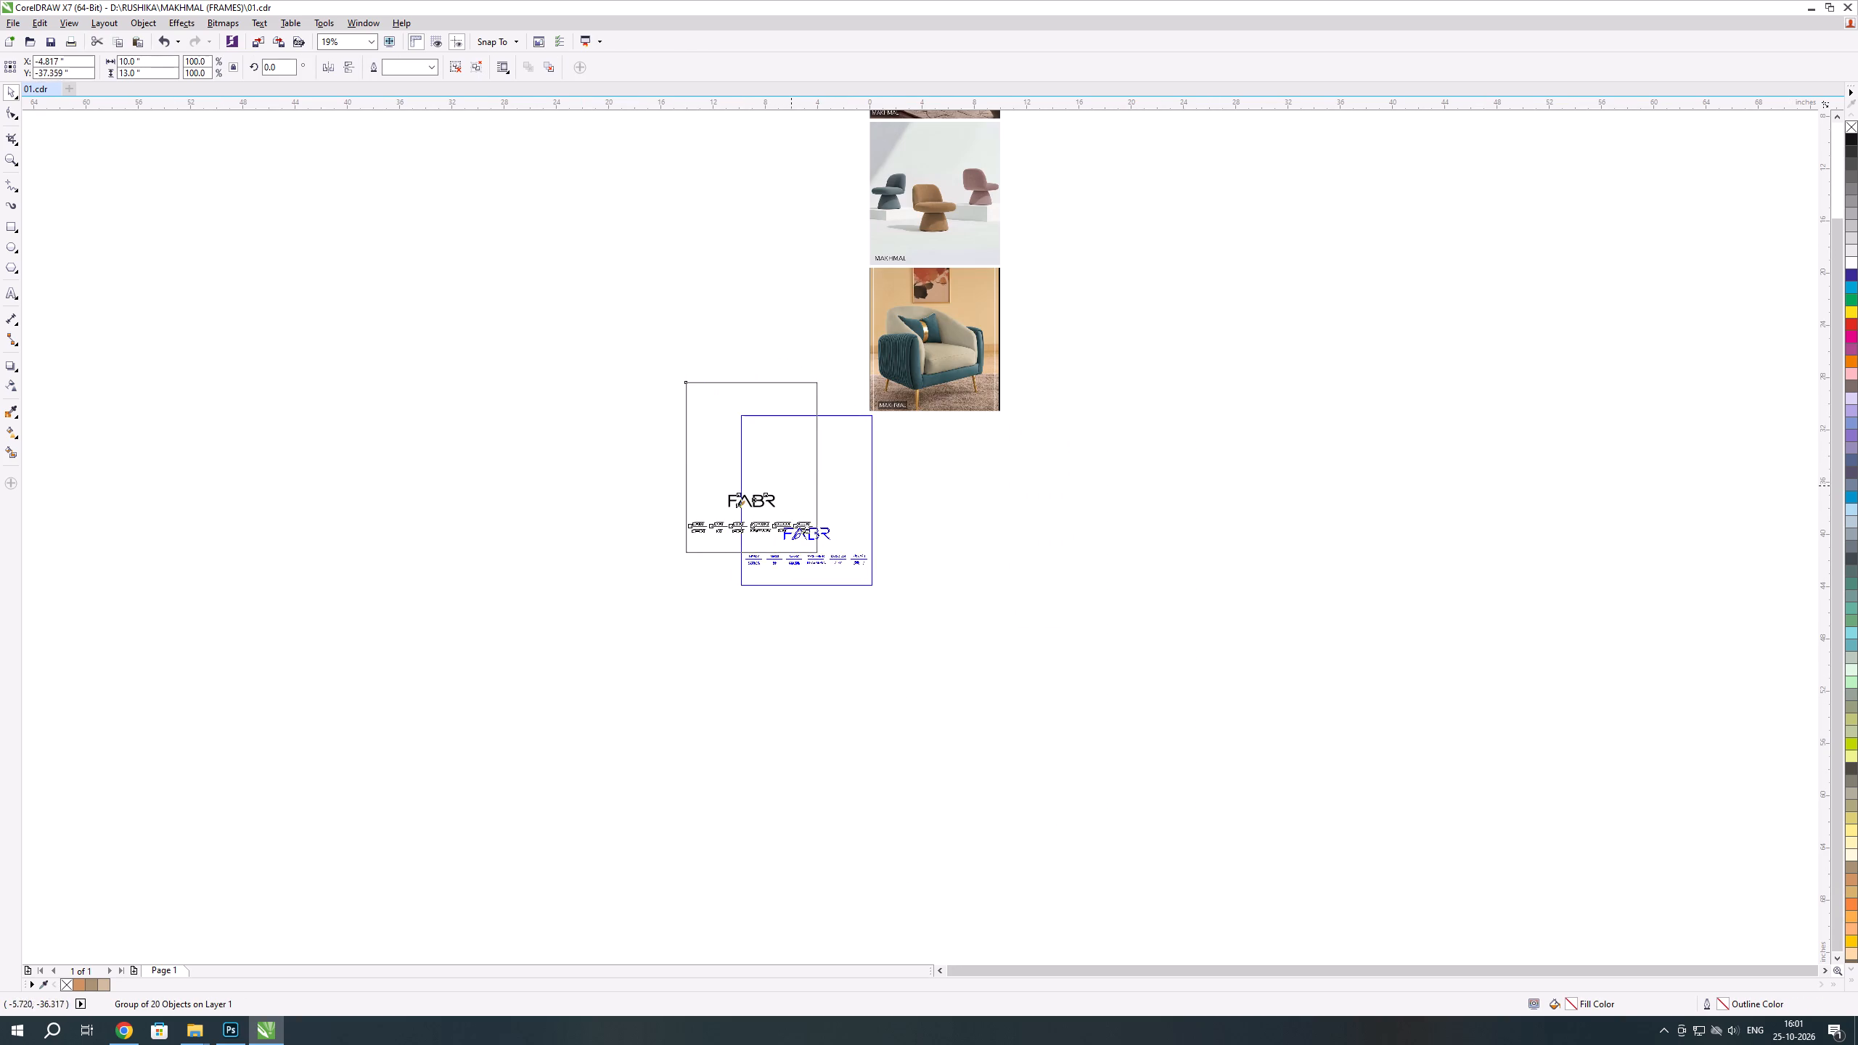
drag(790, 485, 787, 480)
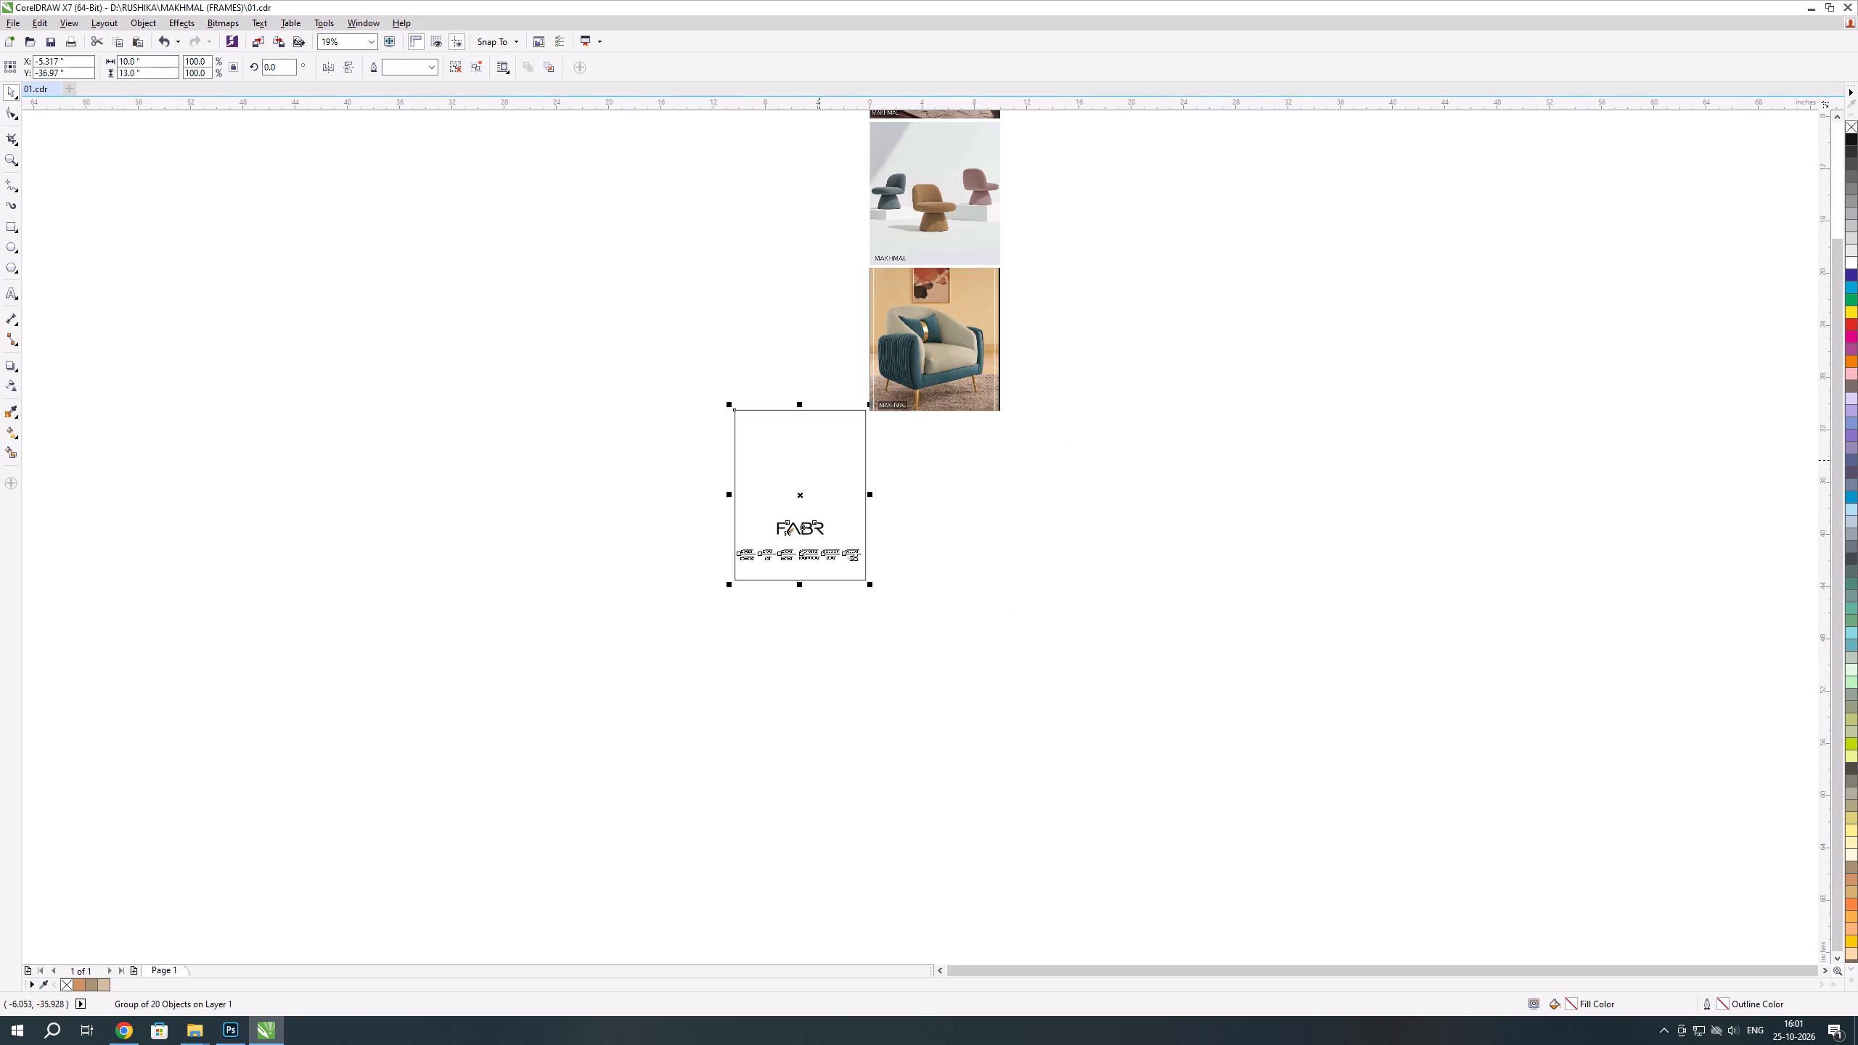
shift+click(876, 396)
key(c)
click(776, 402)
Nudge the specification page down 0.3 inches, leaving a gap below the armchair image.
drag(772, 392, 1038, 685)
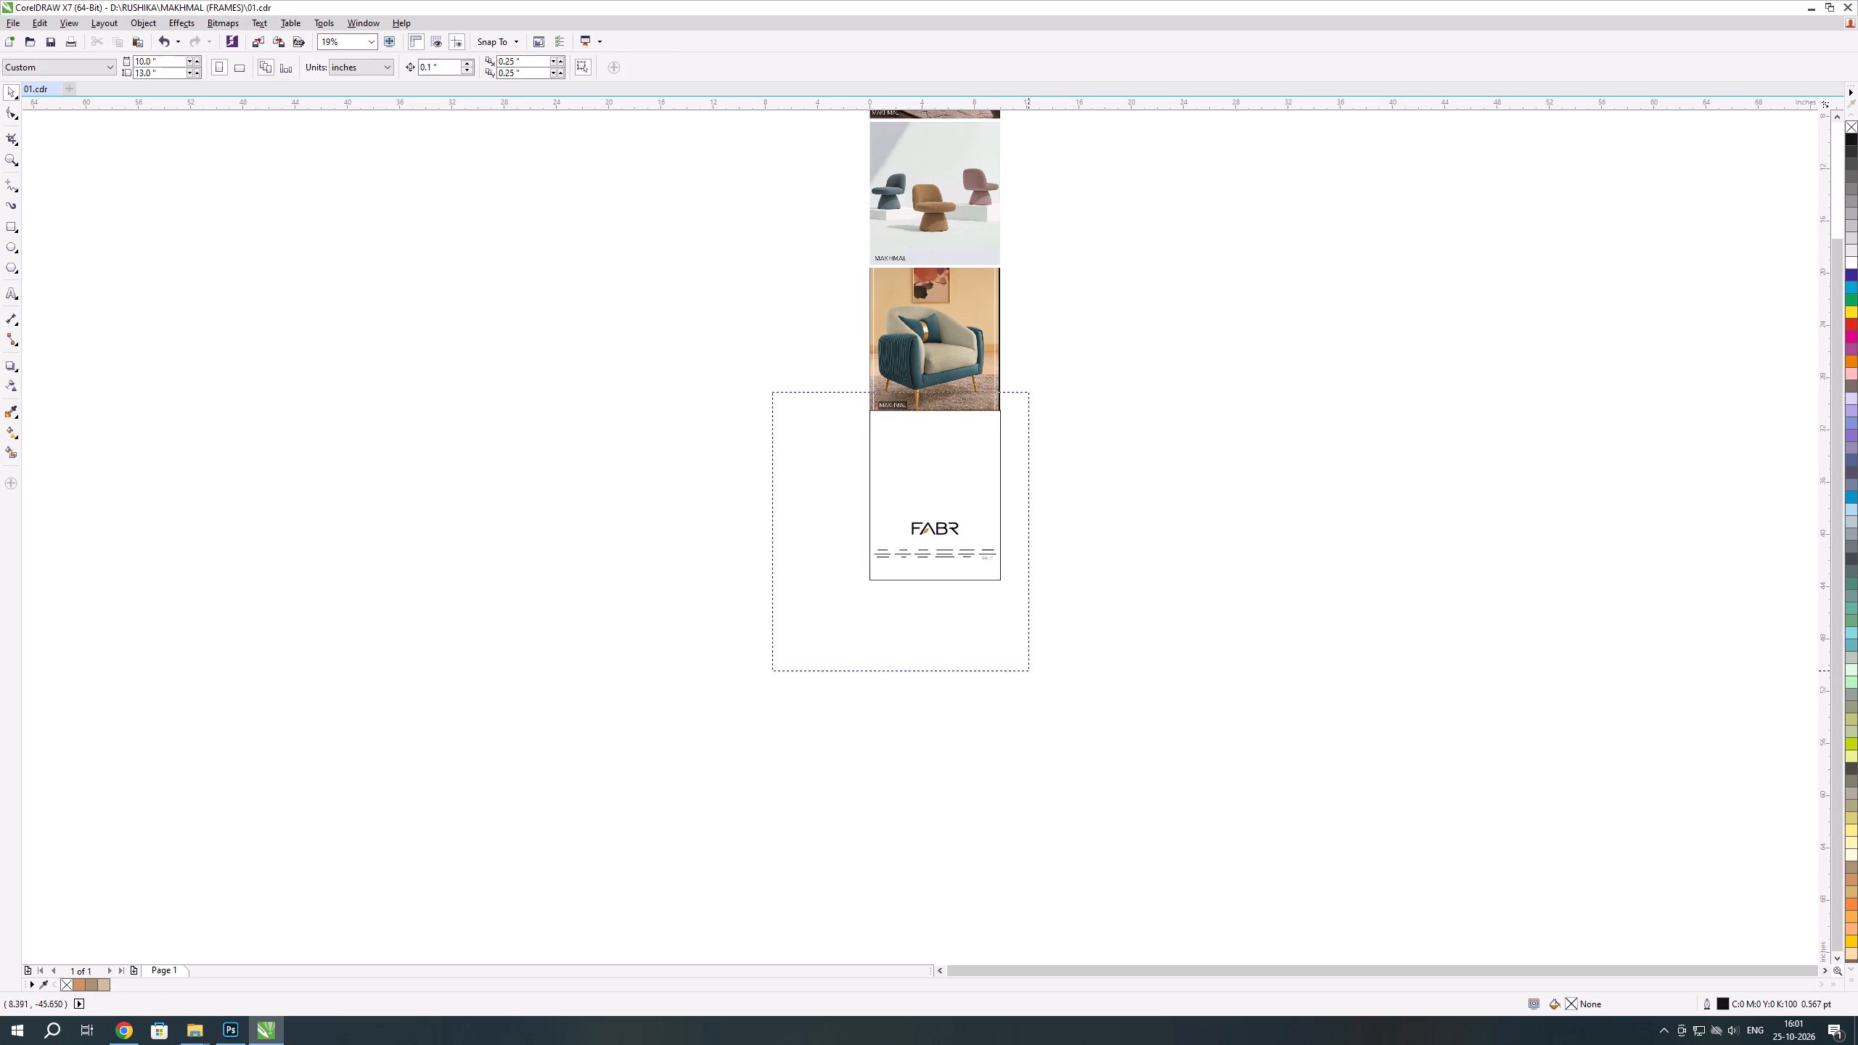
drag(1038, 685, 1070, 760)
key(Down)
key(Down)
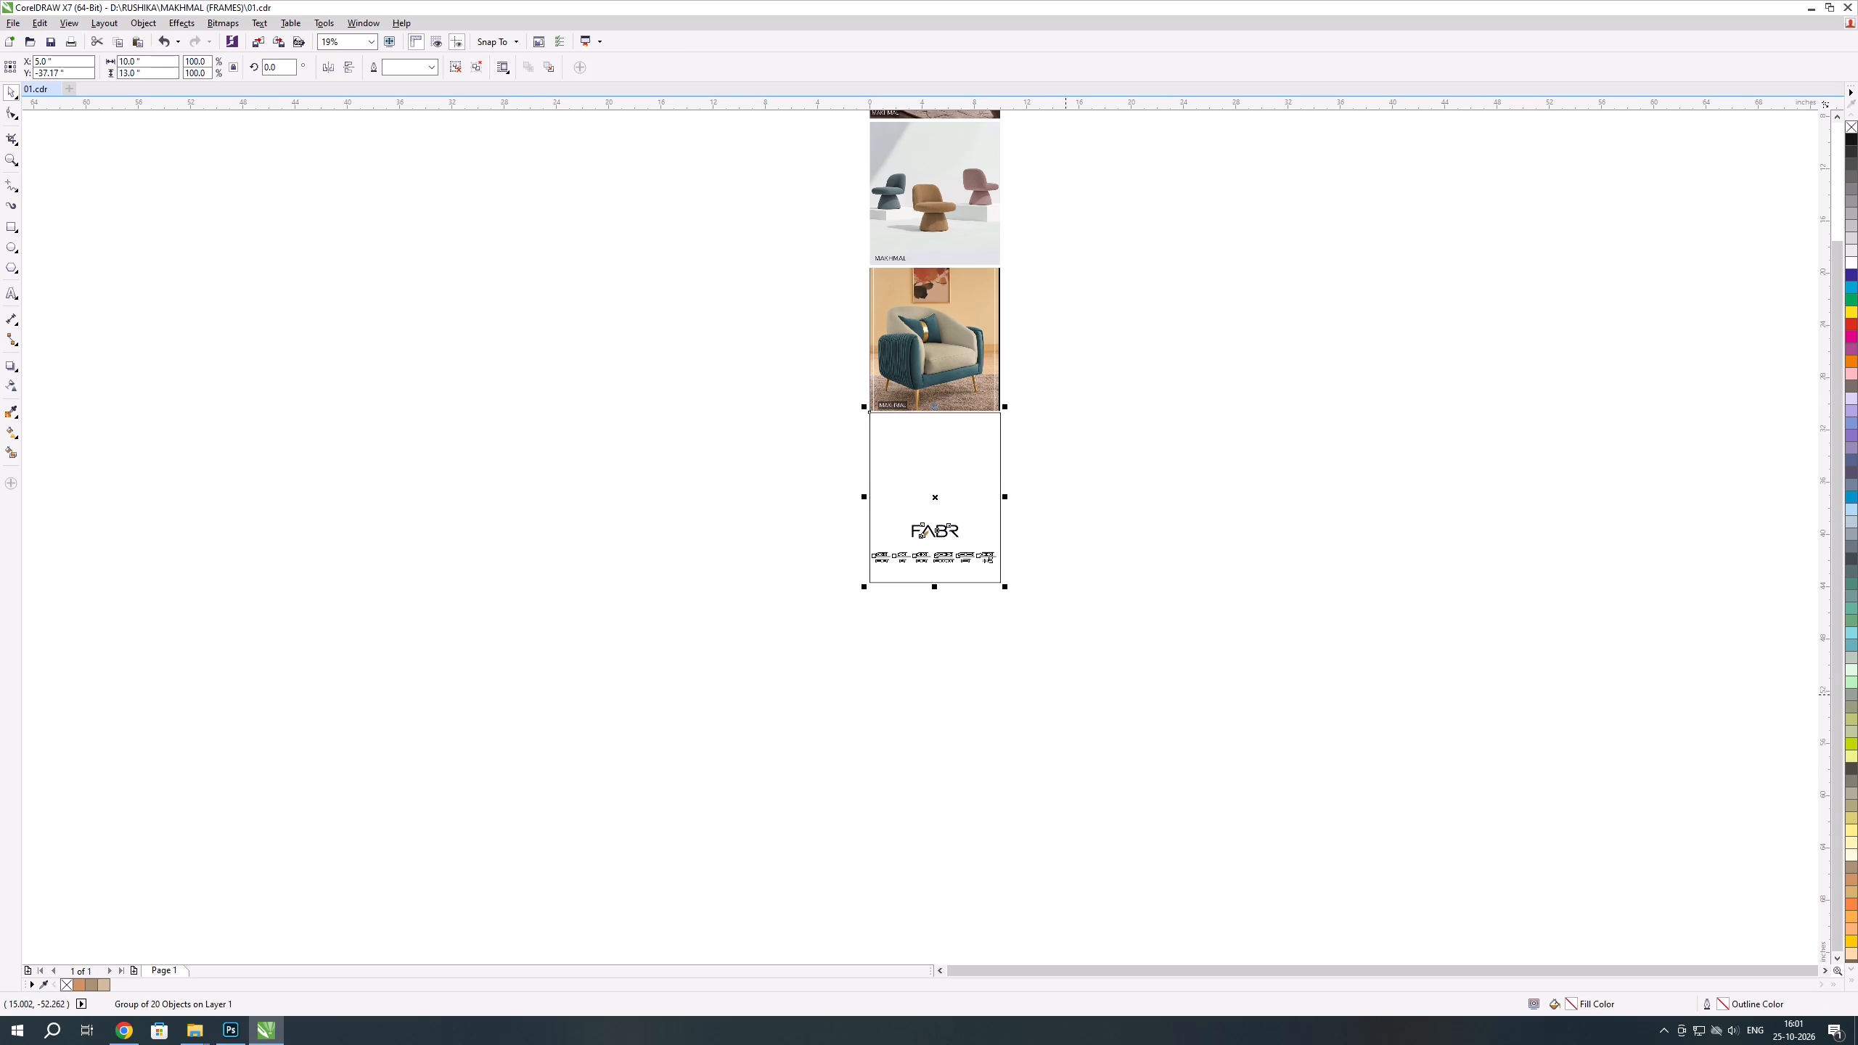
key(Down)
click(1064, 675)
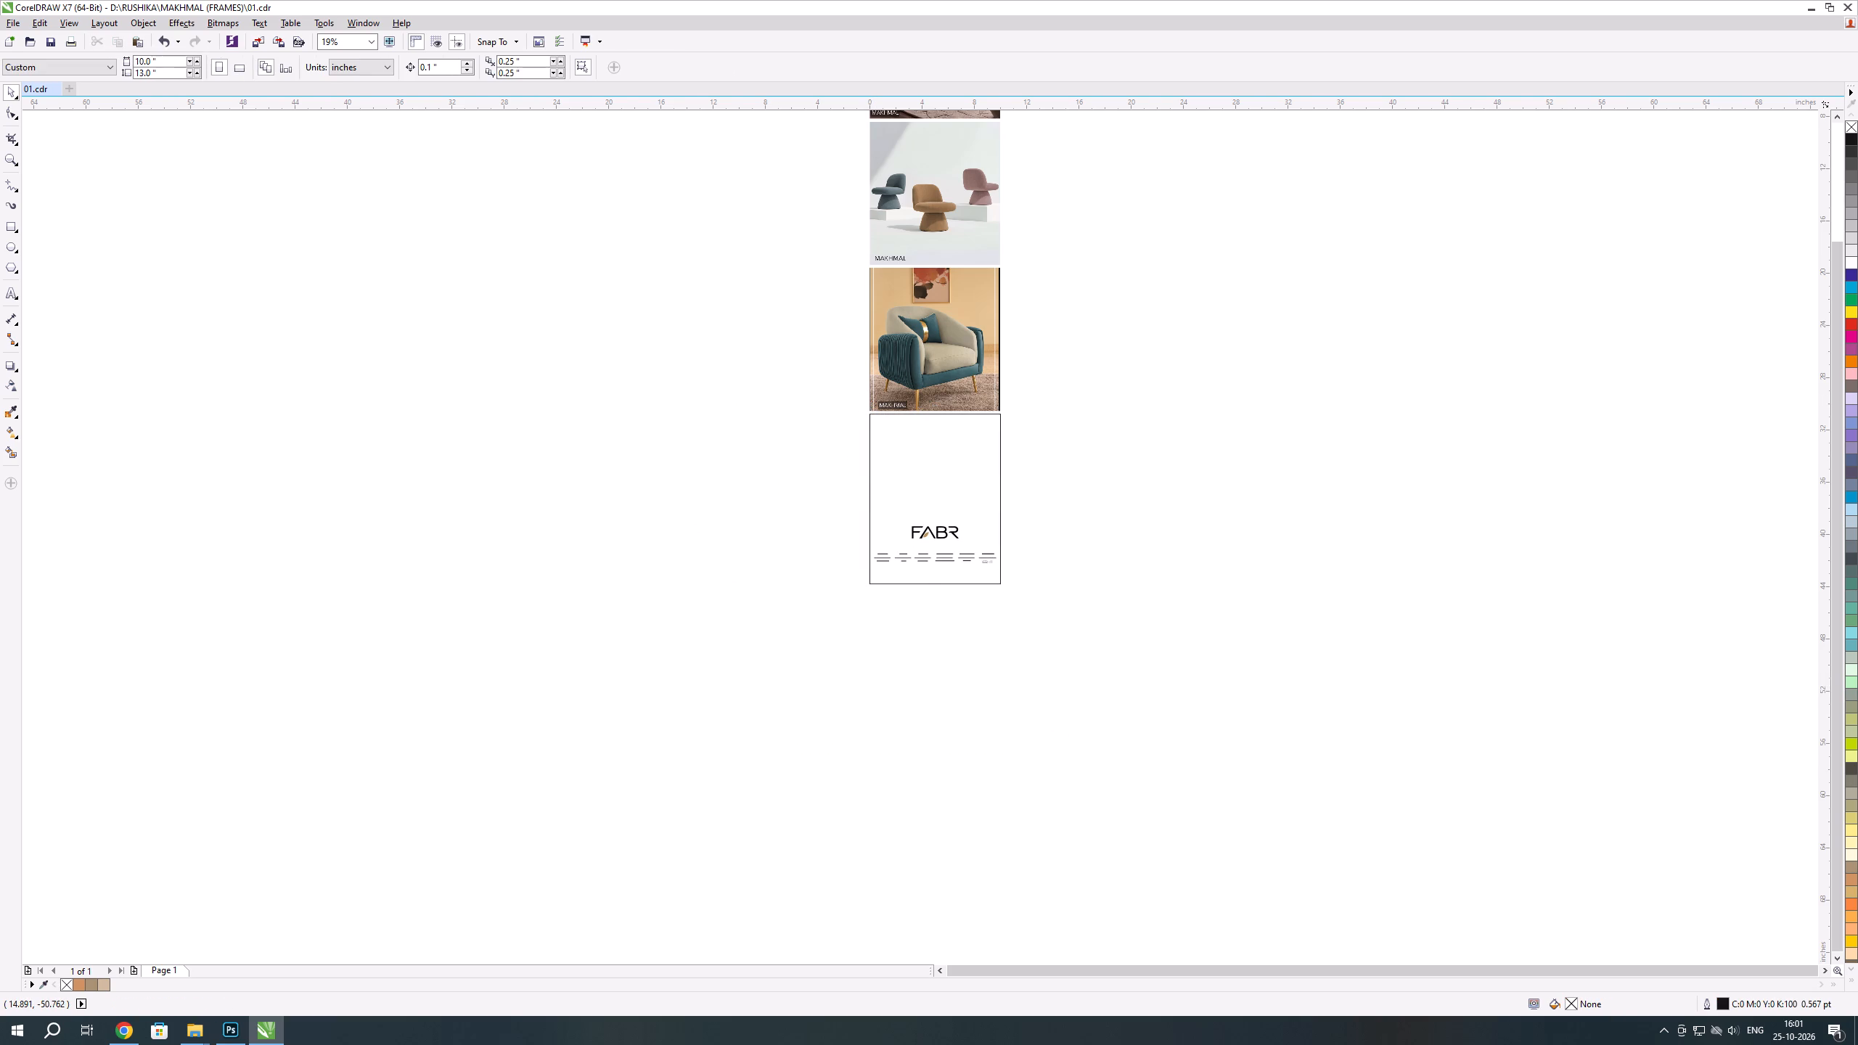
Group the cover, furniture images and specification page, and move the grouped column aside to about X 11.5, Y -16.27 inches.
scroll(911, 675, down, 1)
scroll(911, 437, up, 1)
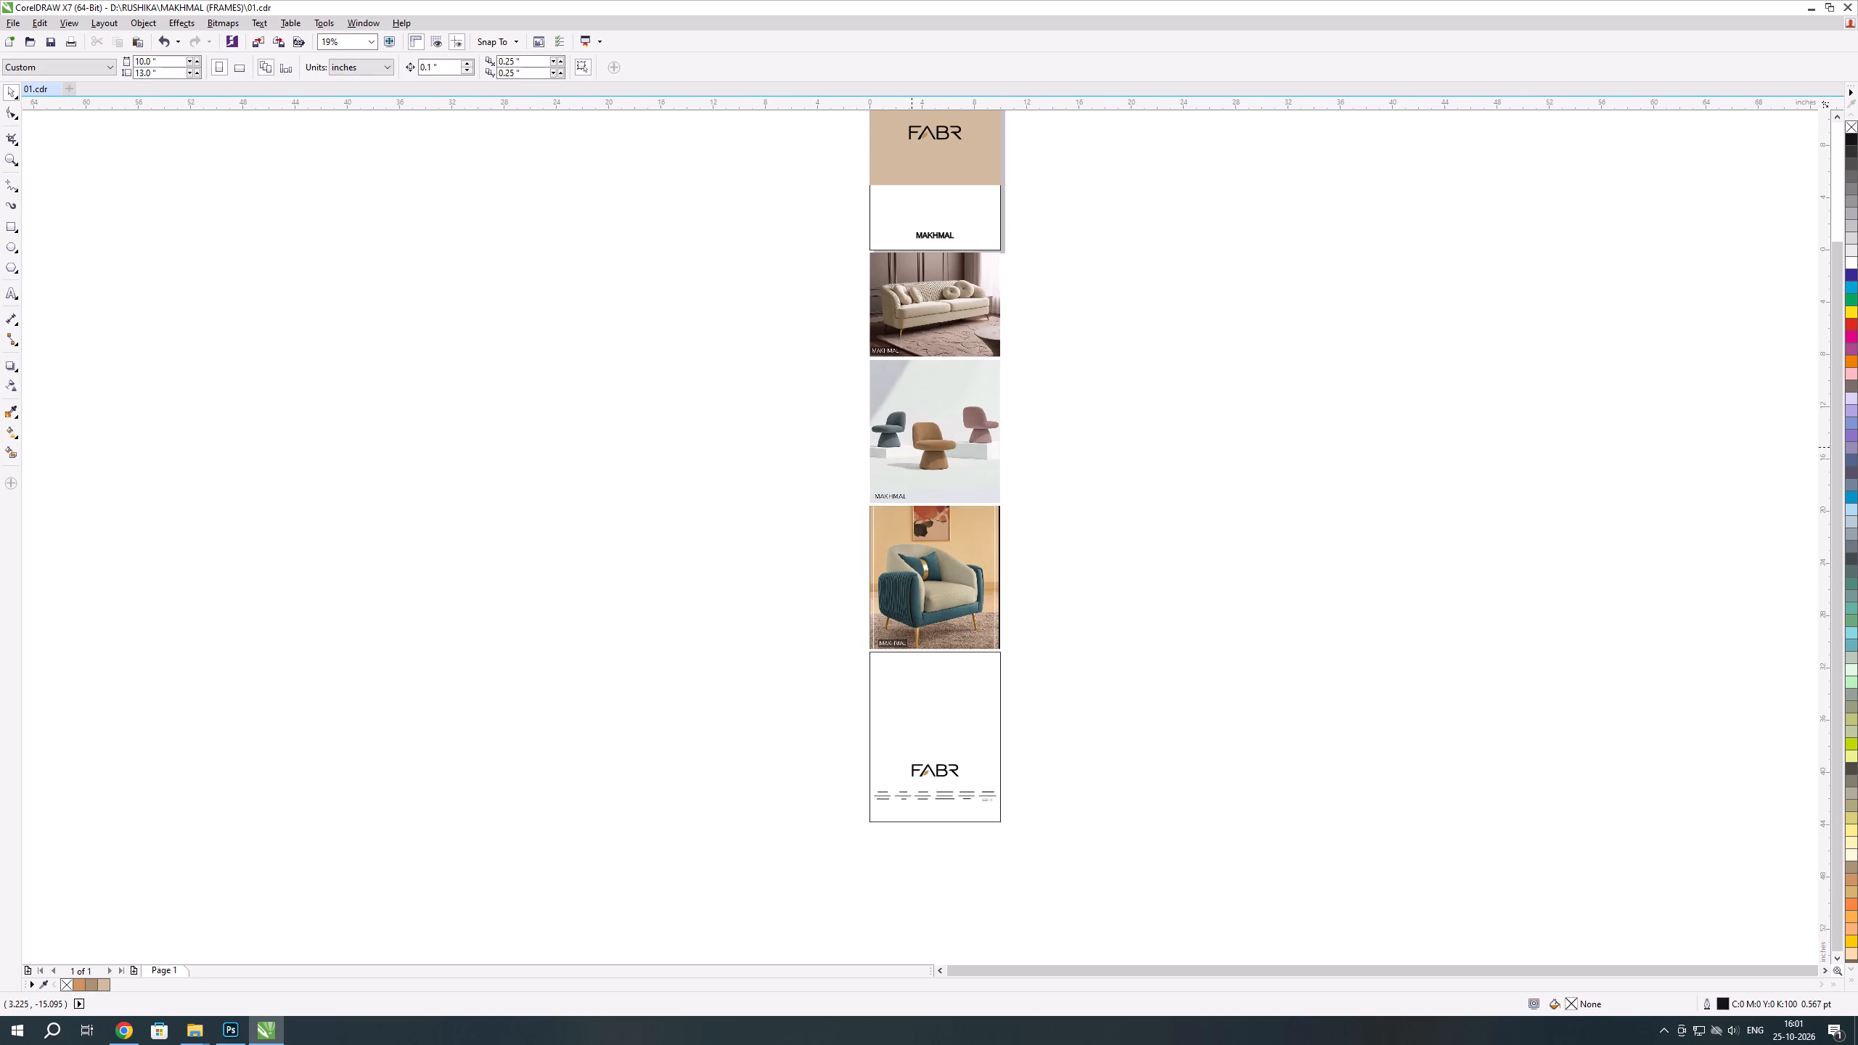
key(ctrl+a)
key(ctrl+g)
key(ctrl+g)
key(ctrl+g)
key(ctrl+g)
drag(938, 419, 996, 427)
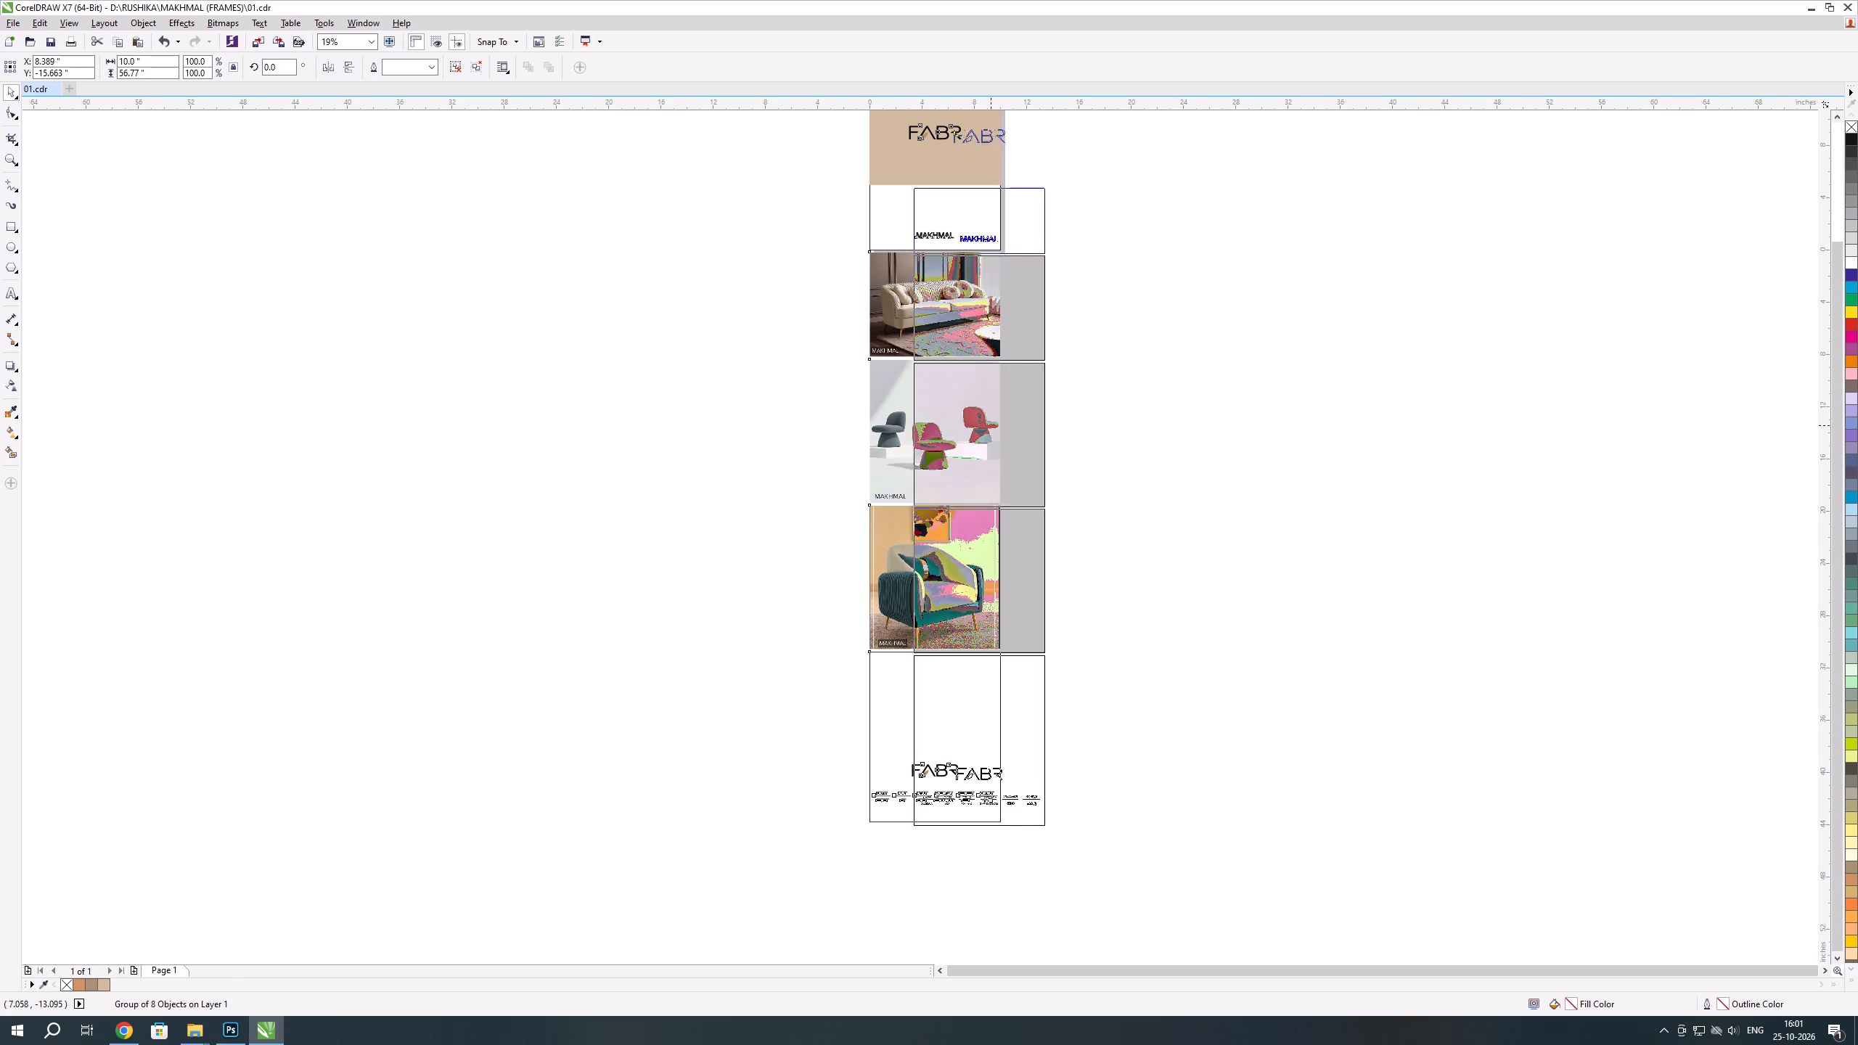
drag(996, 427, 1023, 431)
Set the page height to 56.77 inches, copying the value from the grouped column's height.
drag(166, 67, 86, 65)
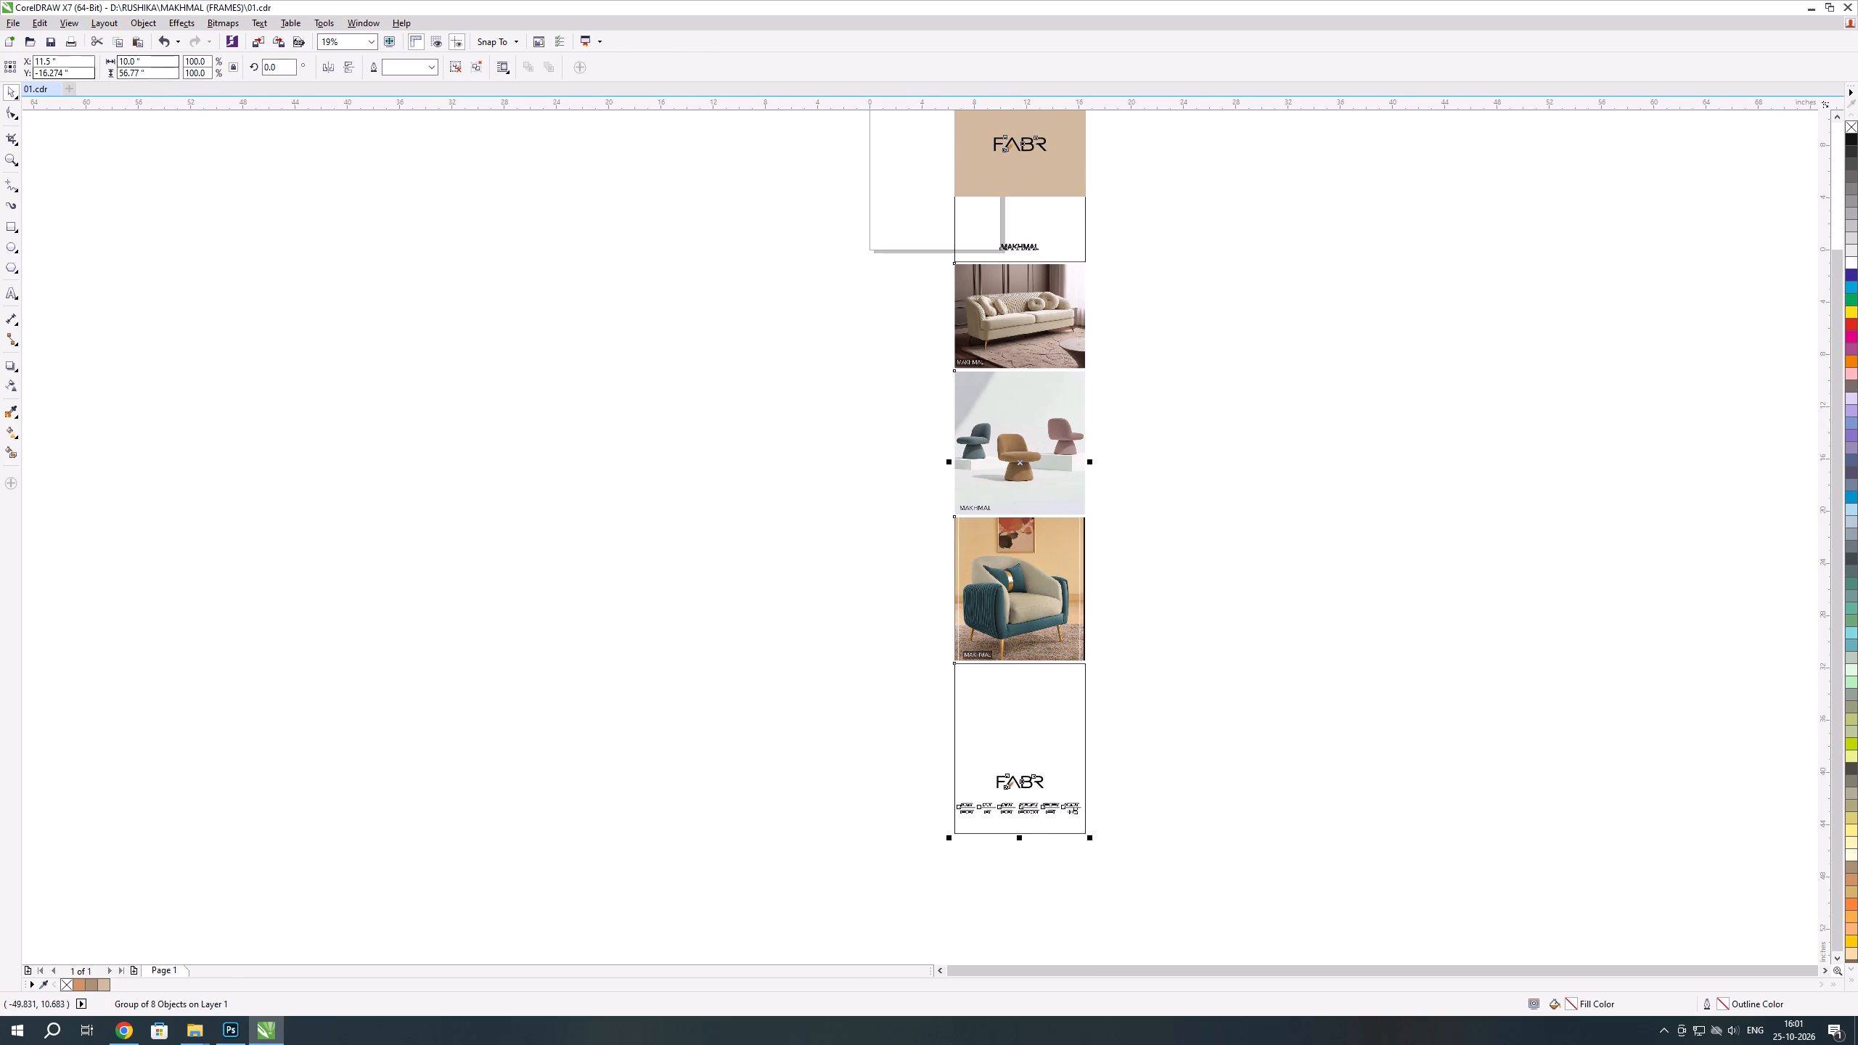
drag(157, 71, 86, 77)
key(ctrl+c)
ctrl+click(253, 259)
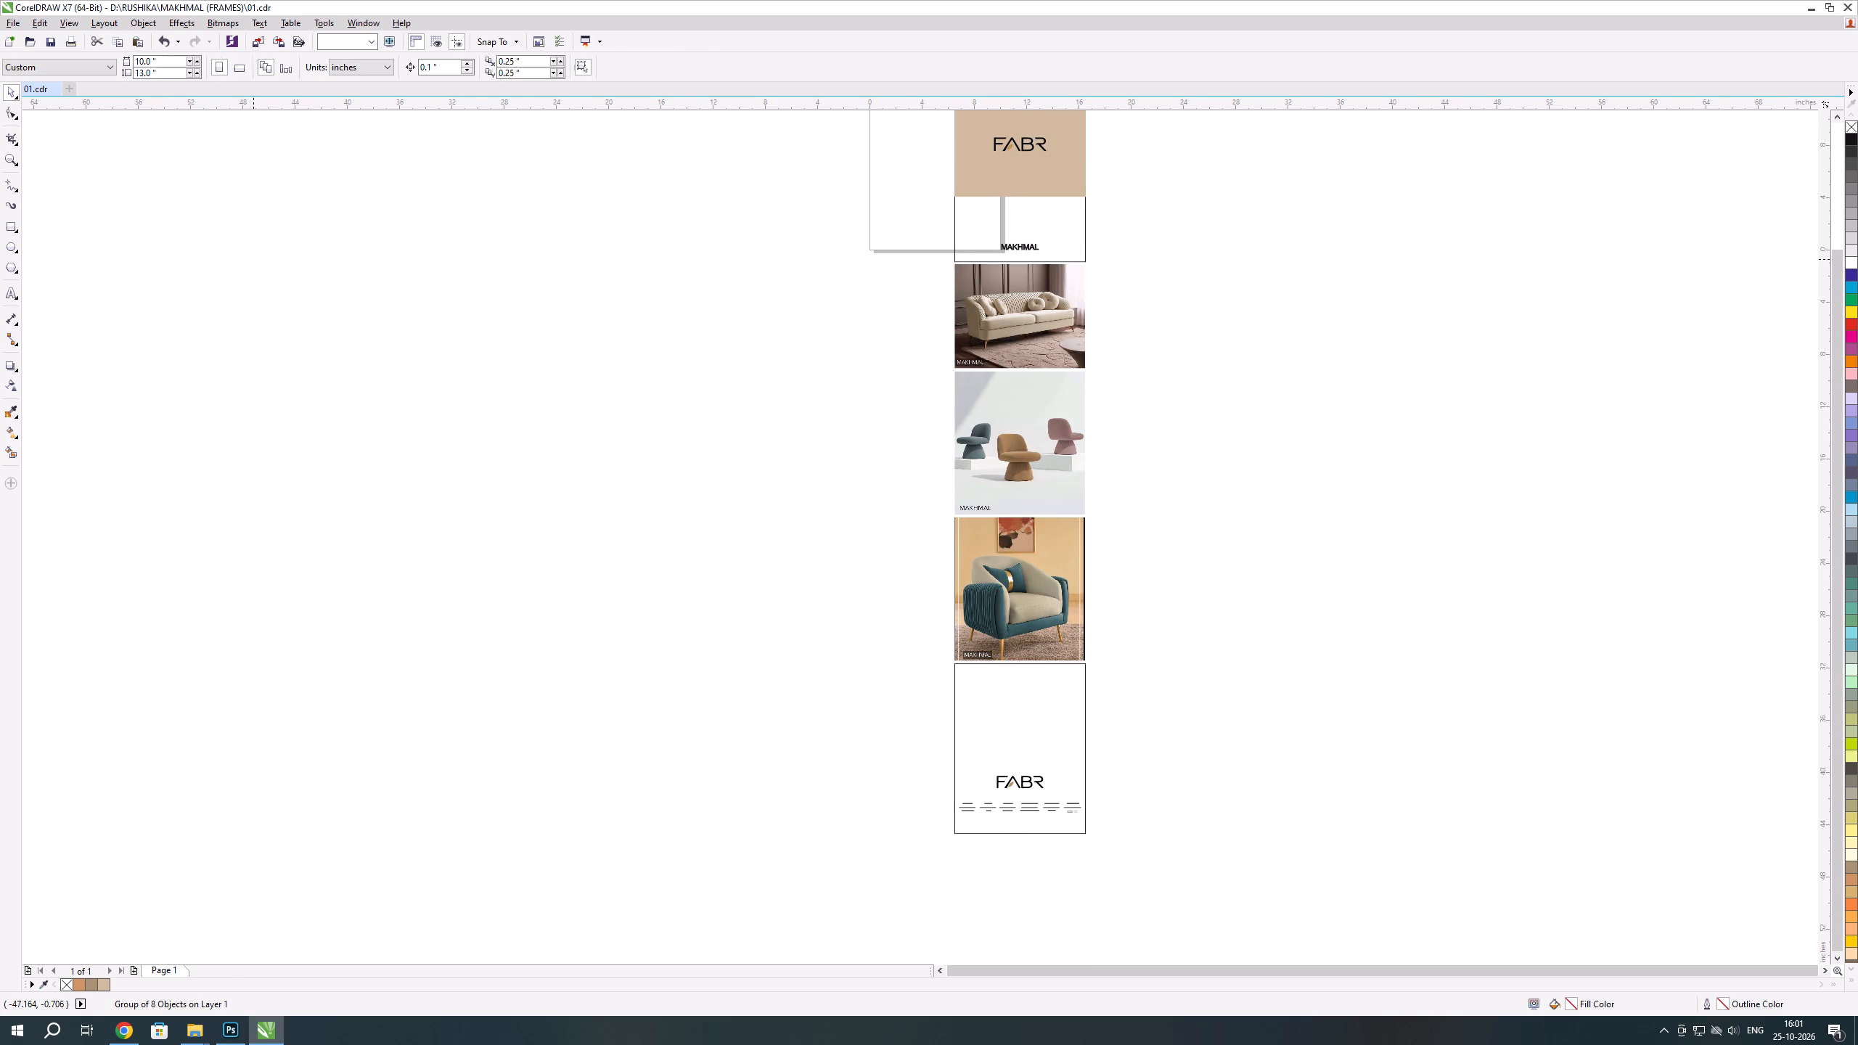
drag(165, 76, 83, 75)
key(ctrl+v)
key(Return)
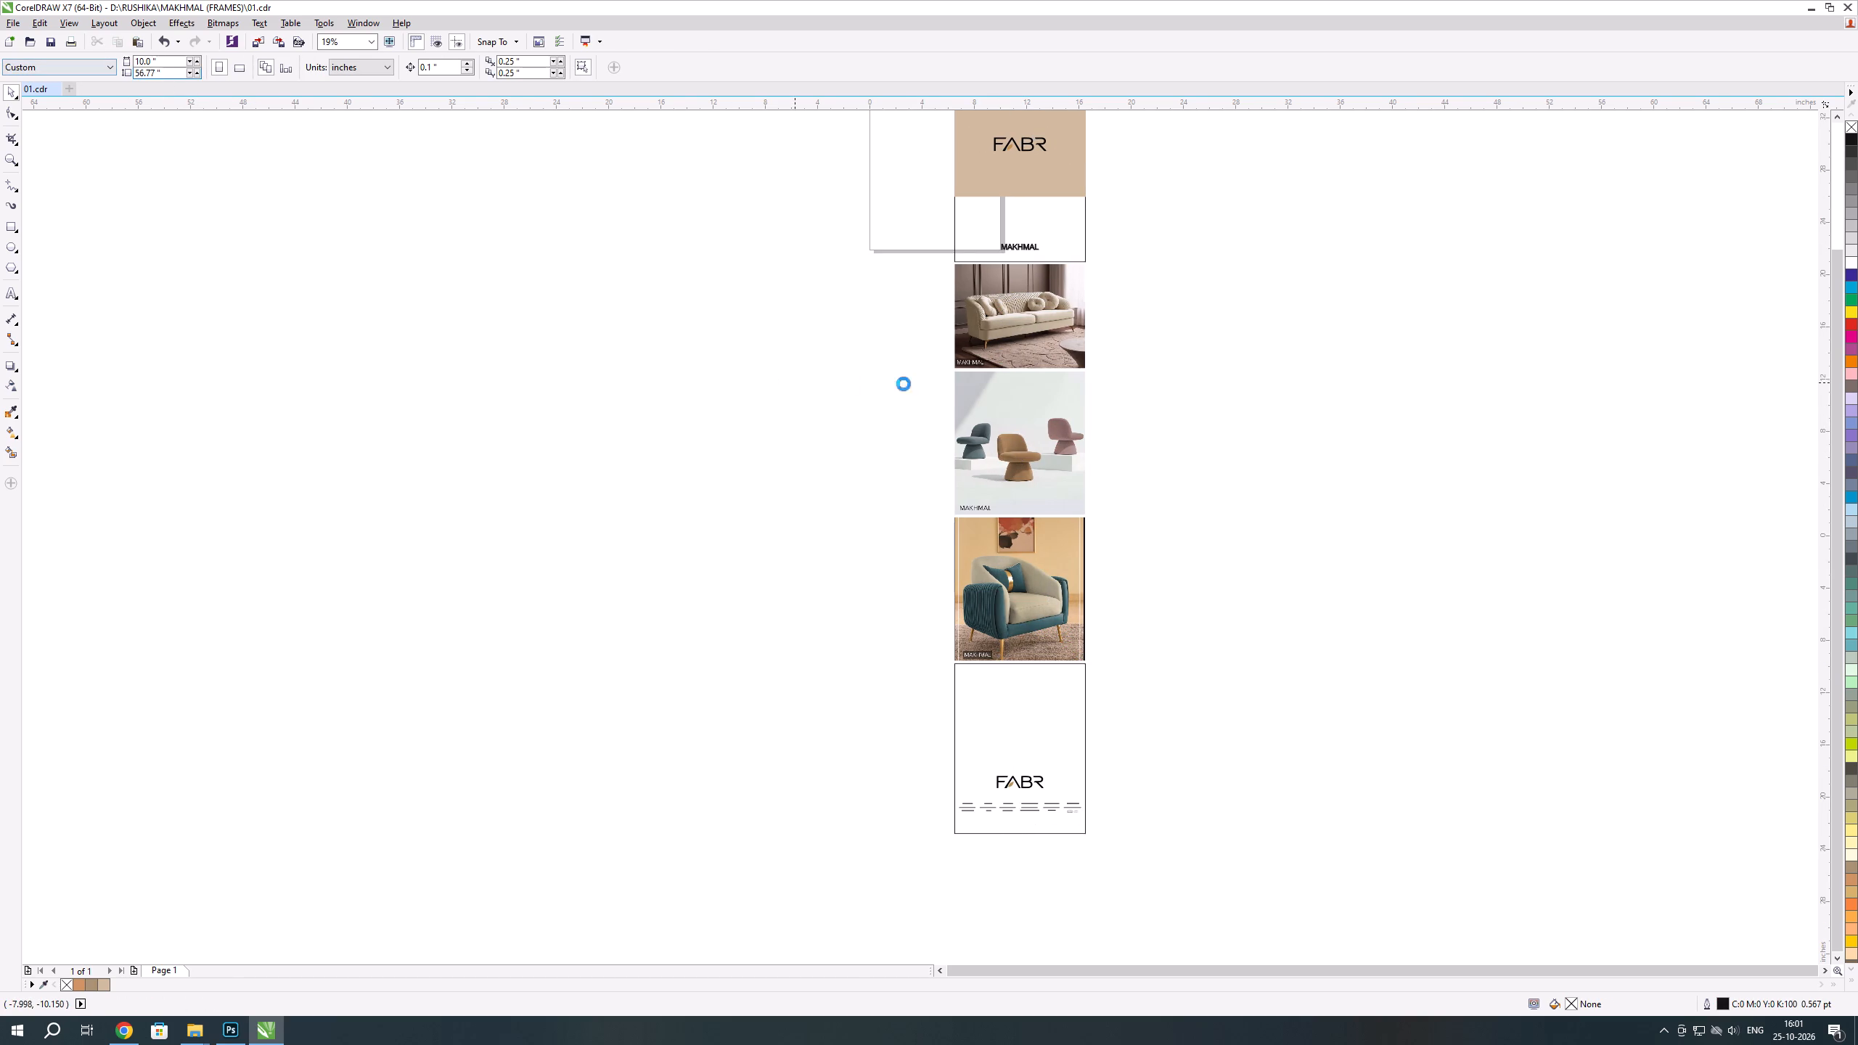
Center the grouped column on the resized page.
click(1006, 398)
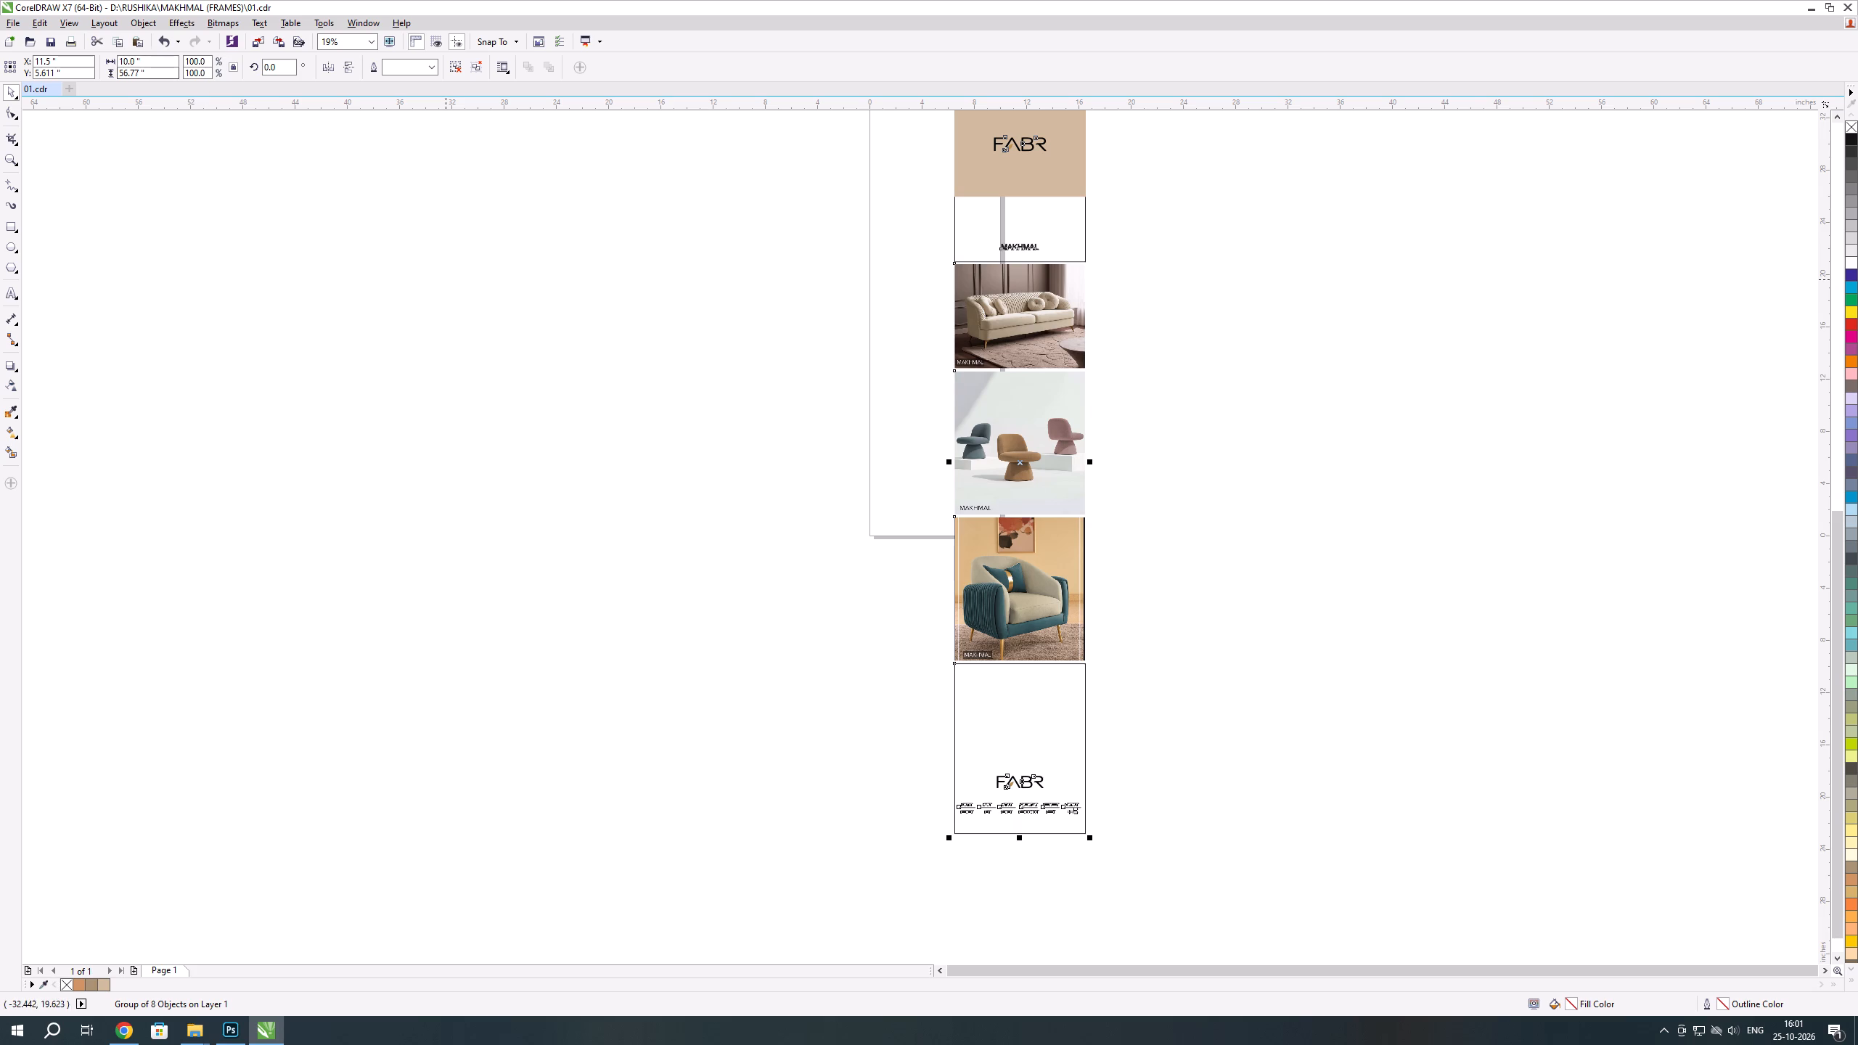
key(p)
click(507, 325)
scroll(939, 739, down, 1)
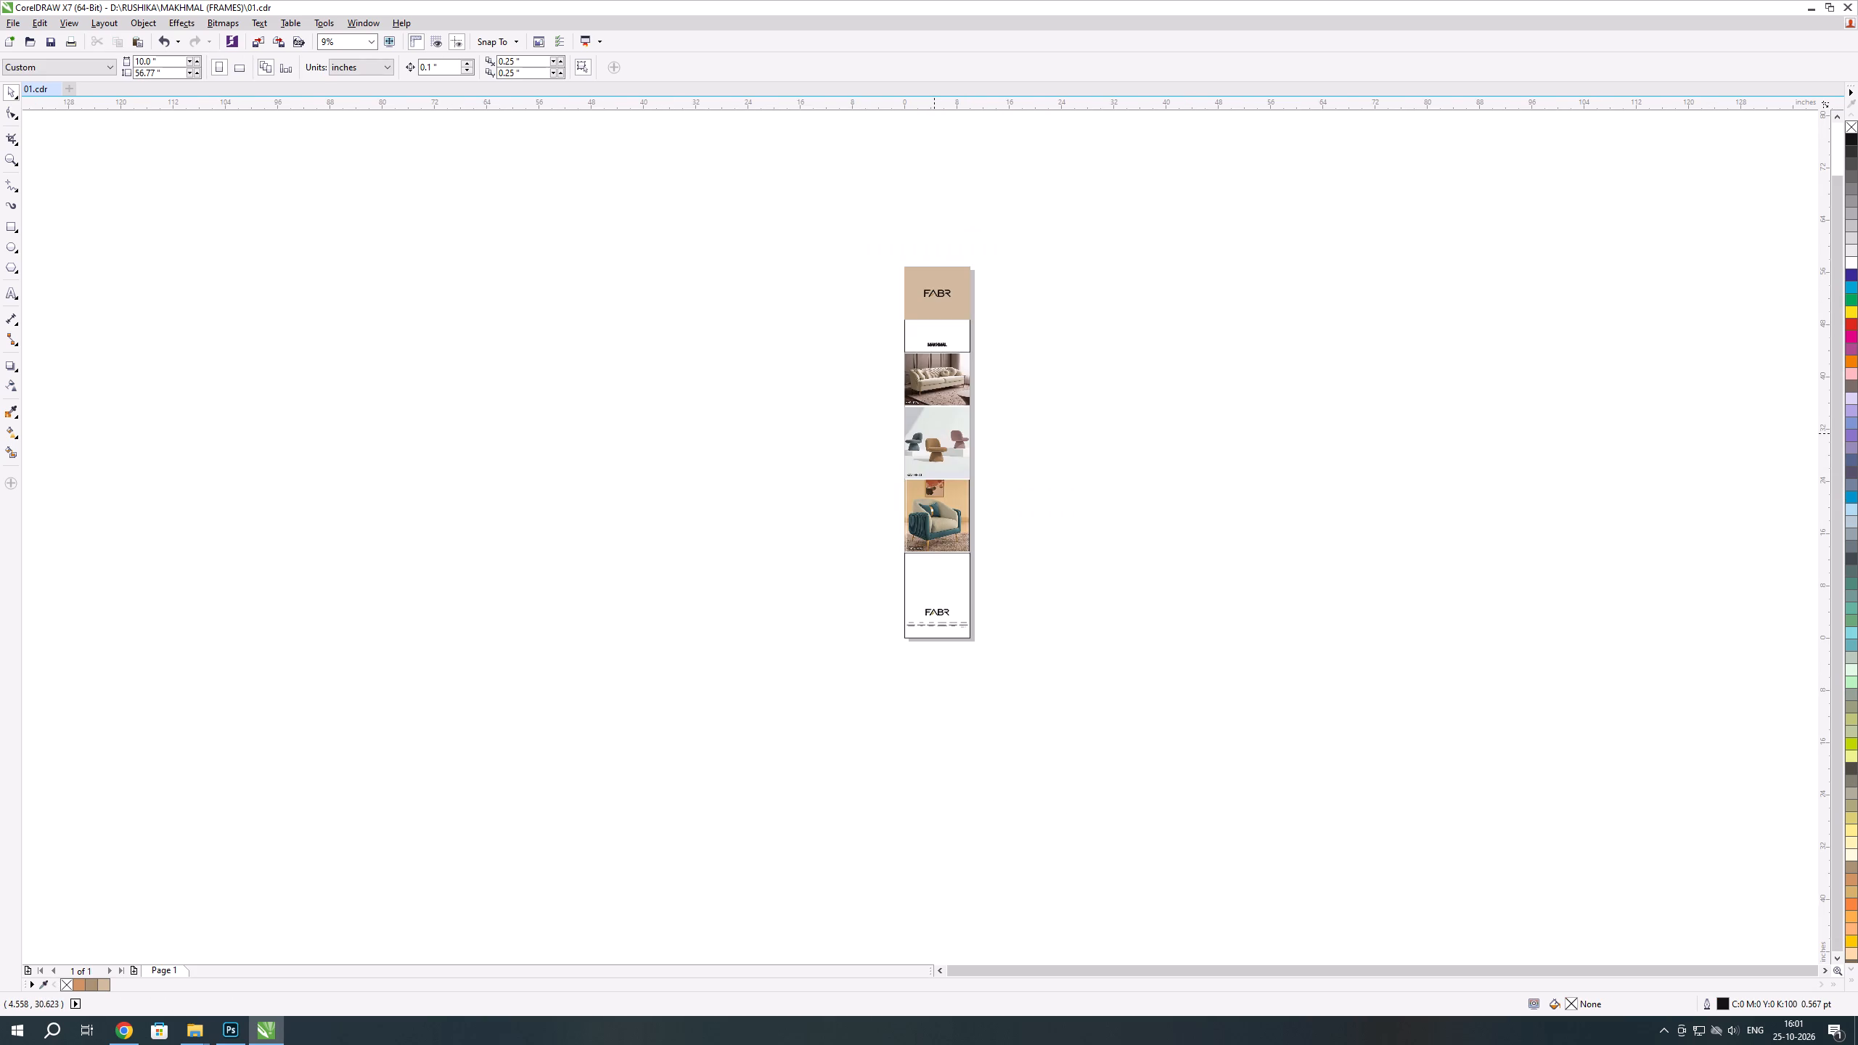
scroll(934, 433, up, 1)
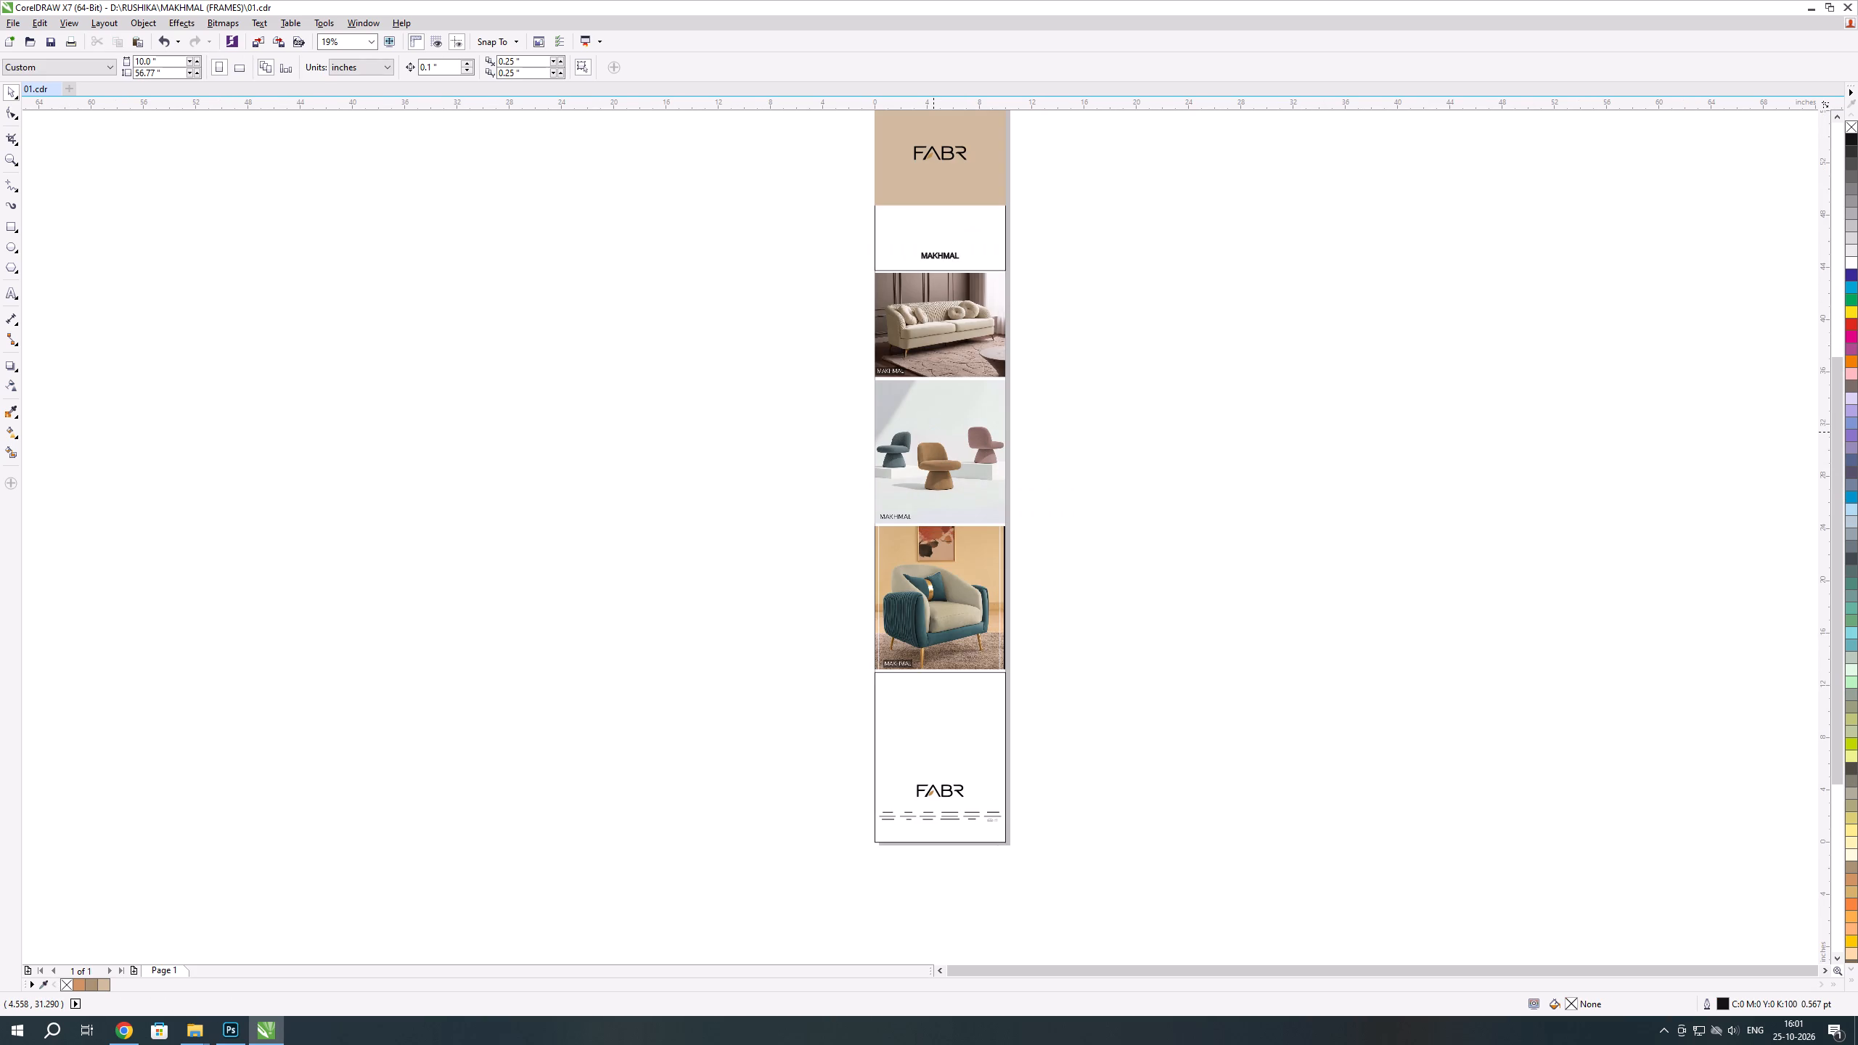
Ungroup the centered column and delete the MAKHMAL armchair image from it.
scroll(981, 364, up, 1)
scroll(933, 324, up, 1)
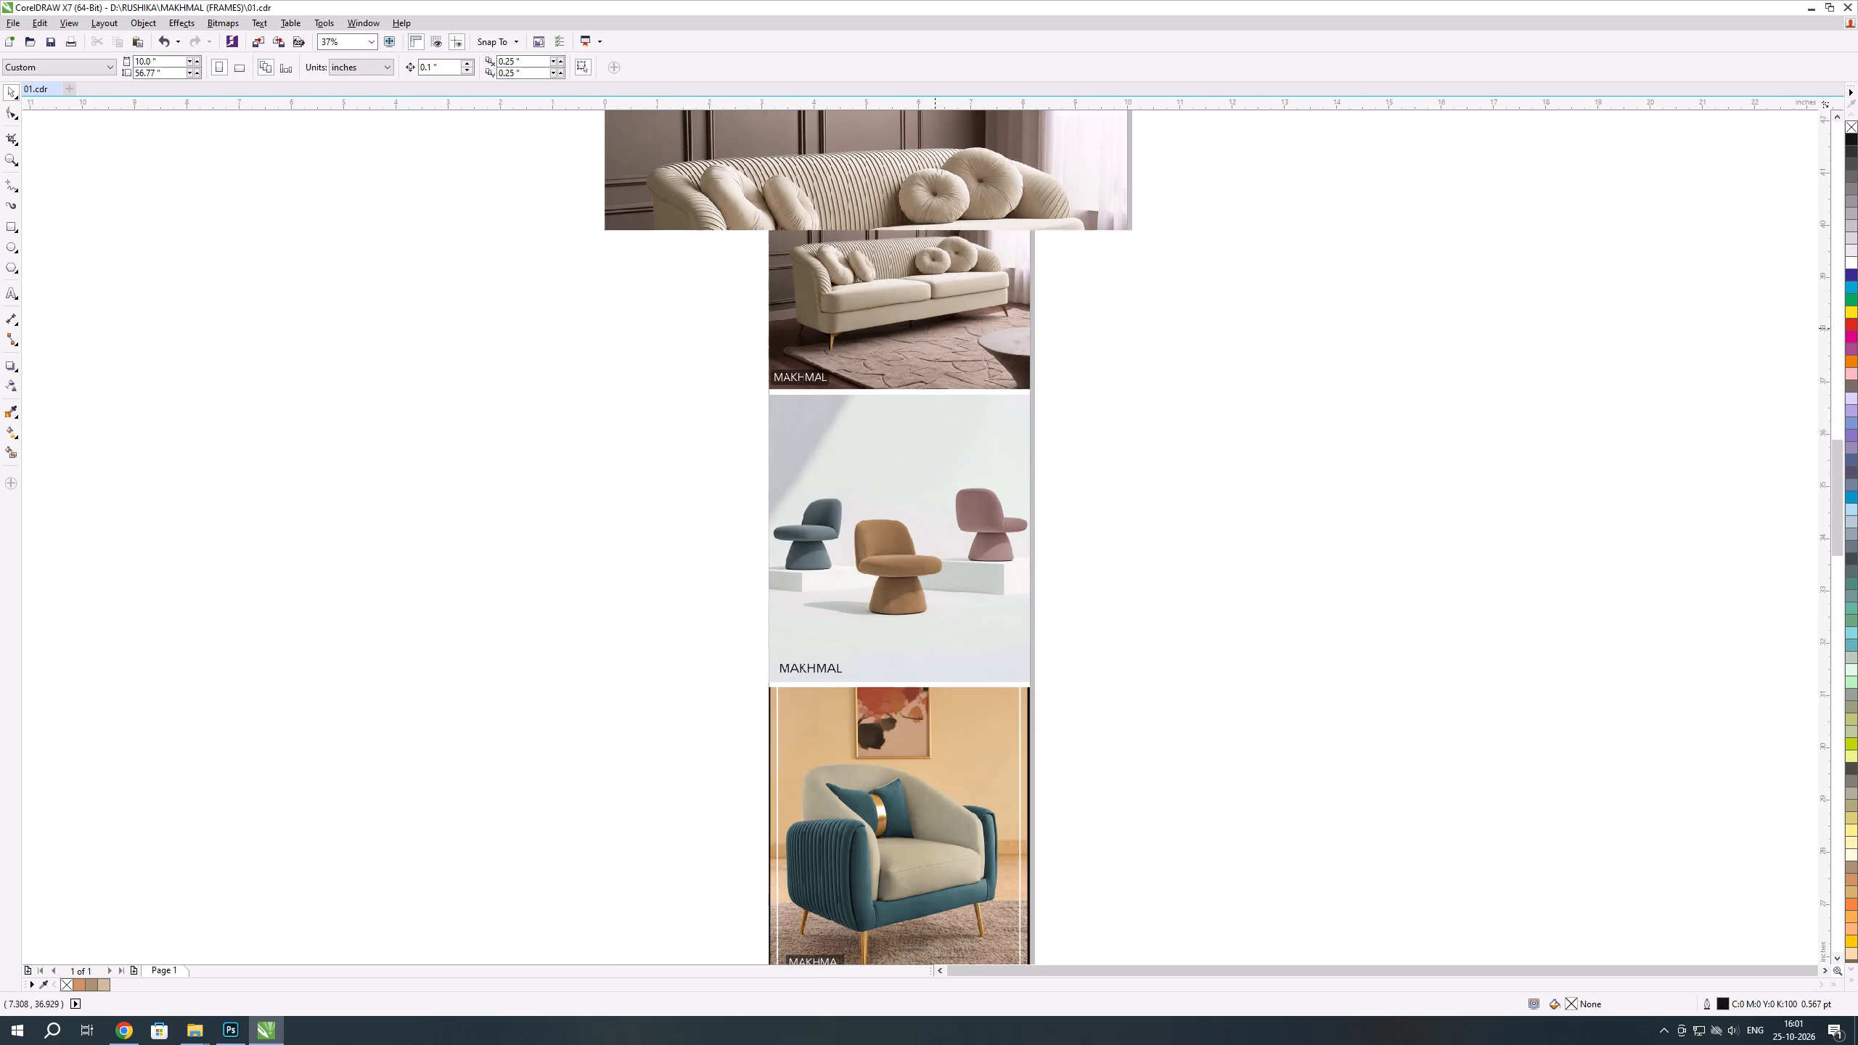
scroll(900, 315, up, 1)
scroll(900, 315, down, 2)
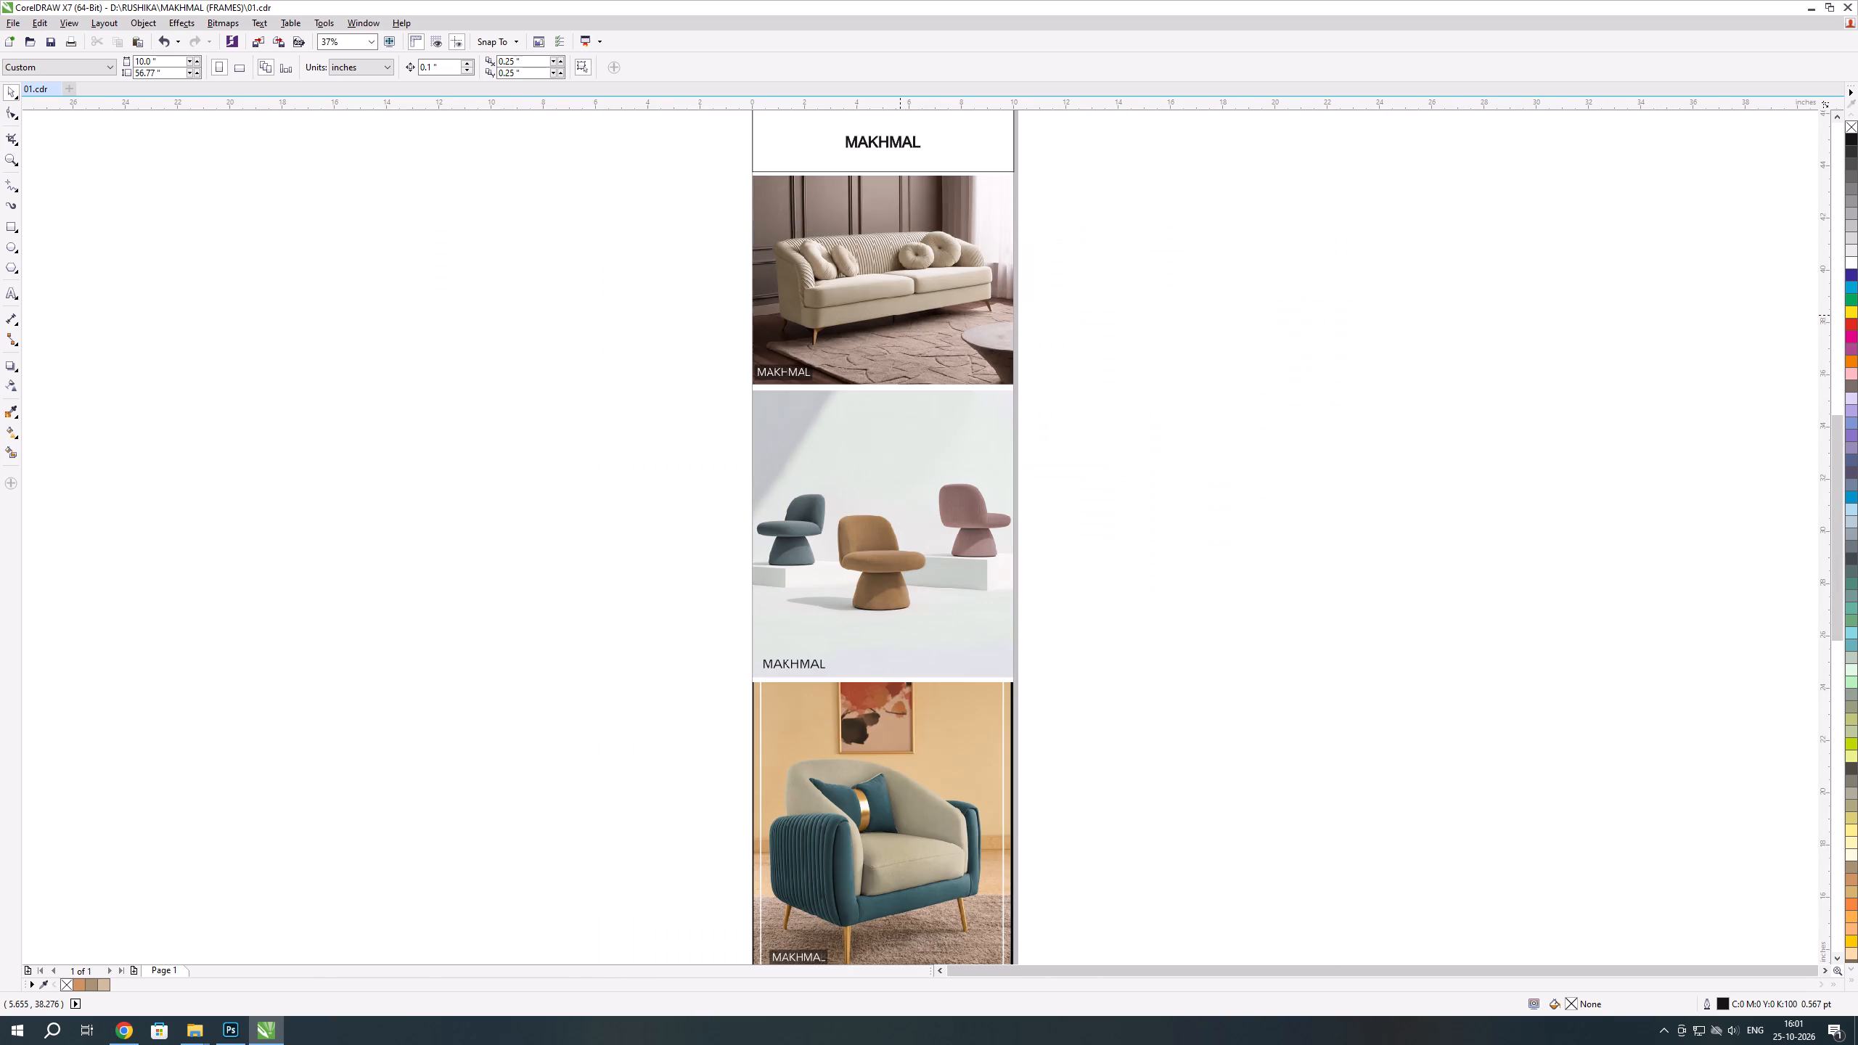
scroll(829, 858, up, 1)
scroll(851, 743, down, 1)
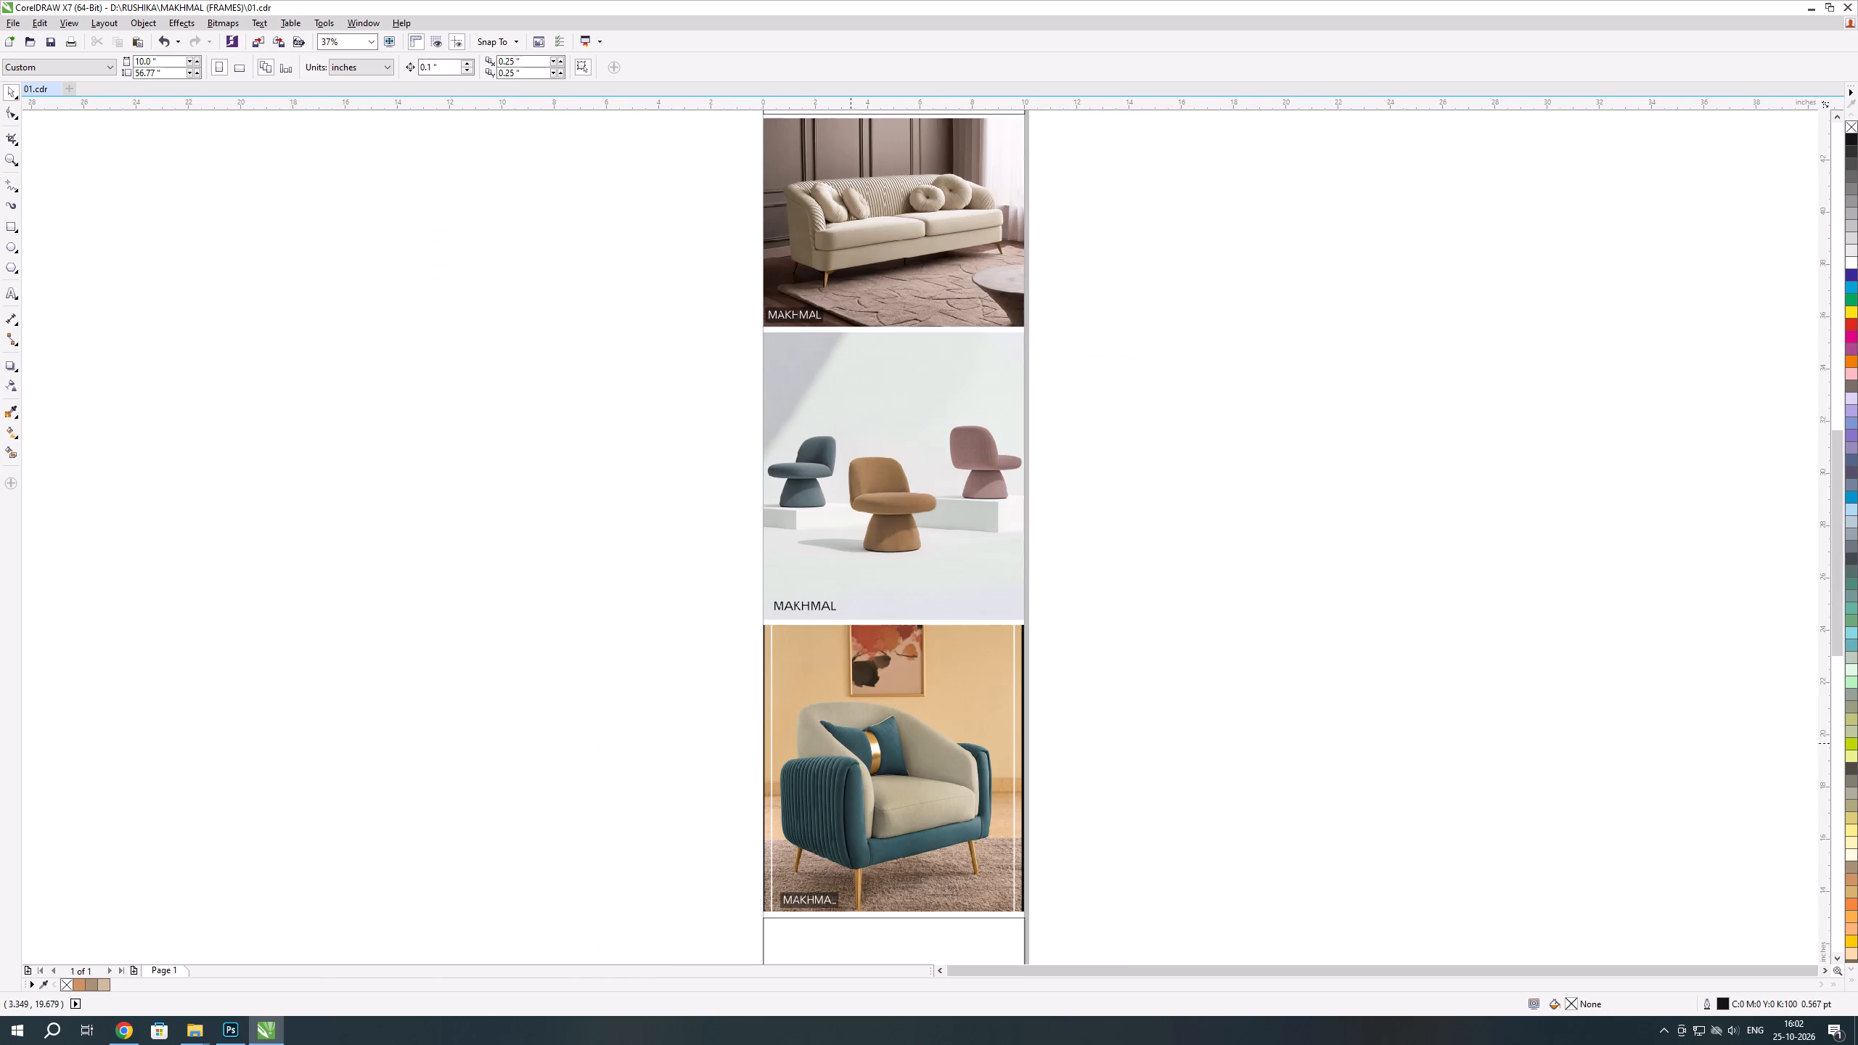
click(879, 757)
key(ctrl+u)
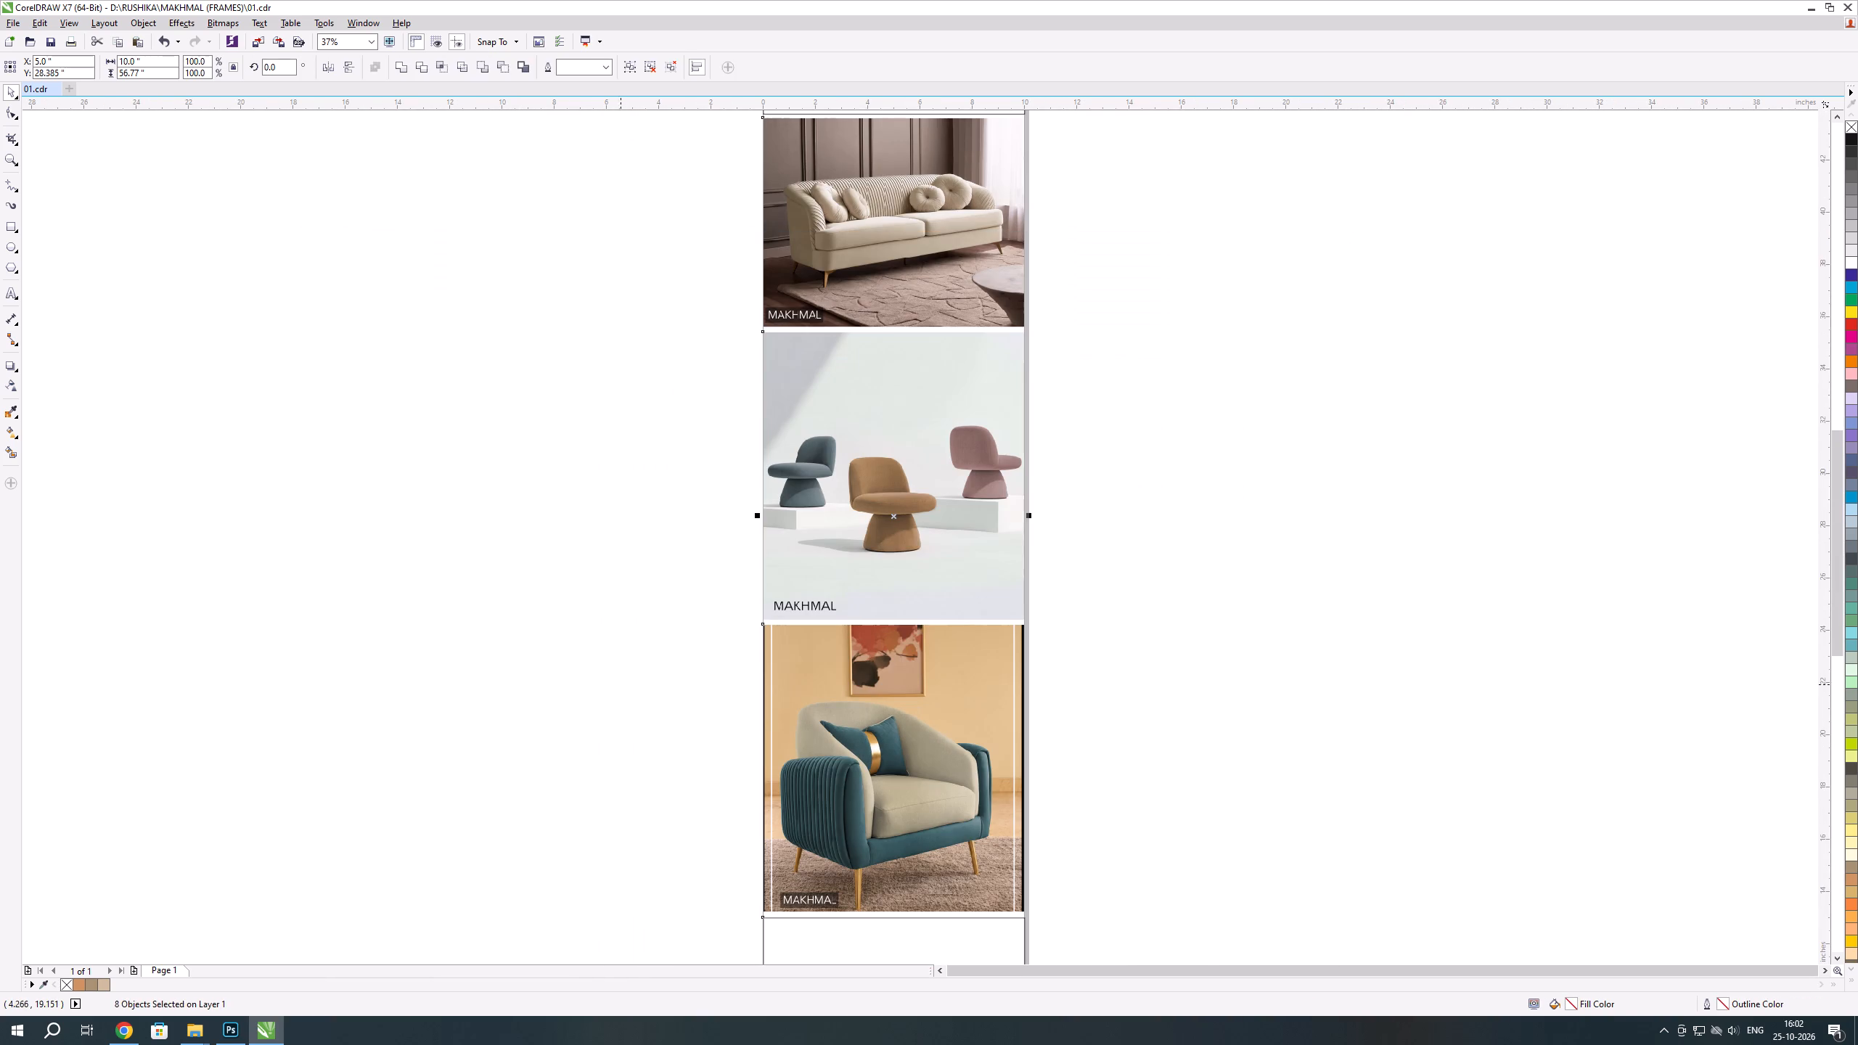
click(557, 665)
click(873, 753)
key(Delete)
click(1195, 711)
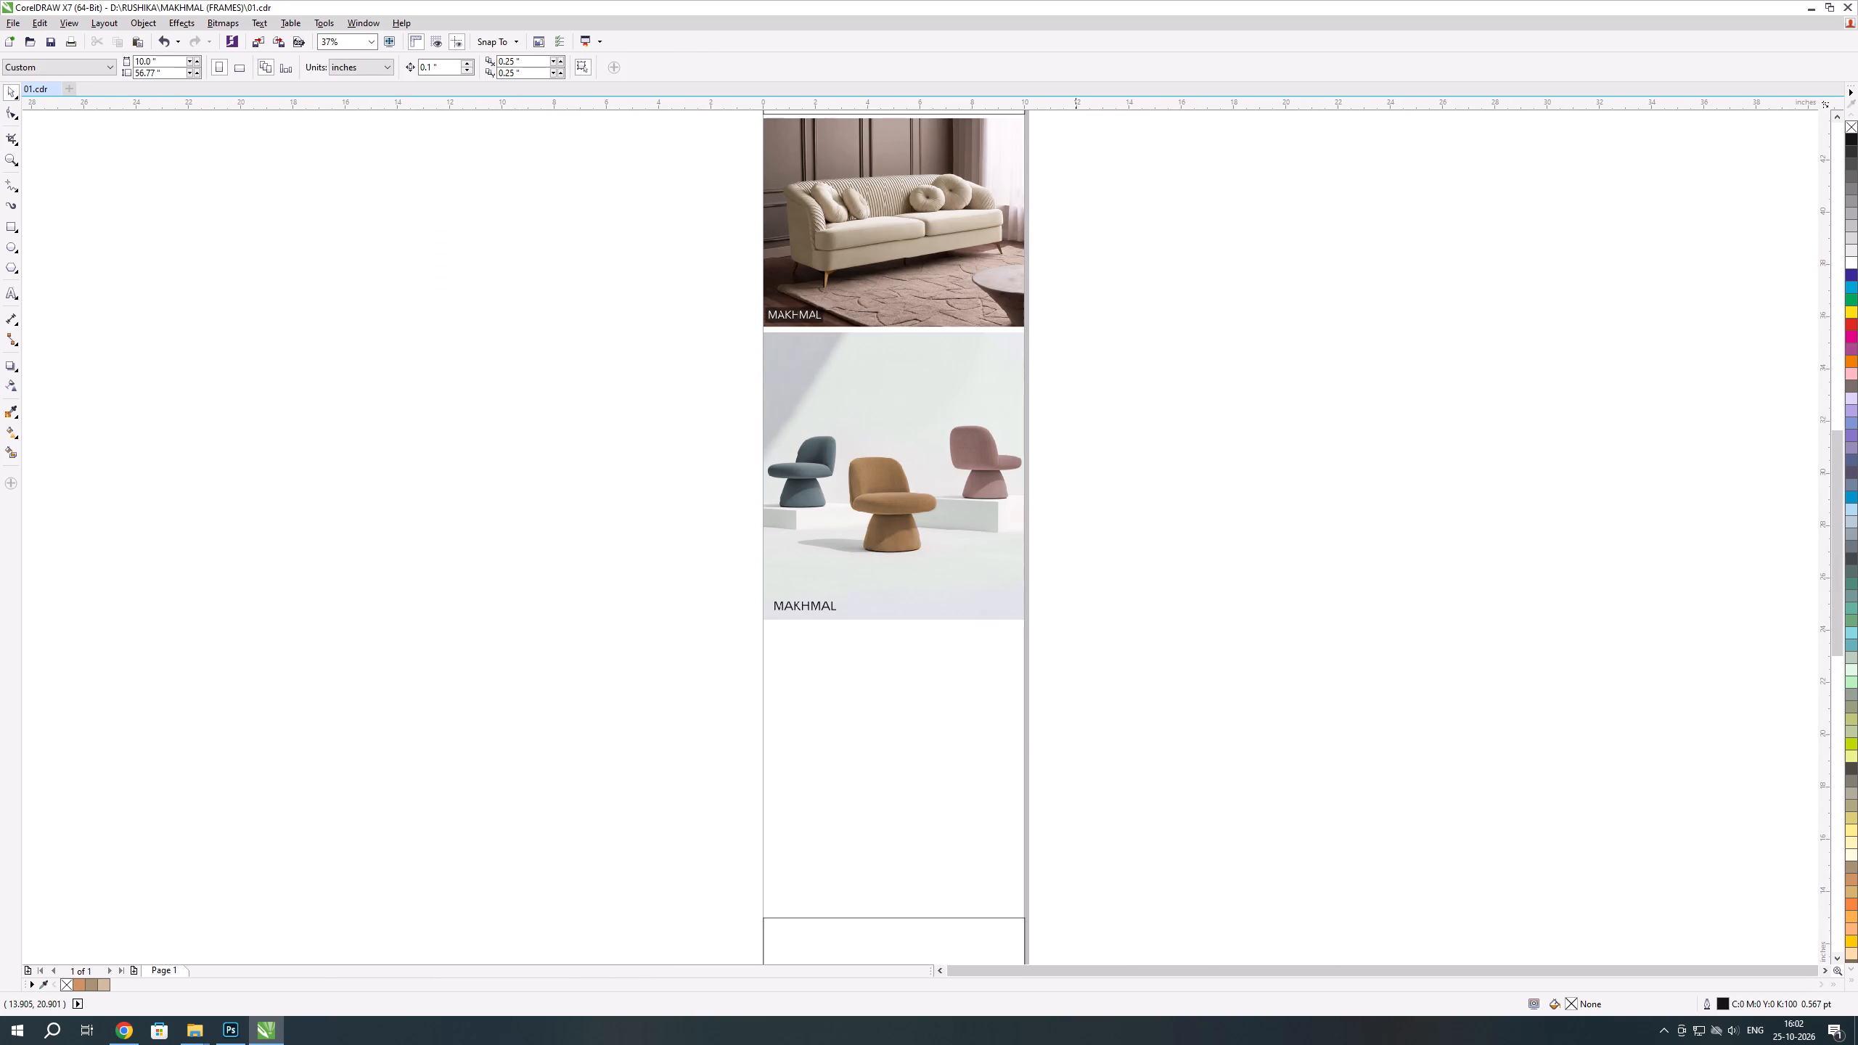
Switch to Photoshop and, in 03 back.tif, delete the beige seat and backrest fabric layers, Layer 14 and Layer 15.
key(alt+Tab)
key(alt+Tab)
key(alt+Tab)
key(alt+Tab)
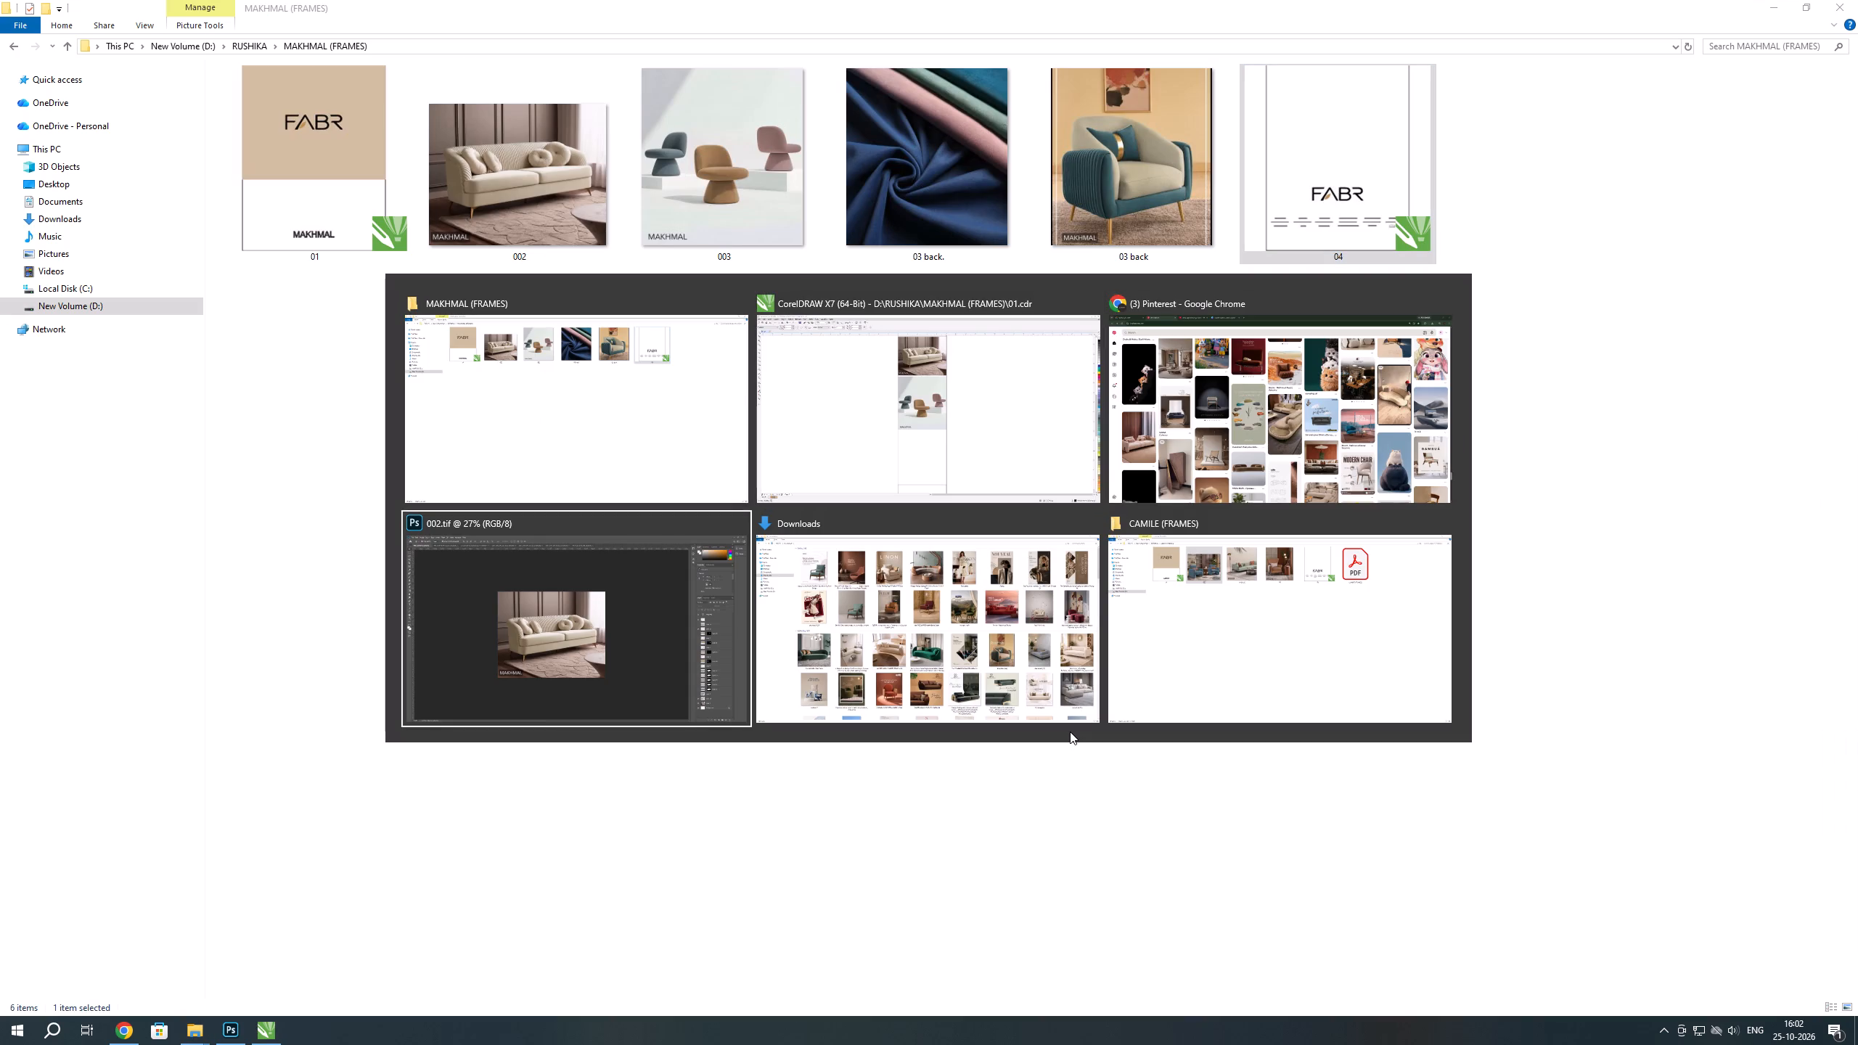
click(238, 53)
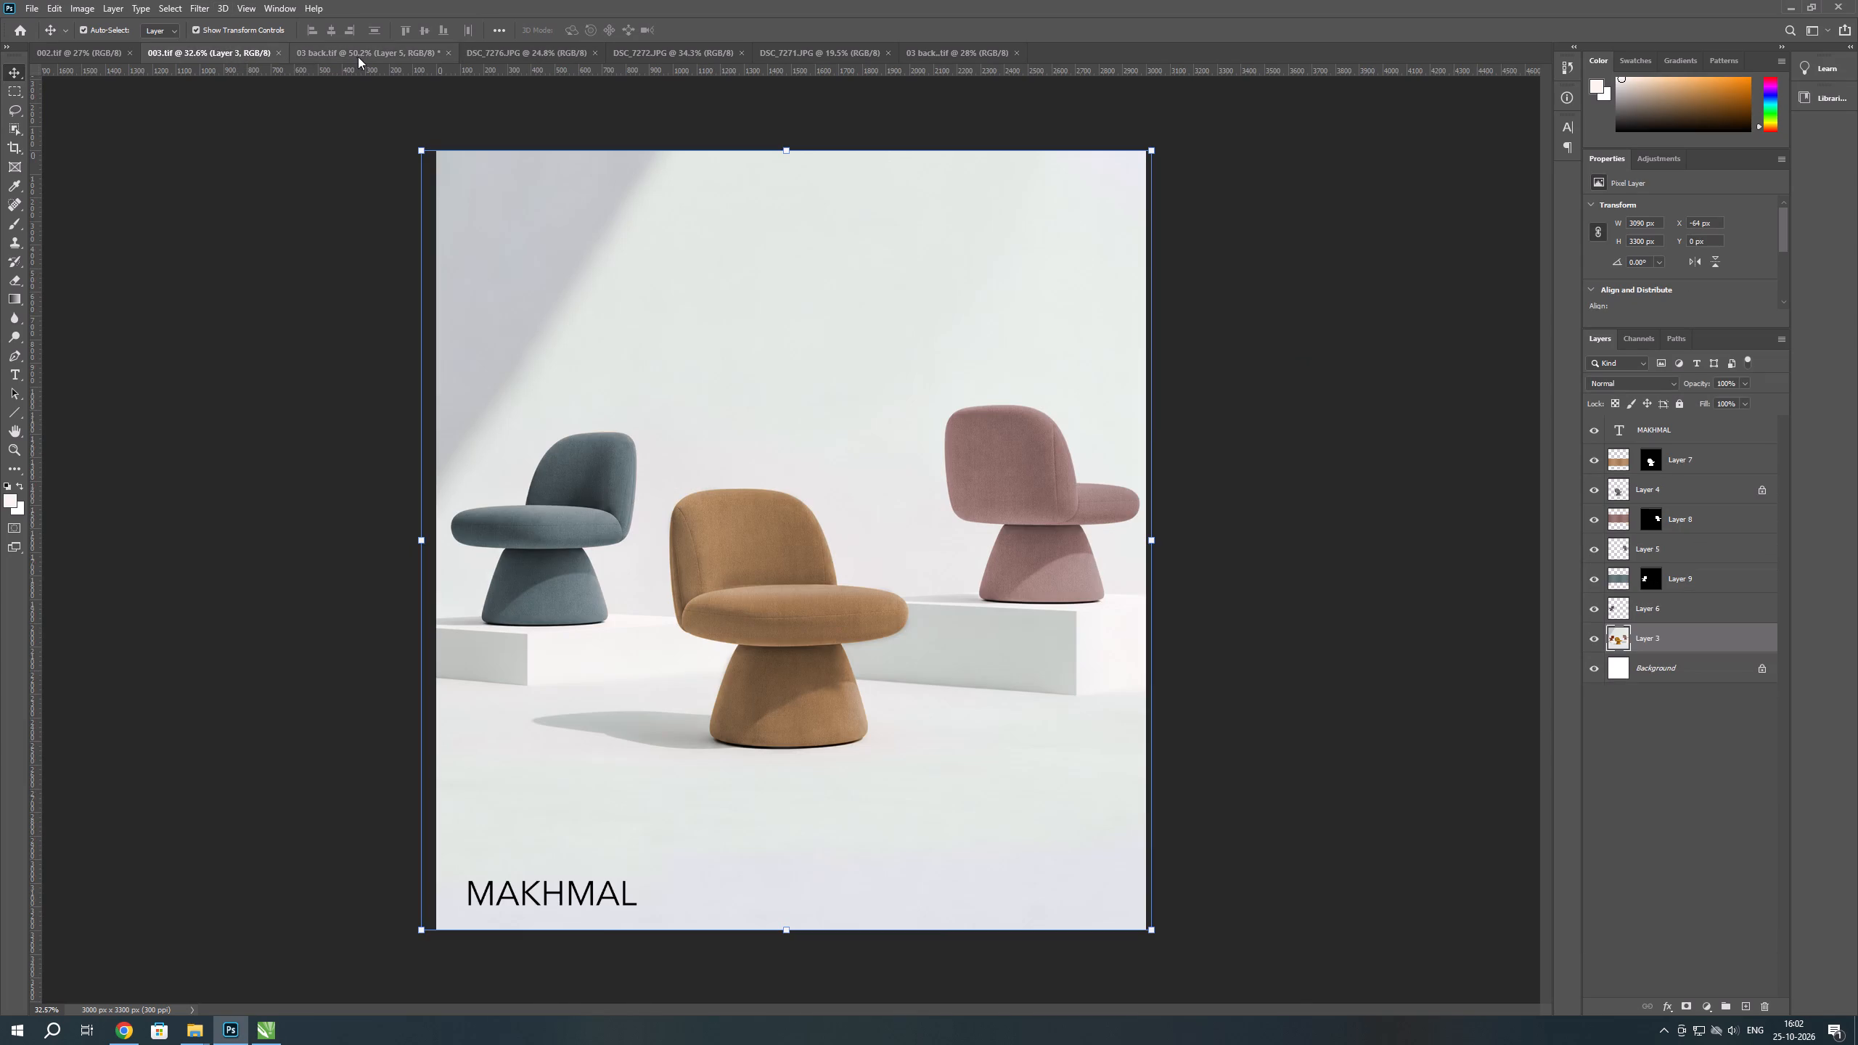
click(358, 57)
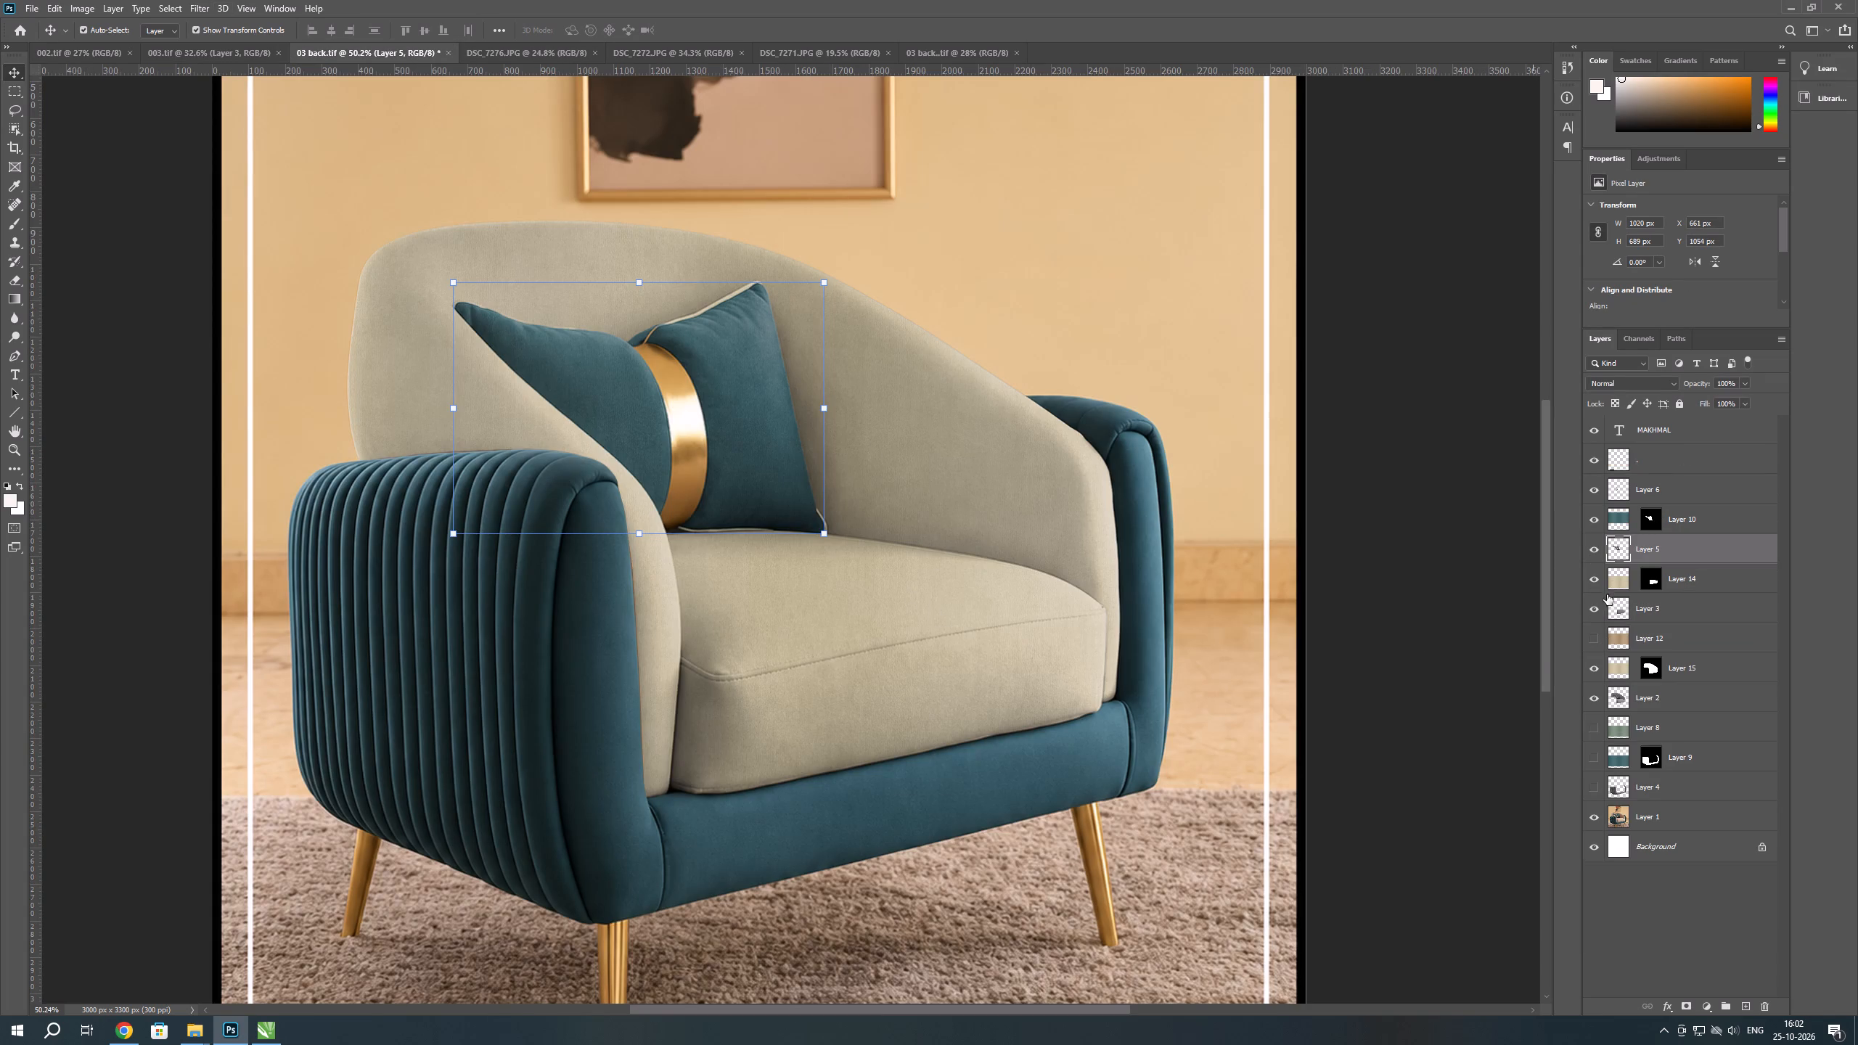
click(1613, 583)
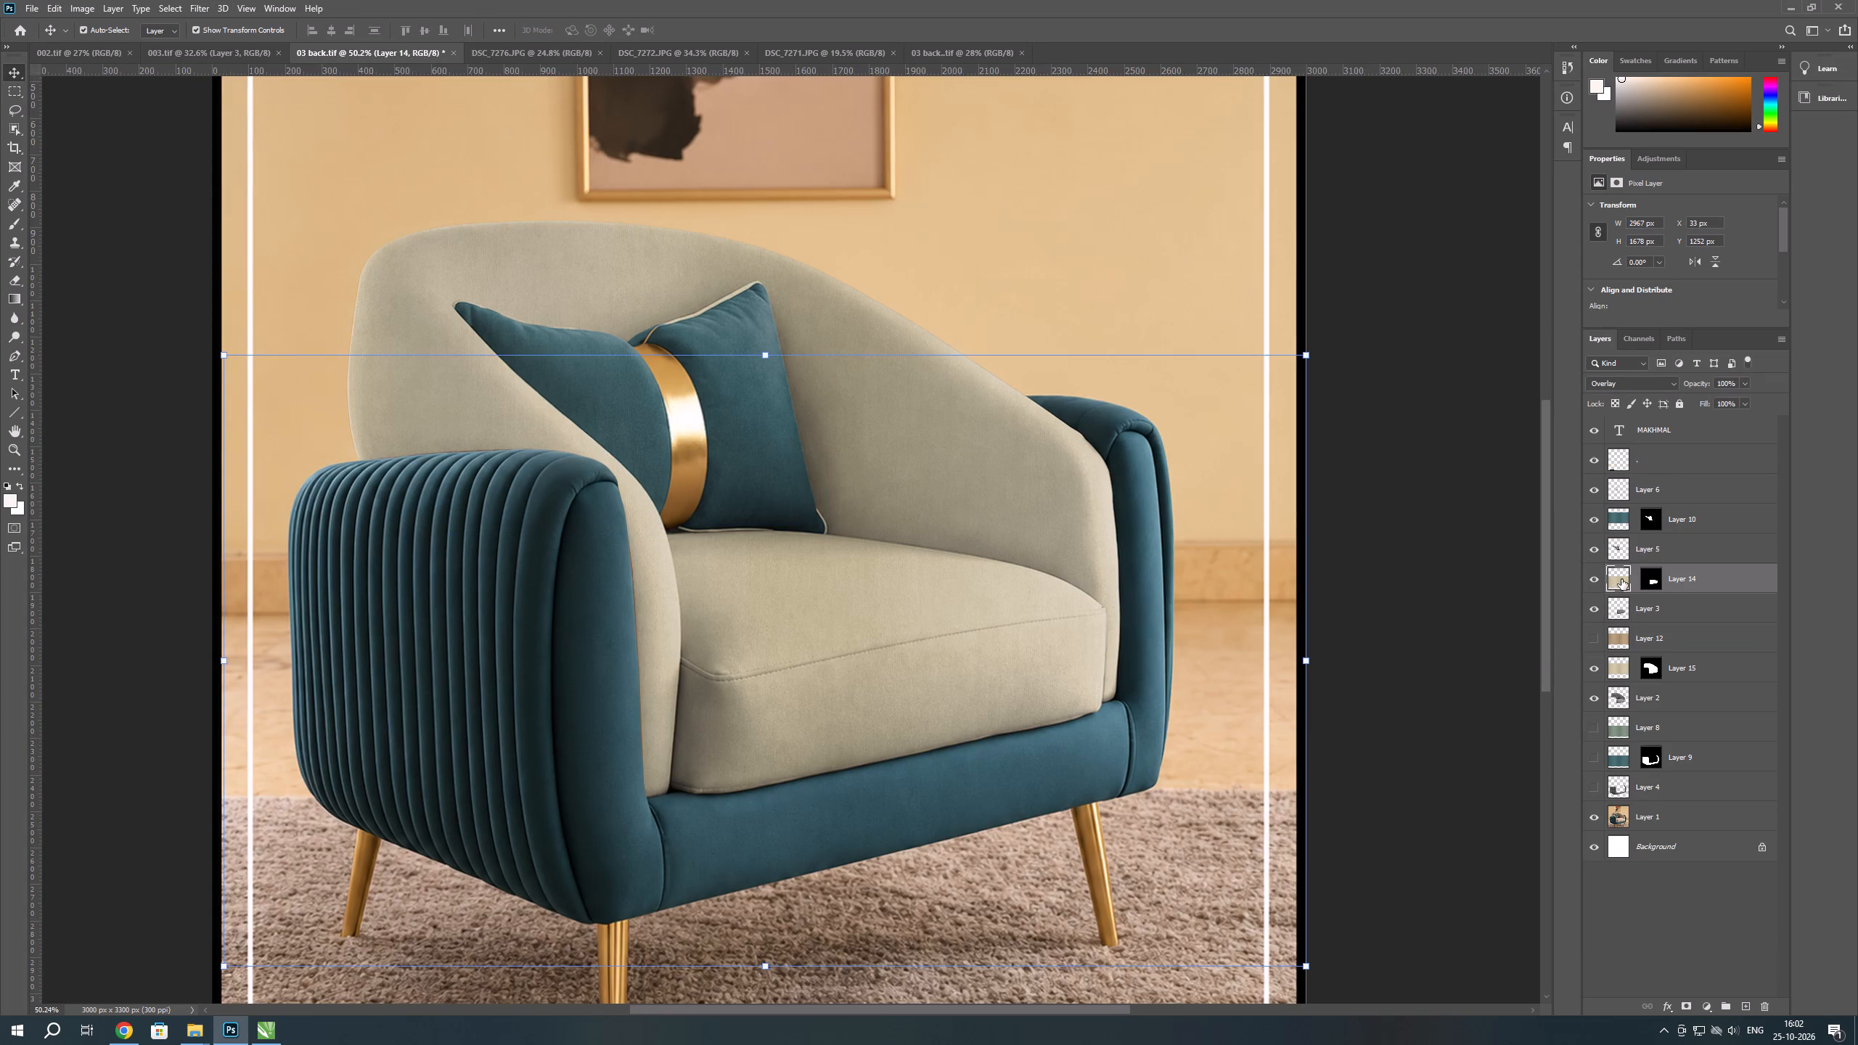
key(Delete)
click(1617, 634)
key(Delete)
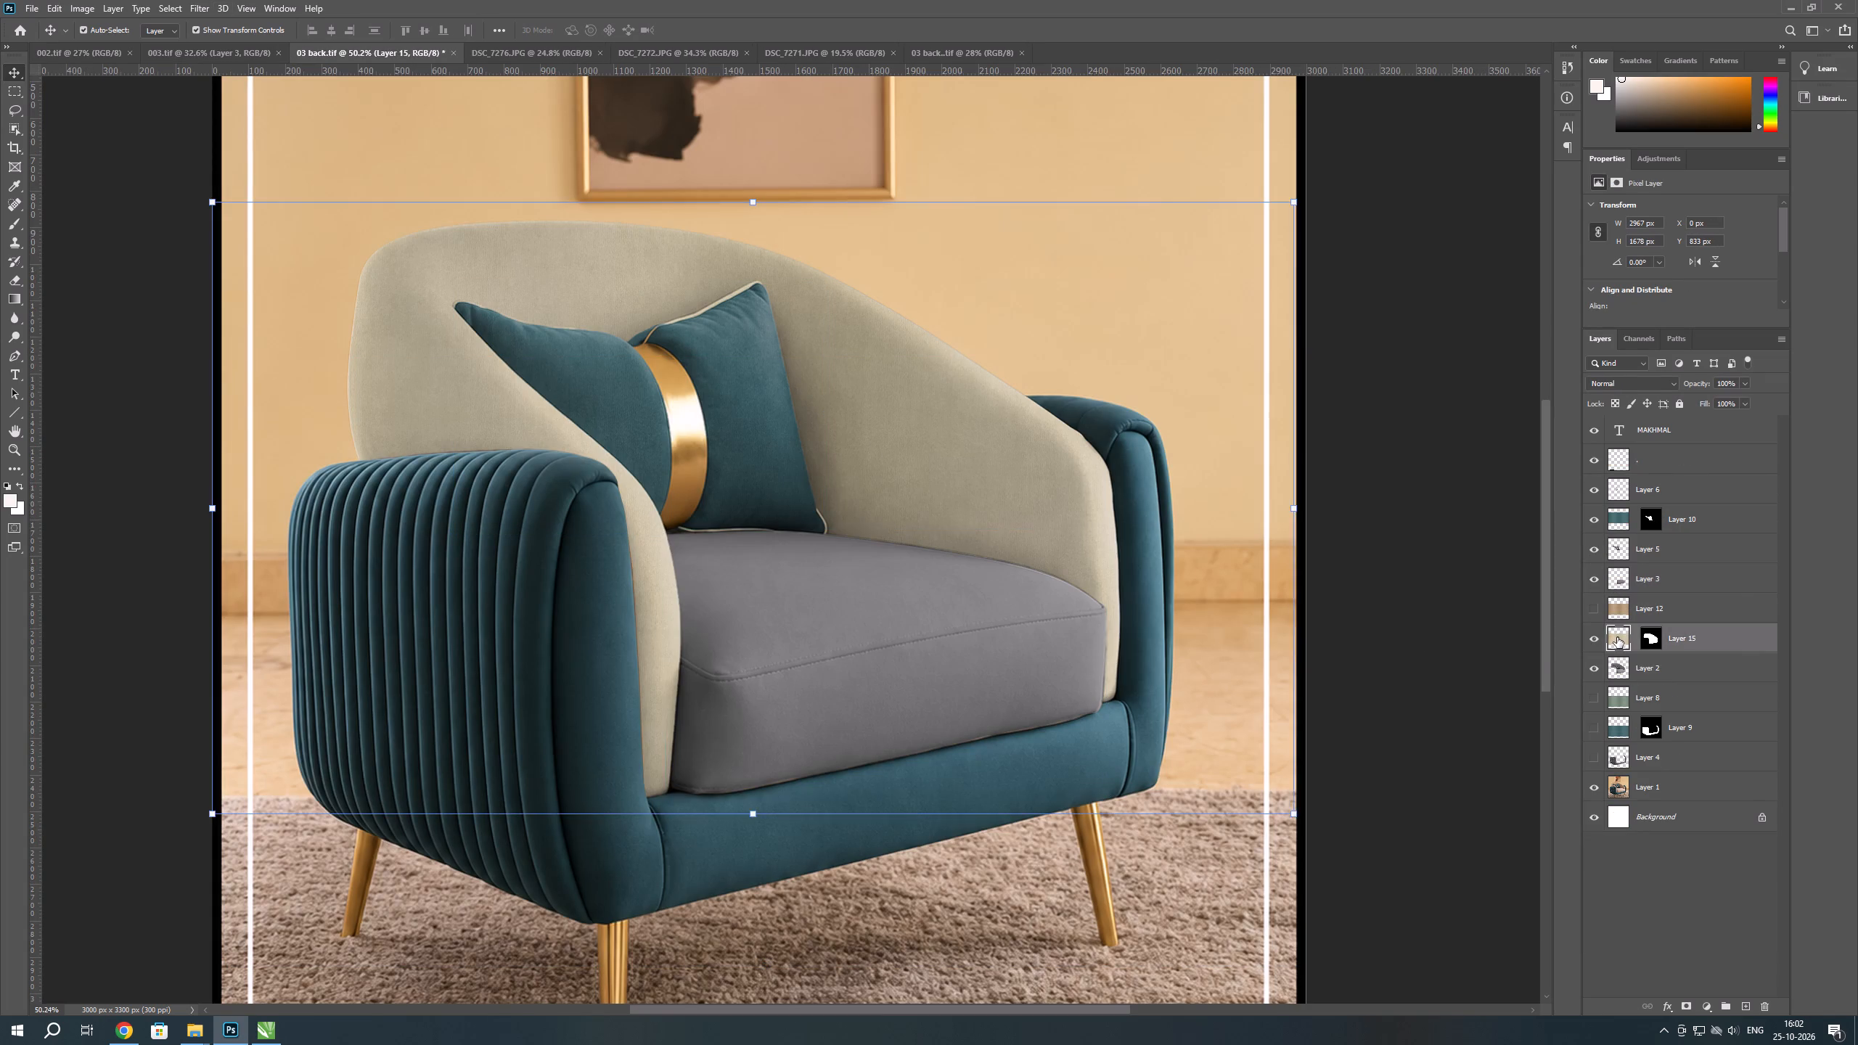
Make the armchair's grey backrest layer, Layer 2, the active layer with no selection.
click(1616, 584)
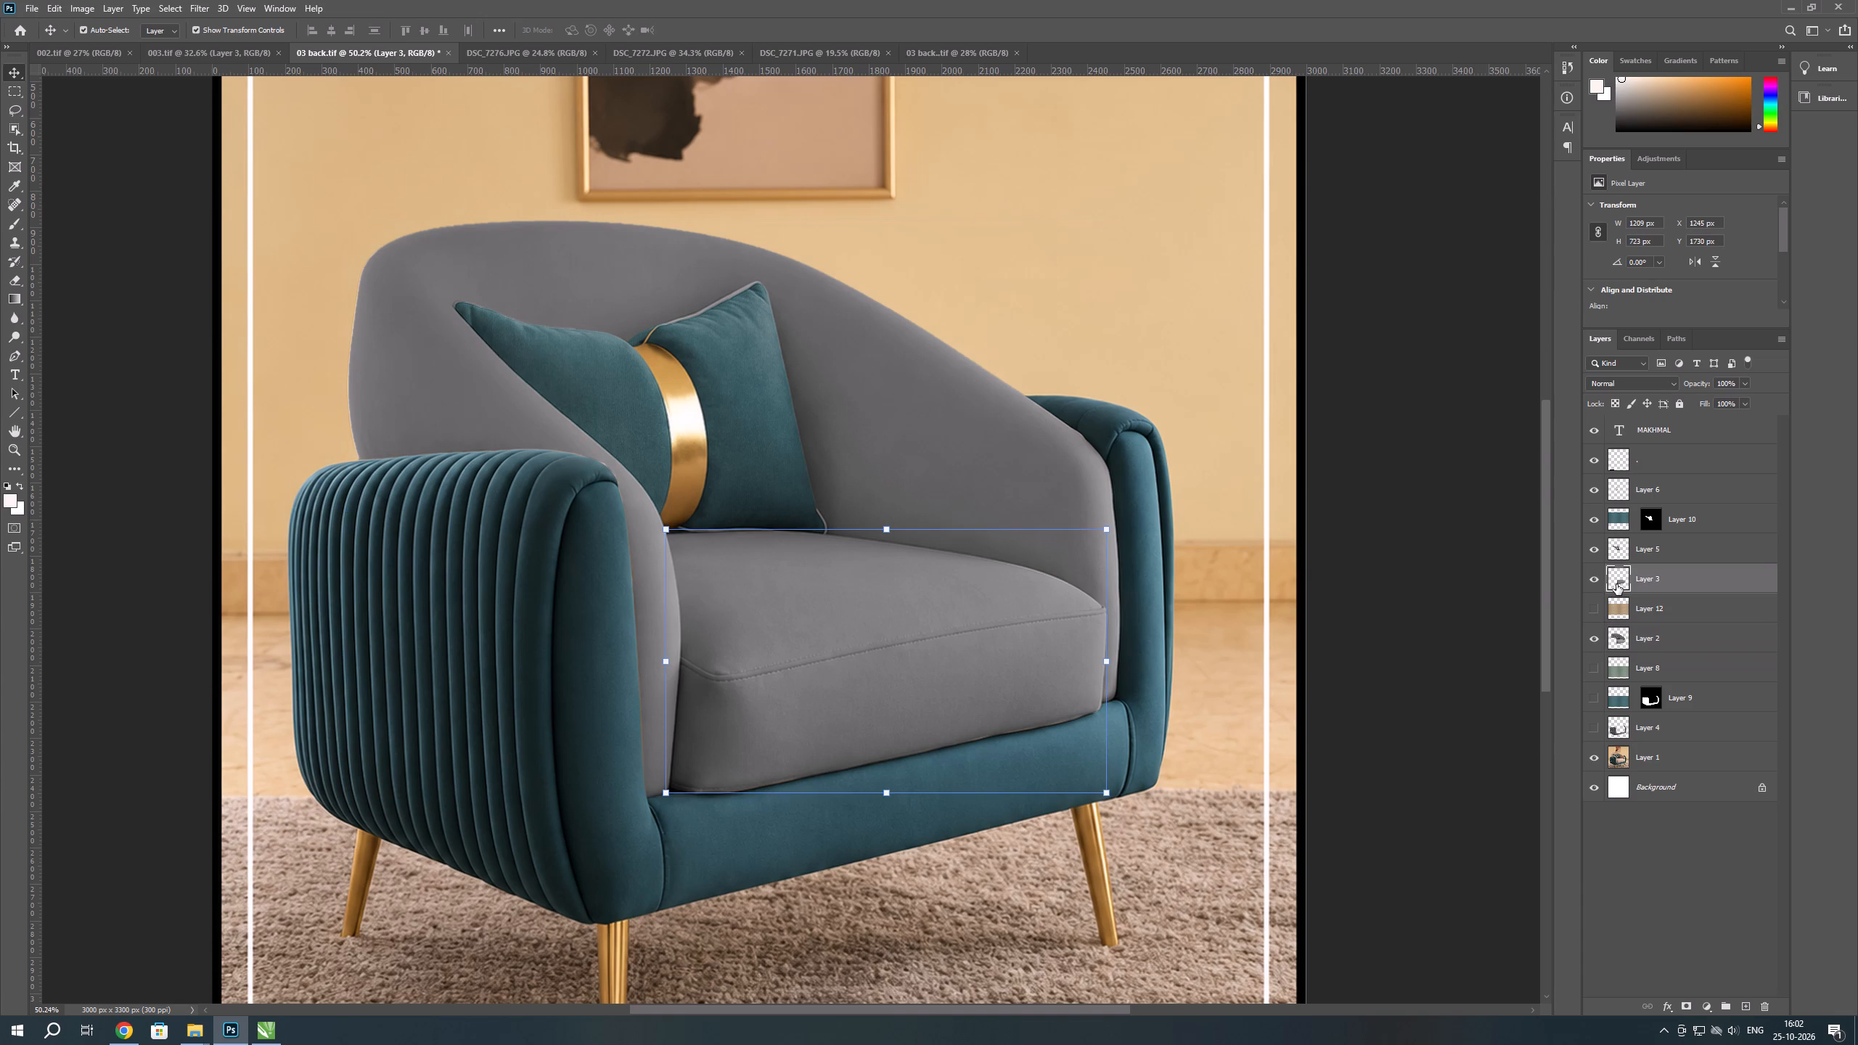
ctrl+click(1622, 641)
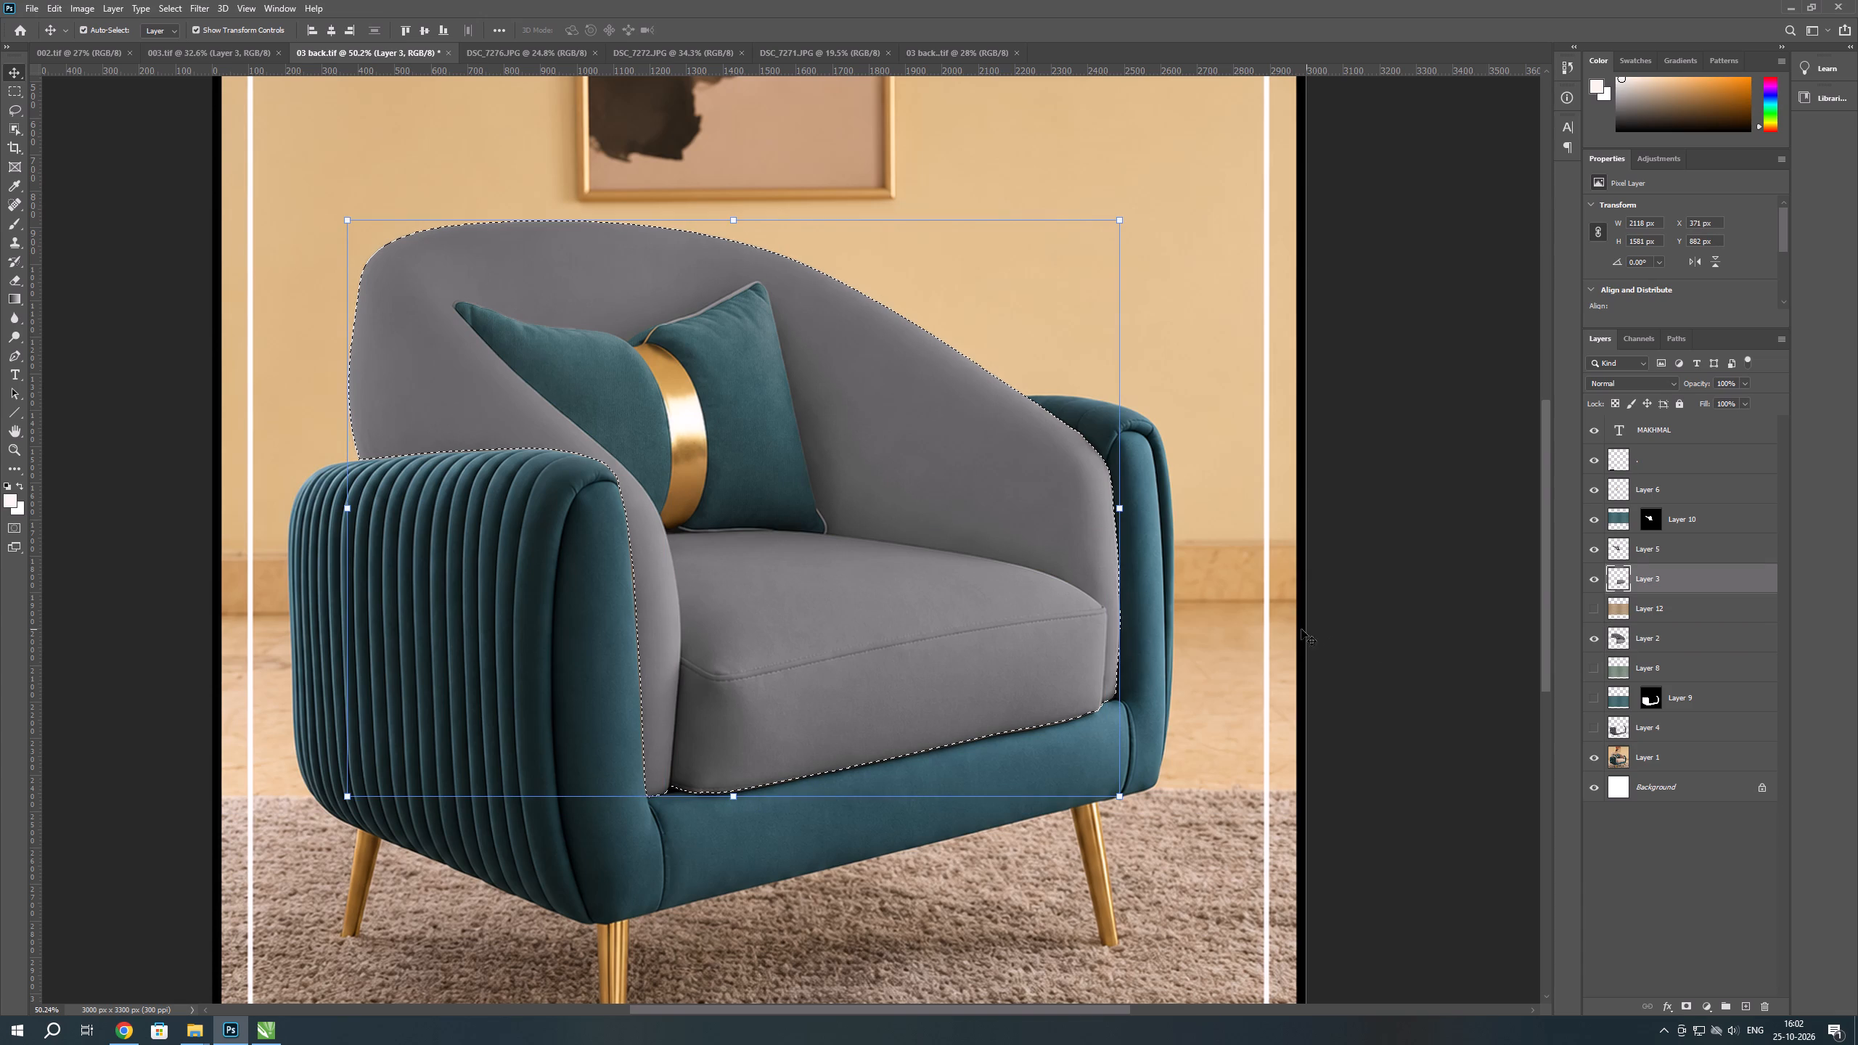
scroll(1280, 626, down, 1)
scroll(1211, 612, up, 1)
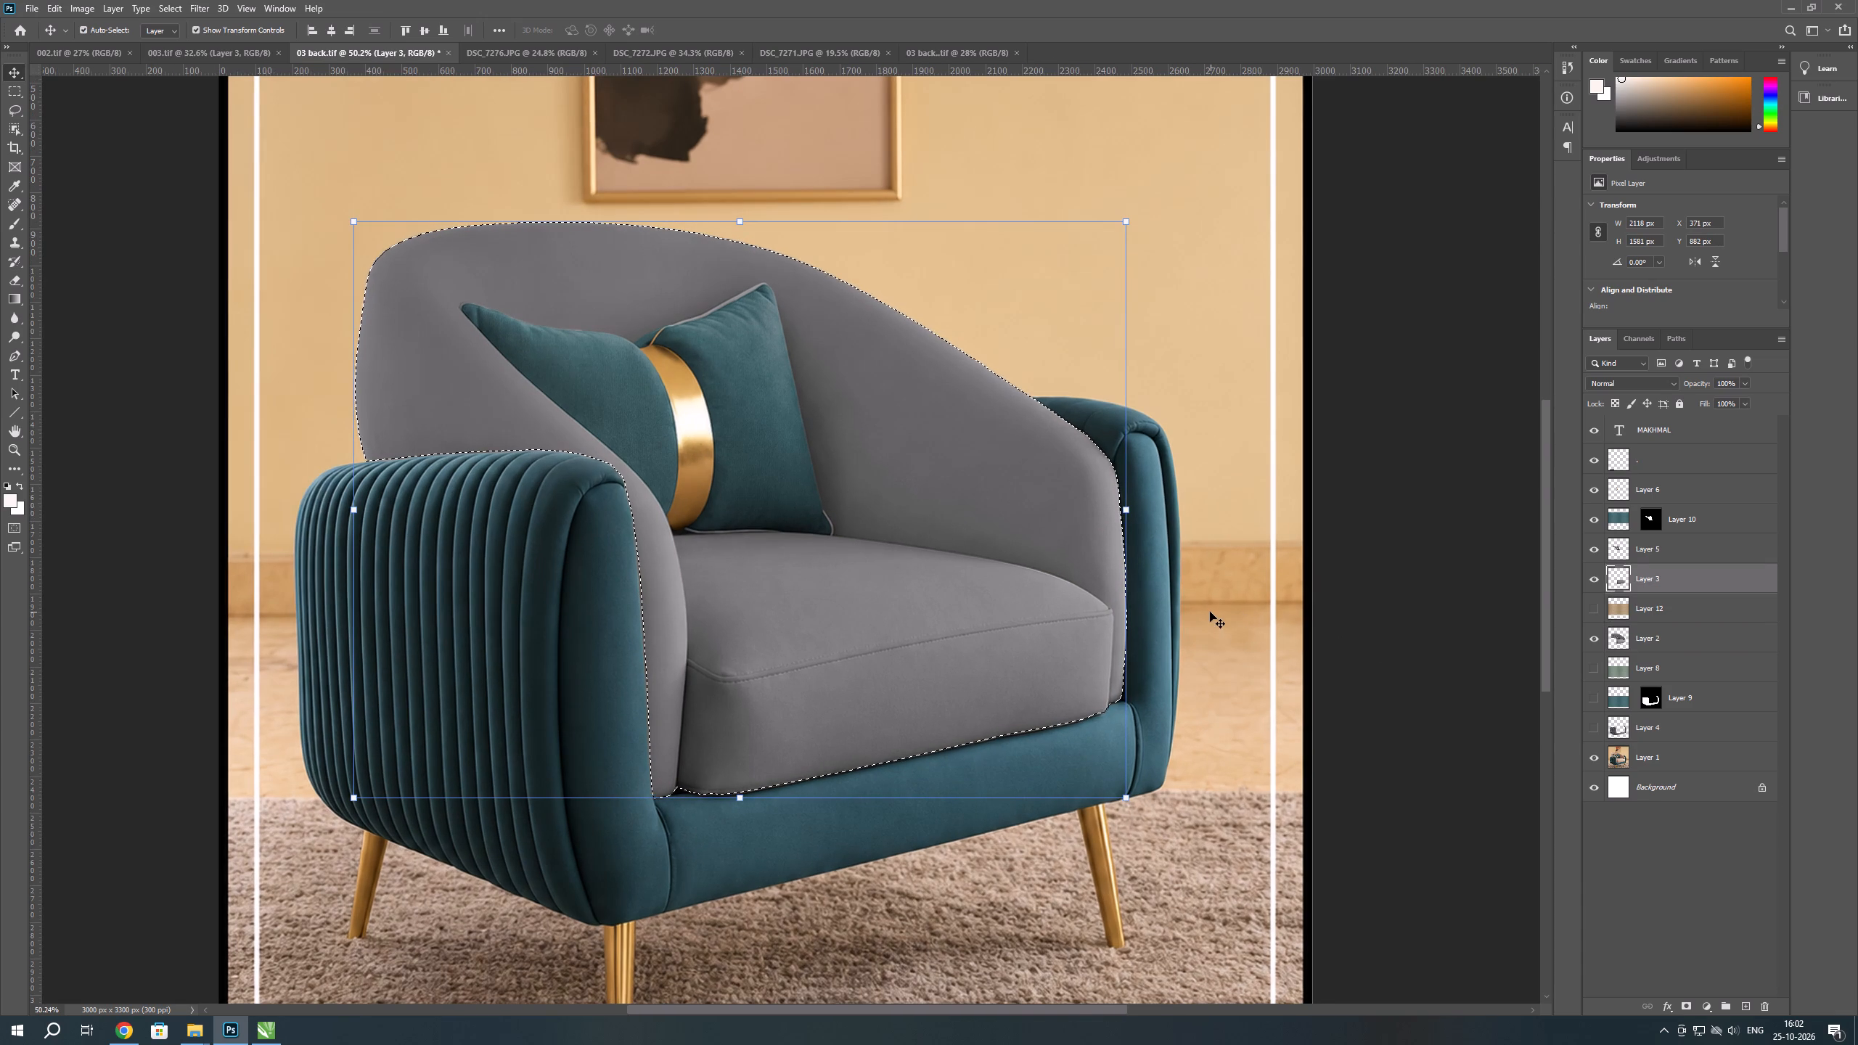
click(1624, 644)
key(ctrl+d)
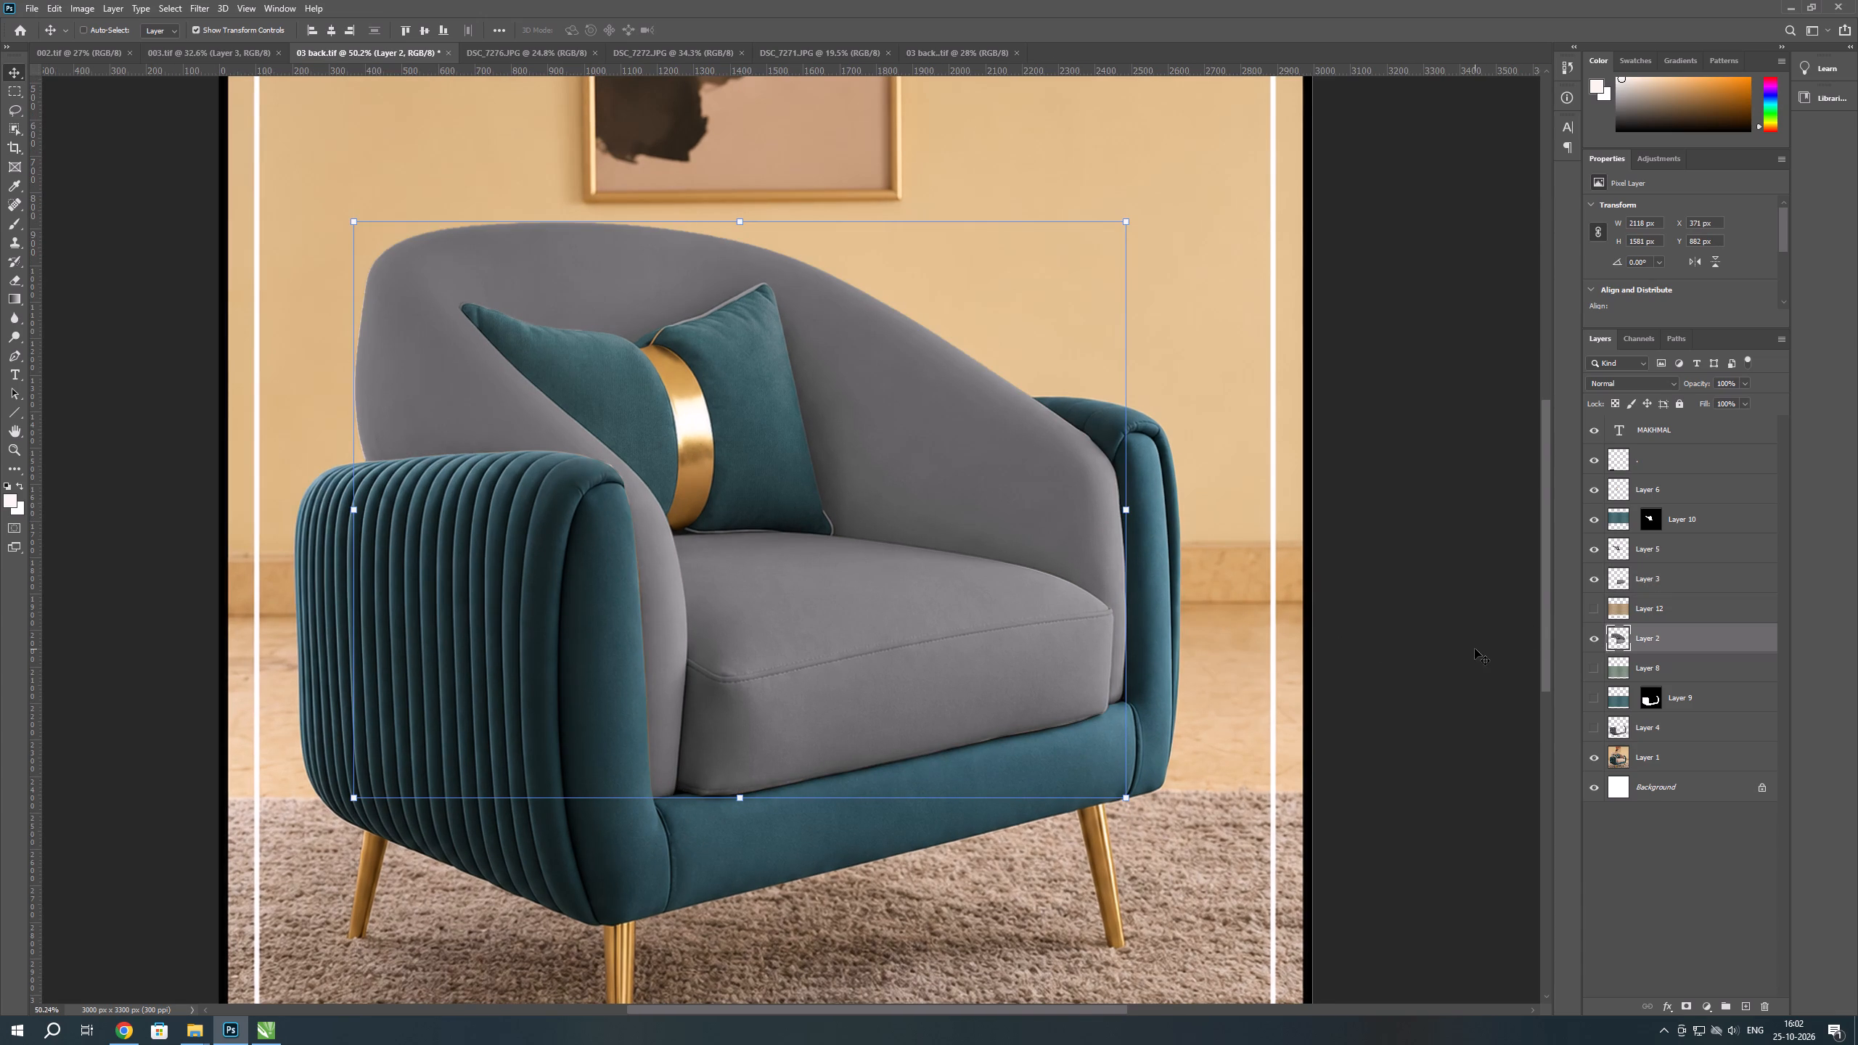
key(ctrl+t)
ctrl+click(1465, 649)
Switch to YouTube in Chrome and play the Sajdaa lyric video from the suggested songs.
key(alt+Tab)
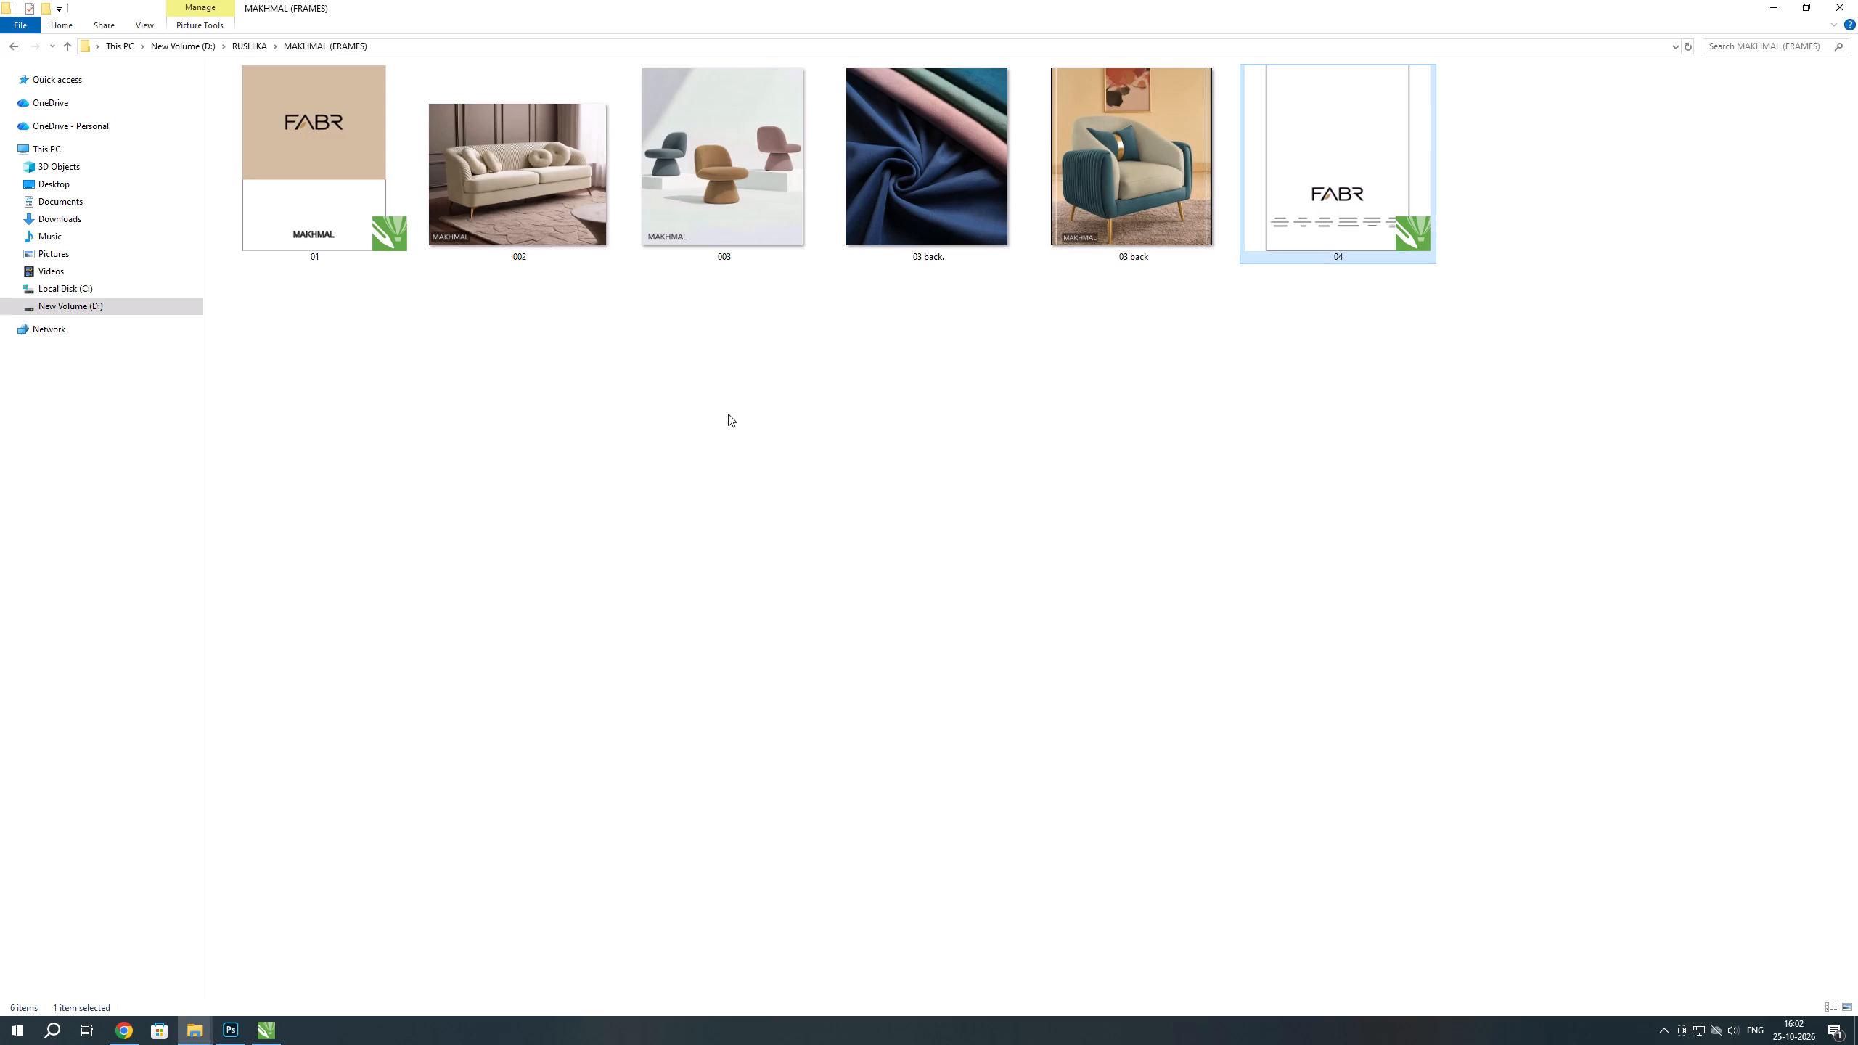
key(alt+Tab)
key(alt+Tab)
key(alt+Tab)
key(alt+Tab)
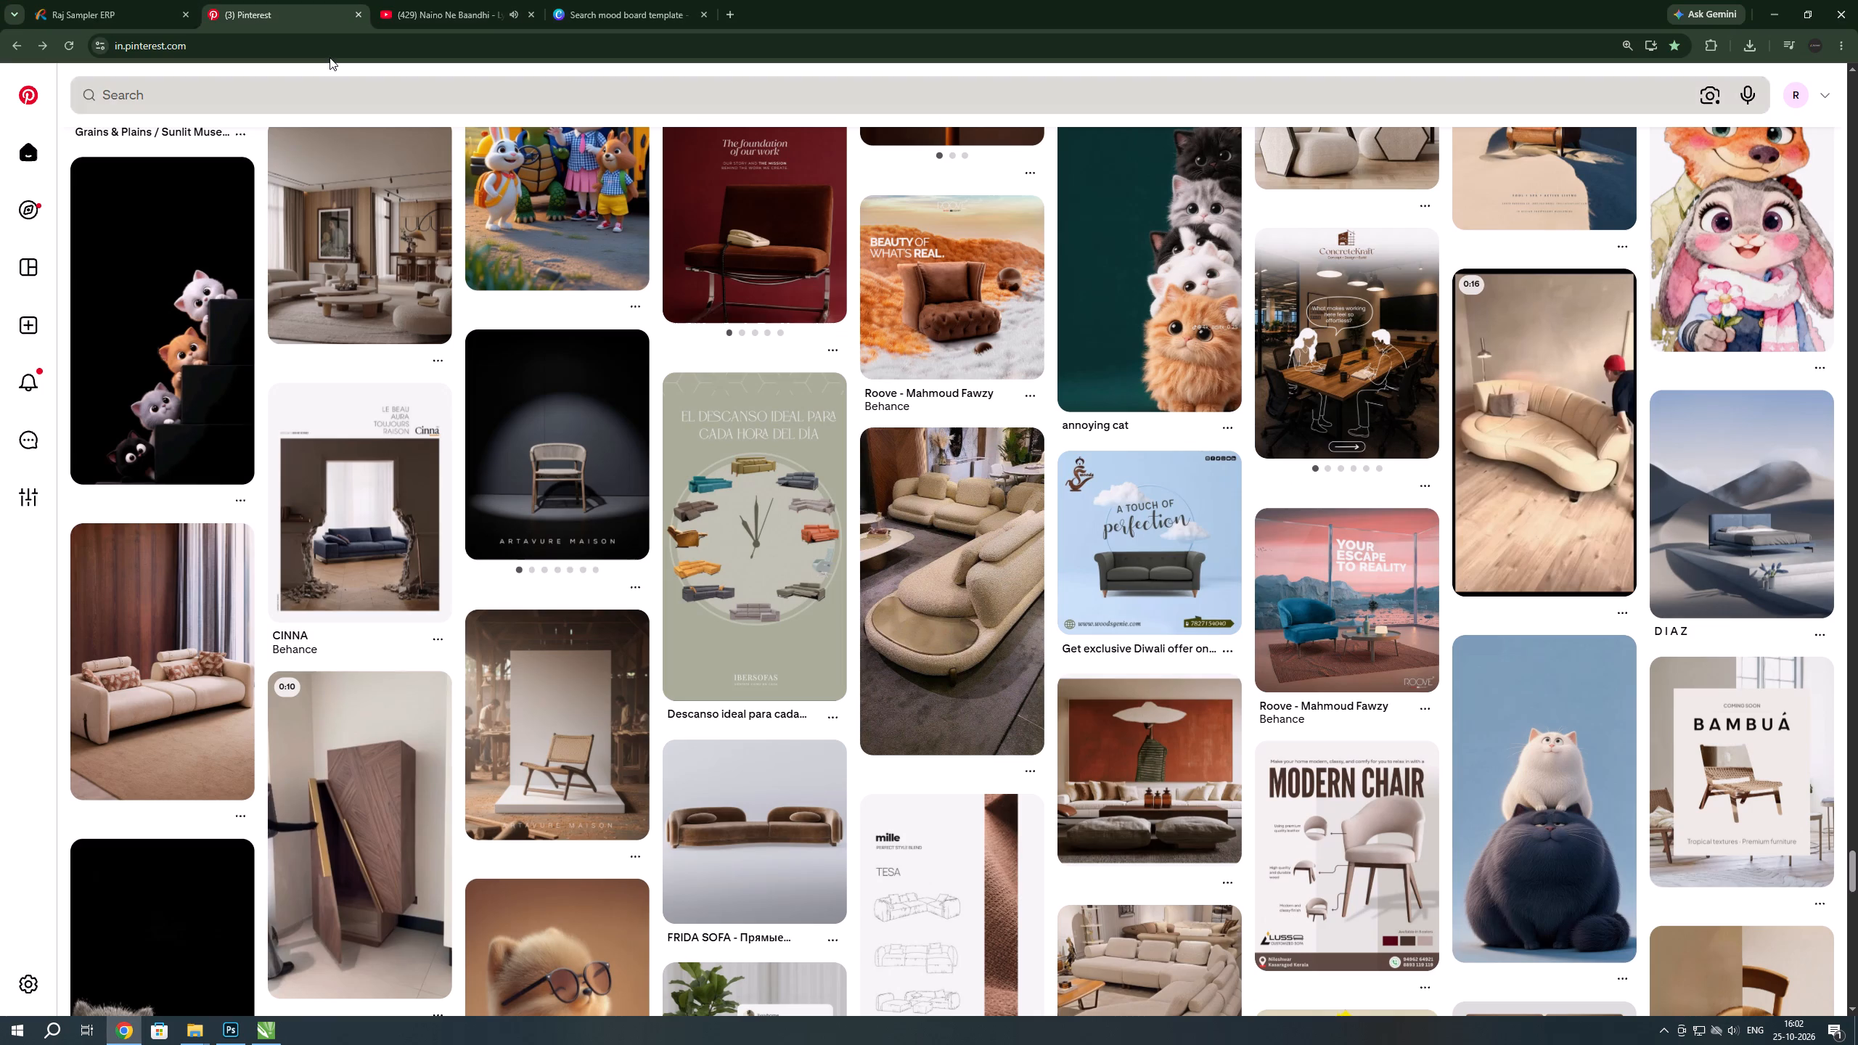
click(433, 0)
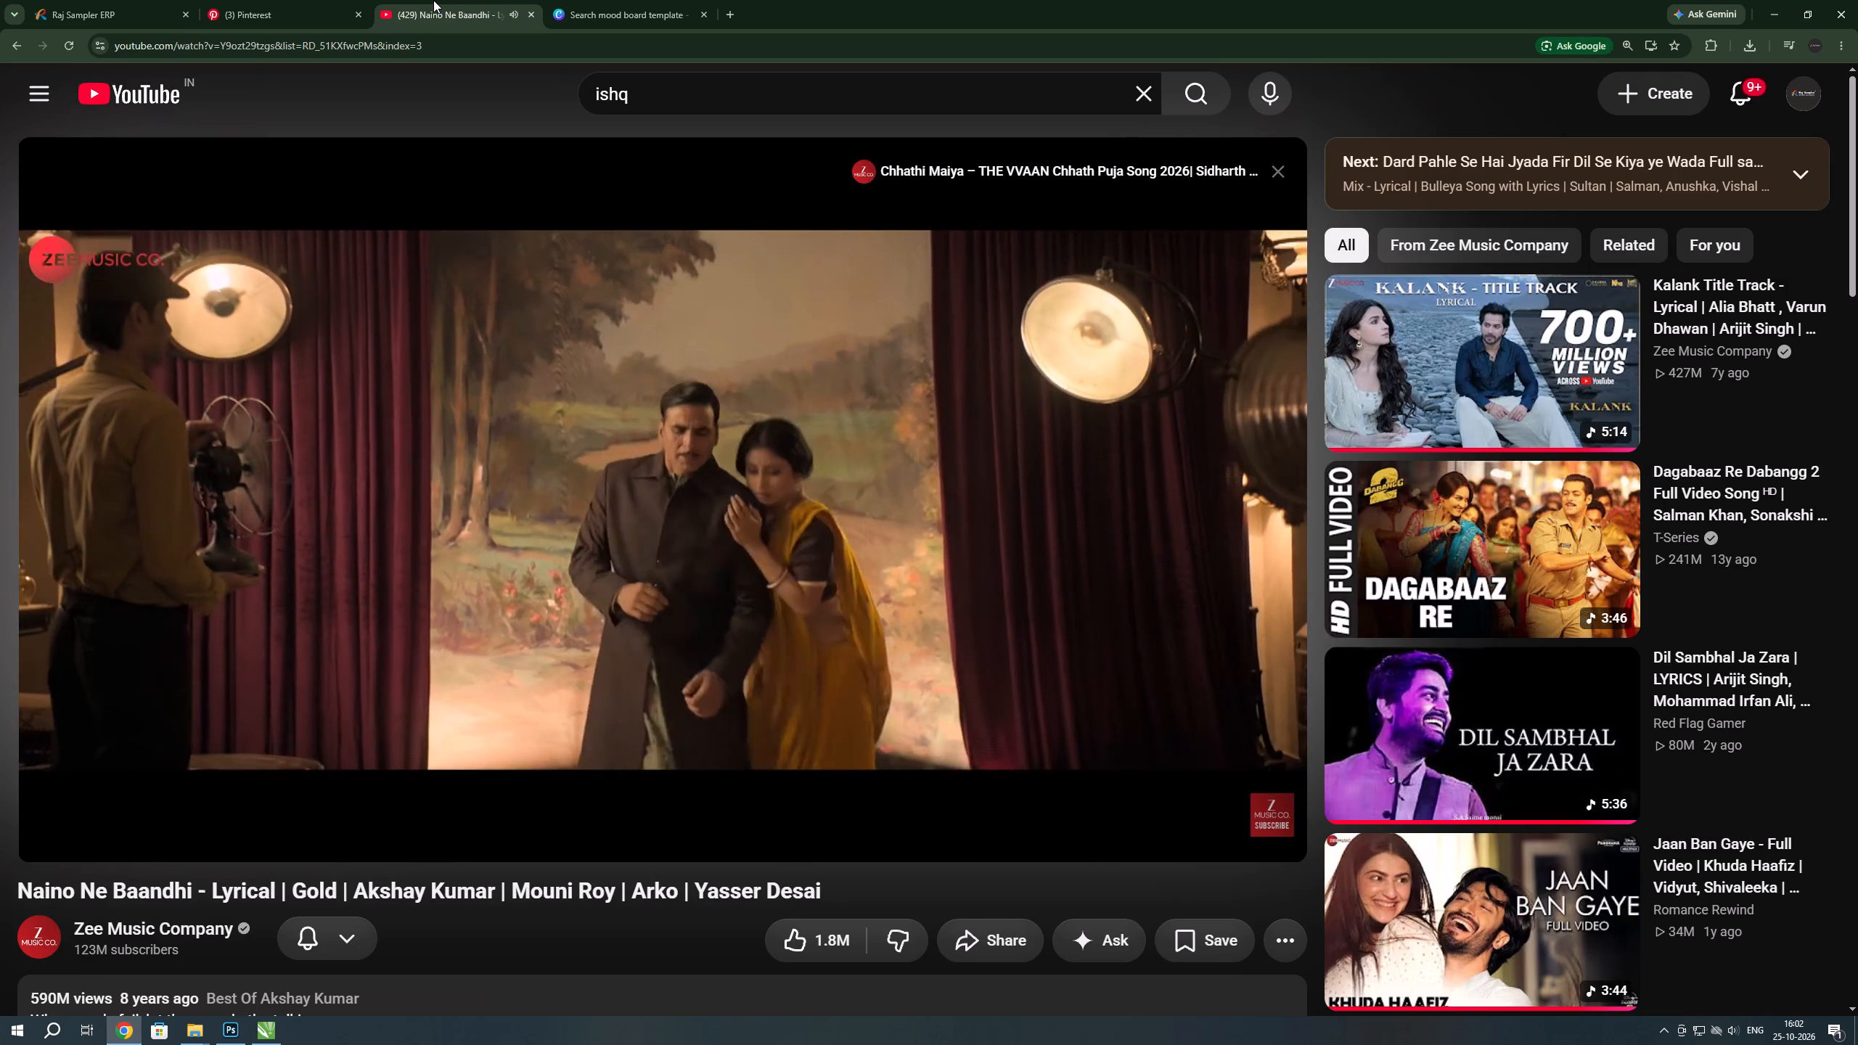
scroll(1158, 542, down, 4)
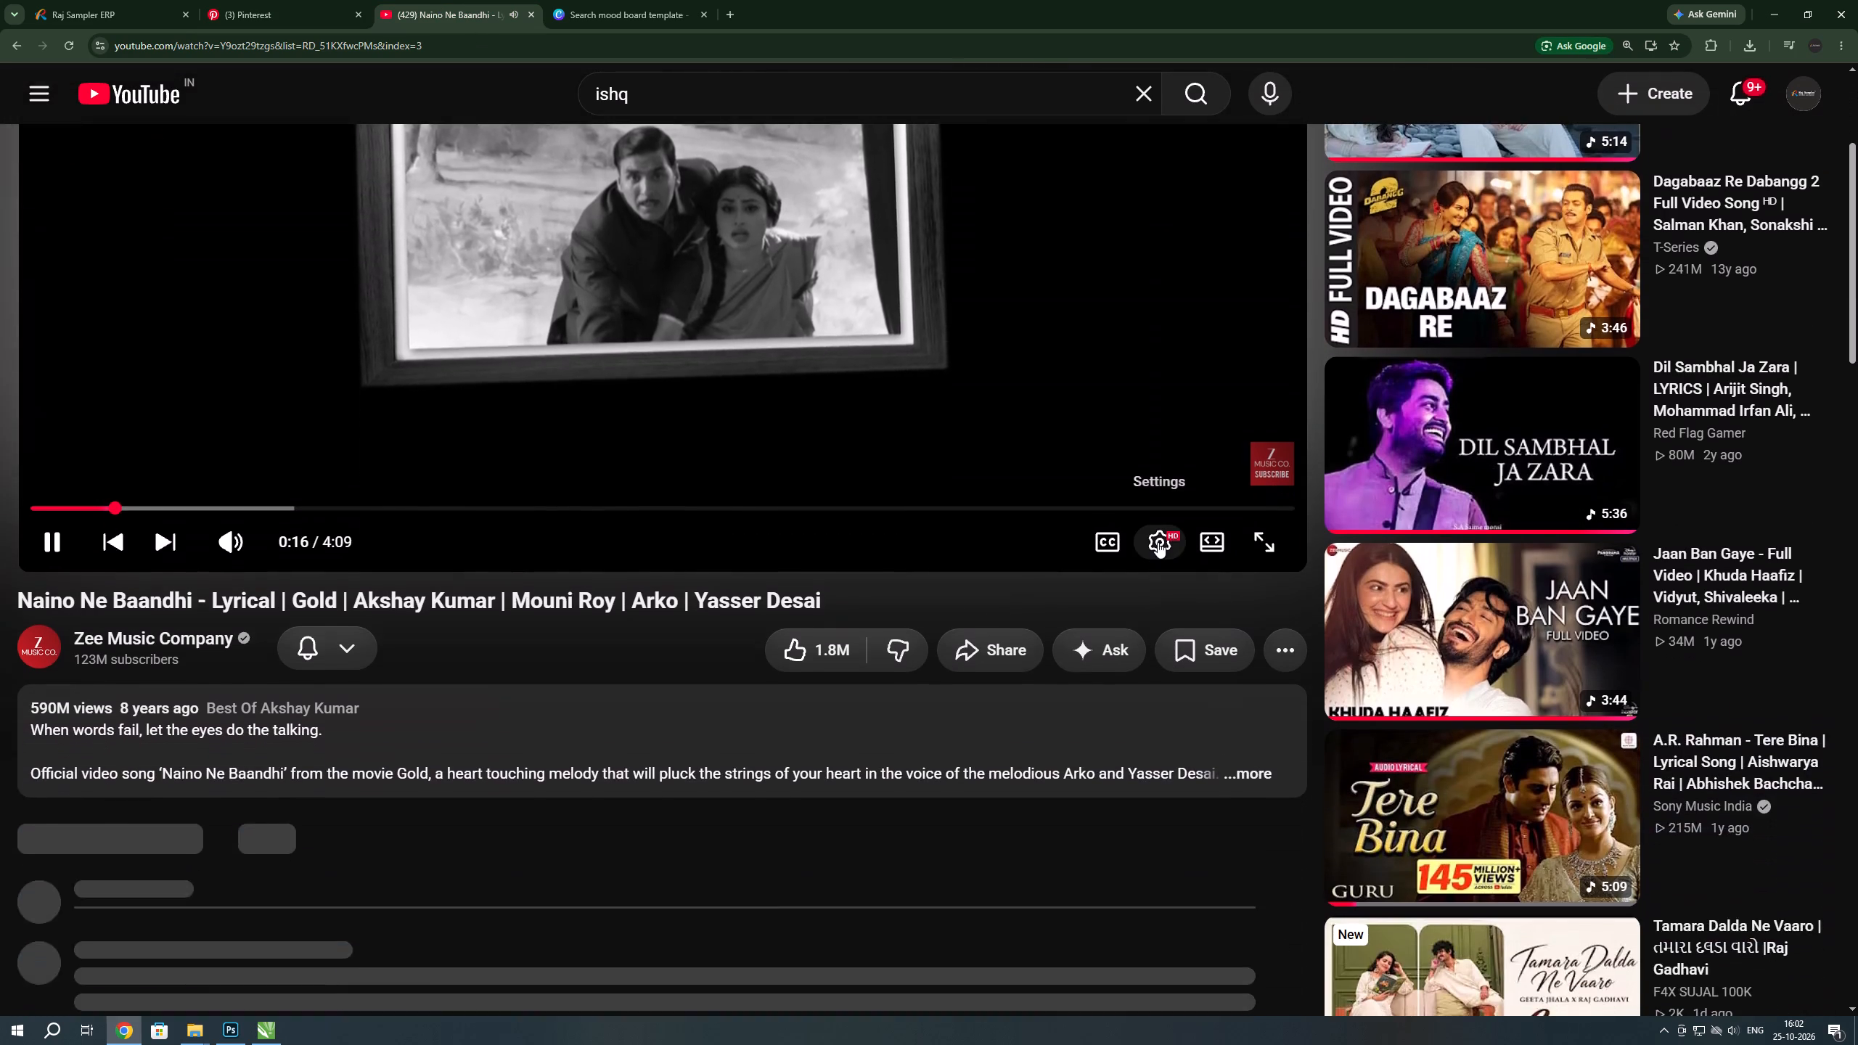
scroll(1158, 542, down, 10)
scroll(1240, 585, down, 2)
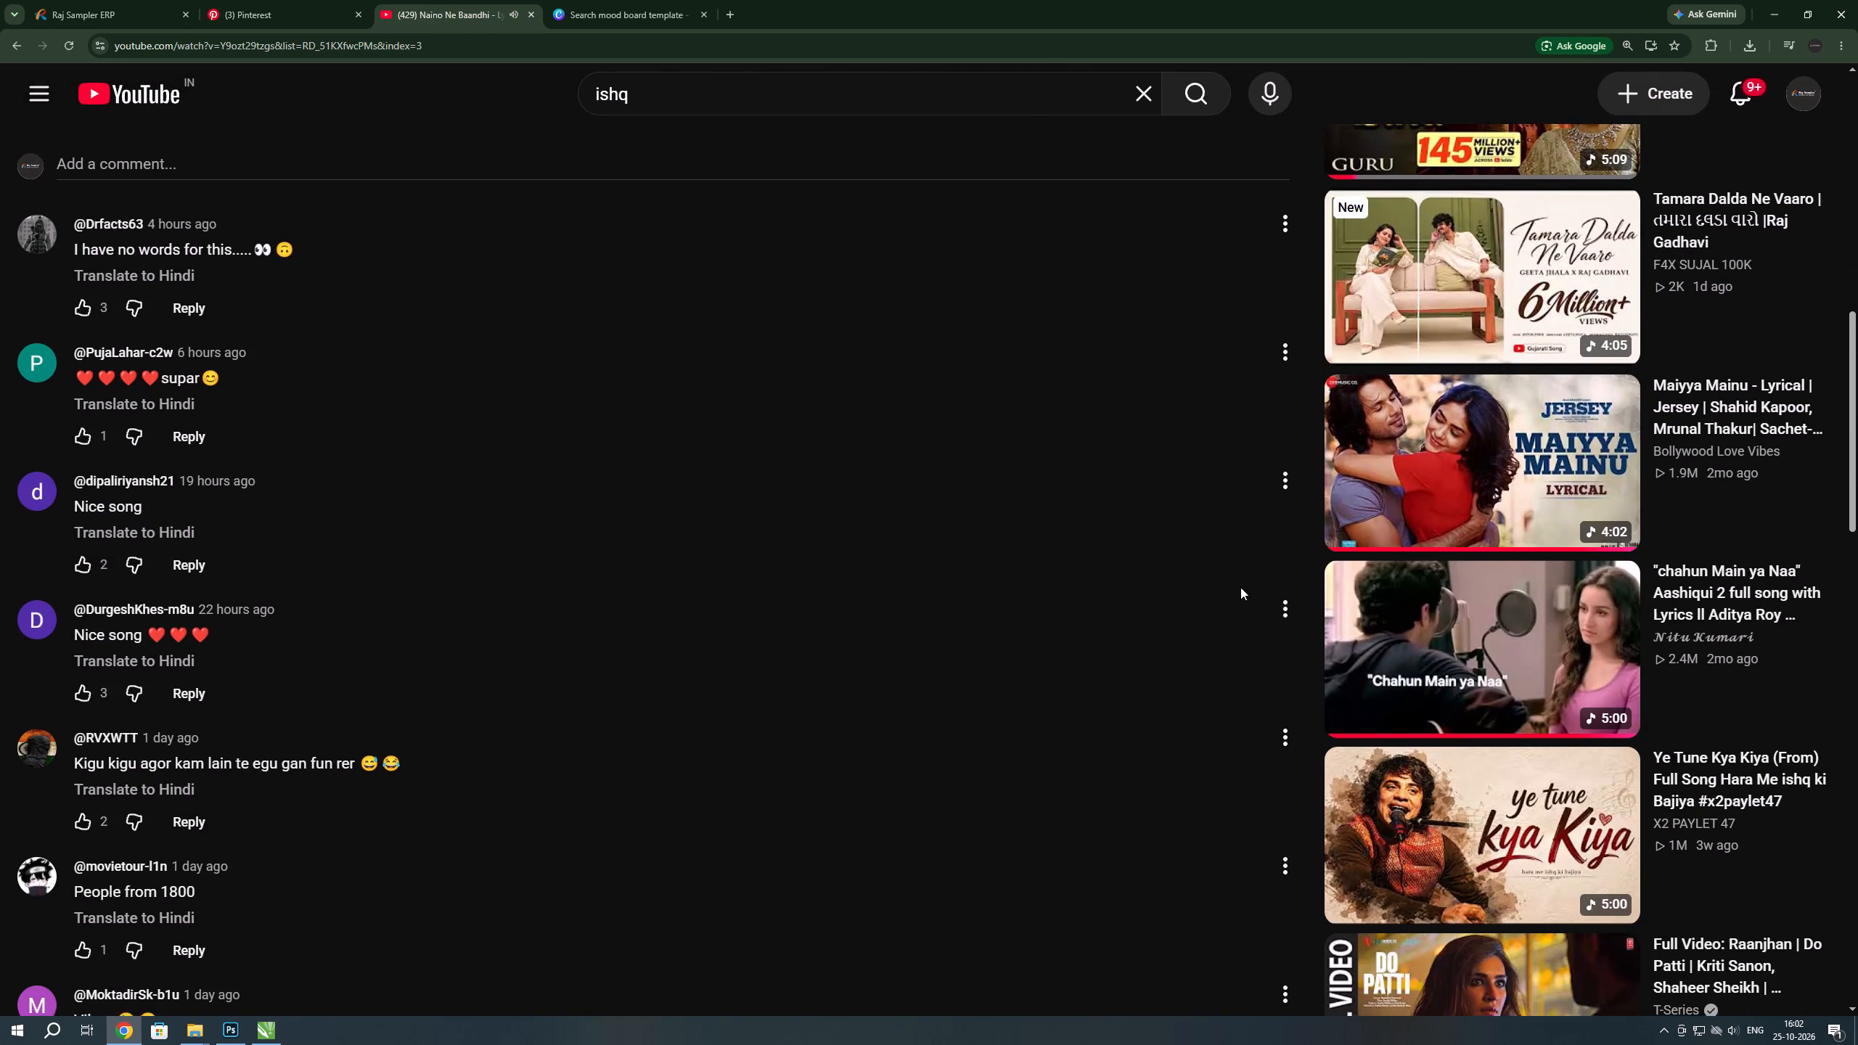
scroll(1240, 587, down, 7)
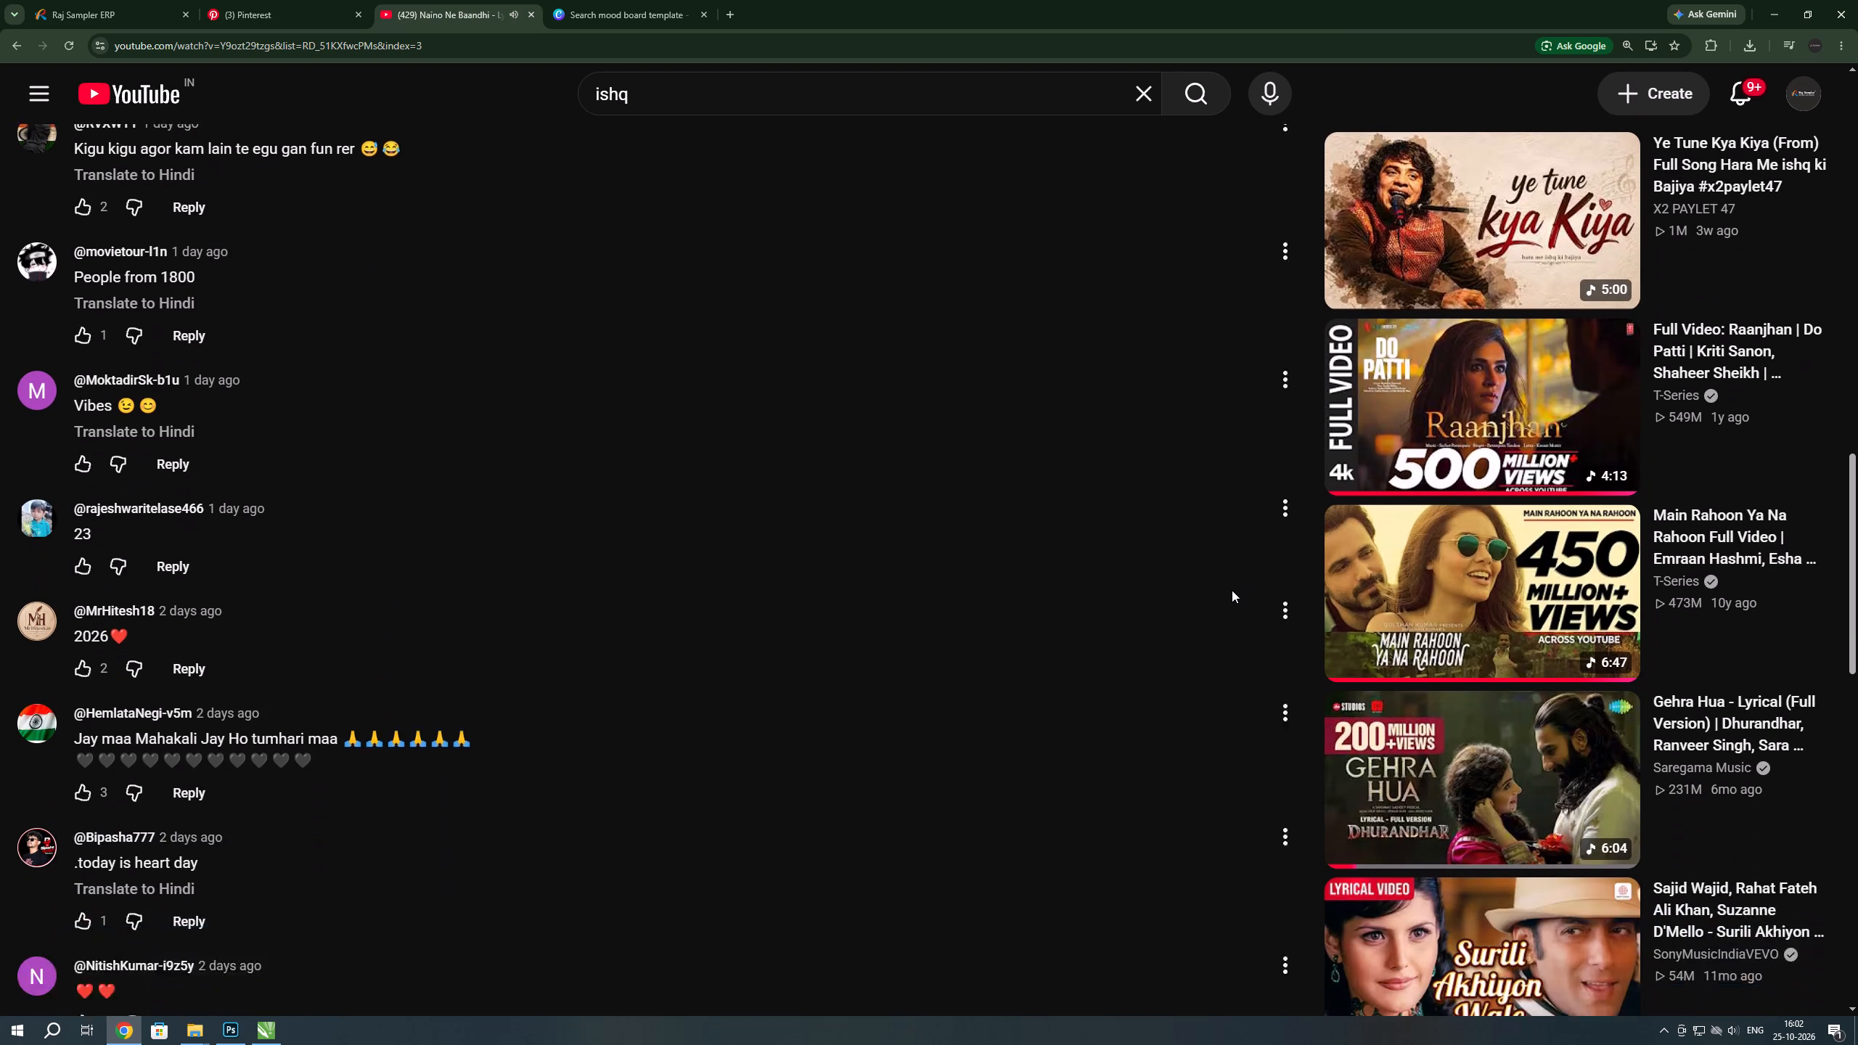
scroll(1232, 590, down, 6)
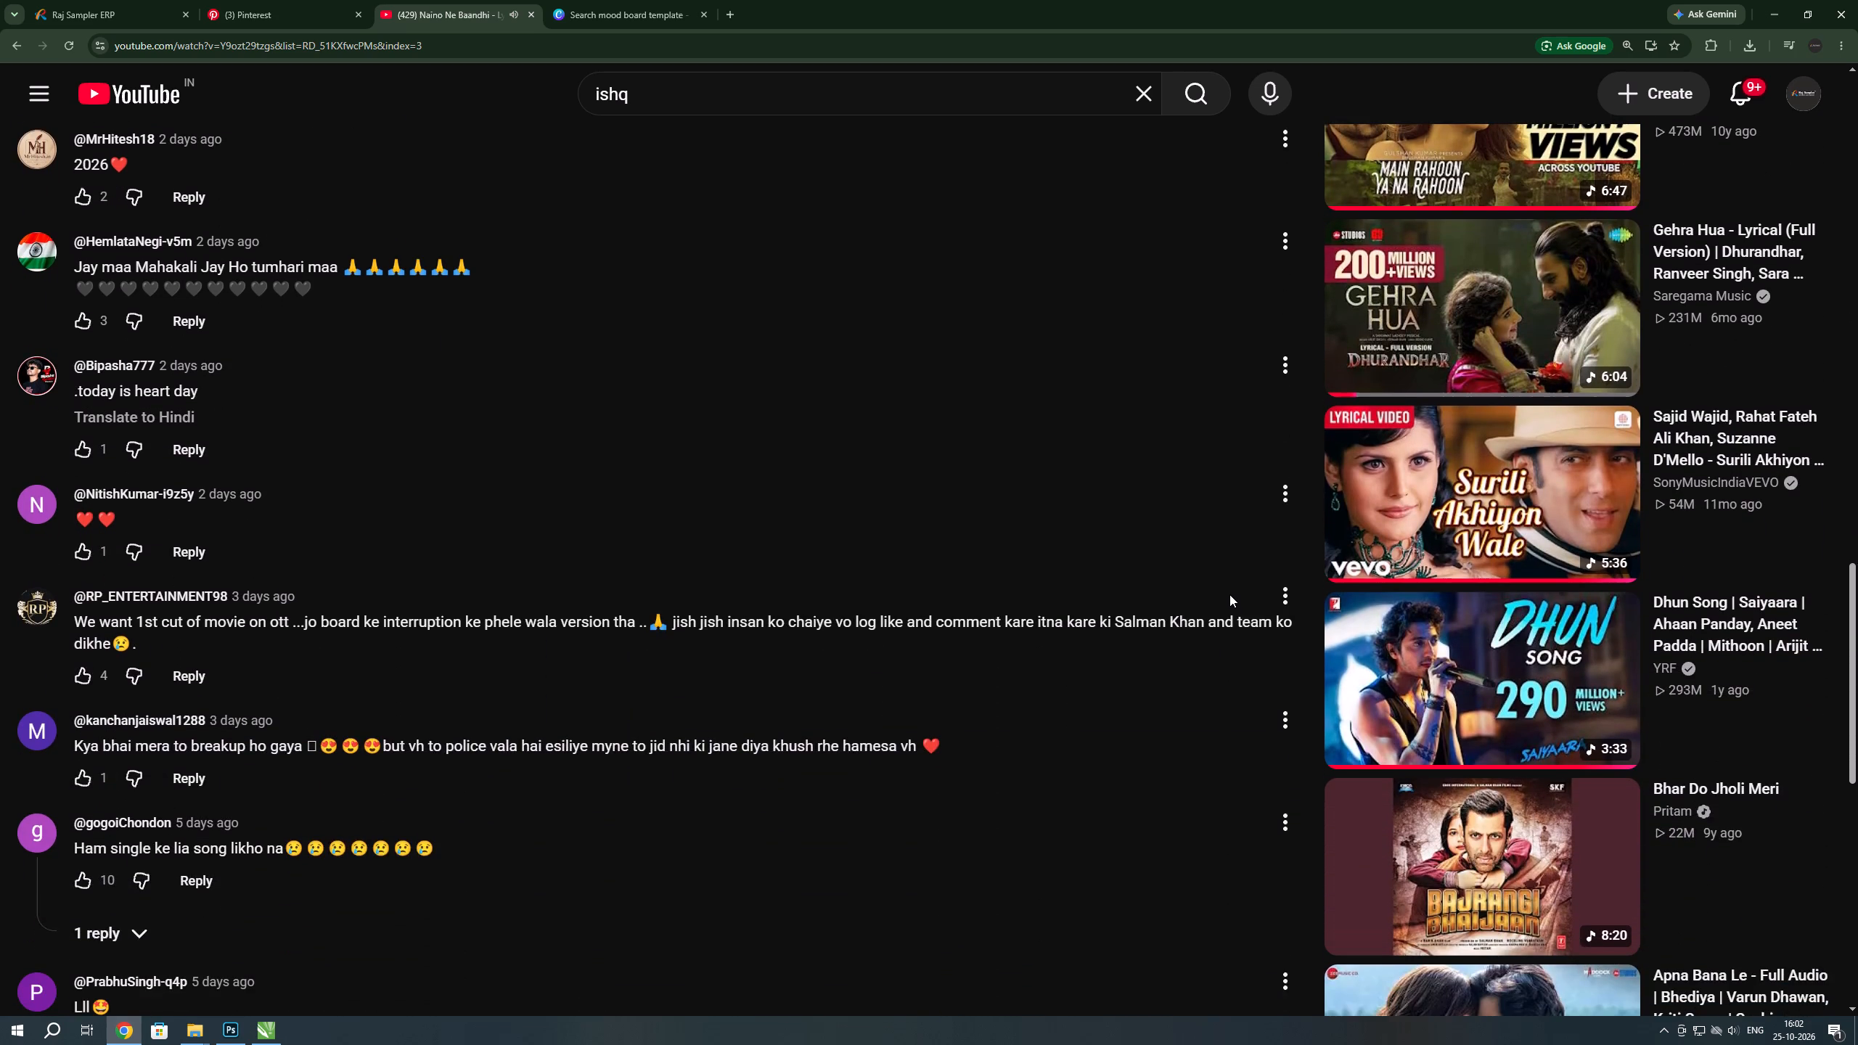
scroll(1229, 594, down, 13)
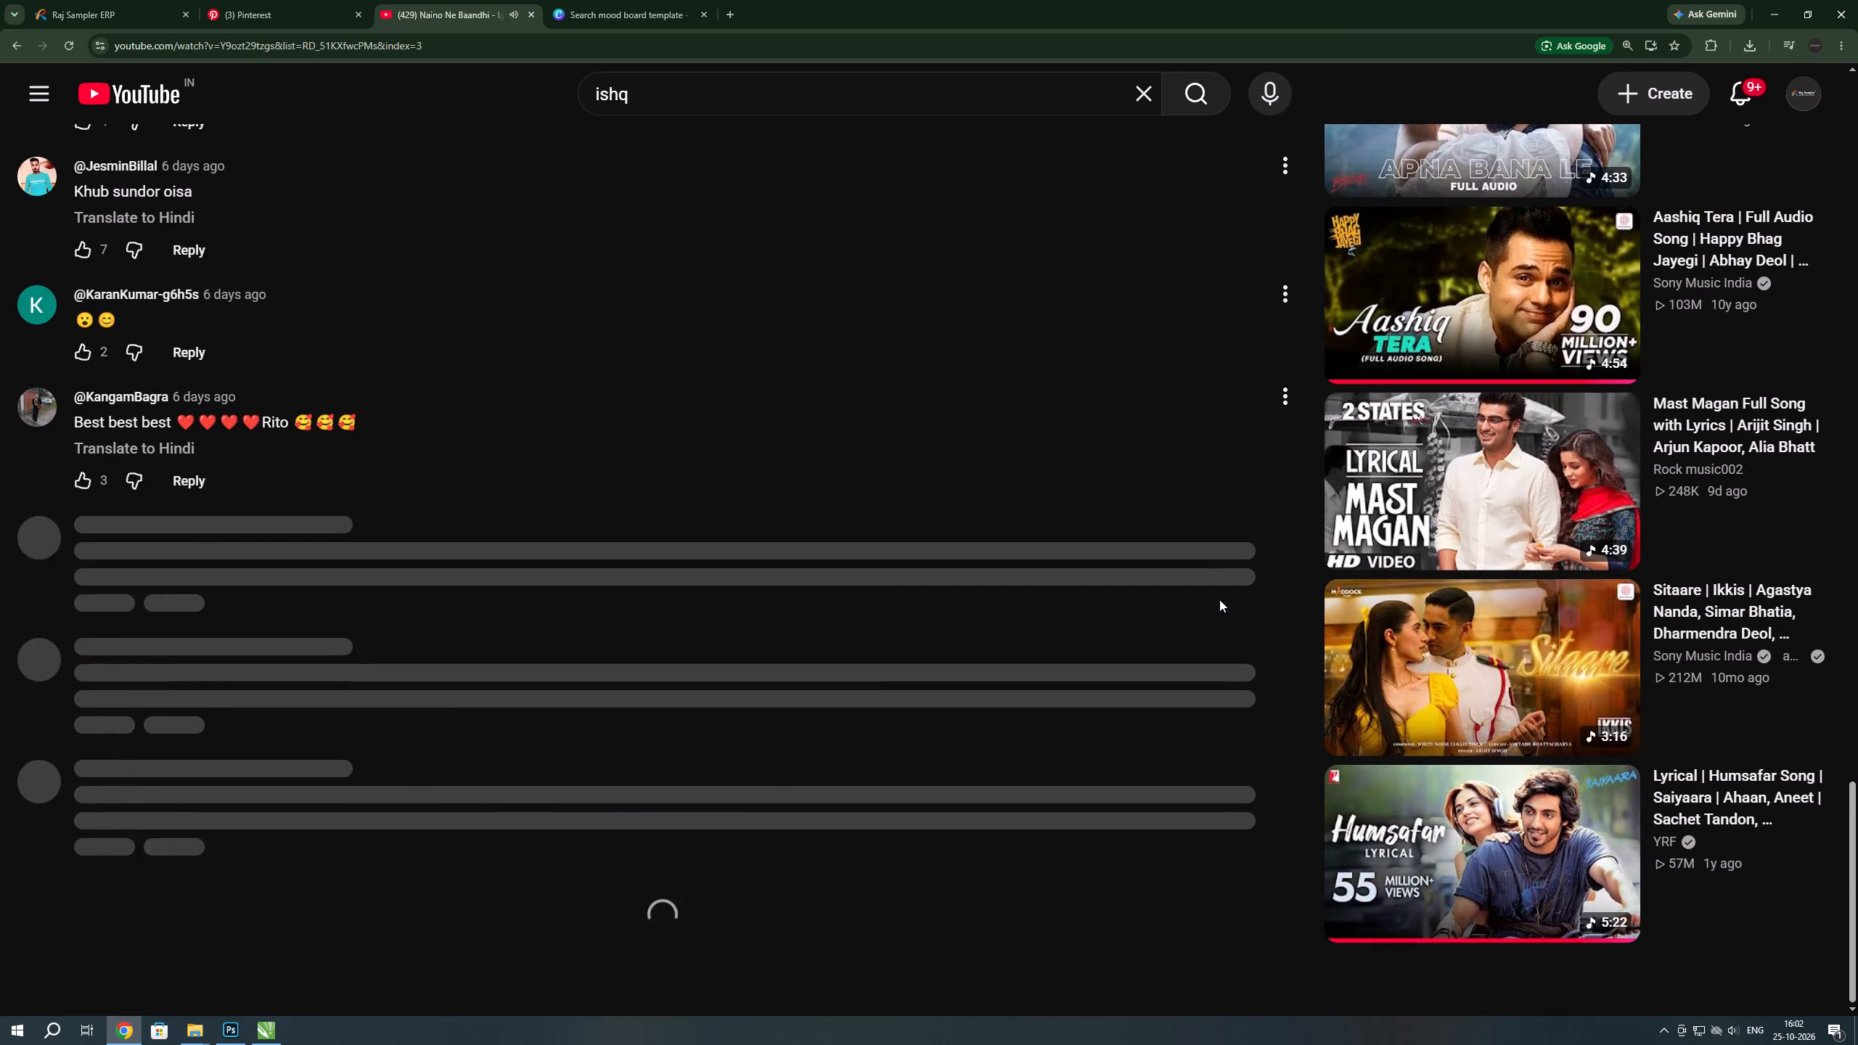
scroll(1219, 599, down, 8)
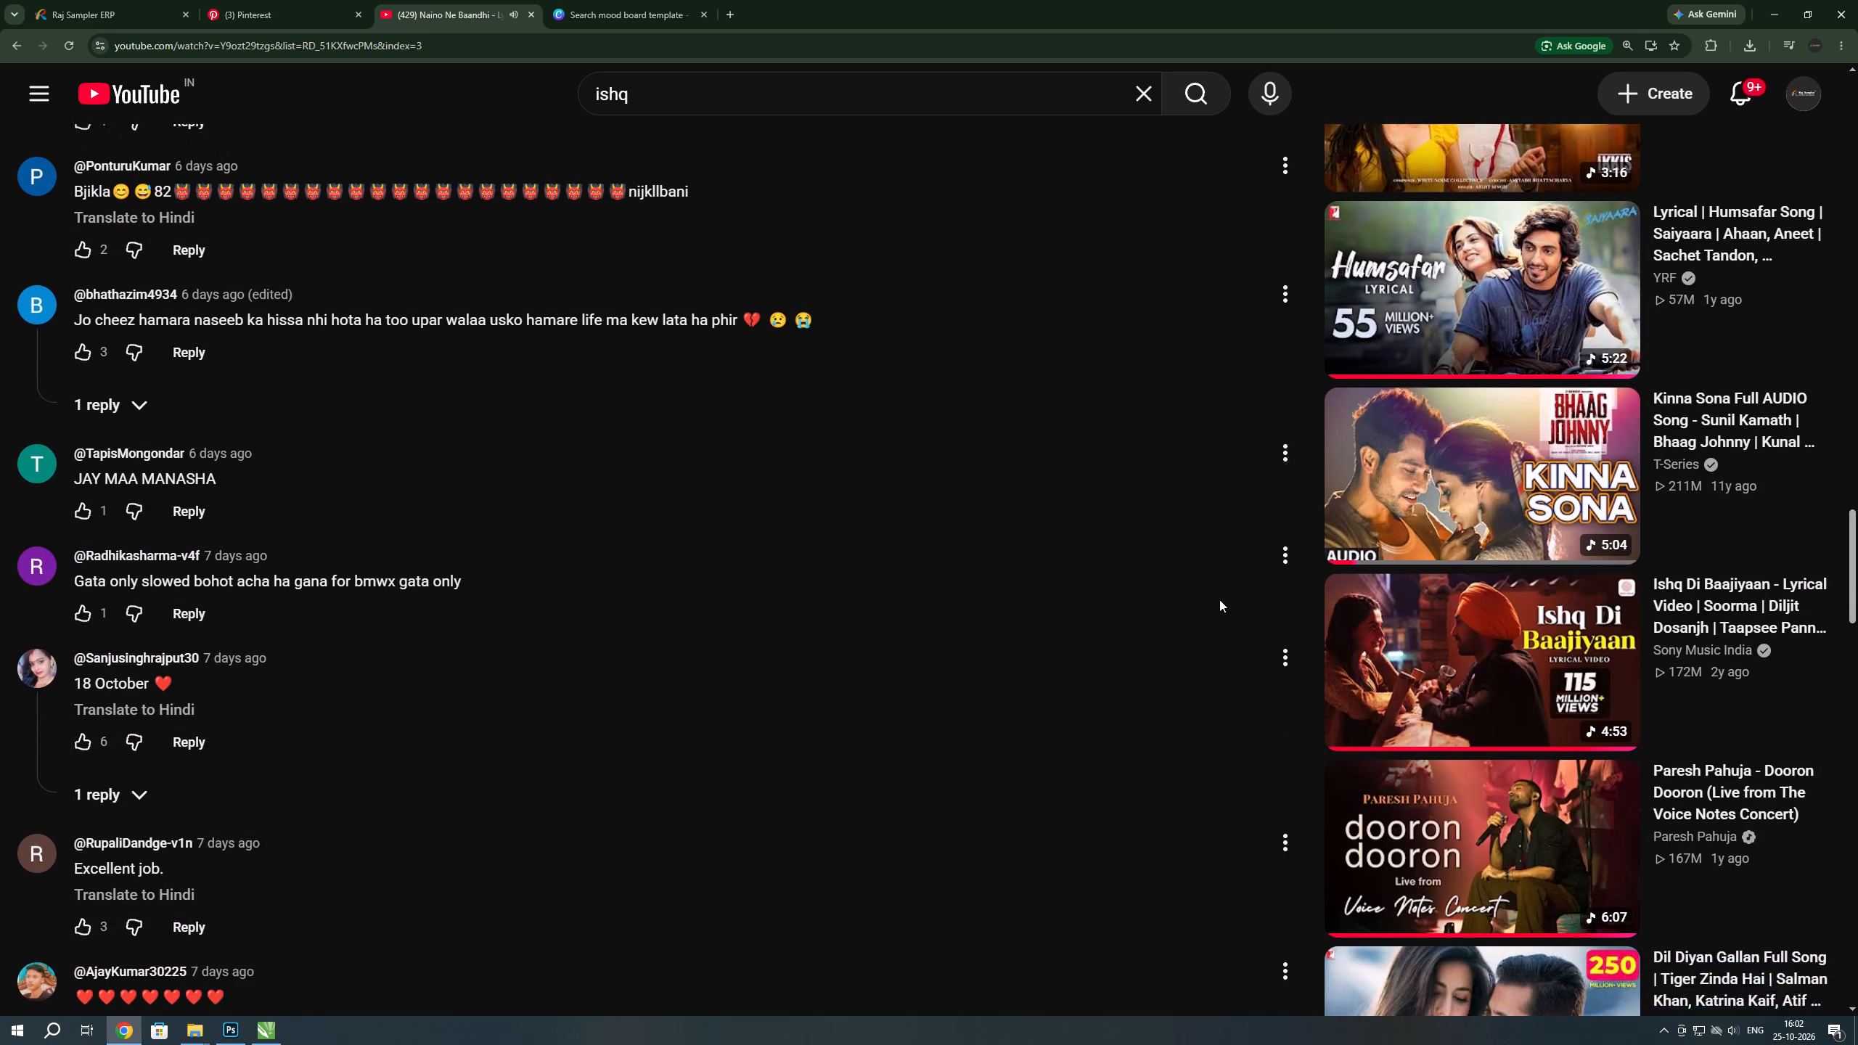
scroll(1219, 599, down, 18)
scroll(1219, 599, down, 12)
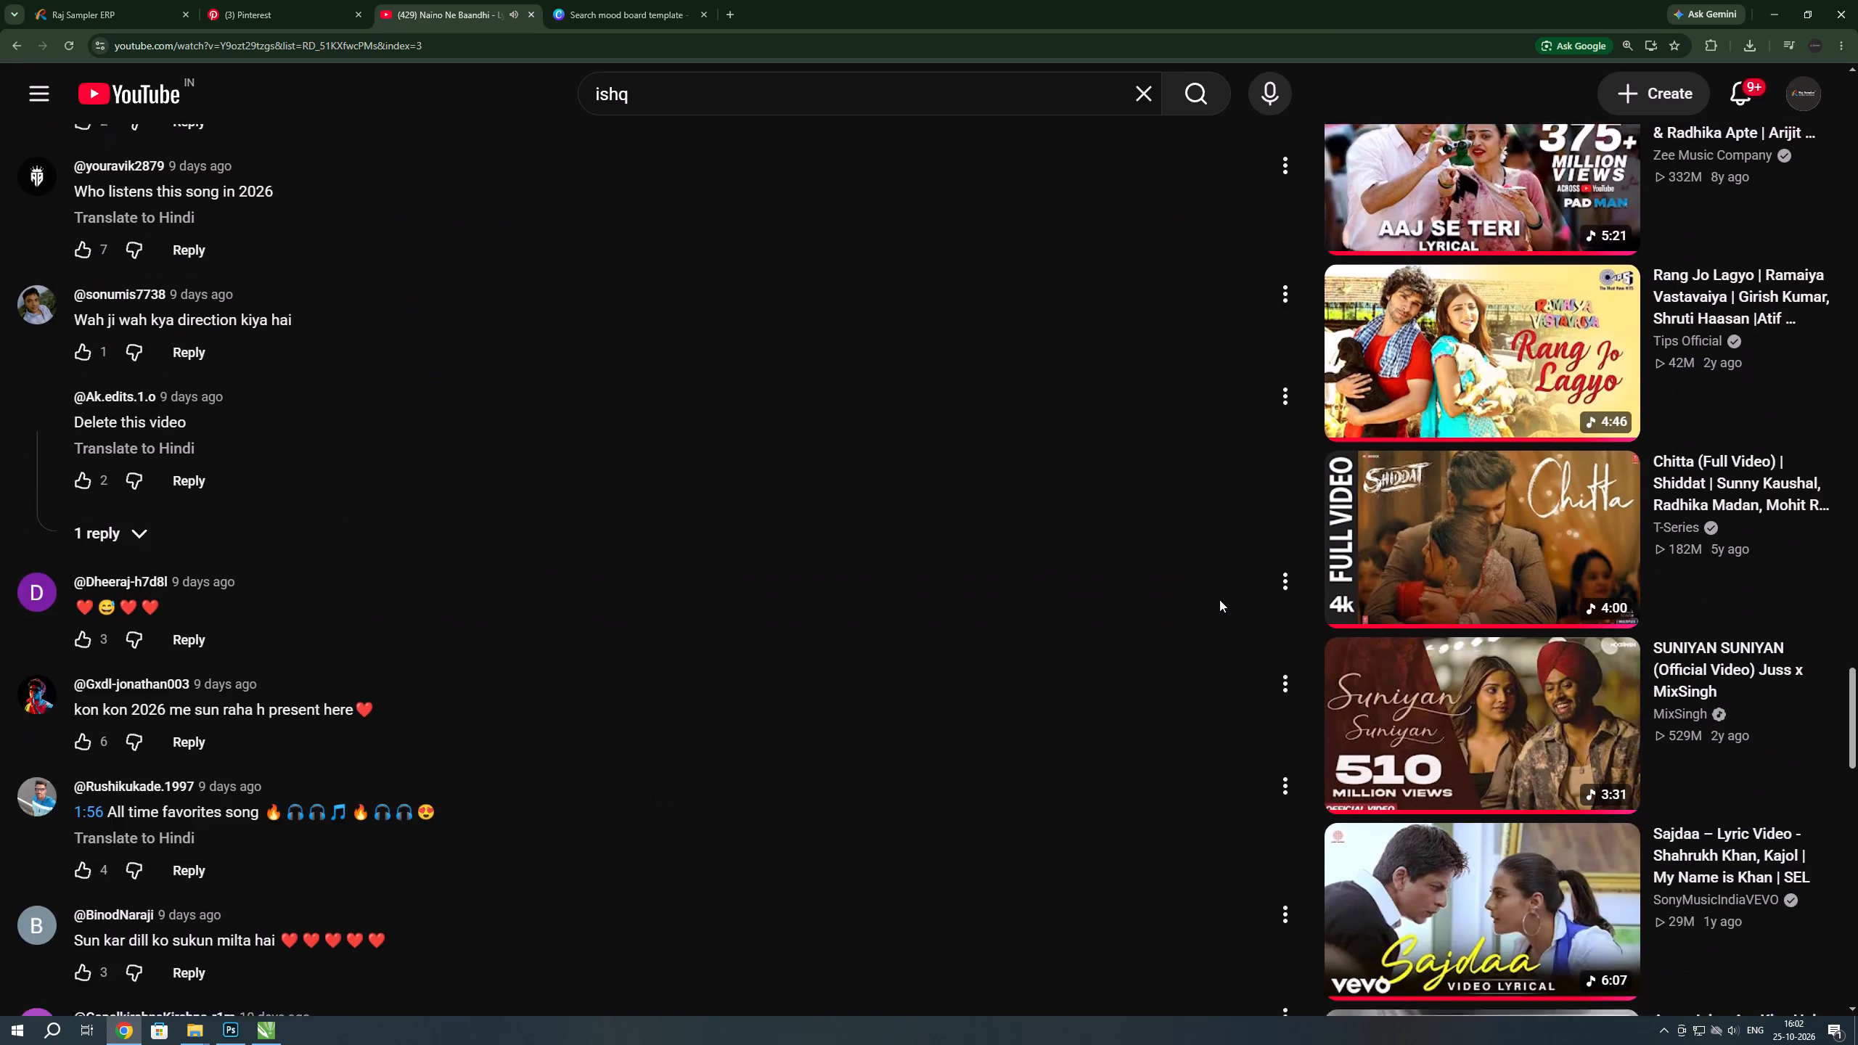
scroll(1219, 599, down, 5)
click(1444, 311)
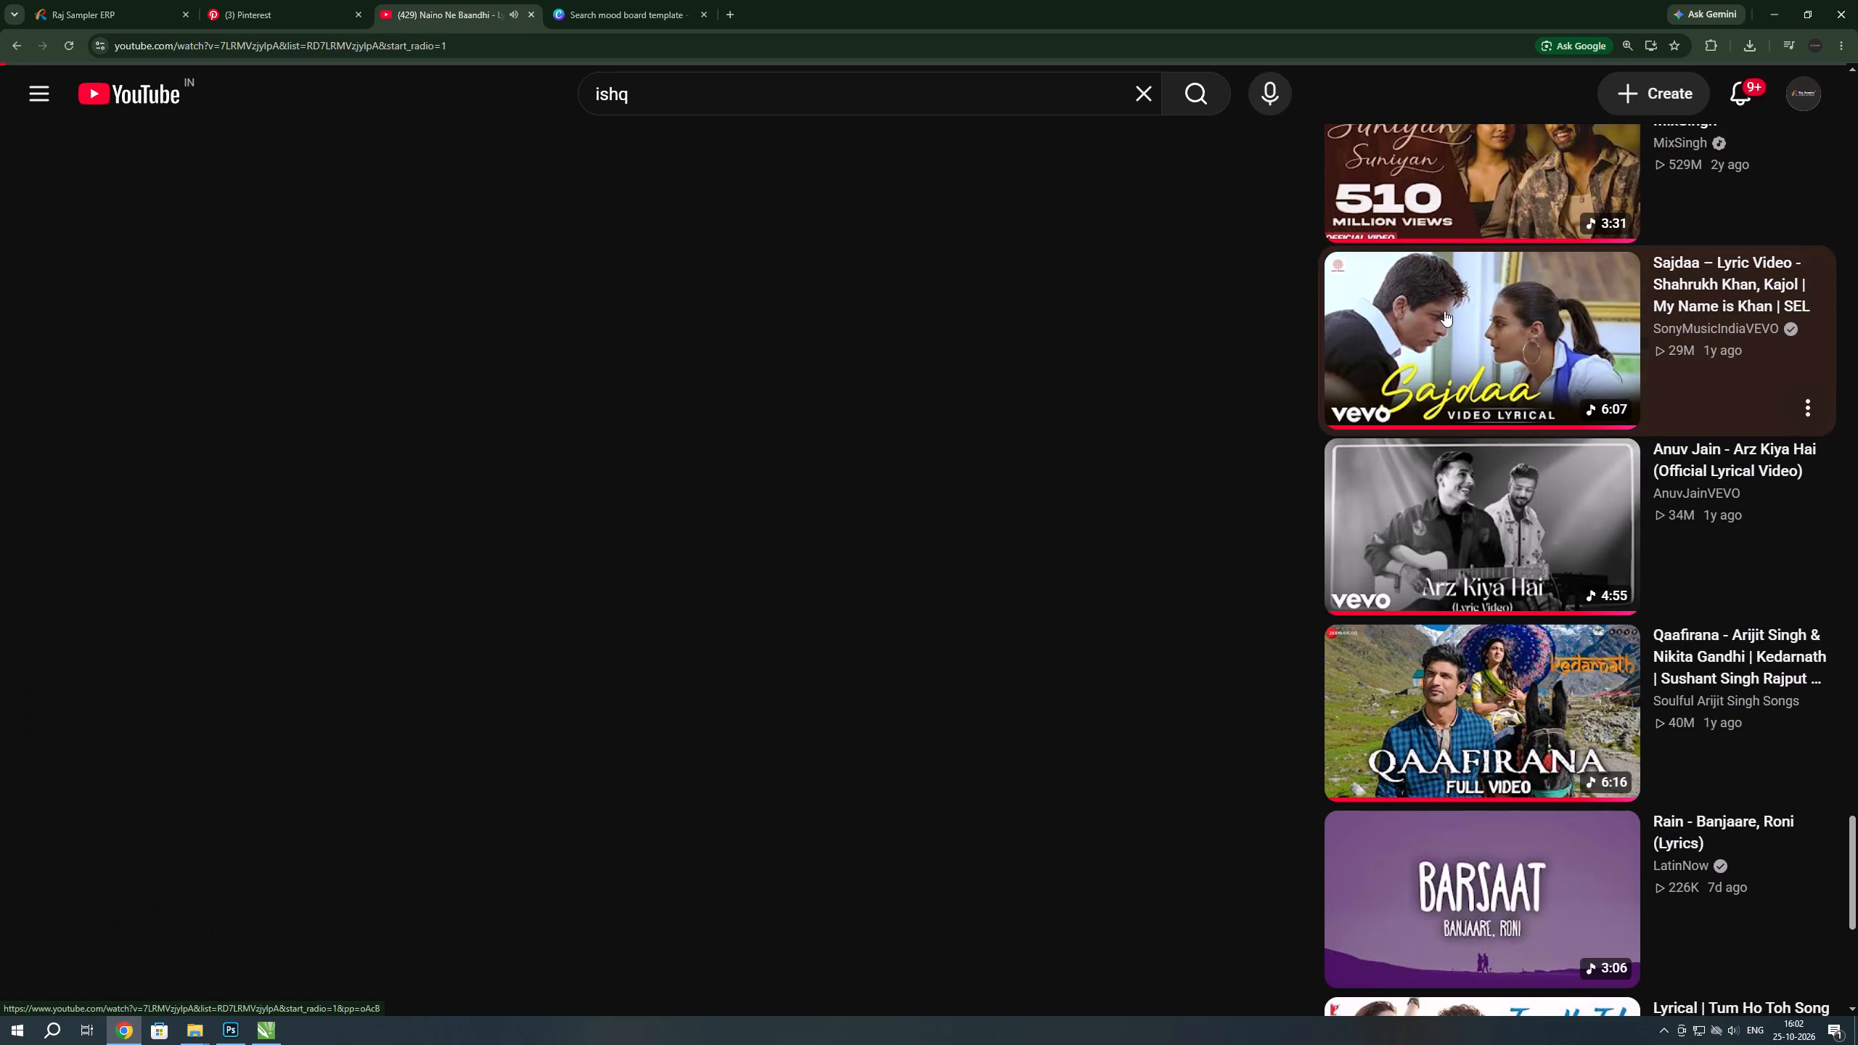
Switch back to Photoshop and lighten Layer 2's grey upholstery using the Dodge tool with a 2300-pixel brush and range Shadows.
key(alt+Tab)
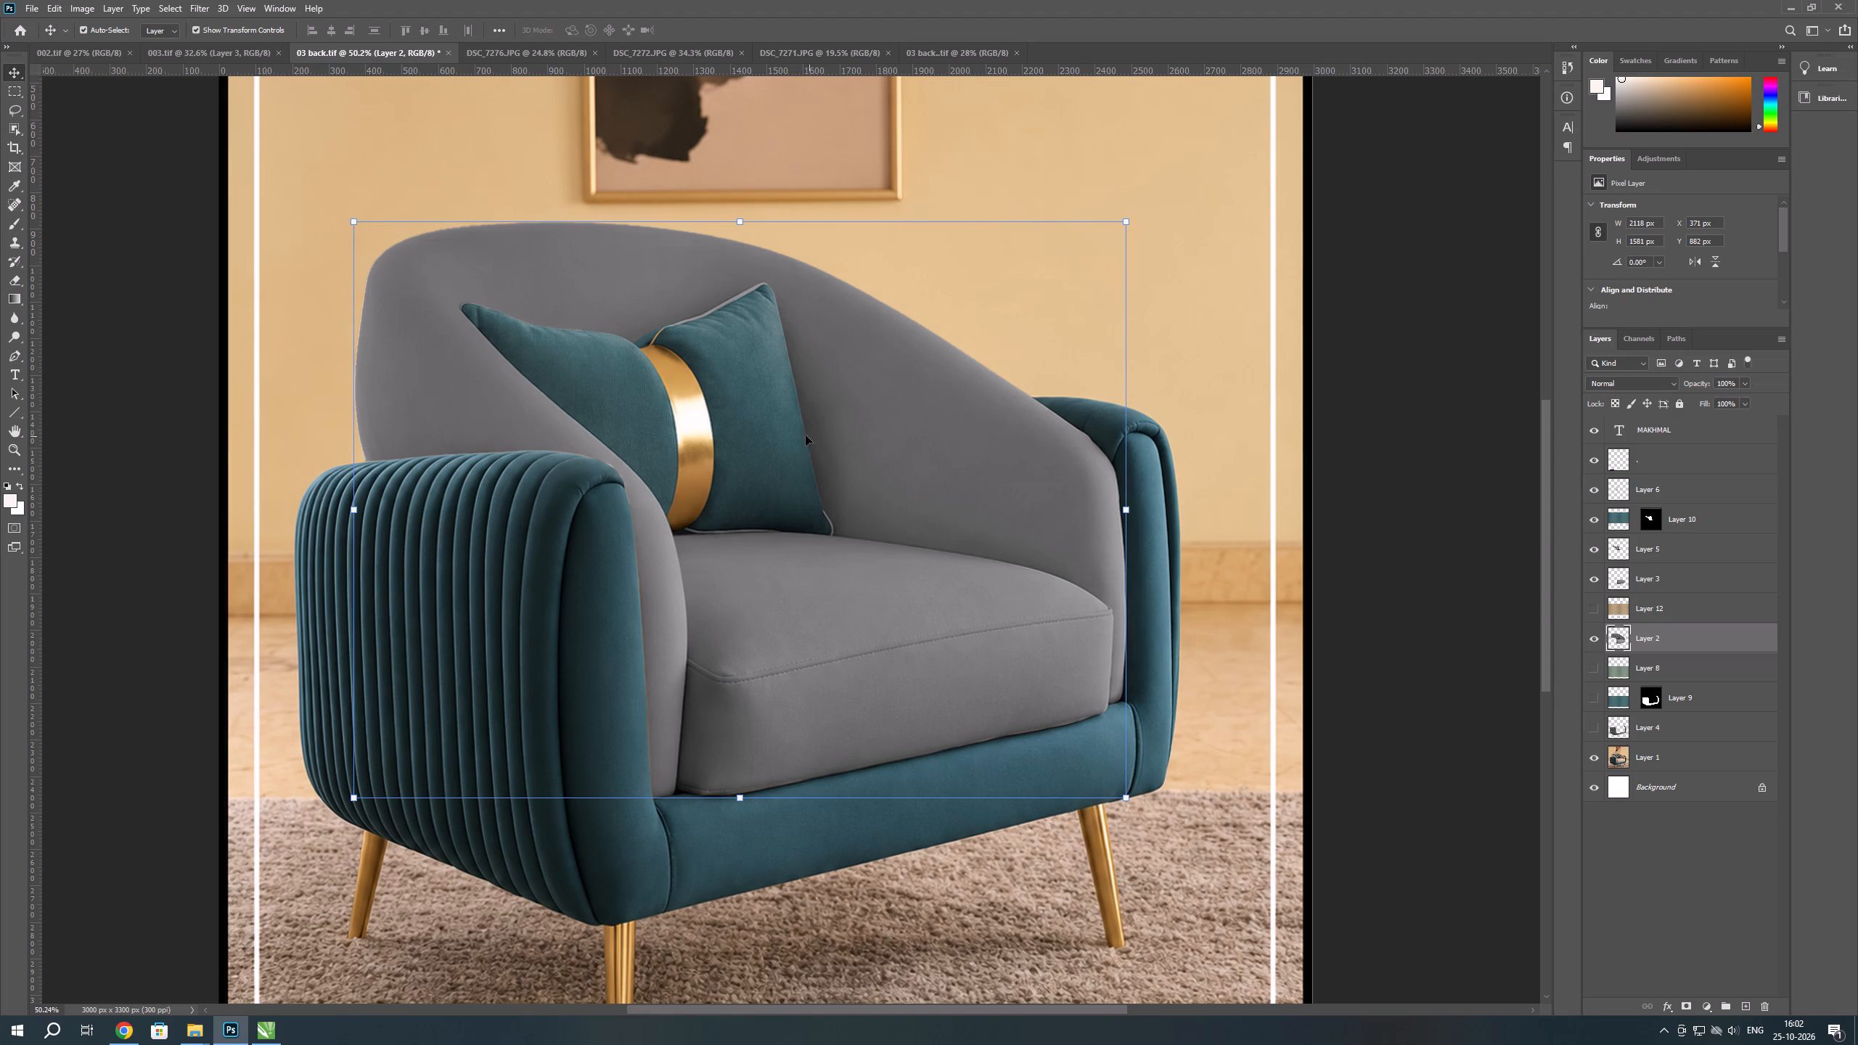
scroll(677, 373, up, 3)
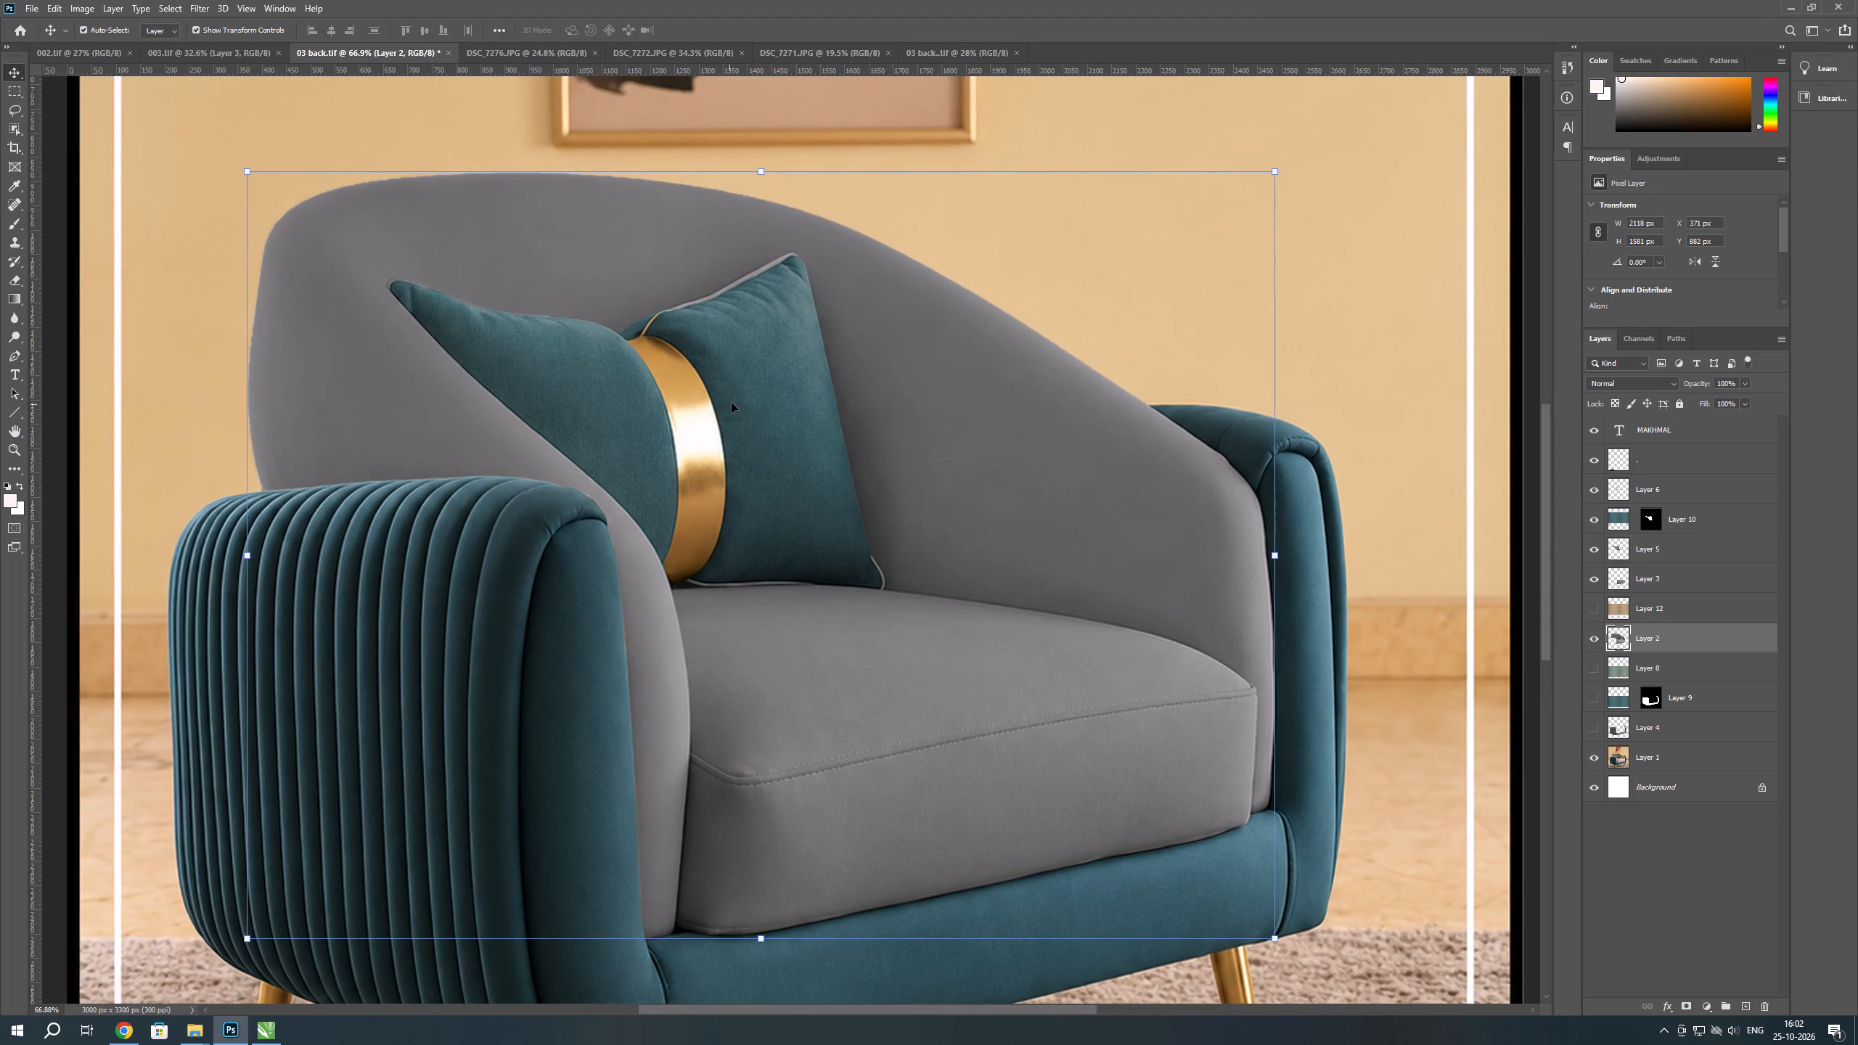
scroll(732, 403, down, 2)
key(o)
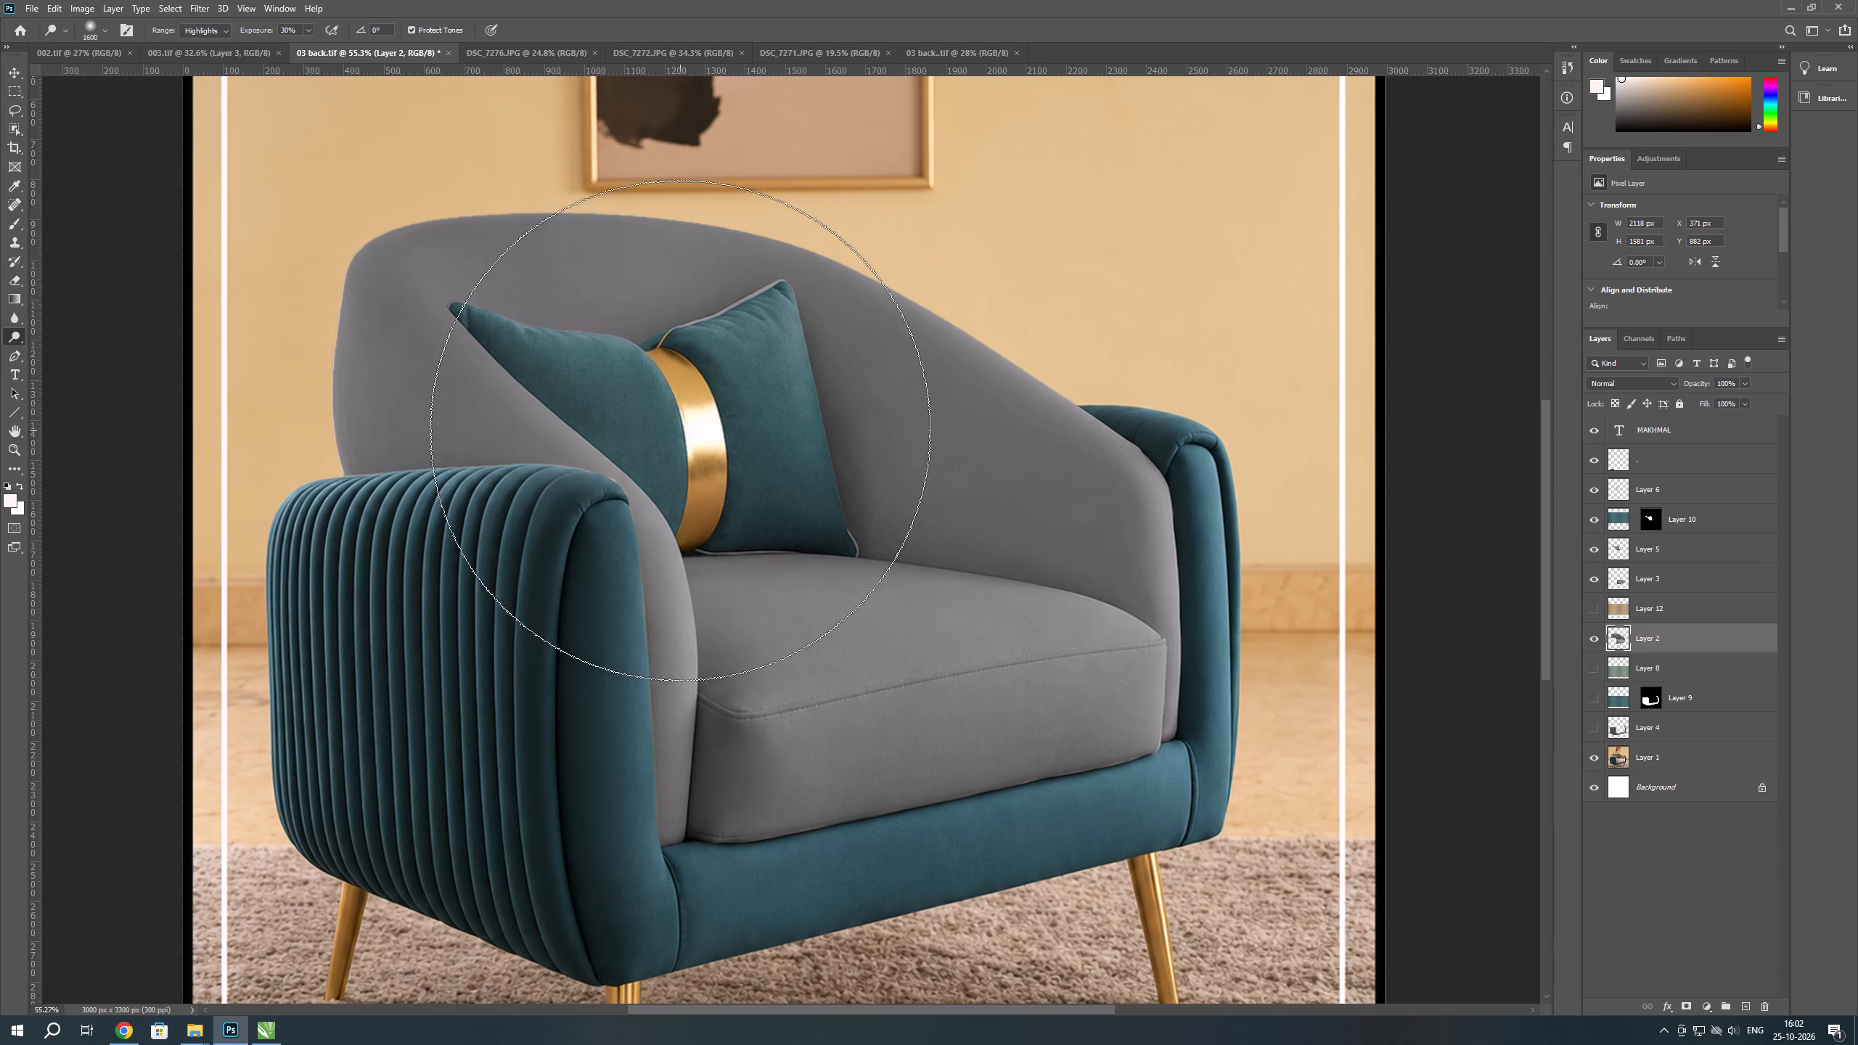
text(]]]])
key(bracketright)
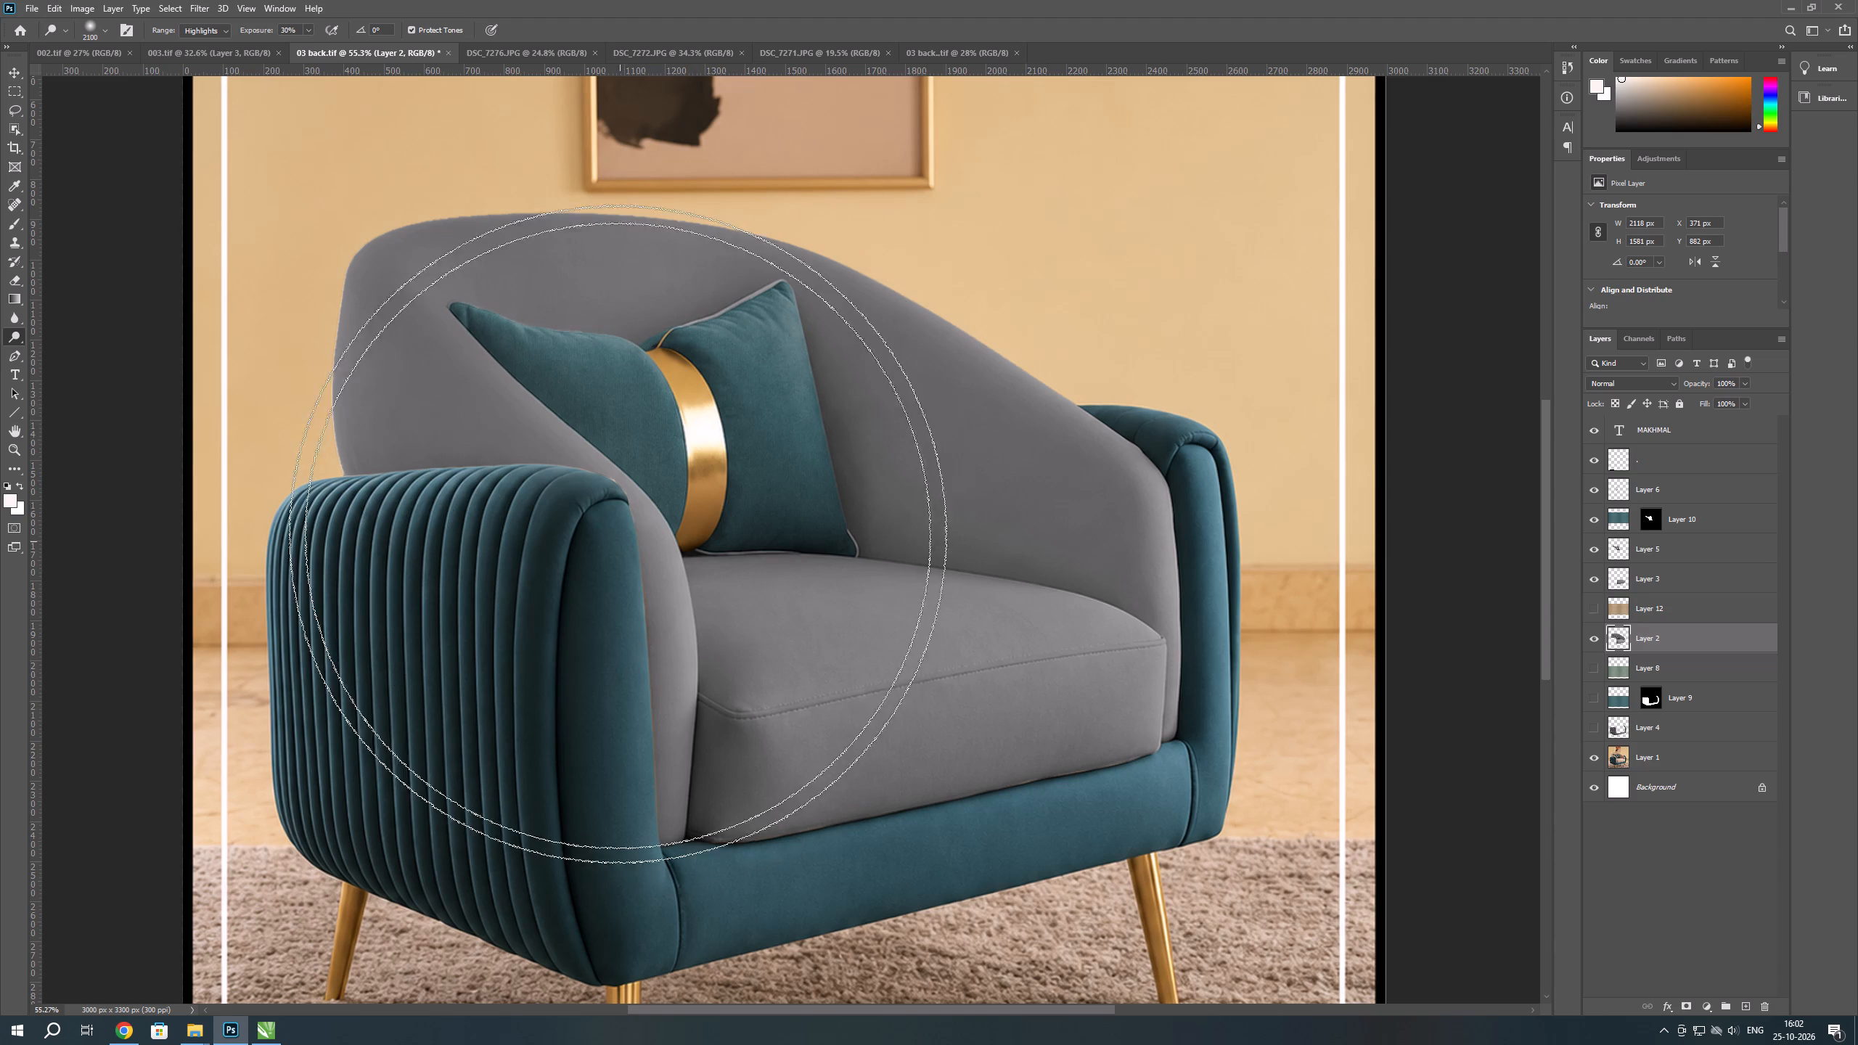
key(bracketright)
key(bracketright)
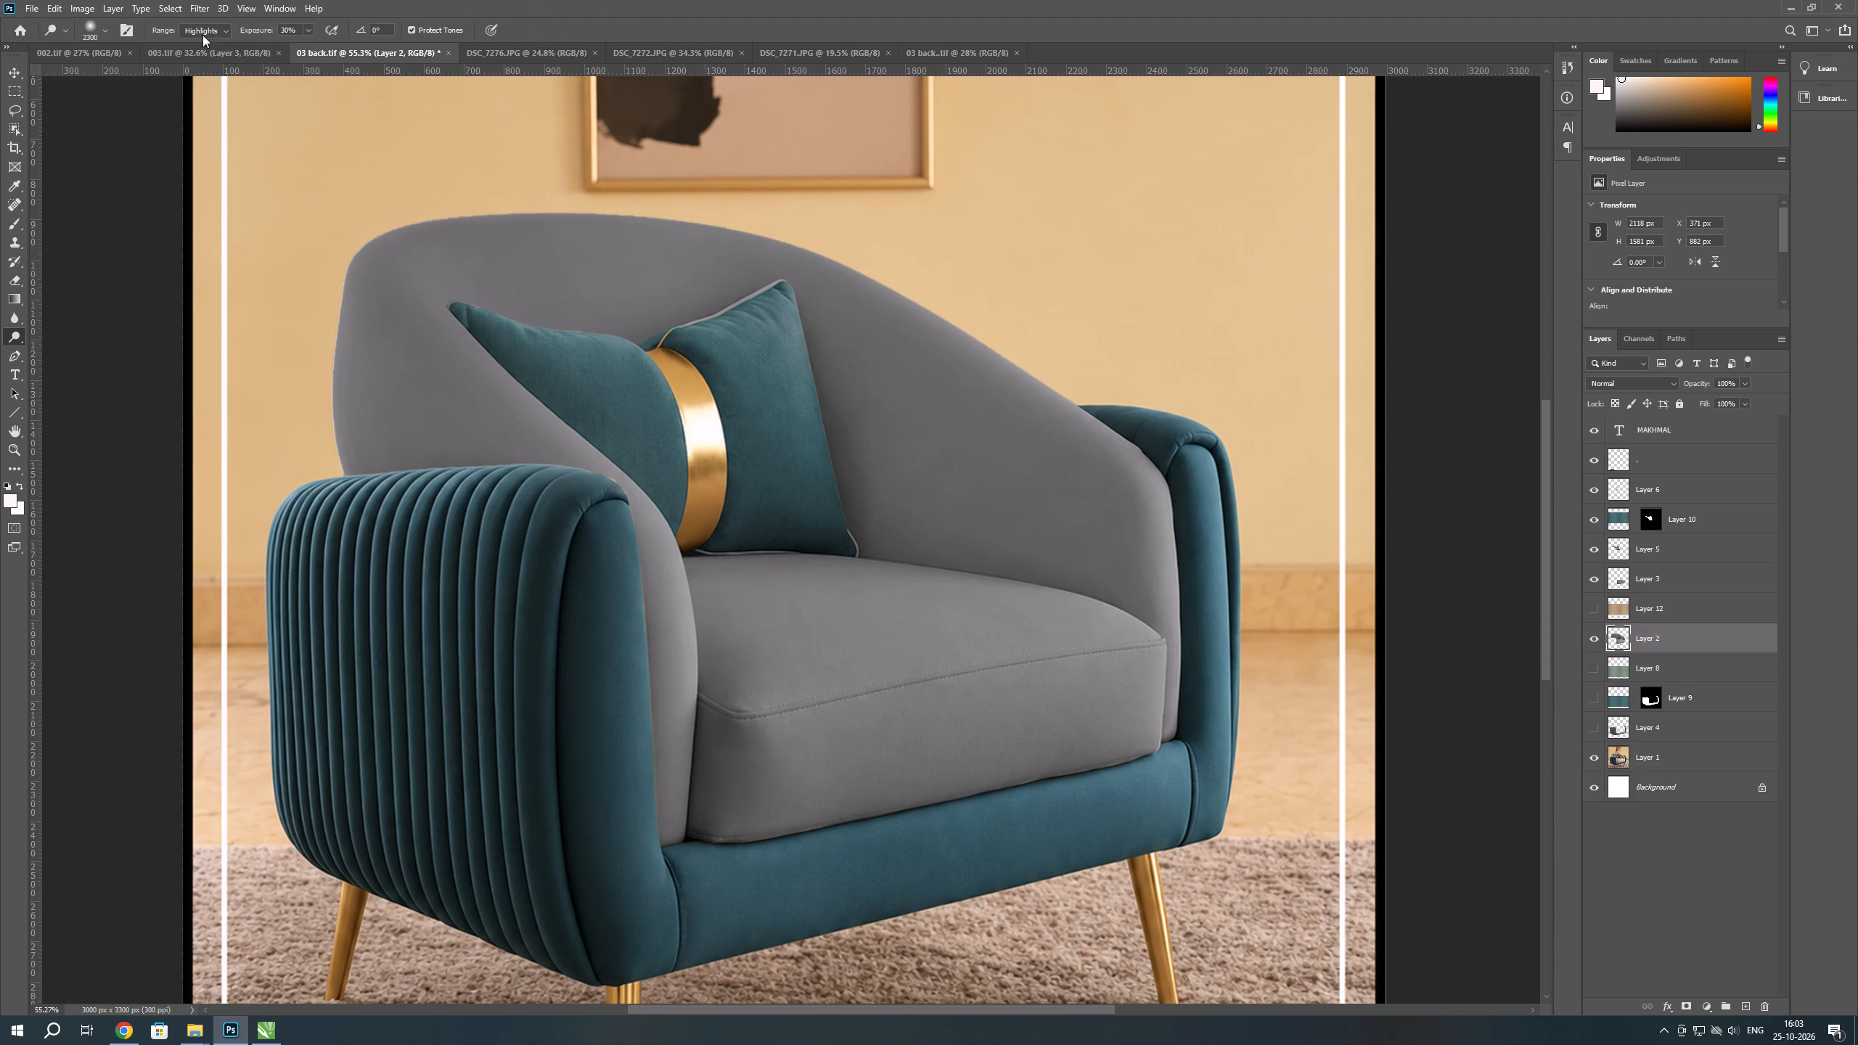
click(206, 29)
click(208, 41)
drag(270, 470, 1199, 470)
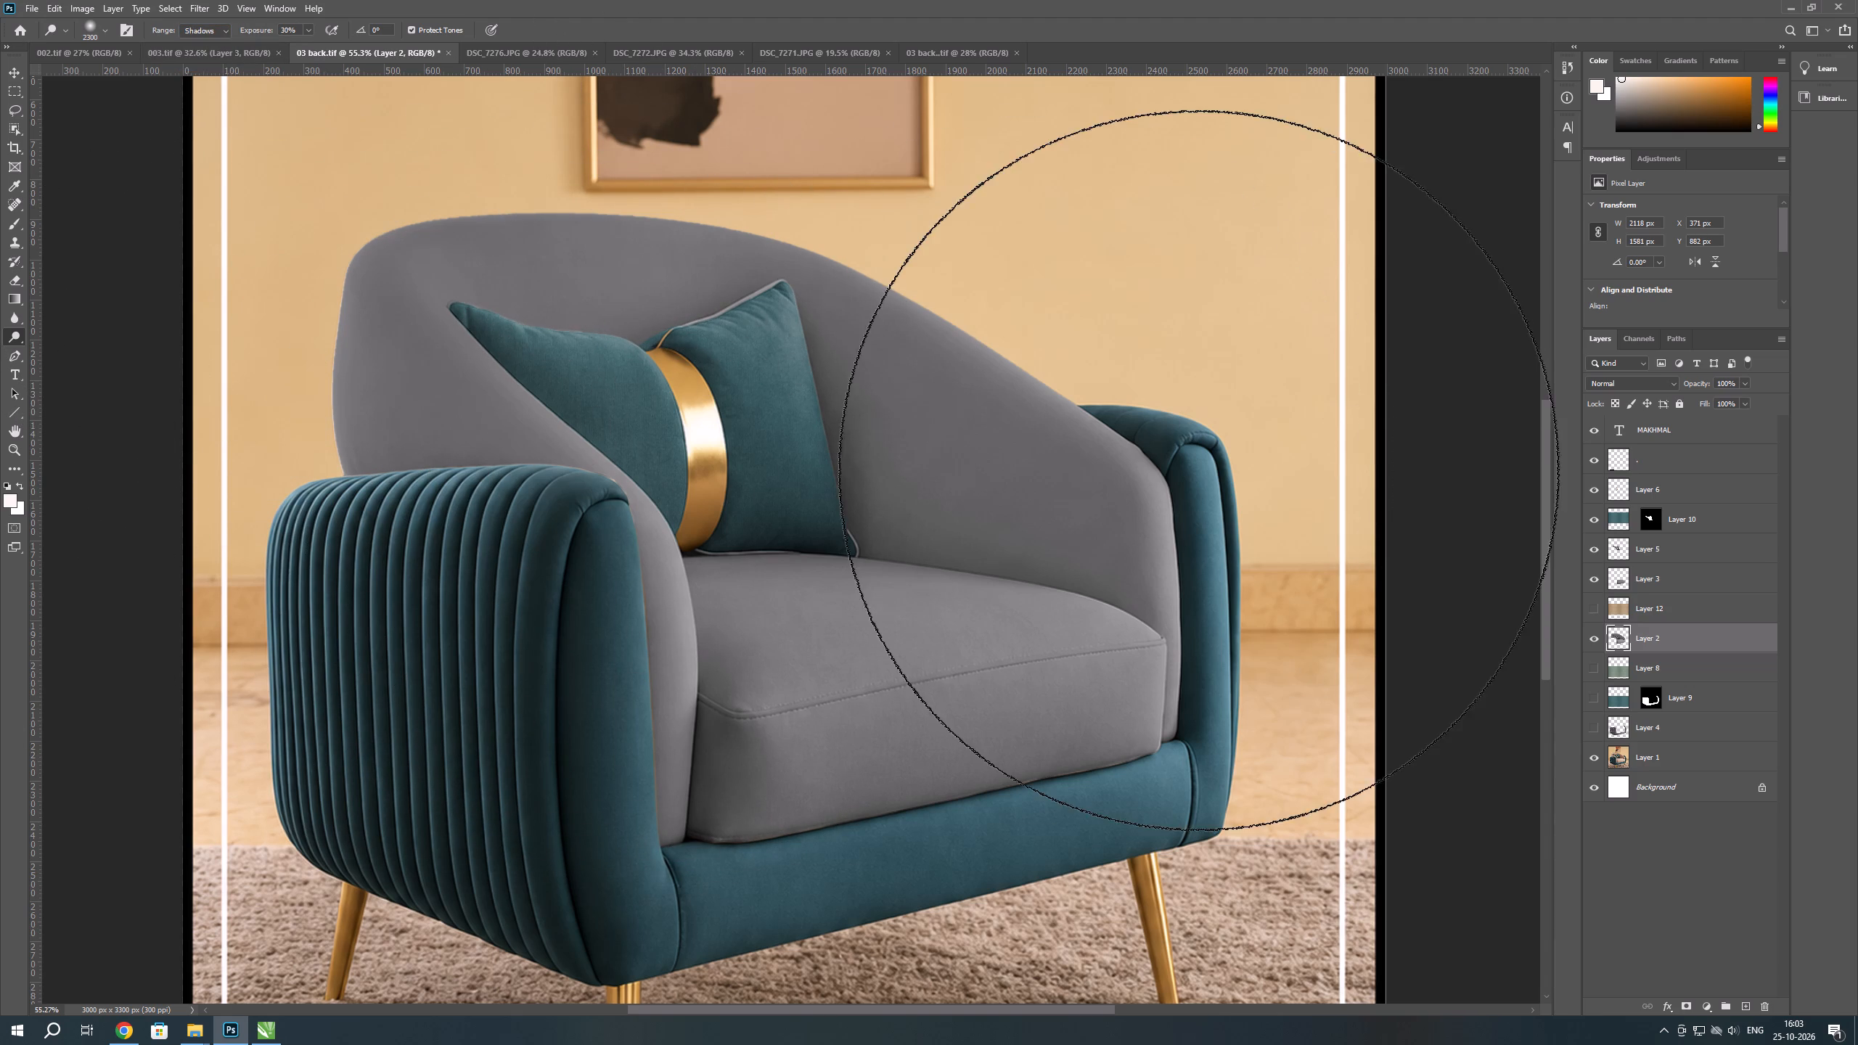
drag(1199, 470, 1201, 470)
drag(1075, 467, 573, 450)
drag(951, 605, 637, 607)
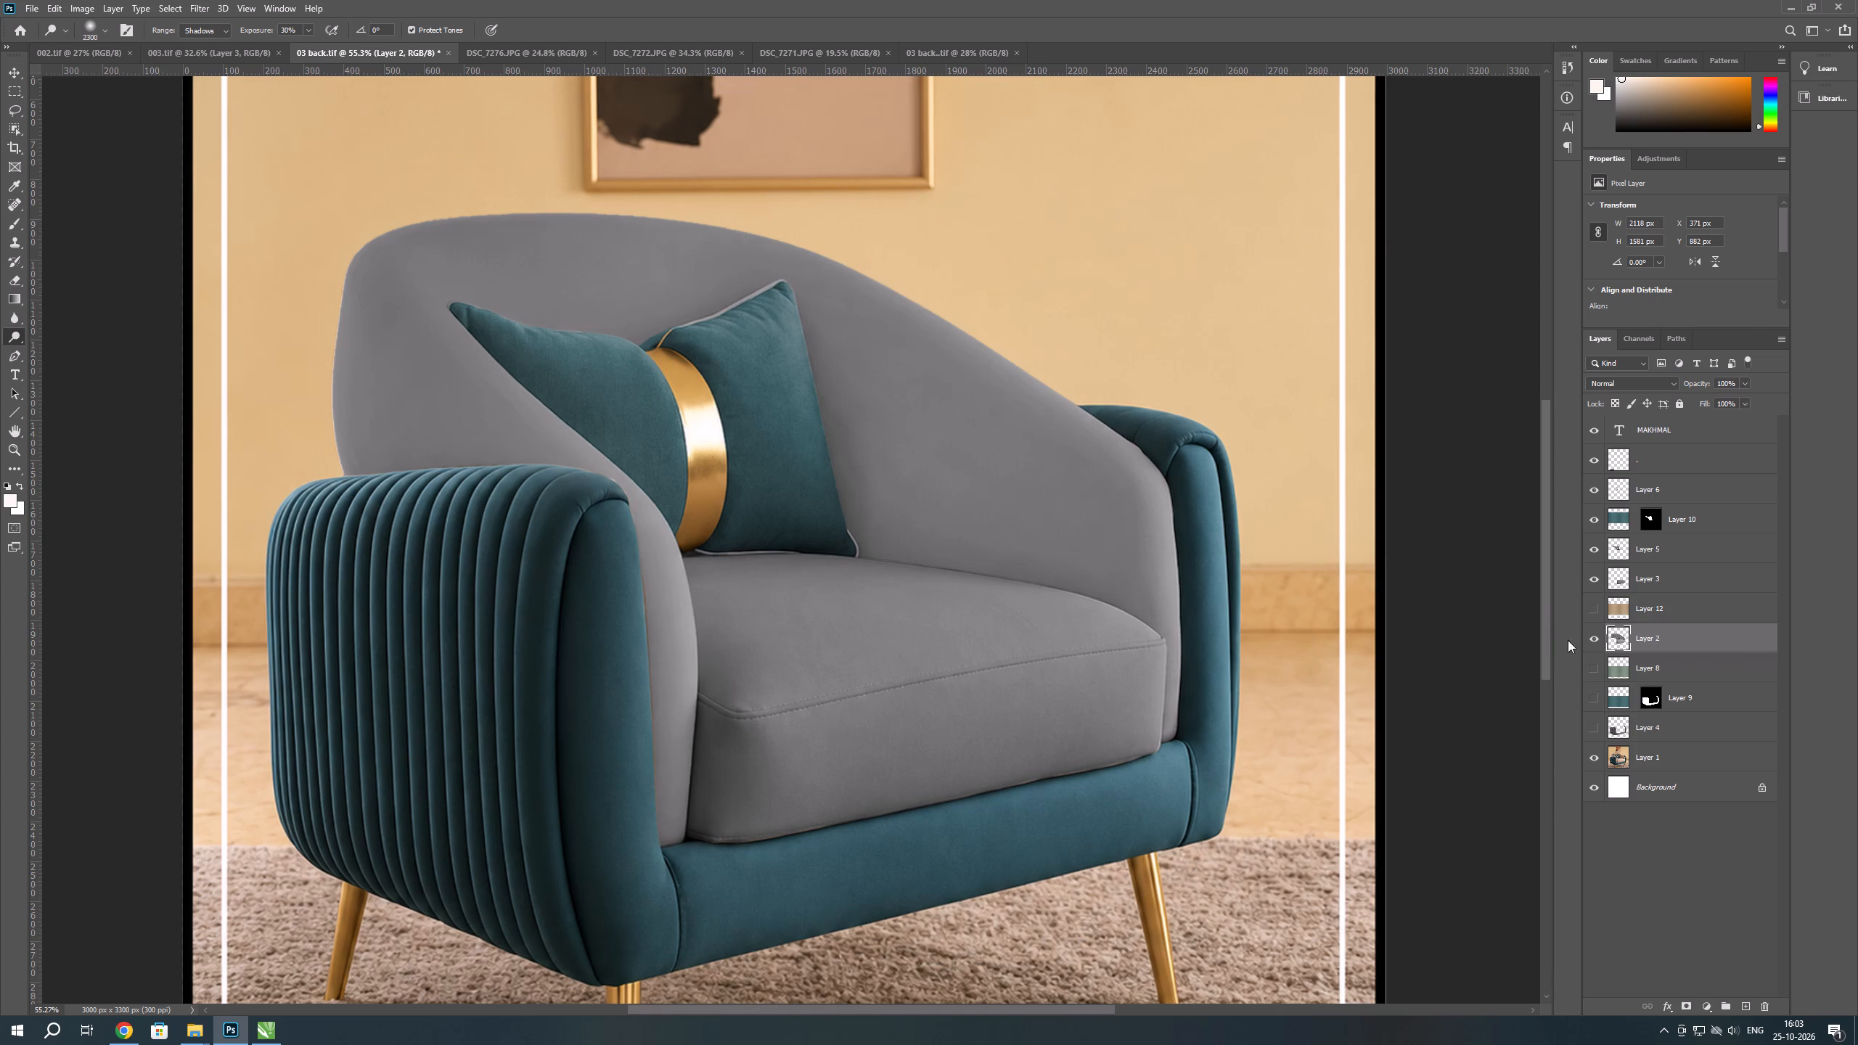
In 002.tif, hide Layer 23 and show the fabric overlay Layer 19 together with the sofa layer, Layer 2.
click(81, 41)
click(81, 46)
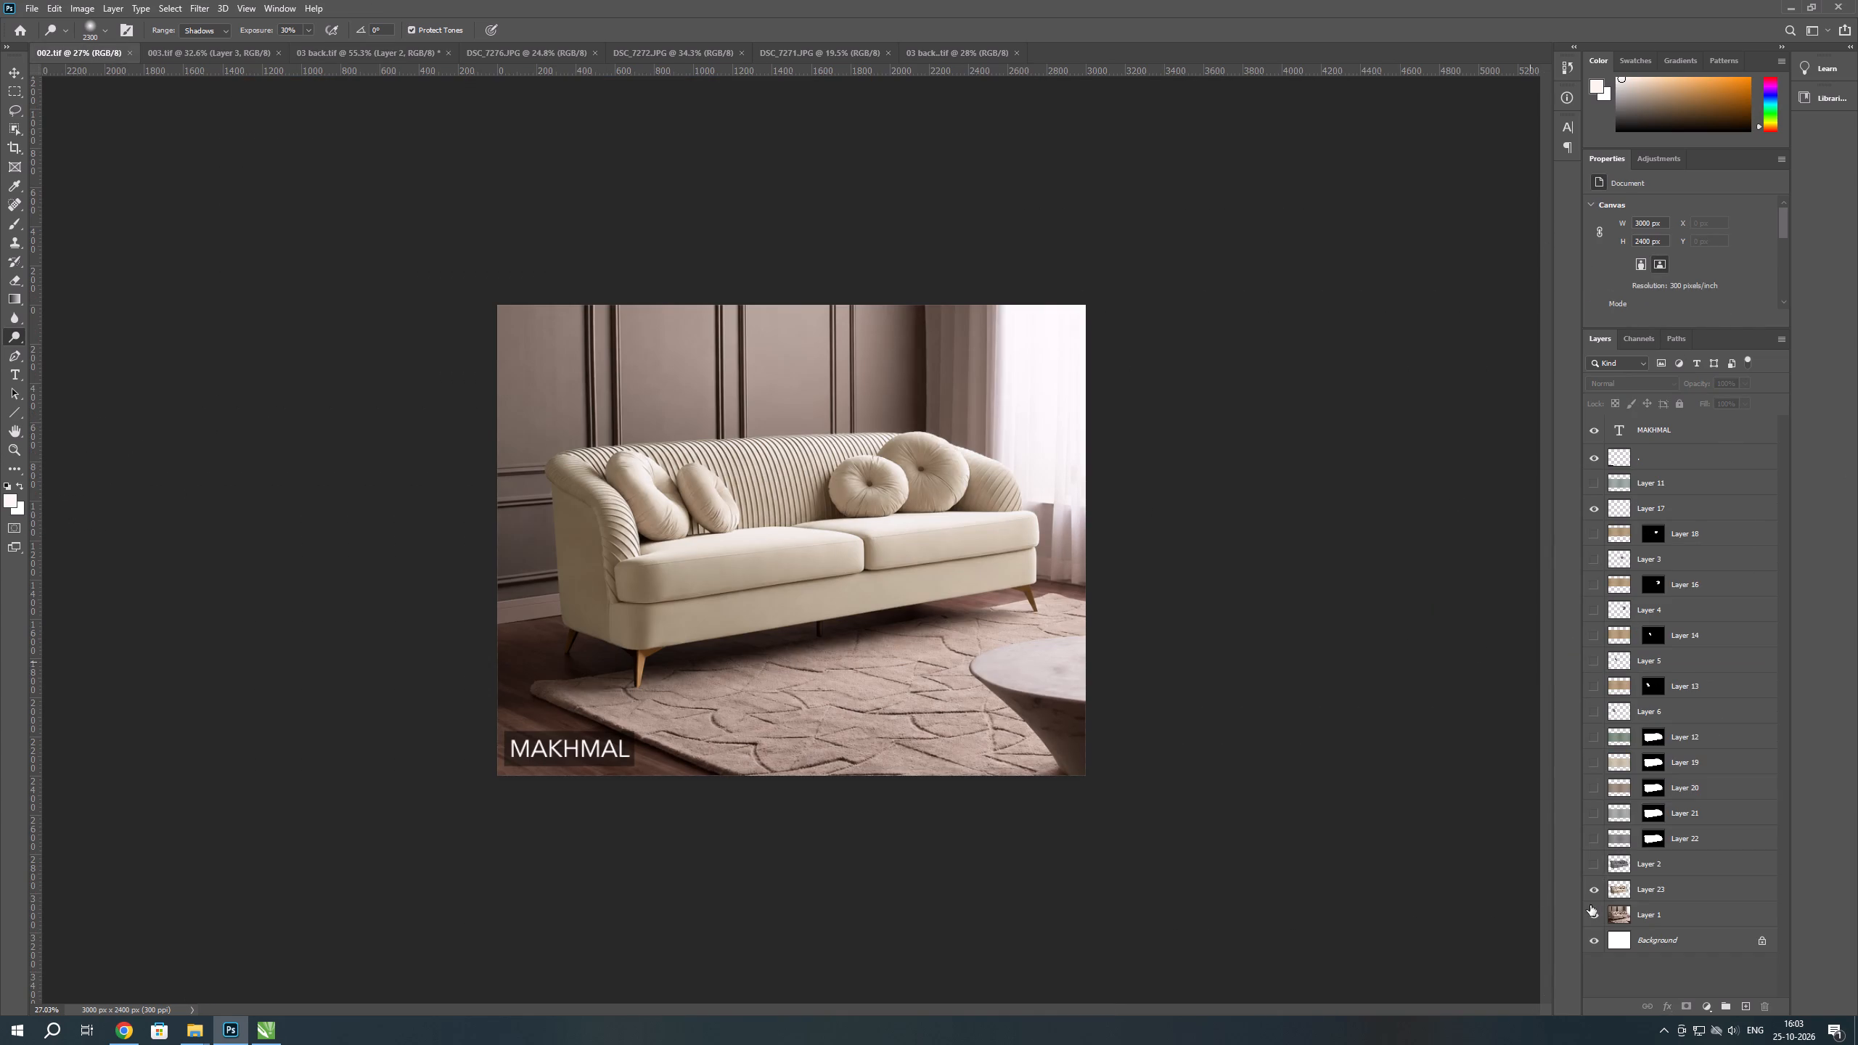
click(1590, 896)
click(1591, 758)
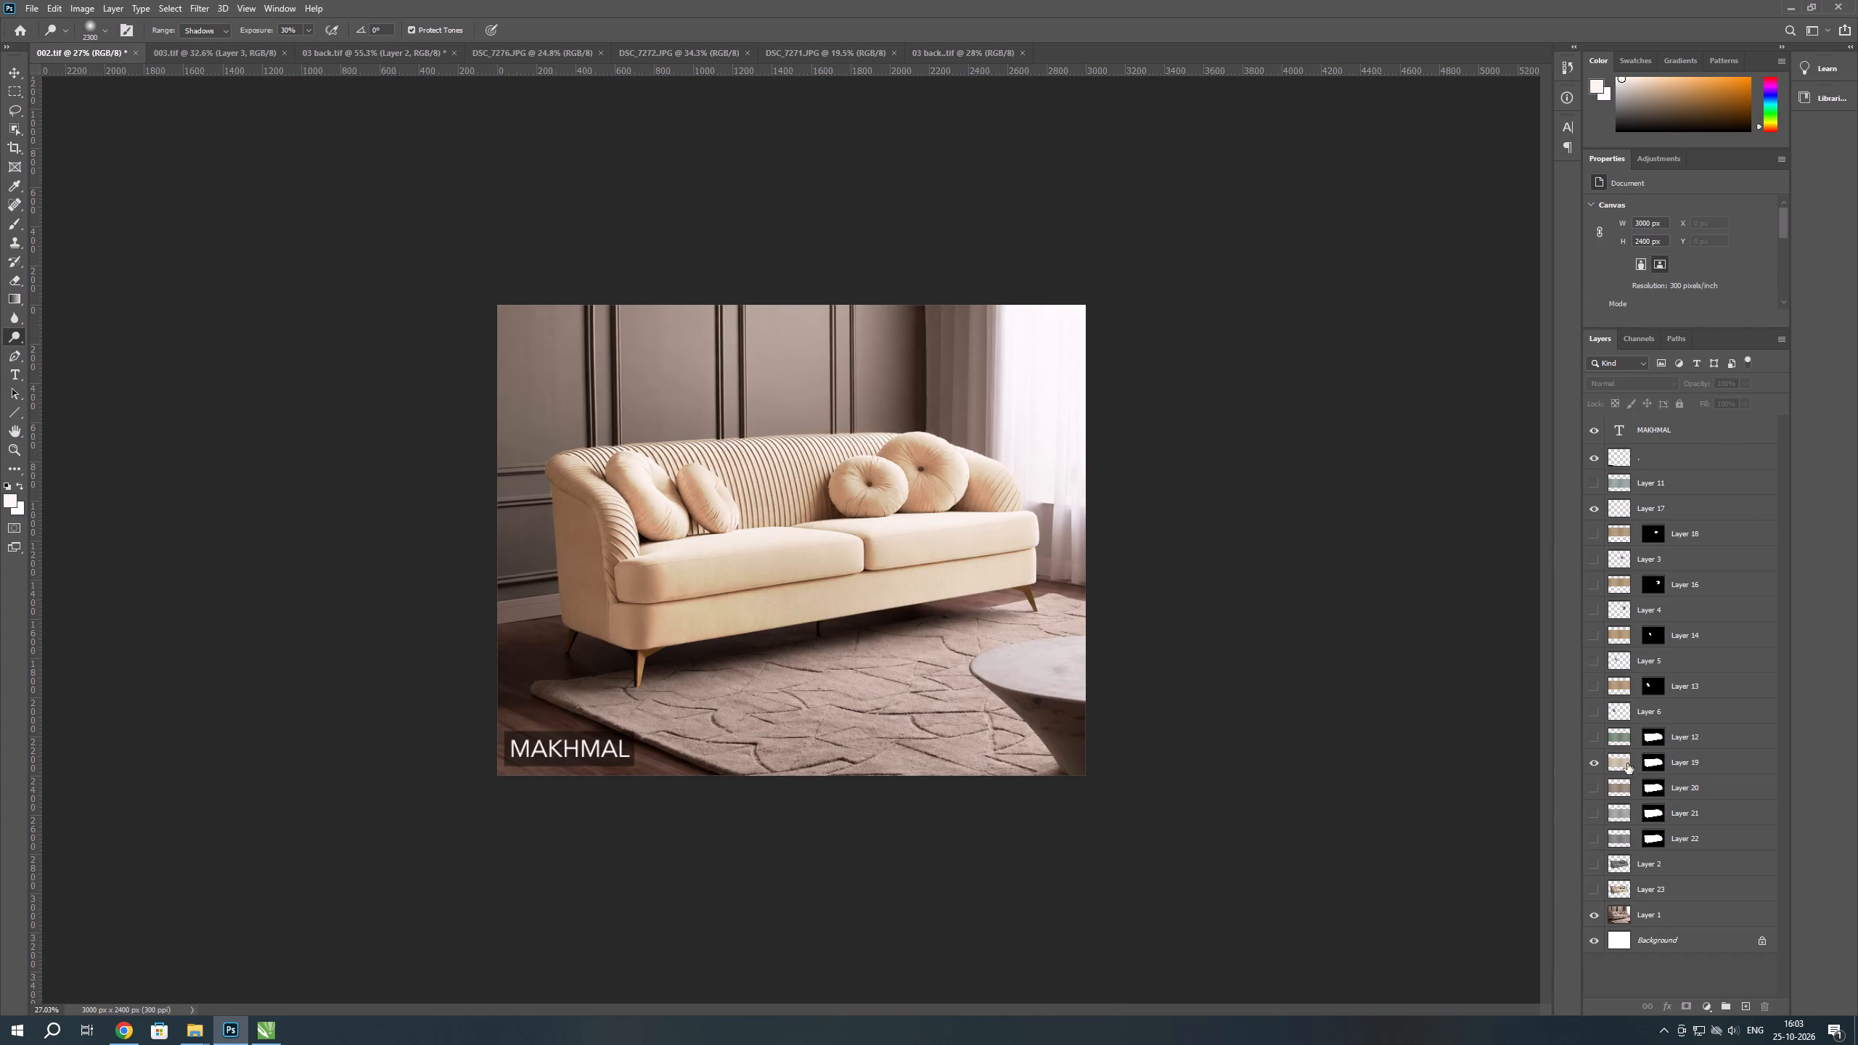
click(1651, 760)
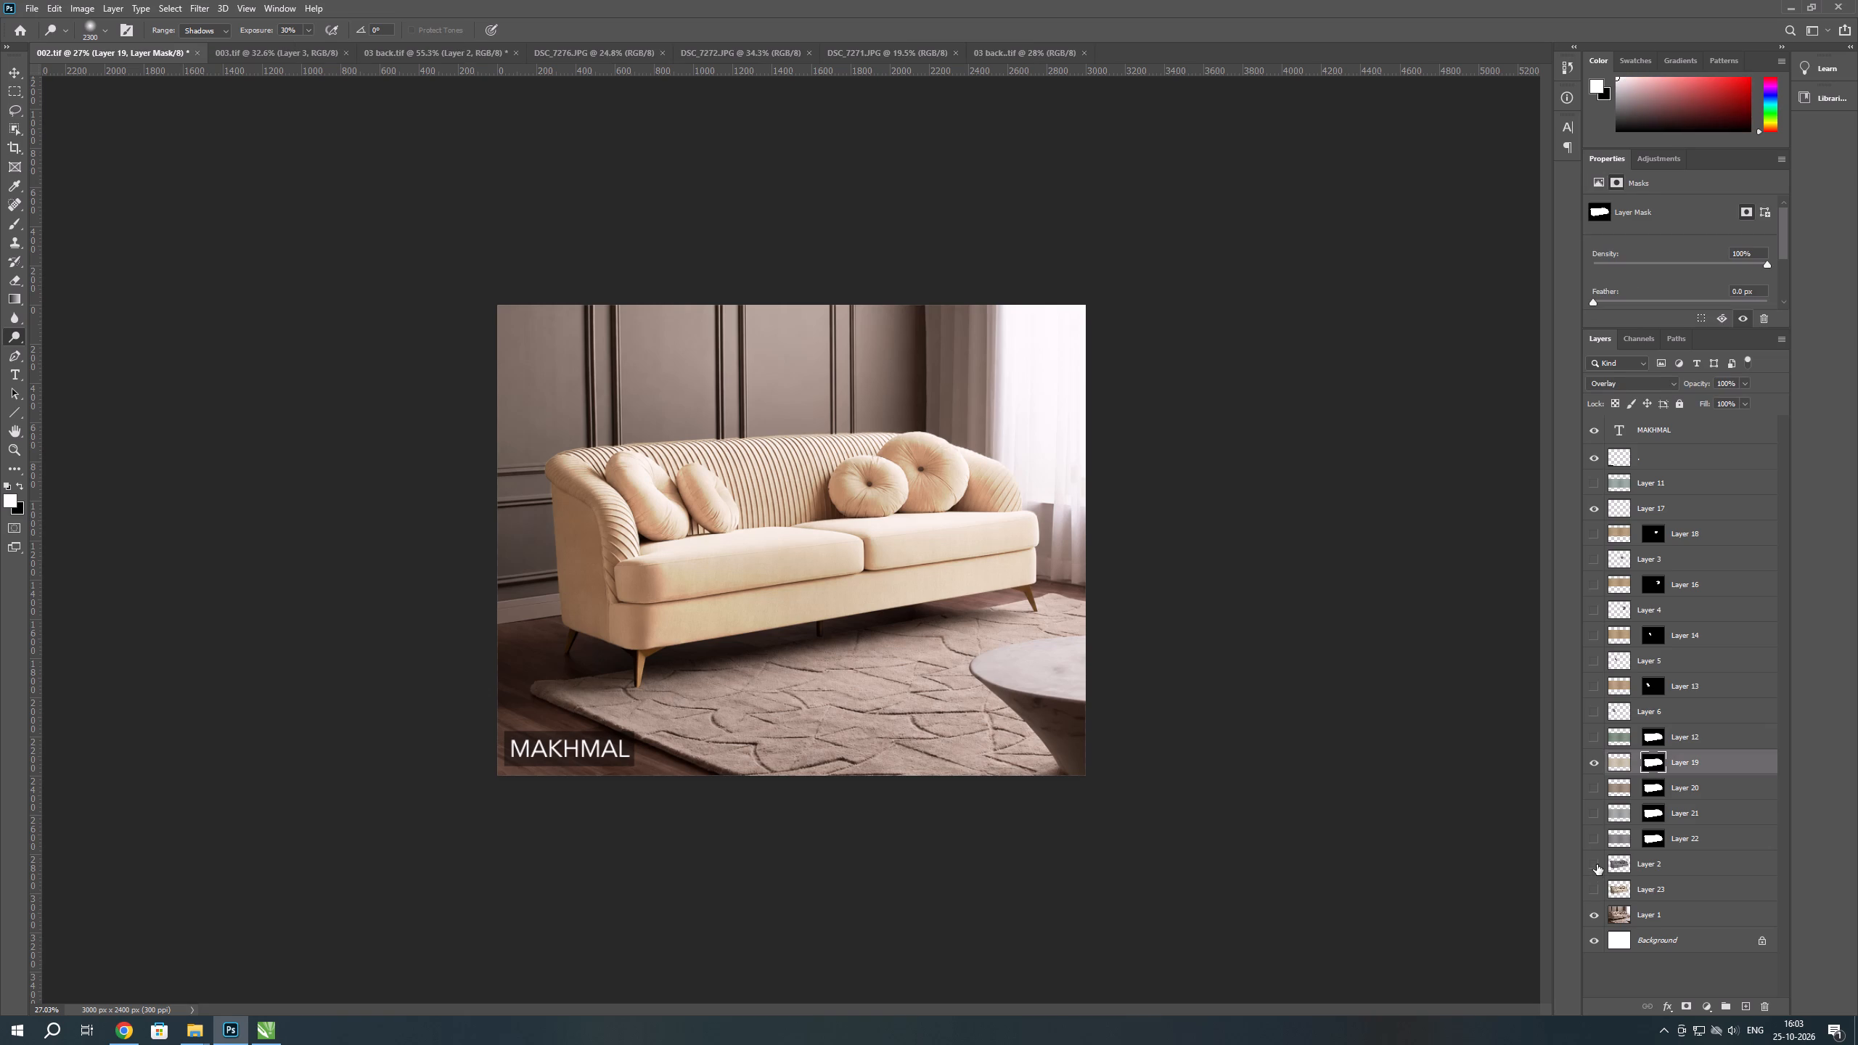
click(1597, 864)
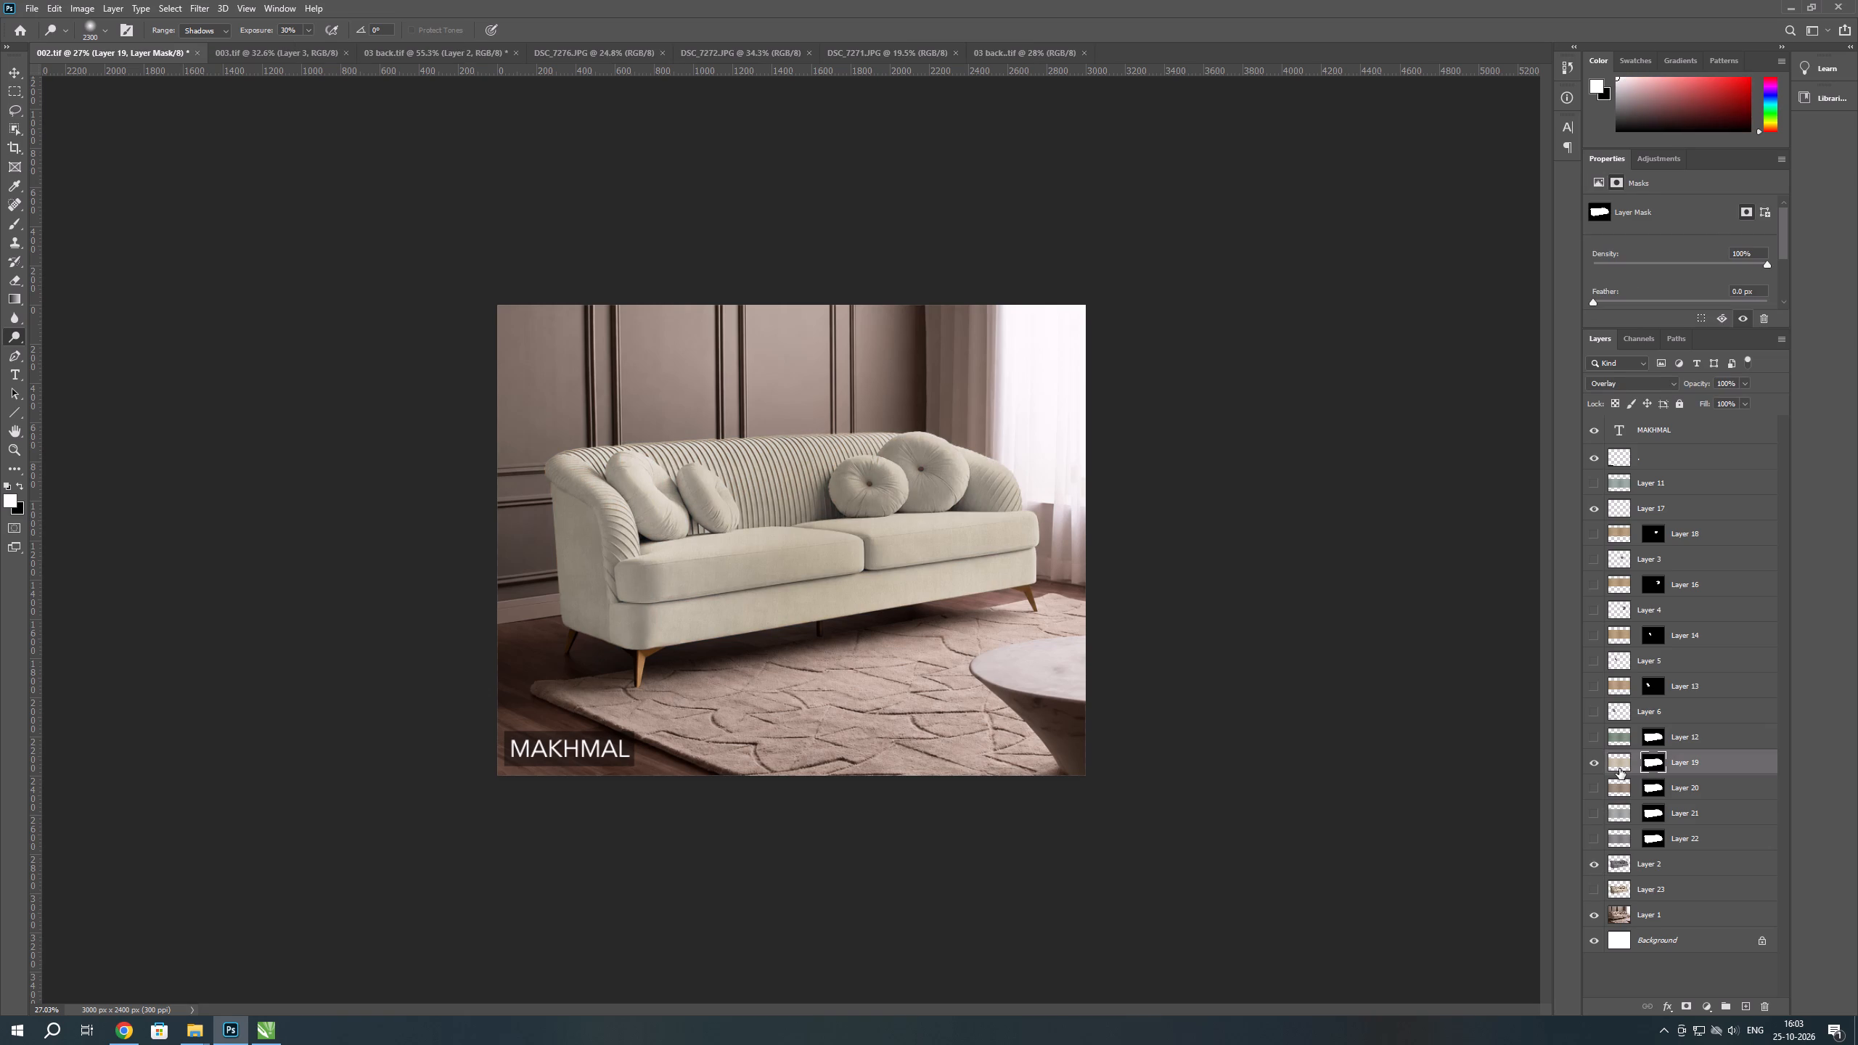
Copy the beige fabric of Layer 19 using its full outline, and return to 03 back.tif with the Move tool.
click(1619, 769)
ctrl+click(1619, 759)
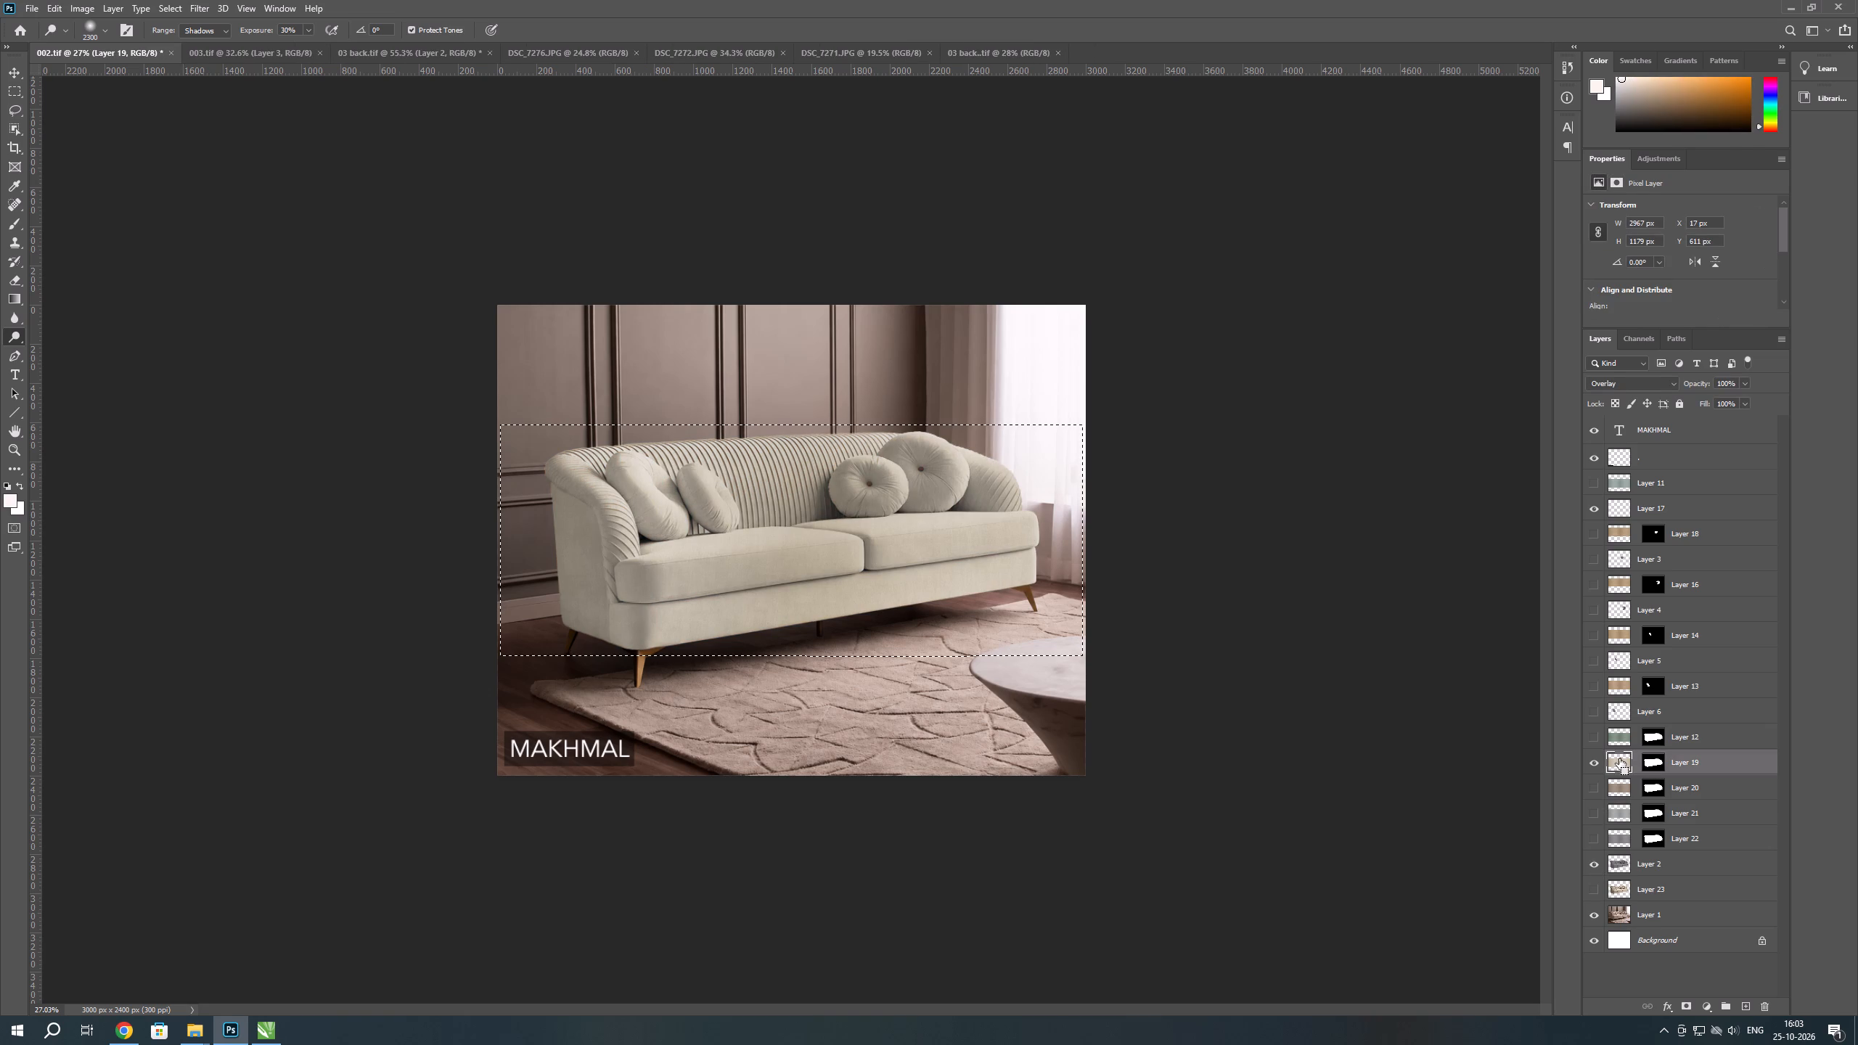
key(ctrl+c)
key(ctrl+c)
key(ctrl+c)
key(ctrl+c)
key(ctrl+c)
key(ctrl+c)
key(ctrl+c)
key(ctrl+c)
key(ctrl+c)
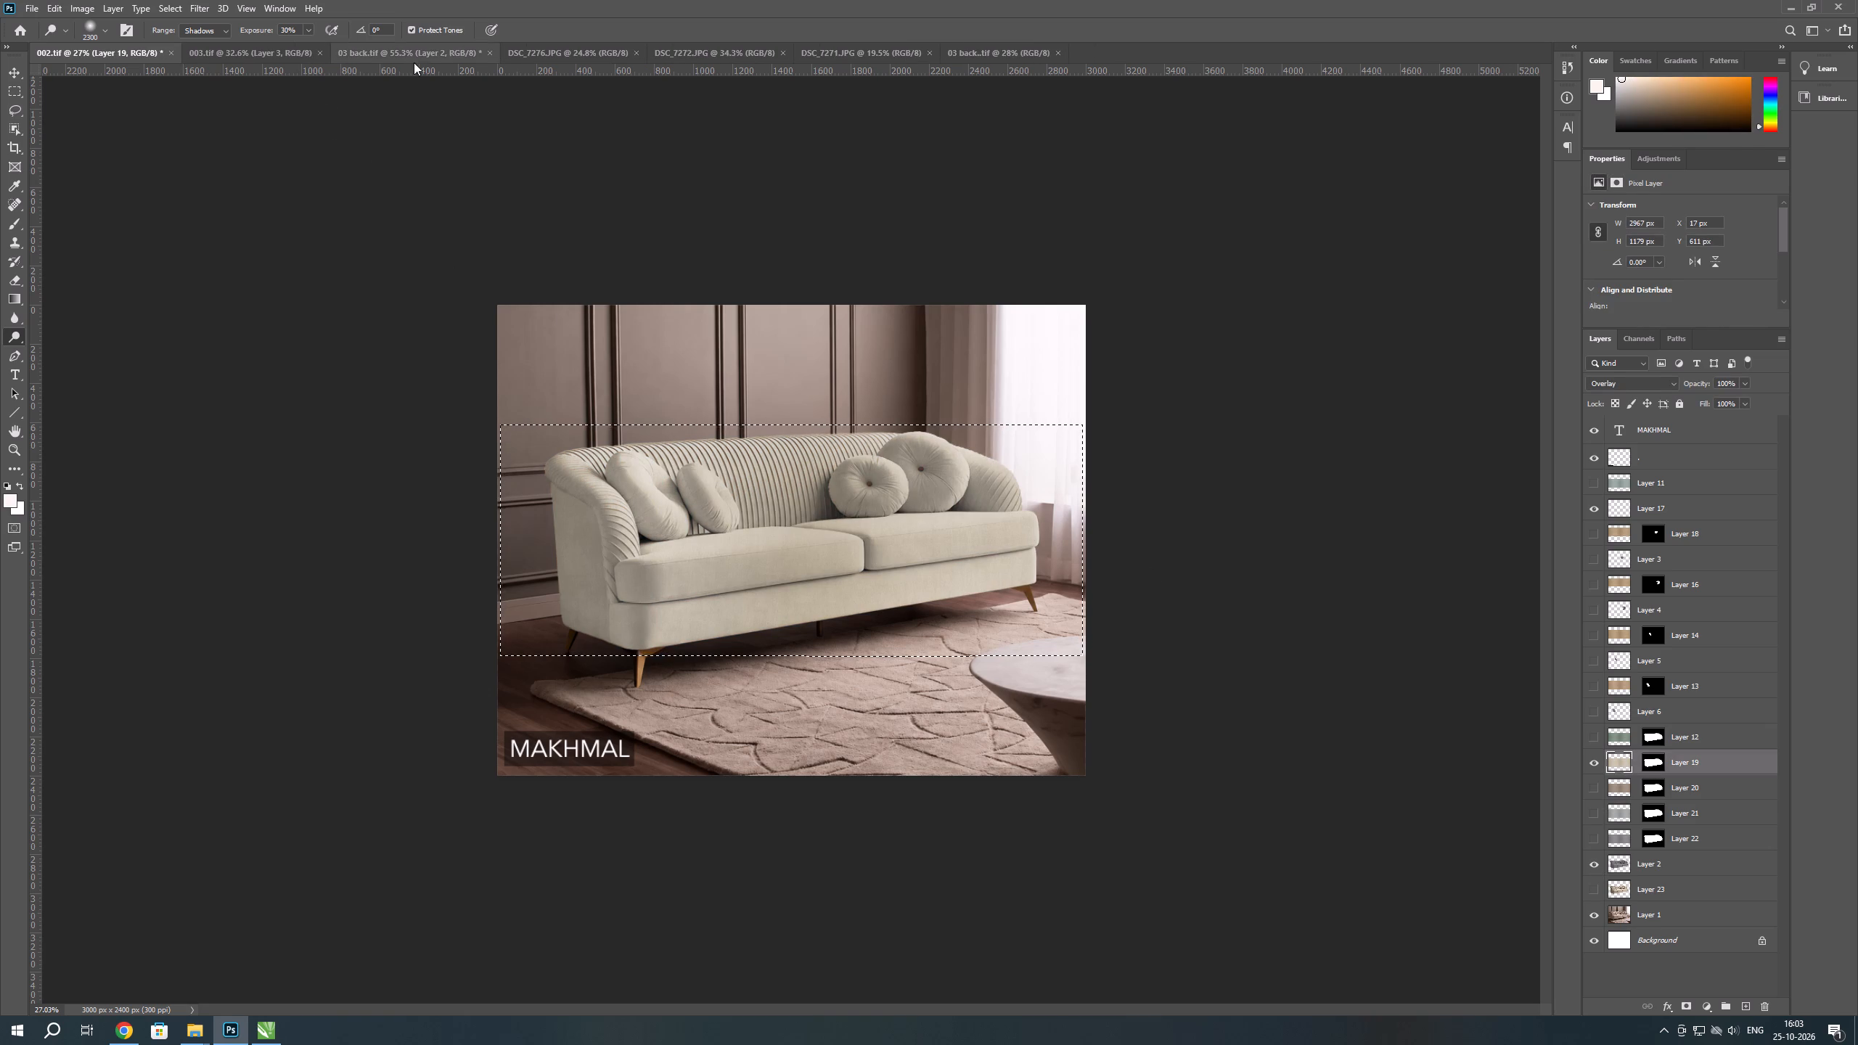
click(406, 55)
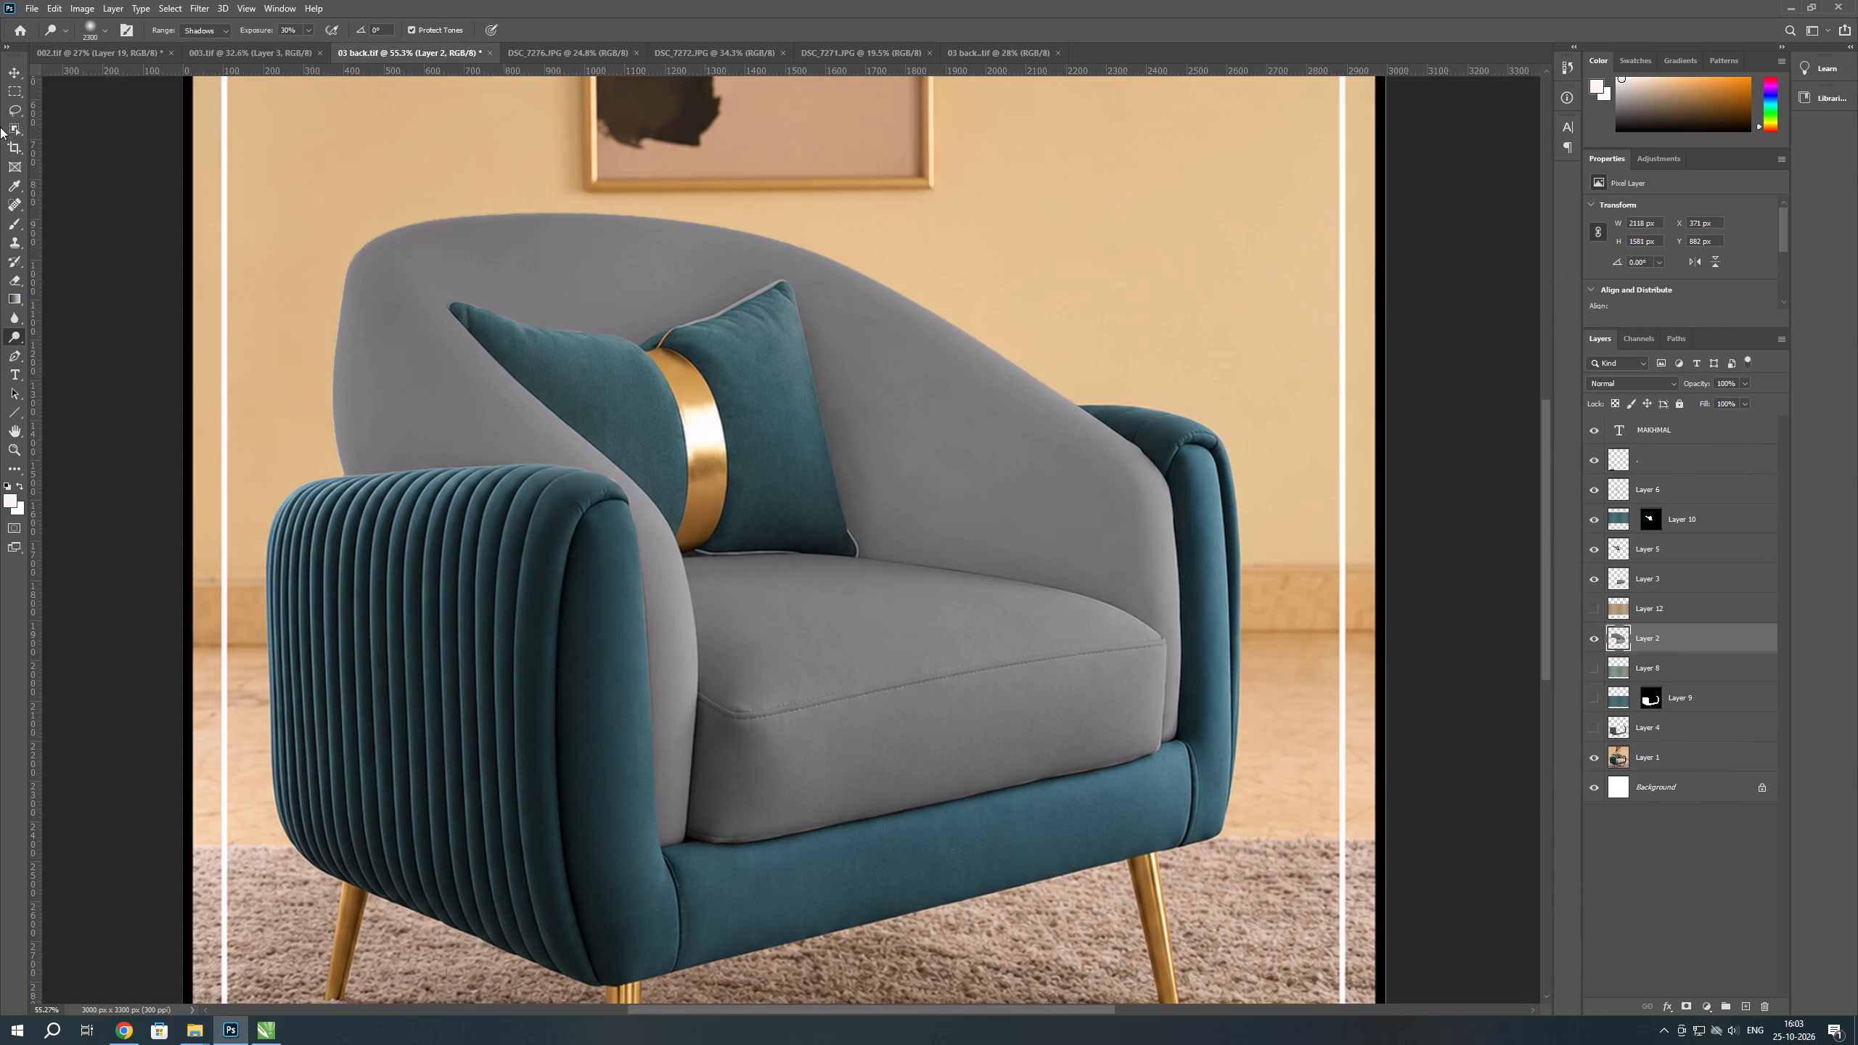
click(12, 74)
click(129, 179)
Switch to YouTube in Chrome, skip the advert before the song, and return to Photoshop.
key(alt+Tab)
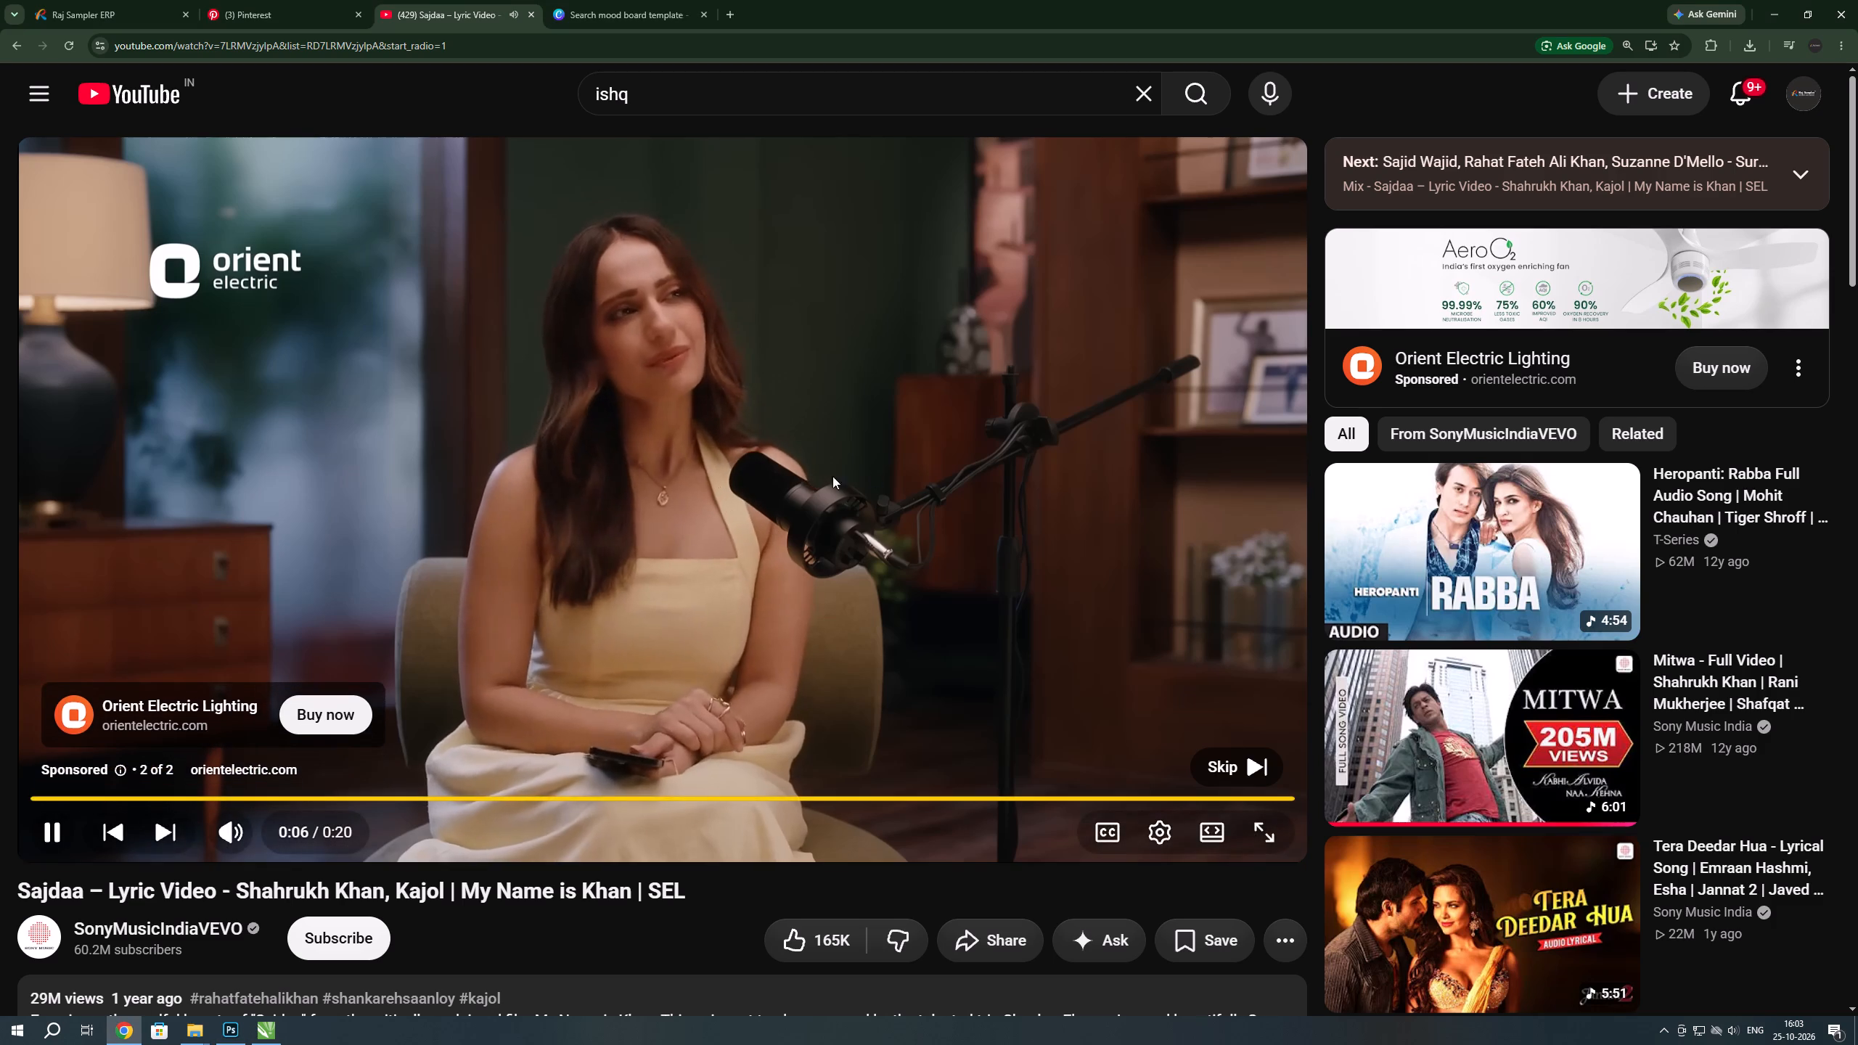
click(1234, 769)
key(alt+Tab)
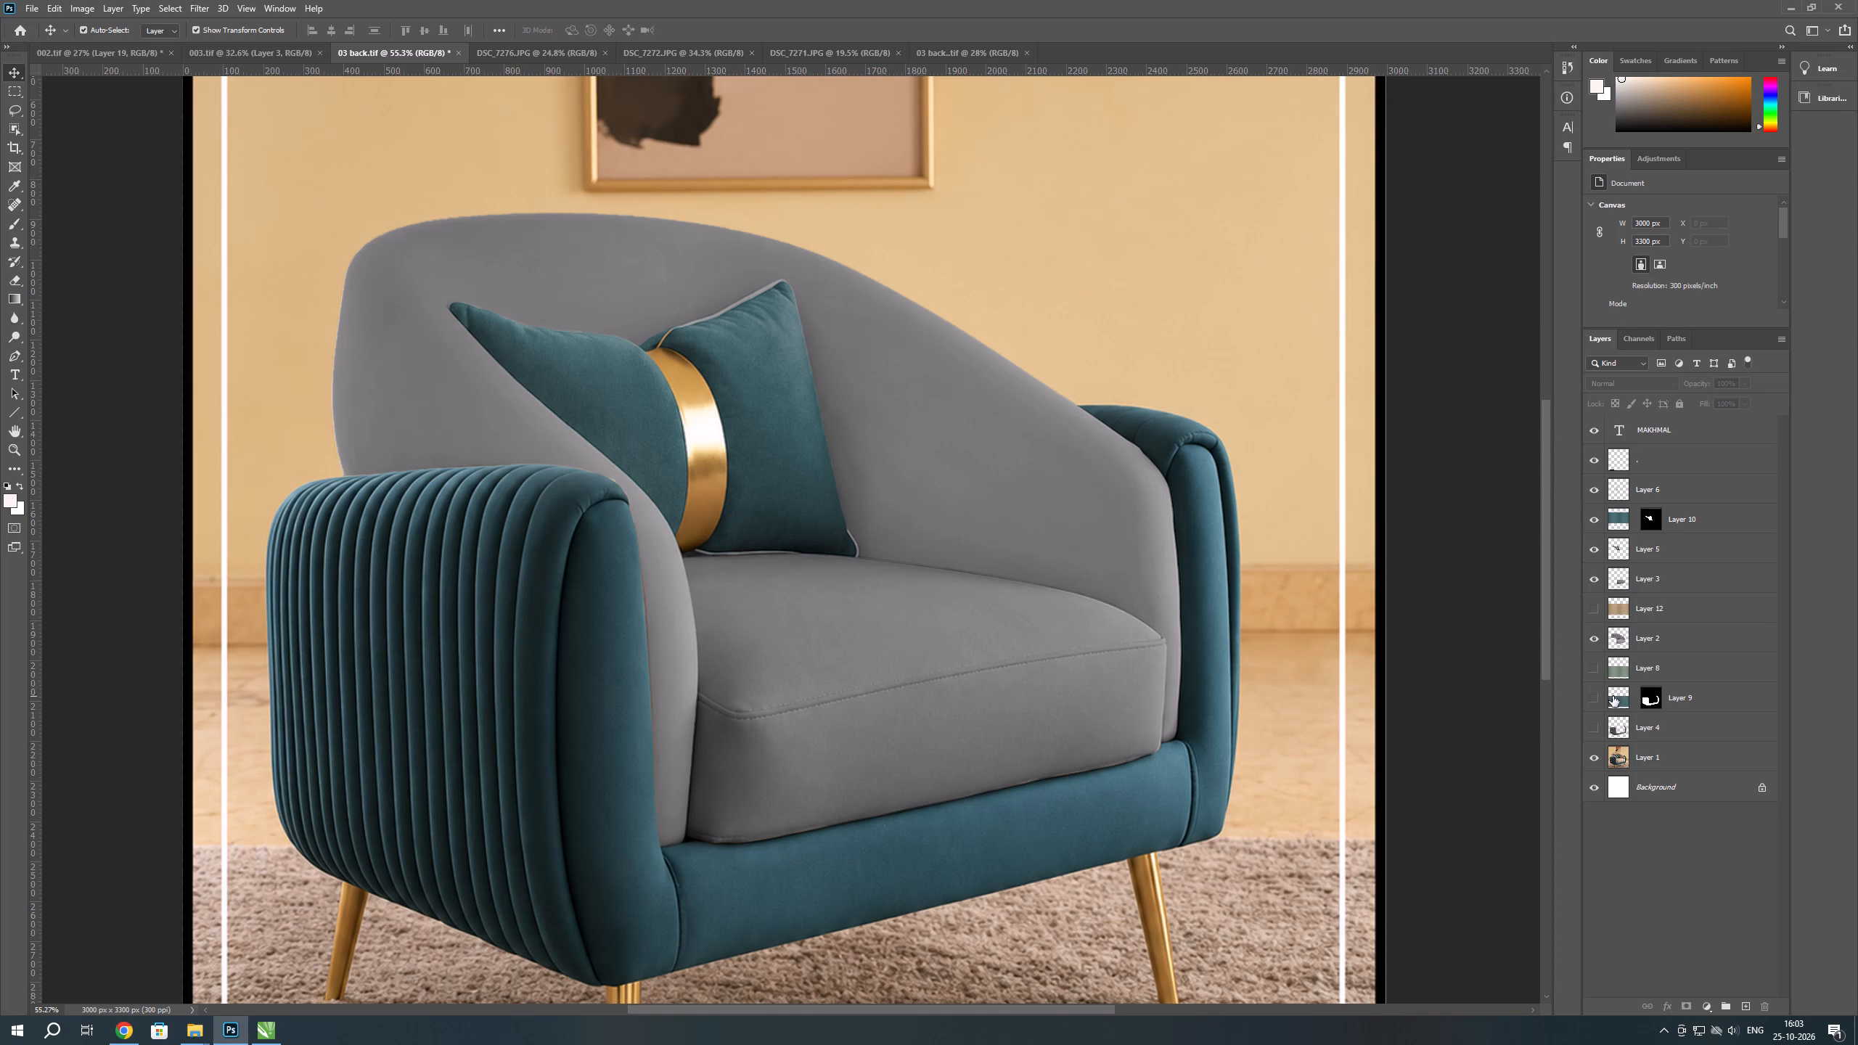
Paste the copied beige fabric inside the outline of the seat cushion, Layer 3, and set its blend mode to Overlay.
click(1616, 642)
ctrl+click(1618, 633)
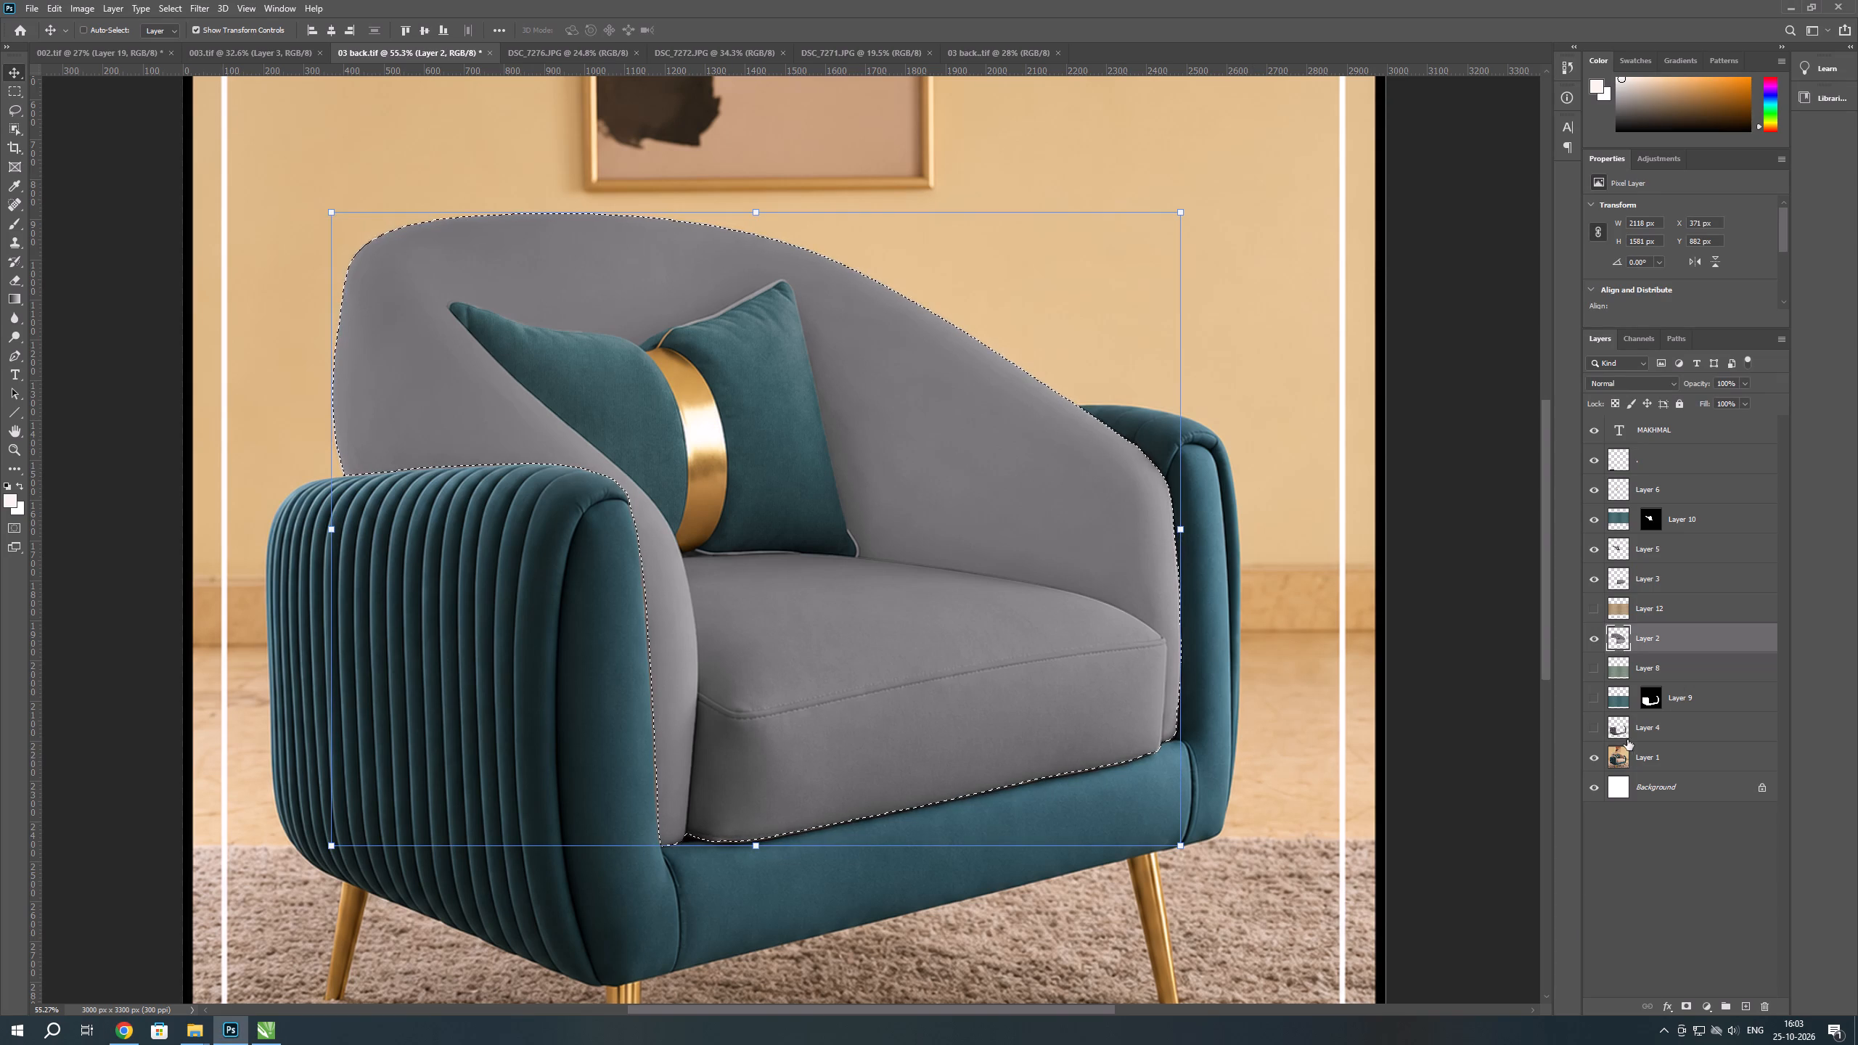
click(1621, 586)
ctrl+click(1618, 583)
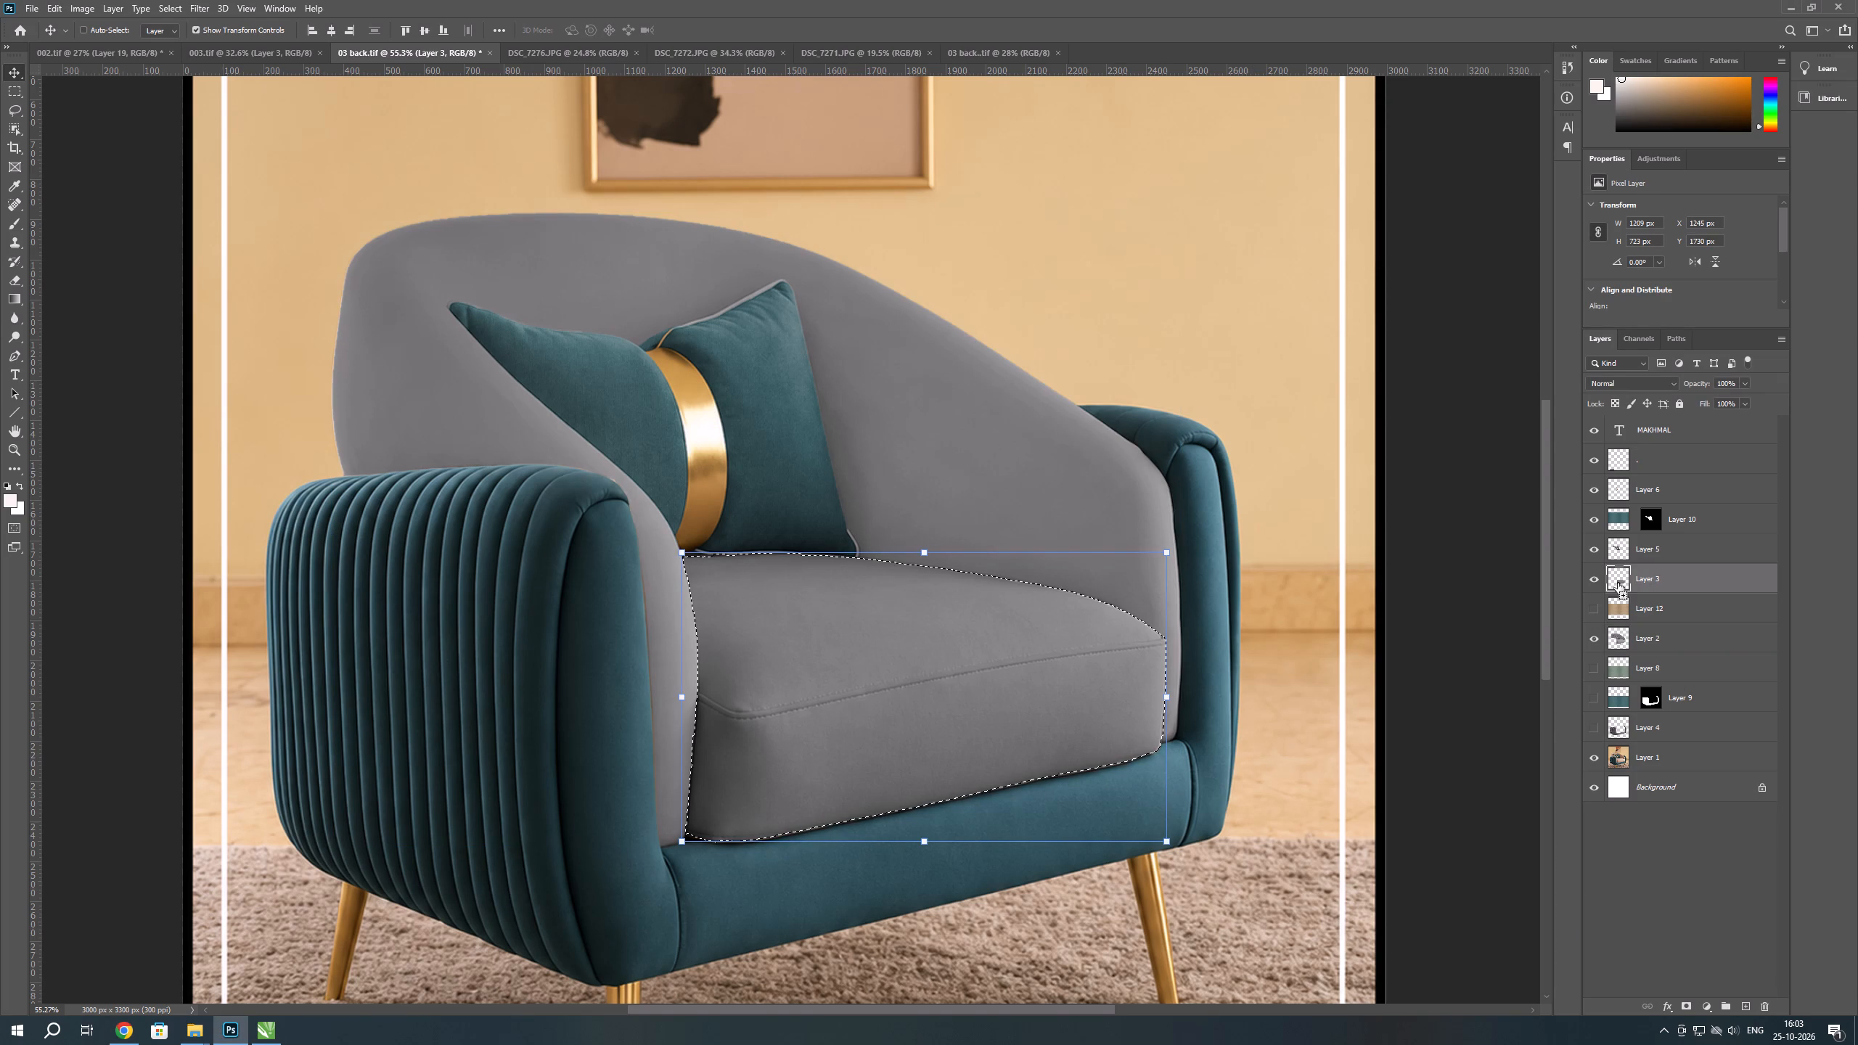
key(ctrl+alt+shift+v)
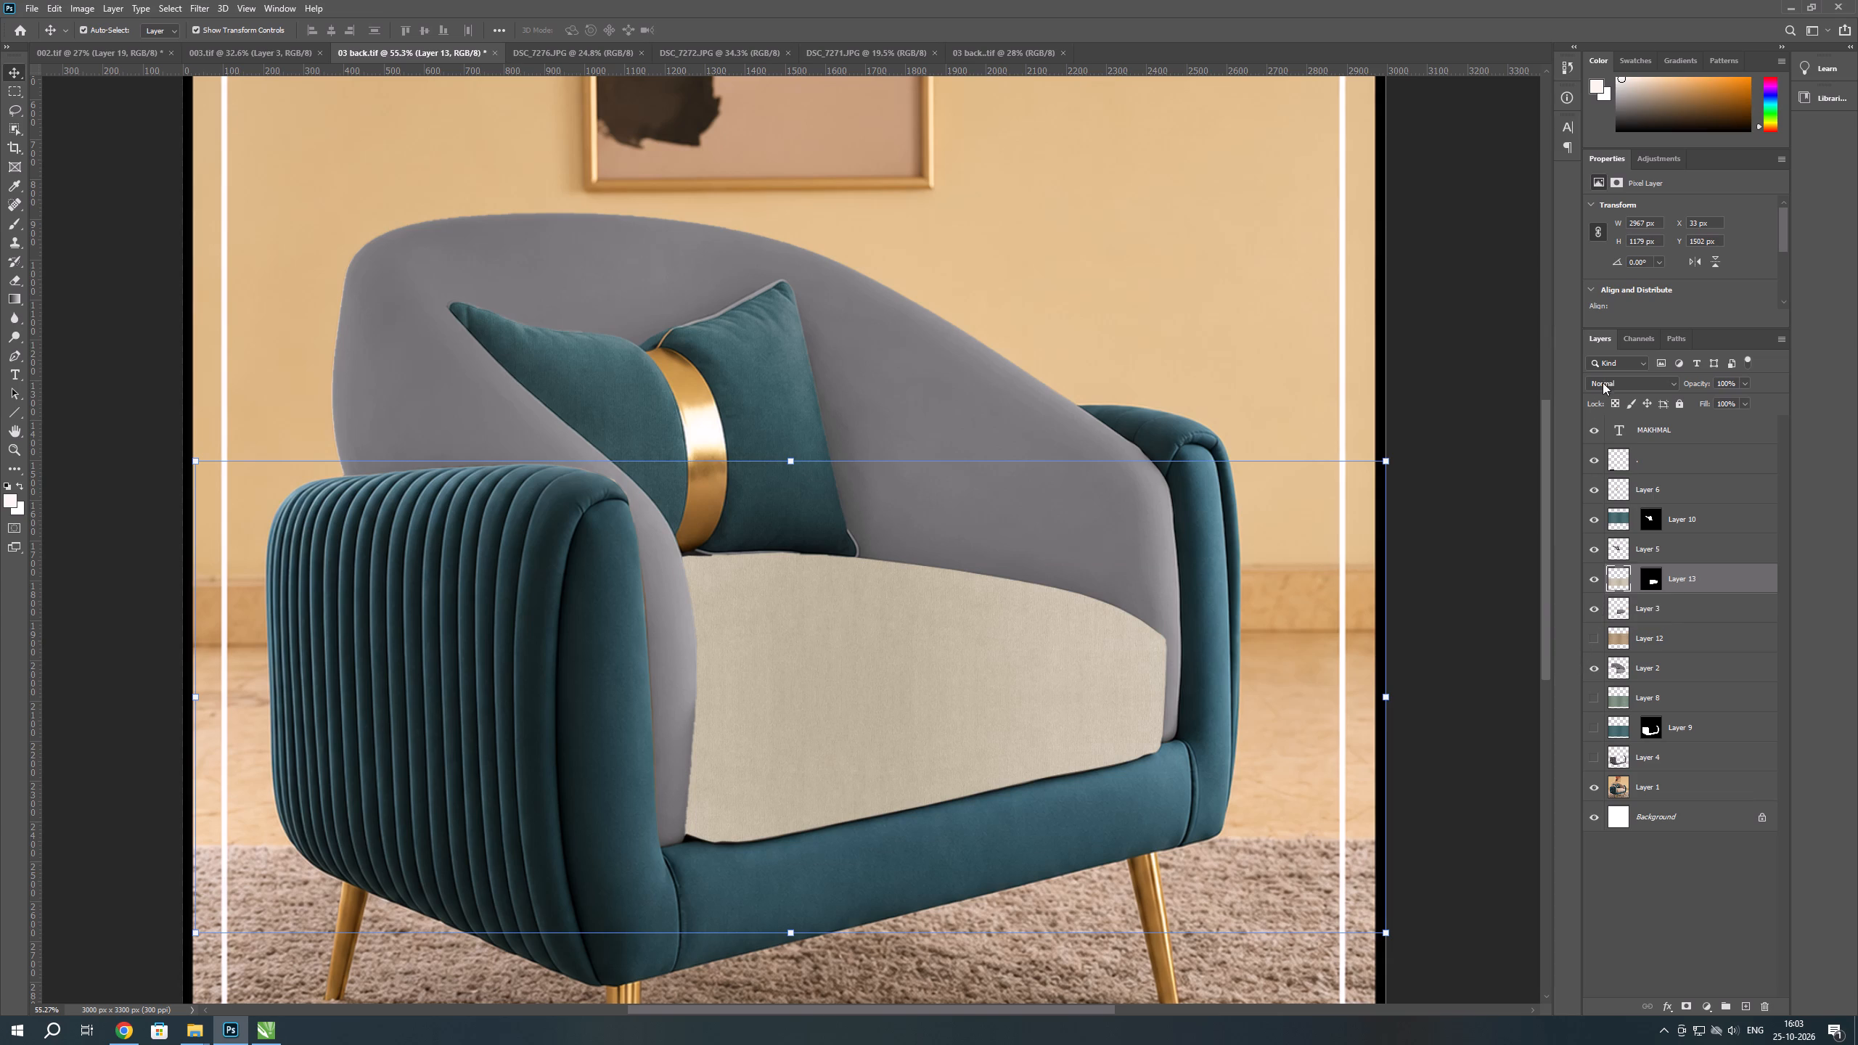
click(1608, 375)
click(1609, 383)
click(1607, 557)
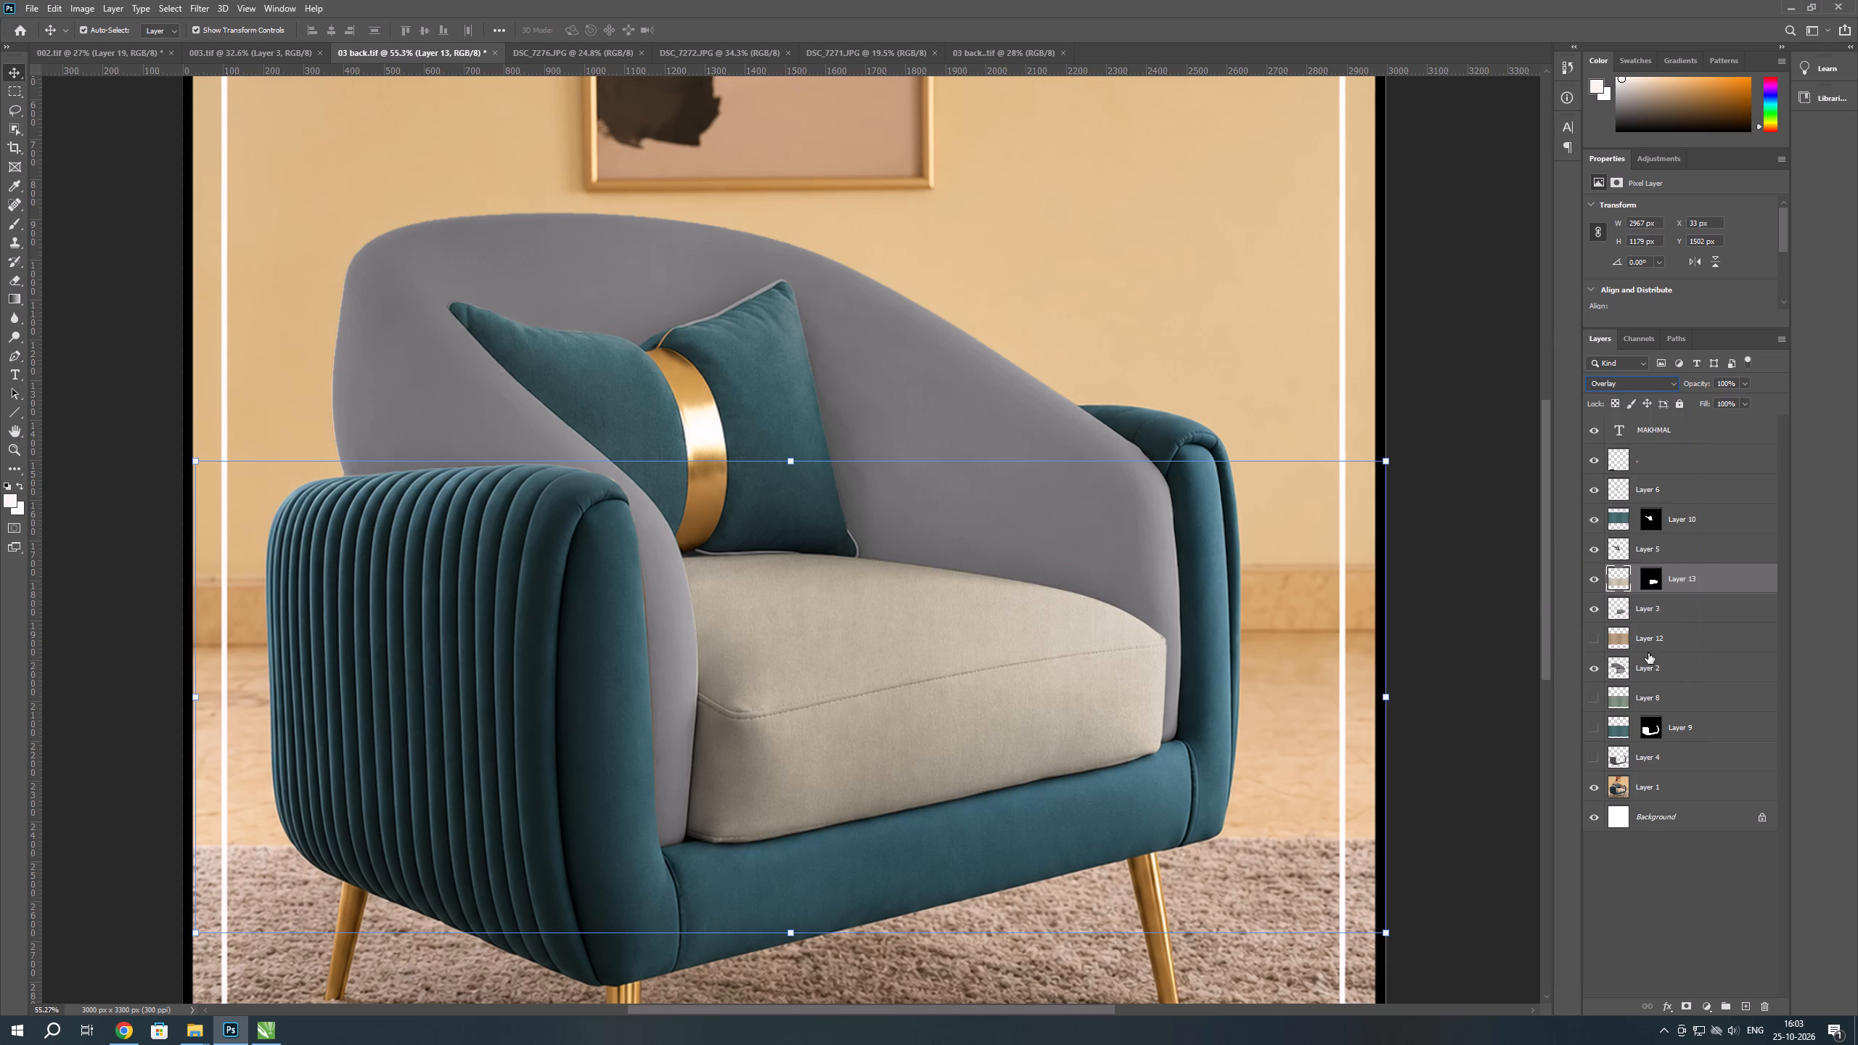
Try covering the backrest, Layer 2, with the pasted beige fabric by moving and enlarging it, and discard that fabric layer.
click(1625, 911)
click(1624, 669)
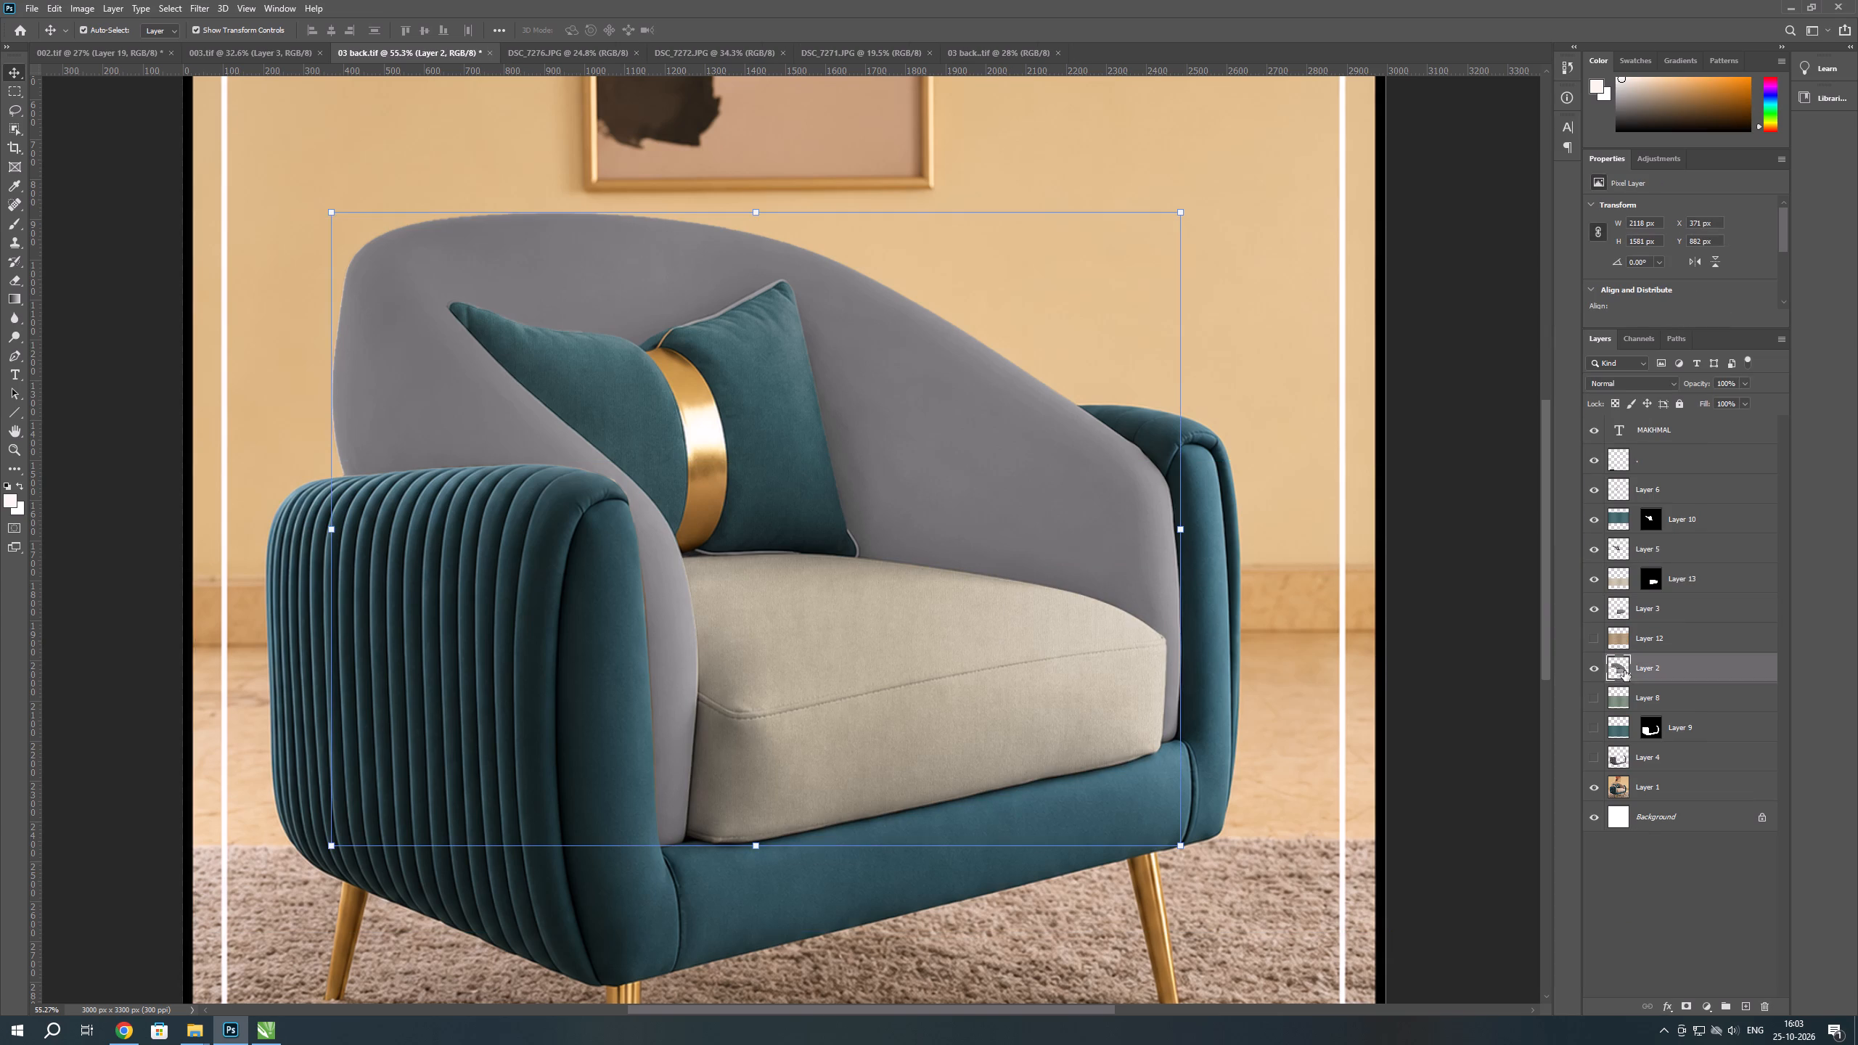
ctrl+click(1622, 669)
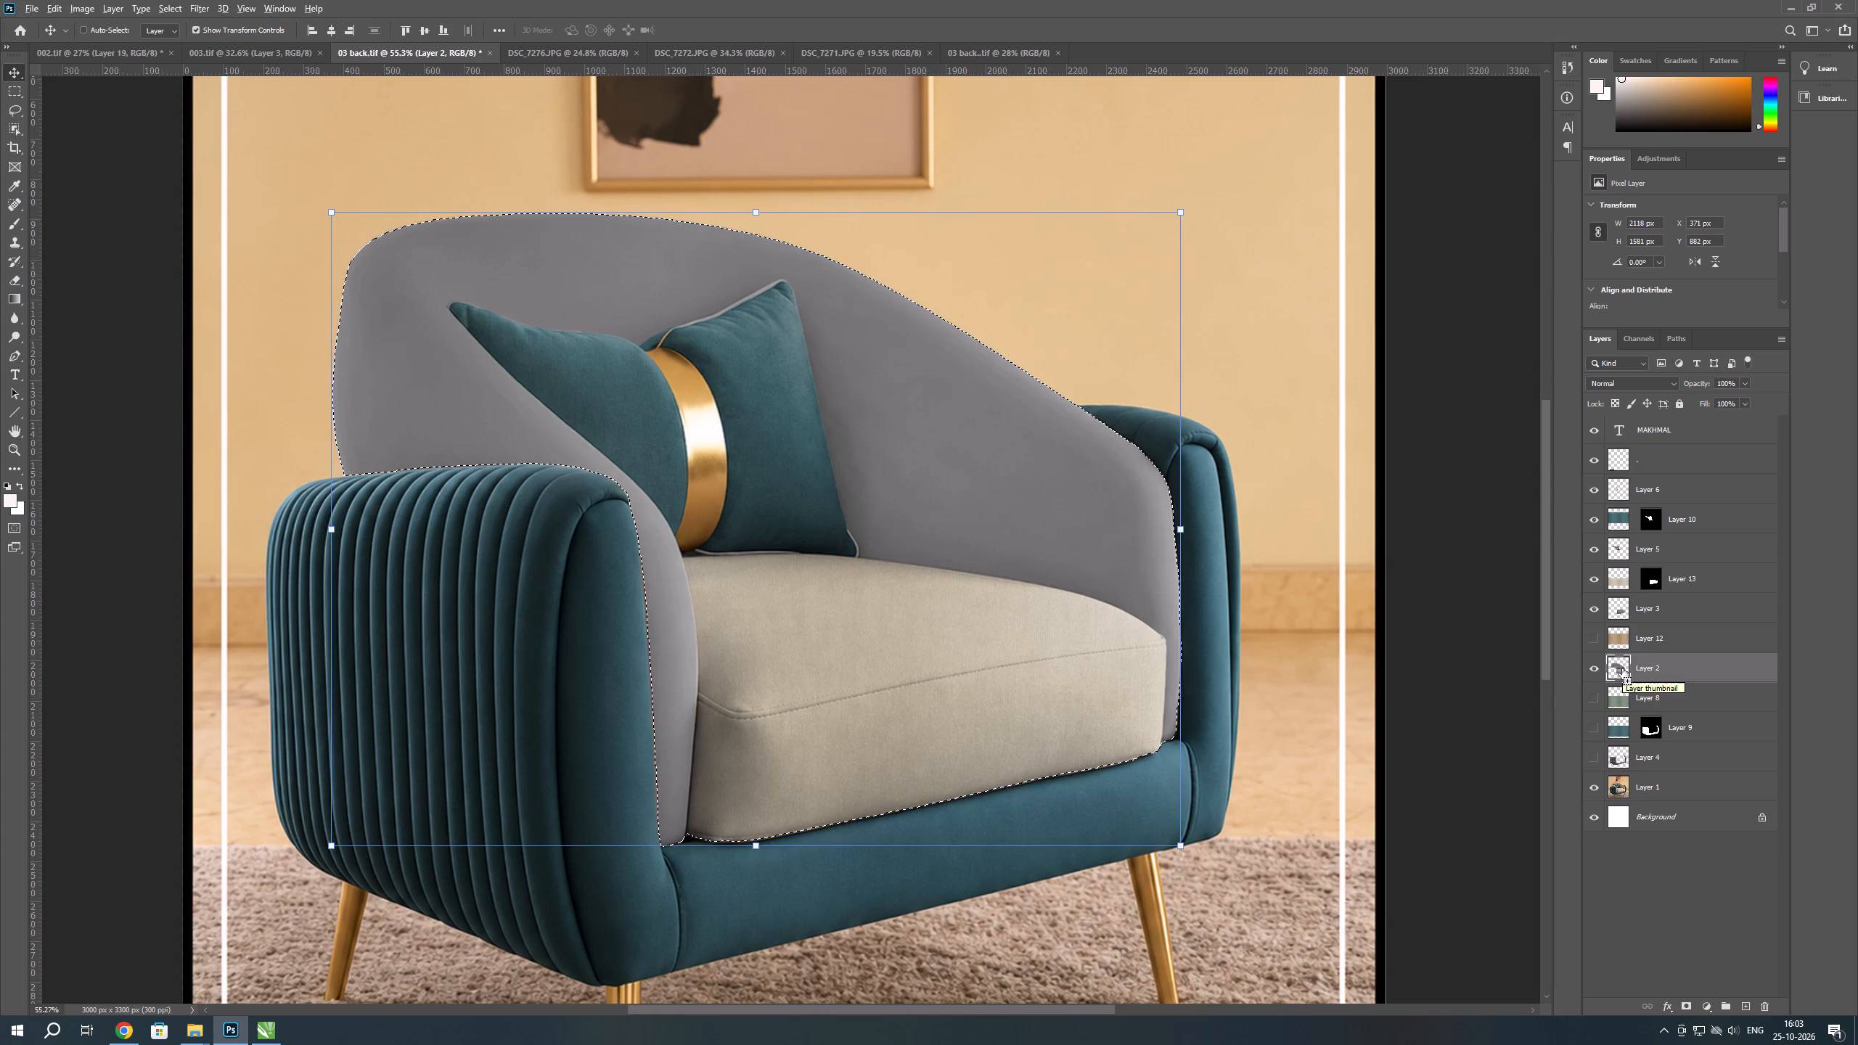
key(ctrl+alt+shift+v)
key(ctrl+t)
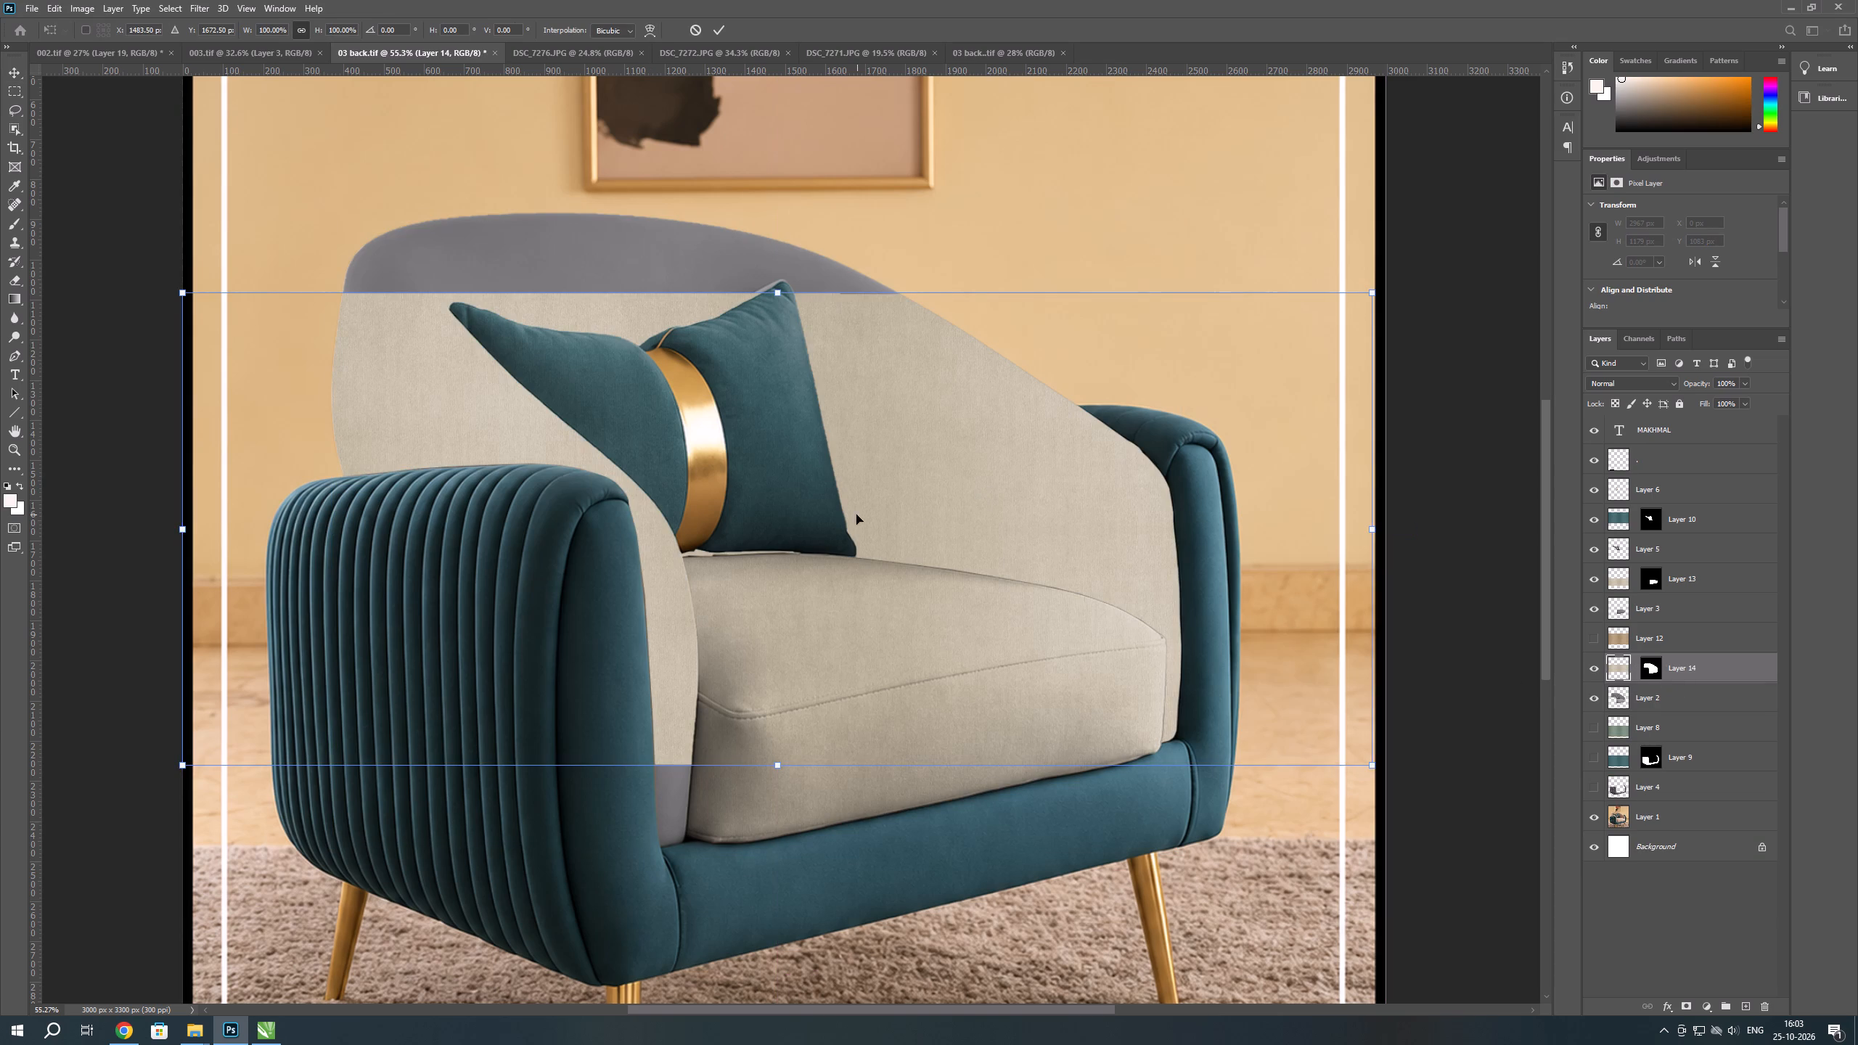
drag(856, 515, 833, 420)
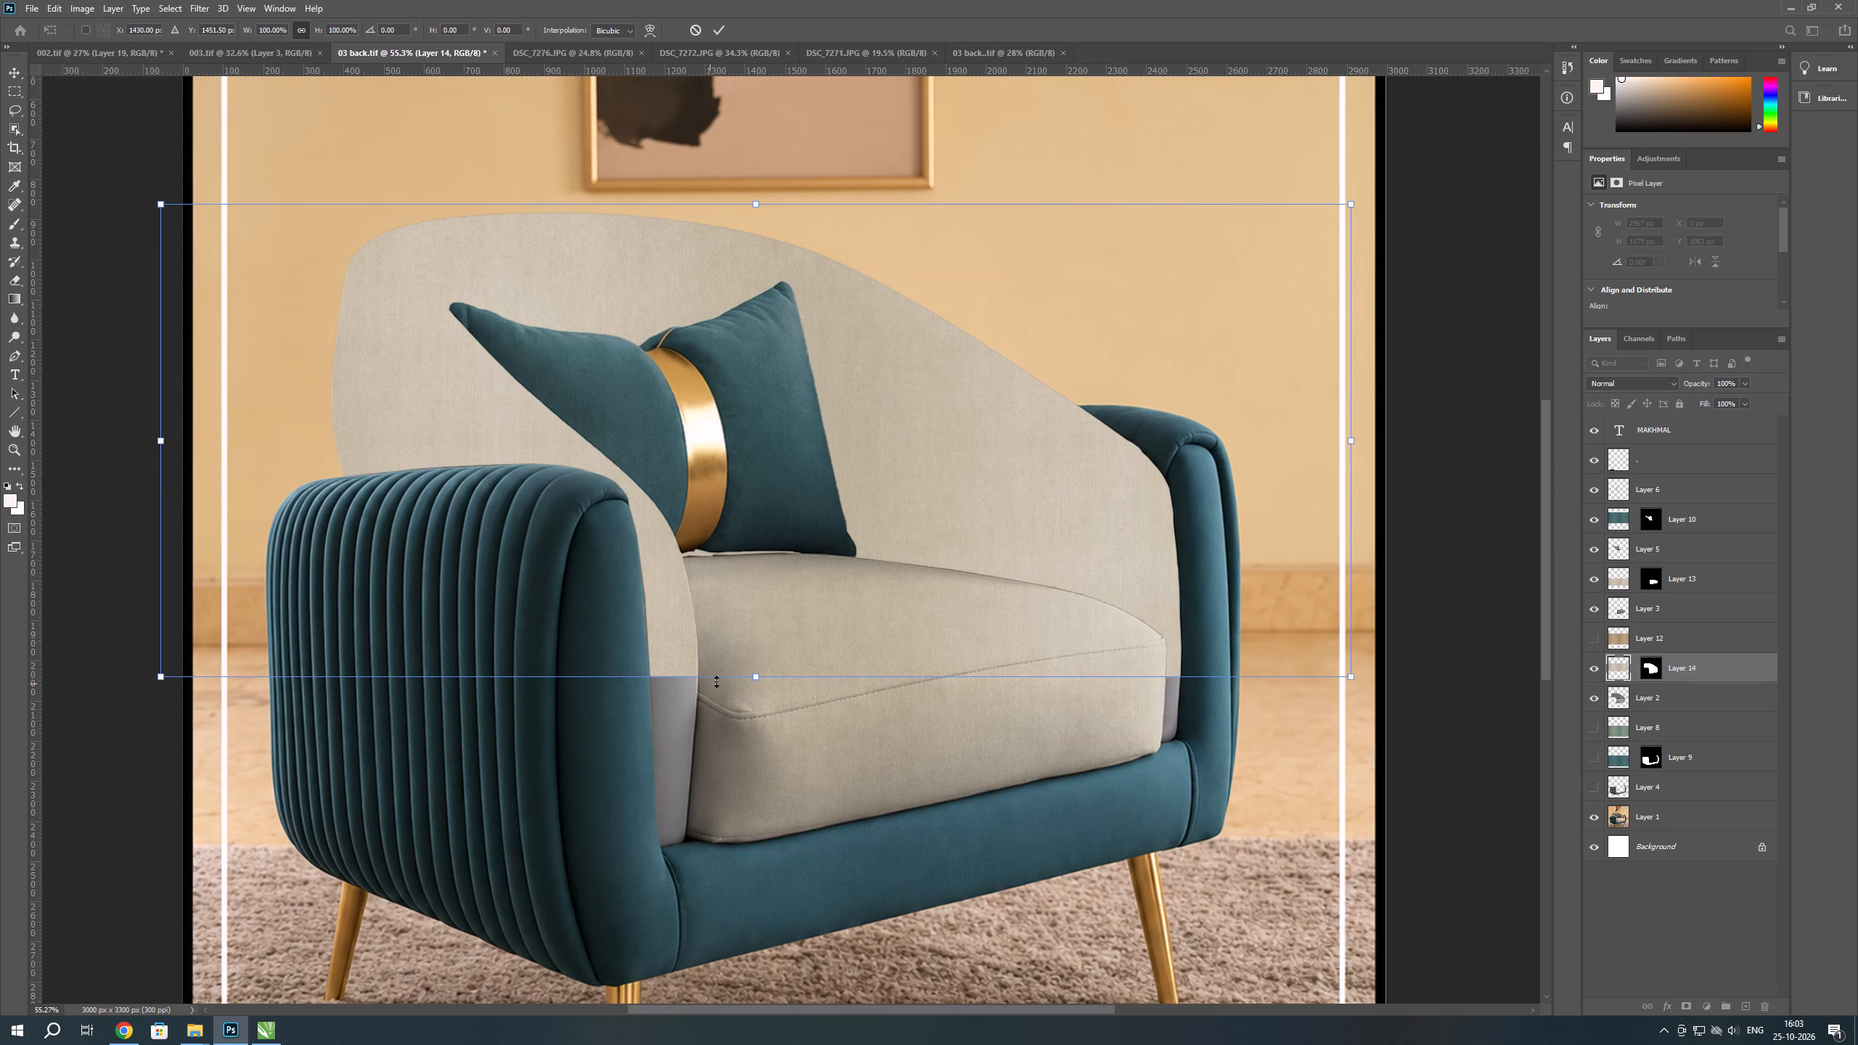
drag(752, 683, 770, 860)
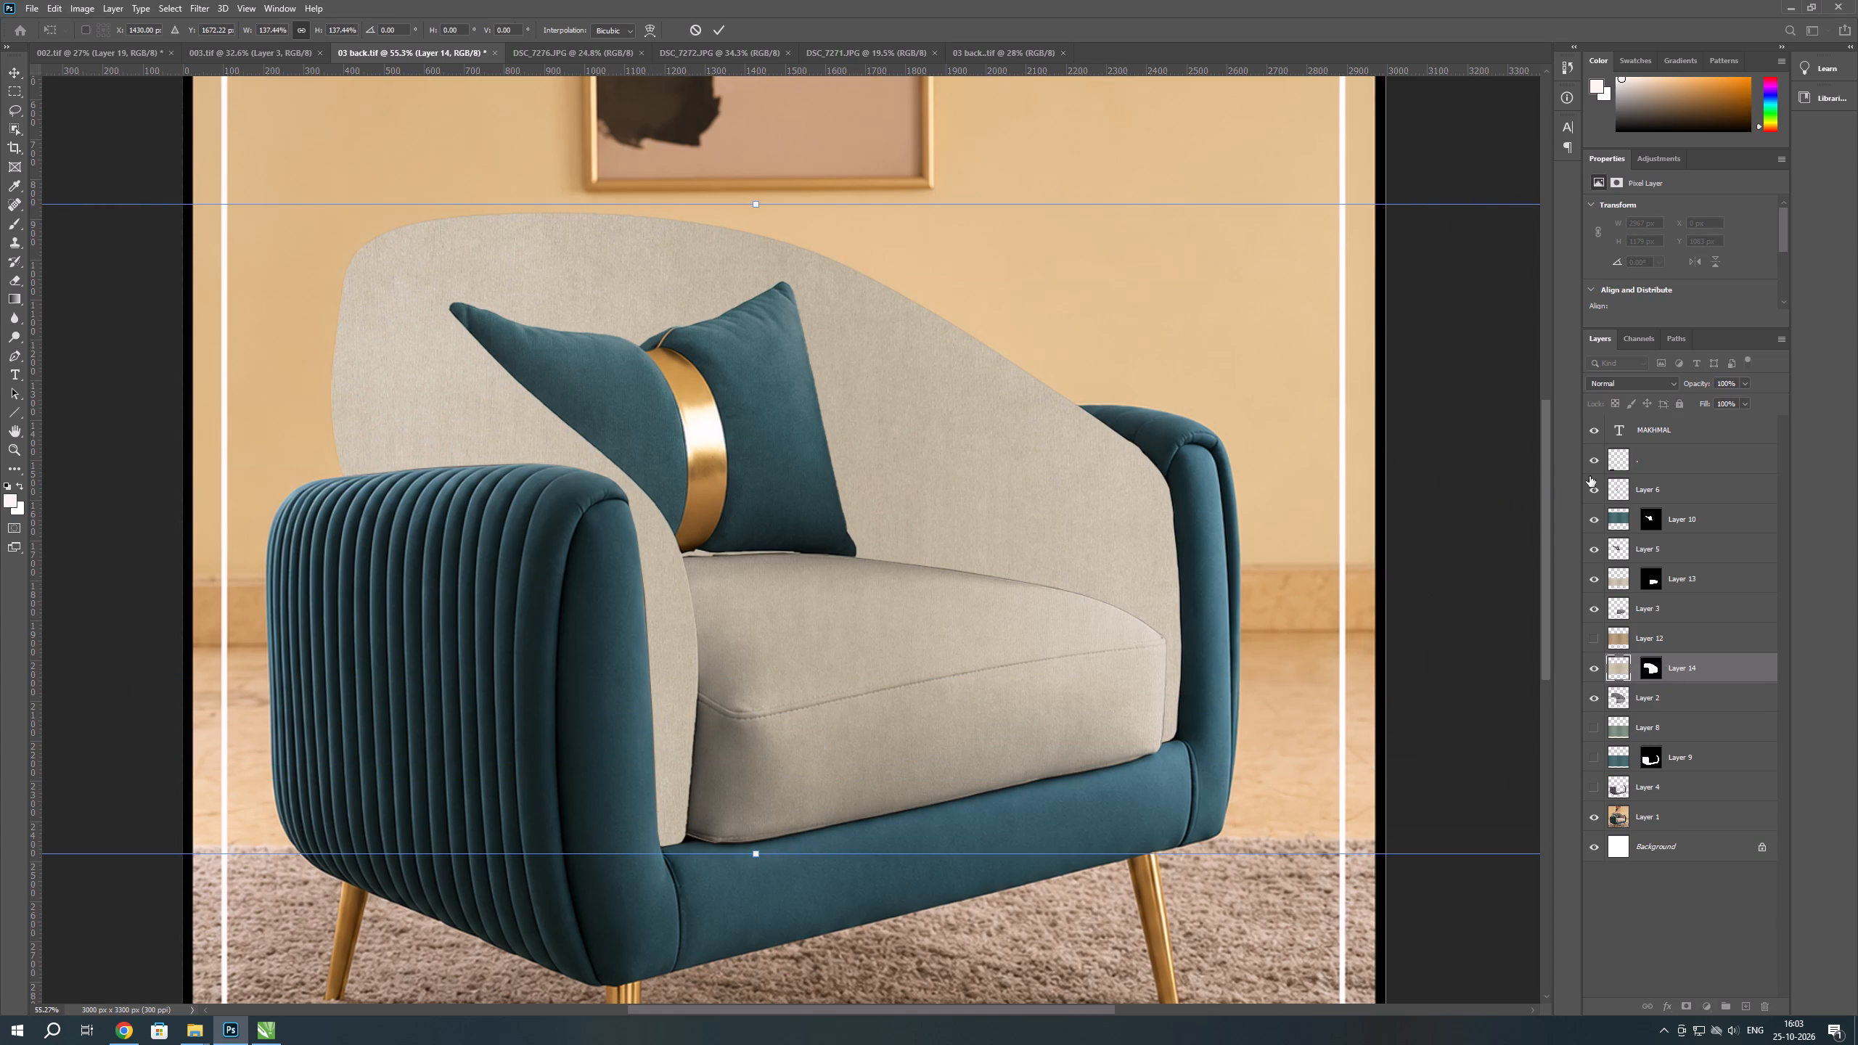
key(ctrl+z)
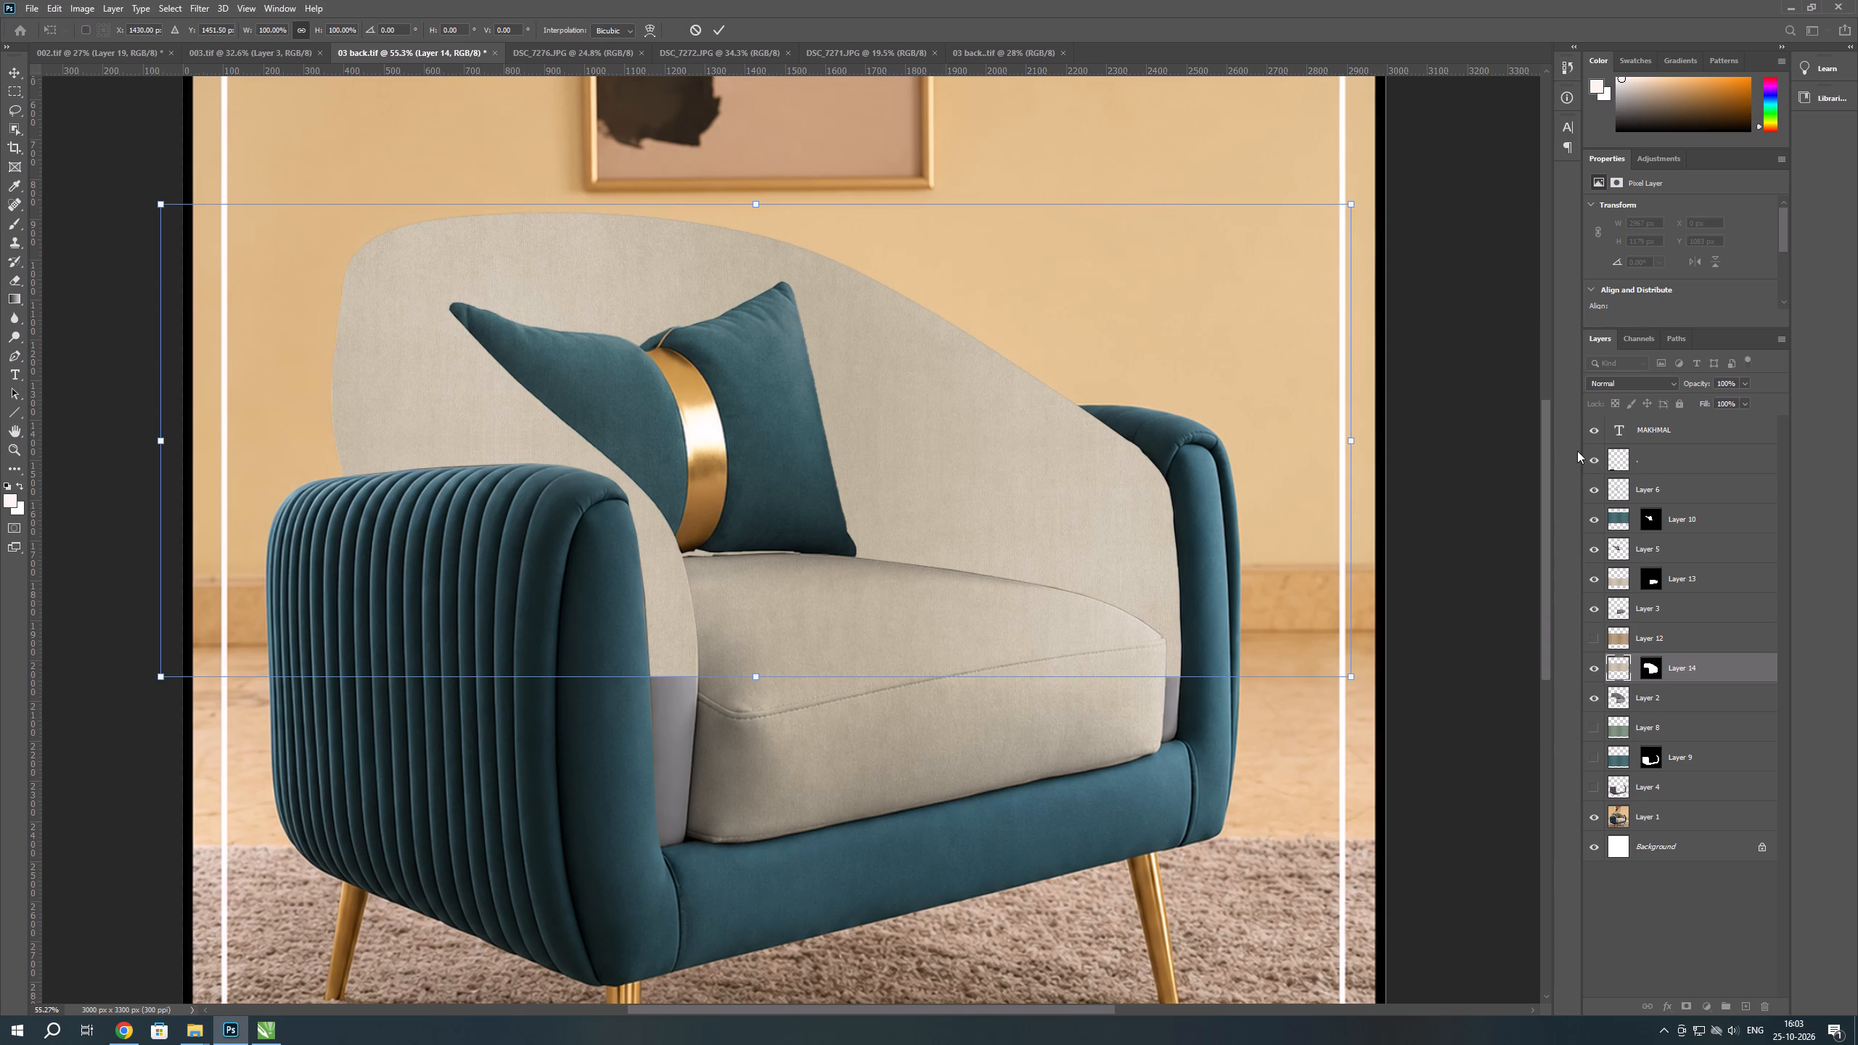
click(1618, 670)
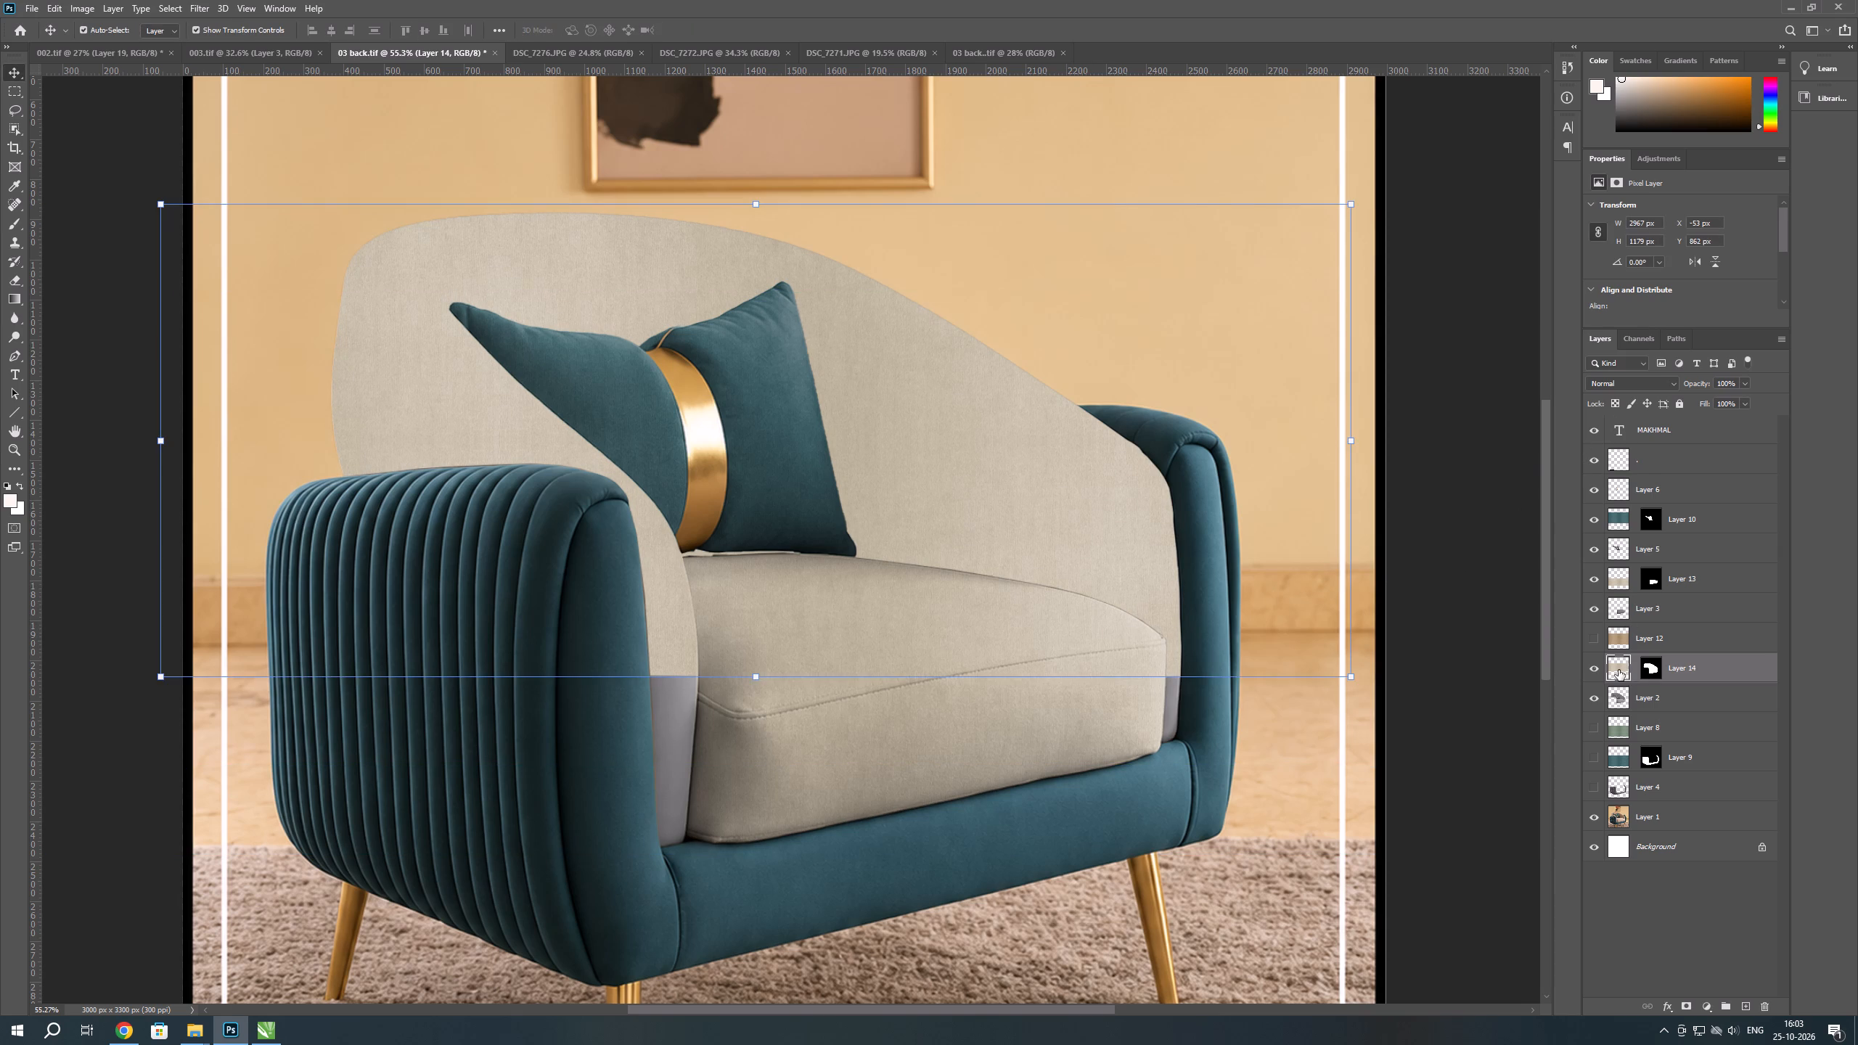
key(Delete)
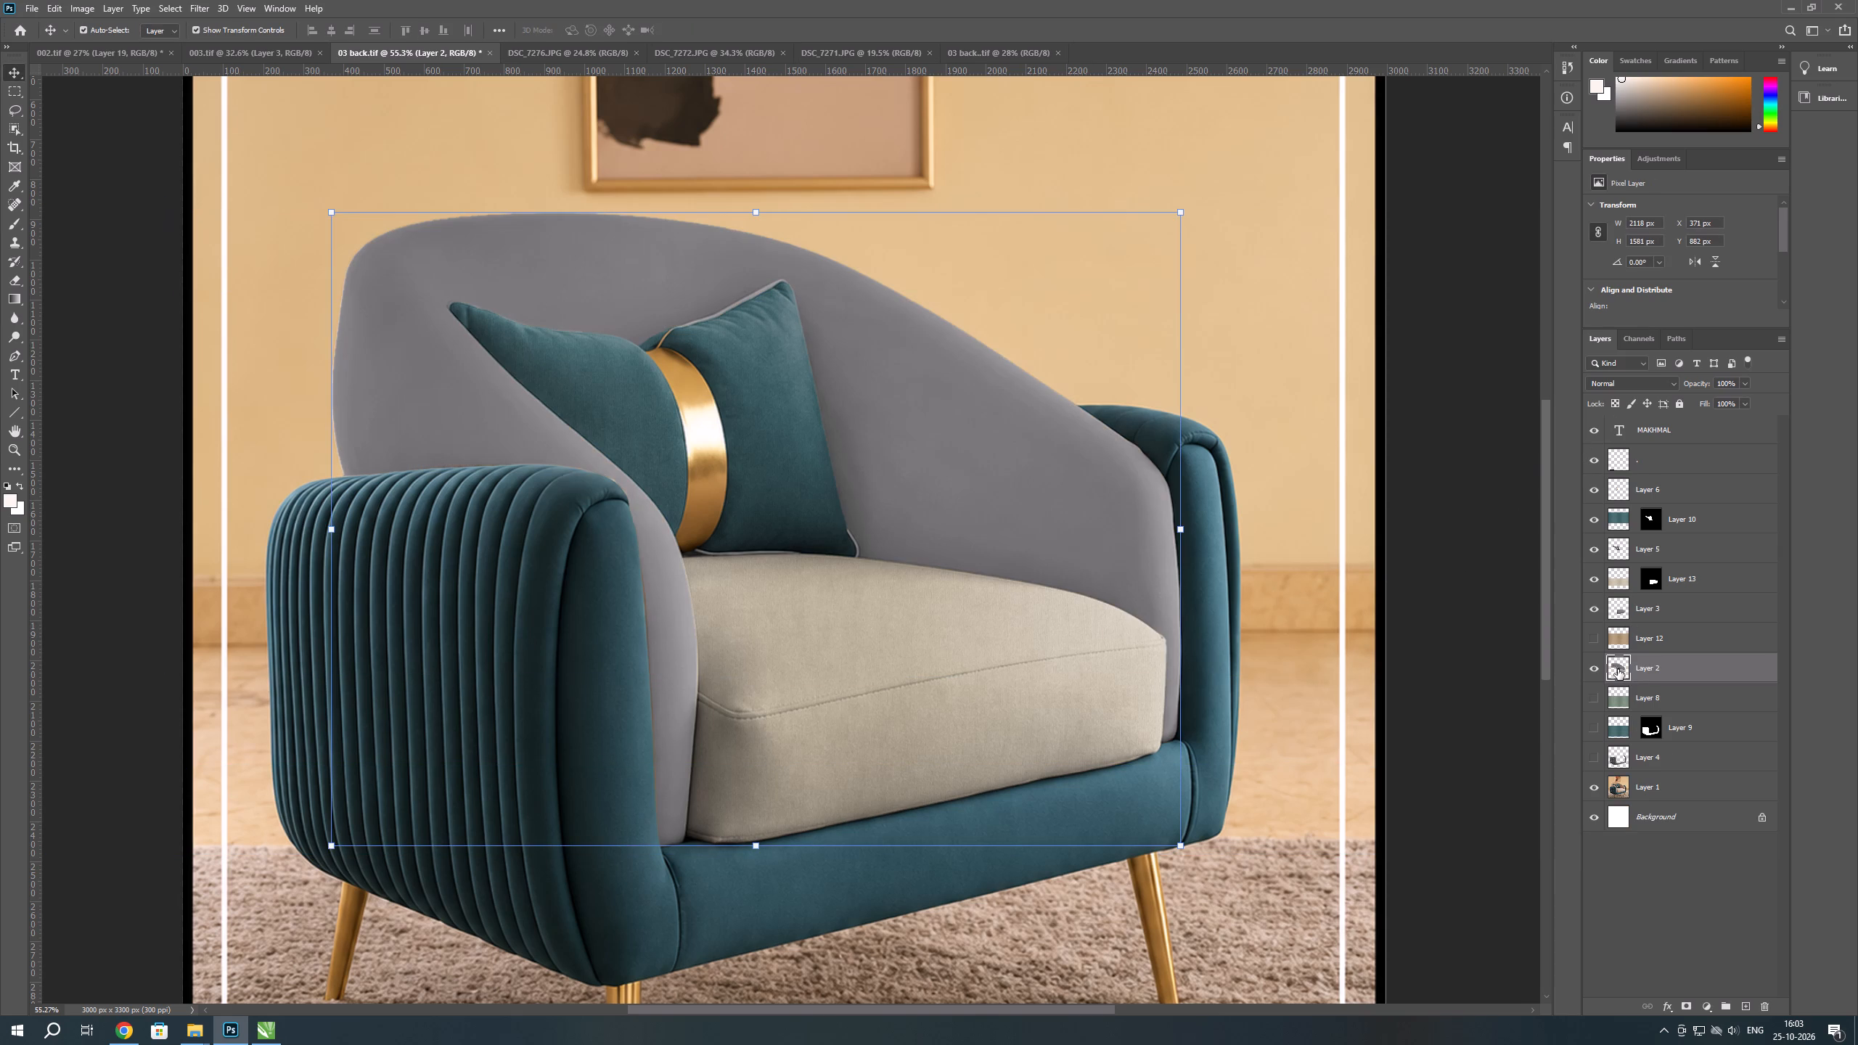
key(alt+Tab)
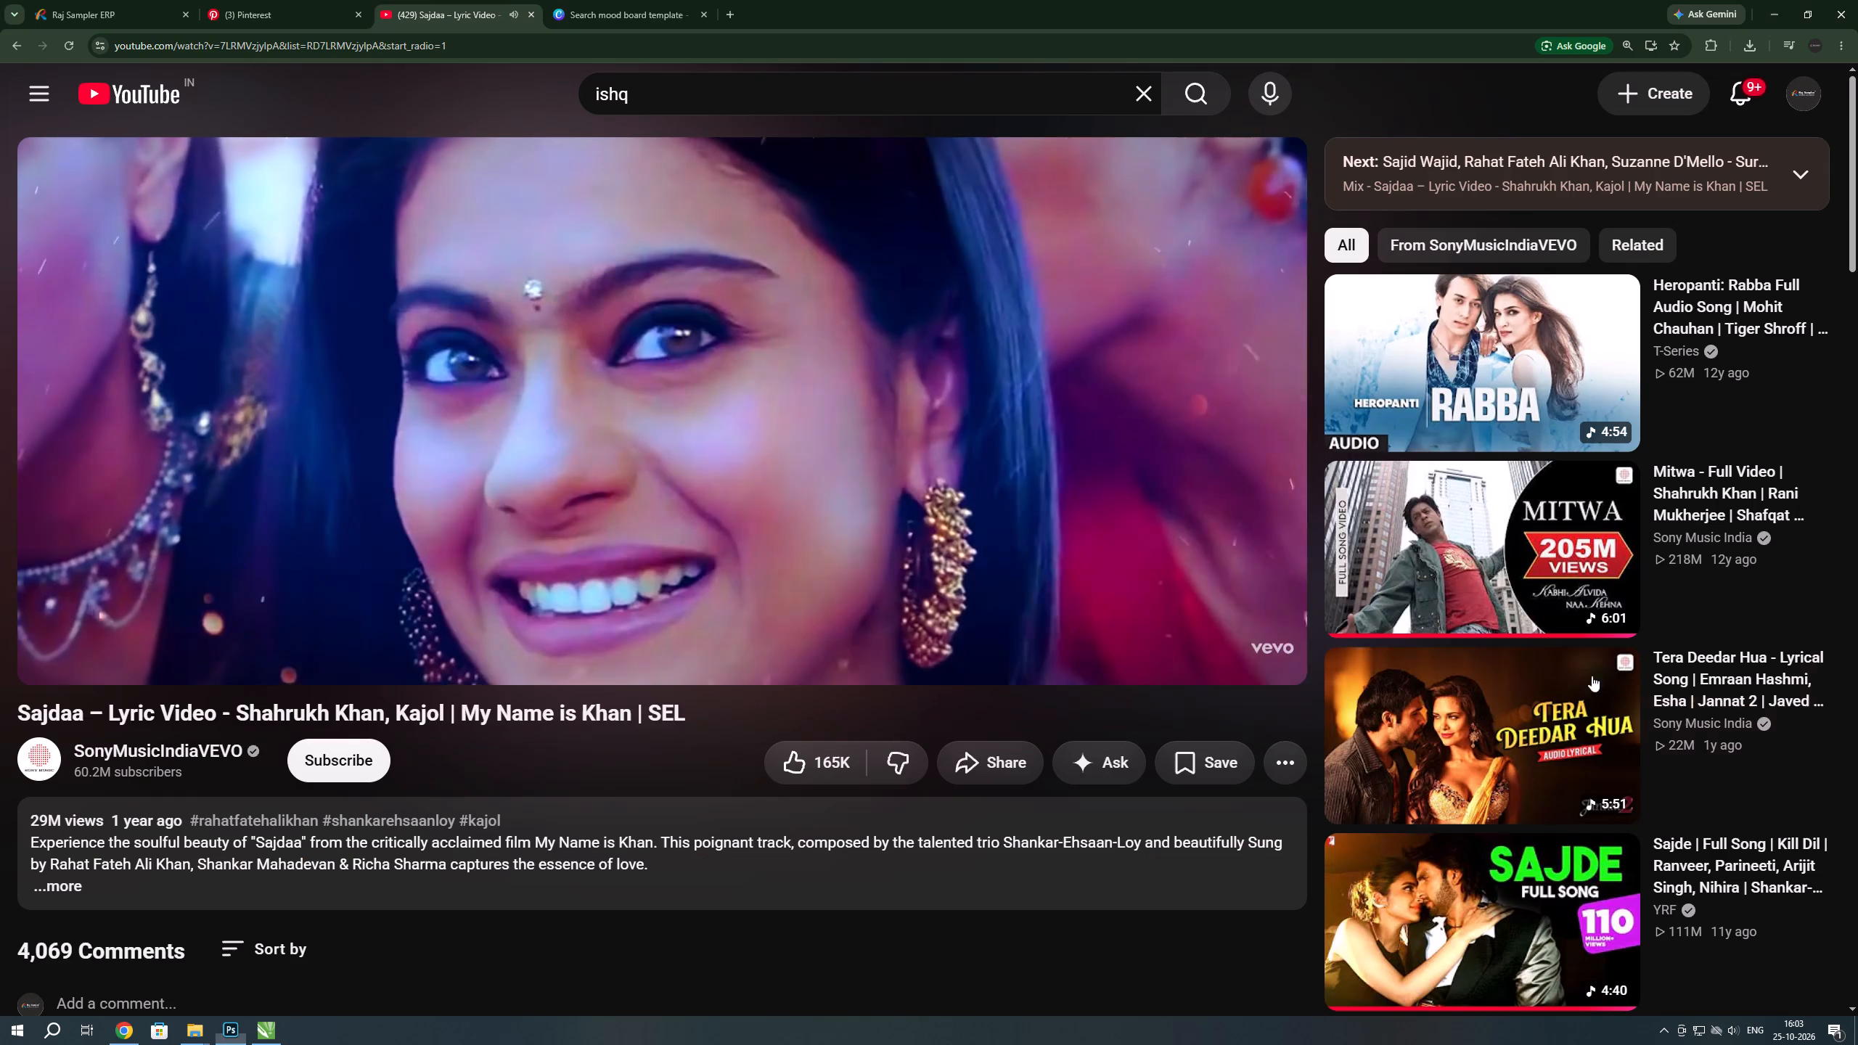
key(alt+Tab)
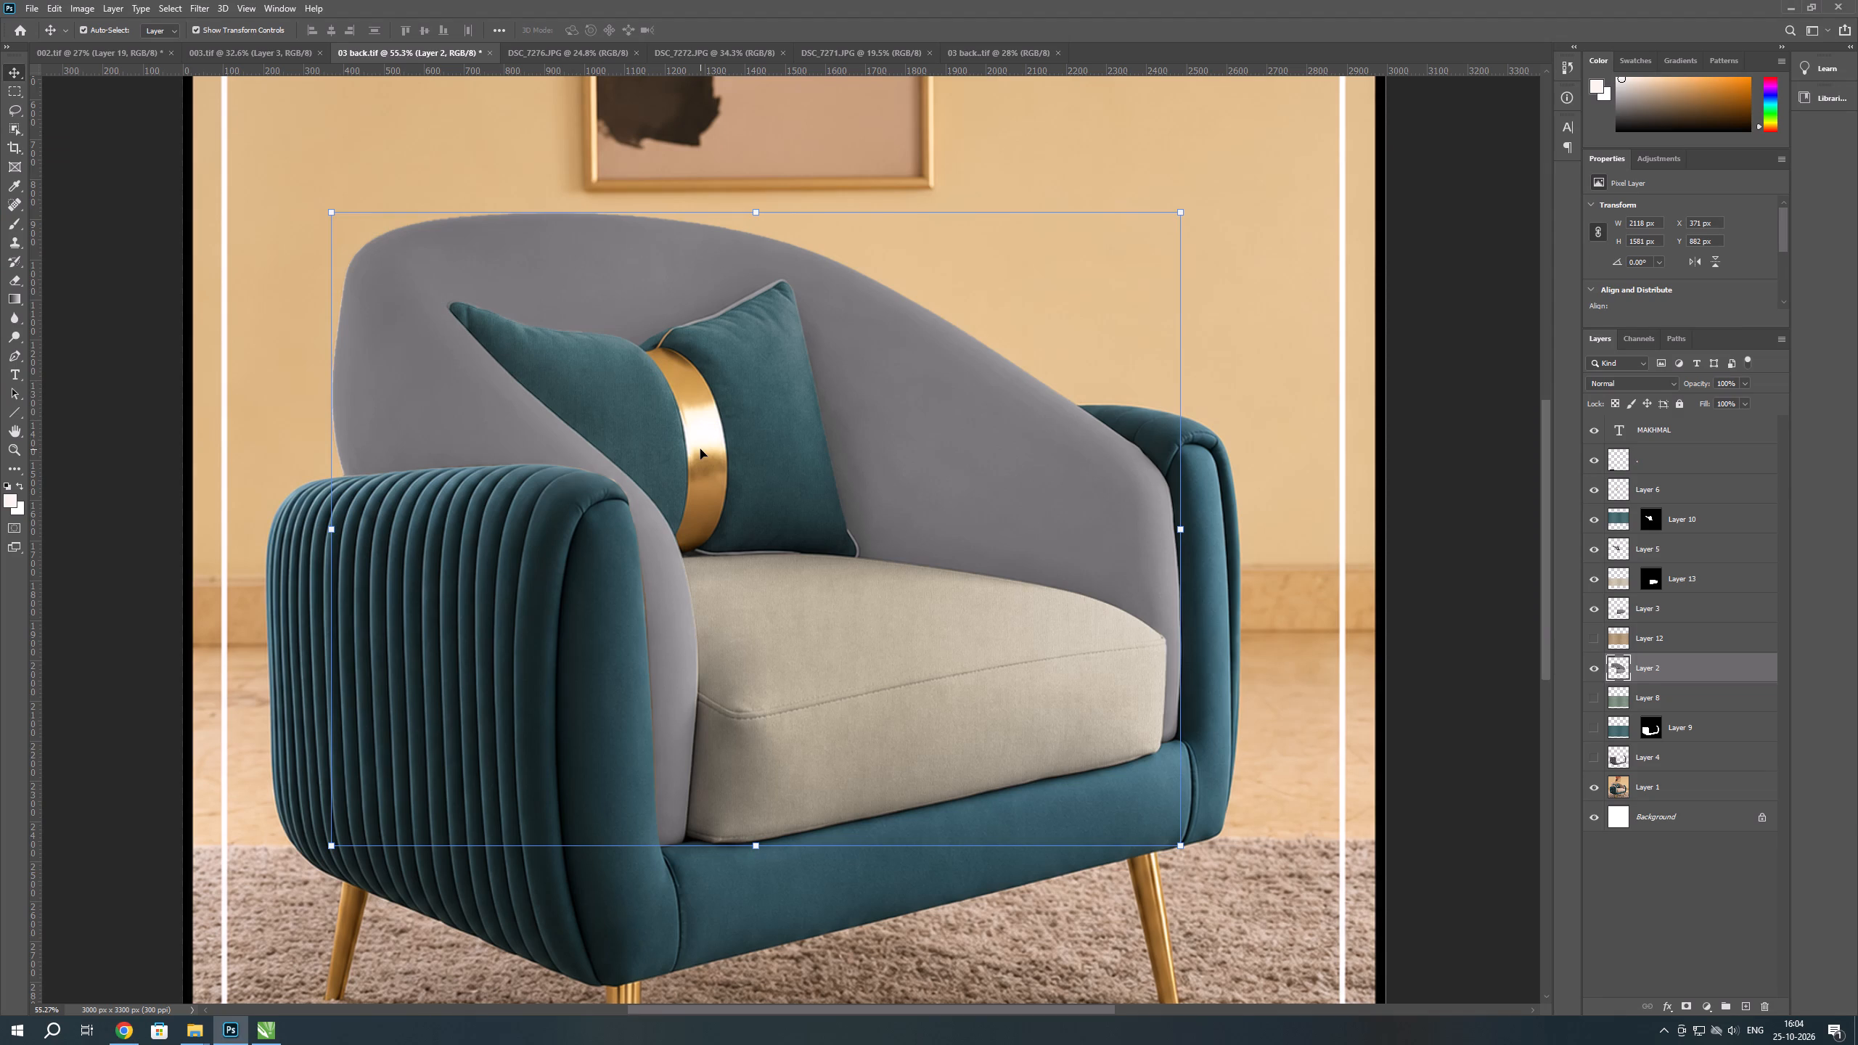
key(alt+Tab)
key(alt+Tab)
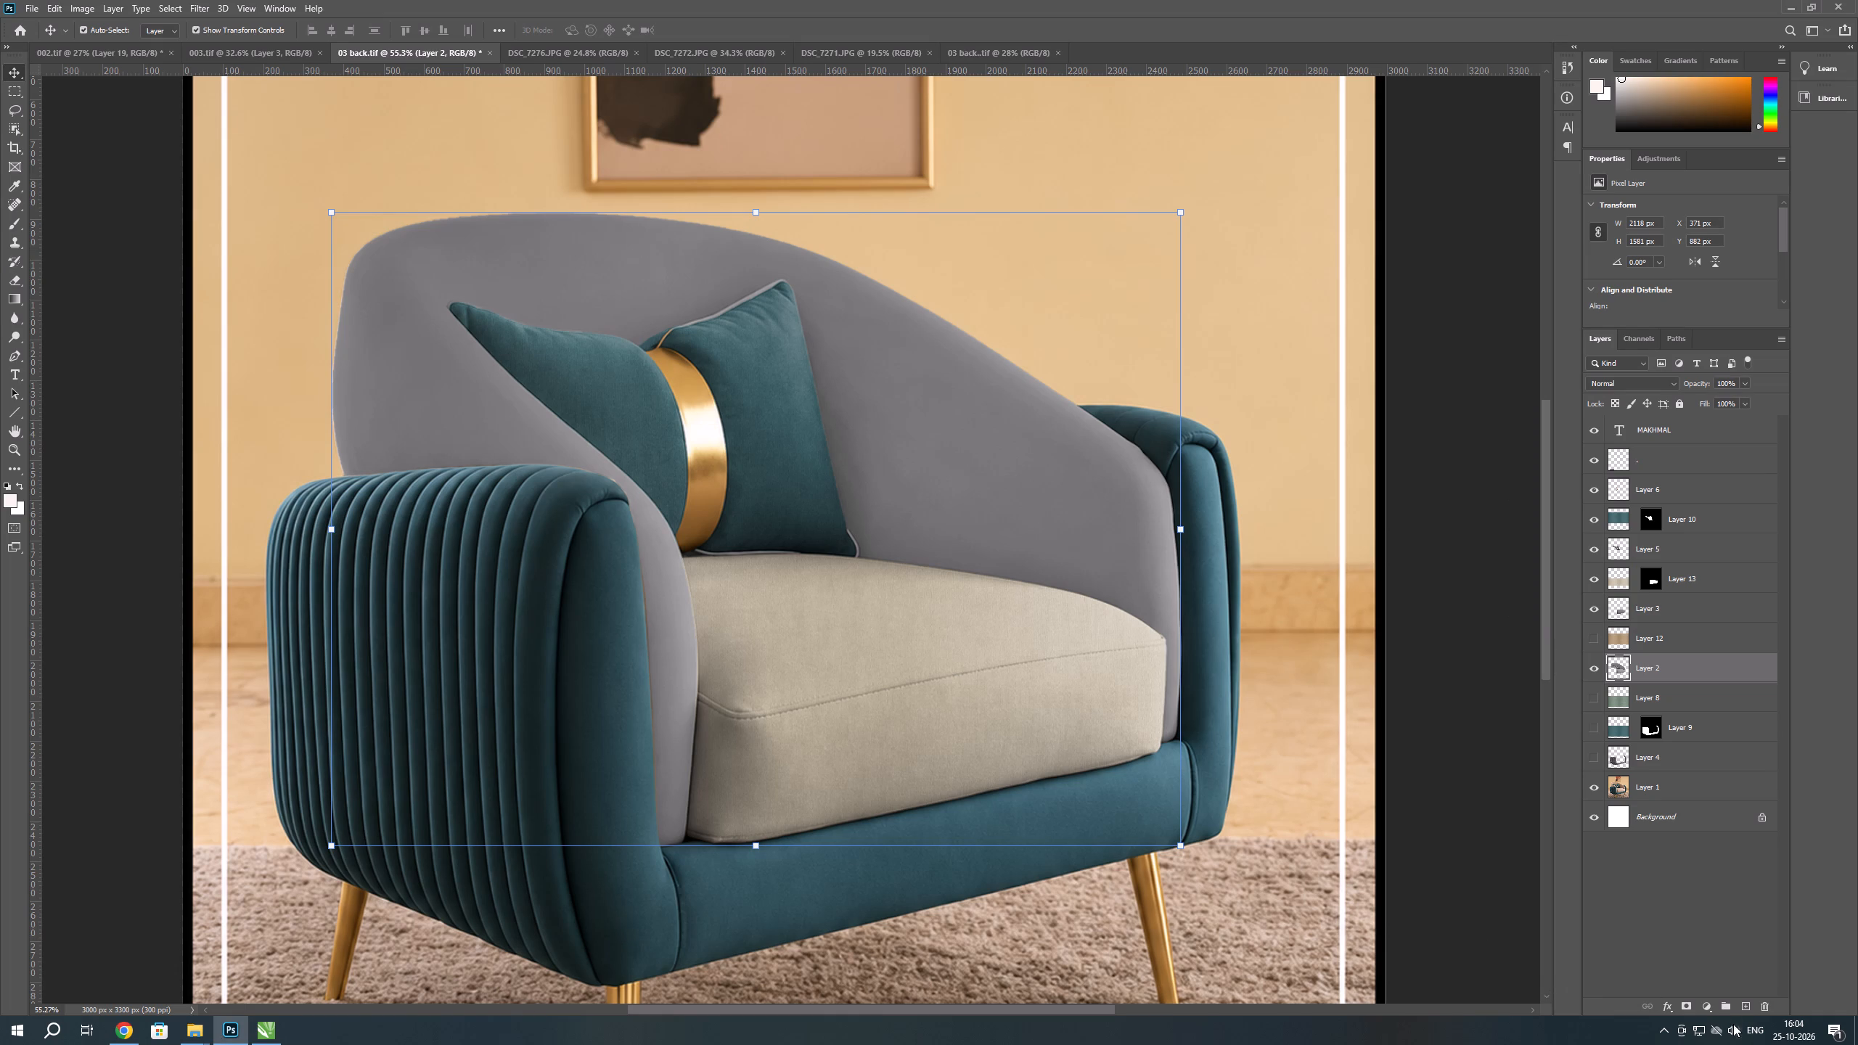
Set the system volume to 35.
click(1732, 1033)
key(Up)
key(Up)
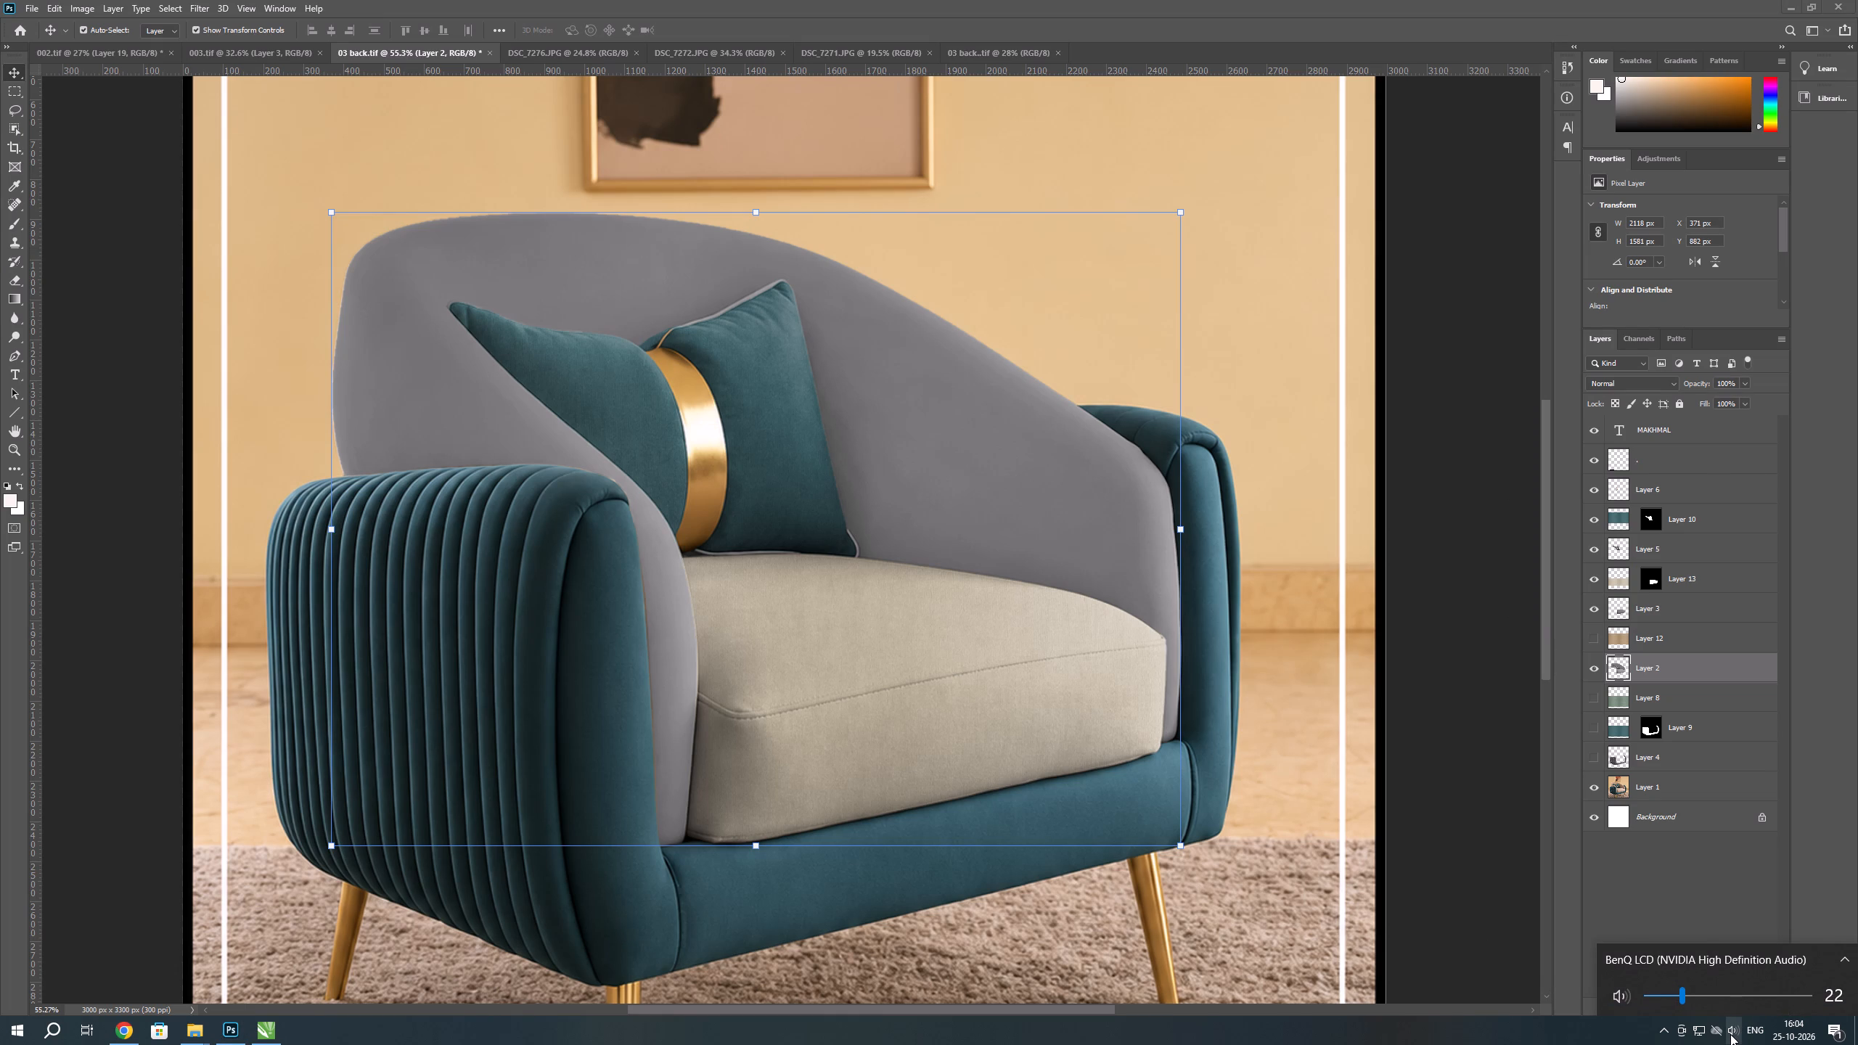
key(Up)
key(Up)
key(Up)
key(Up)
key(Up)
key(Up)
key(Up)
key(Up)
key(Up)
key(Up)
key(Up)
key(Up)
key(Up)
key(Up)
key(Up)
key(Up)
key(Up)
key(Up)
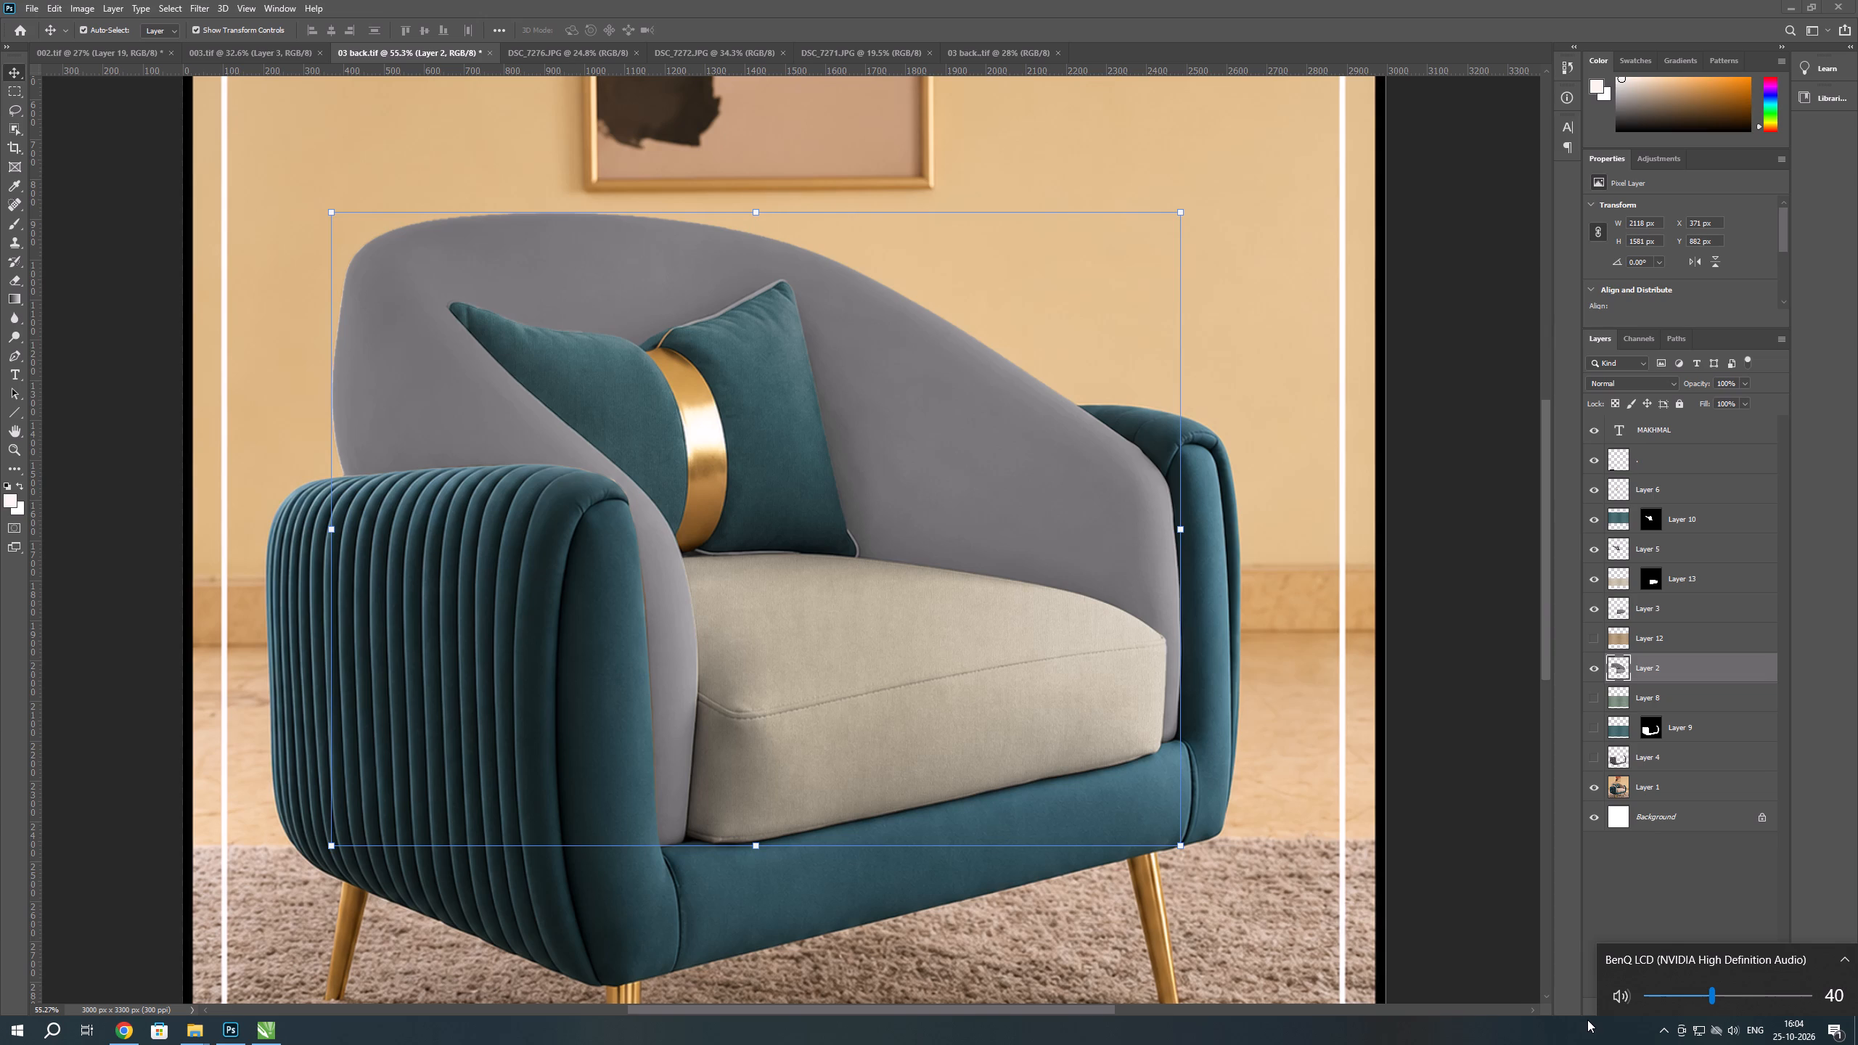
key(Down)
key(Down)
key(Down)
key(Down)
key(Down)
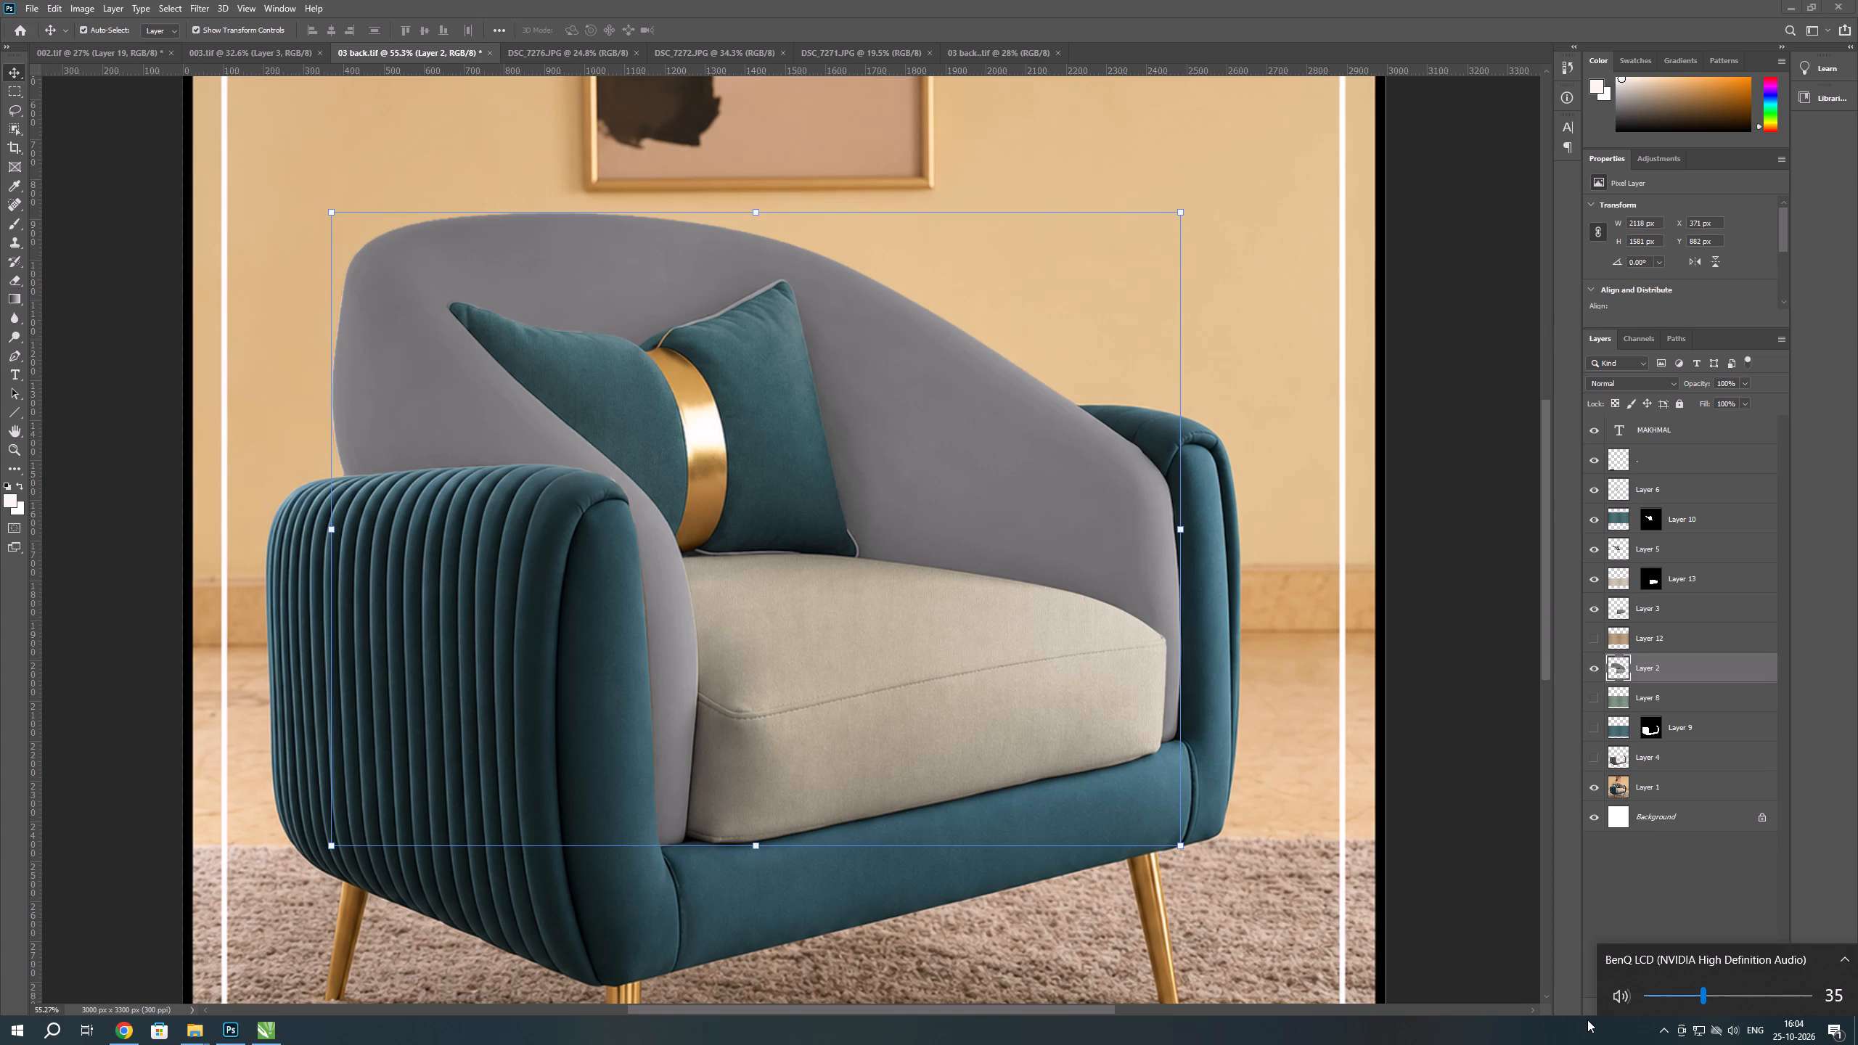
click(1586, 1025)
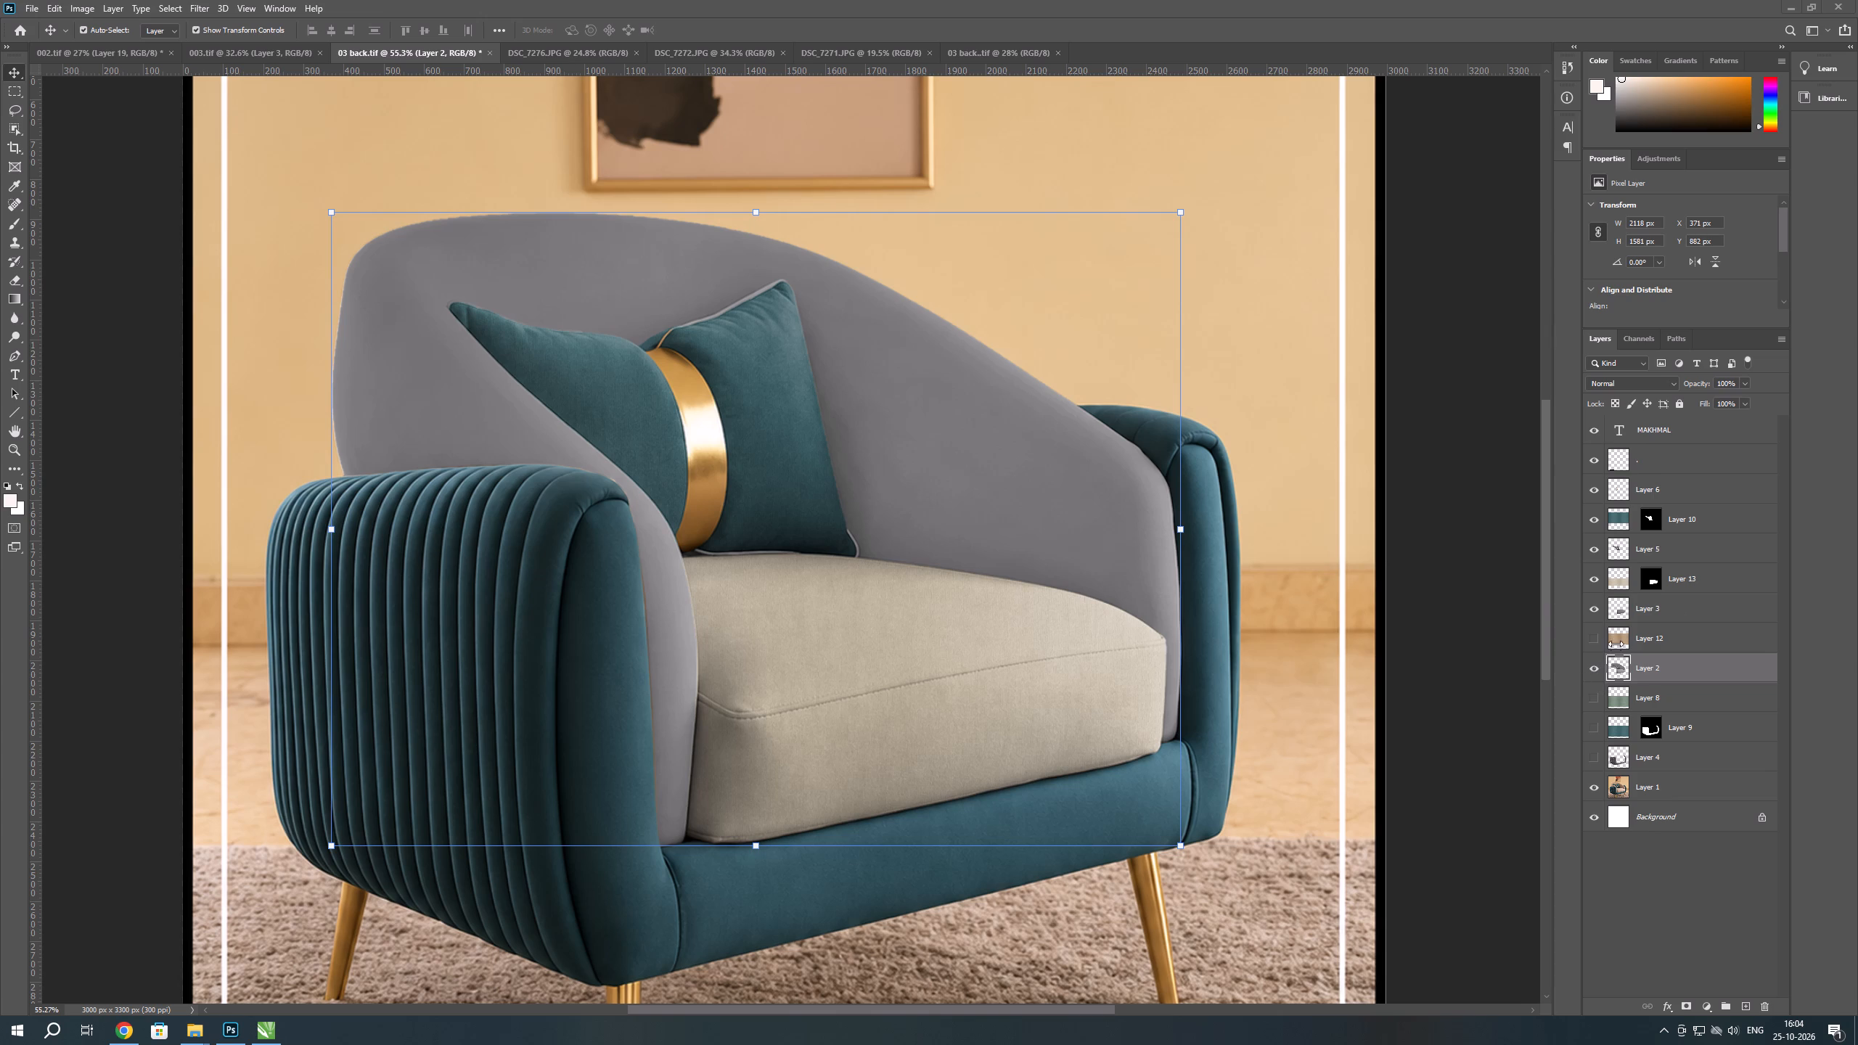
Brighten the seat's beige fabric, Layer 13, with the Camera Raw filter, using exposure +0.25 and a slightly warmer temperature.
click(1616, 611)
click(1616, 611)
click(1616, 583)
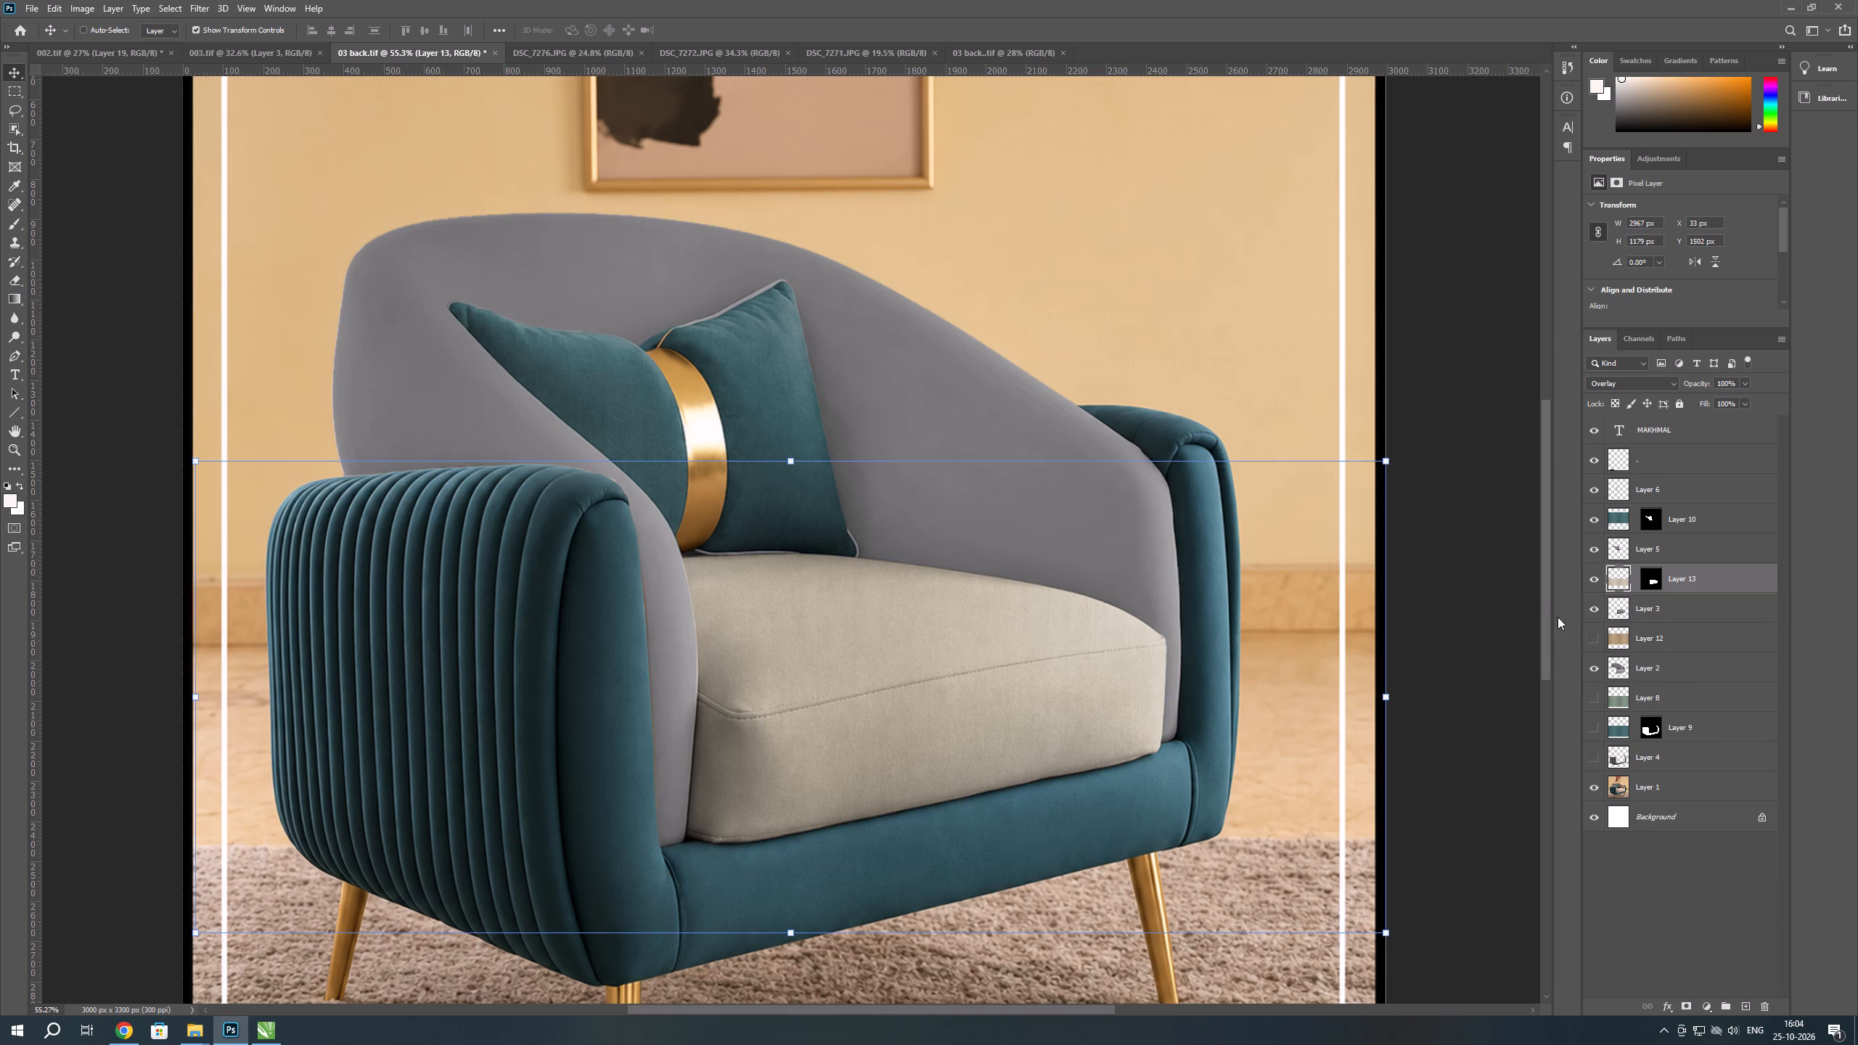
key(ctrl+shift+a)
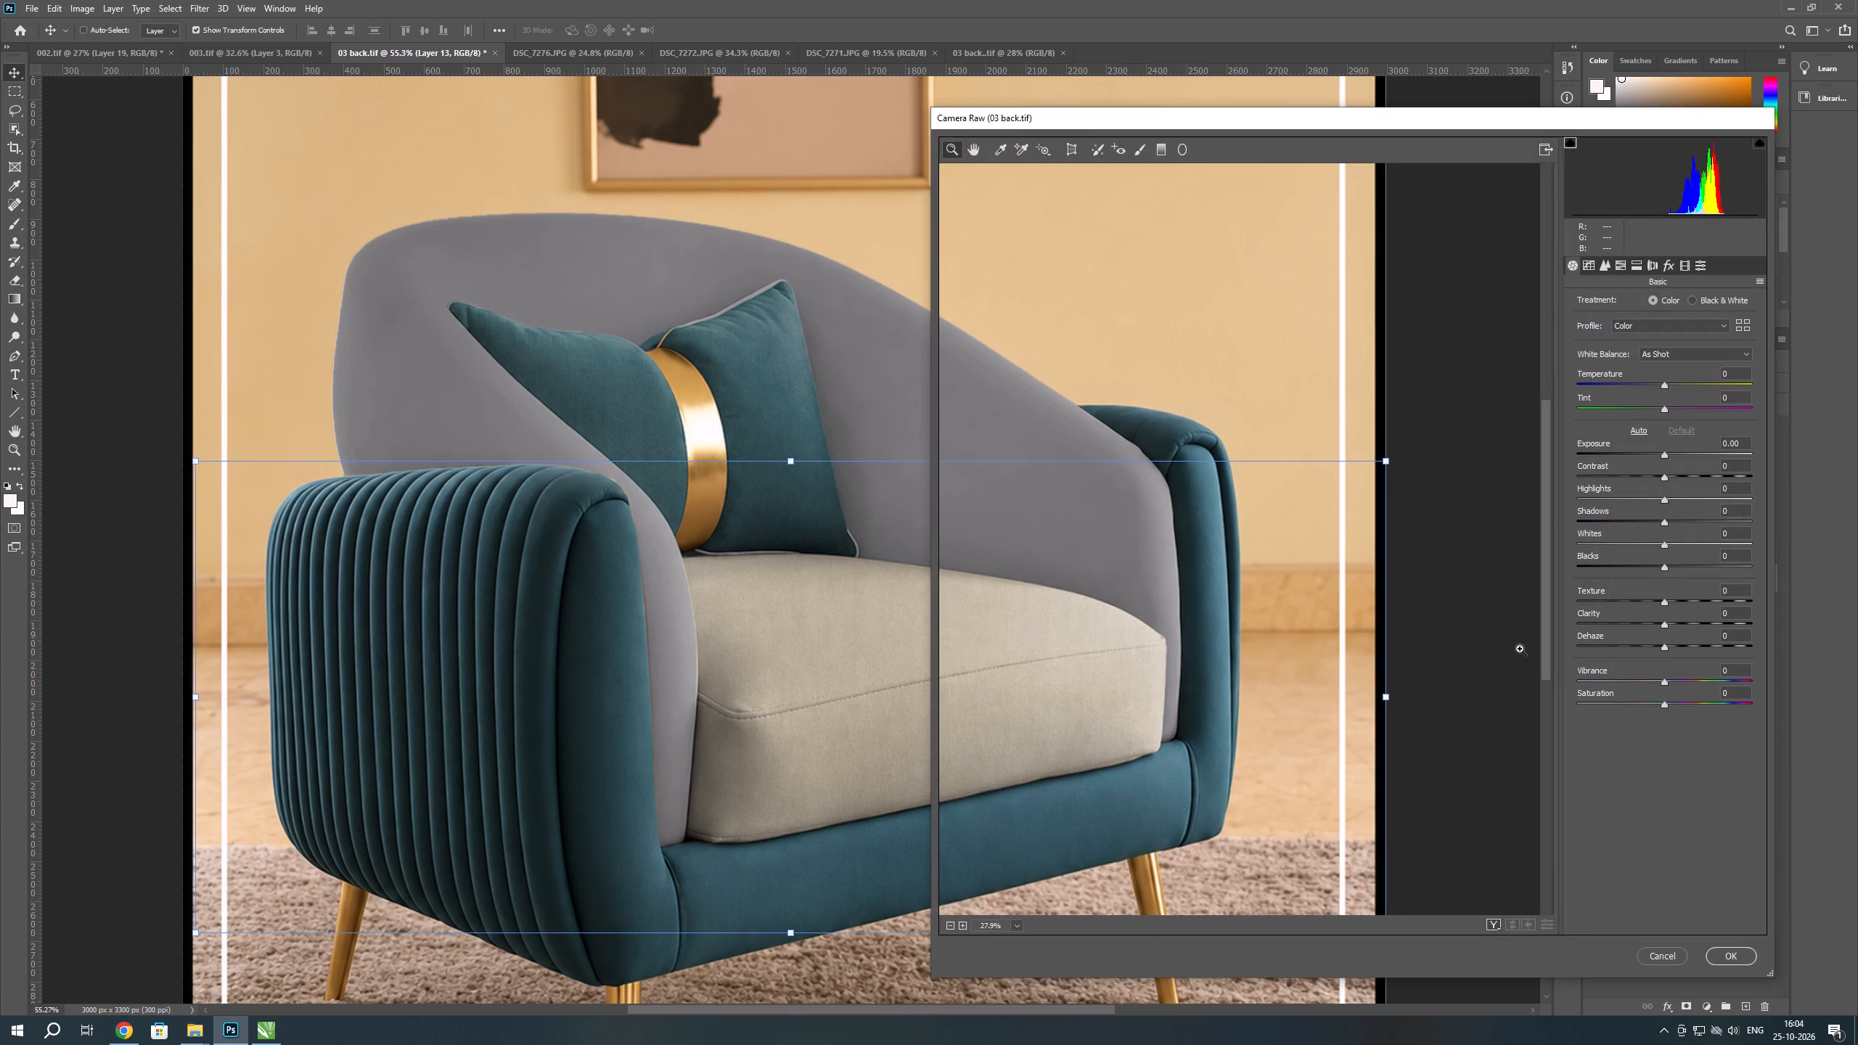
scroll(1263, 615, up, 20)
scroll(1263, 615, up, 5)
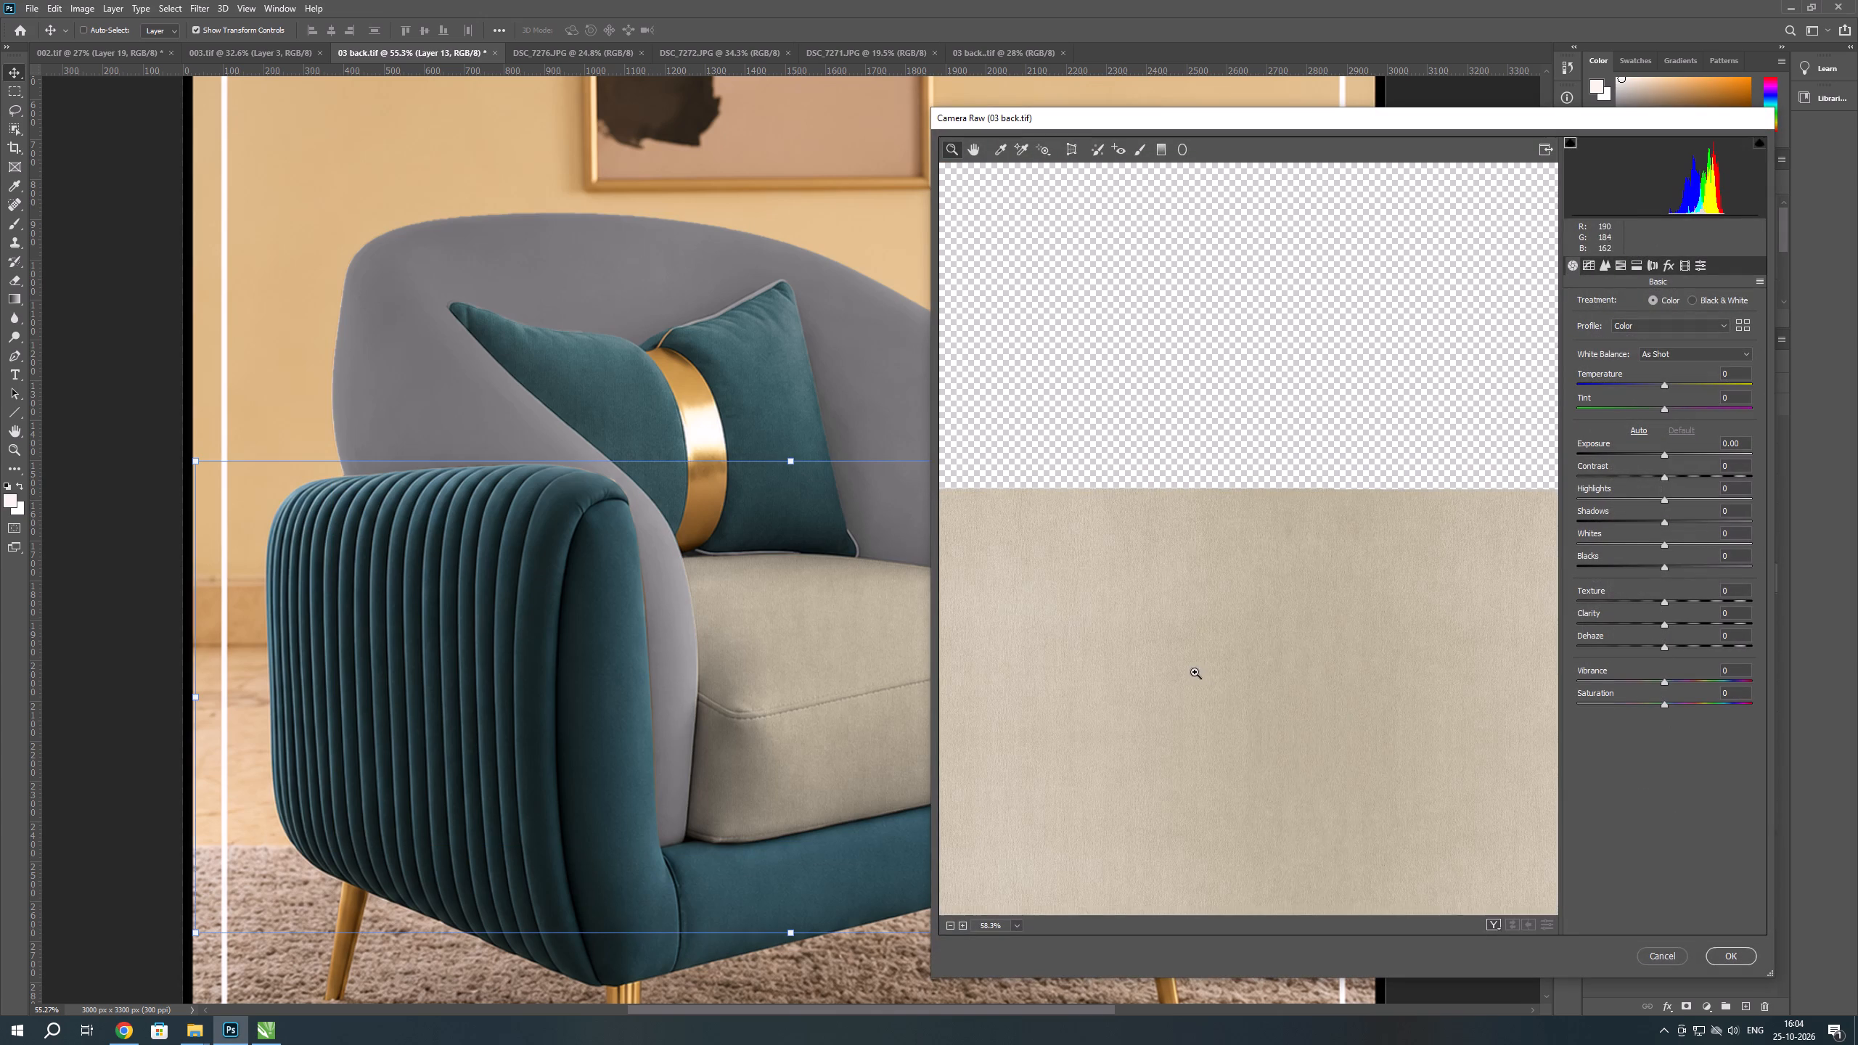
scroll(1195, 672, up, 6)
click(1287, 634)
click(1663, 440)
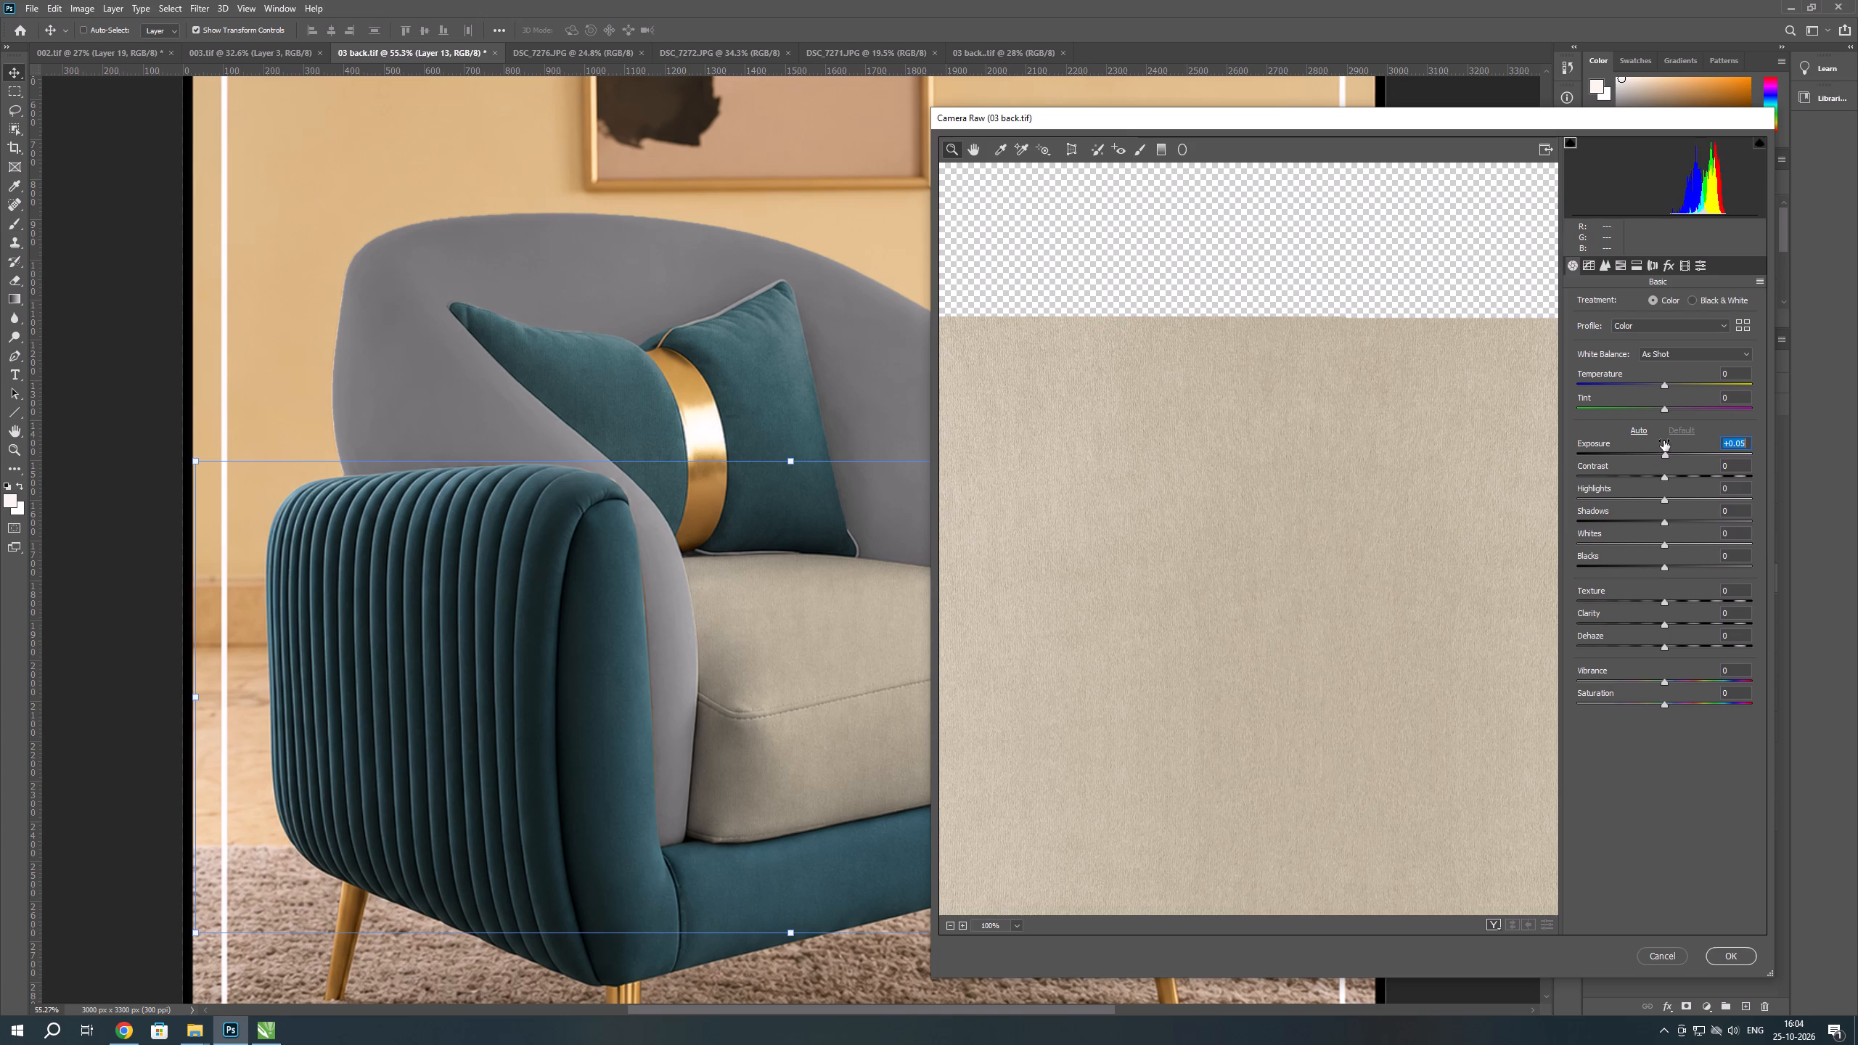
click(1668, 377)
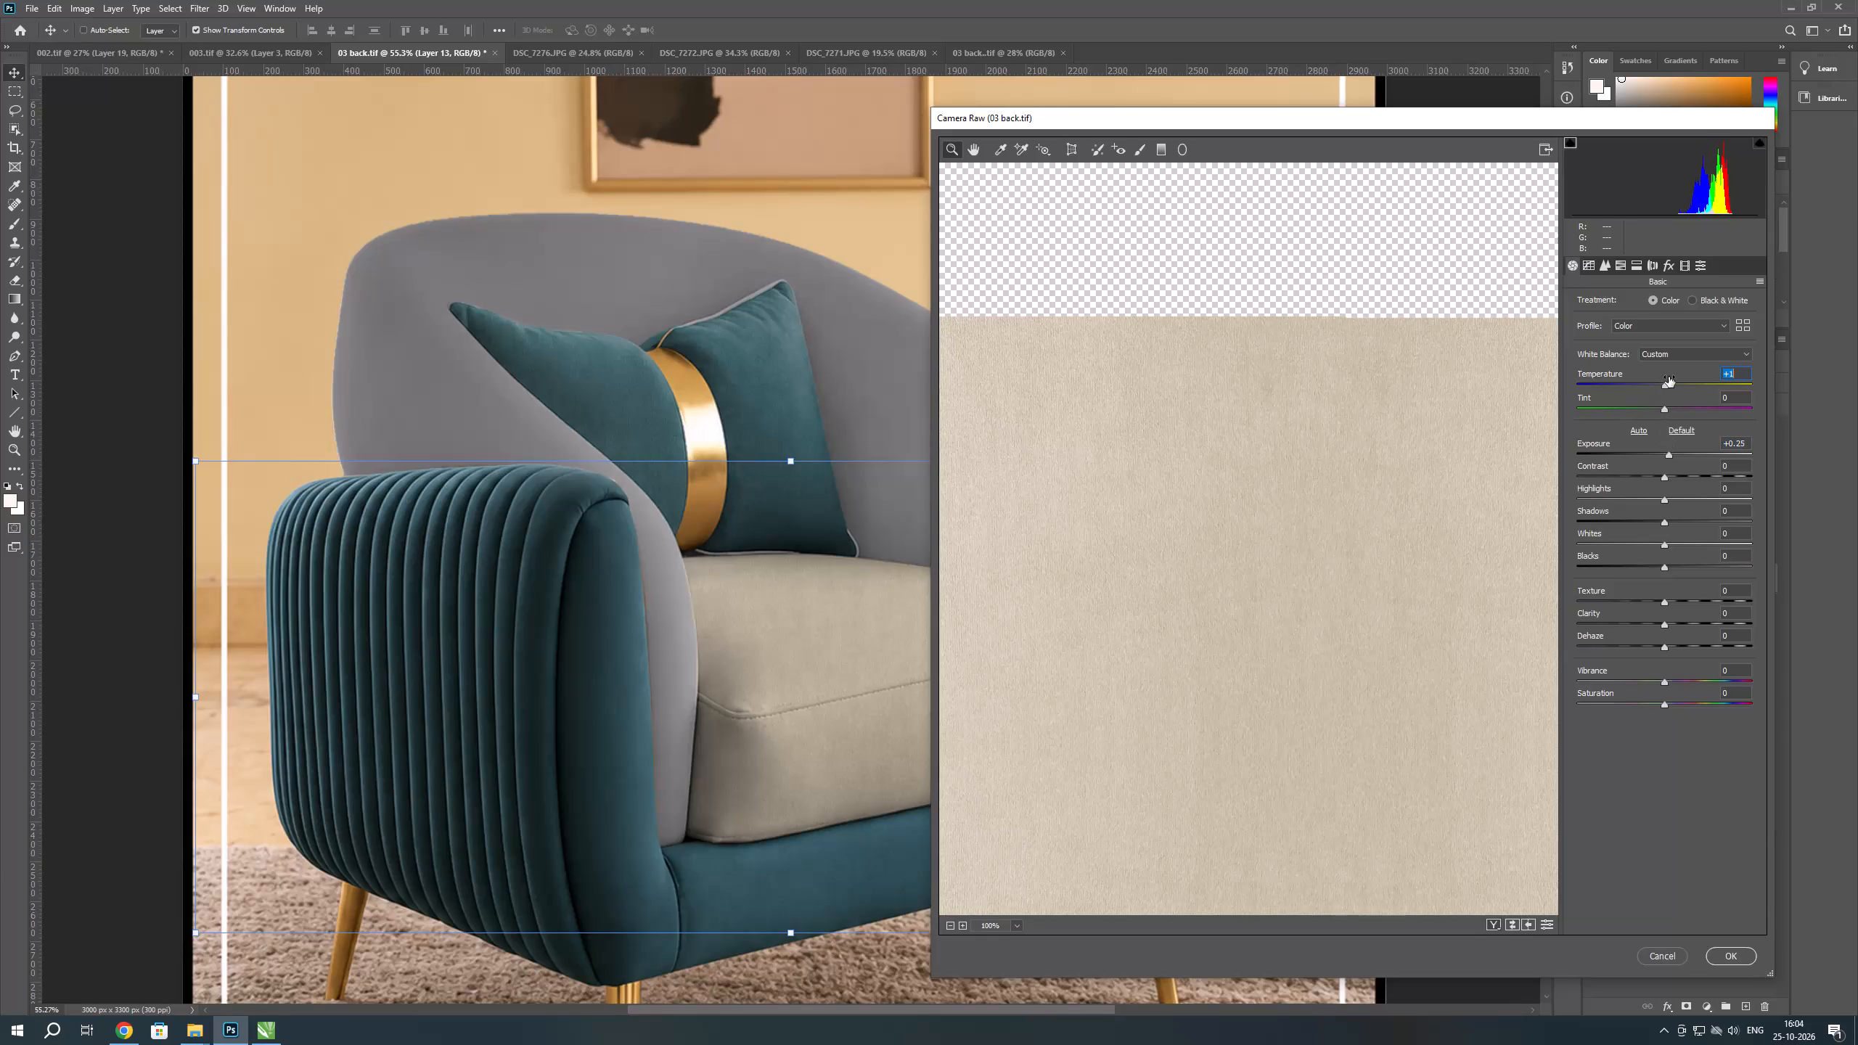
key(Return)
key(Return)
key(Return)
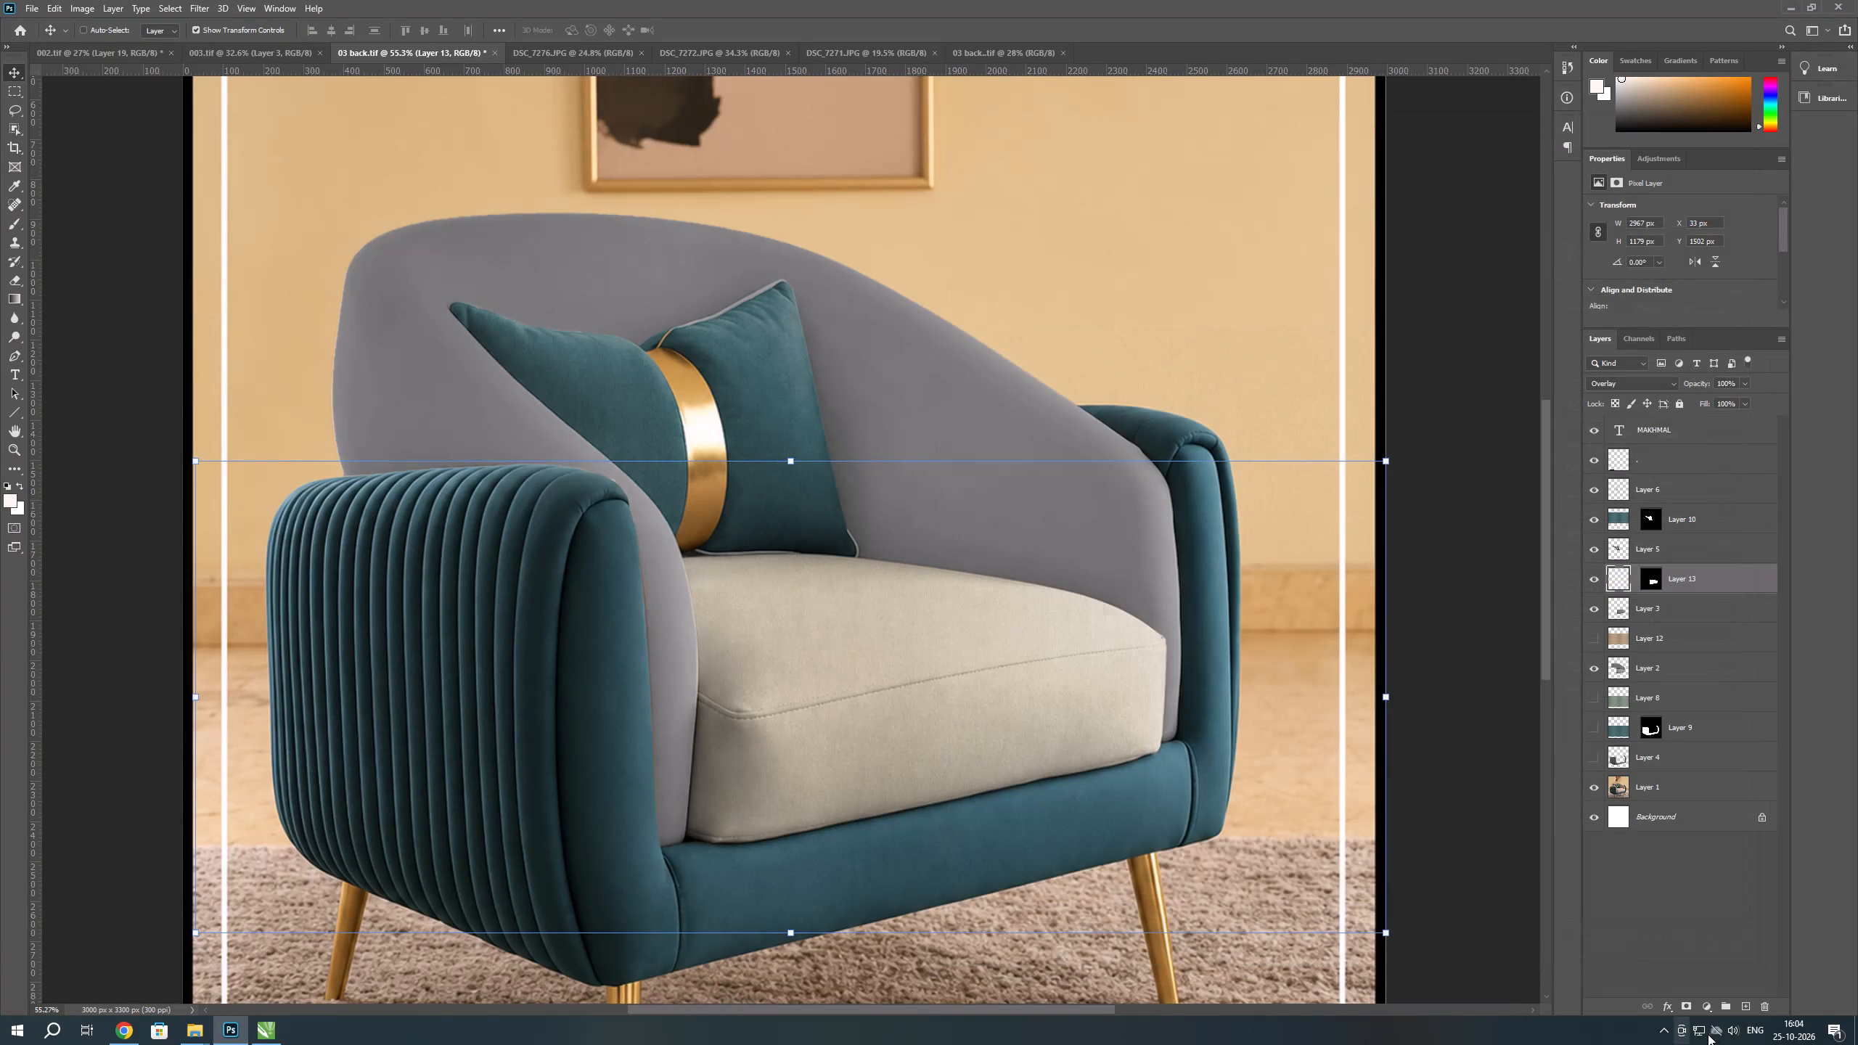
Lower the system volume.
click(1726, 1026)
drag(1711, 985, 1689, 991)
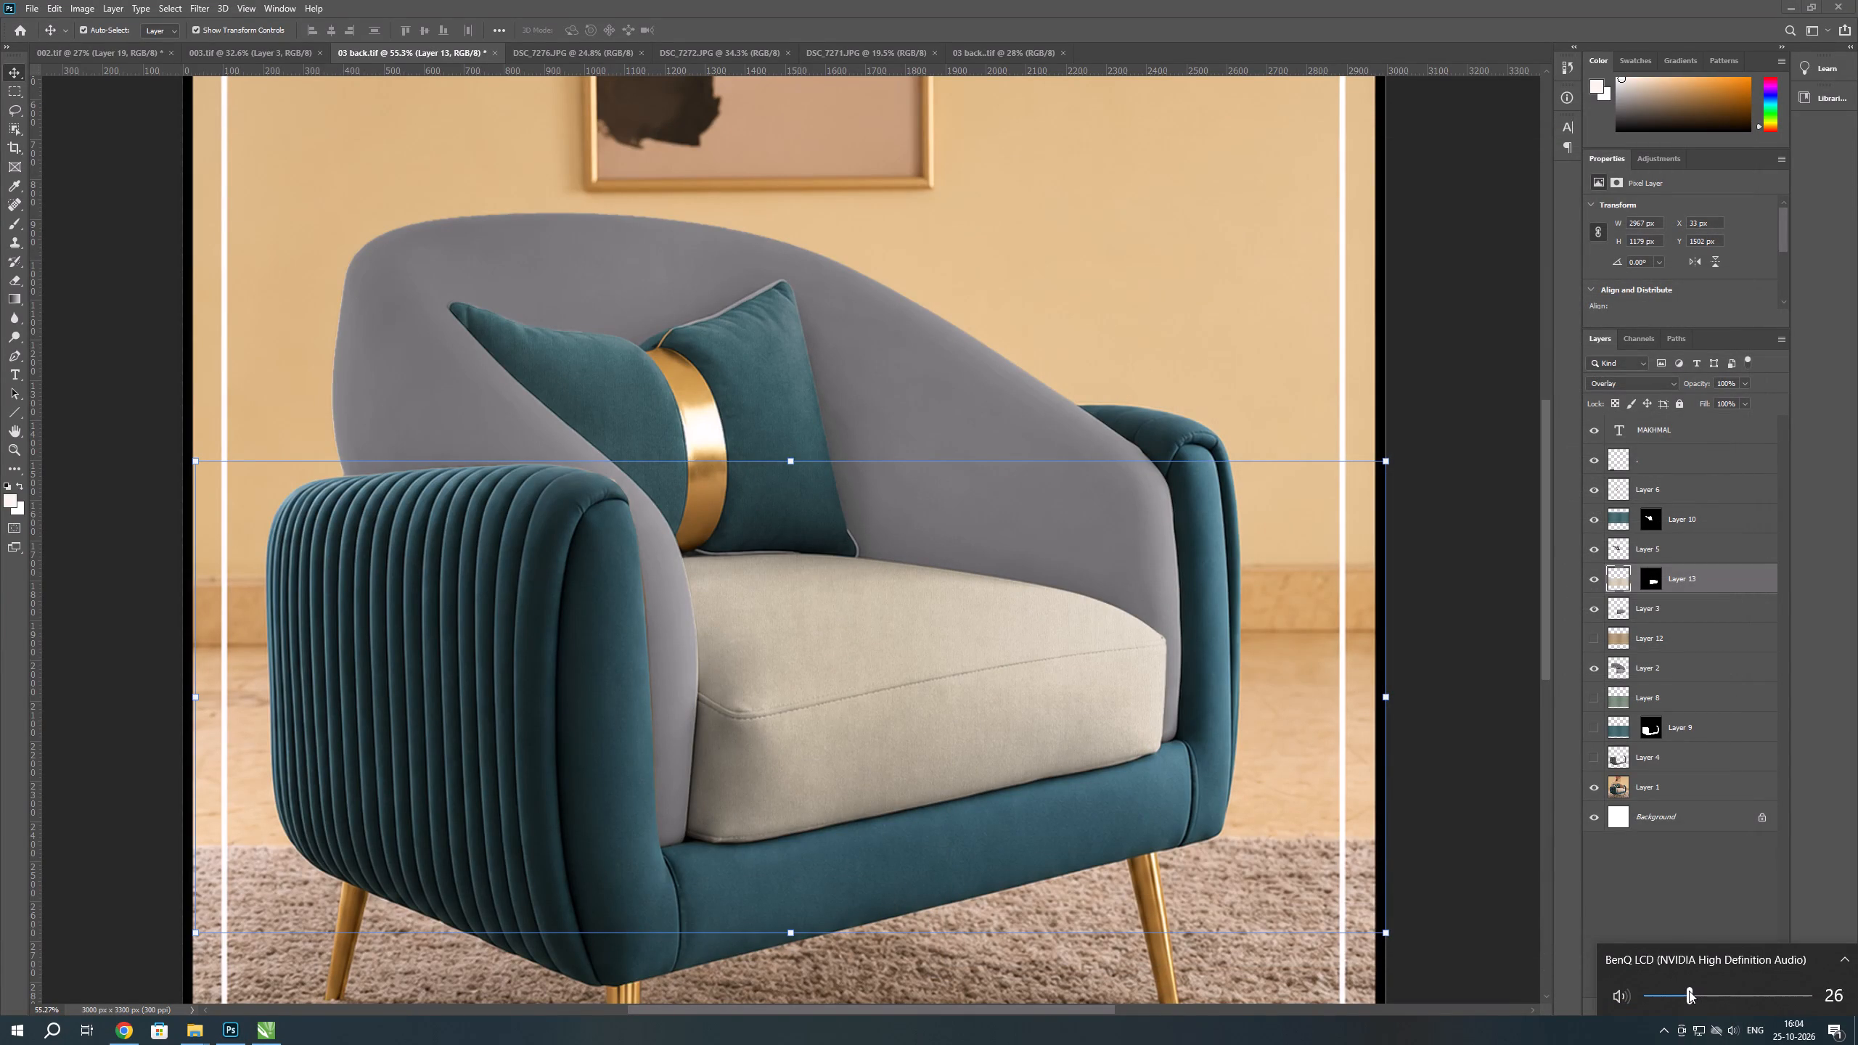
drag(1689, 991, 1687, 991)
key(Down)
key(Down)
key(Down)
click(1607, 1034)
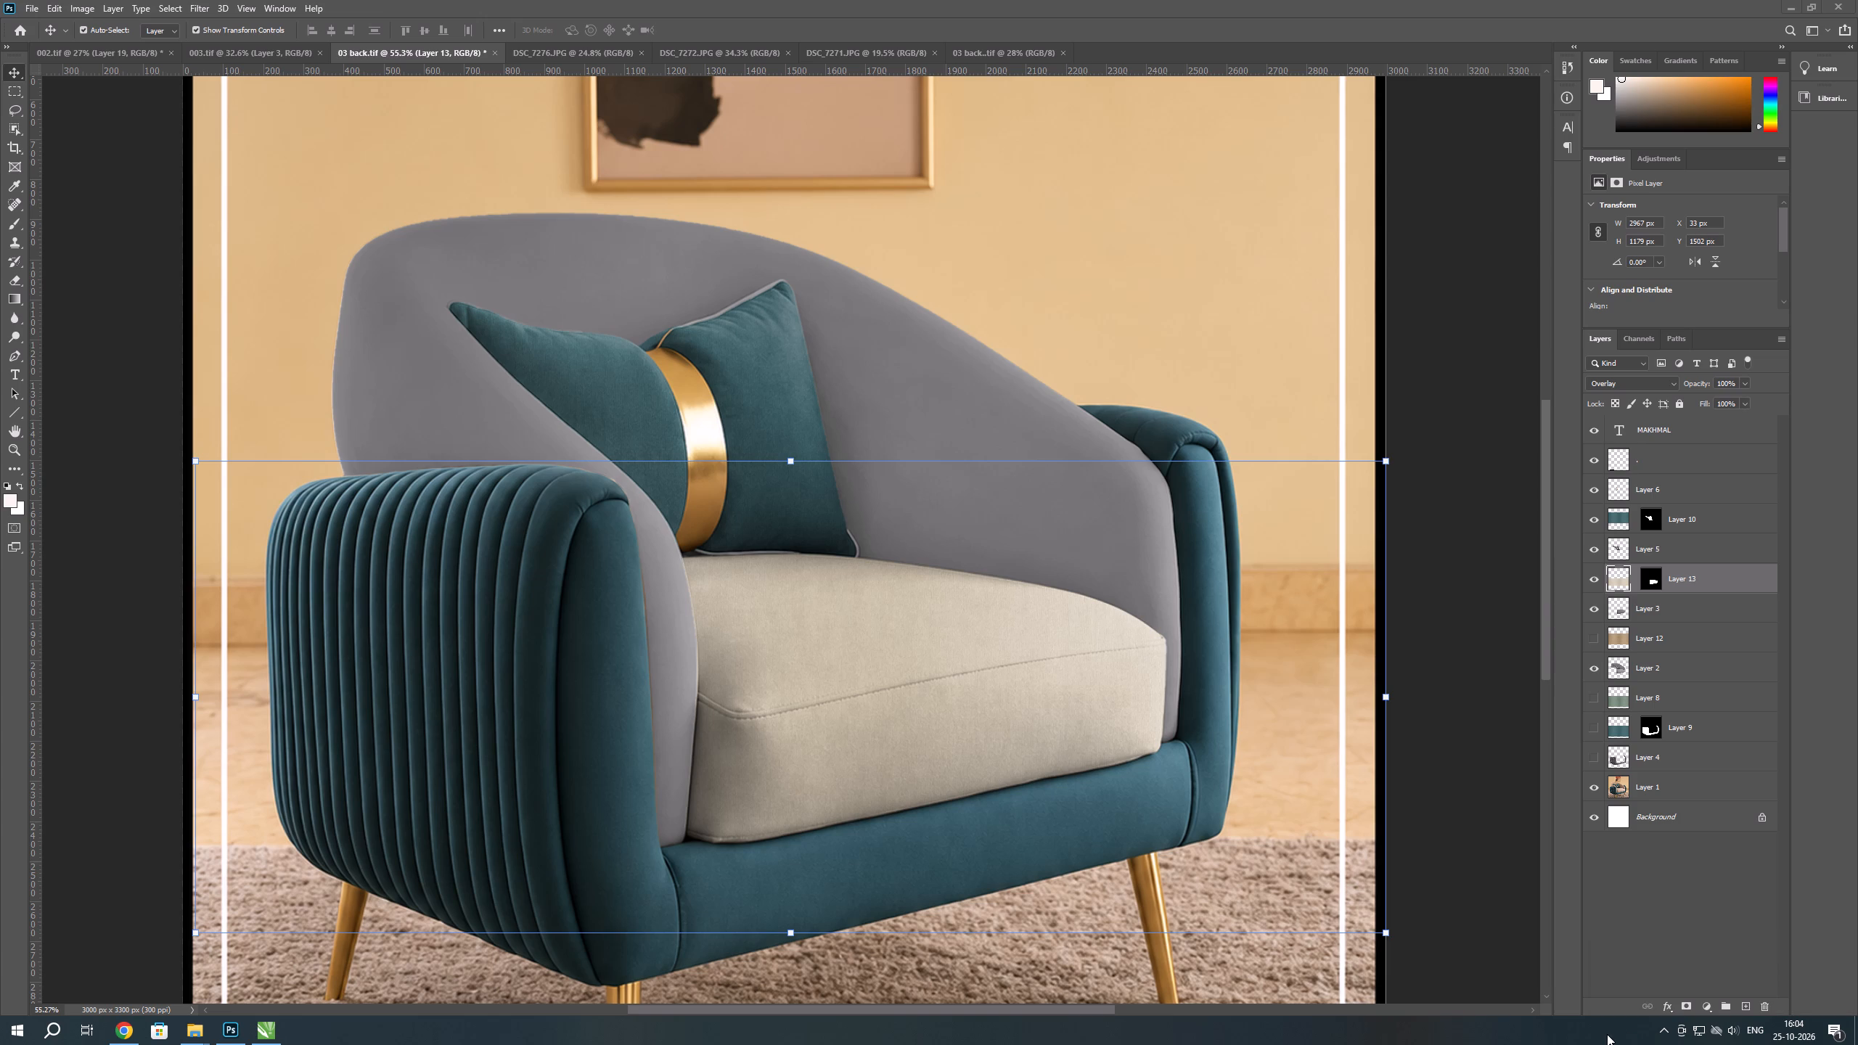
Examine the brightened beige seat up close and compare the armchair with Layer 5 shown and hidden.
scroll(920, 657, down, 5)
scroll(856, 665, up, 6)
scroll(665, 637, up, 5)
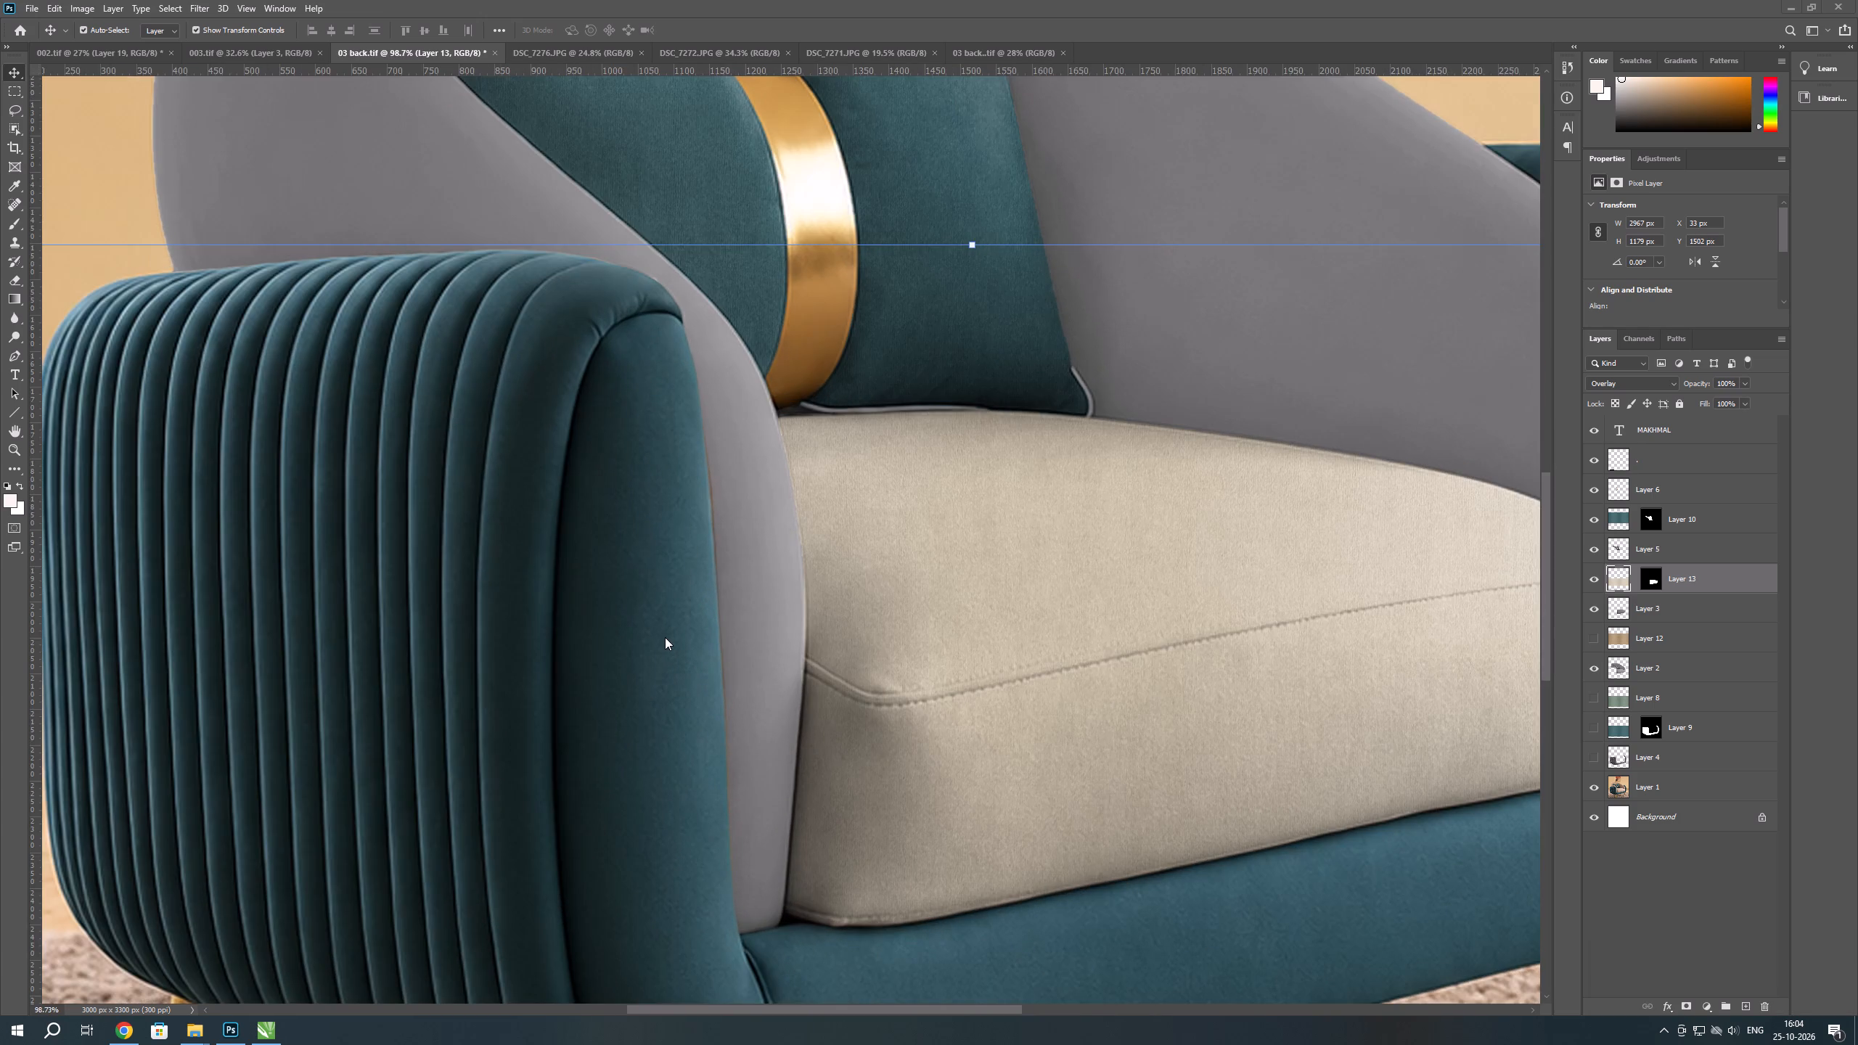
scroll(665, 637, down, 5)
scroll(1163, 440, up, 1)
scroll(1003, 472, down, 1)
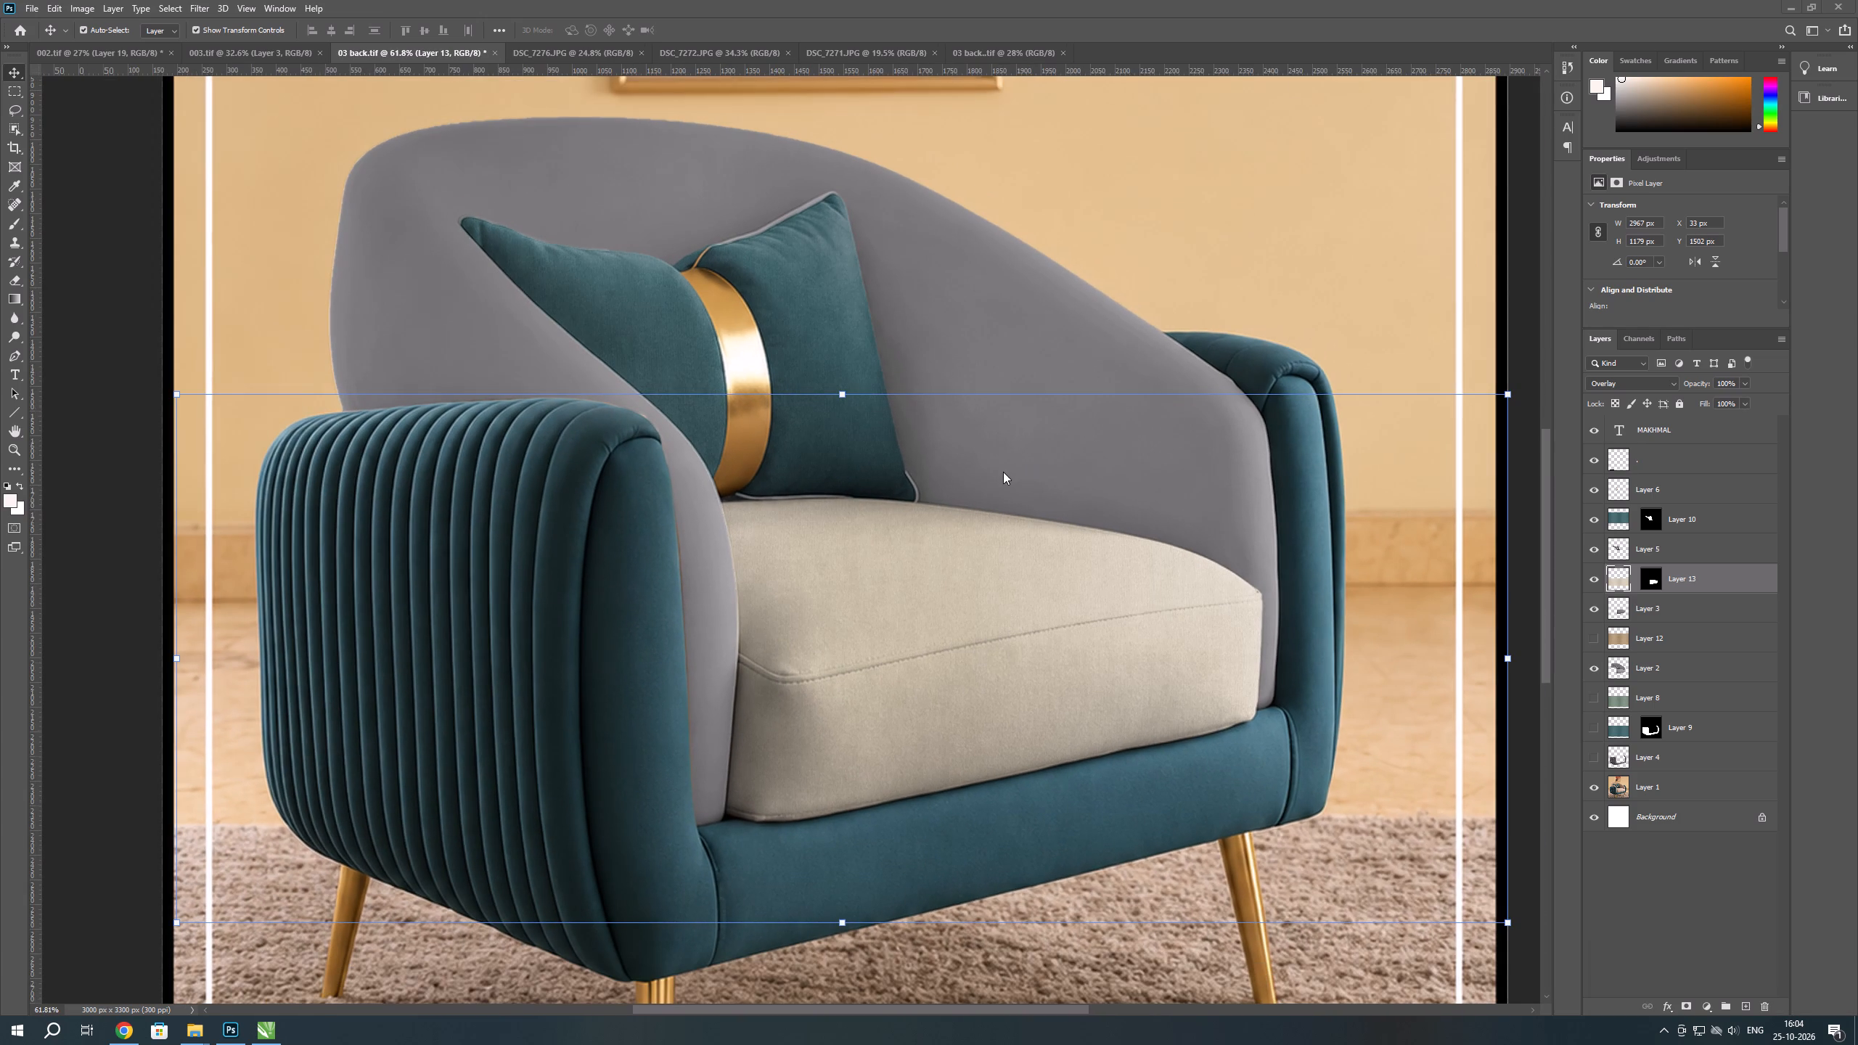
click(1595, 553)
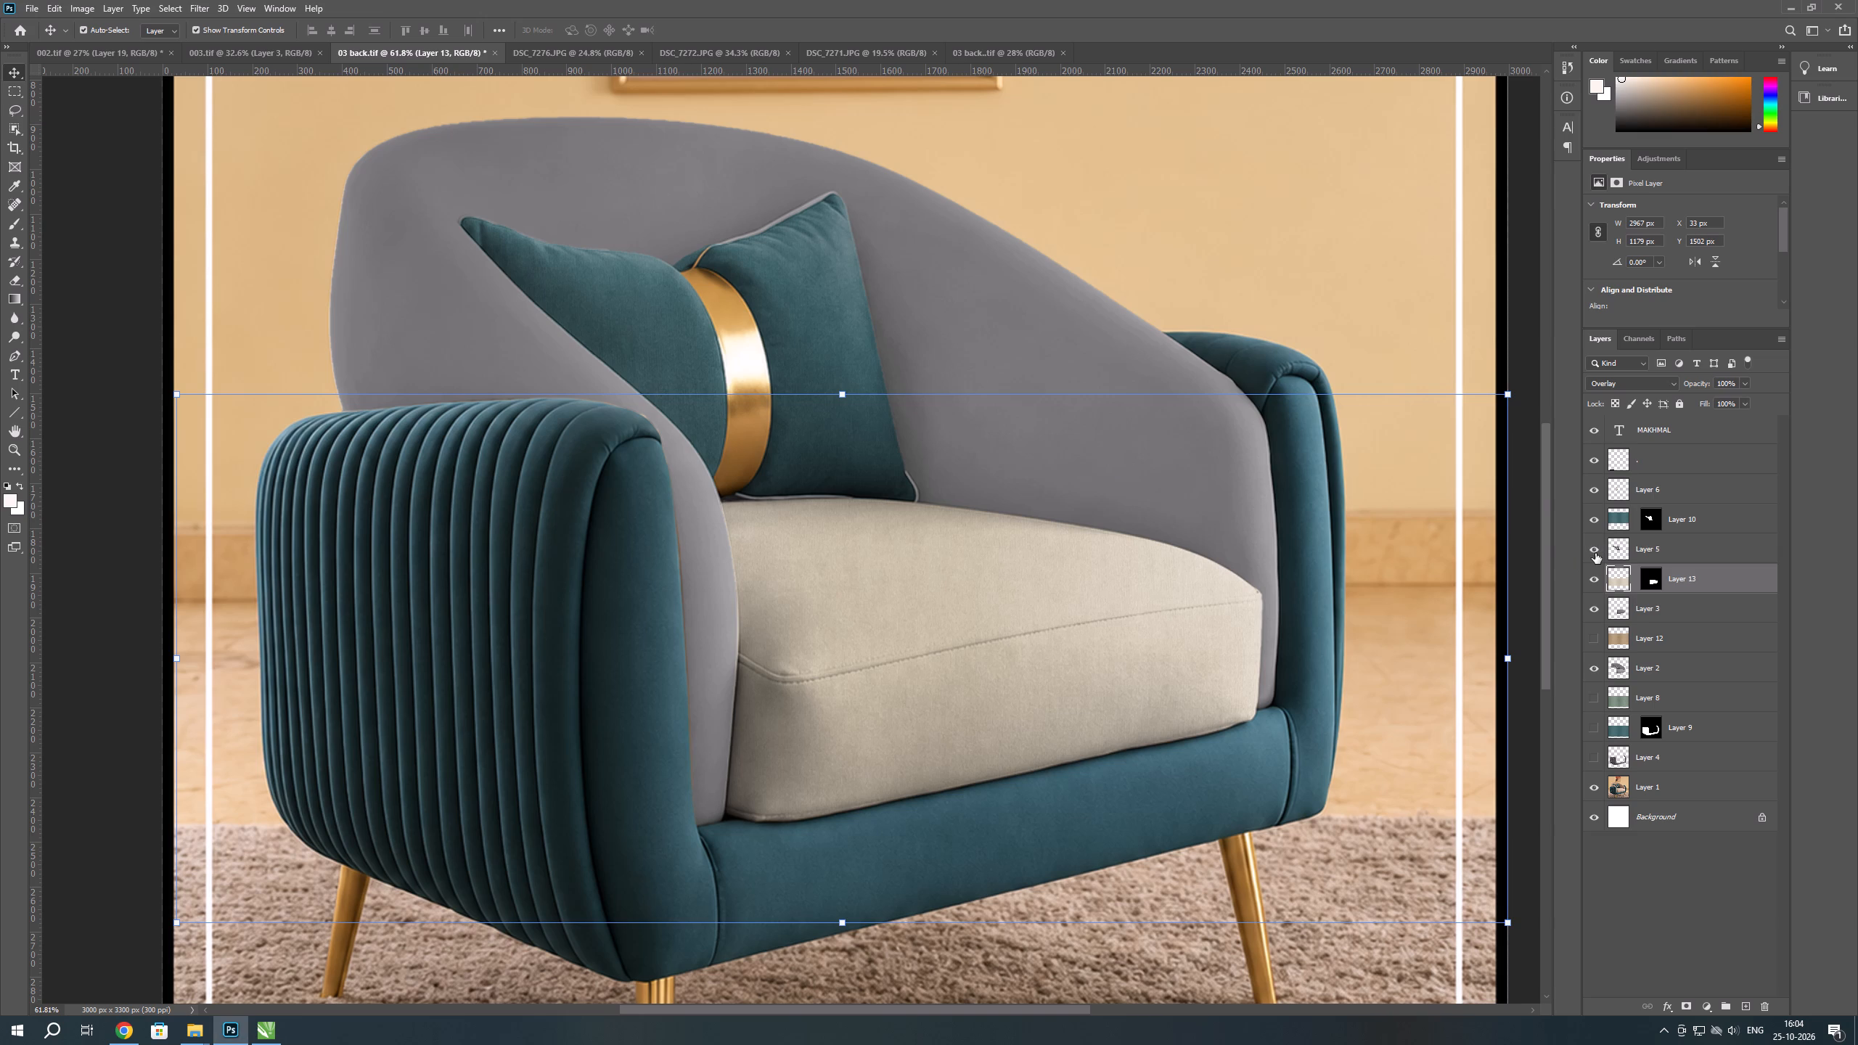
click(1592, 553)
click(1592, 553)
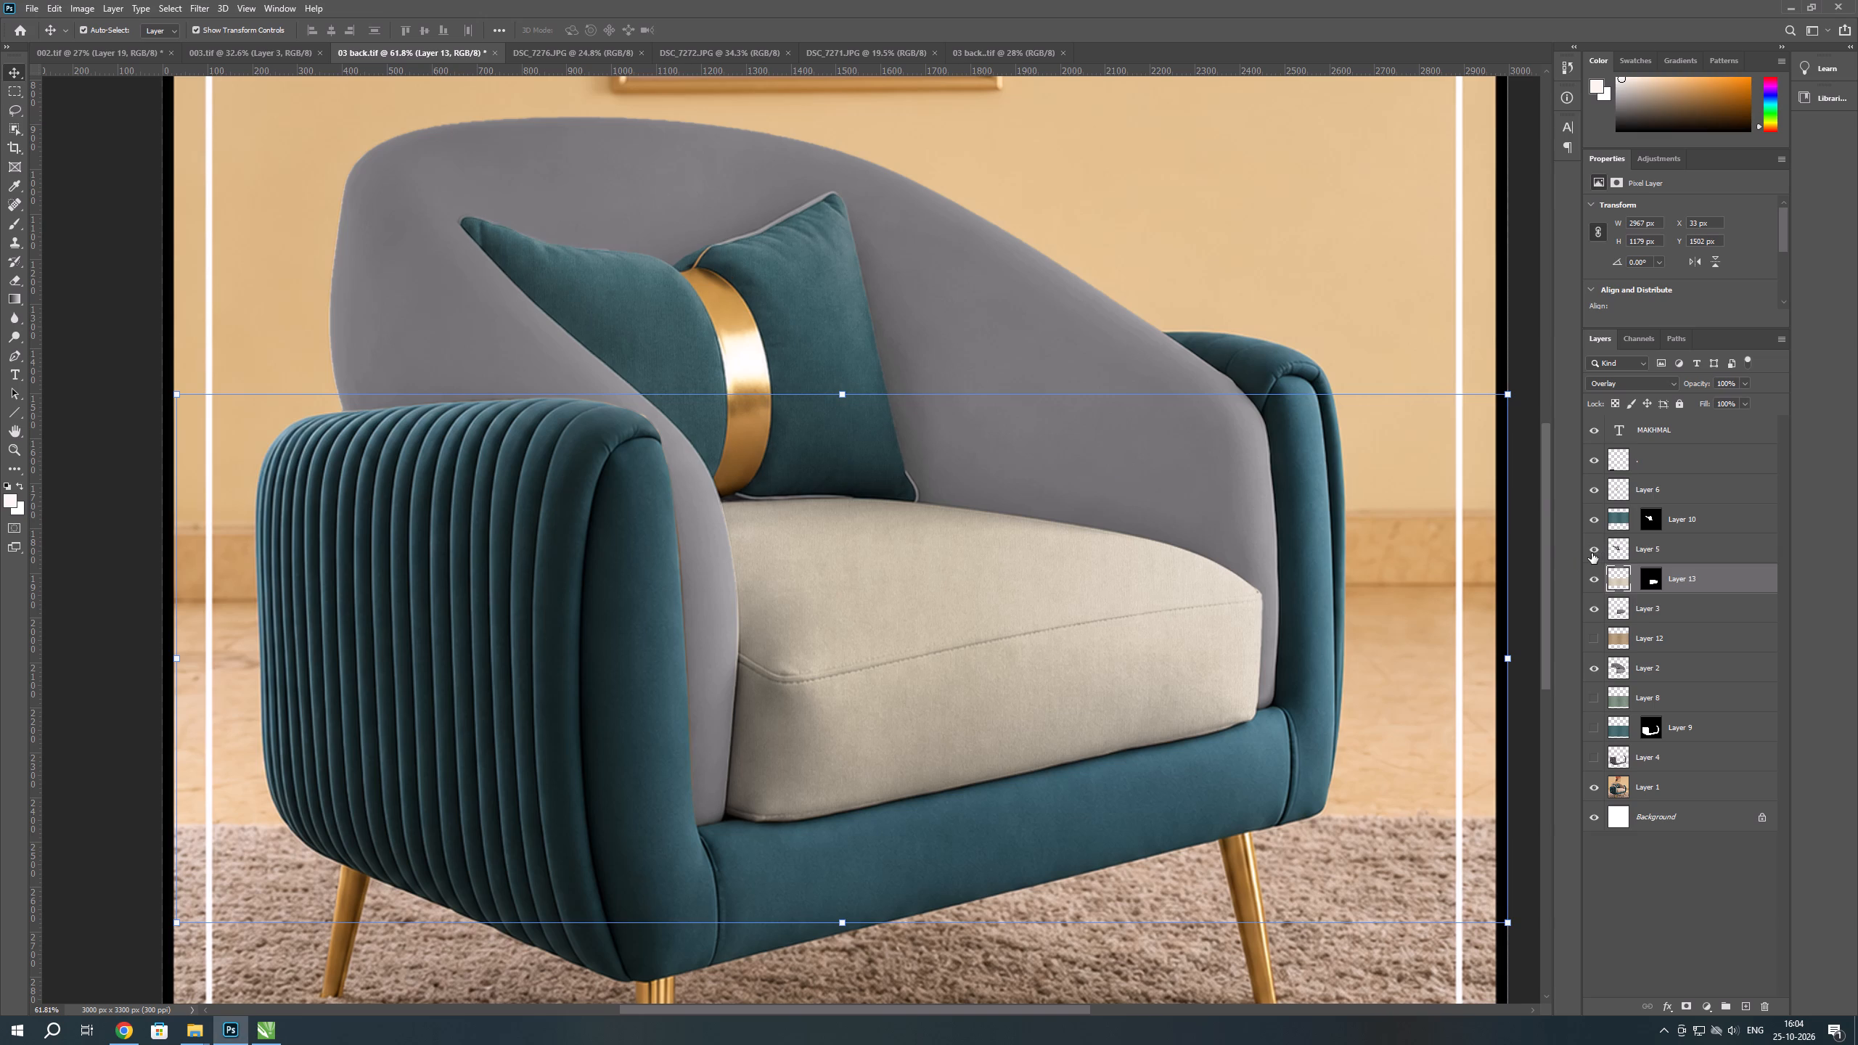
click(1592, 553)
scroll(634, 443, up, 5)
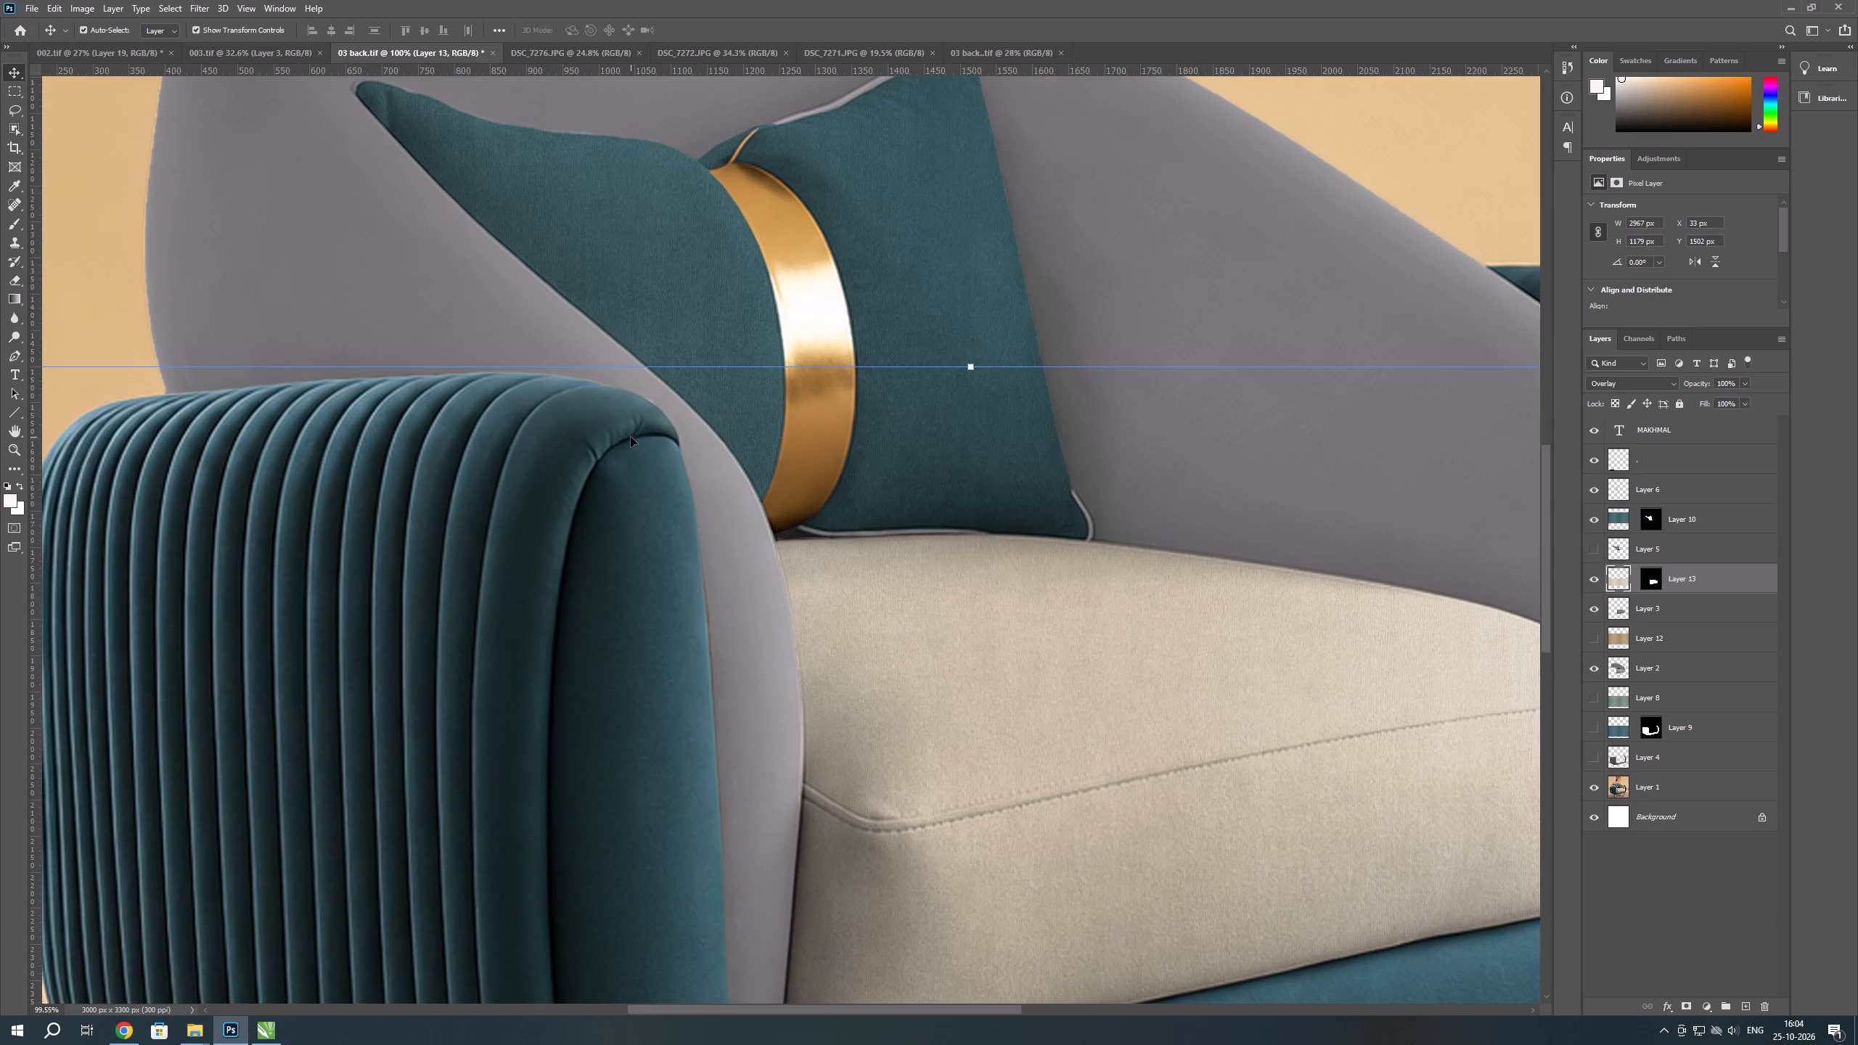
scroll(723, 465, down, 8)
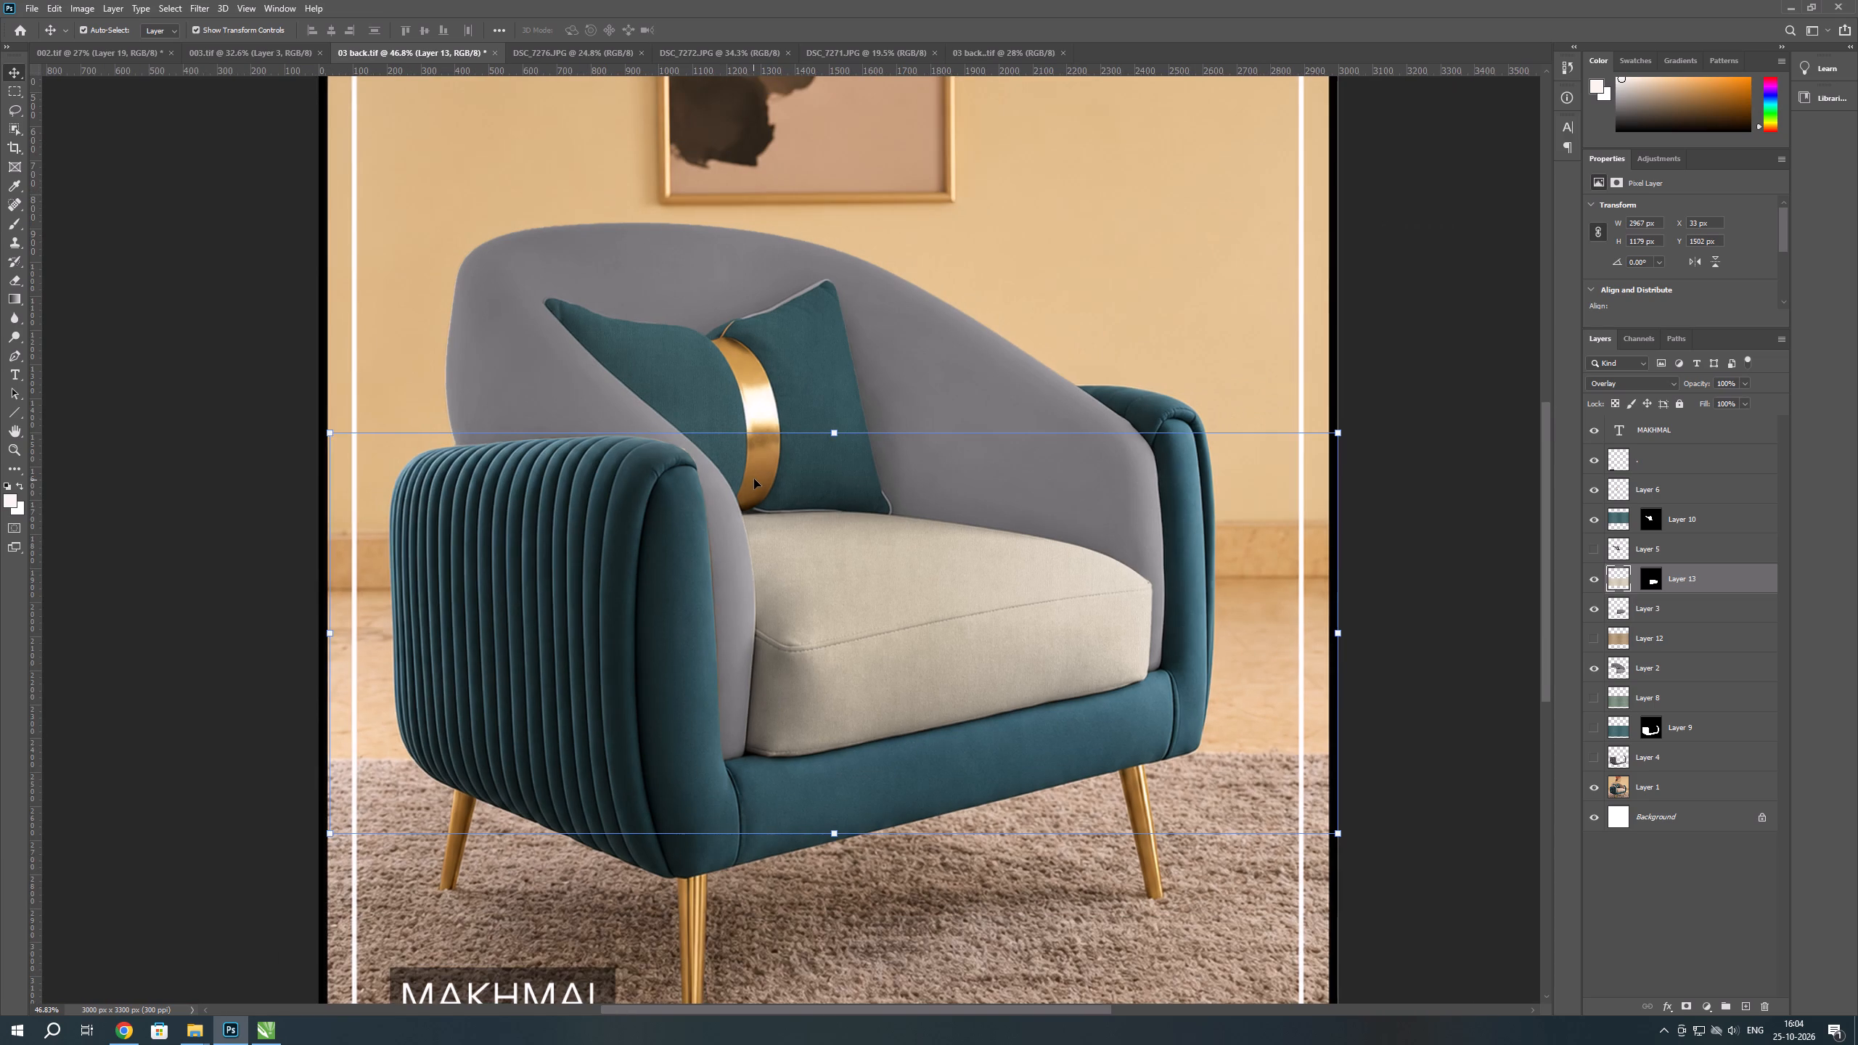
scroll(754, 479, up, 4)
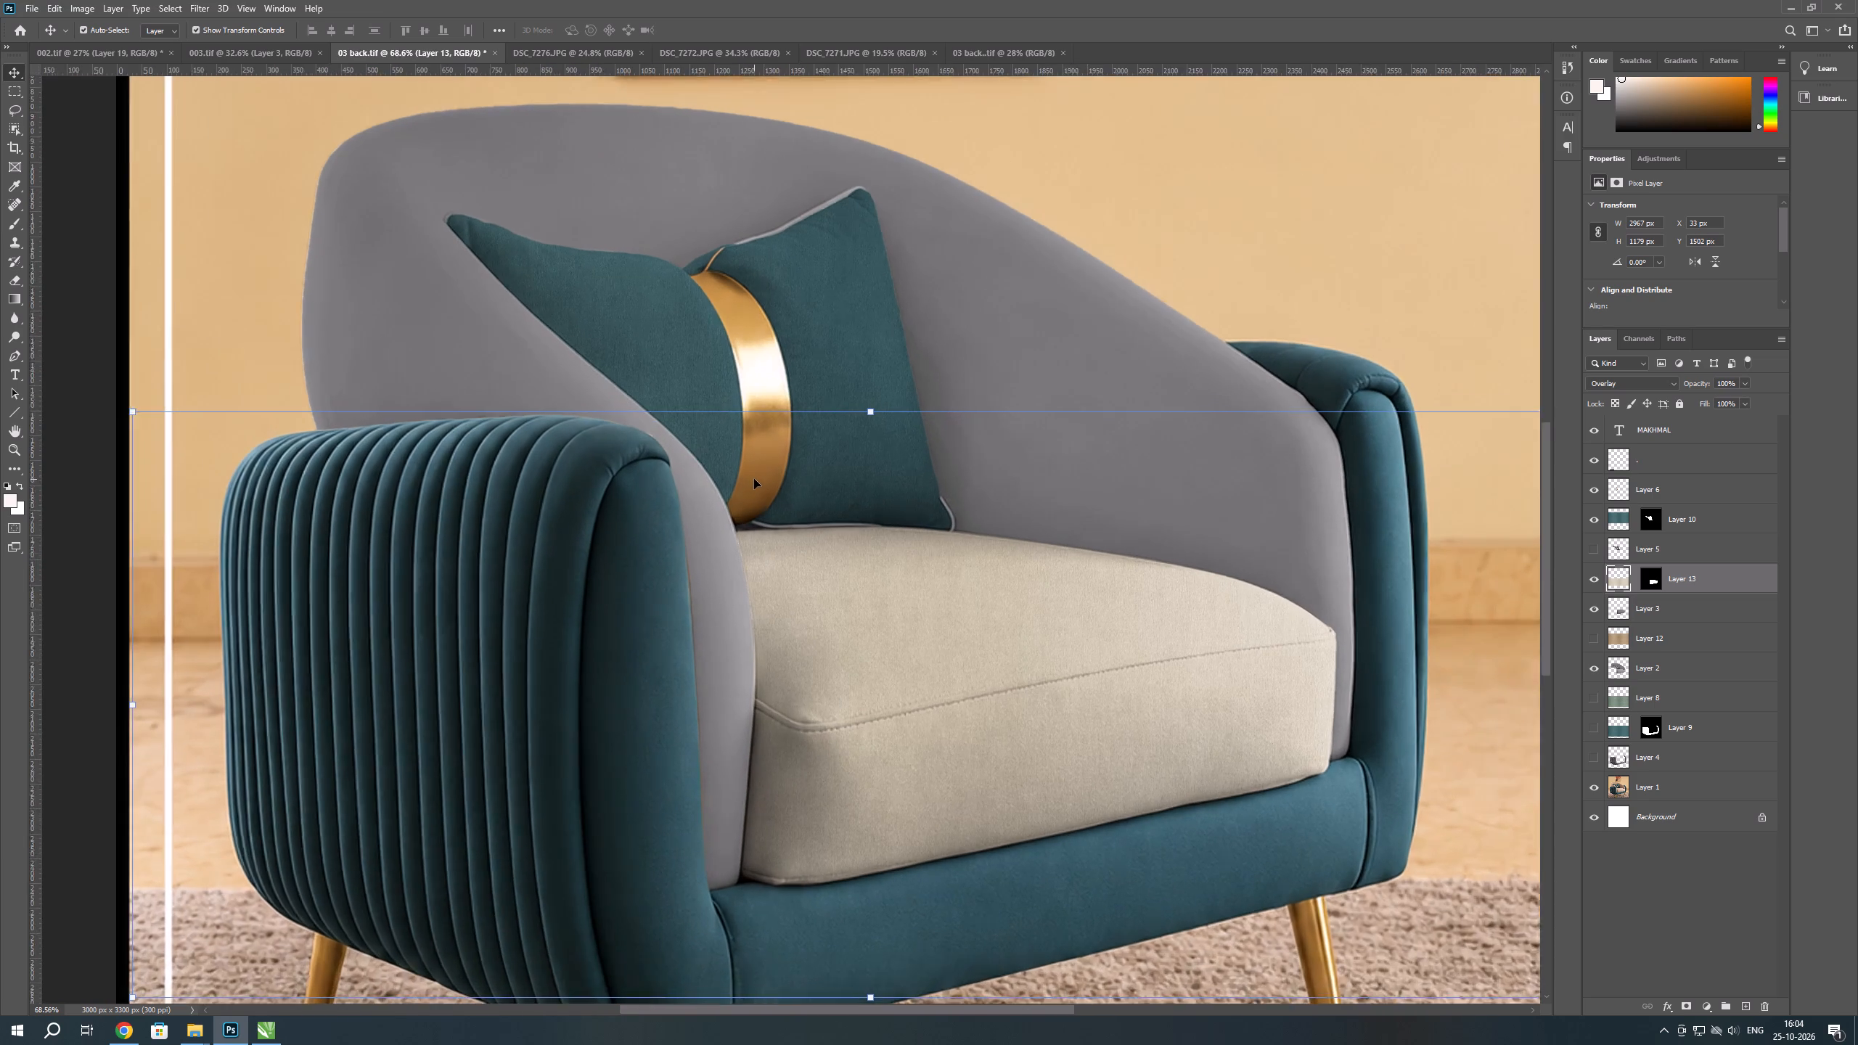
scroll(754, 479, up, 1)
scroll(618, 513, up, 4)
scroll(617, 513, down, 4)
Compare the pillow with and without its teal fabric, Layer 10, keep Layers 5 and 10 visible, and inspect the armchair.
click(1591, 523)
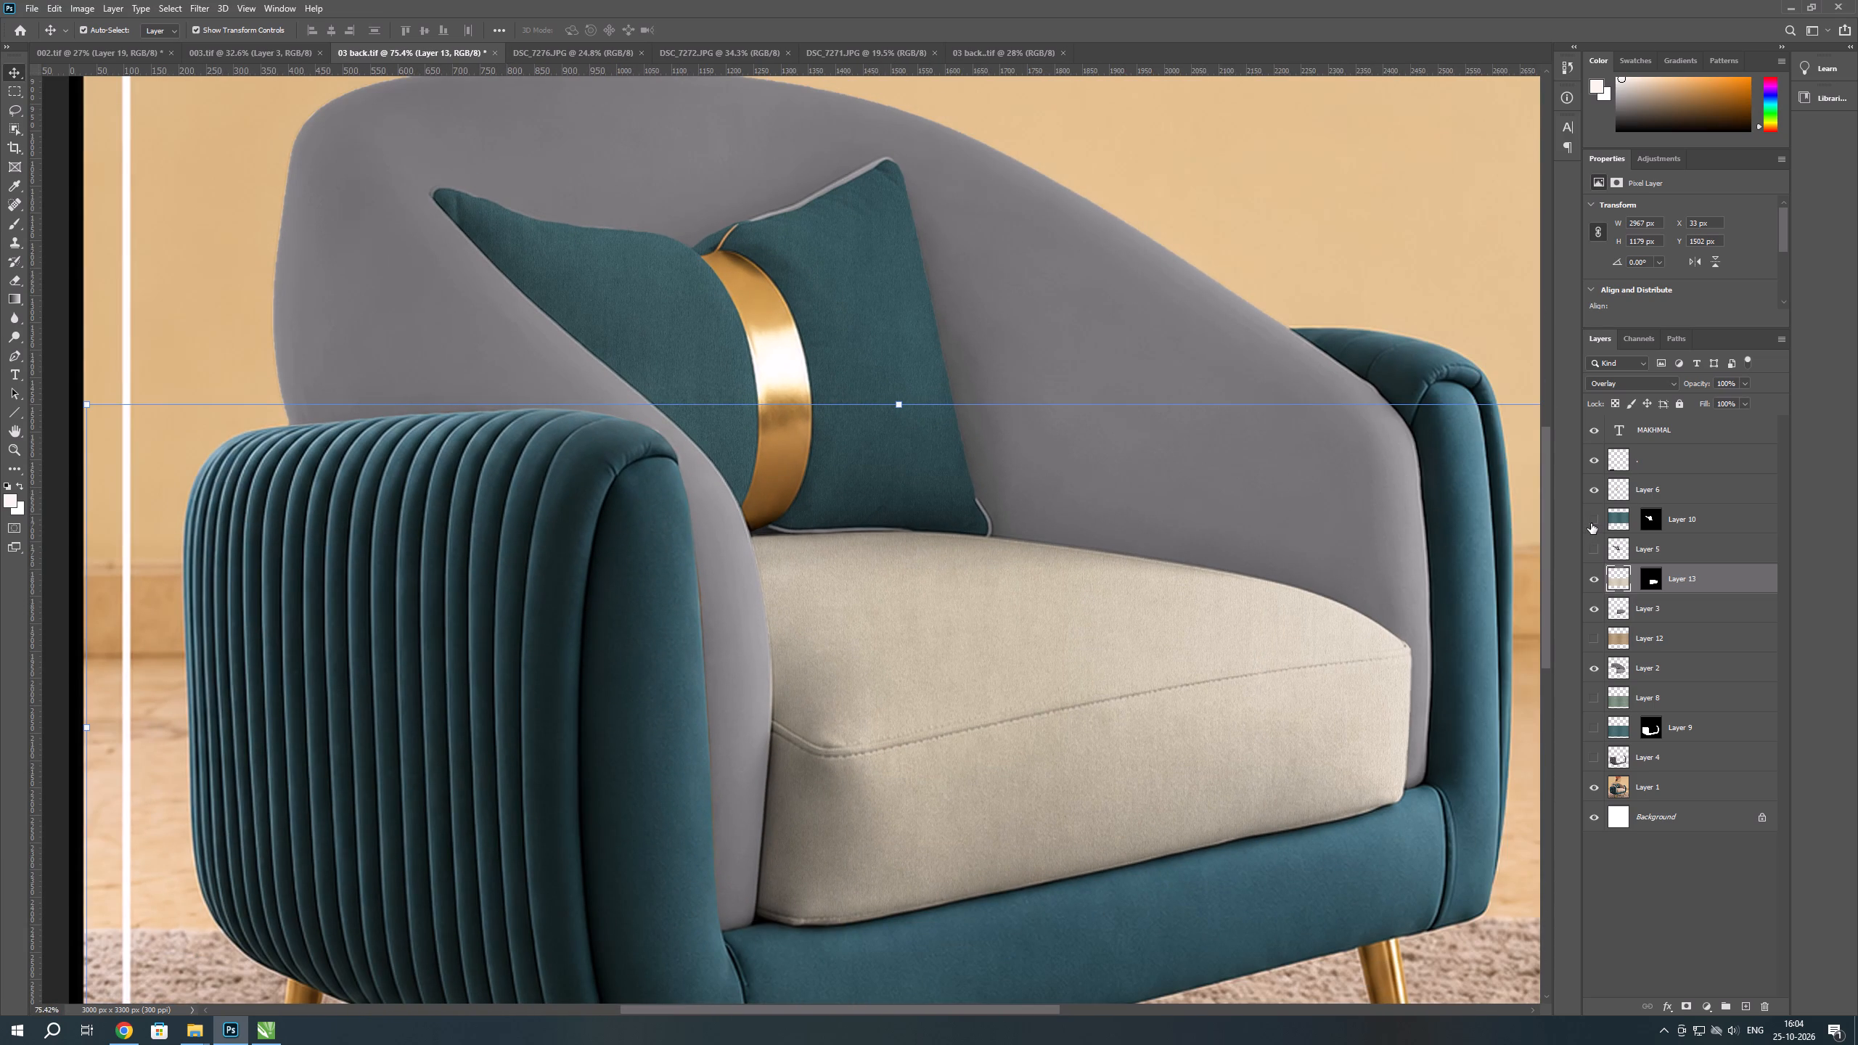
click(1591, 523)
click(1595, 517)
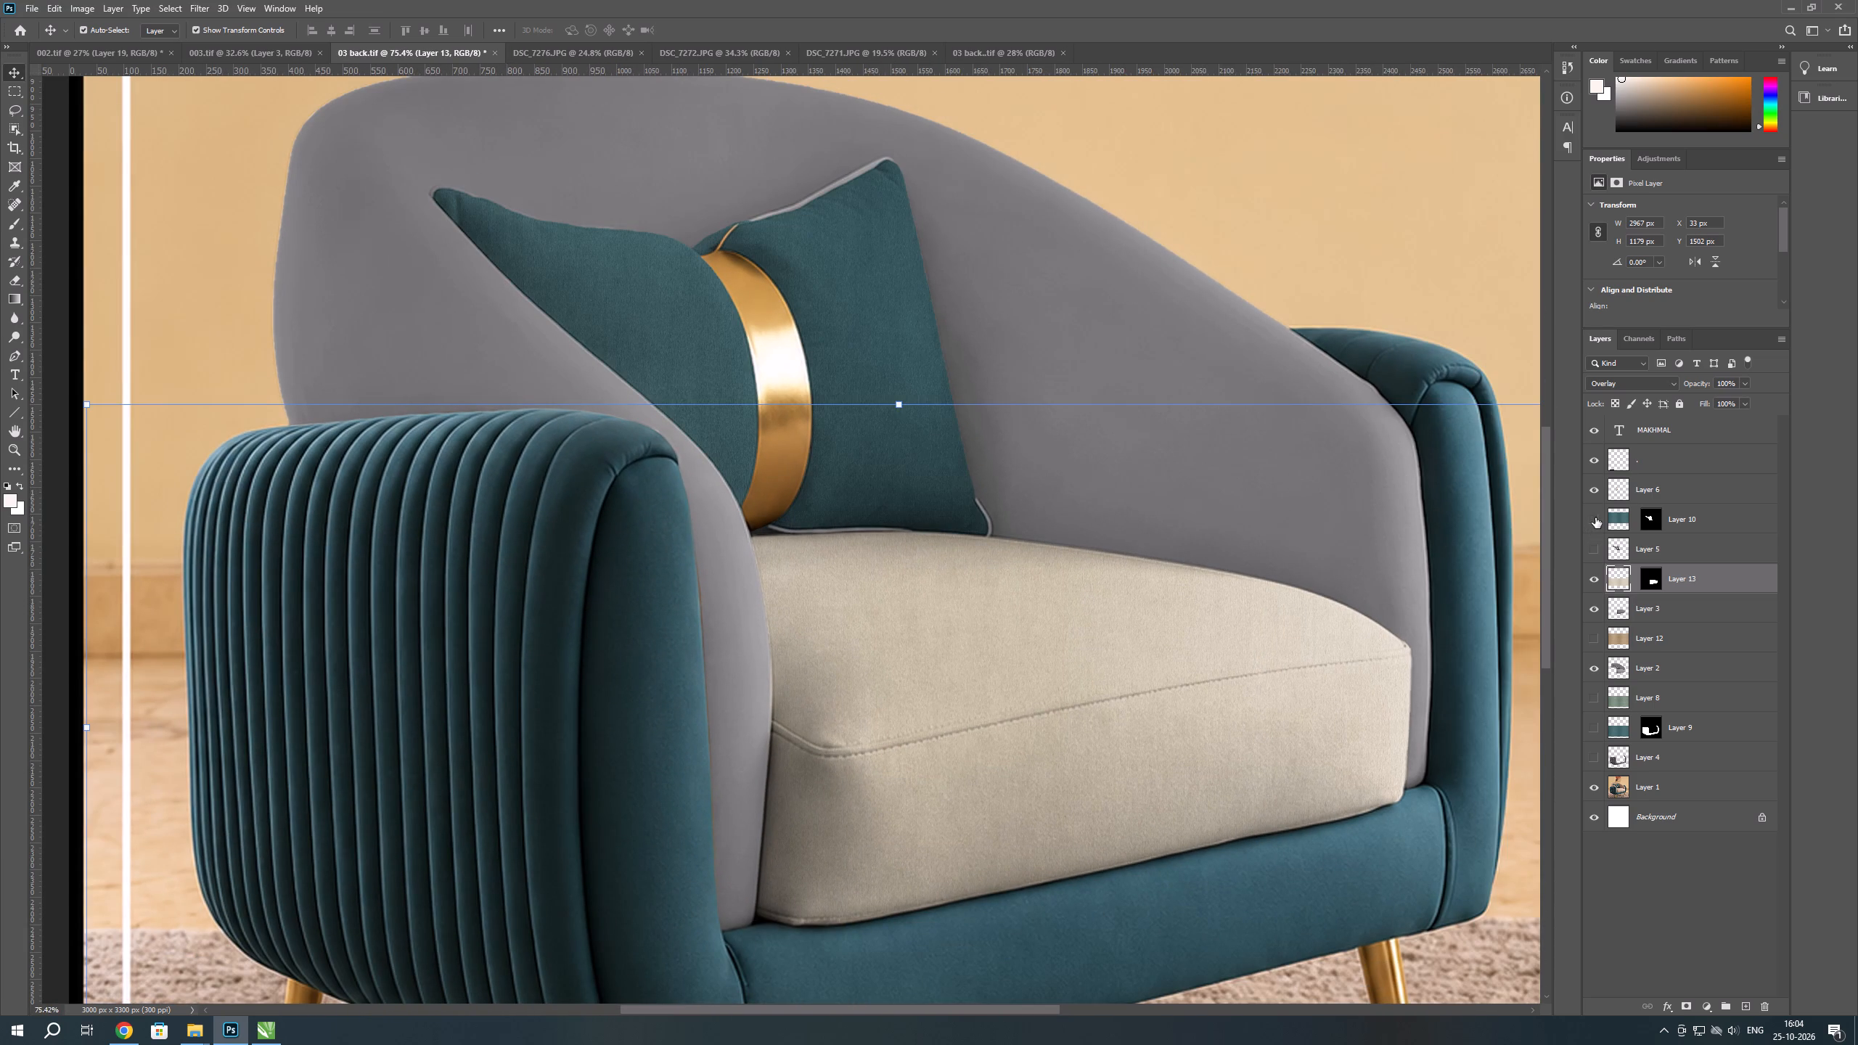
click(1595, 517)
click(1590, 549)
click(1596, 522)
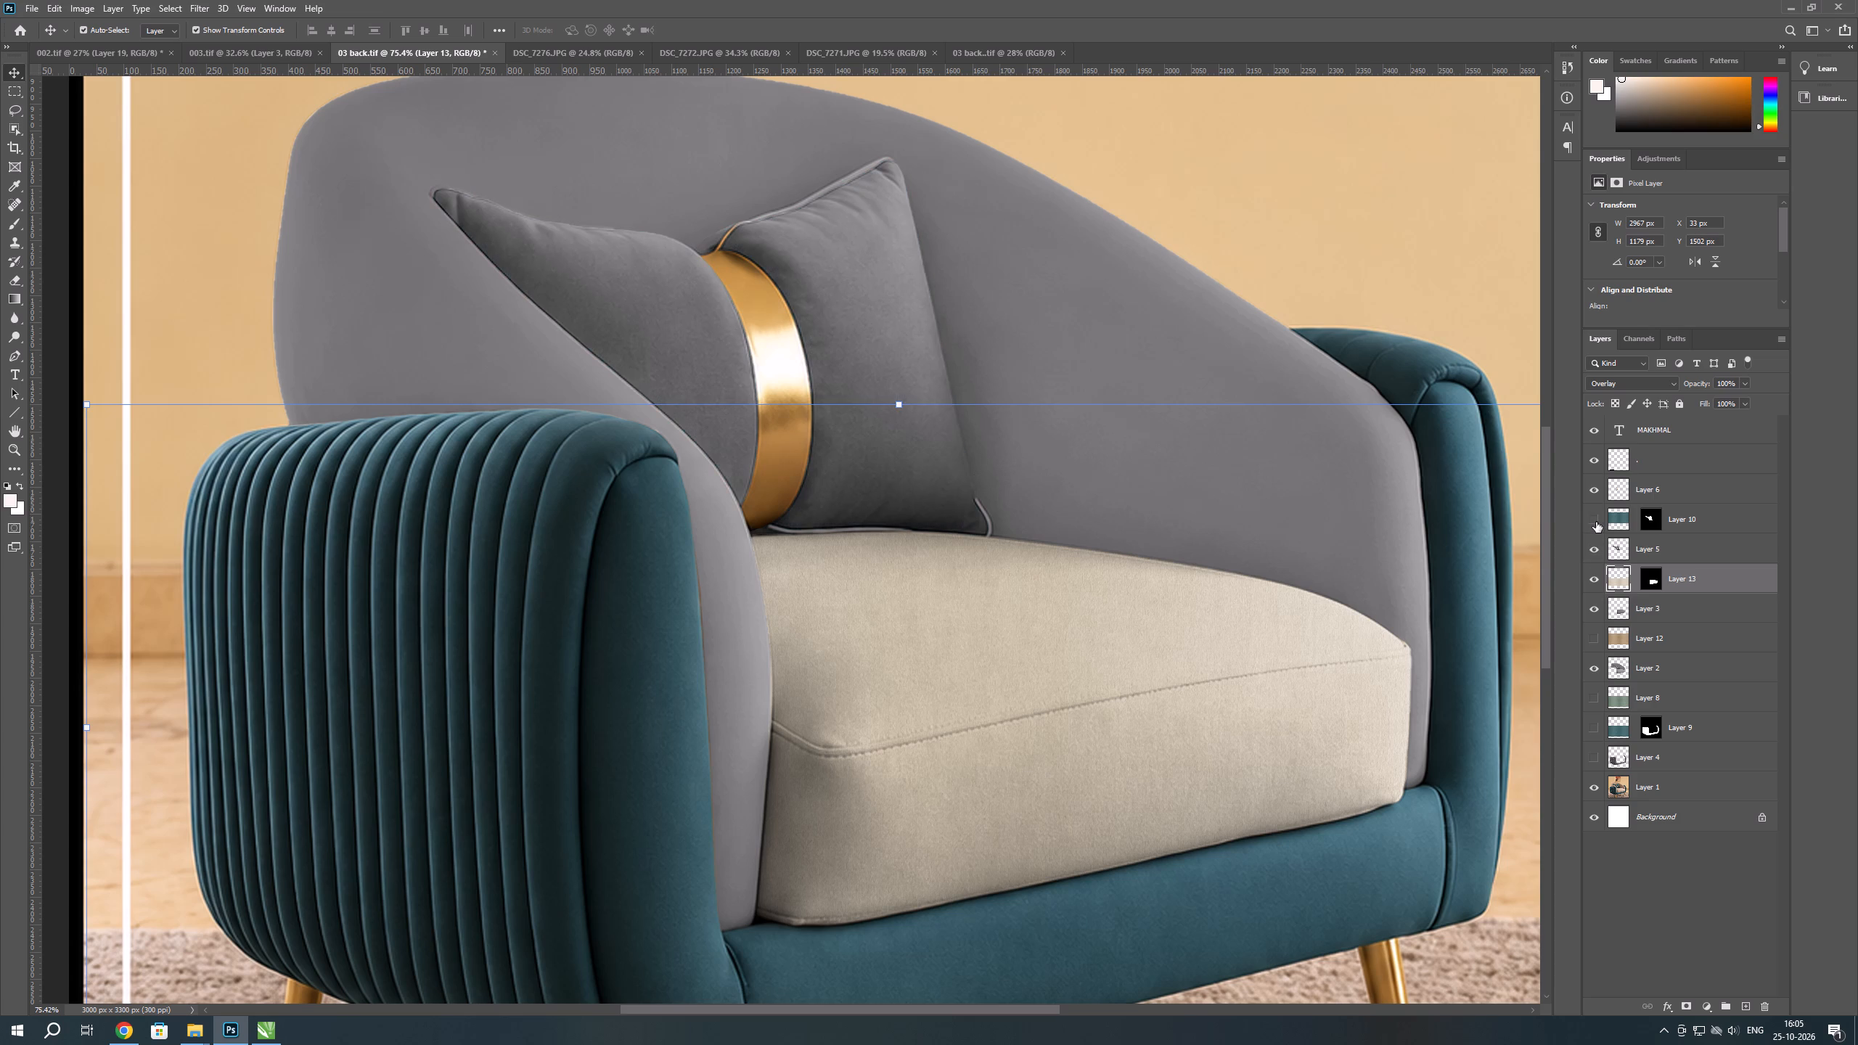
click(1596, 522)
scroll(1078, 459, up, 4)
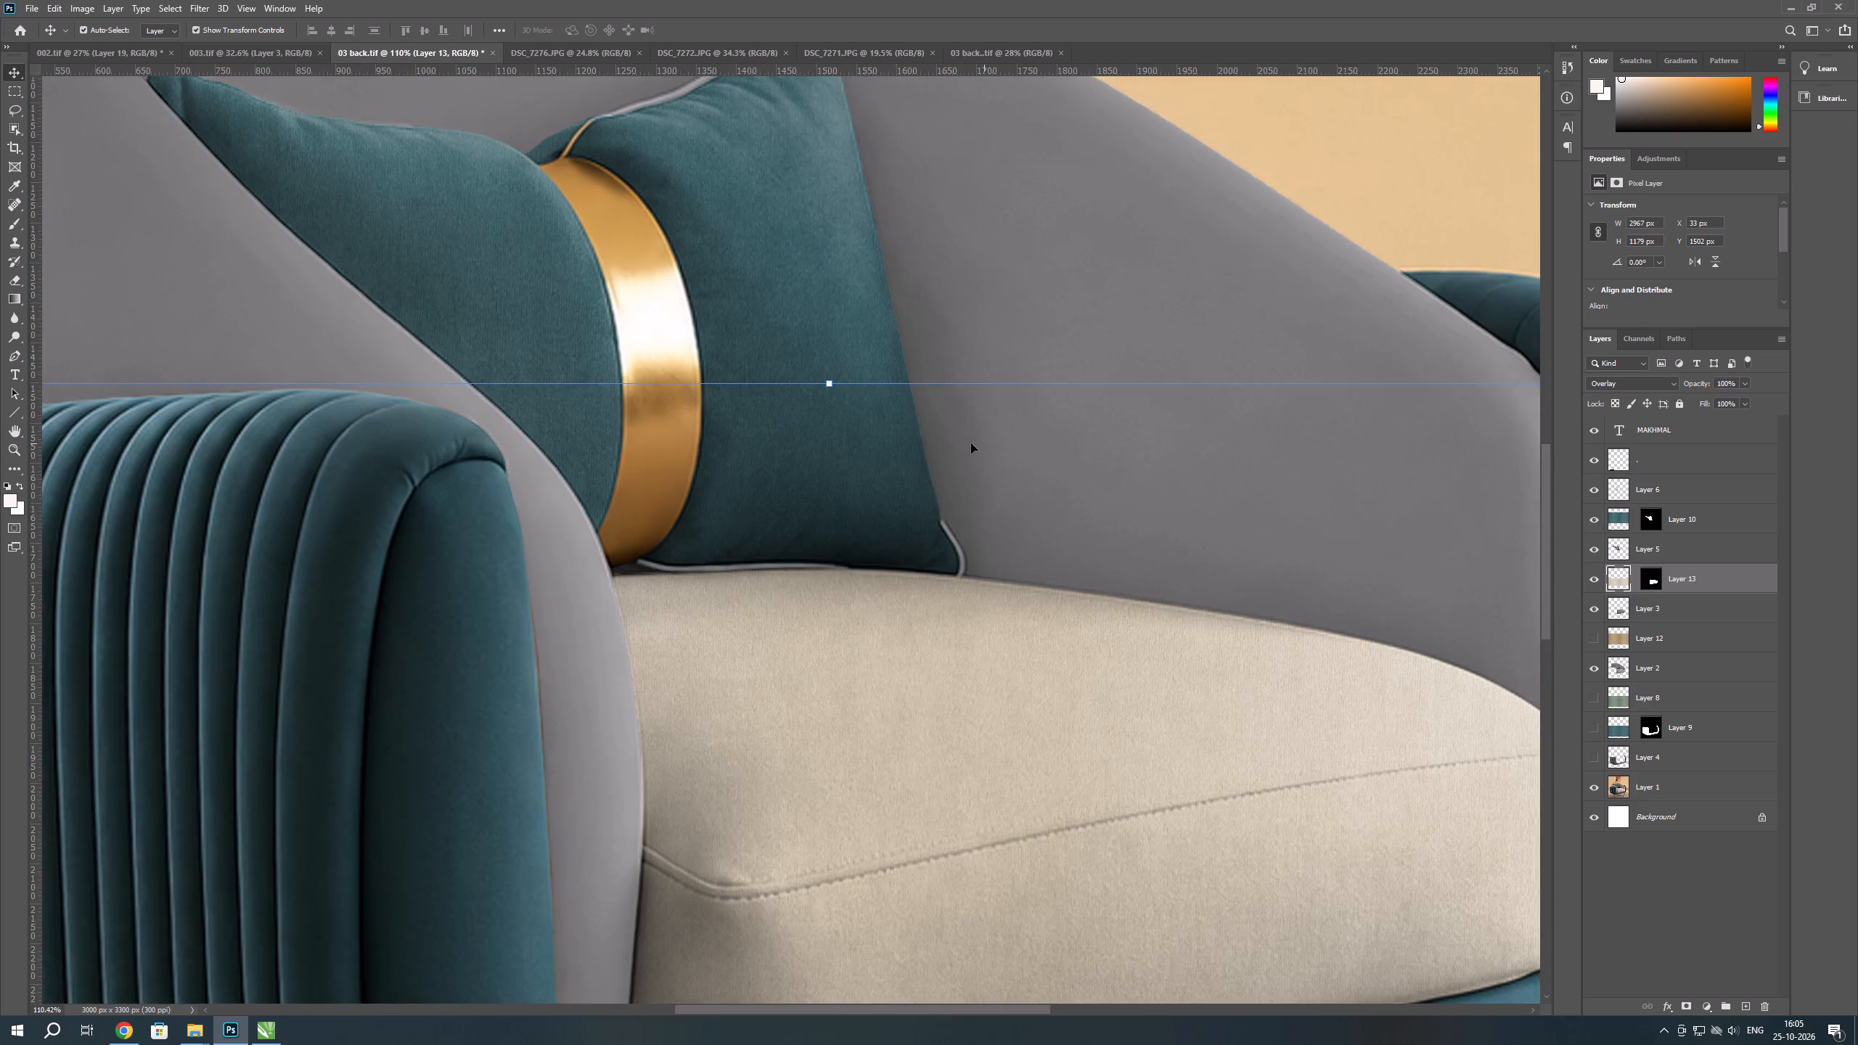
scroll(957, 443, down, 8)
scroll(714, 798, up, 6)
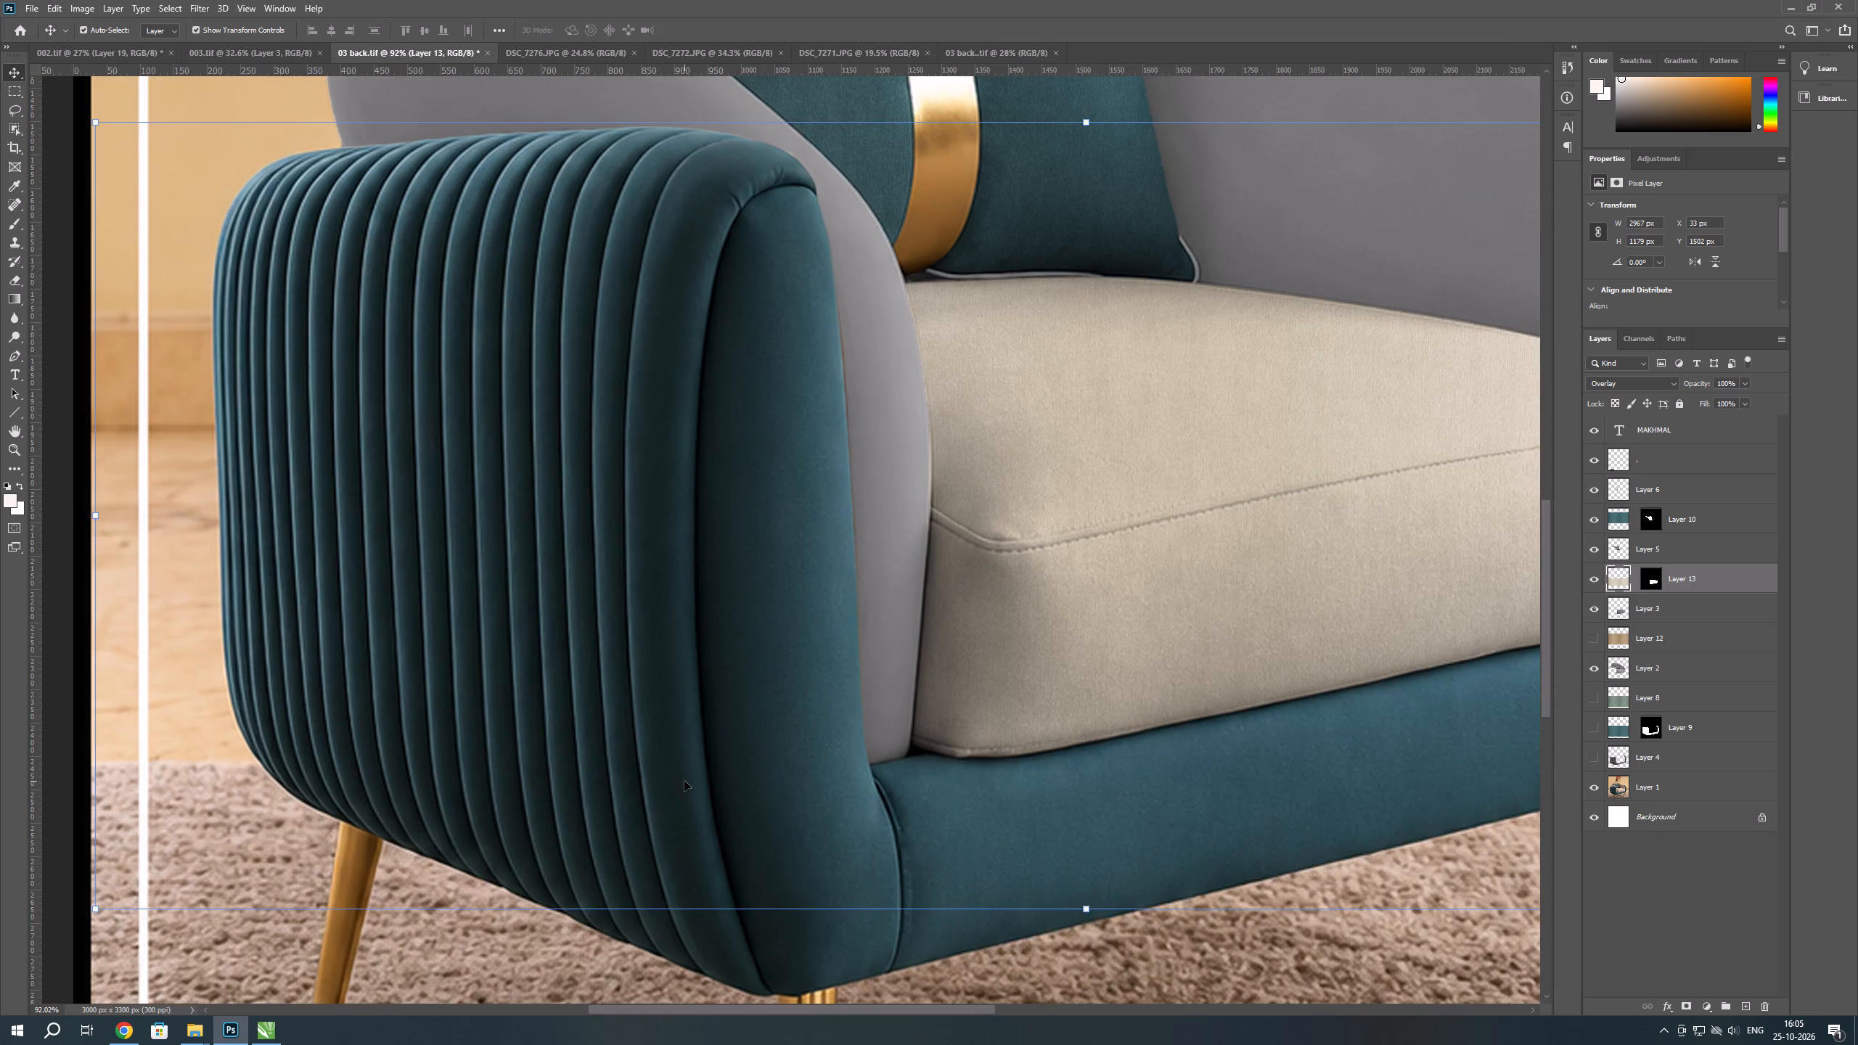
scroll(684, 781, down, 5)
scroll(950, 665, down, 3)
scroll(978, 549, up, 2)
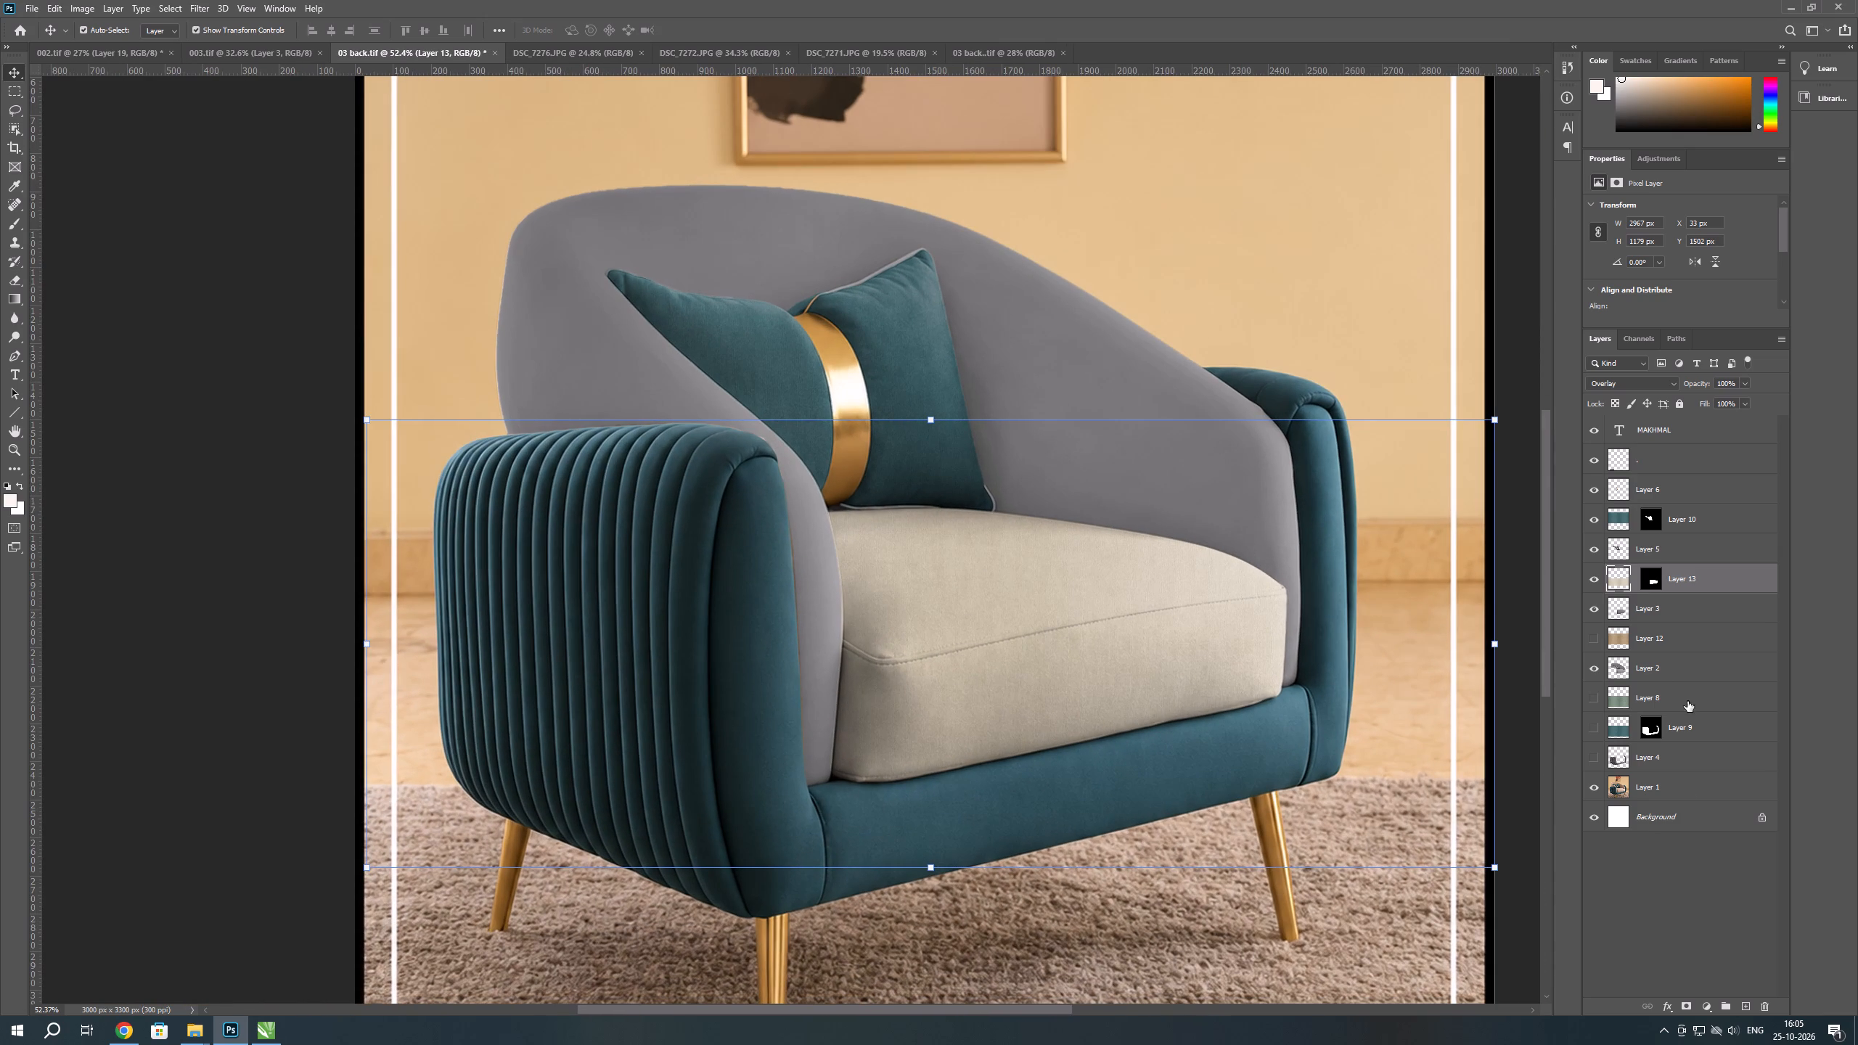
Show Layer 9 and Layer 4 to apply the teal fabric to the armchair's arms and base.
click(1693, 963)
click(1594, 731)
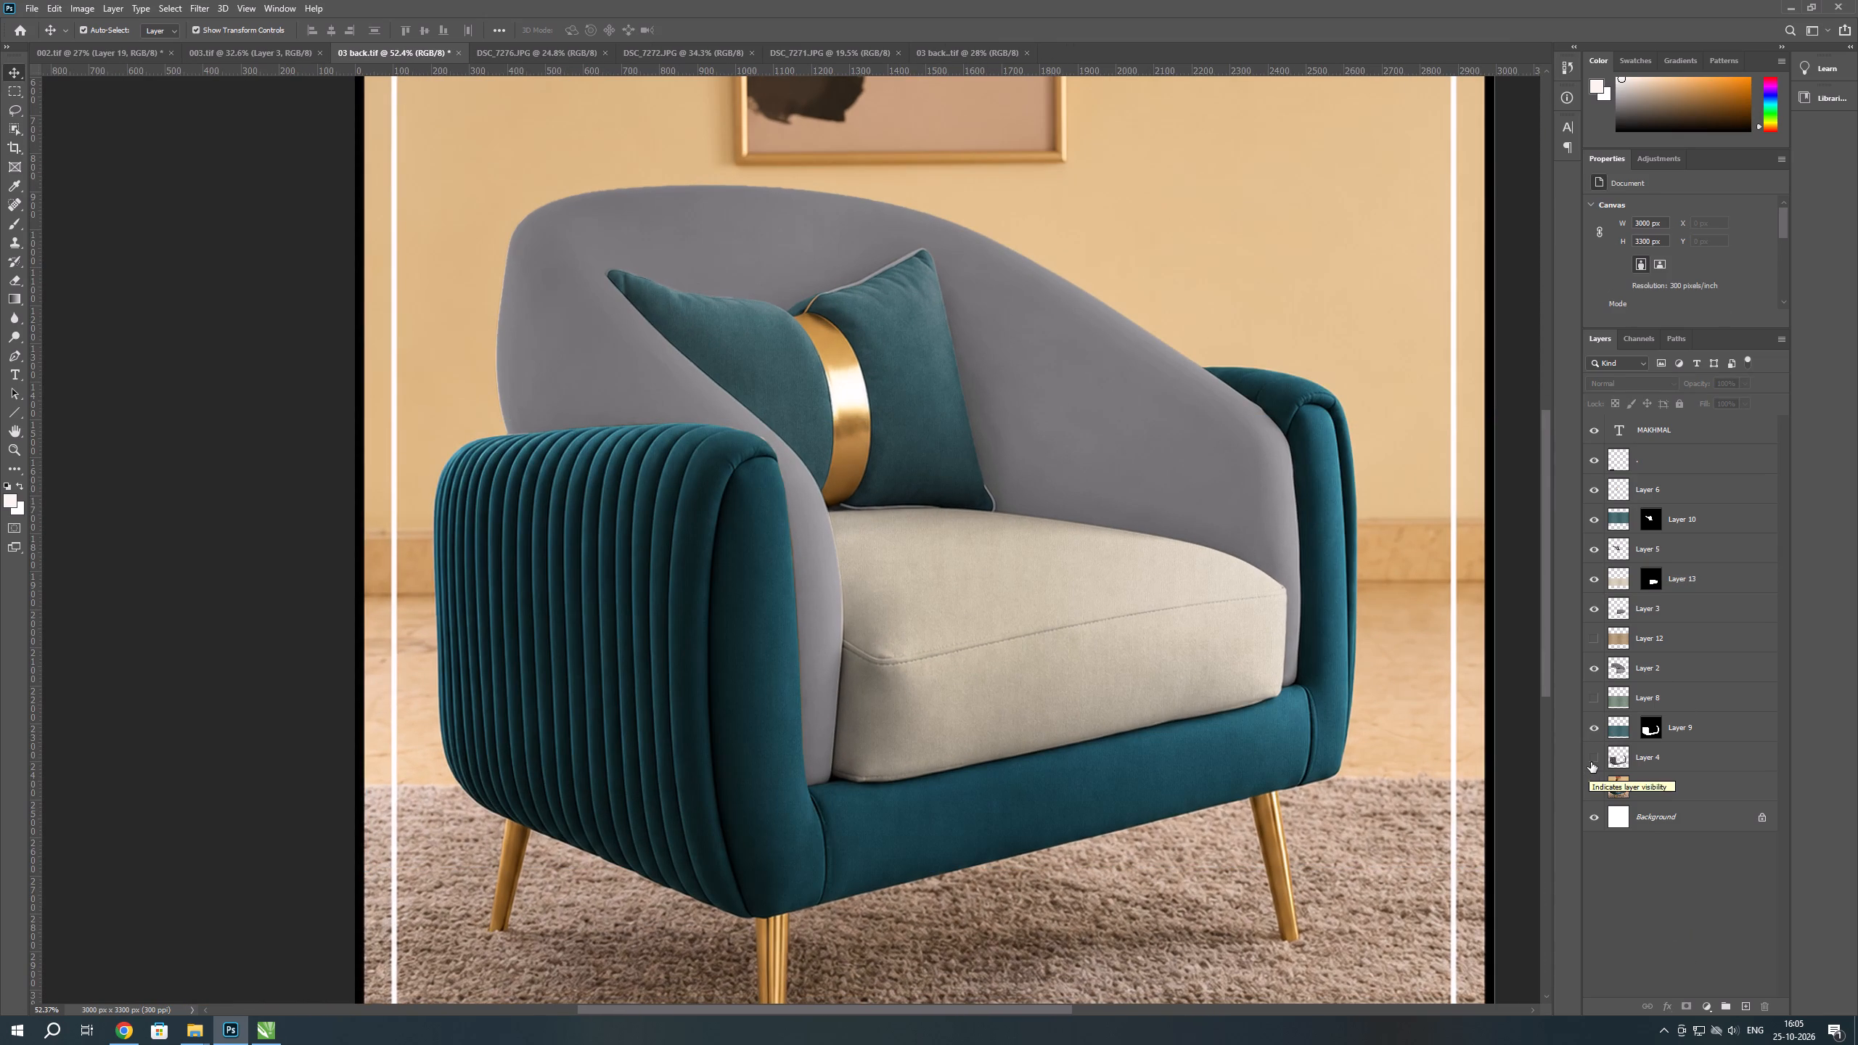
click(1591, 762)
scroll(1079, 714, down, 6)
scroll(817, 652, up, 6)
scroll(522, 679, up, 5)
scroll(522, 679, down, 5)
scroll(841, 658, up, 1)
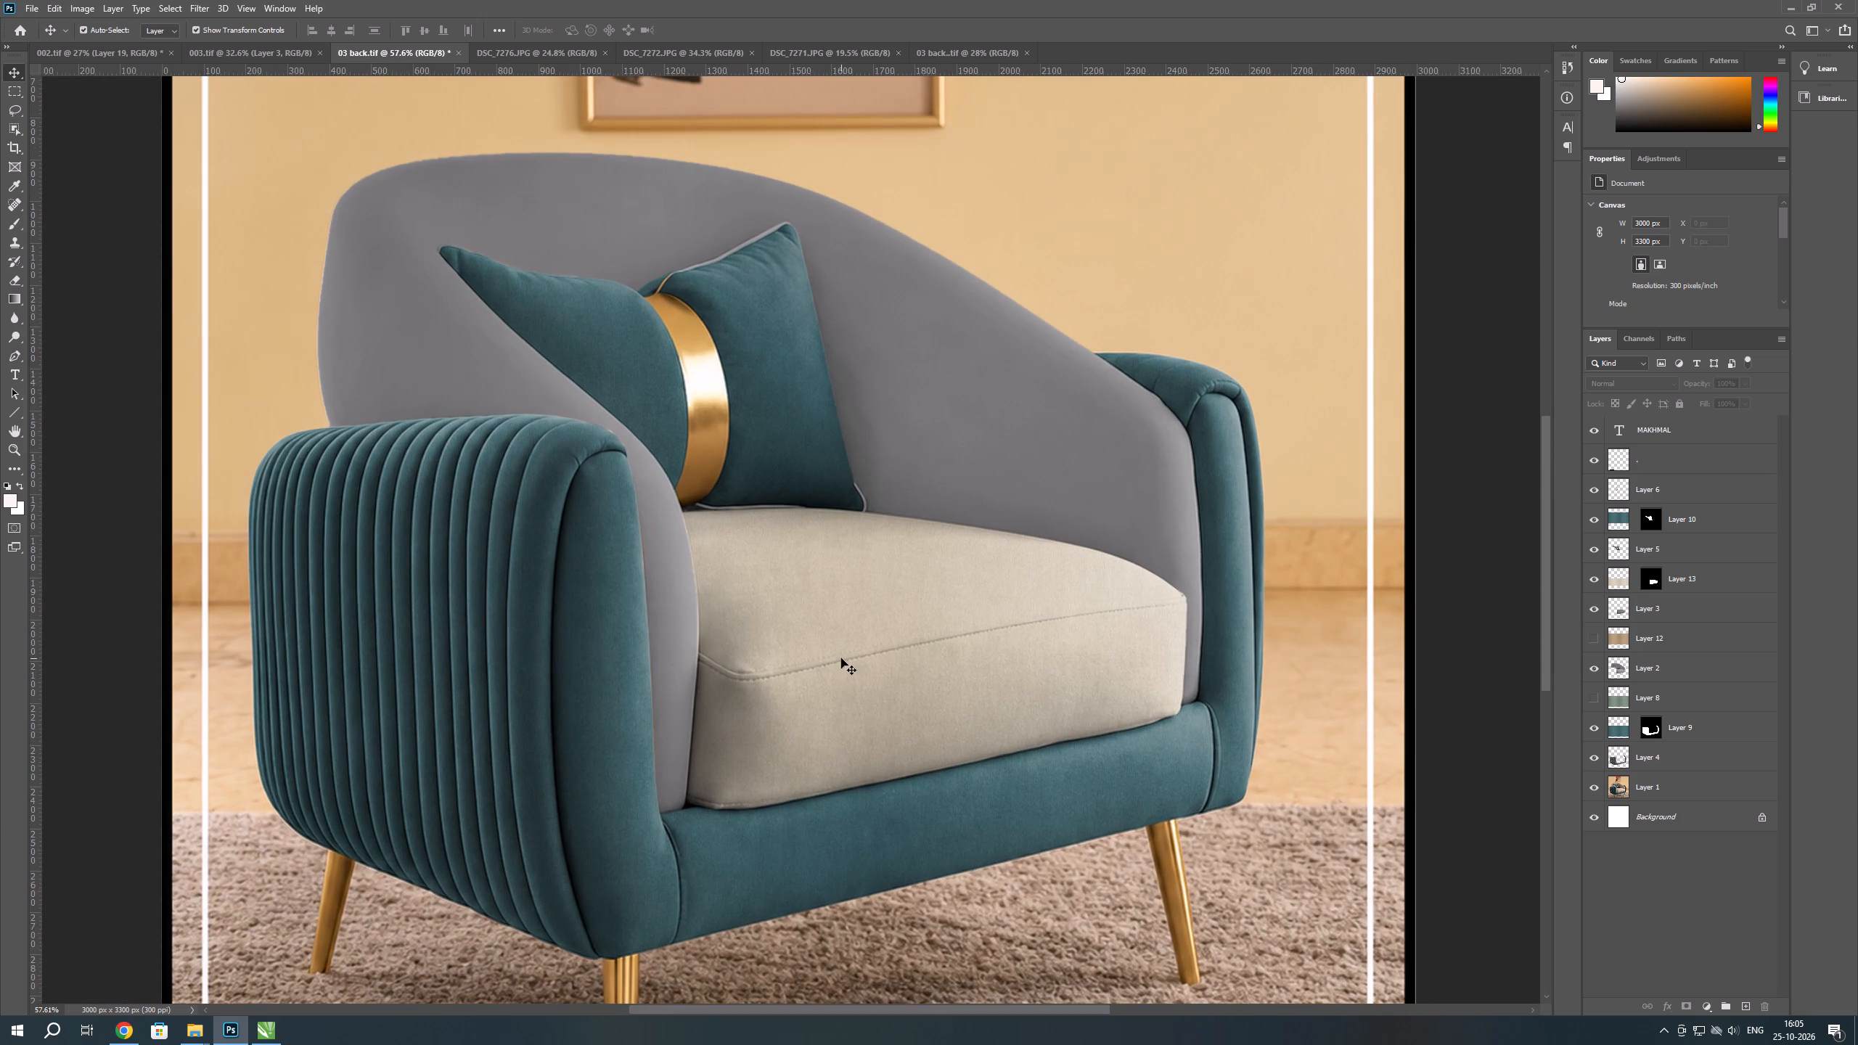
Paste a copy of the beige fabric from Layer 13 as a new layer and move it up over the backrest.
click(1621, 586)
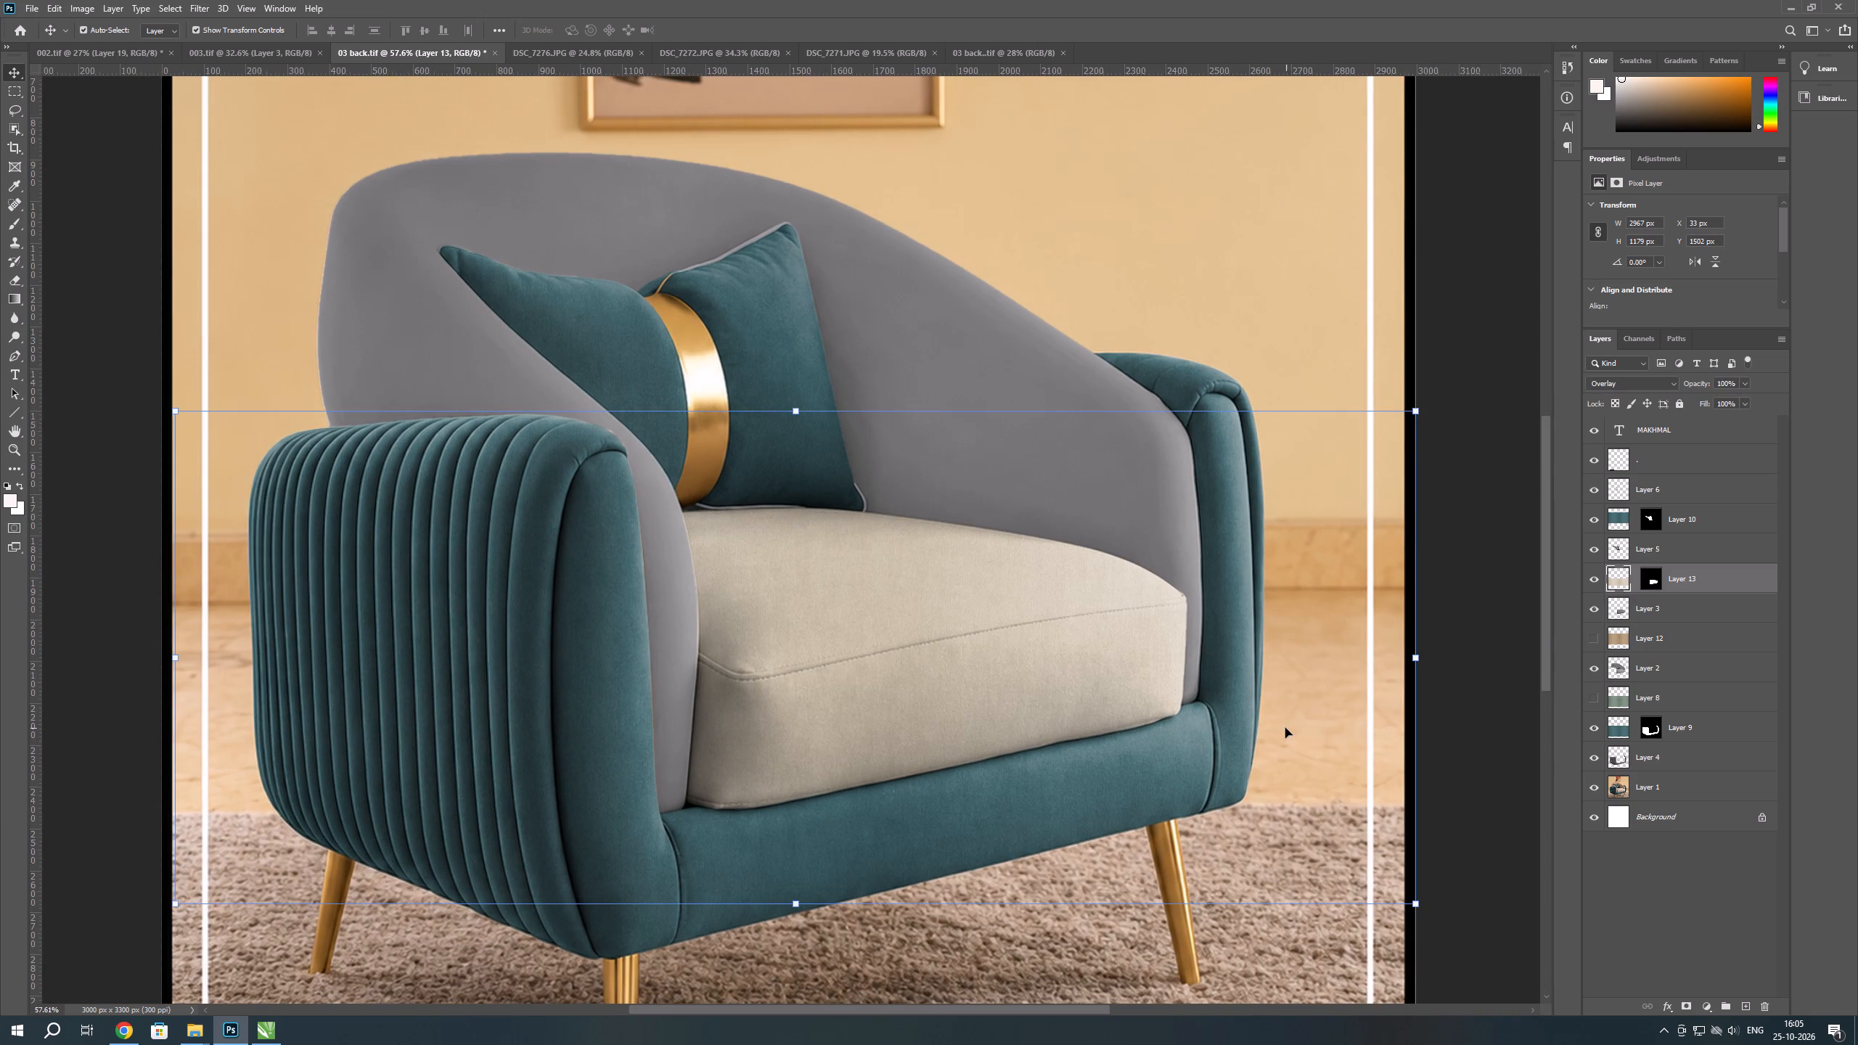
scroll(1120, 694, down, 5)
click(1457, 627)
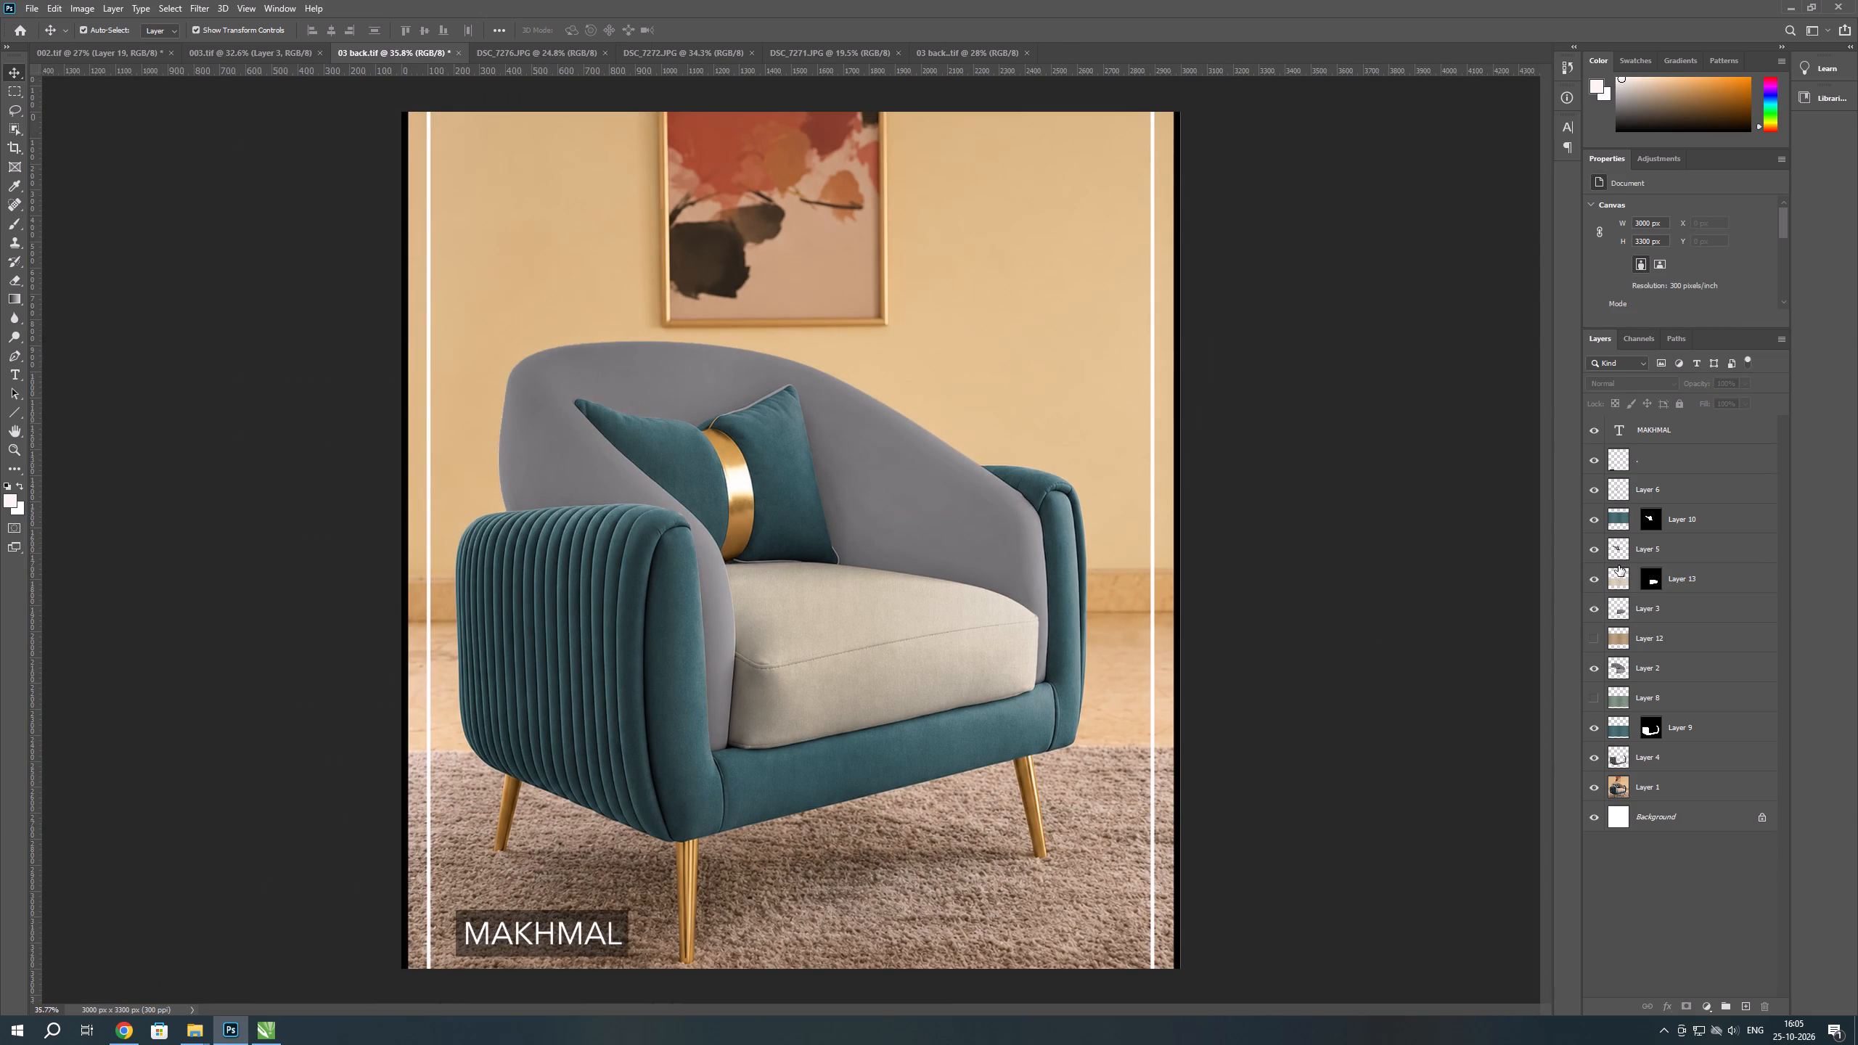
ctrl+click(1617, 585)
click(1617, 591)
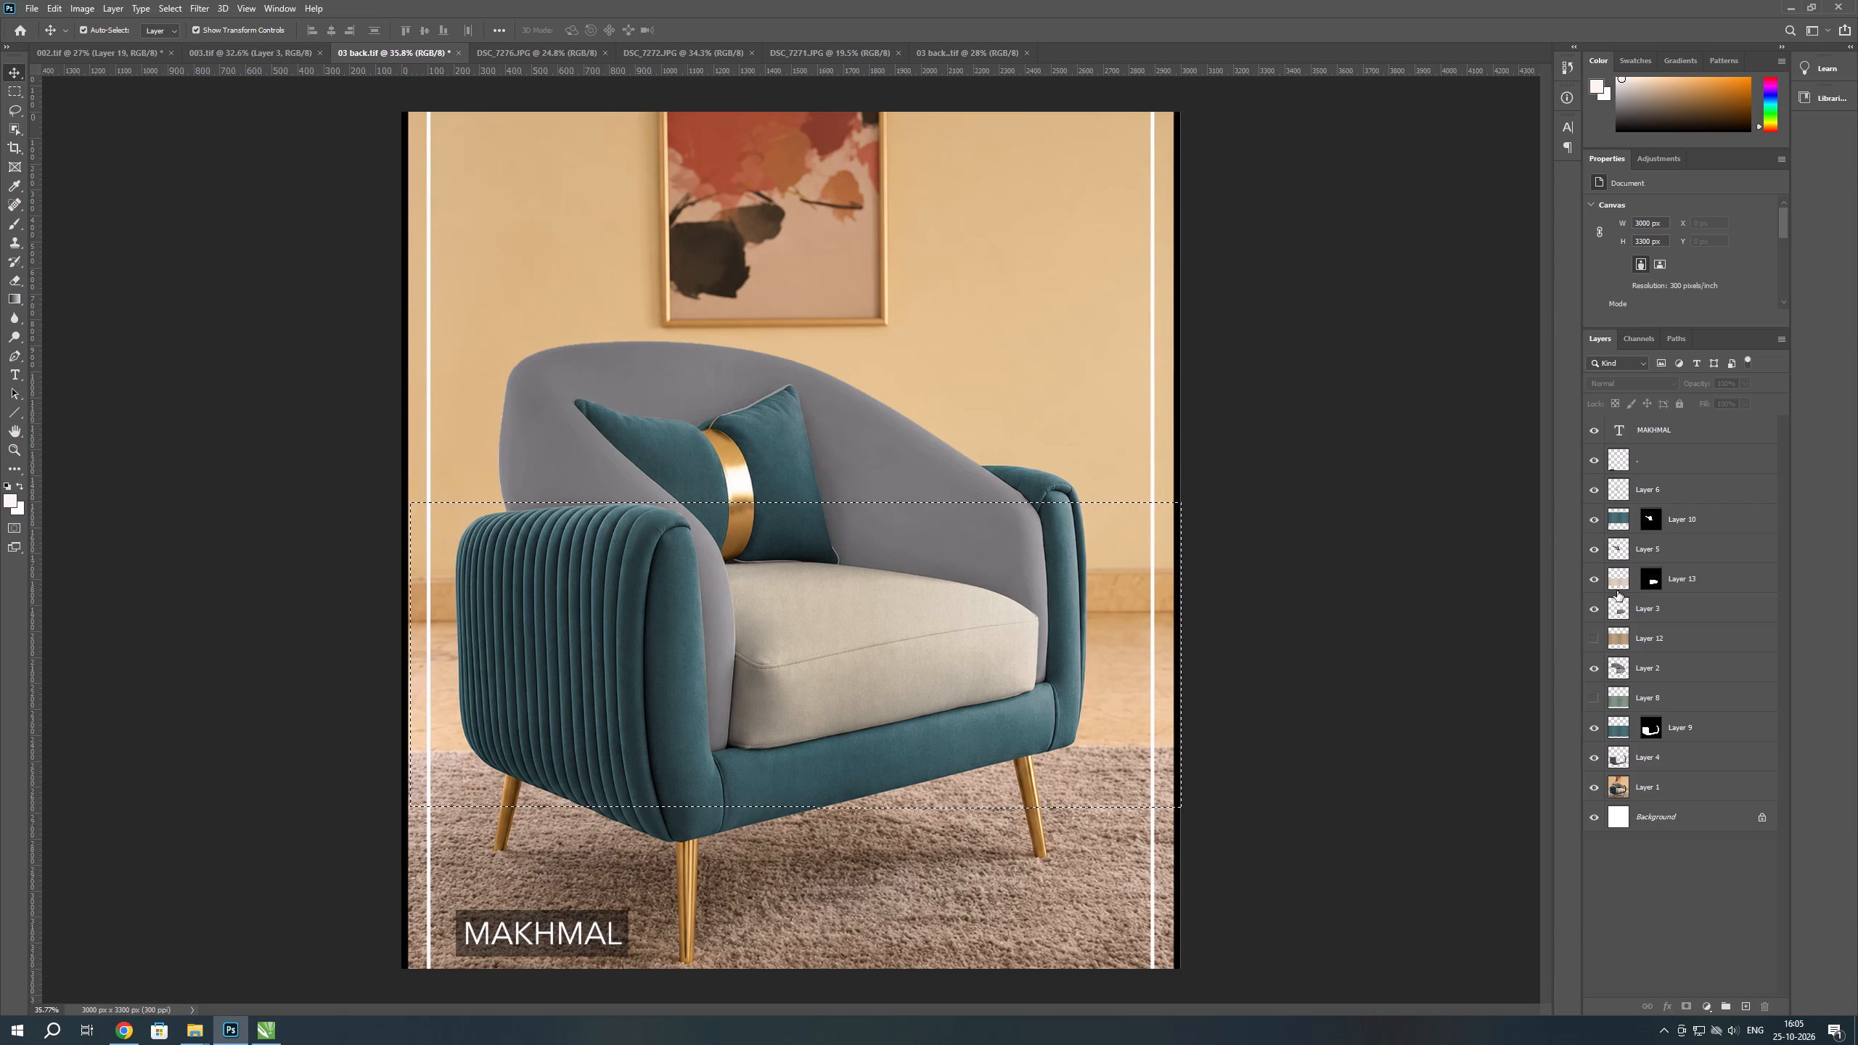
key(ctrl+c)
key(ctrl+v)
key(ctrl+t)
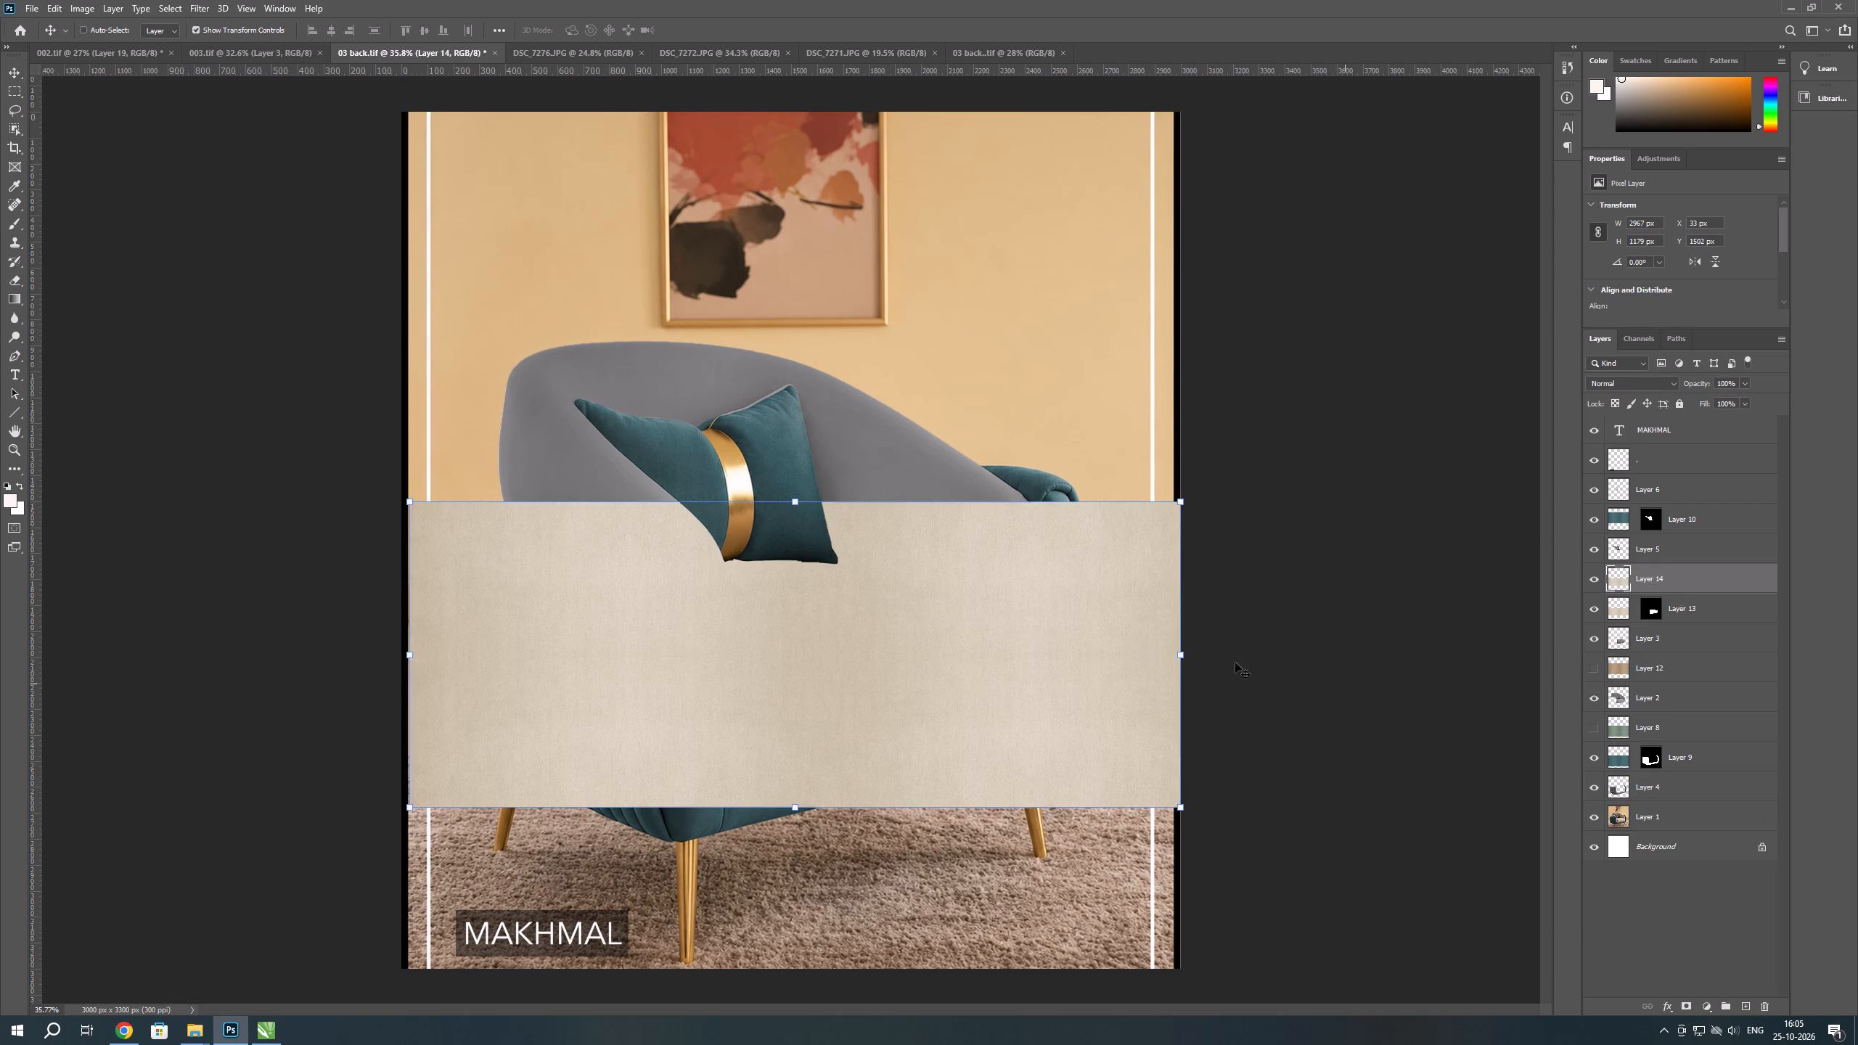
drag(934, 647, 925, 482)
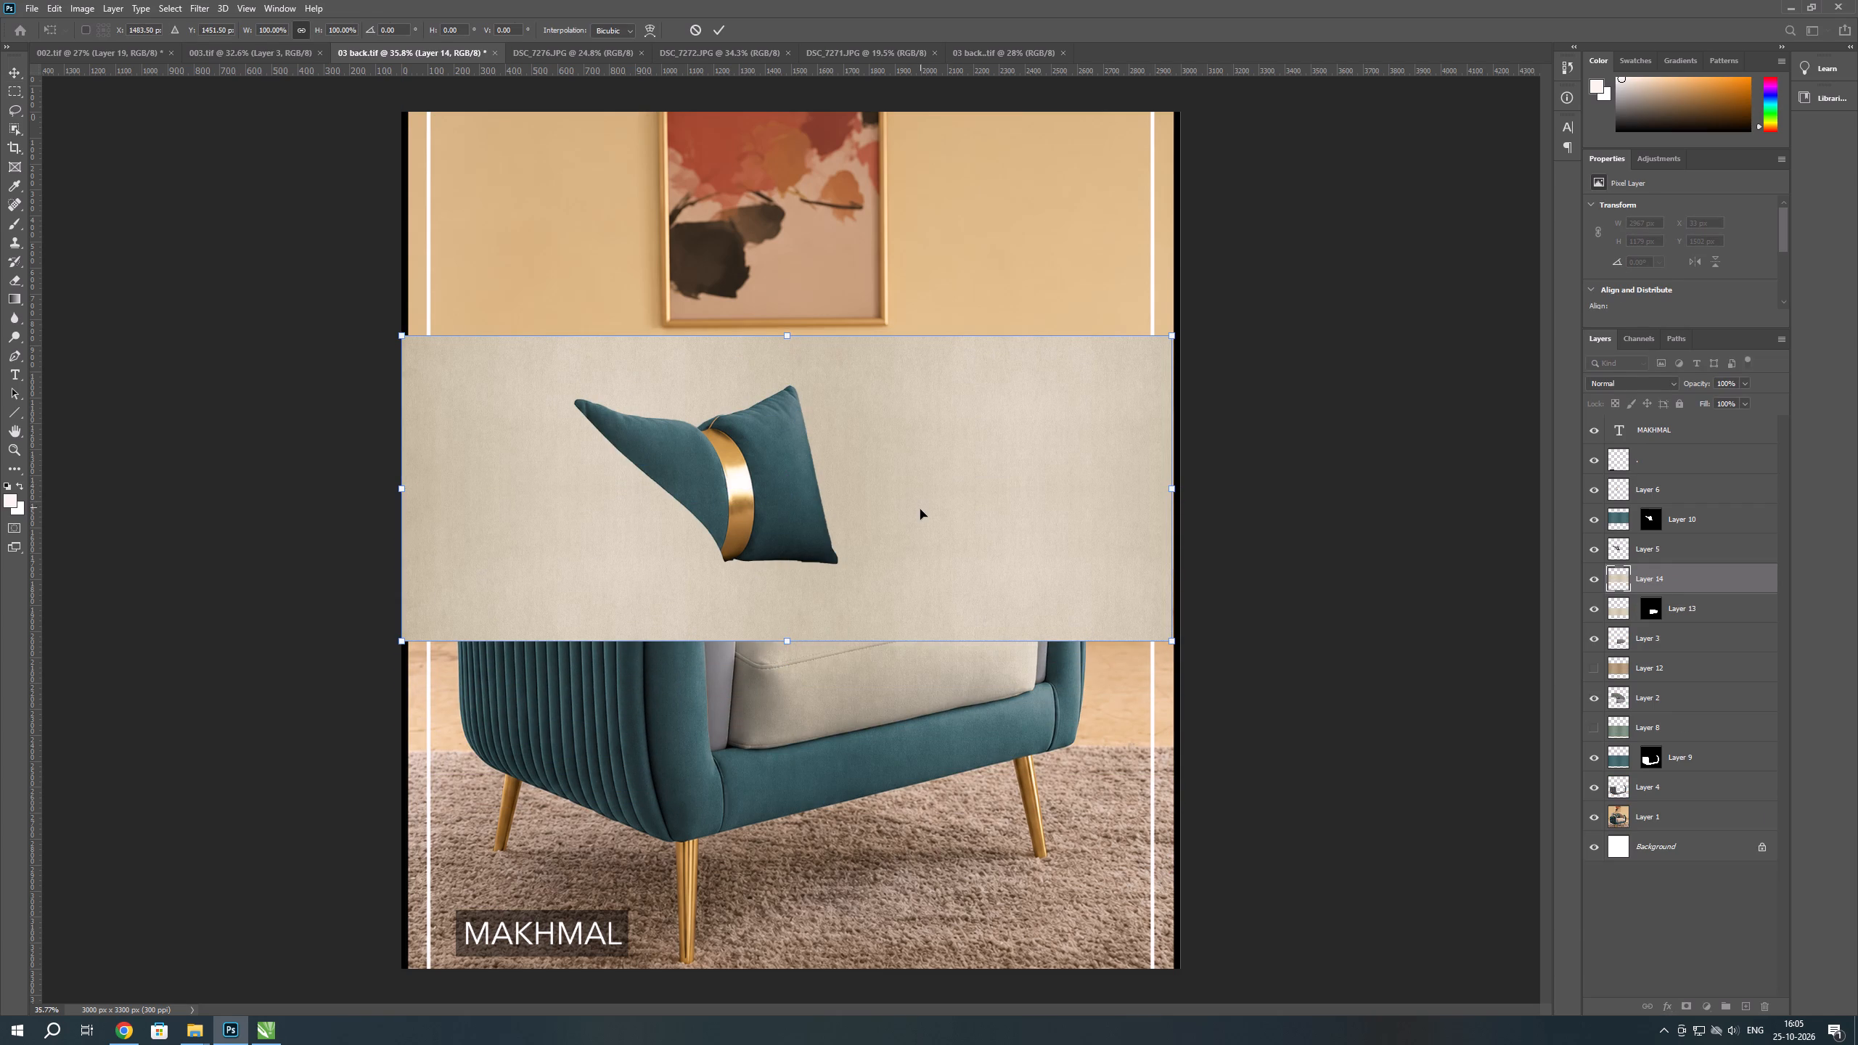
click(920, 519)
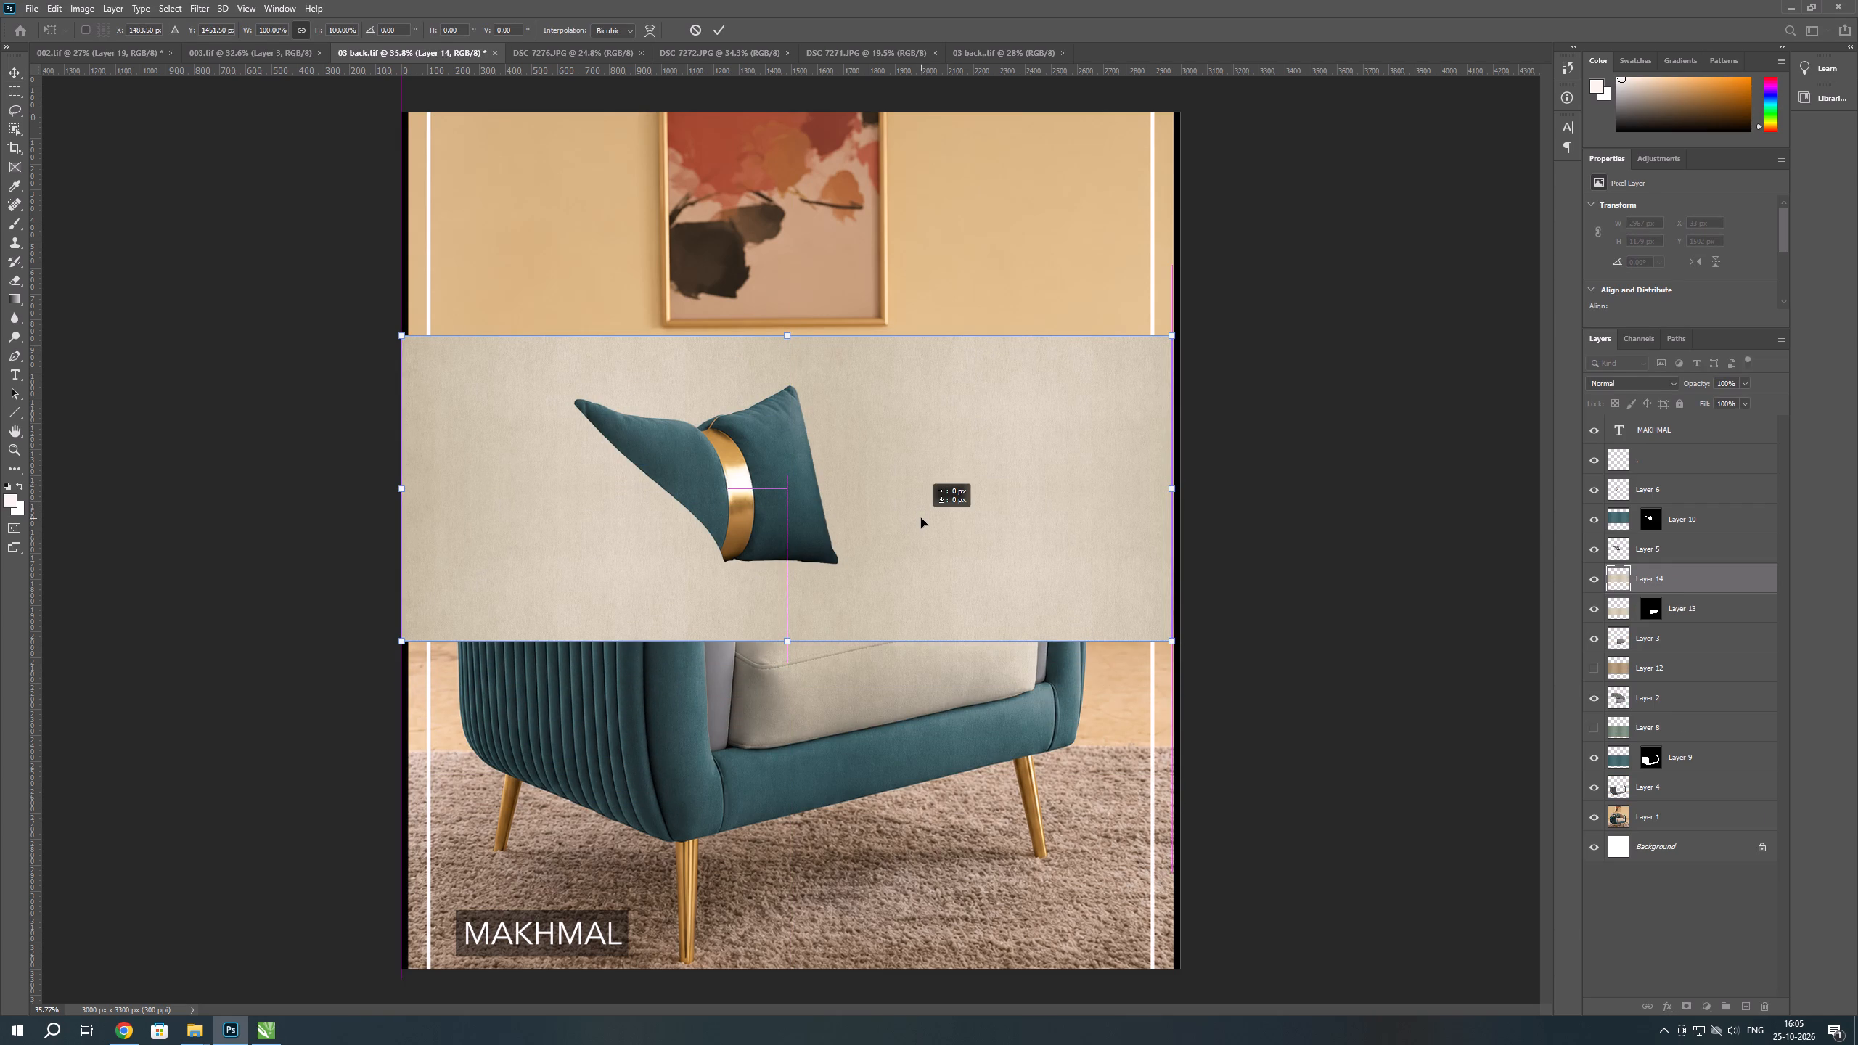
key(Return)
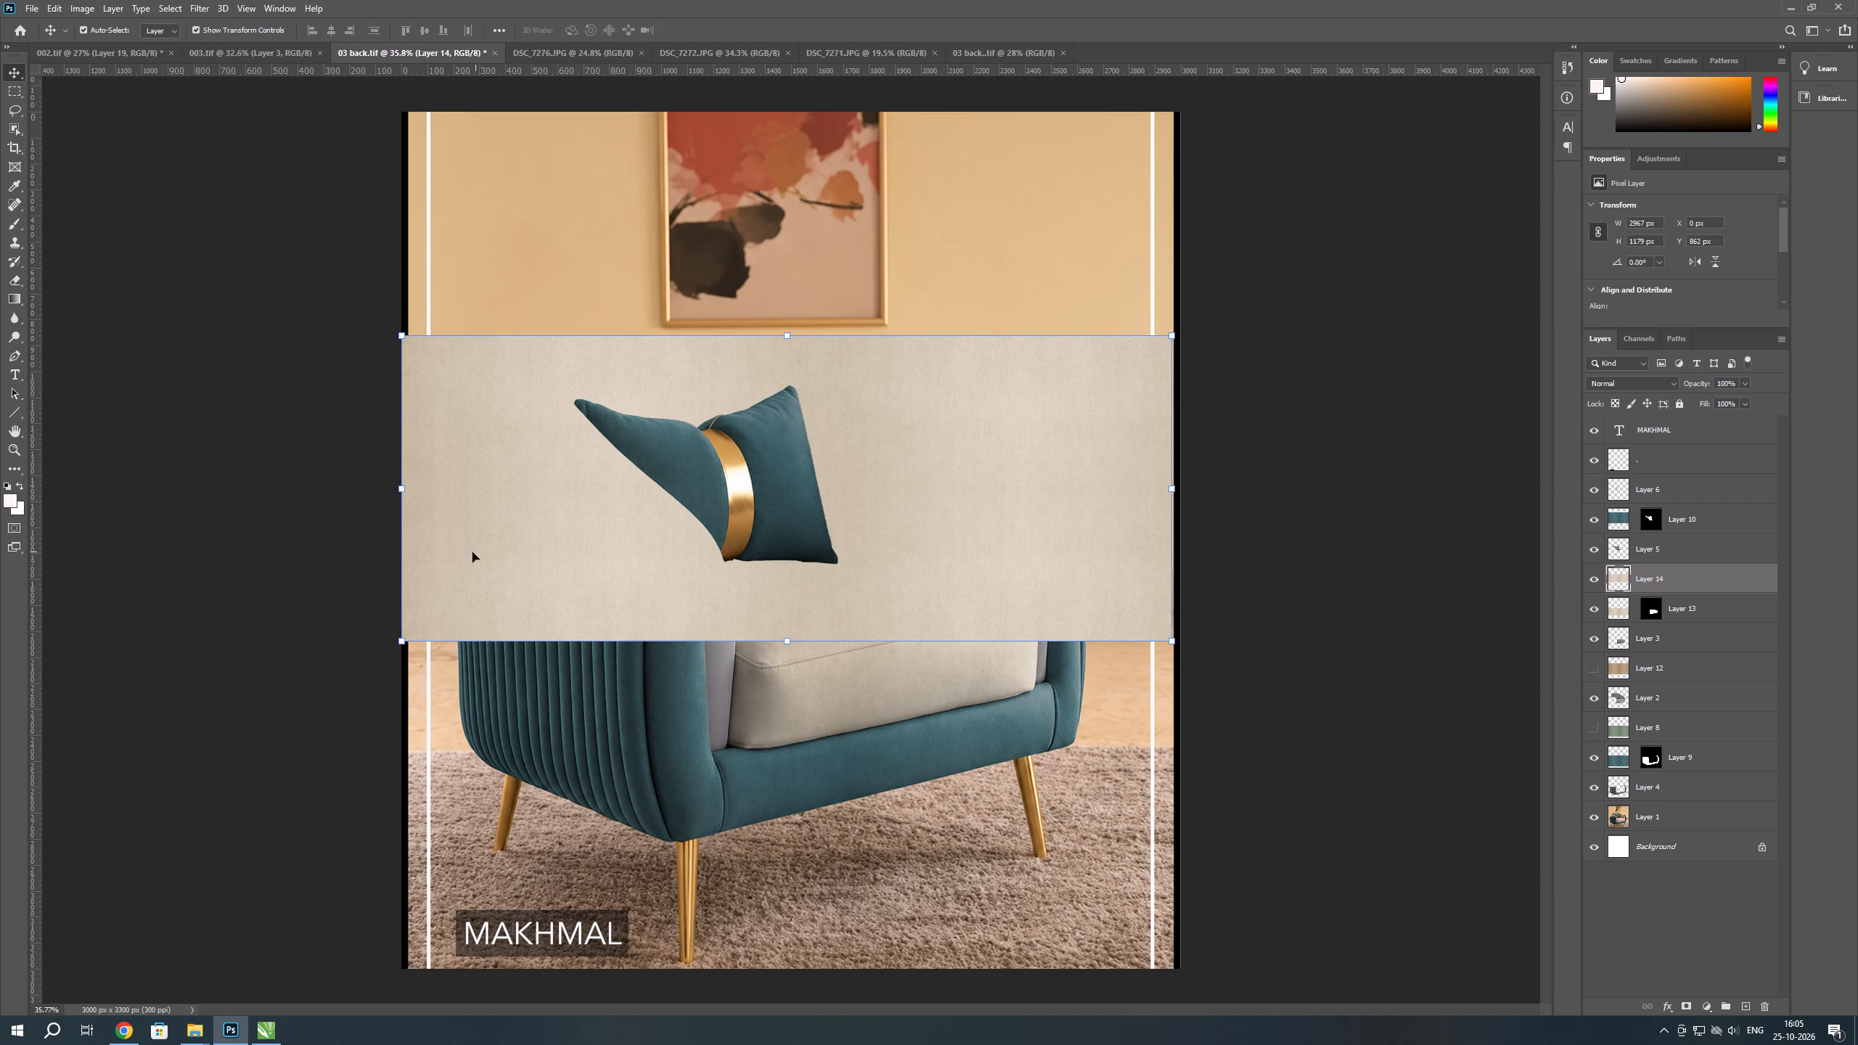
Extend the beige fabric of Layer 14 downward with a copied strip of its lower part, and merge both pieces into one layer.
key(m)
drag(396, 534, 1165, 645)
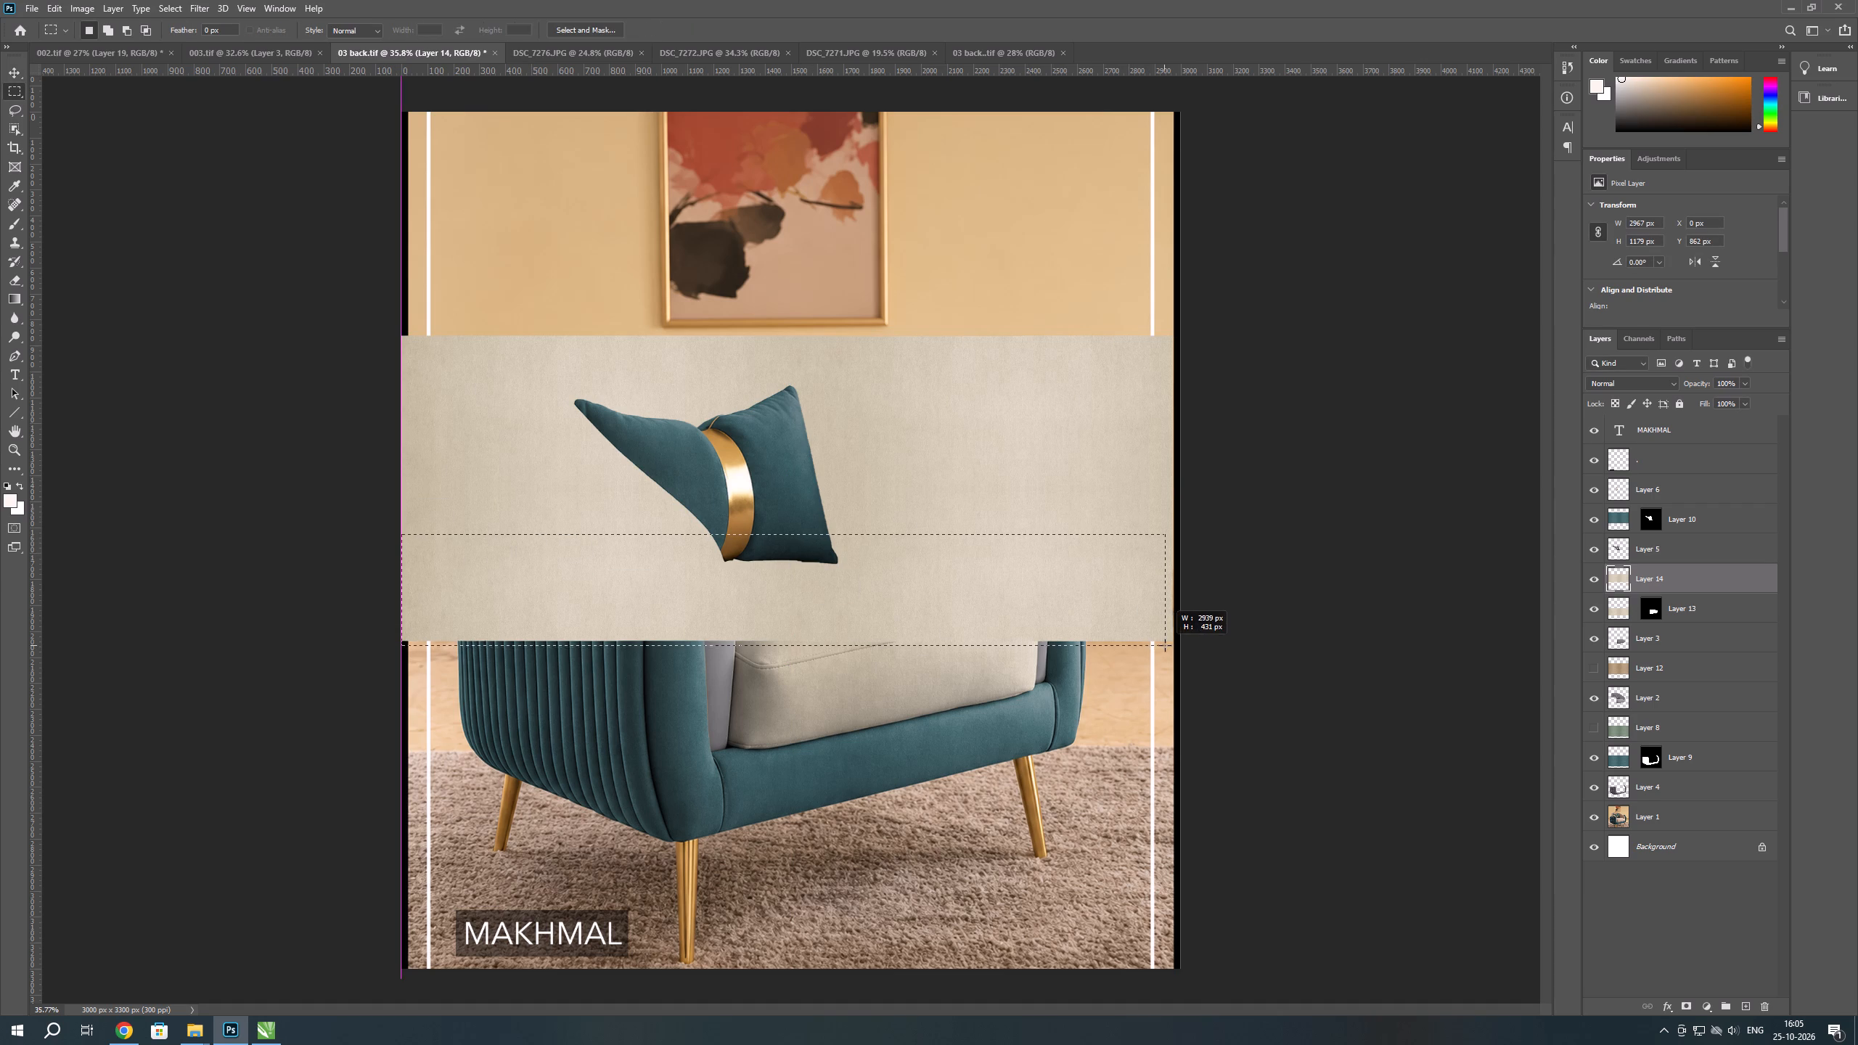
drag(1165, 645, 1175, 642)
key(ctrl+c)
key(ctrl+v)
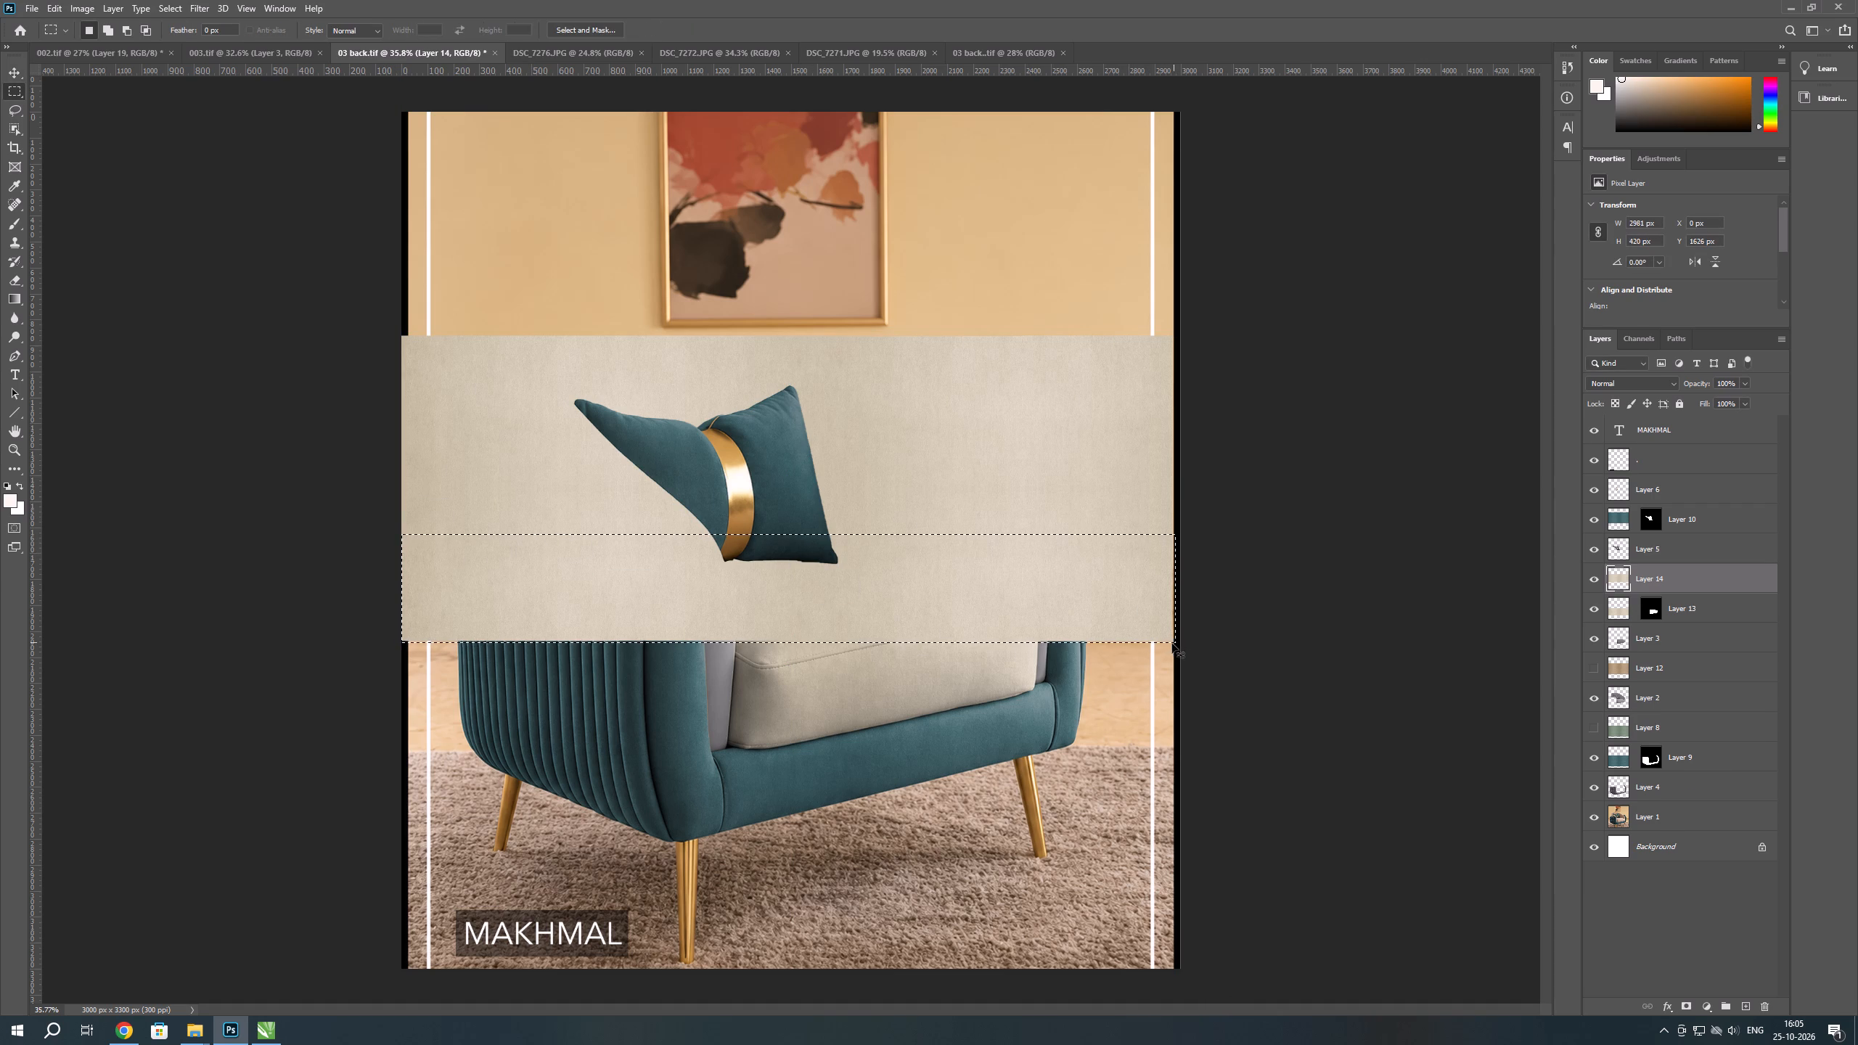
key(ctrl+t)
drag(1002, 607, 1007, 719)
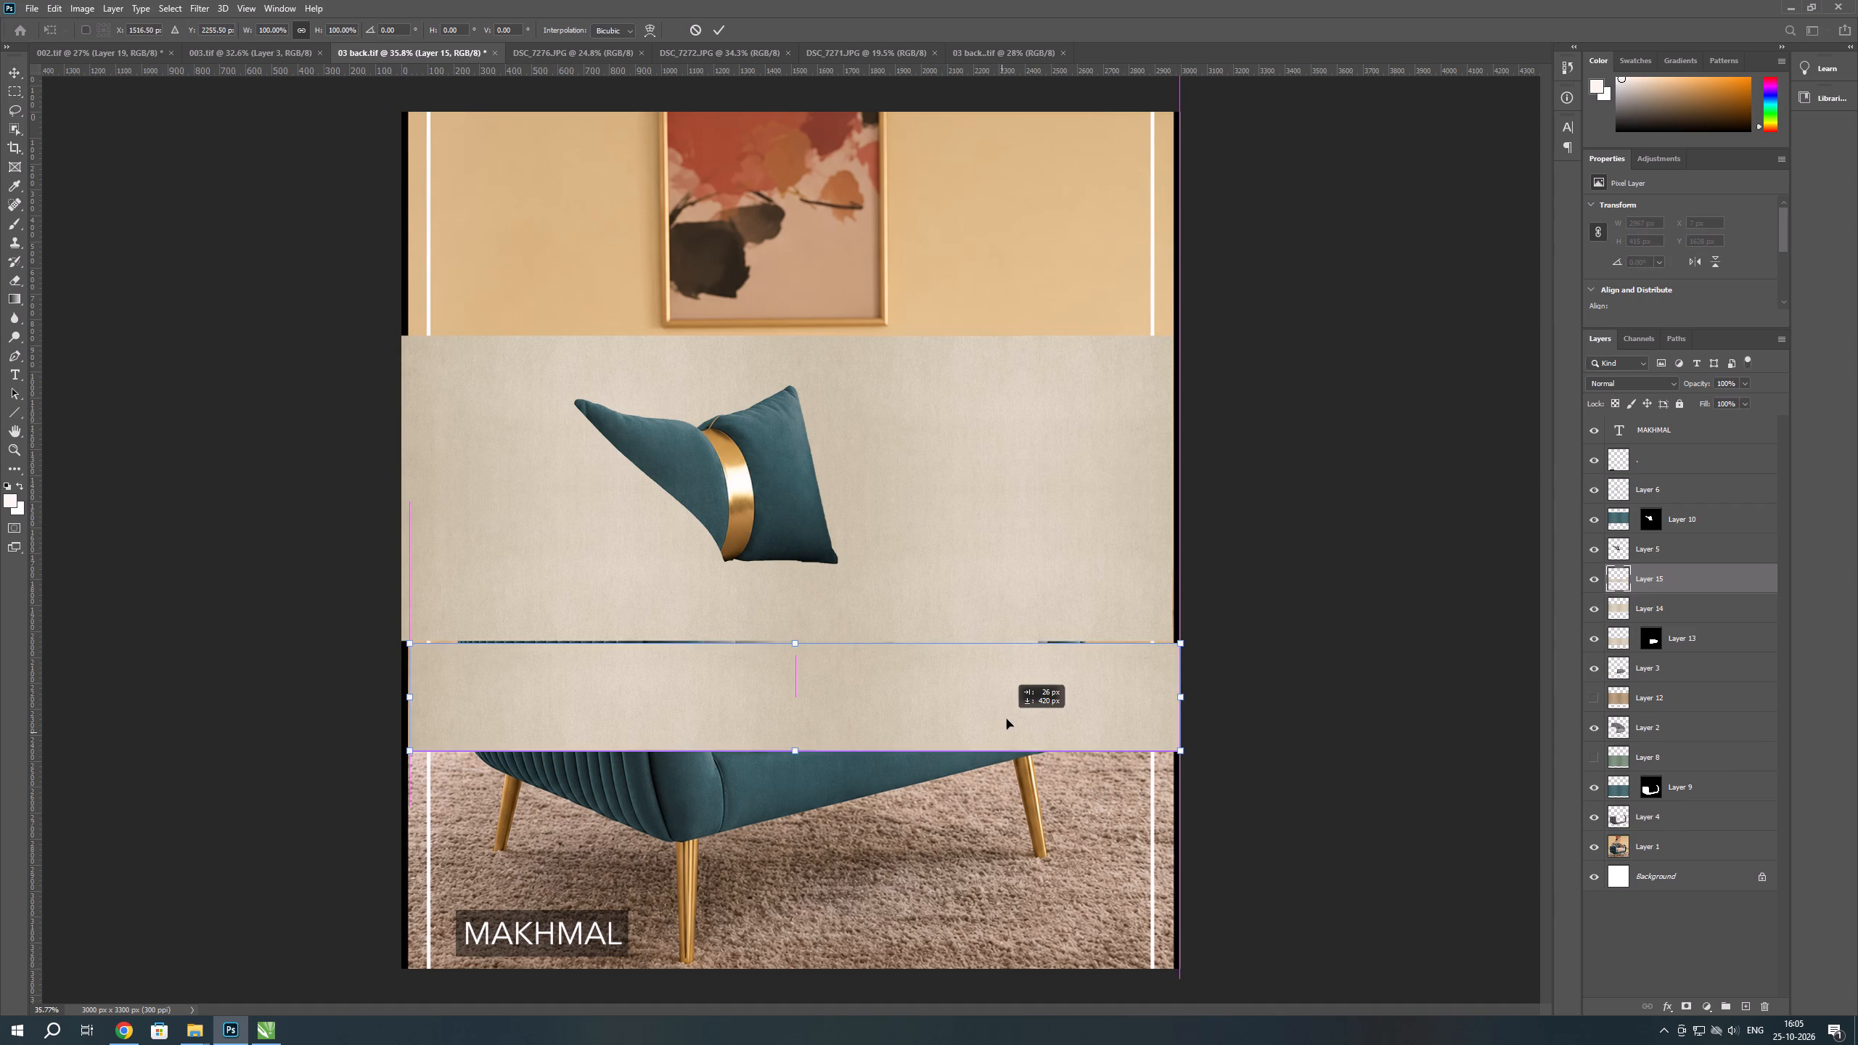
drag(1007, 719, 1001, 713)
key(Return)
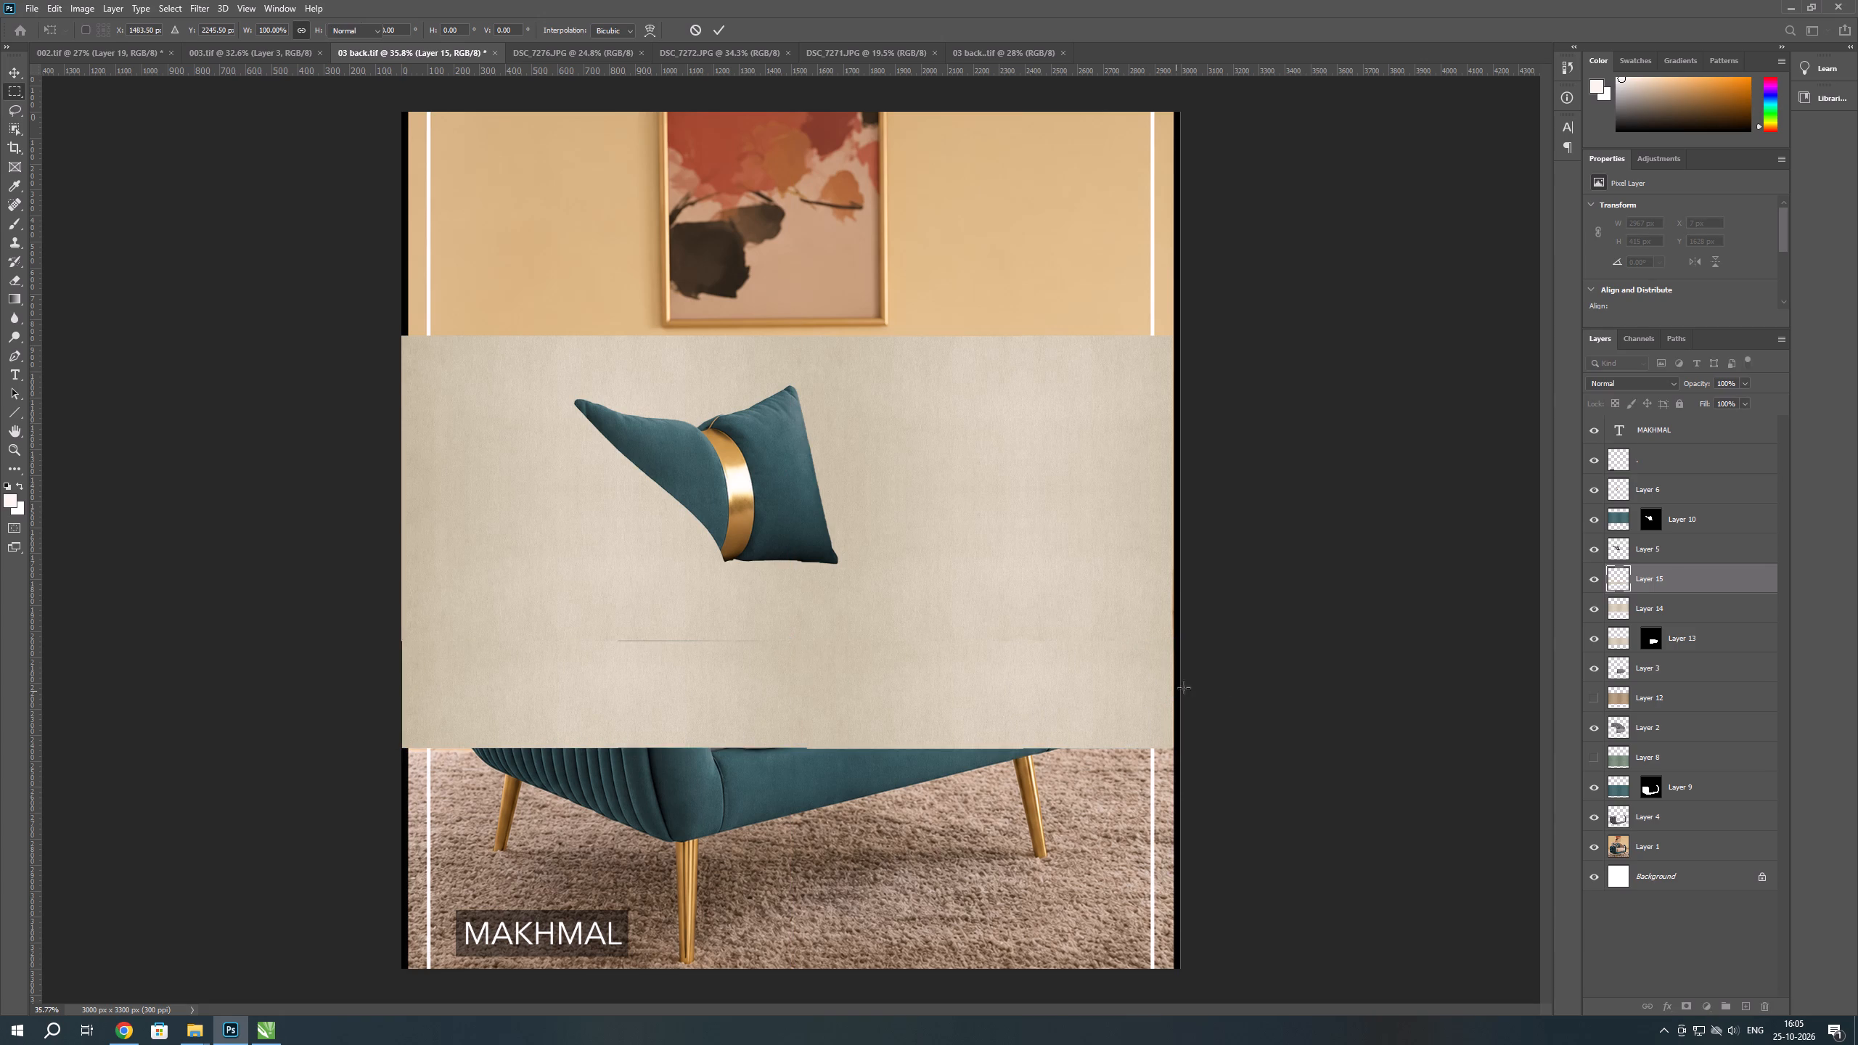
key(ctrl+t)
key(Up)
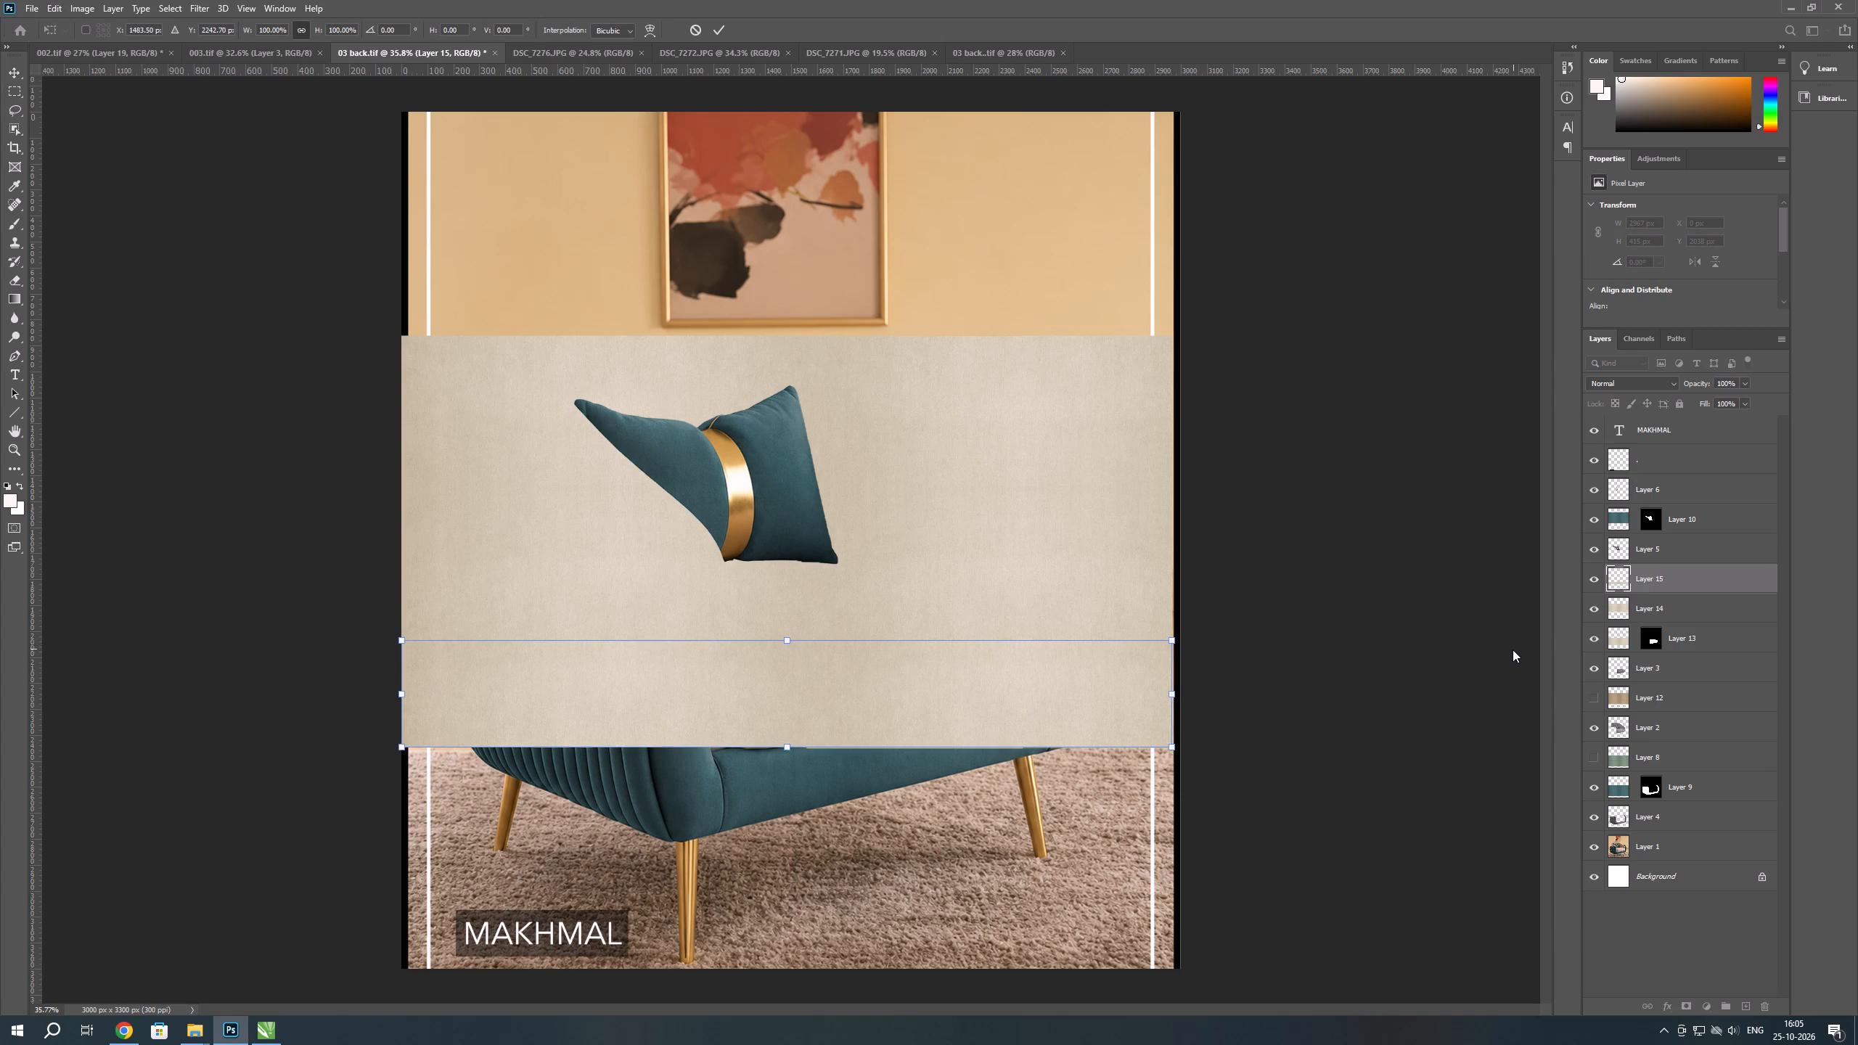
key(Return)
shift+click(1652, 617)
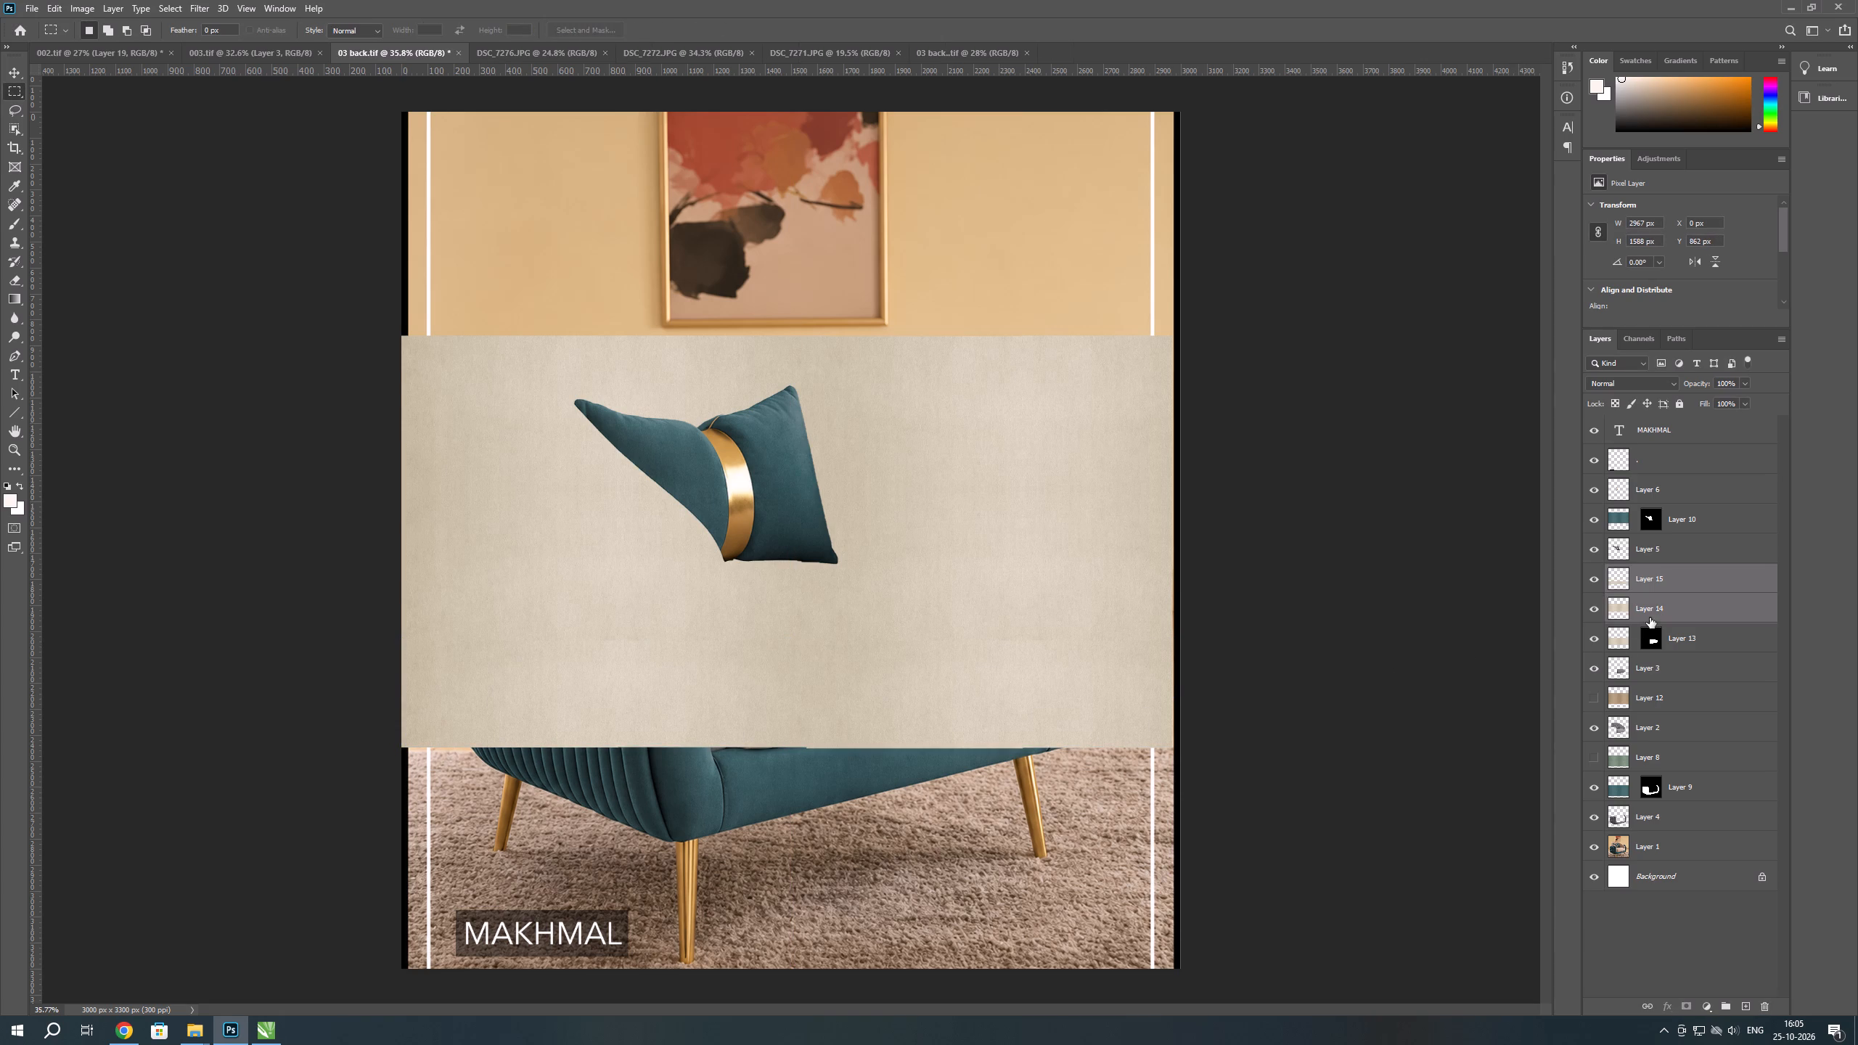
key(ctrl+e)
Paste the extended beige fabric above Layer 2, masked to that layer's backrest outline, and hide the source fabric, Layer 15.
ctrl+click(1618, 586)
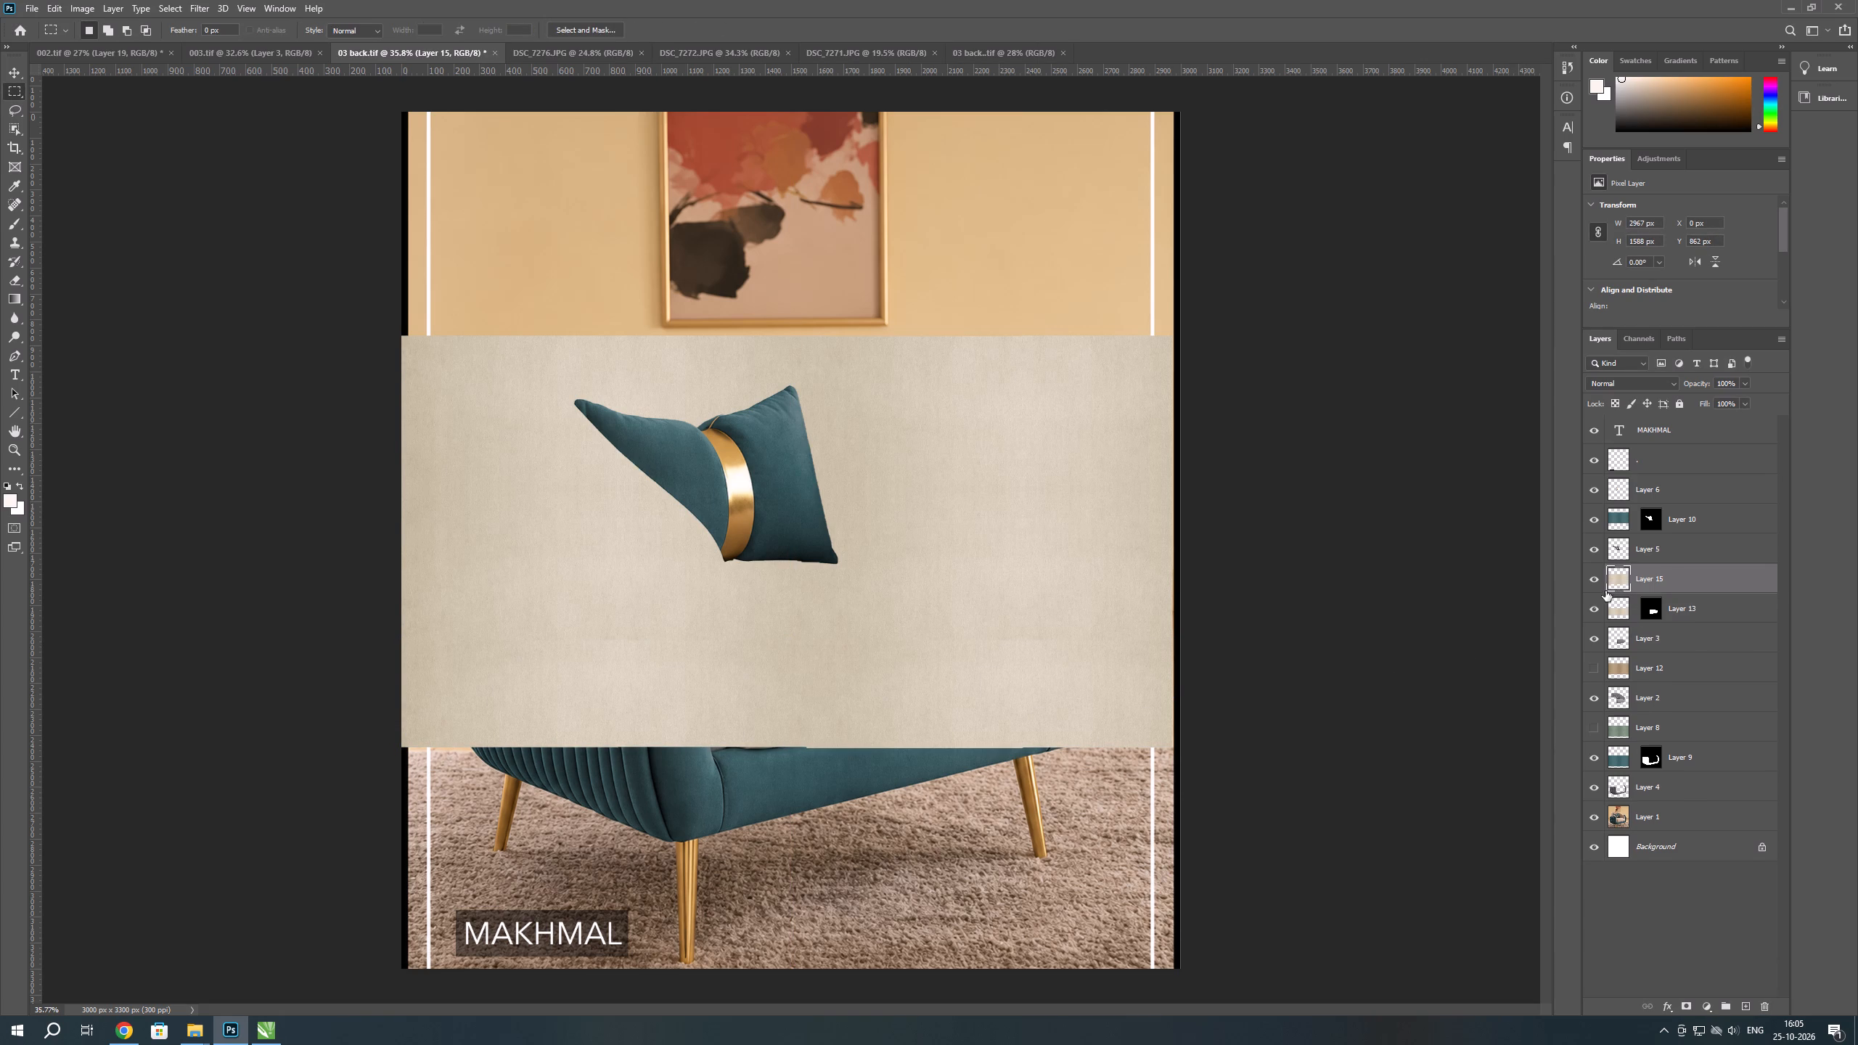
key(ctrl+c)
key(ctrl+c)
key(ctrl+c)
key(ctrl+c)
key(ctrl+c)
click(1613, 694)
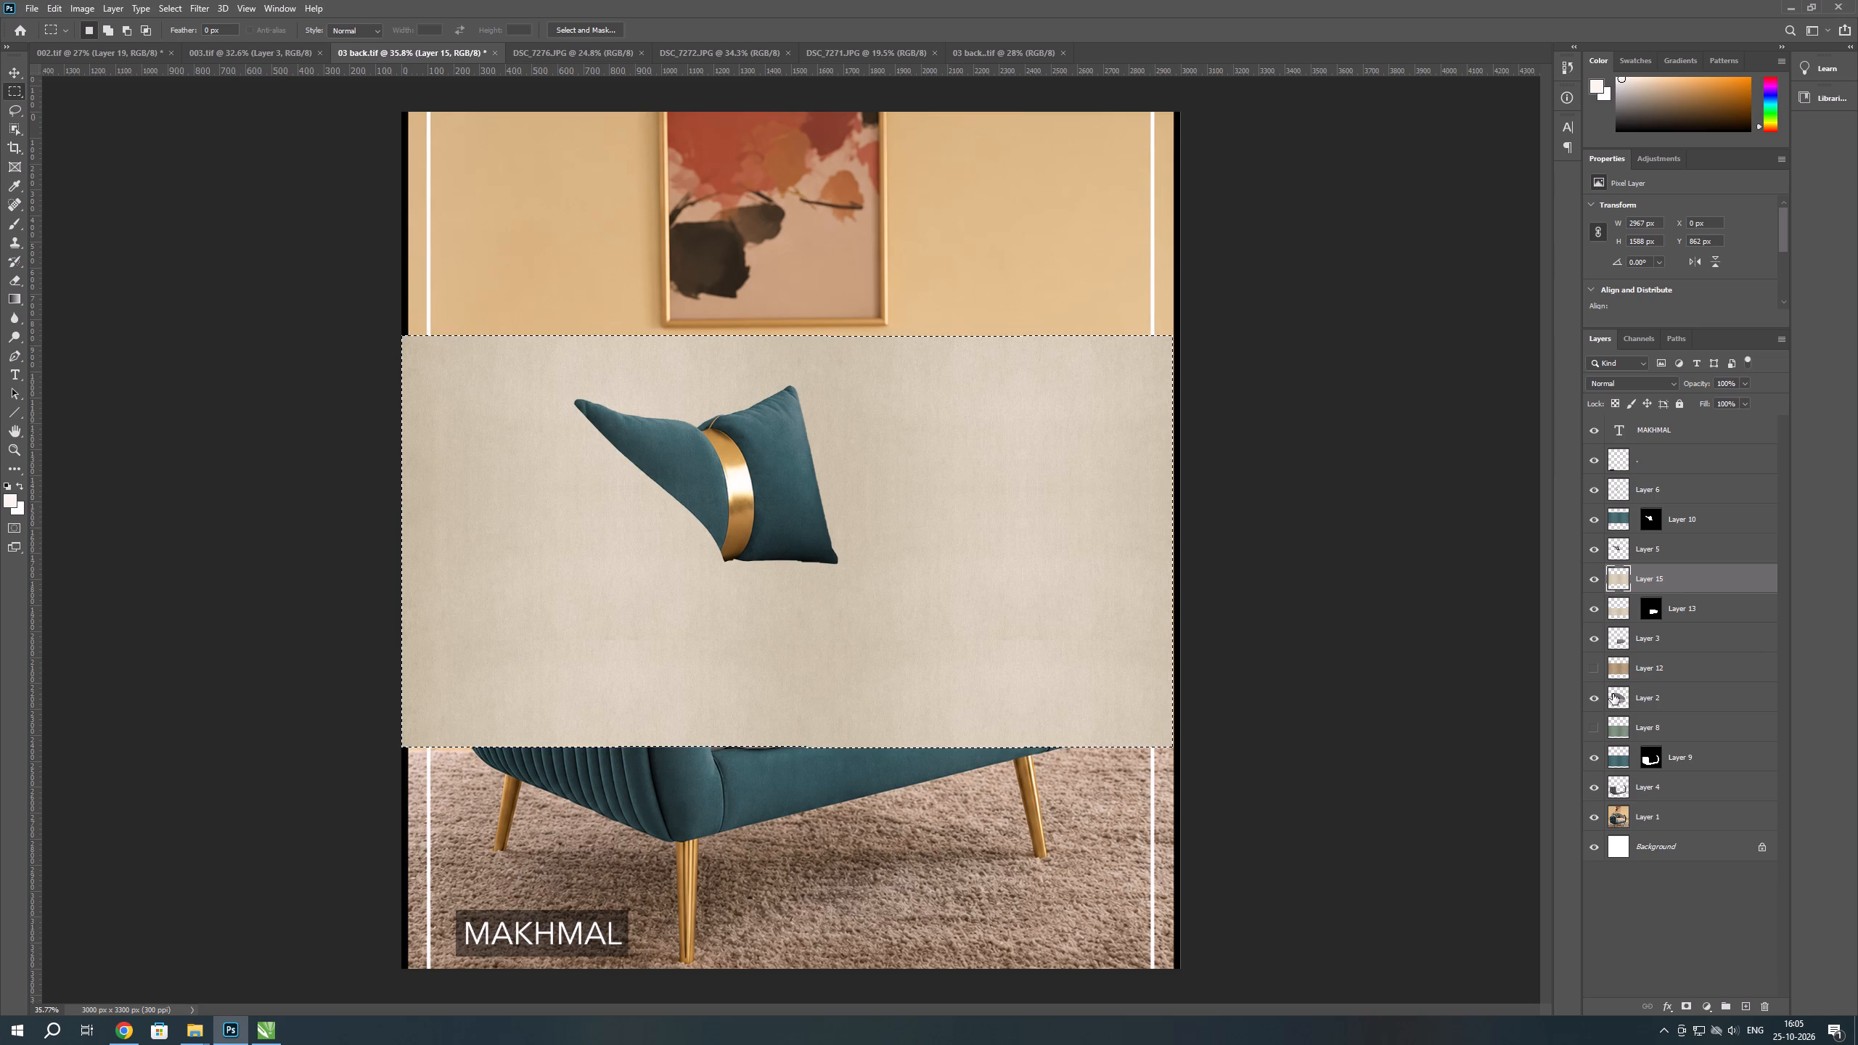
ctrl+click(1622, 700)
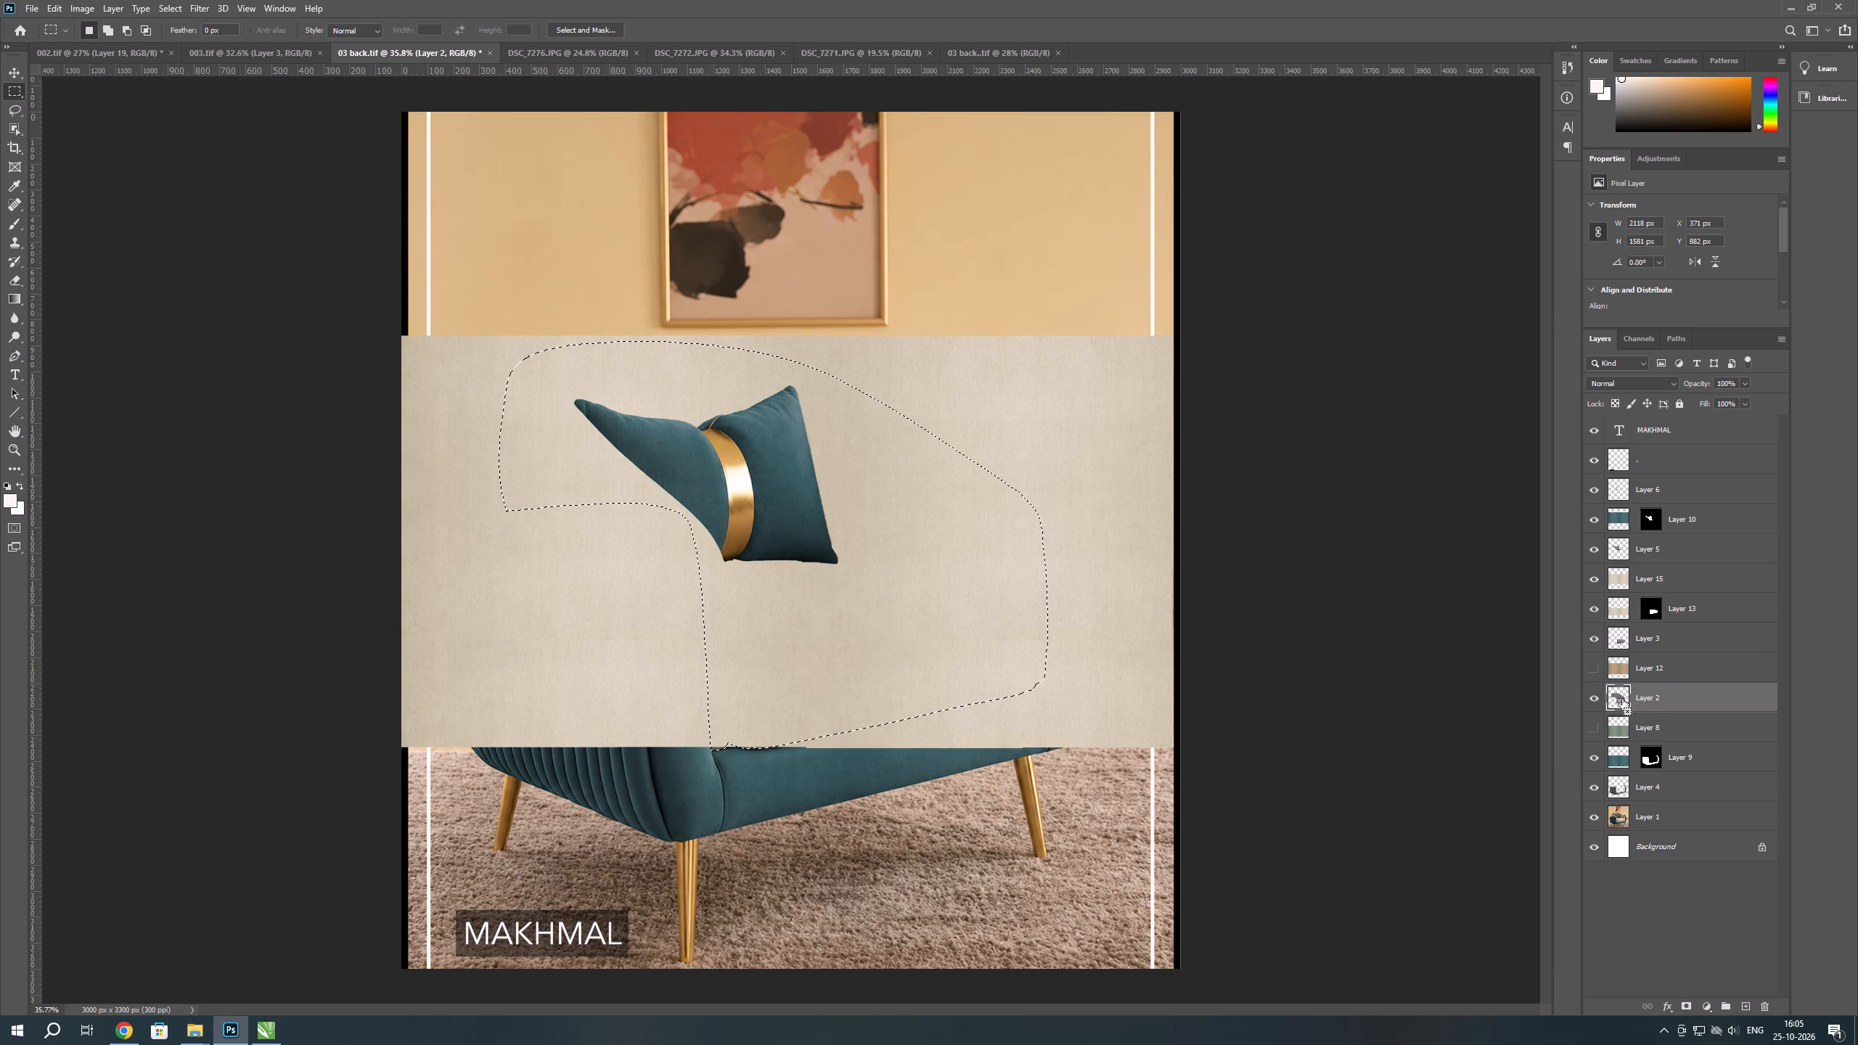
key(ctrl+alt+shift+v)
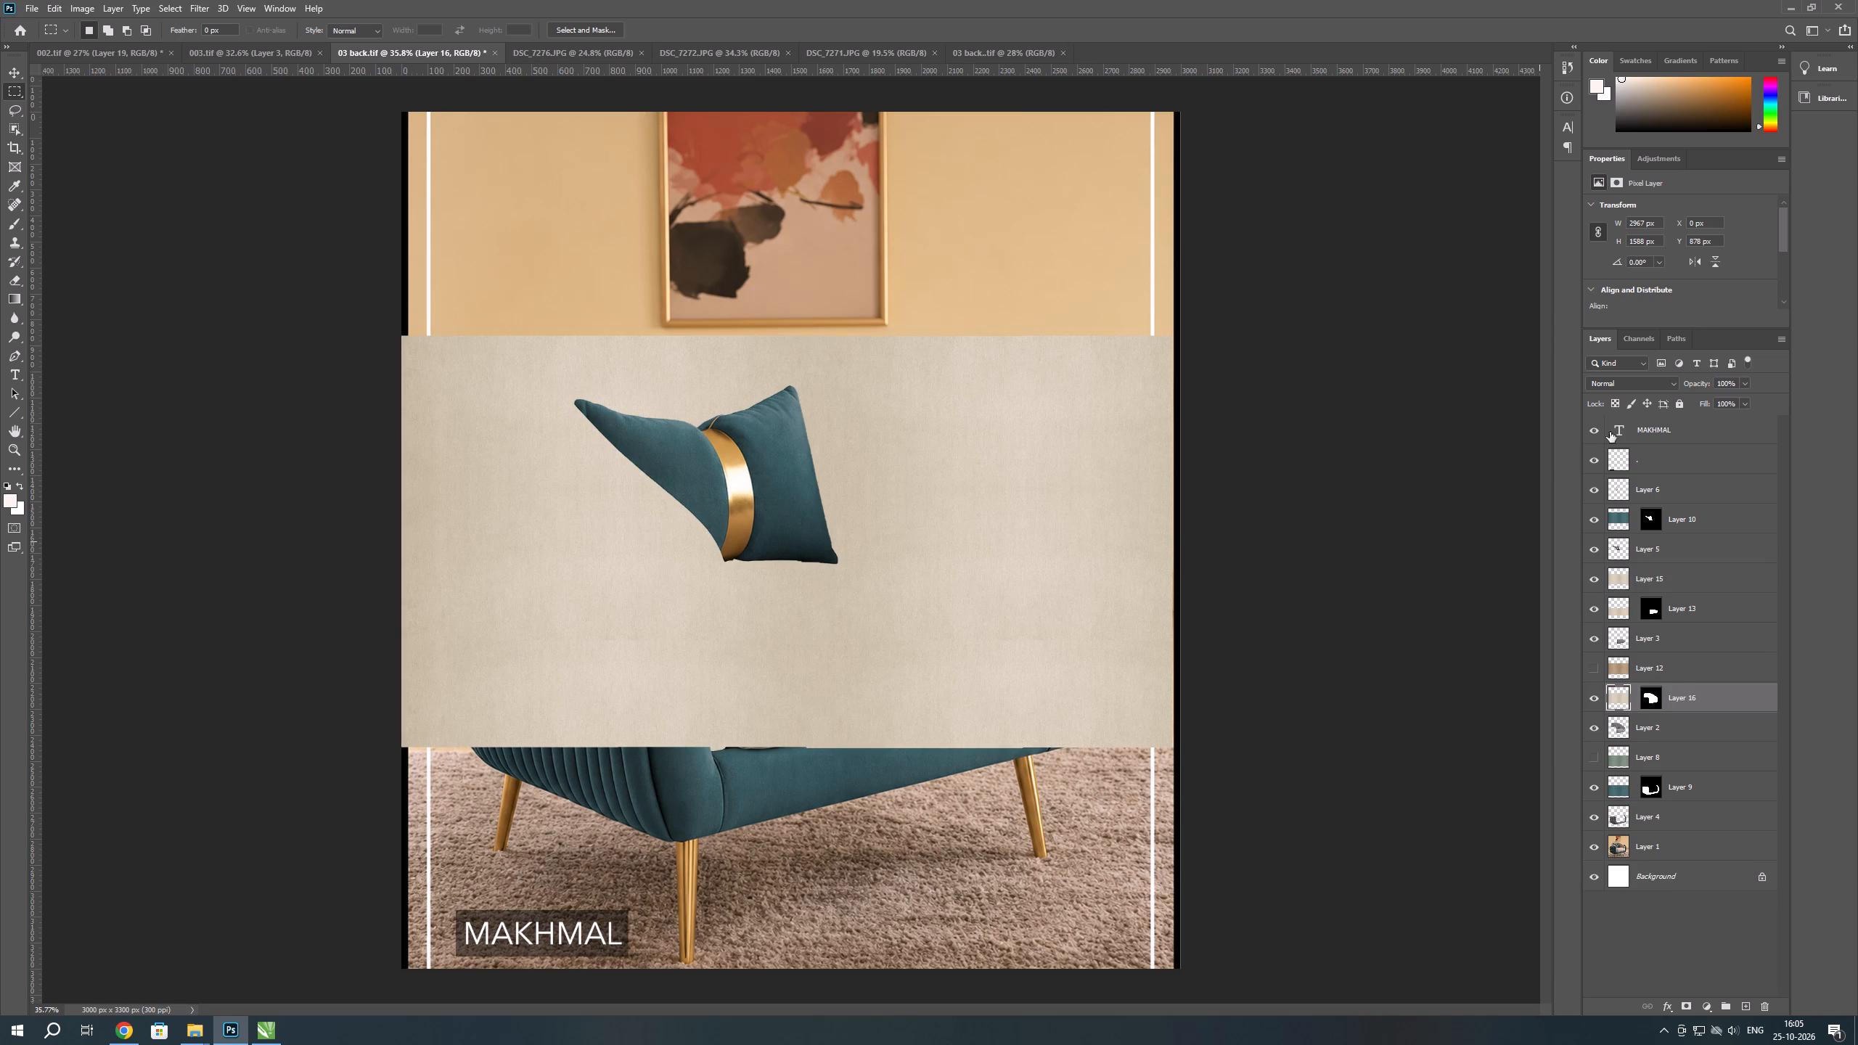
click(1592, 589)
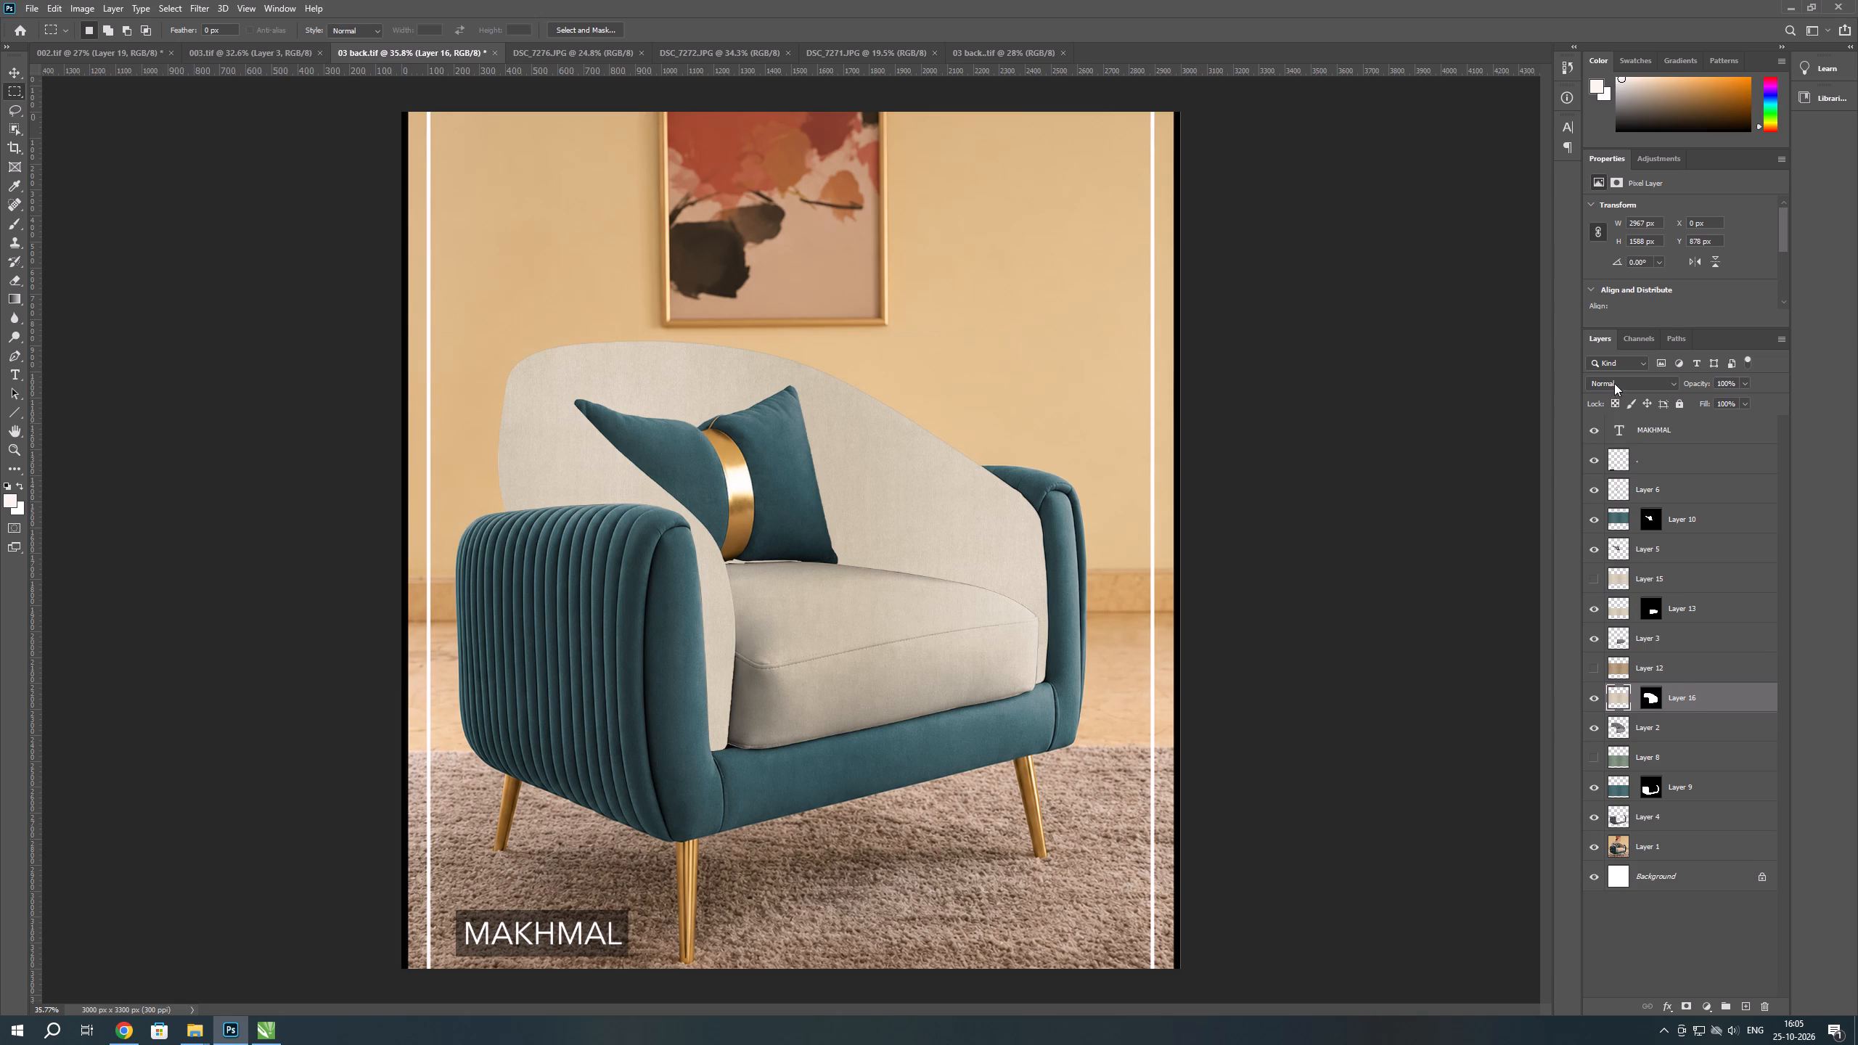
Set the blend mode of the masked backrest fabric, Layer 16, to Overlay.
click(1614, 383)
click(1603, 560)
click(1362, 610)
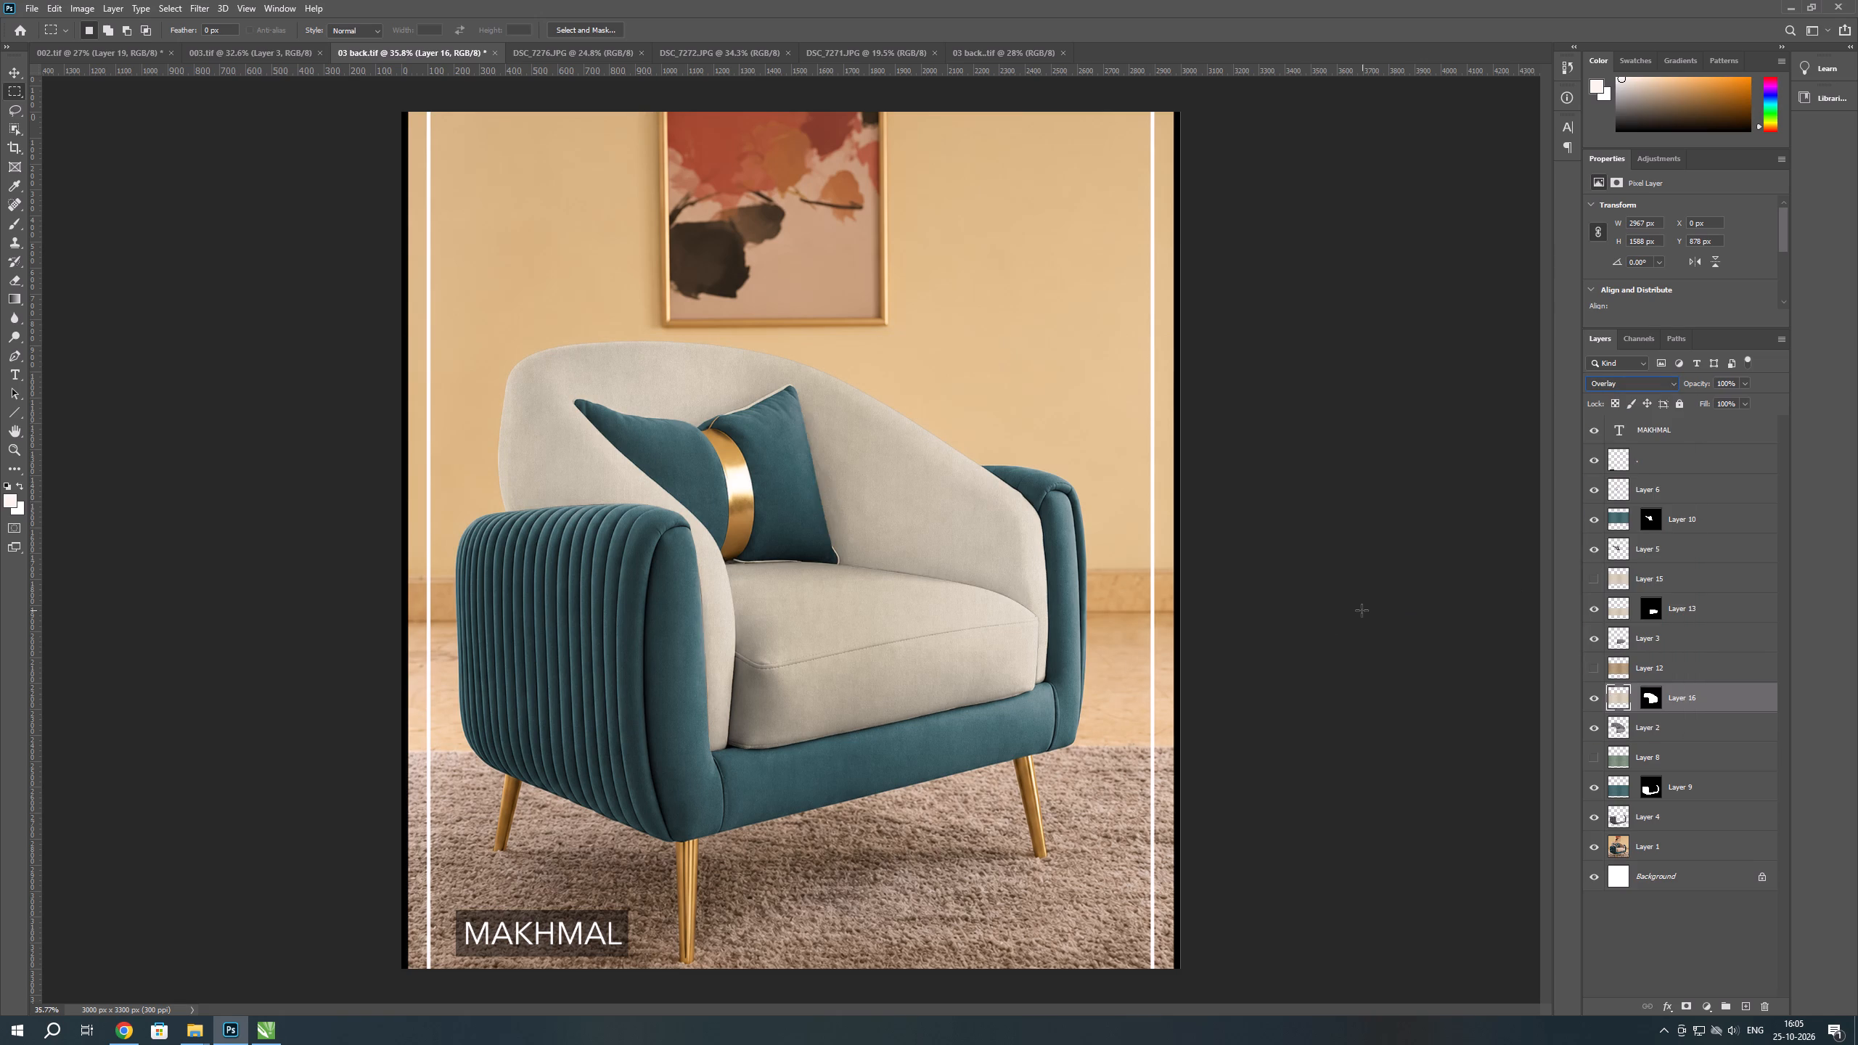
Examine the beige backrest, seat and pillow up close and in the view of the whole armchair.
scroll(888, 699, up, 5)
scroll(711, 641, up, 4)
click(10, 73)
click(93, 186)
scroll(549, 558, up, 5)
scroll(820, 616, up, 5)
scroll(768, 664, down, 5)
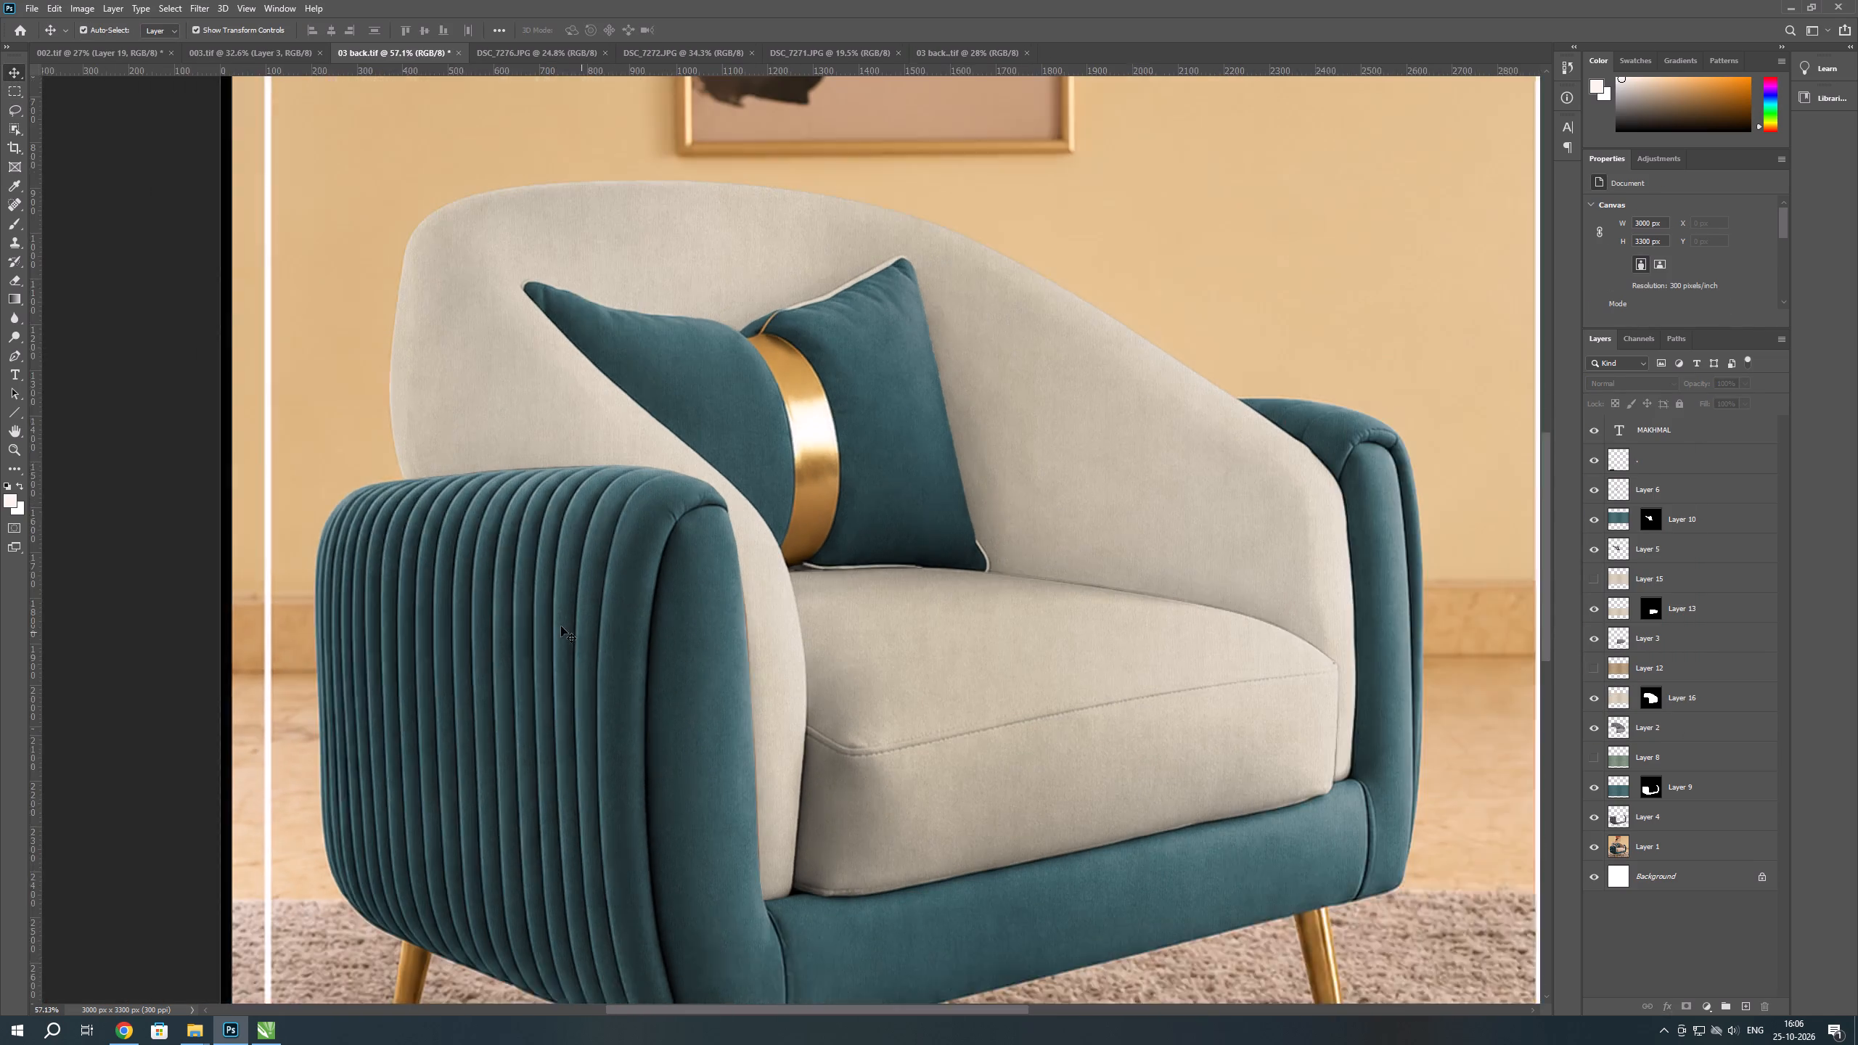
scroll(544, 621, down, 5)
scroll(822, 668, down, 5)
scroll(777, 642, up, 6)
scroll(660, 591, up, 3)
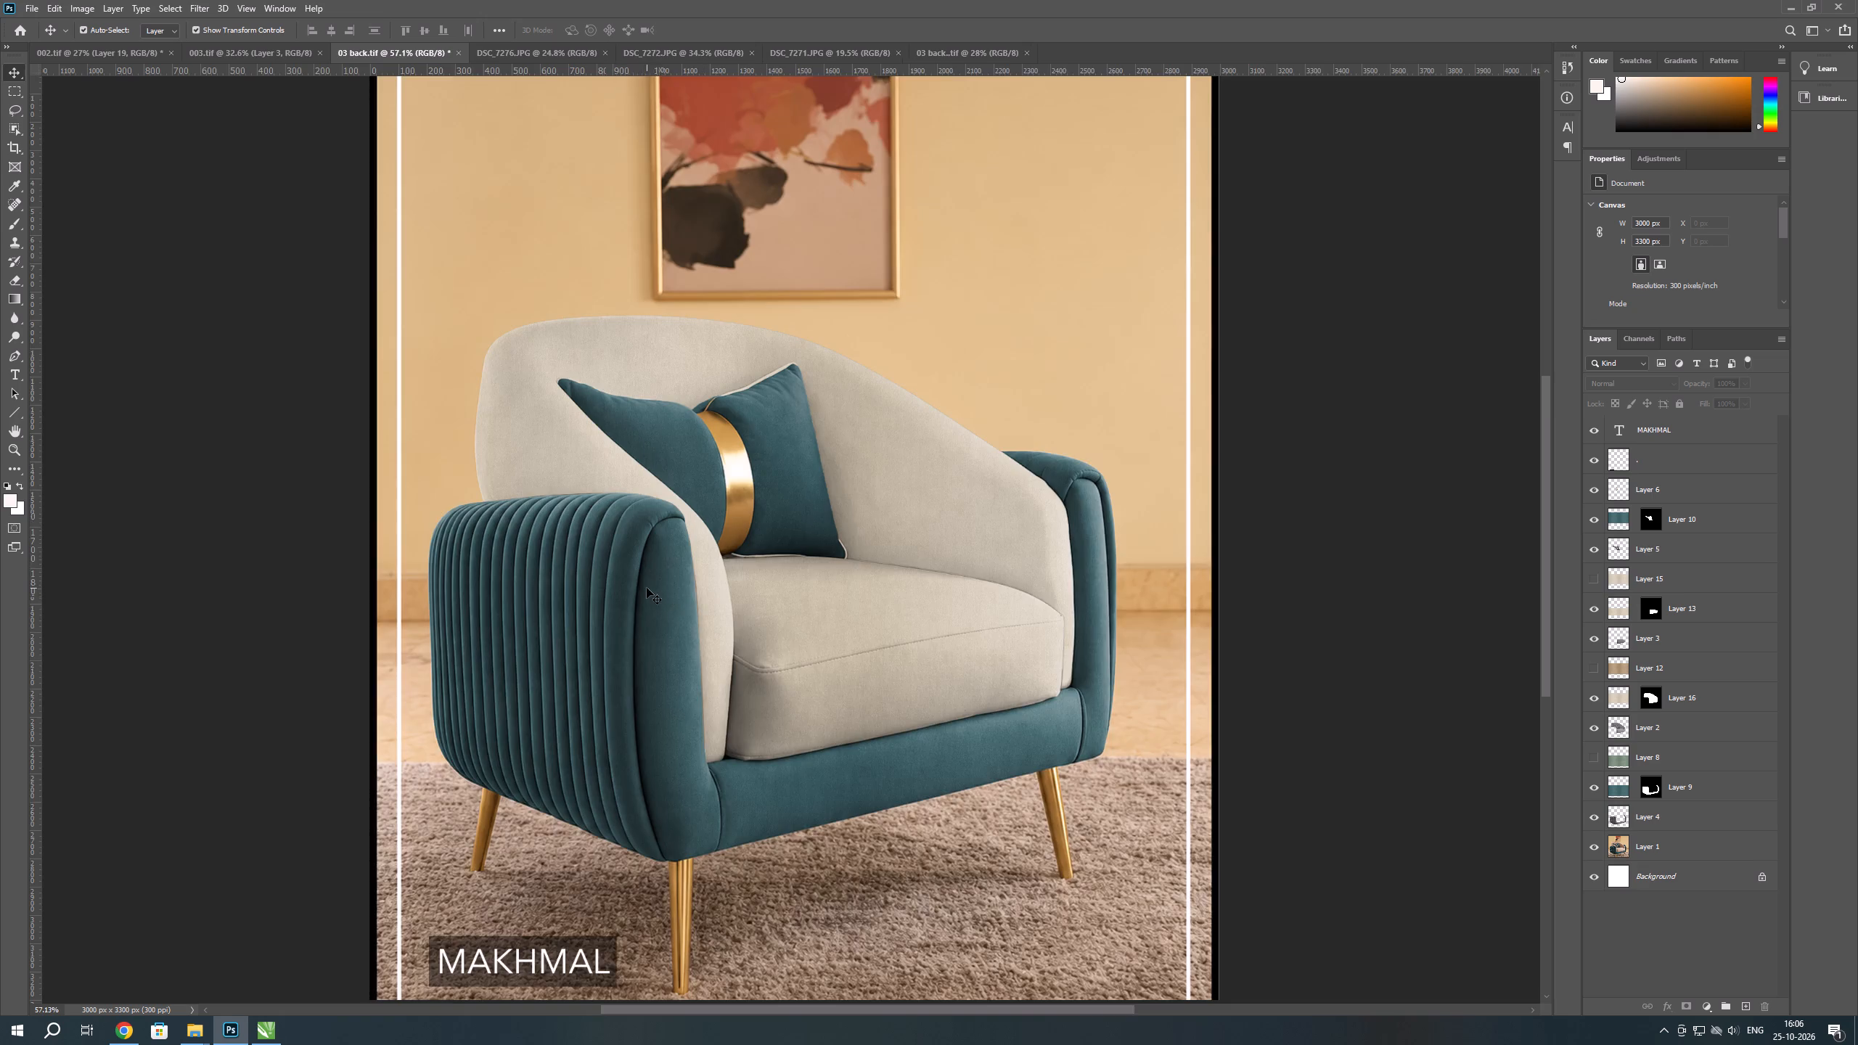
scroll(647, 588, up, 6)
scroll(629, 581, down, 4)
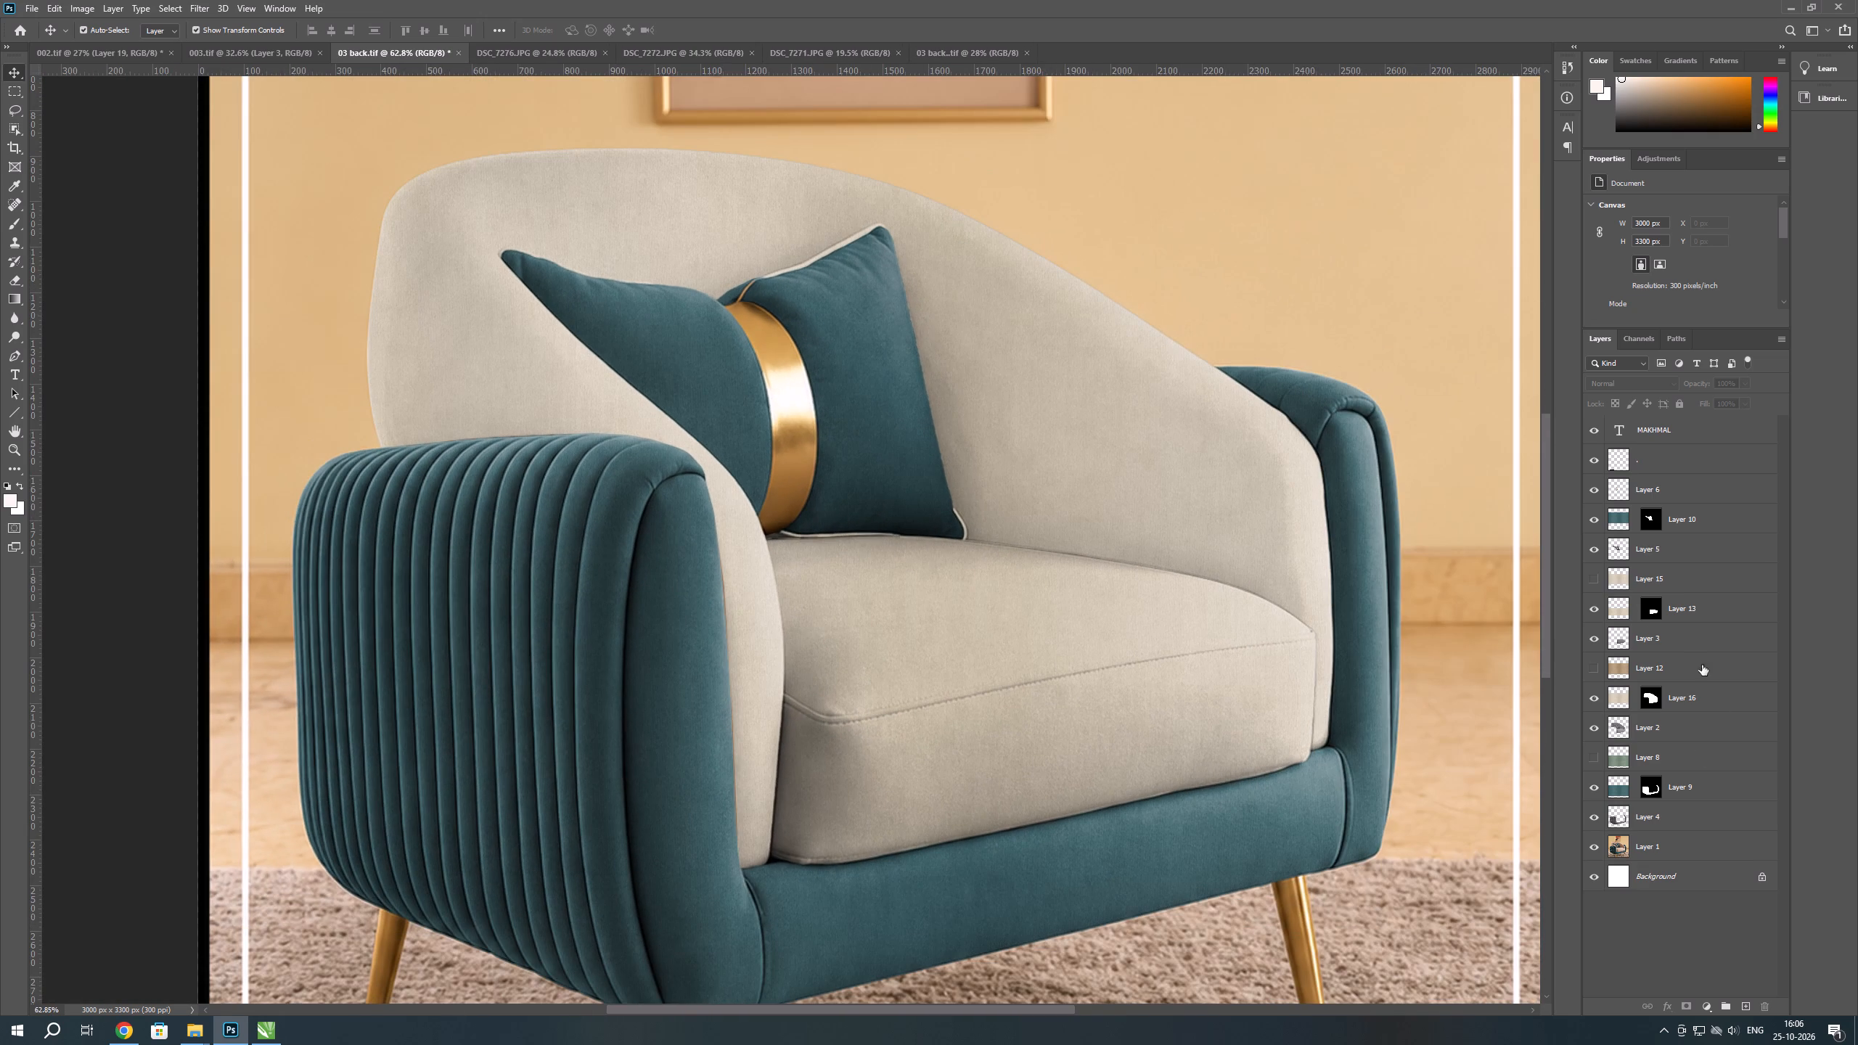
Hide the seat fabric, Layer 13, compare the seat with Layer 3 shown and hidden, and leave both hidden.
click(1592, 618)
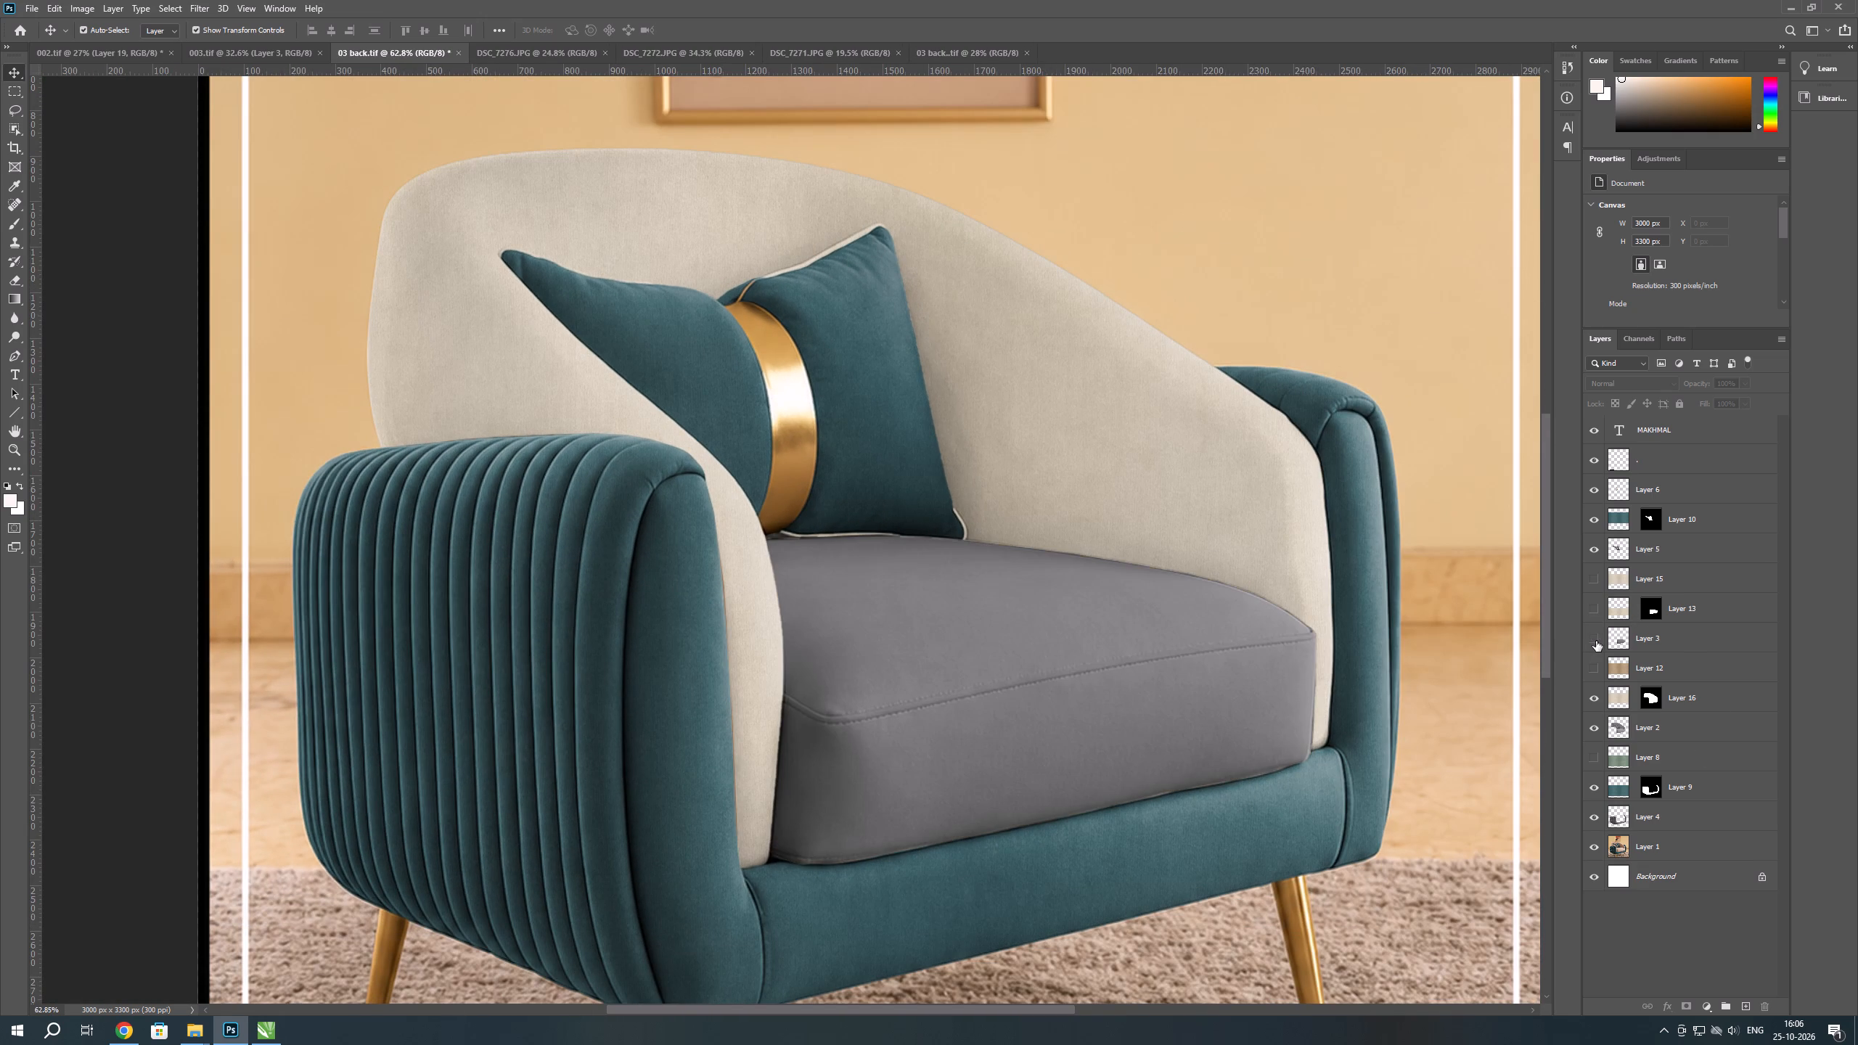
click(1596, 641)
click(1596, 638)
click(1596, 638)
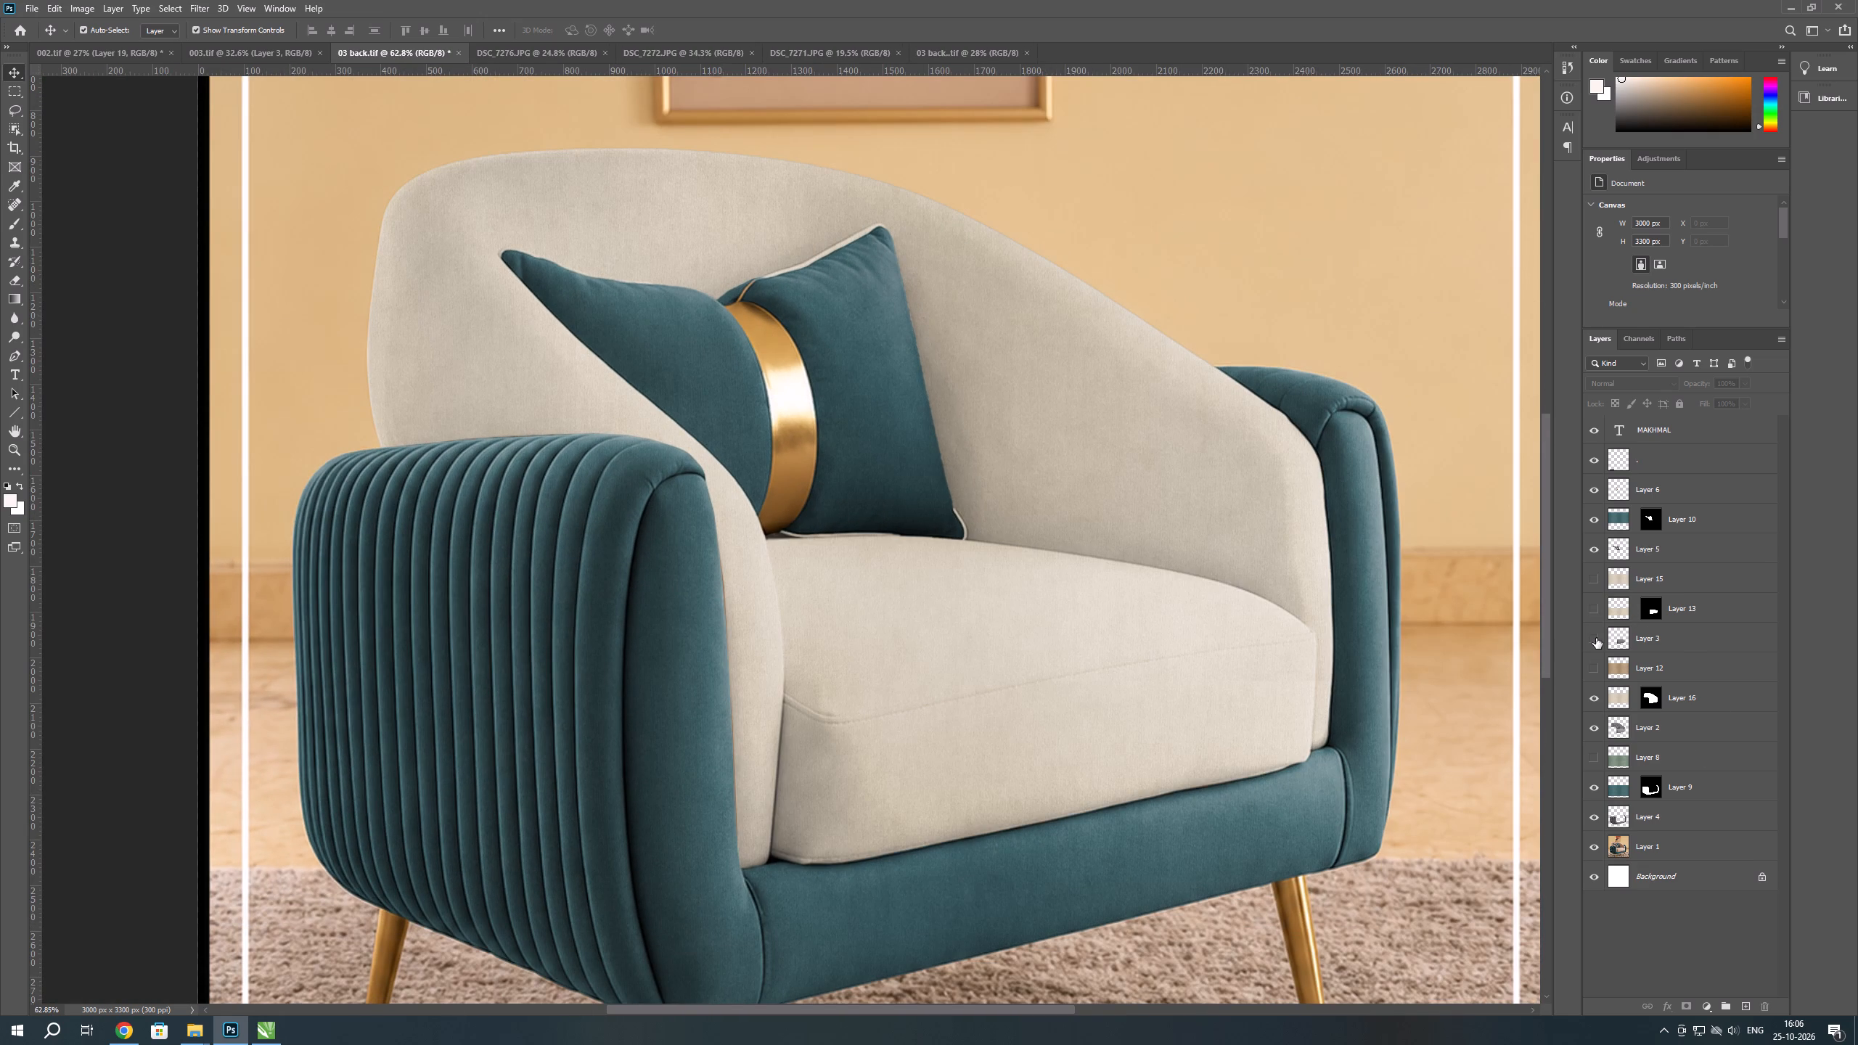
scroll(1137, 690, up, 5)
scroll(898, 707, down, 5)
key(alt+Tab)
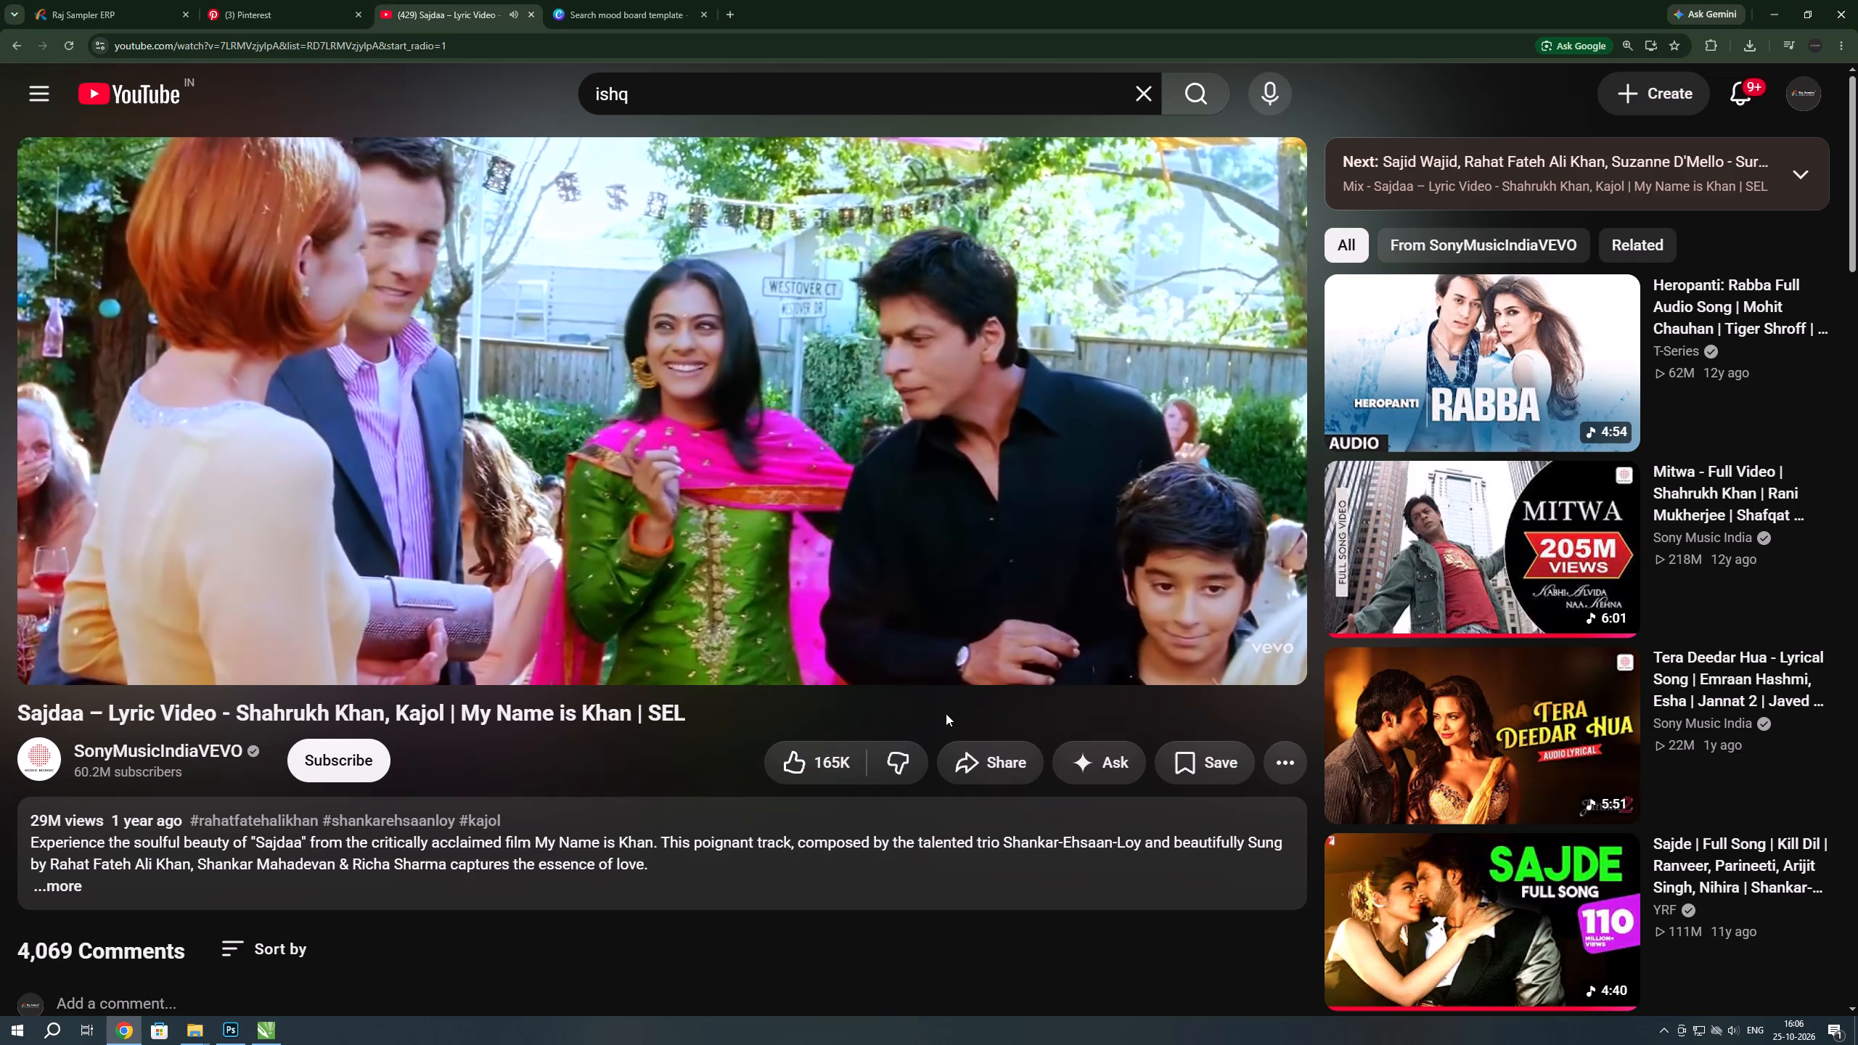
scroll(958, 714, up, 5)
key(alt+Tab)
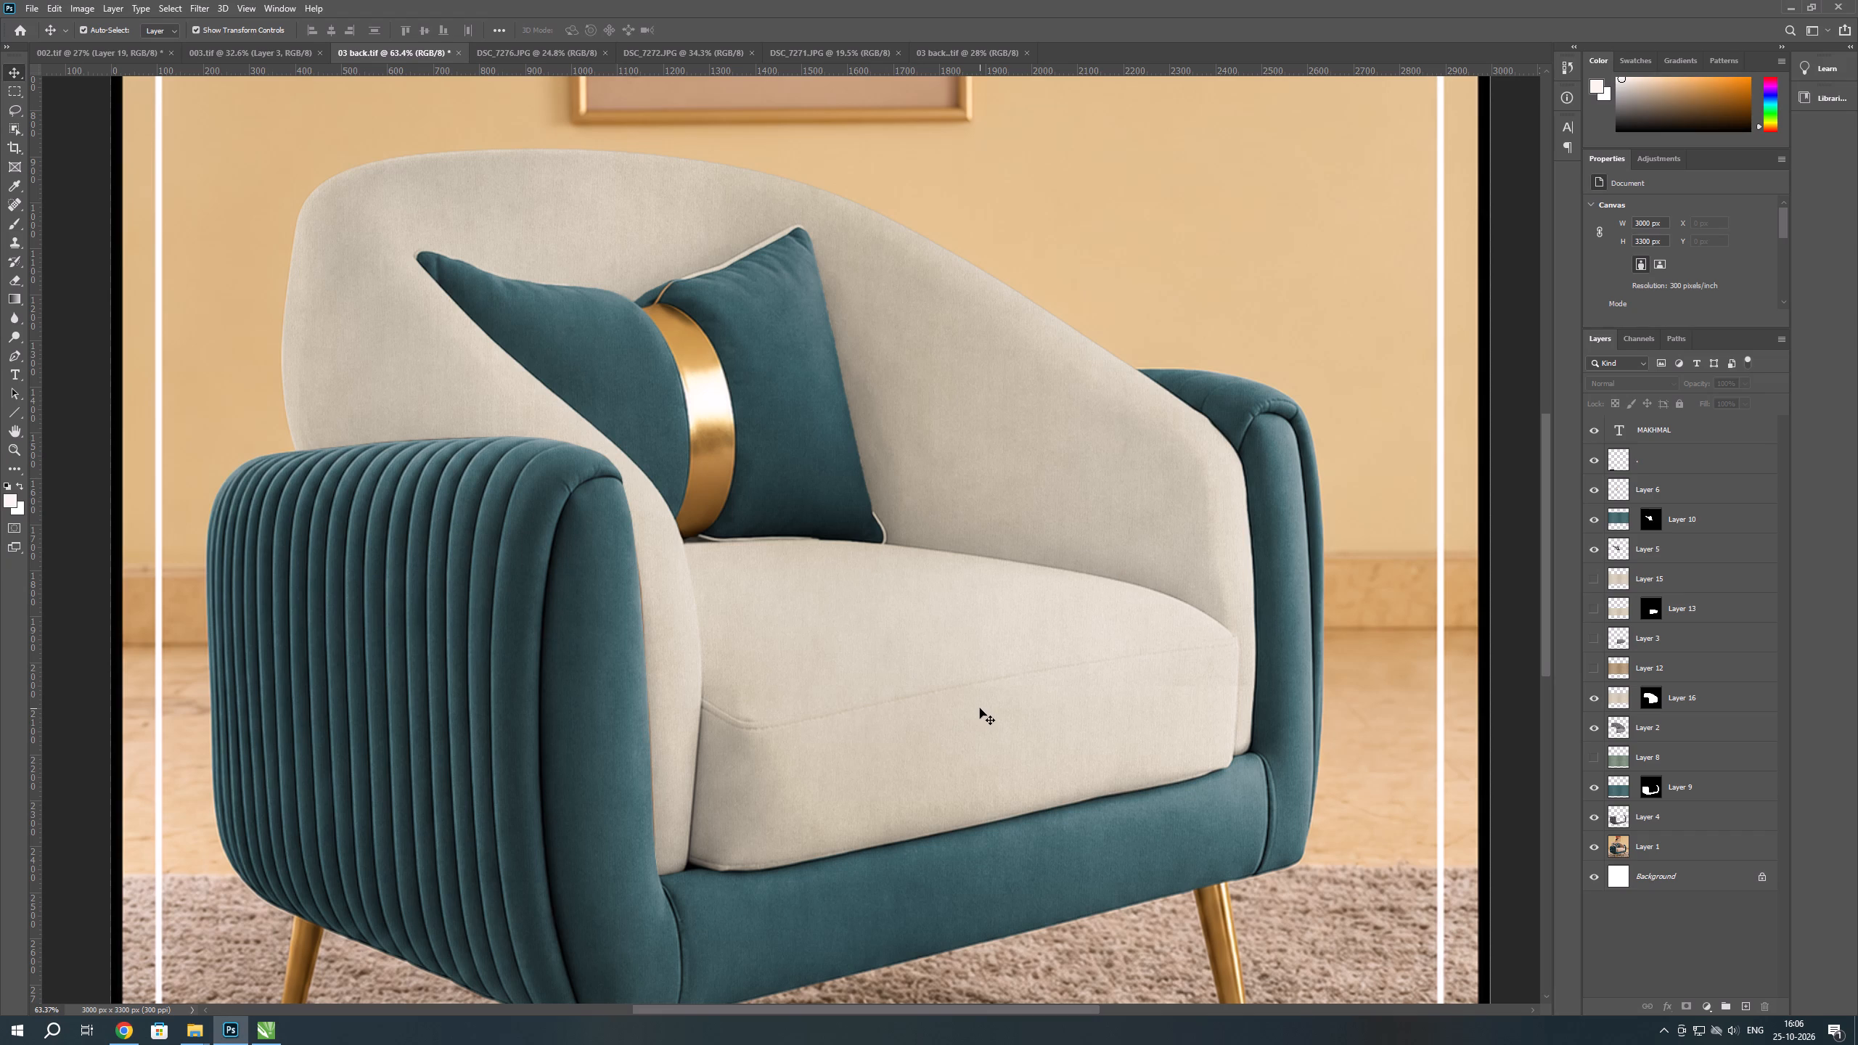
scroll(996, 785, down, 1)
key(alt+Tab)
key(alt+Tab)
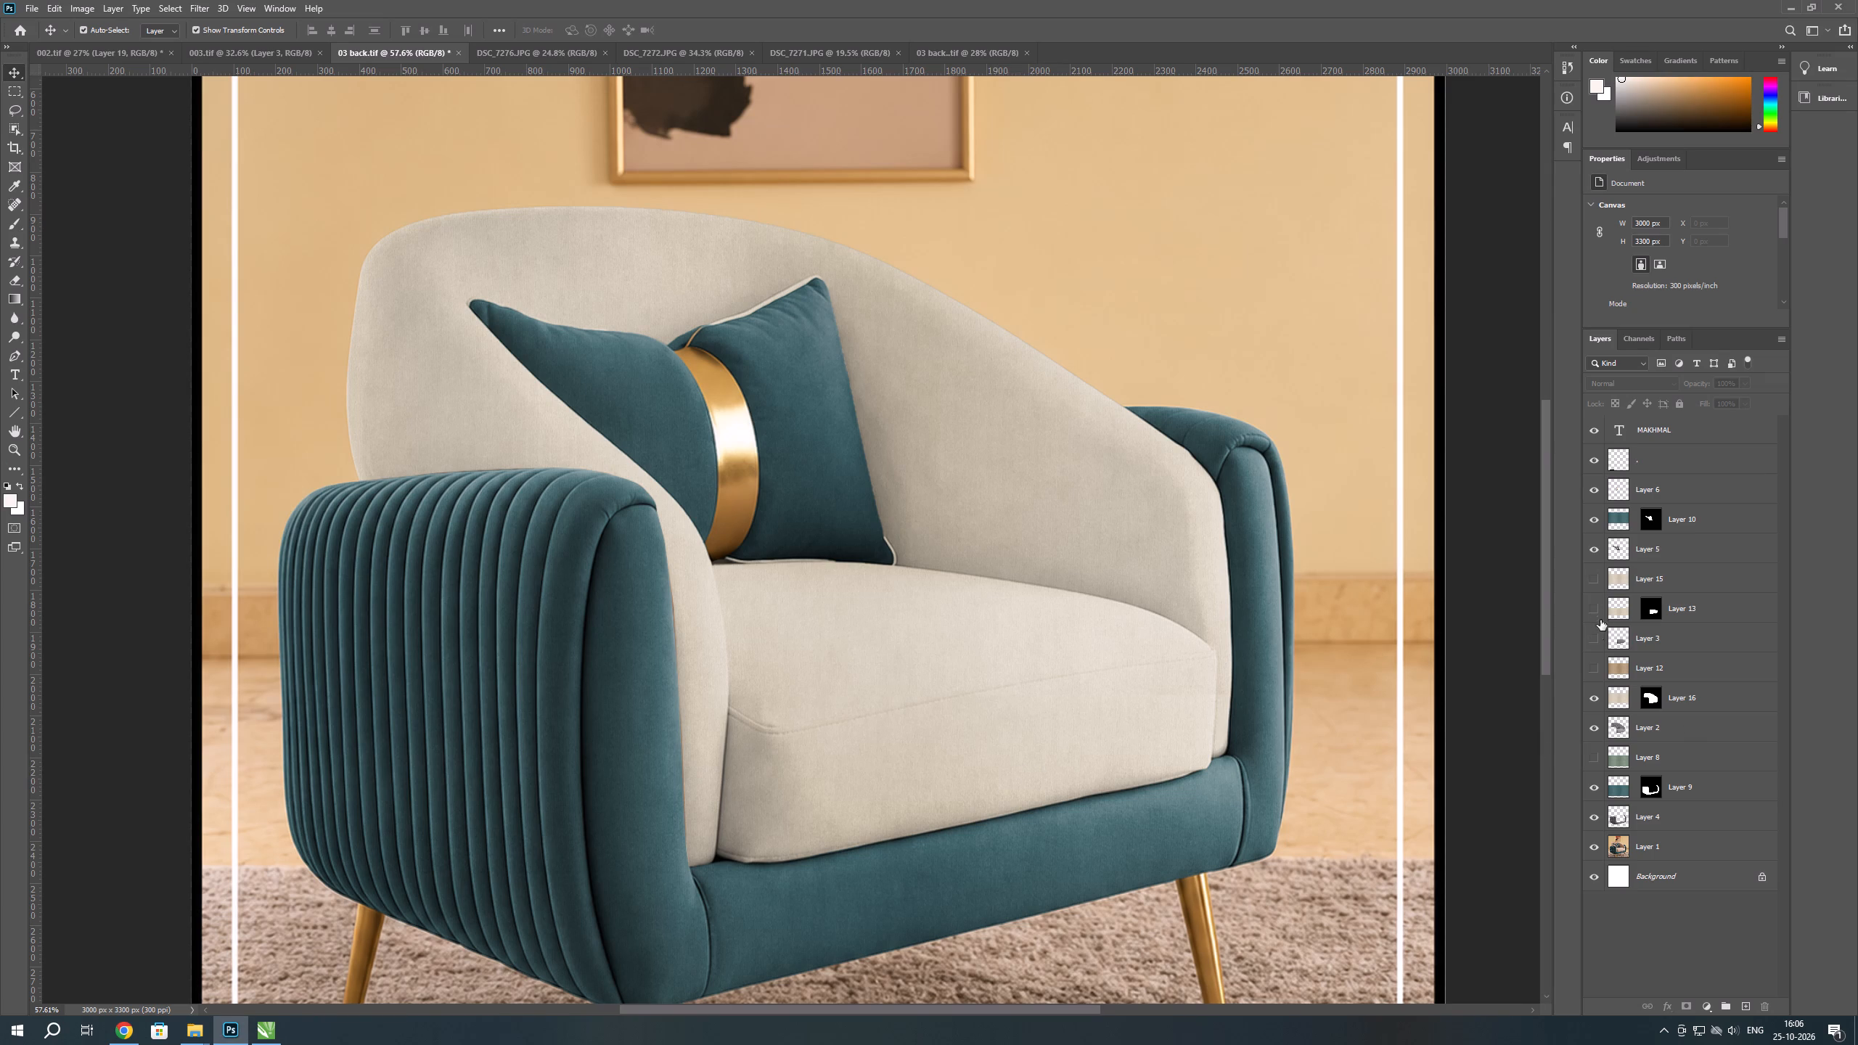
Show Layer 13 and compare the armchair with Layer 16 and Layer 2 shown and hidden, leaving Layer 16 hidden and Layer 2 visible.
click(1599, 702)
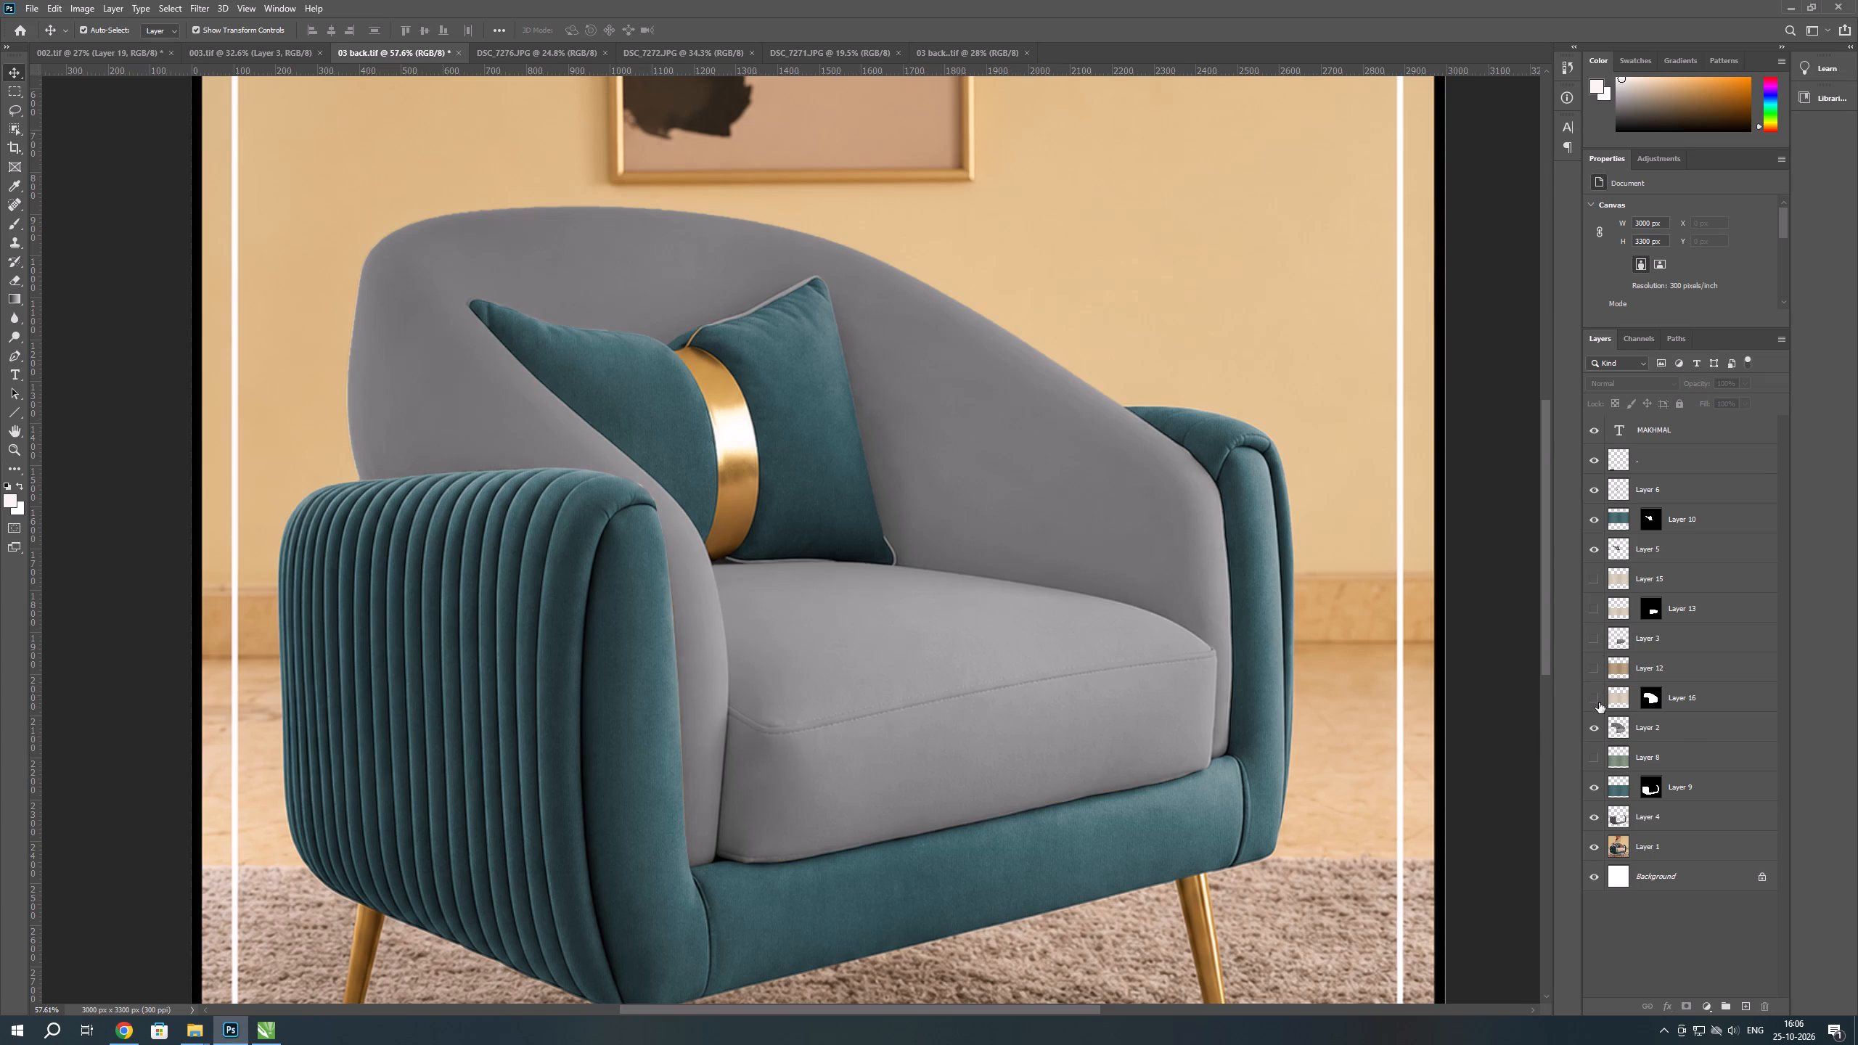
click(1599, 702)
click(1599, 702)
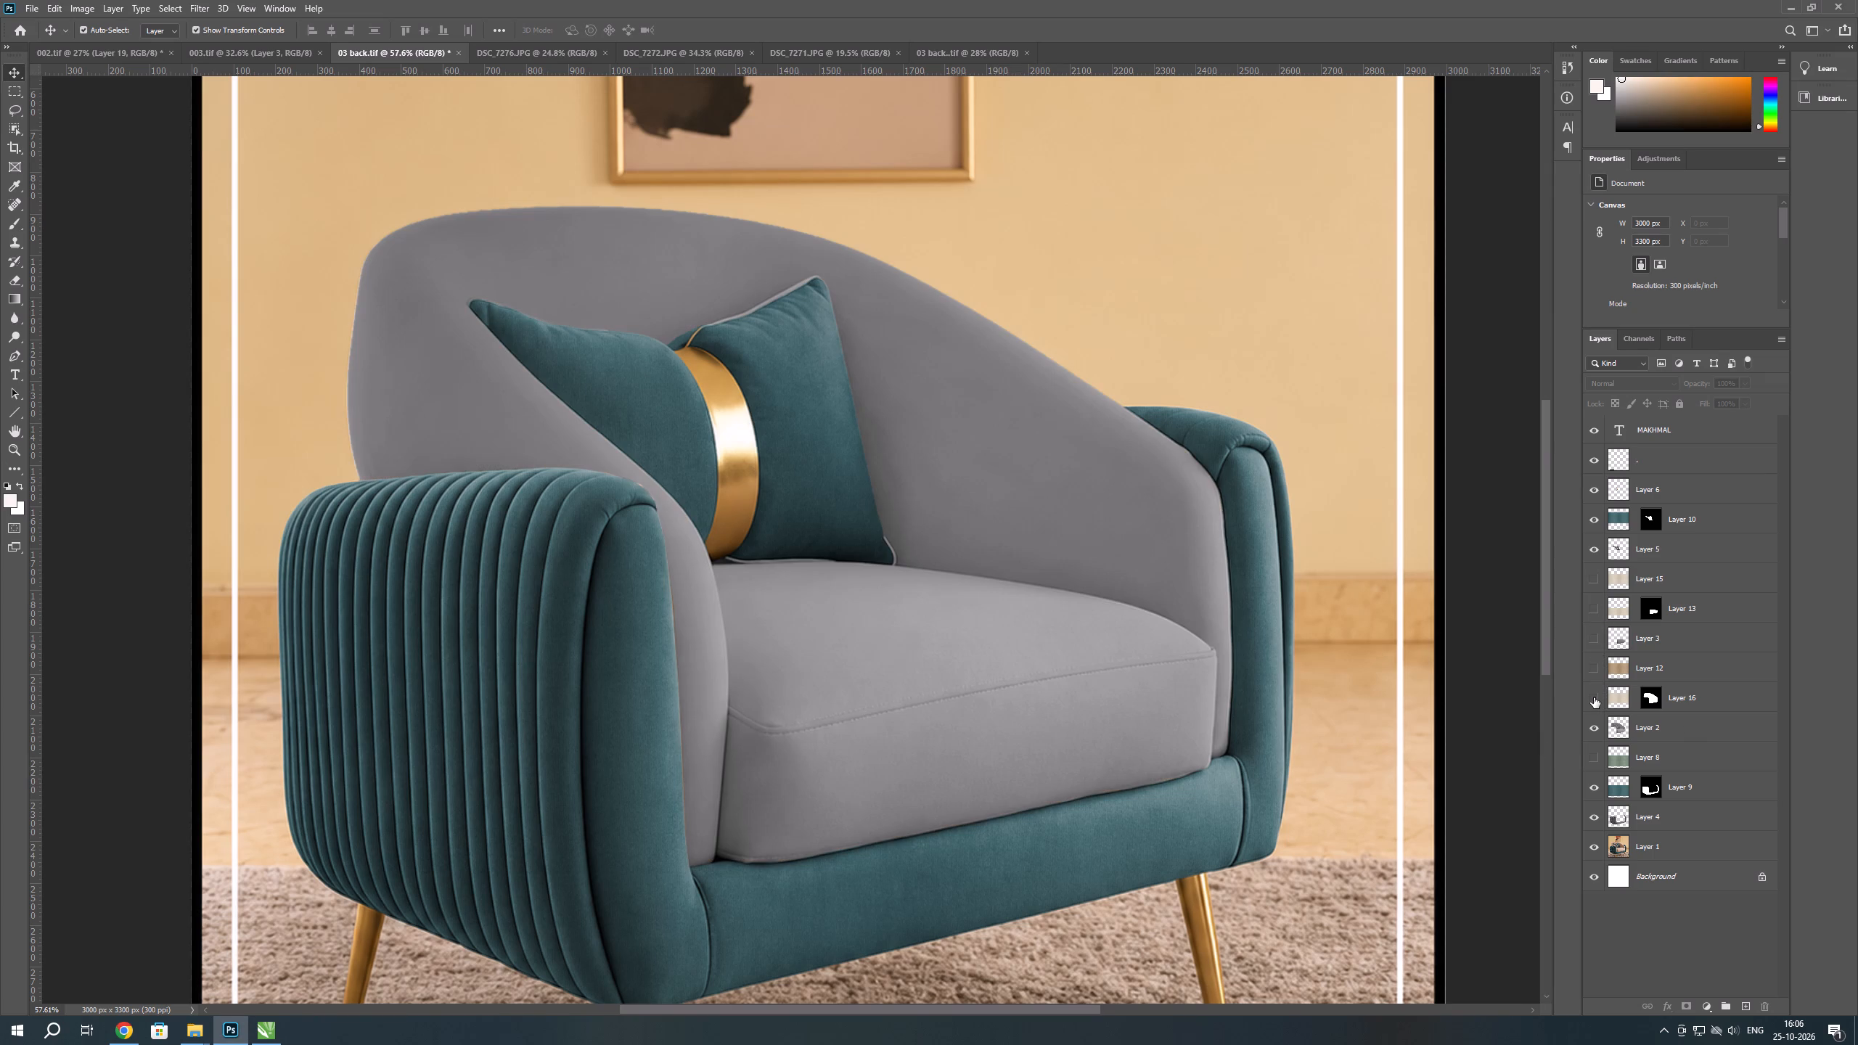
click(1594, 697)
click(1594, 697)
click(1594, 607)
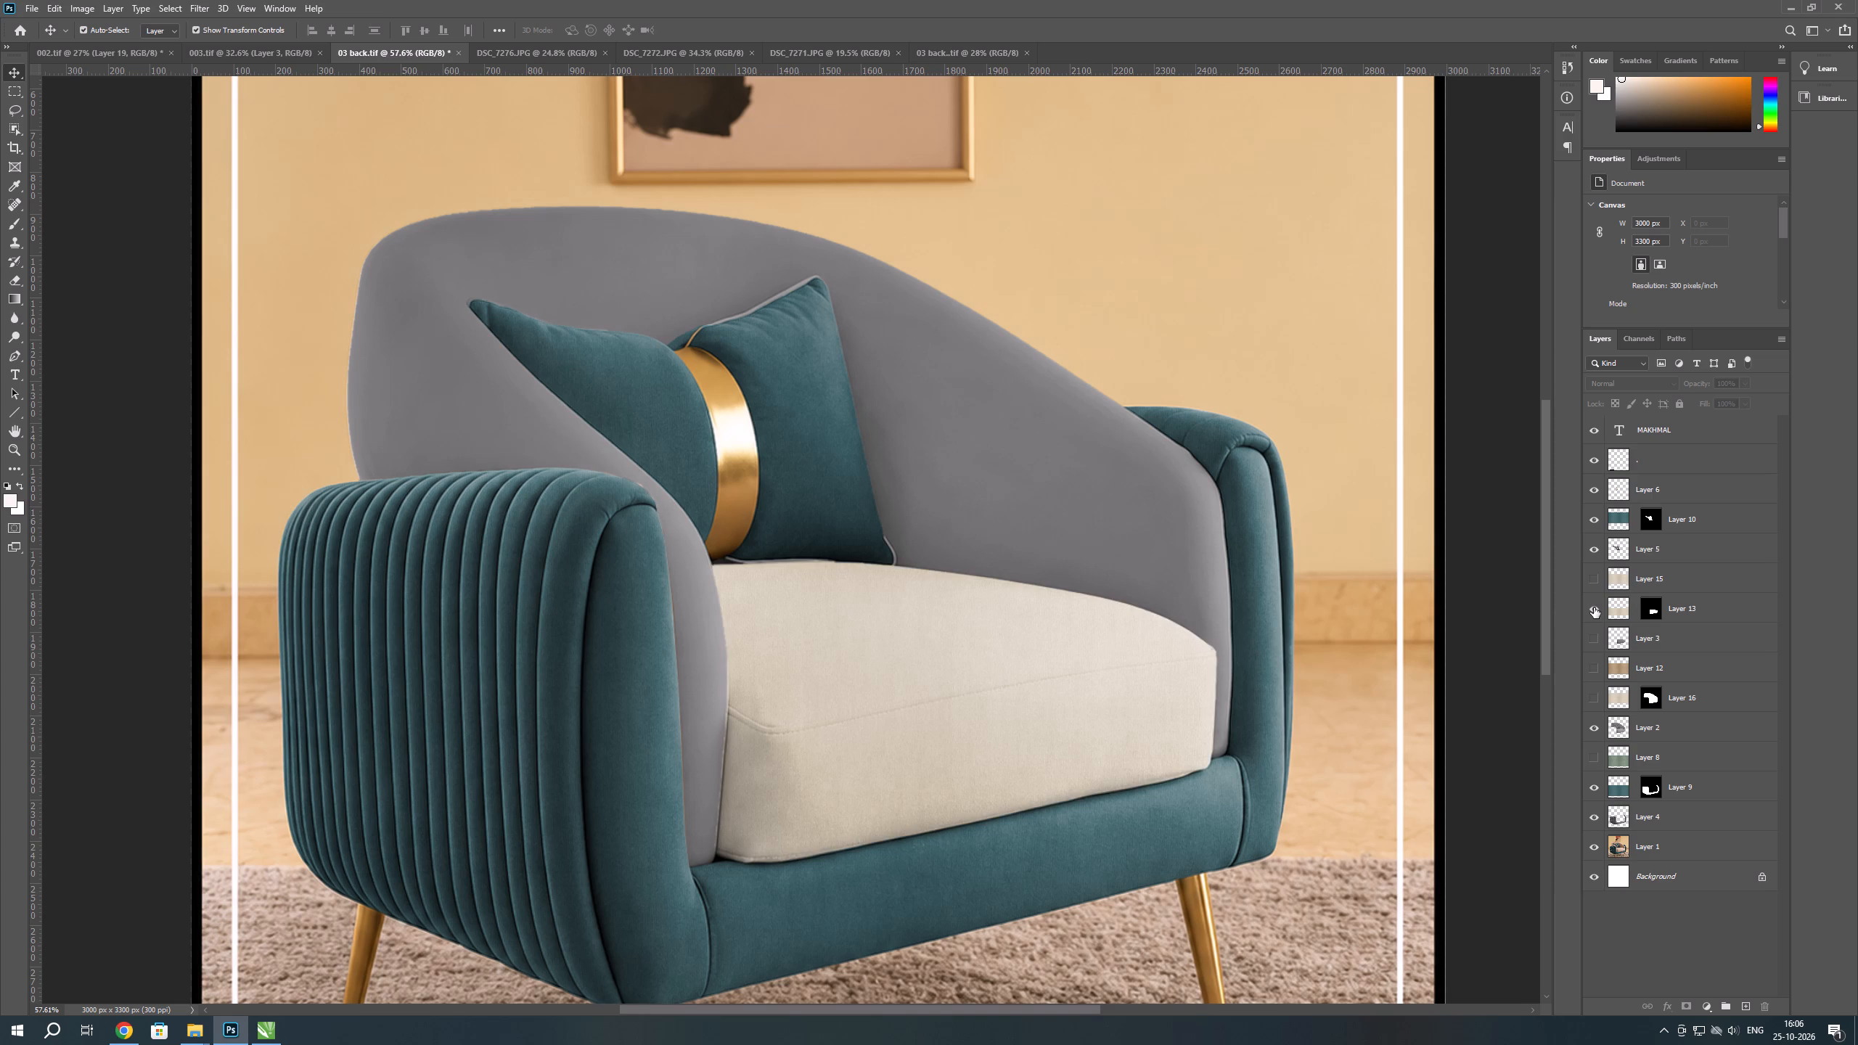
click(1593, 696)
click(1593, 696)
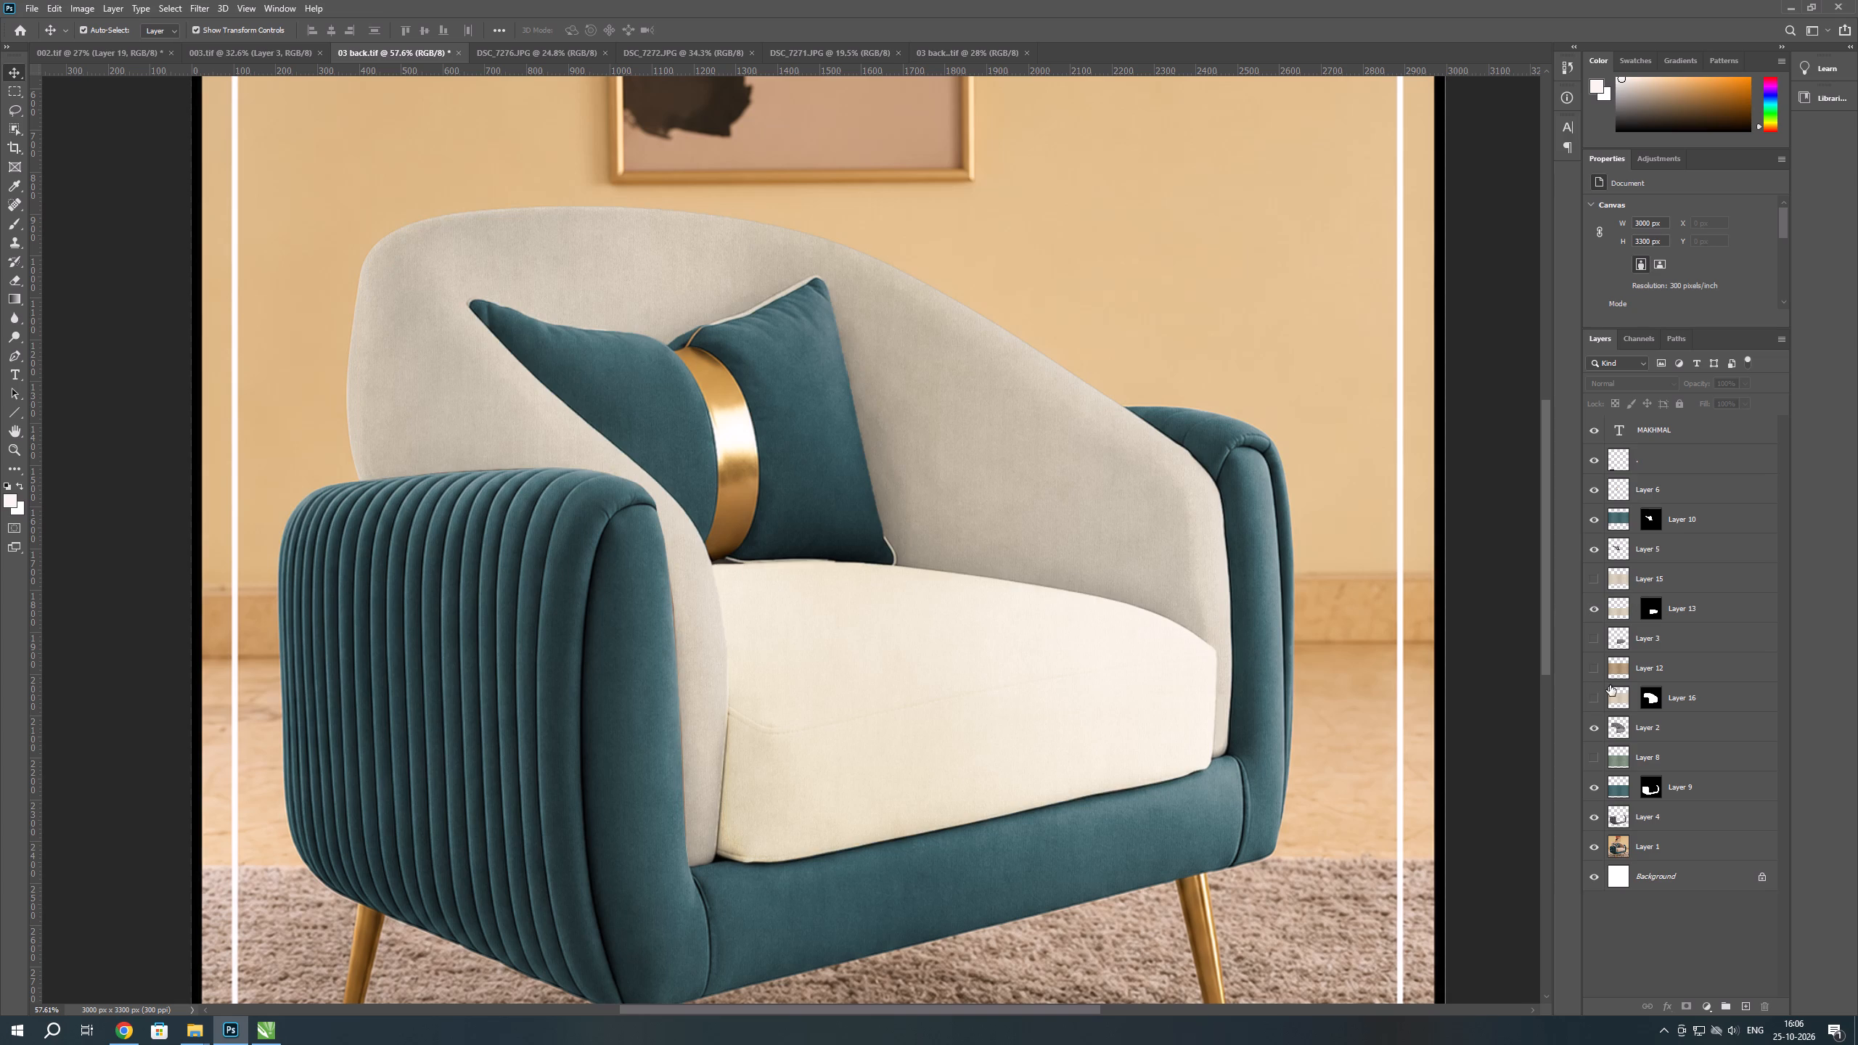
click(1598, 723)
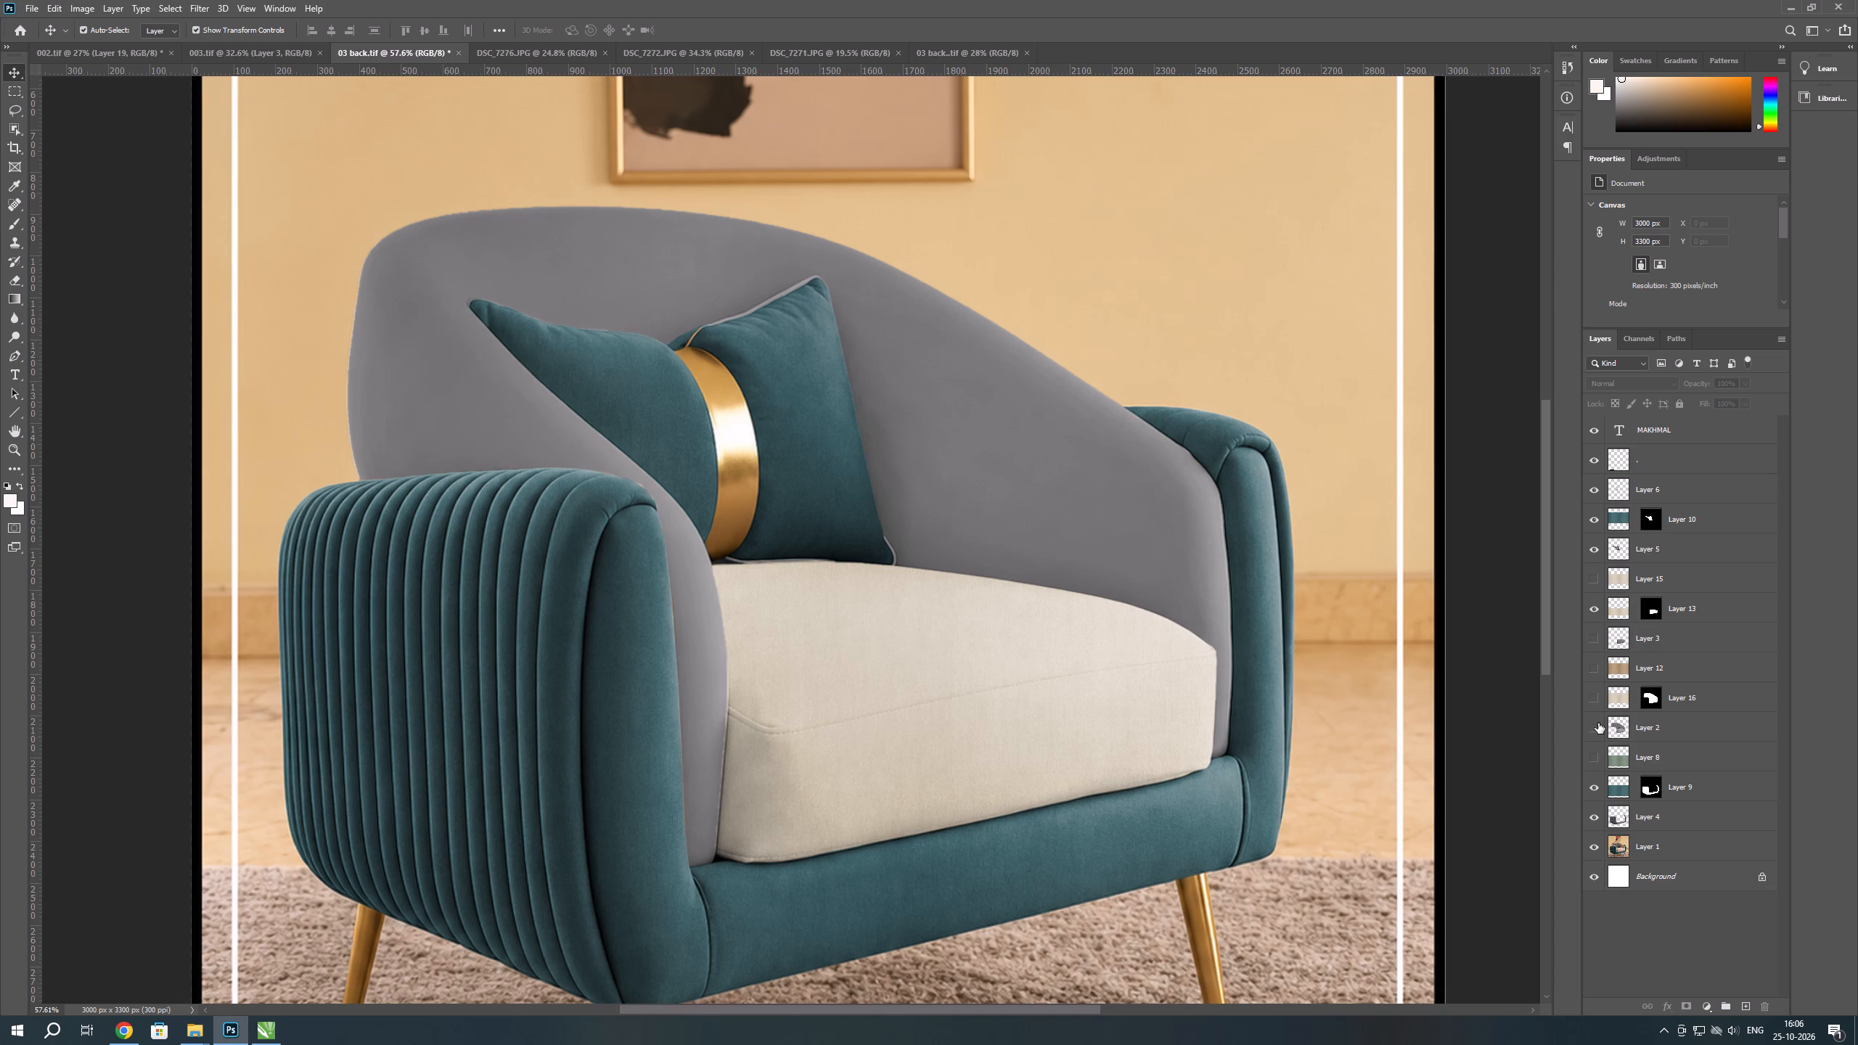
click(1598, 723)
click(1595, 689)
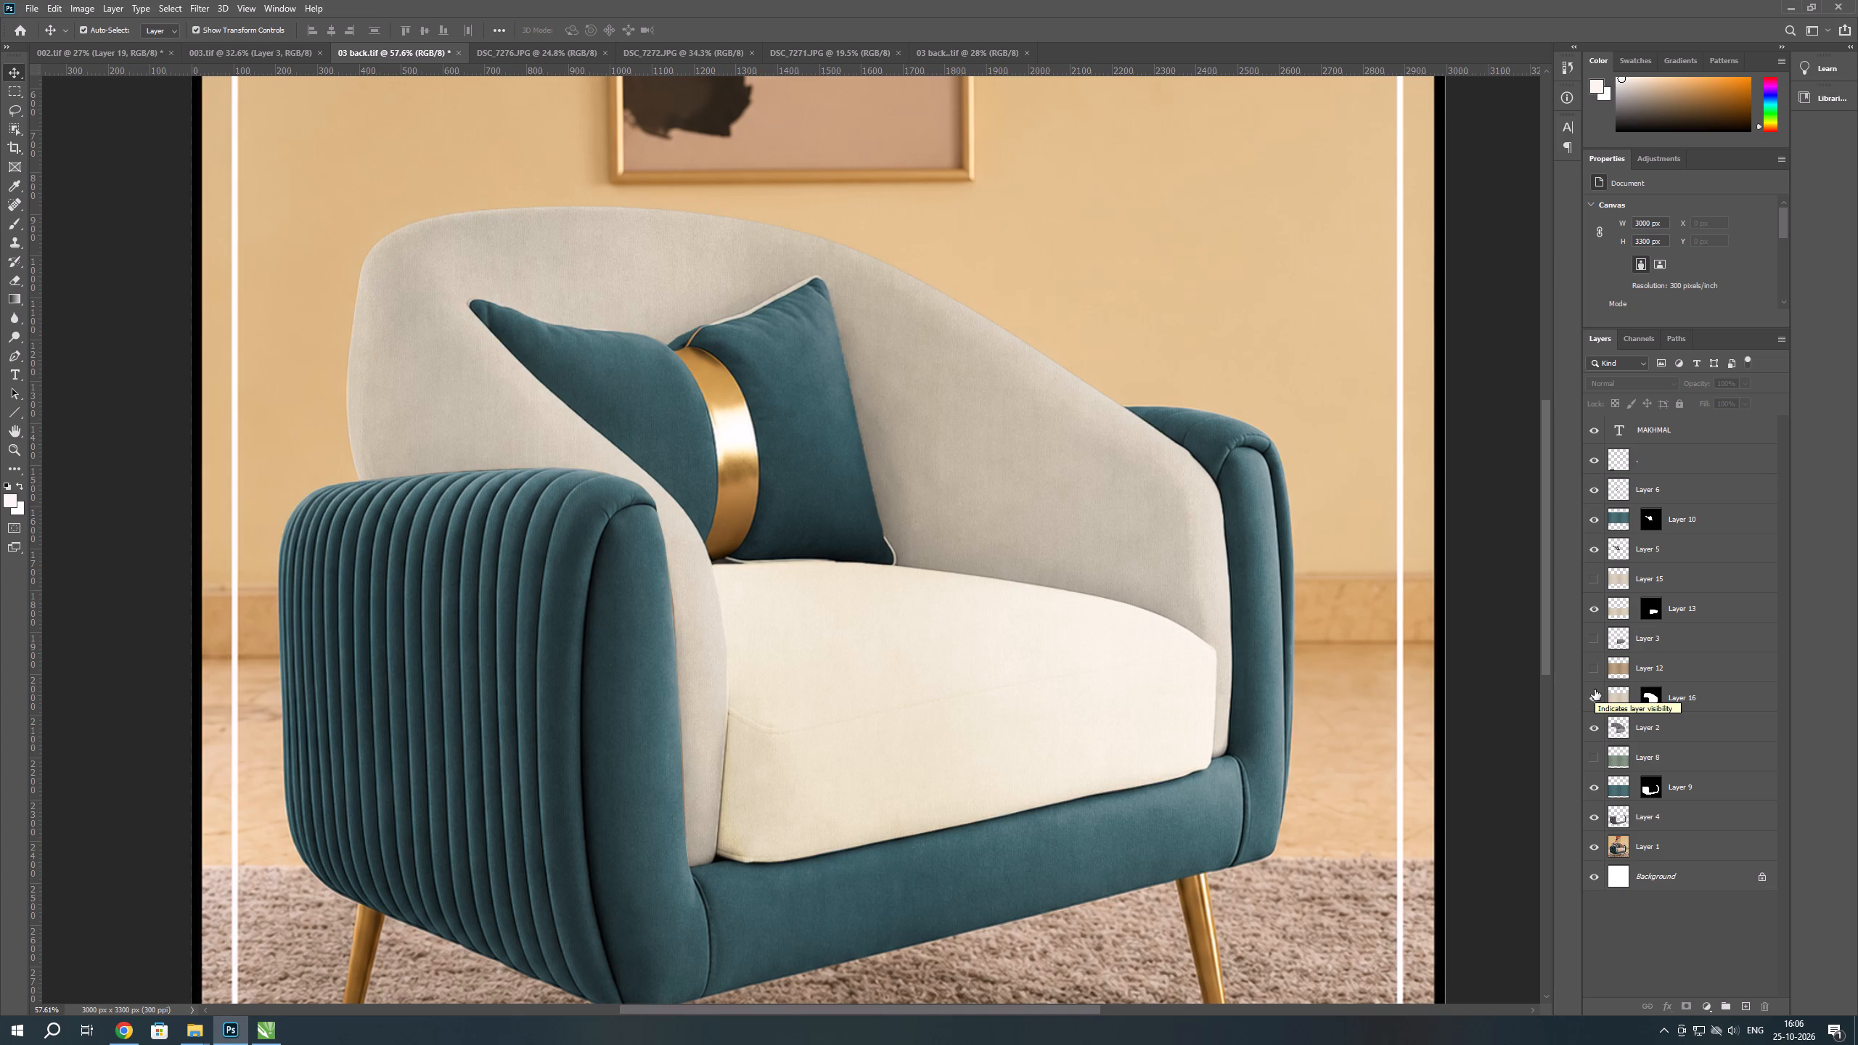
click(1595, 689)
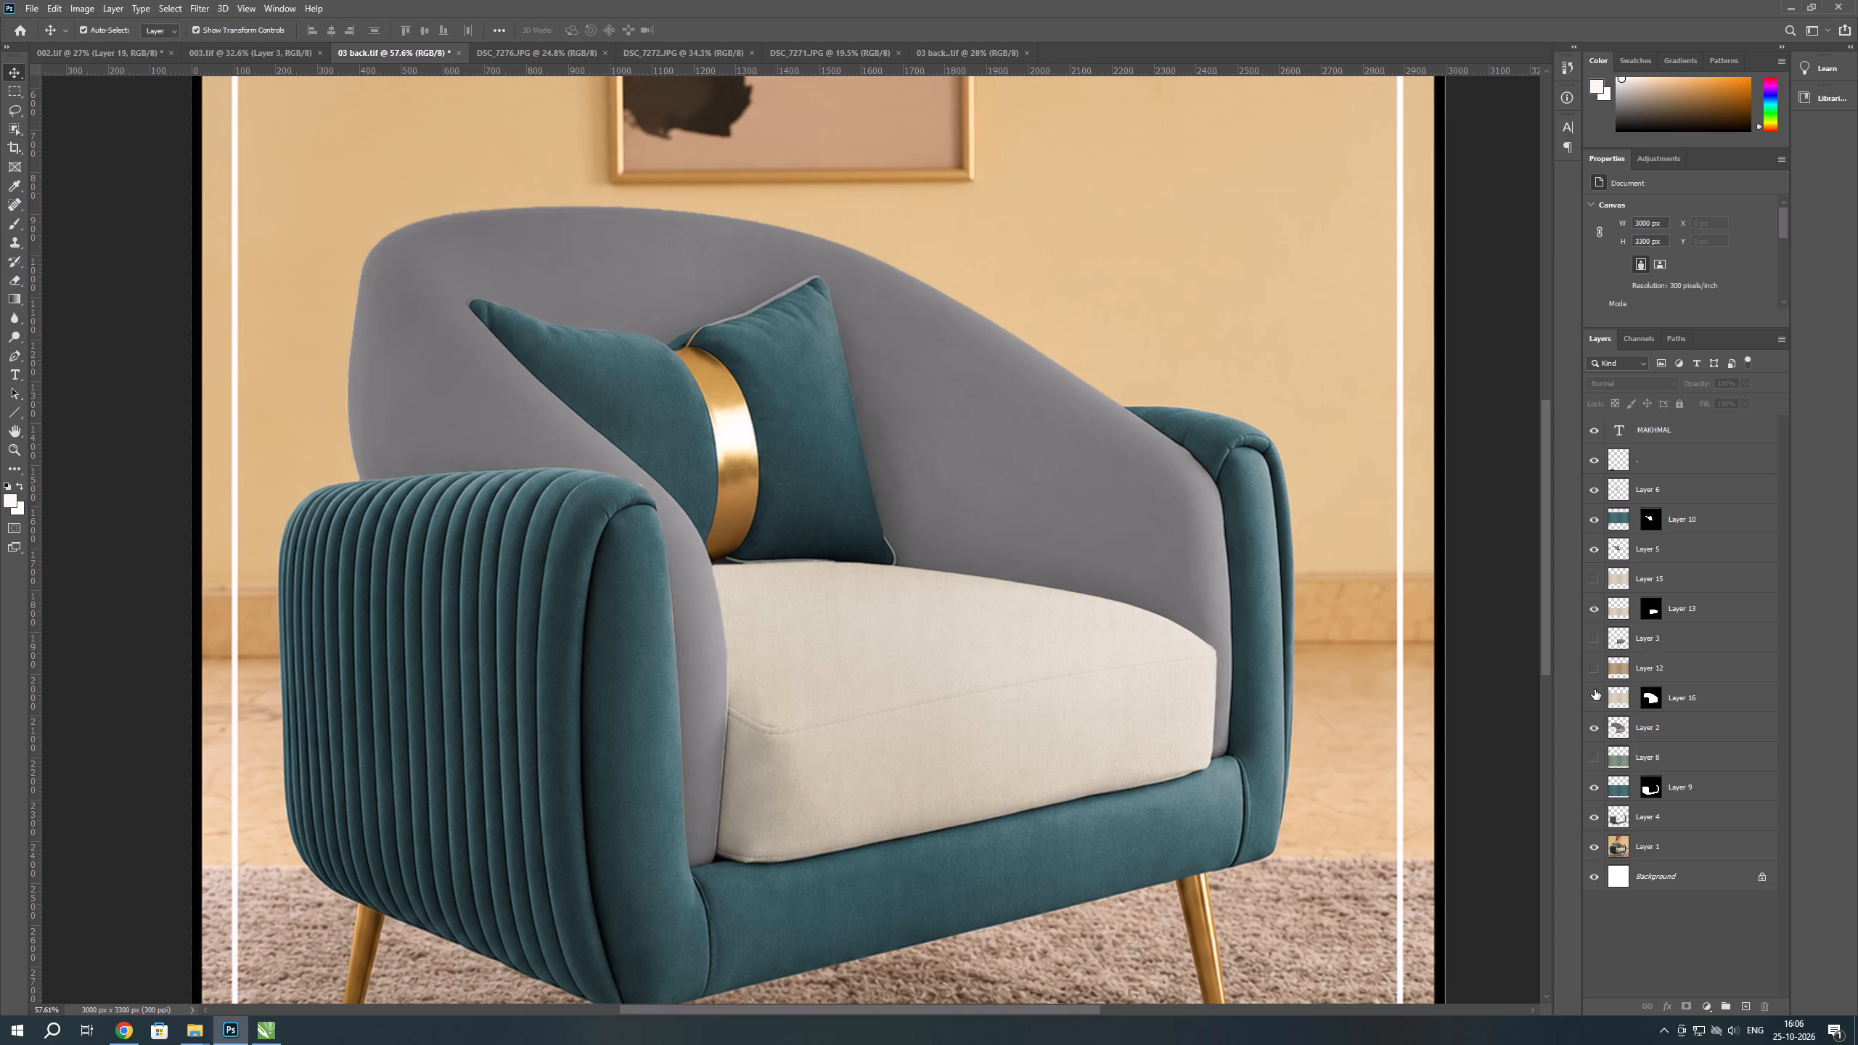
click(1595, 689)
click(1595, 689)
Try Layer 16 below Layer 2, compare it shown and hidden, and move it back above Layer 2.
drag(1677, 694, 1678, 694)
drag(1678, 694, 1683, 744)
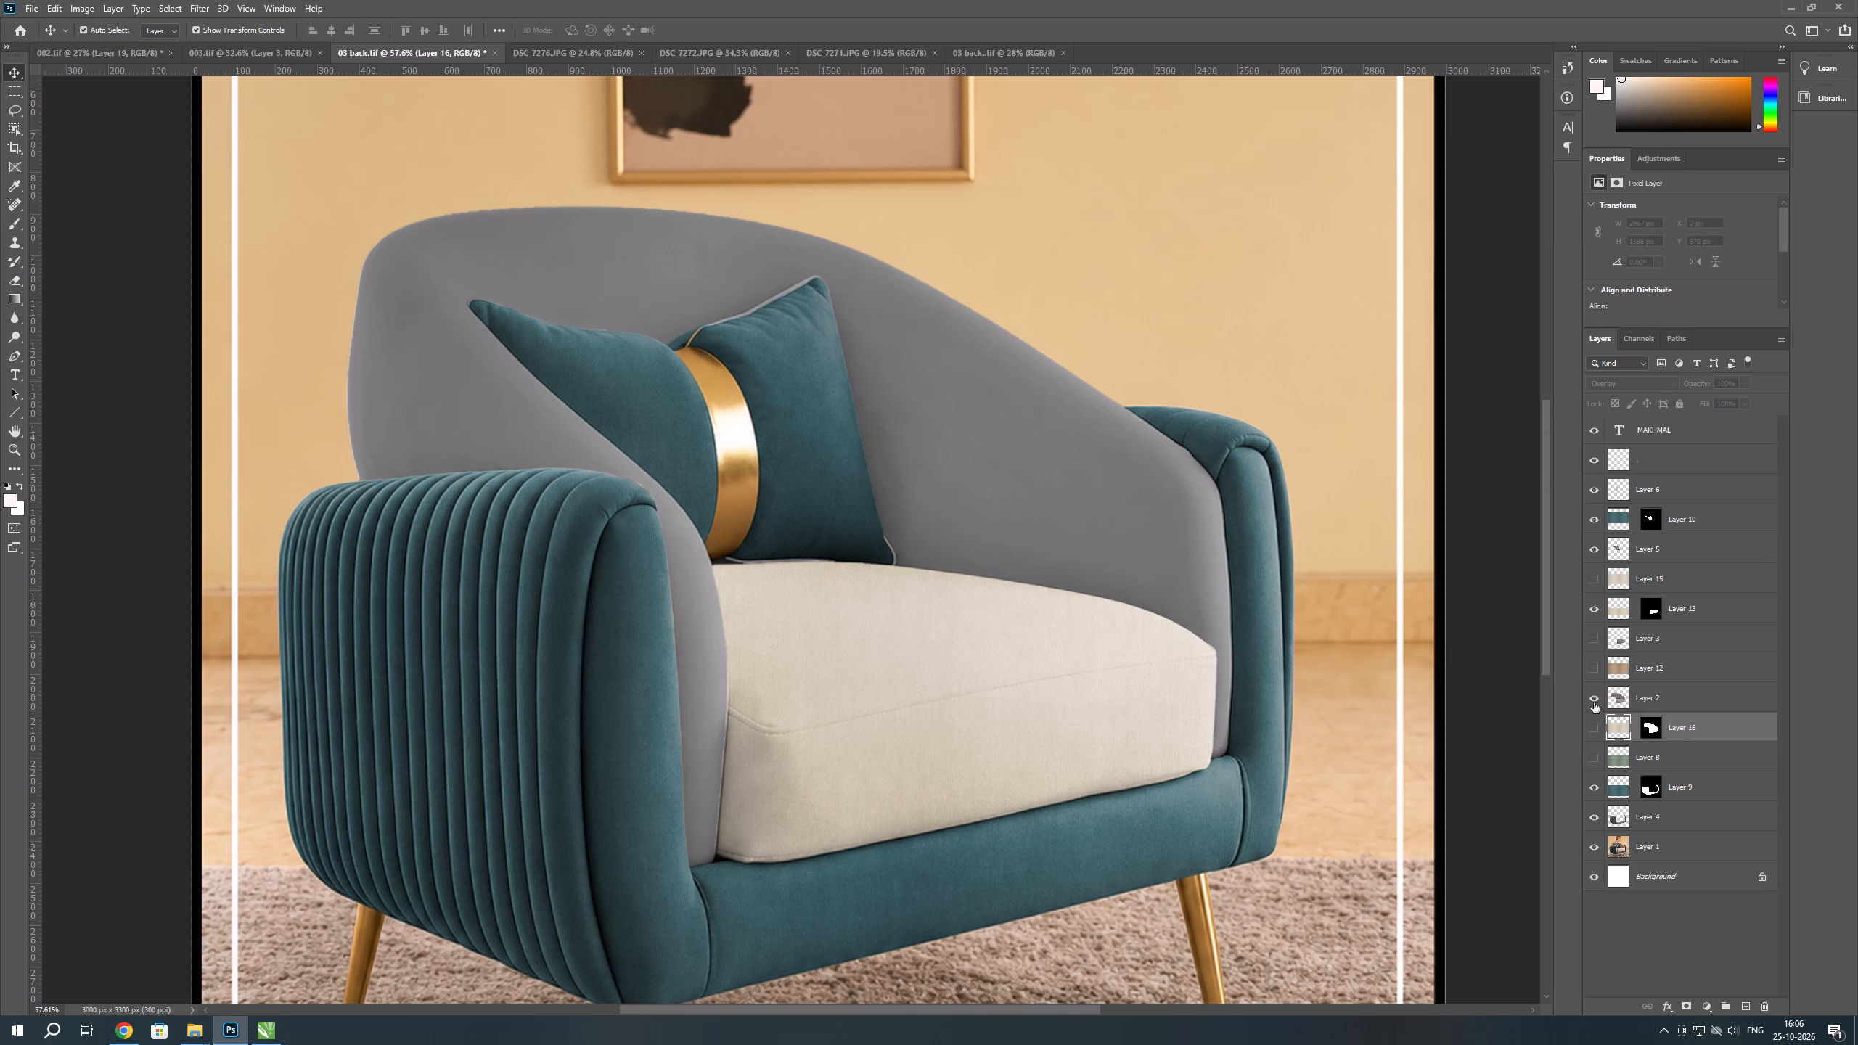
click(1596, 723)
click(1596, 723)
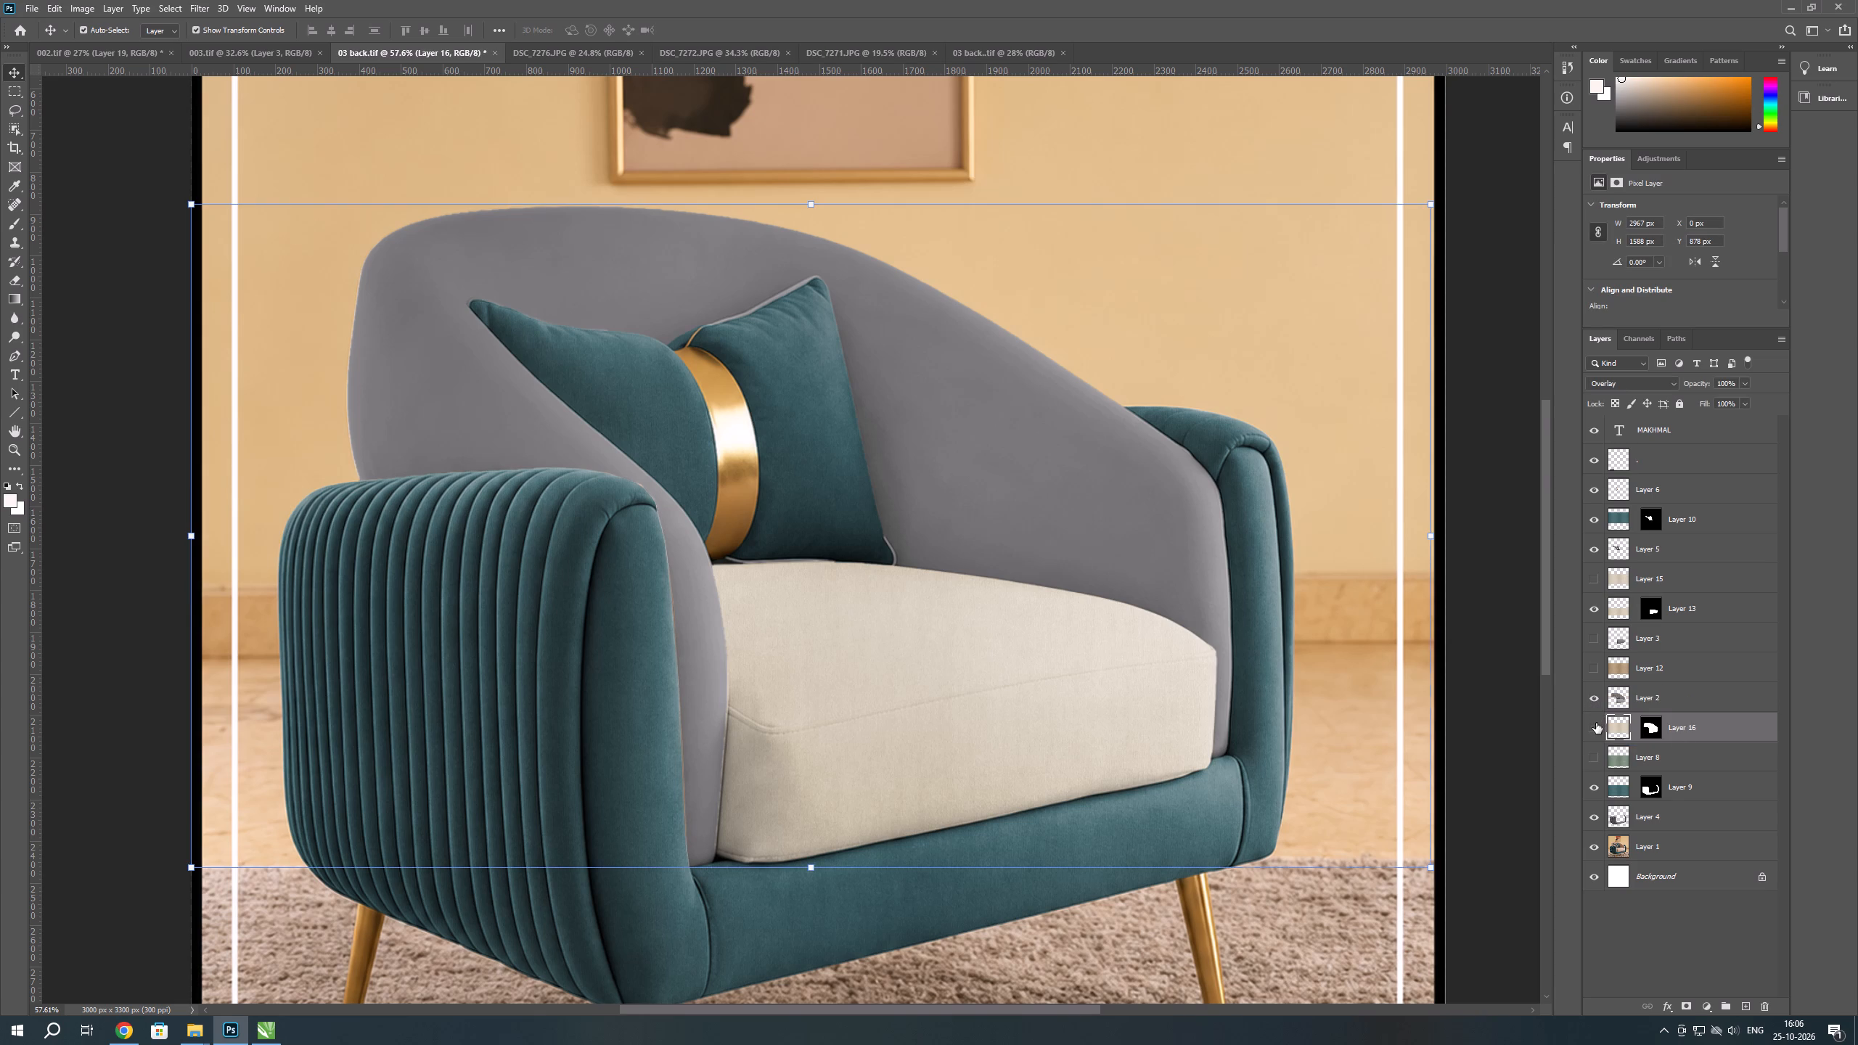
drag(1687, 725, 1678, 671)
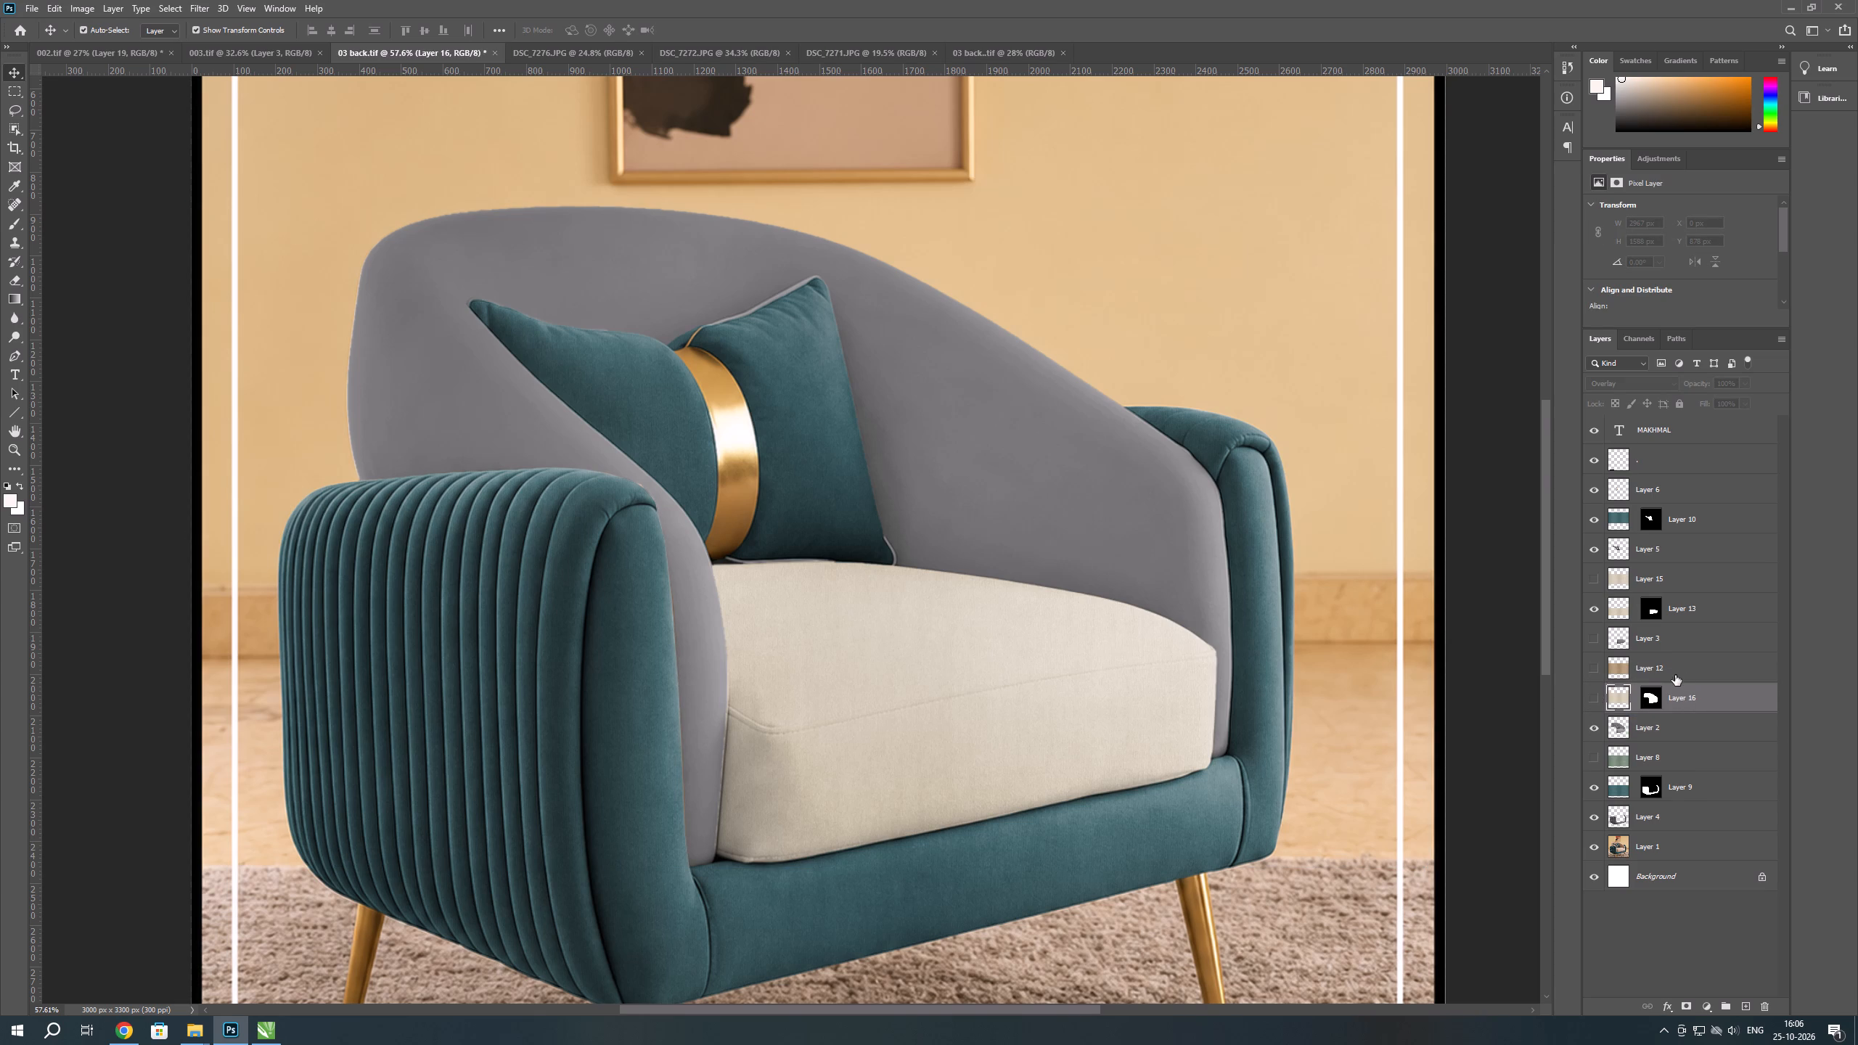
Move the seat fabric, Layer 13, below Layer 2 and directly above Layer 8 in the layer stack.
drag(1661, 606, 1664, 730)
key(ctrl+z)
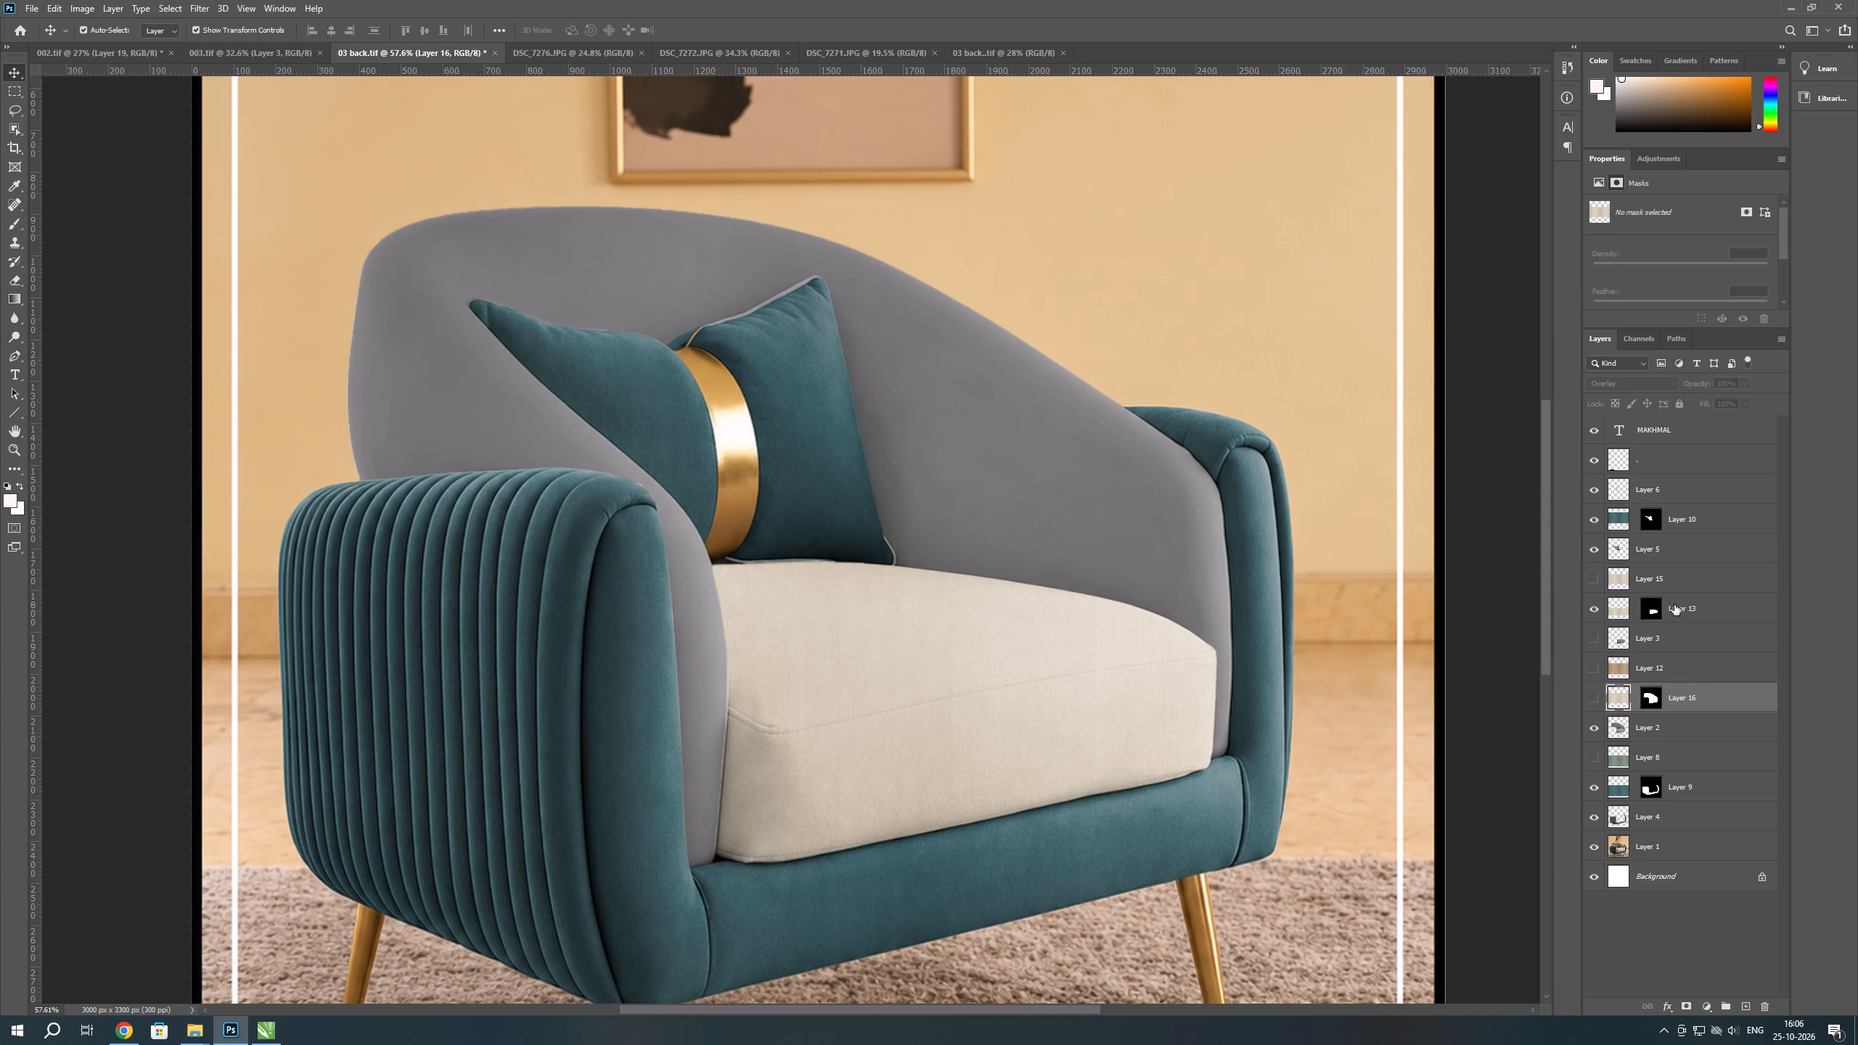
drag(1674, 605, 1676, 743)
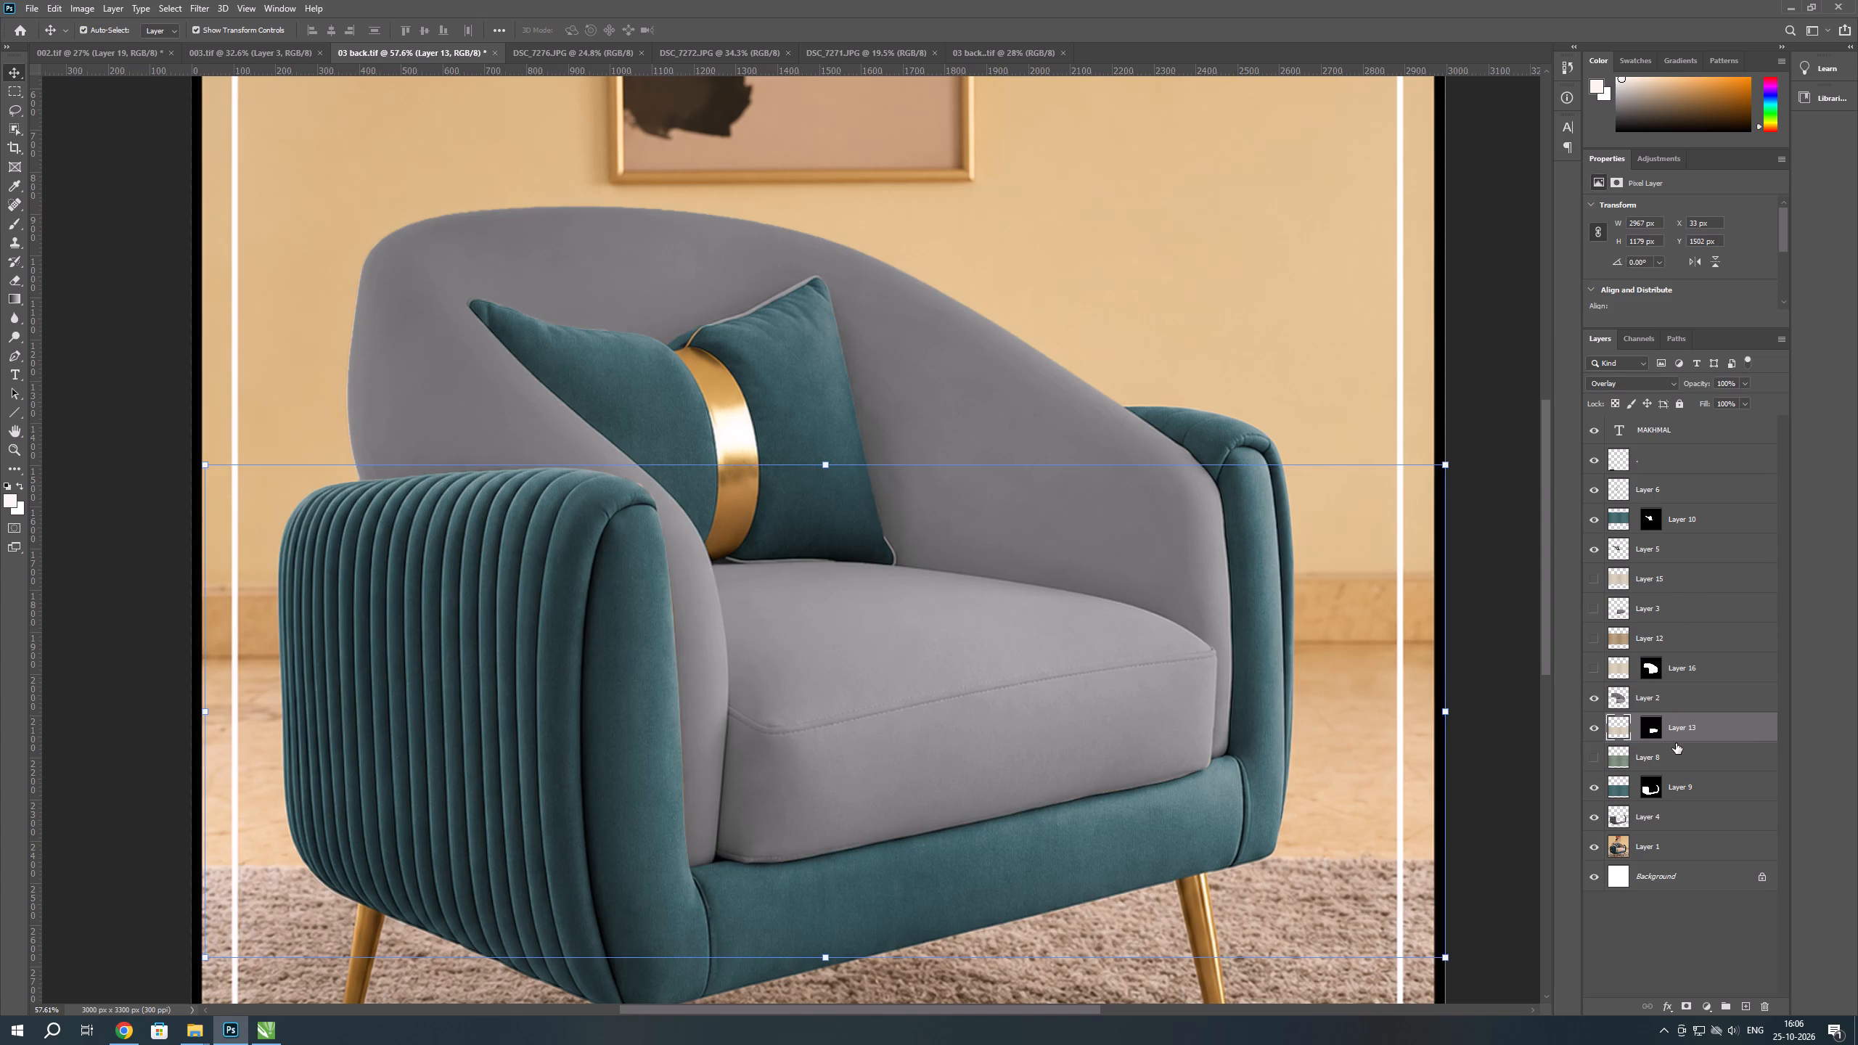
Move Layer 3 between Layer 2 and Layer 13 in the layer stack and show Layer 16.
drag(1674, 609, 1675, 716)
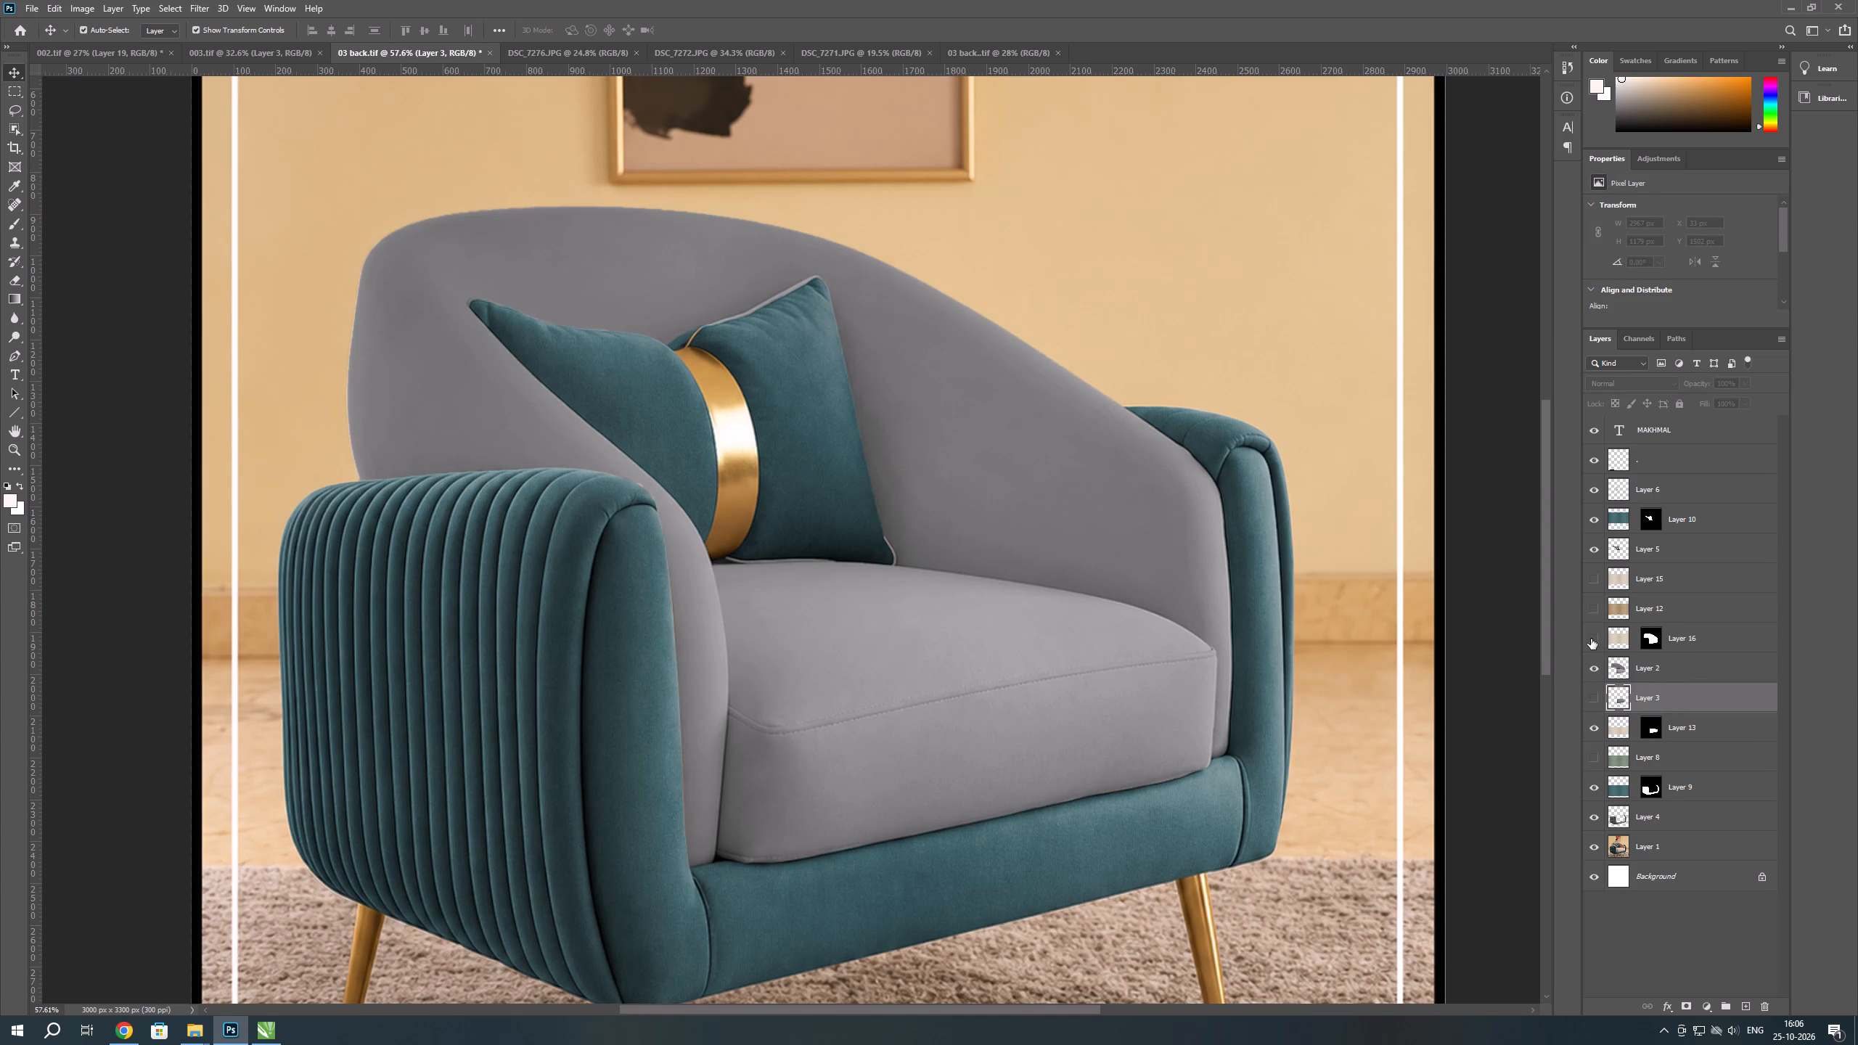
click(1591, 639)
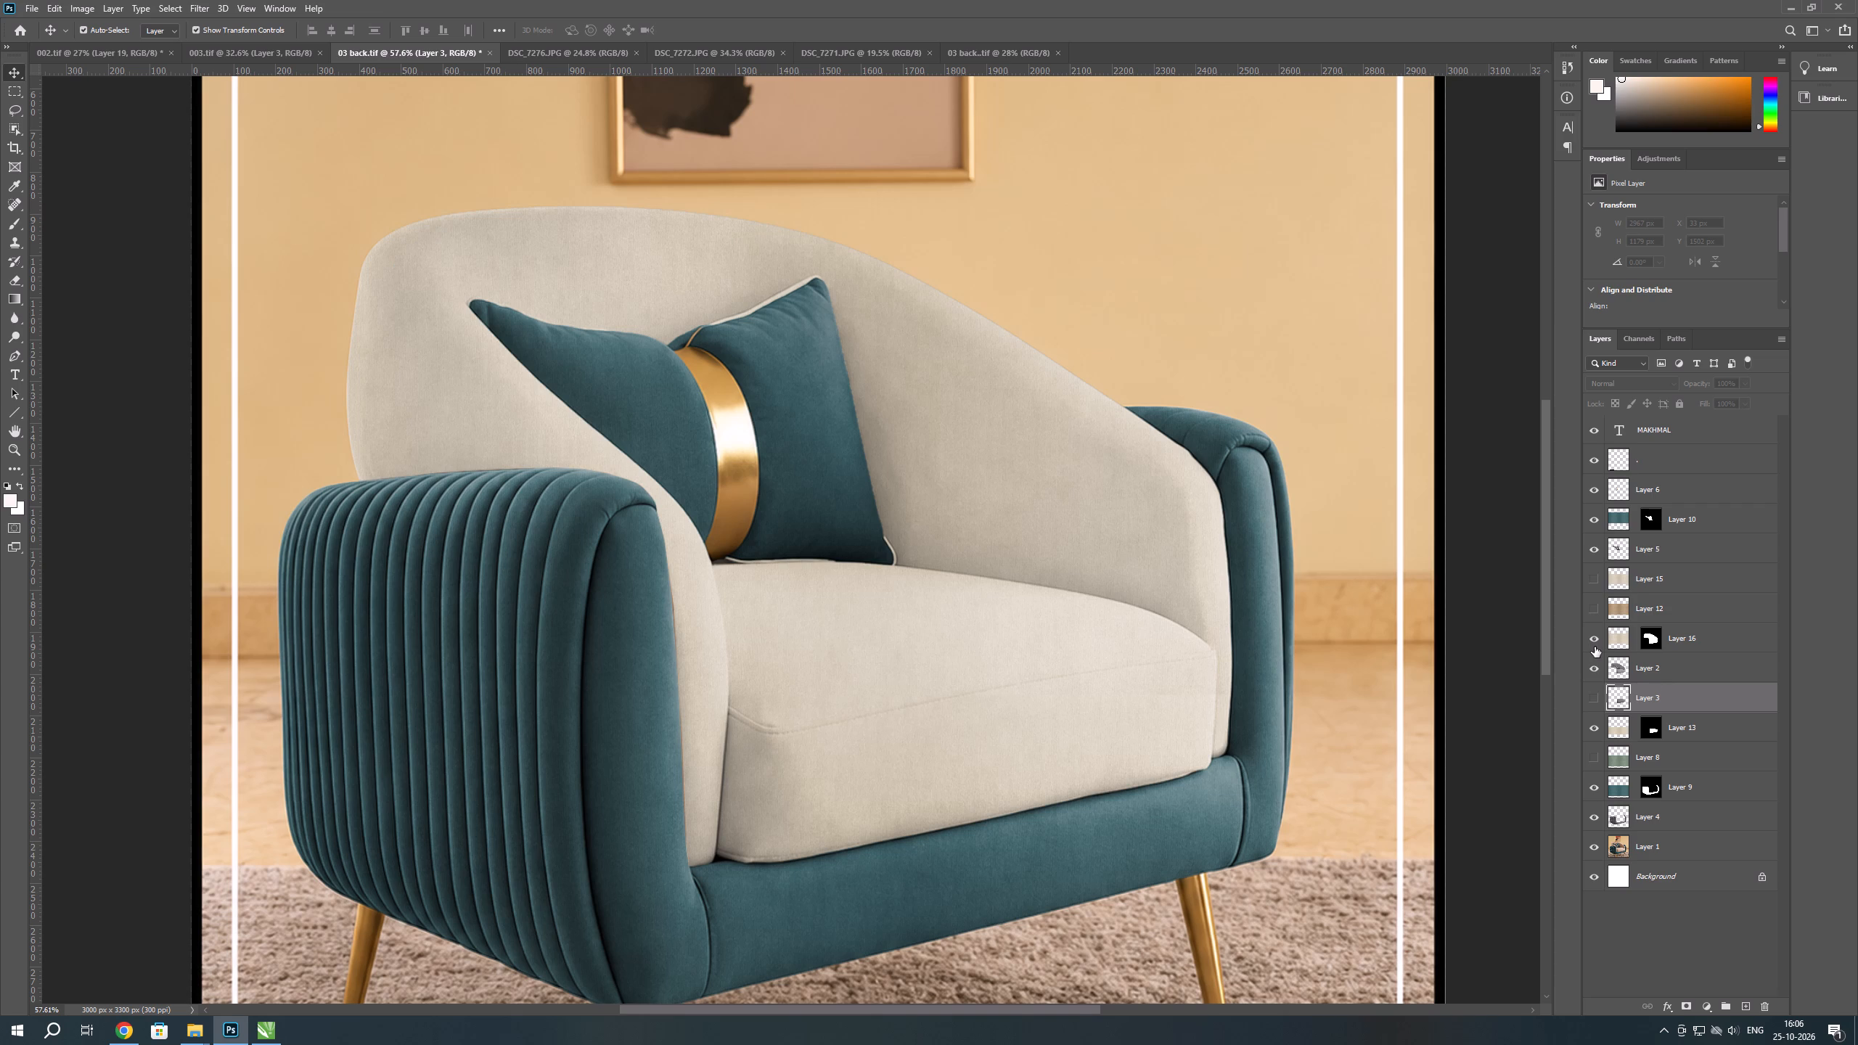
Examine the armchair up close and as a whole, comparing it with Layer 13 and Layer 16 each hidden and shown.
scroll(909, 767, up, 6)
scroll(907, 765, down, 6)
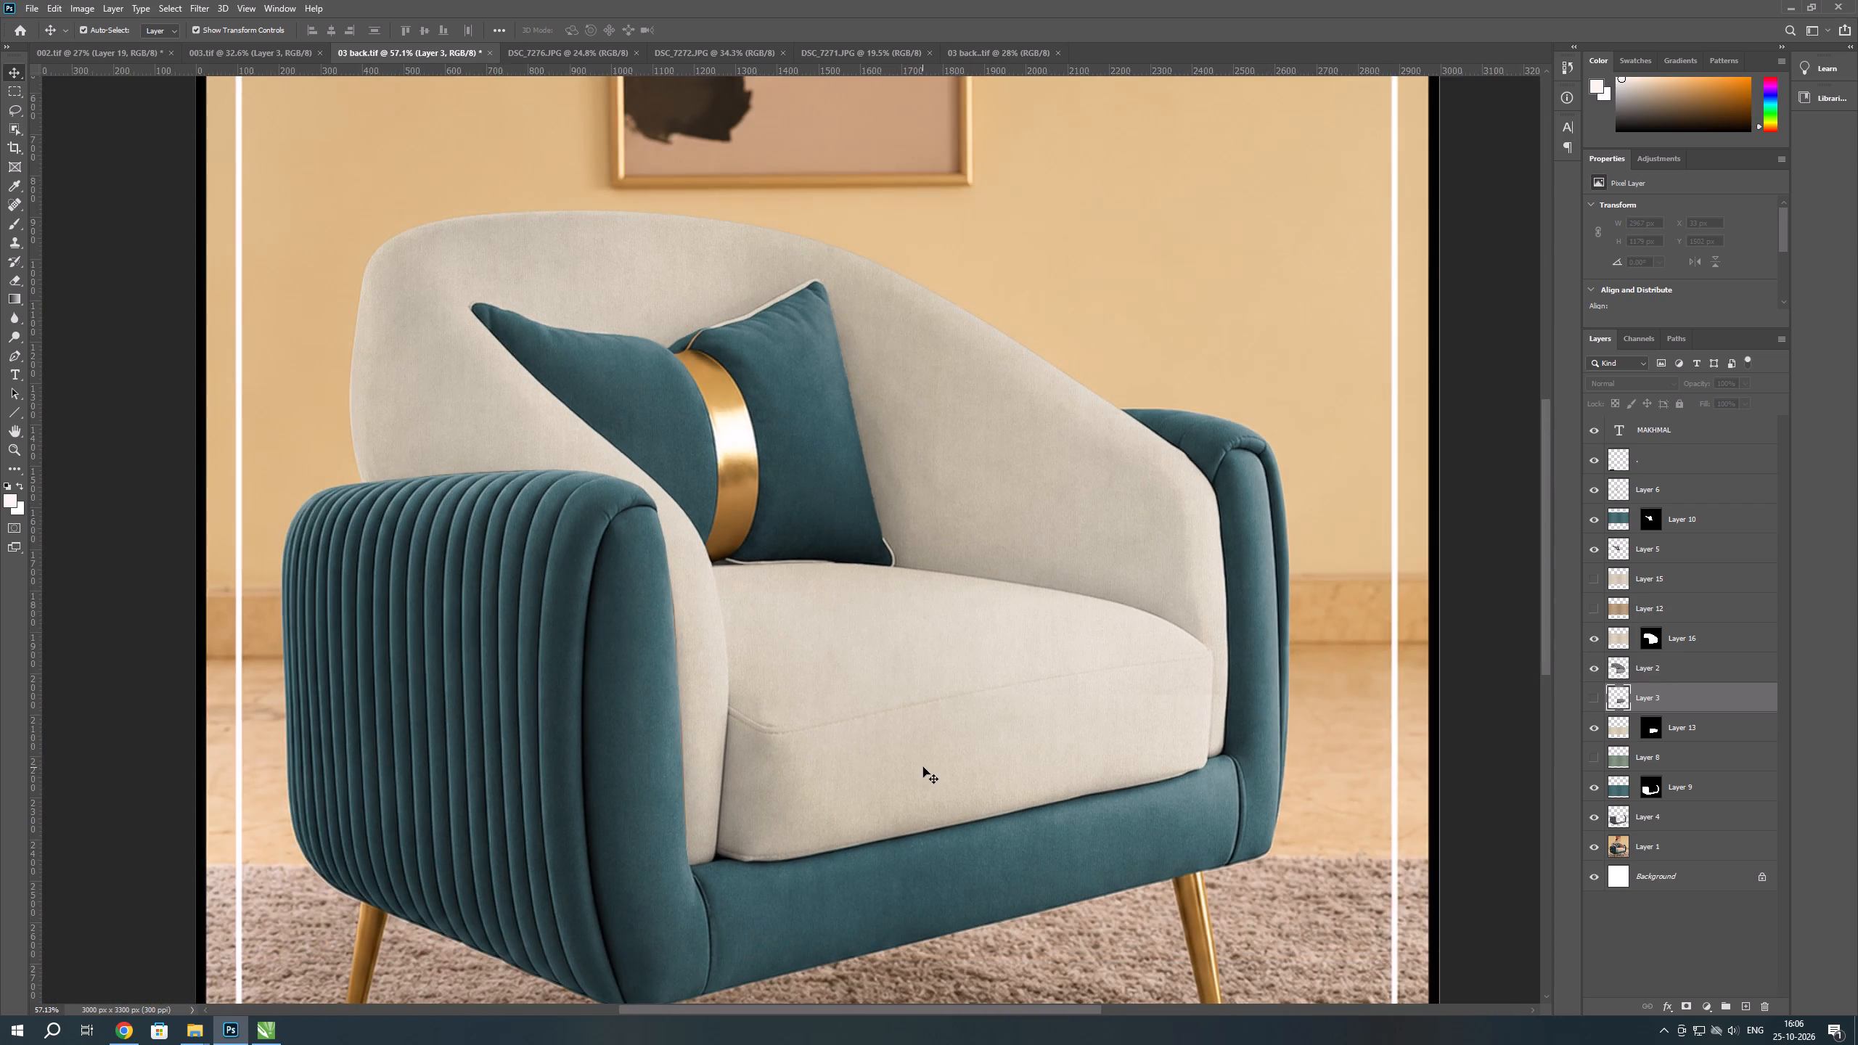
scroll(925, 768, down, 4)
scroll(796, 547, up, 3)
scroll(871, 713, down, 5)
scroll(1045, 791, down, 5)
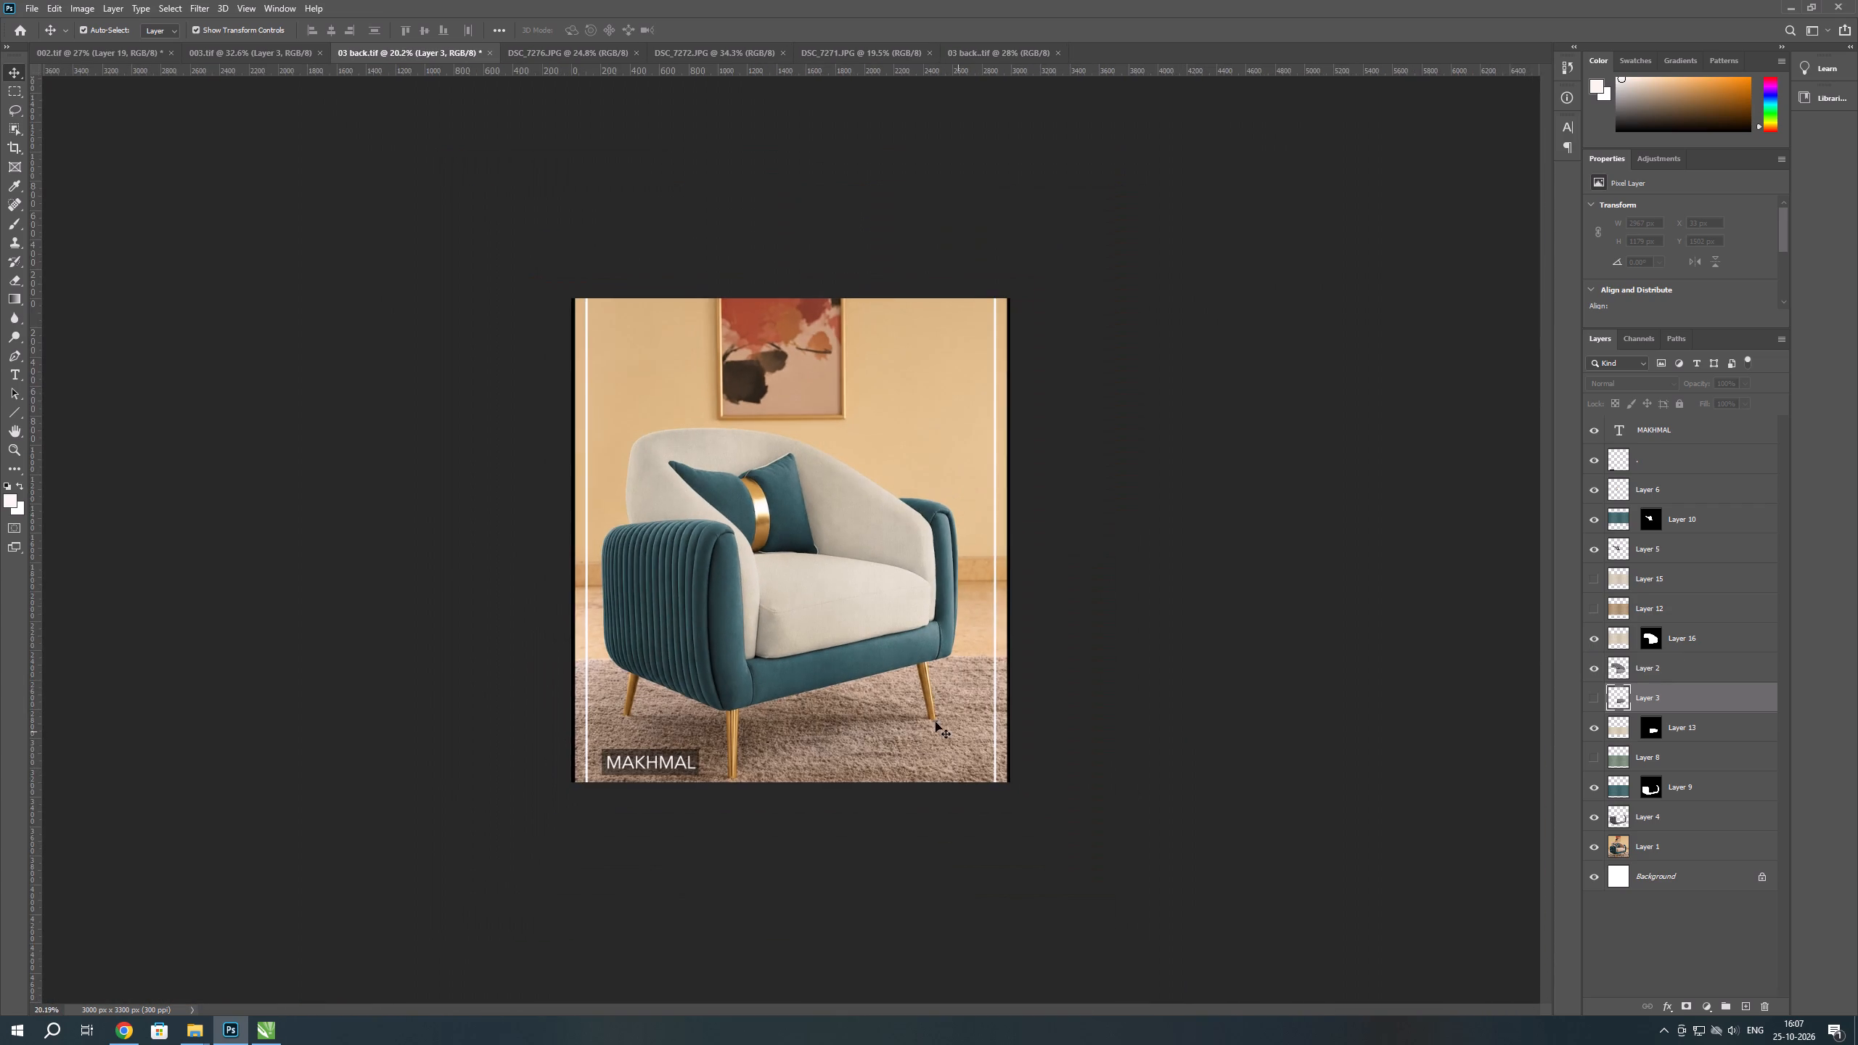
scroll(830, 668, up, 11)
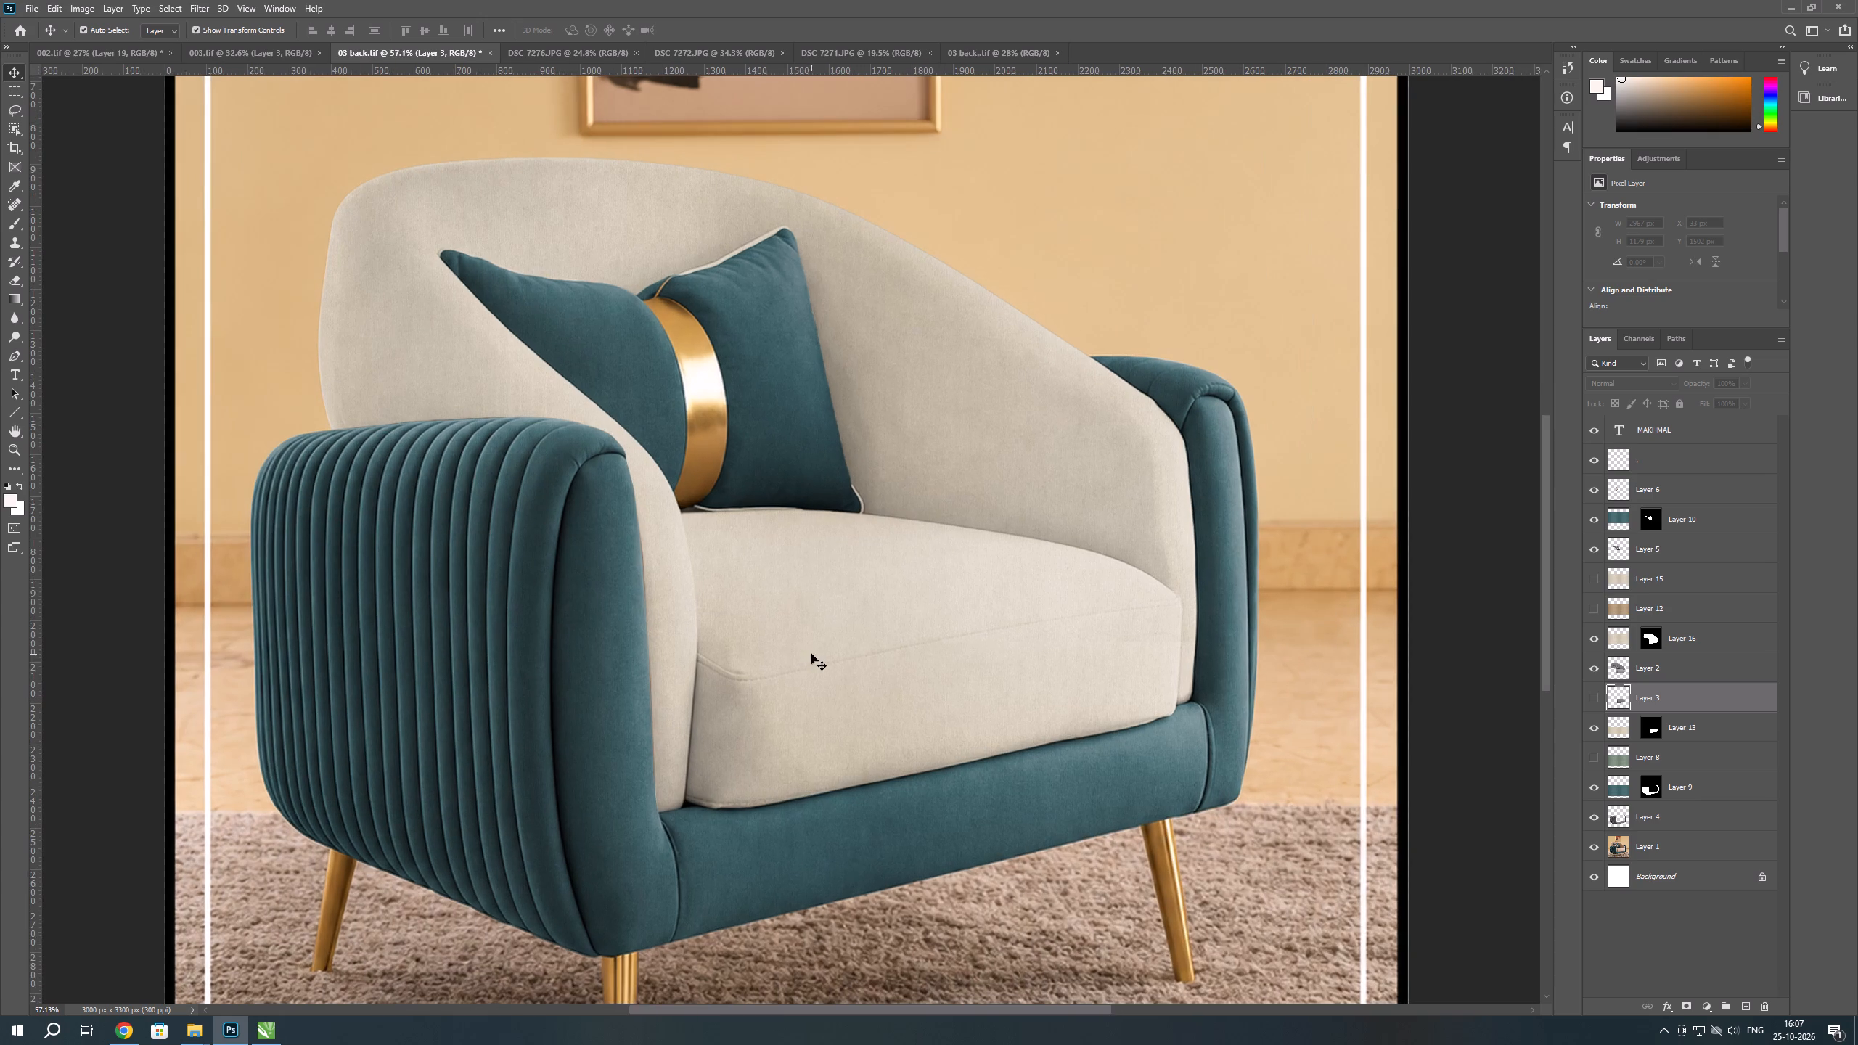
scroll(1260, 735, down, 1)
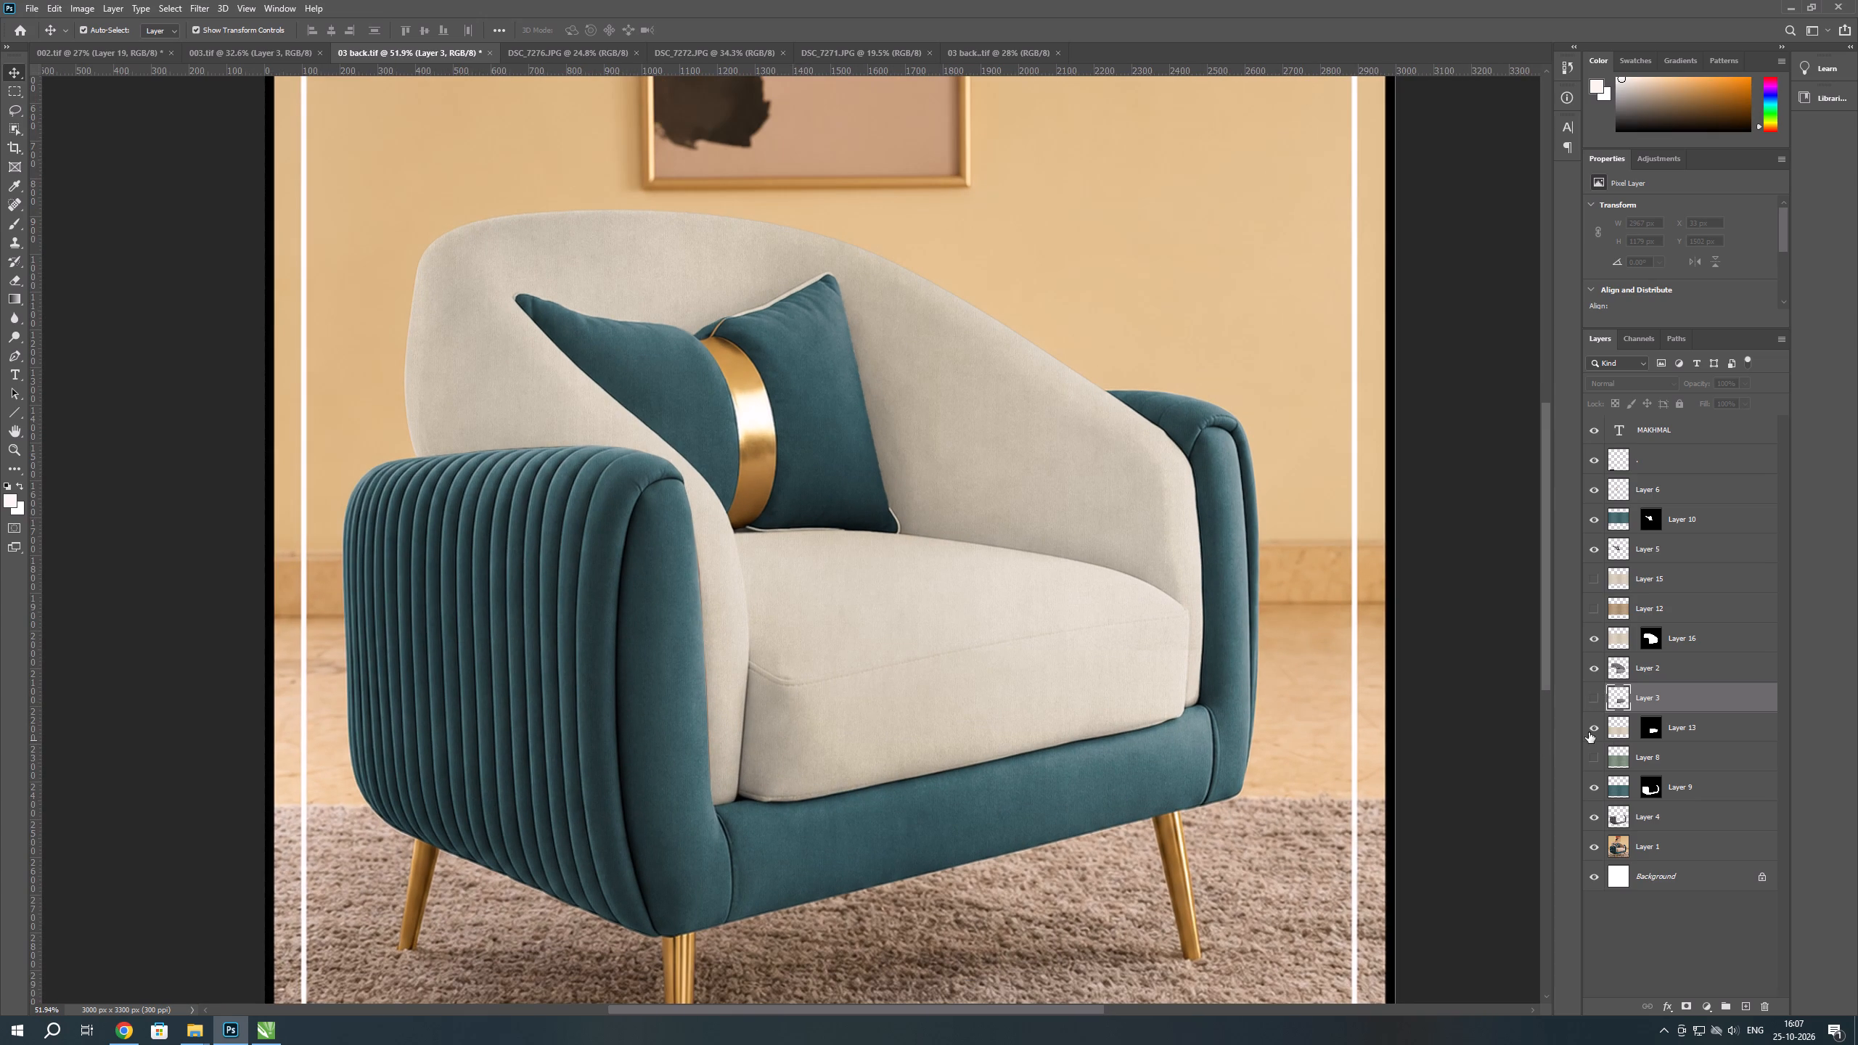
click(1590, 731)
click(1590, 731)
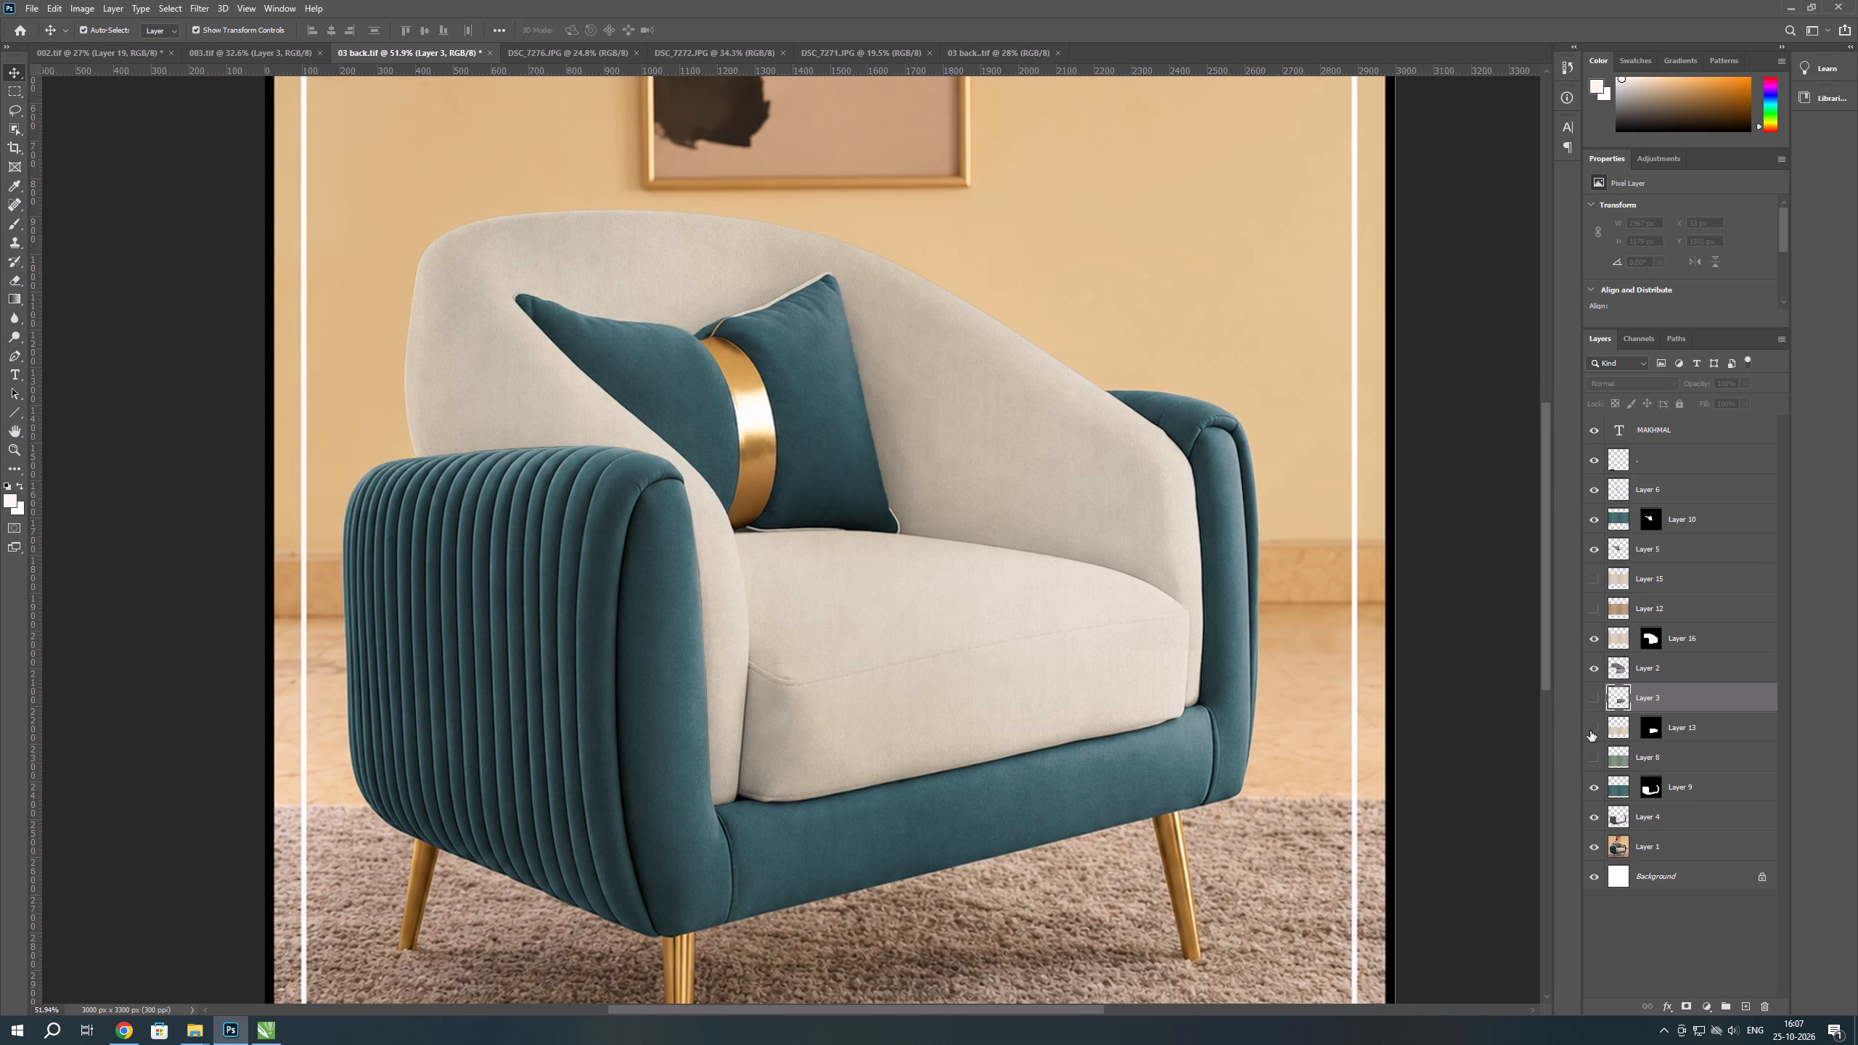
click(1590, 731)
click(1590, 731)
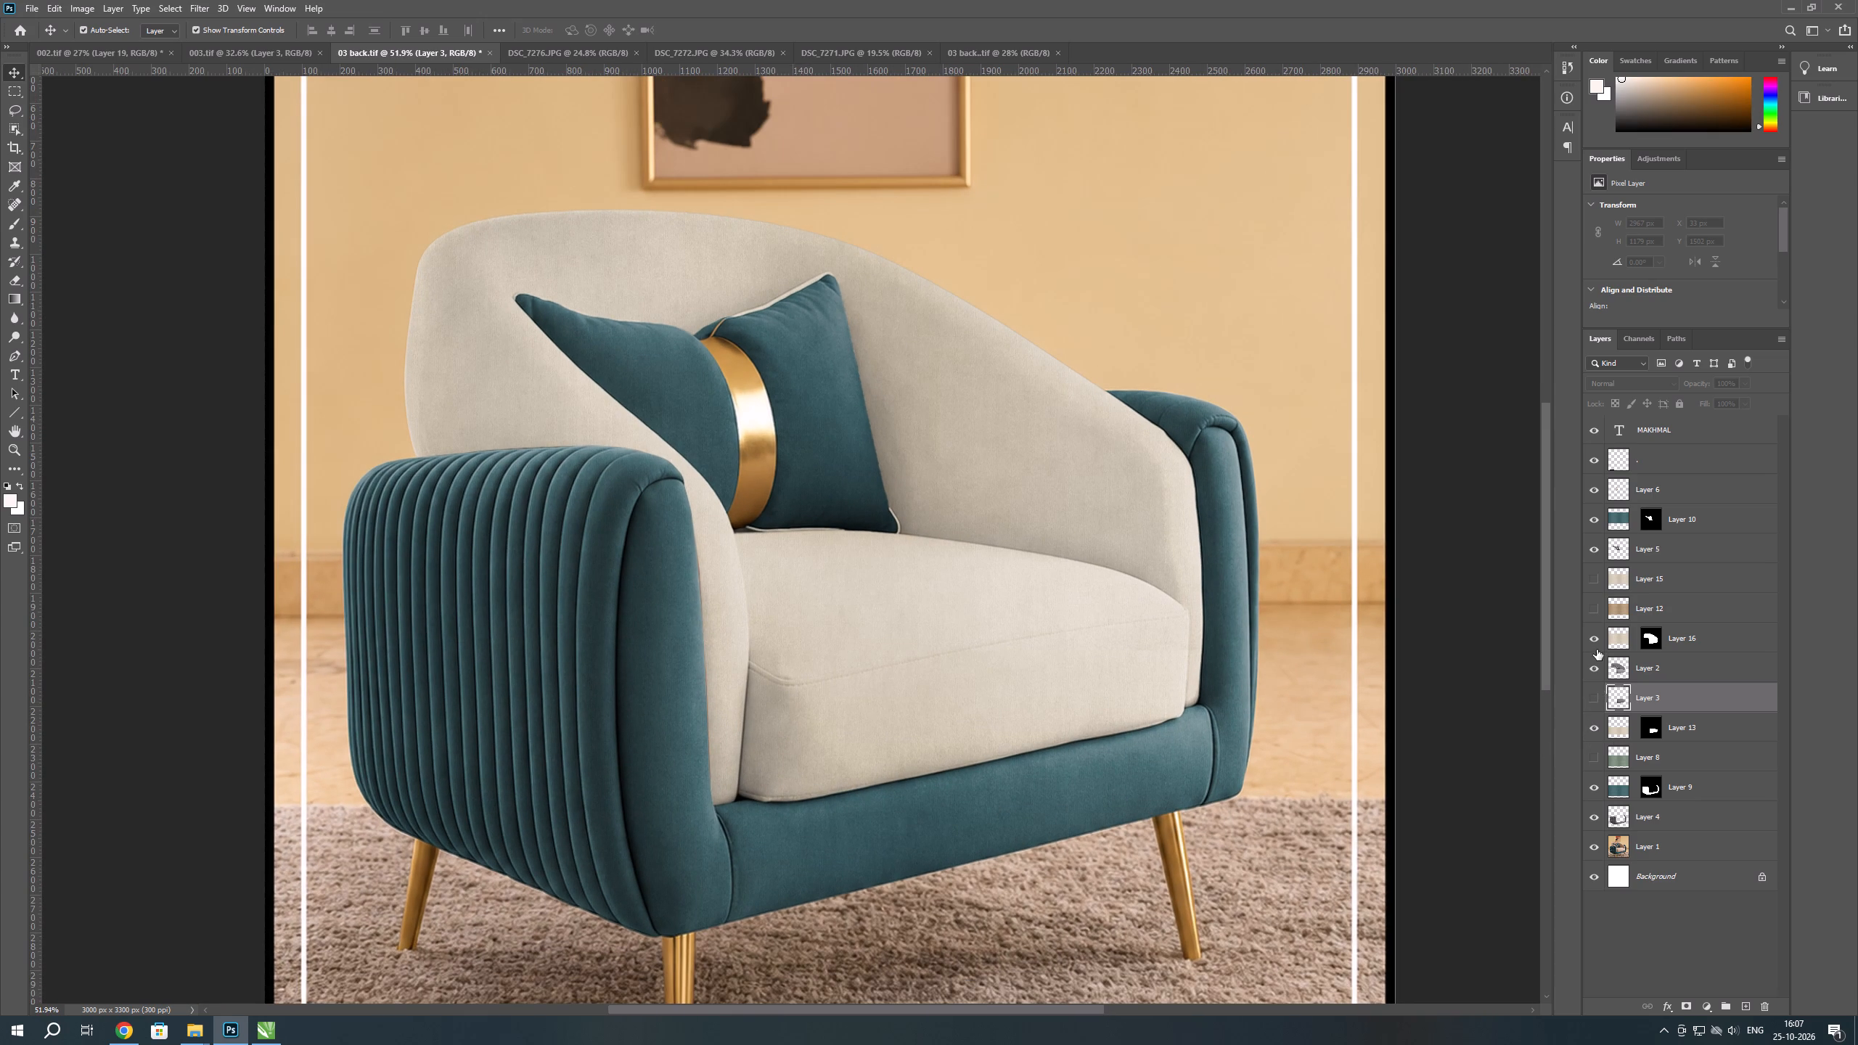
click(1592, 644)
click(1592, 644)
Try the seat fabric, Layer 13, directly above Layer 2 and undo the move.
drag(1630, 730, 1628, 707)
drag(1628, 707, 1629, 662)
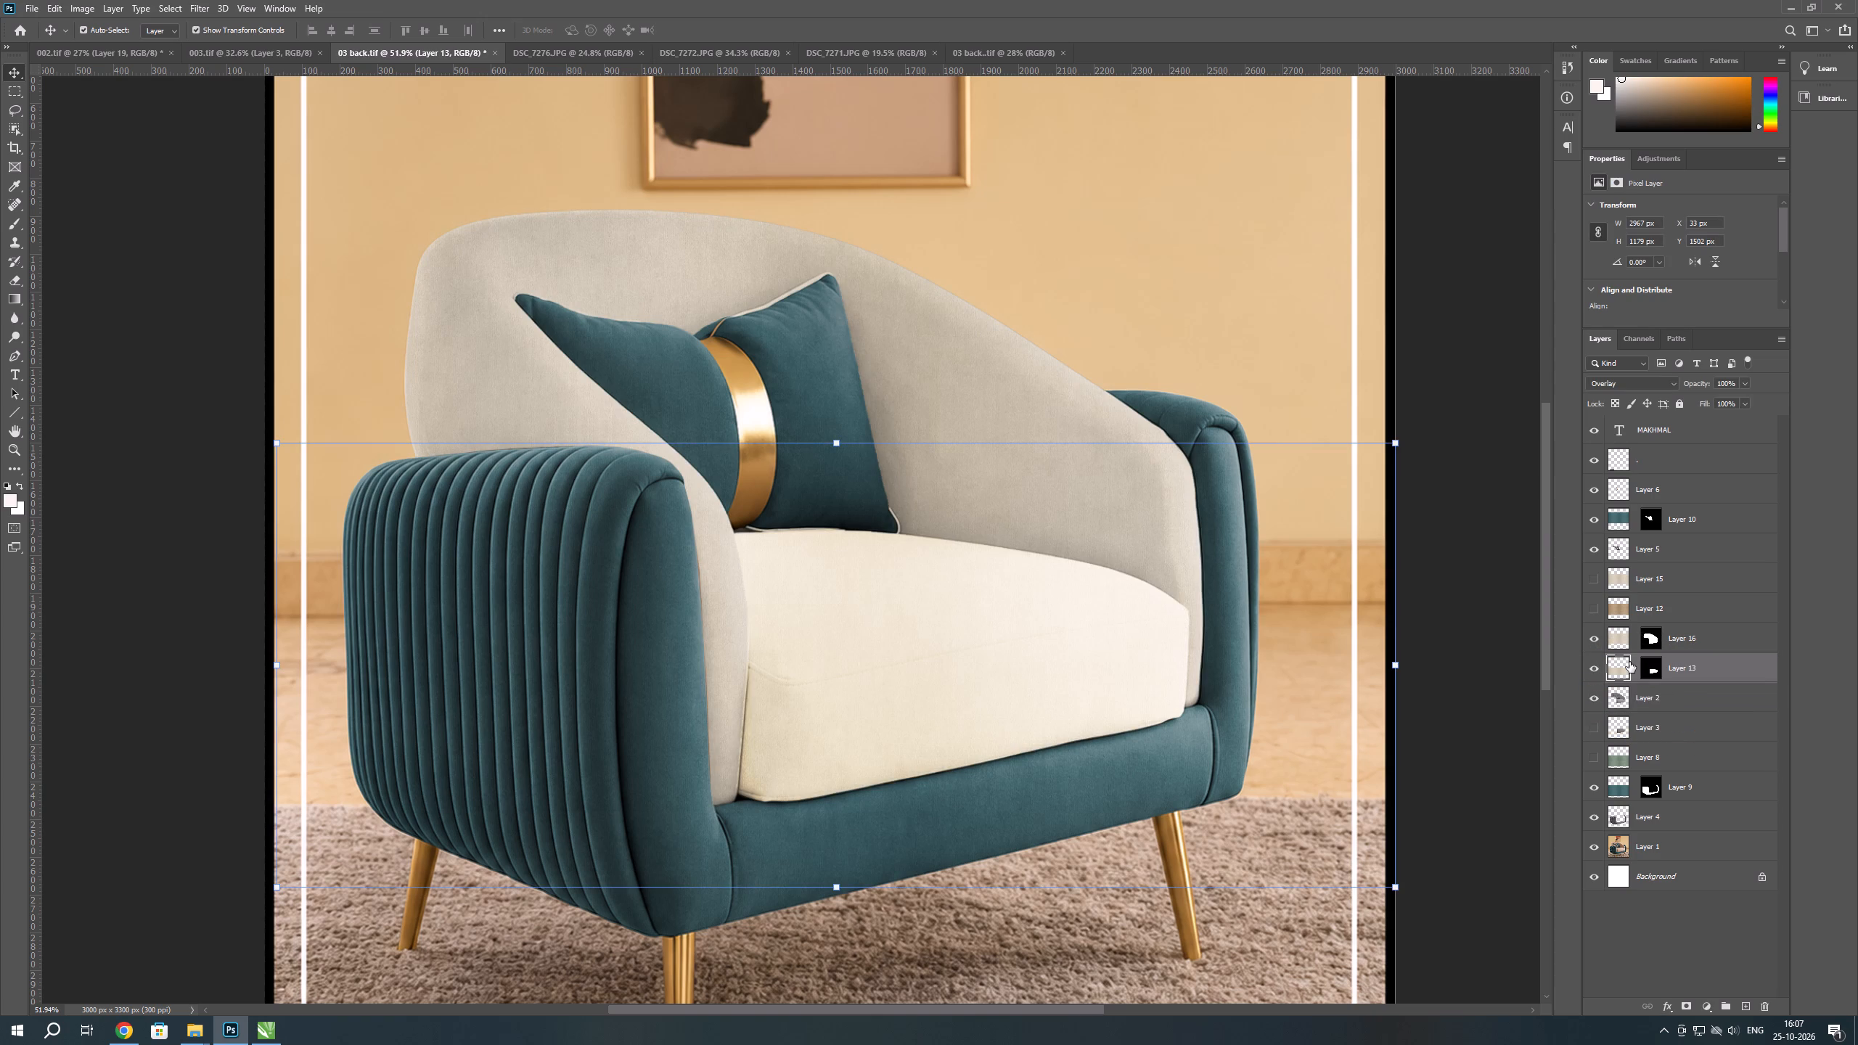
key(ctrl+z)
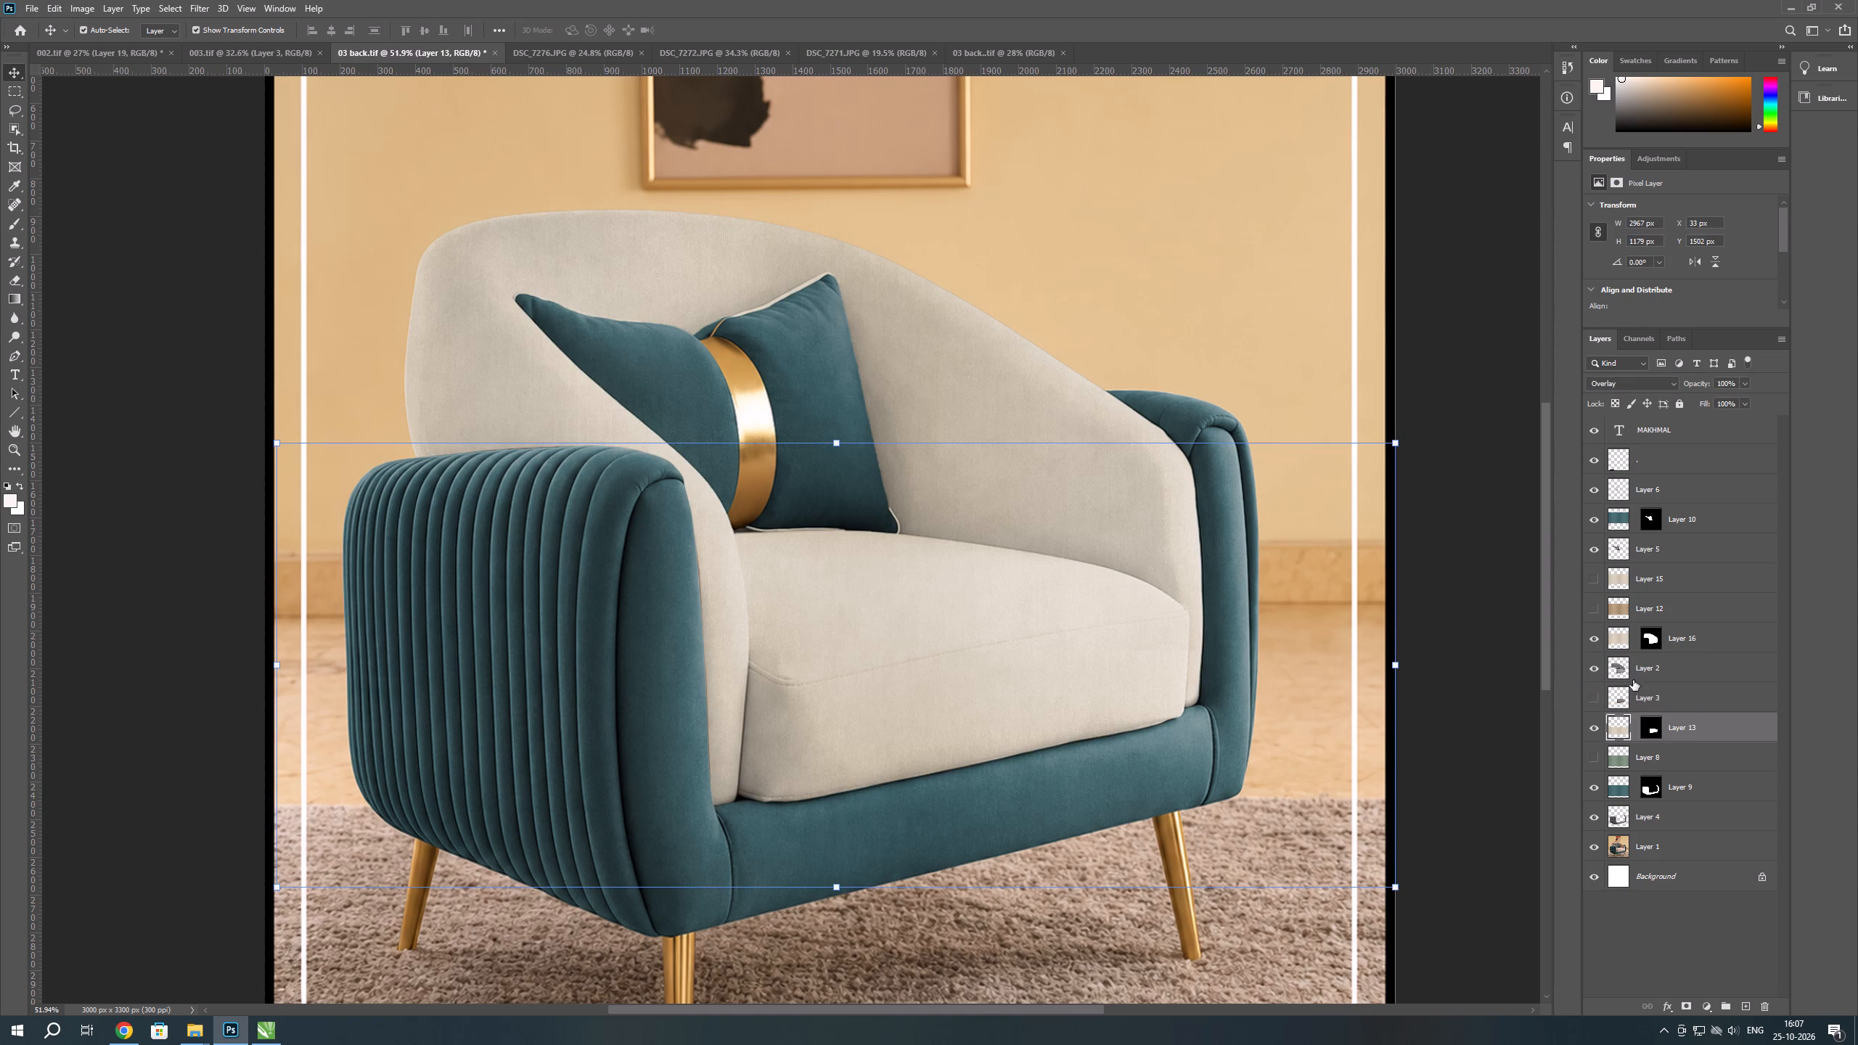
Move Layer 3 directly below Layer 13, compare the seat with it shown and hidden, and leave it visible.
drag(1632, 694, 1632, 728)
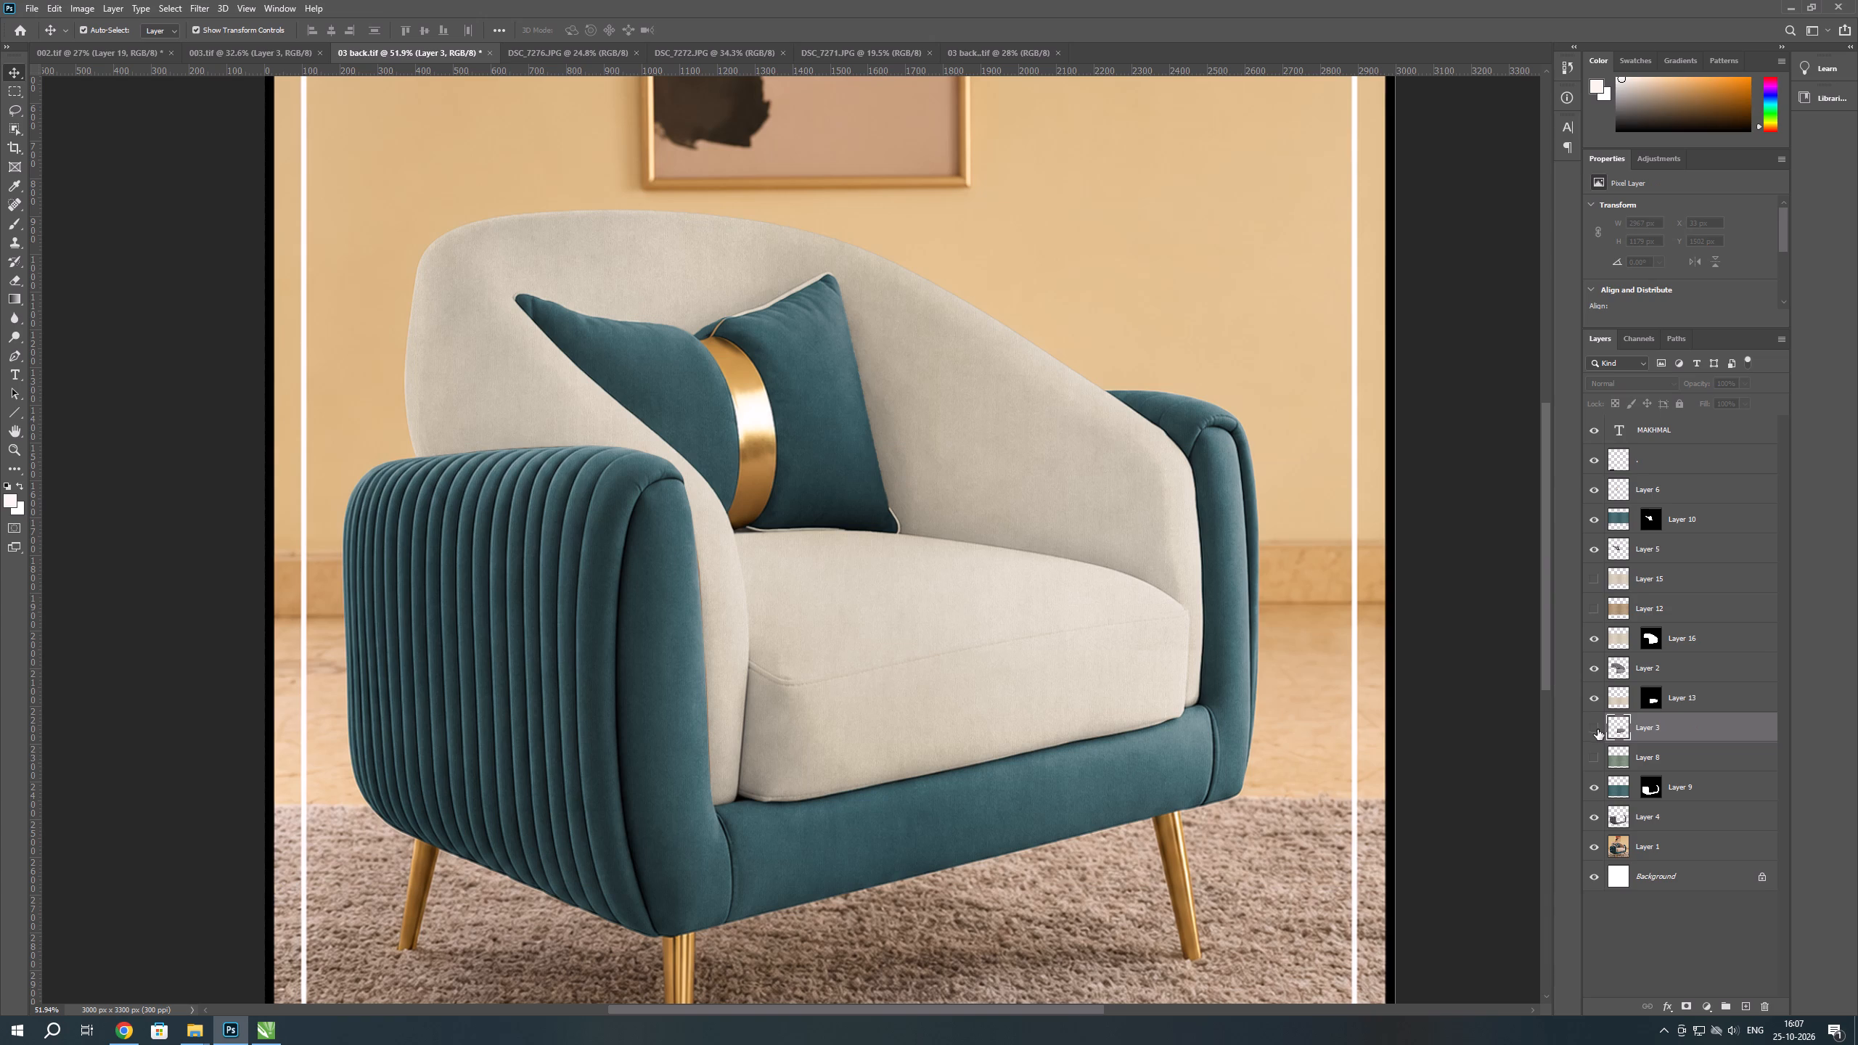
click(1597, 728)
click(1597, 728)
click(1597, 728)
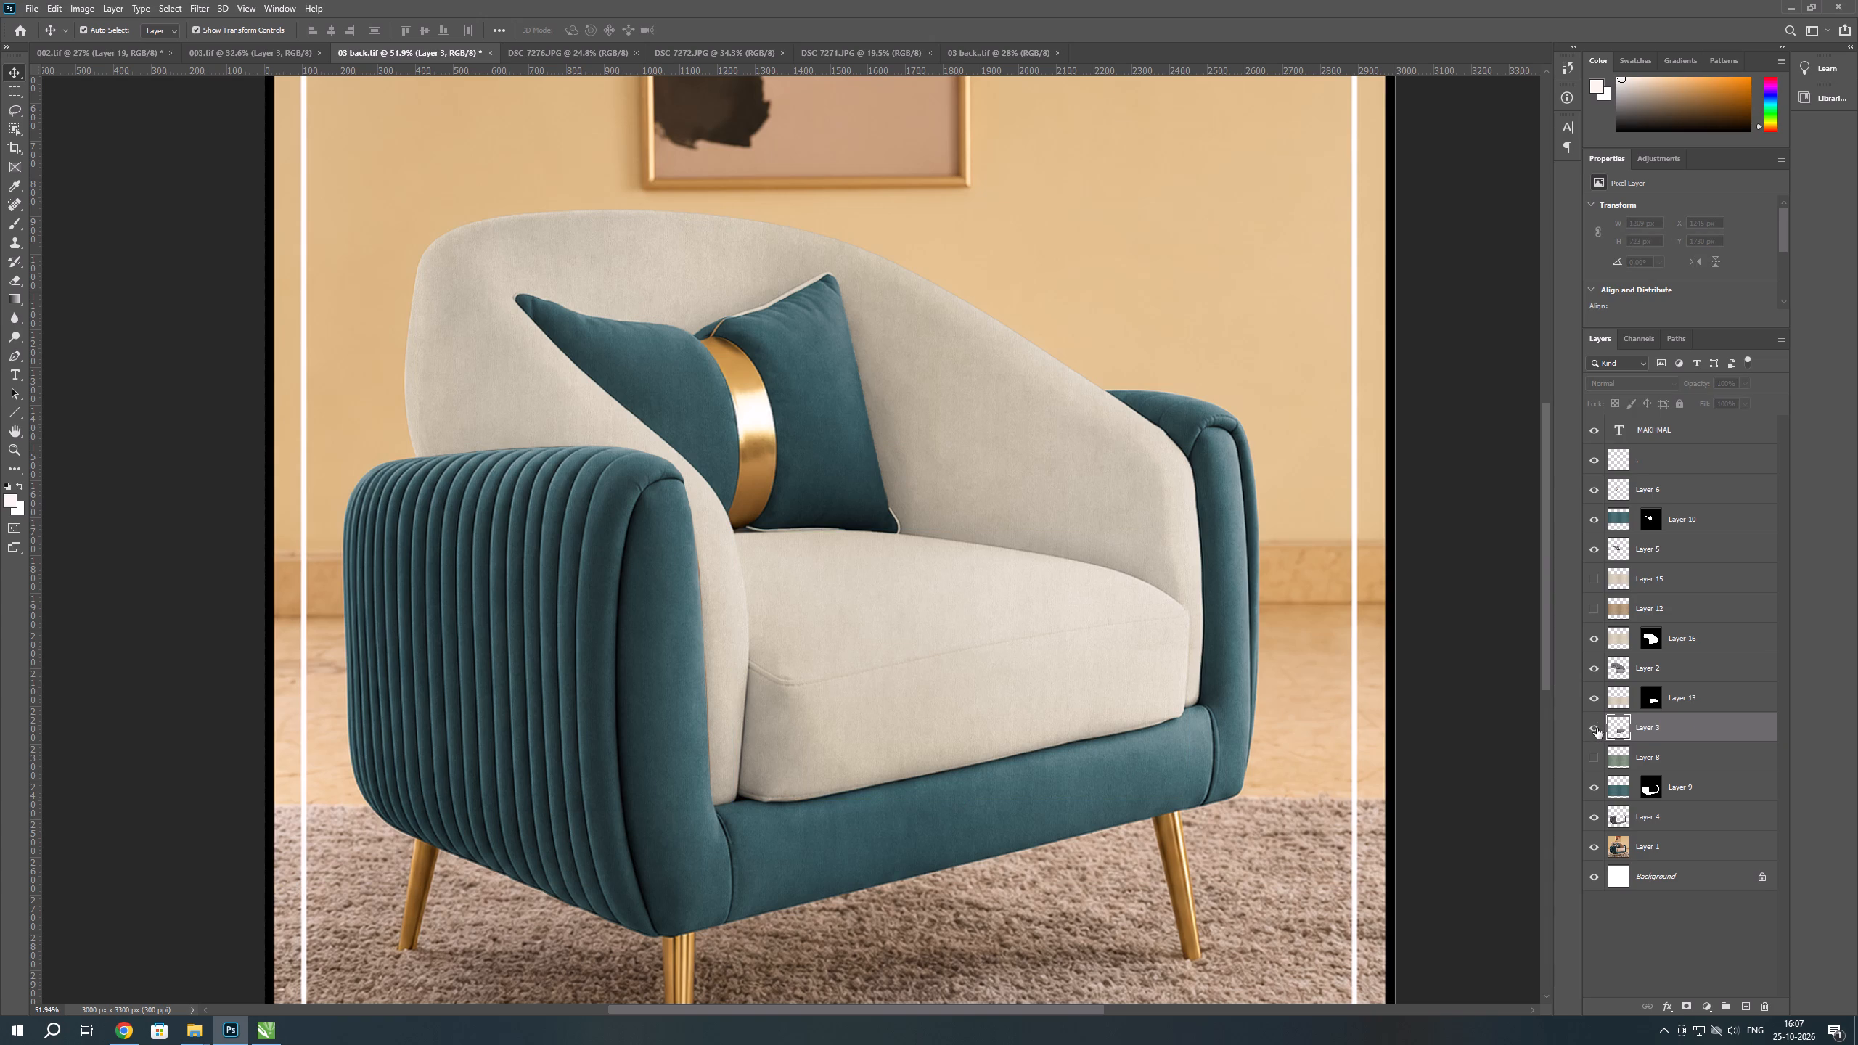
click(1597, 728)
click(1597, 728)
scroll(1473, 744, up, 4)
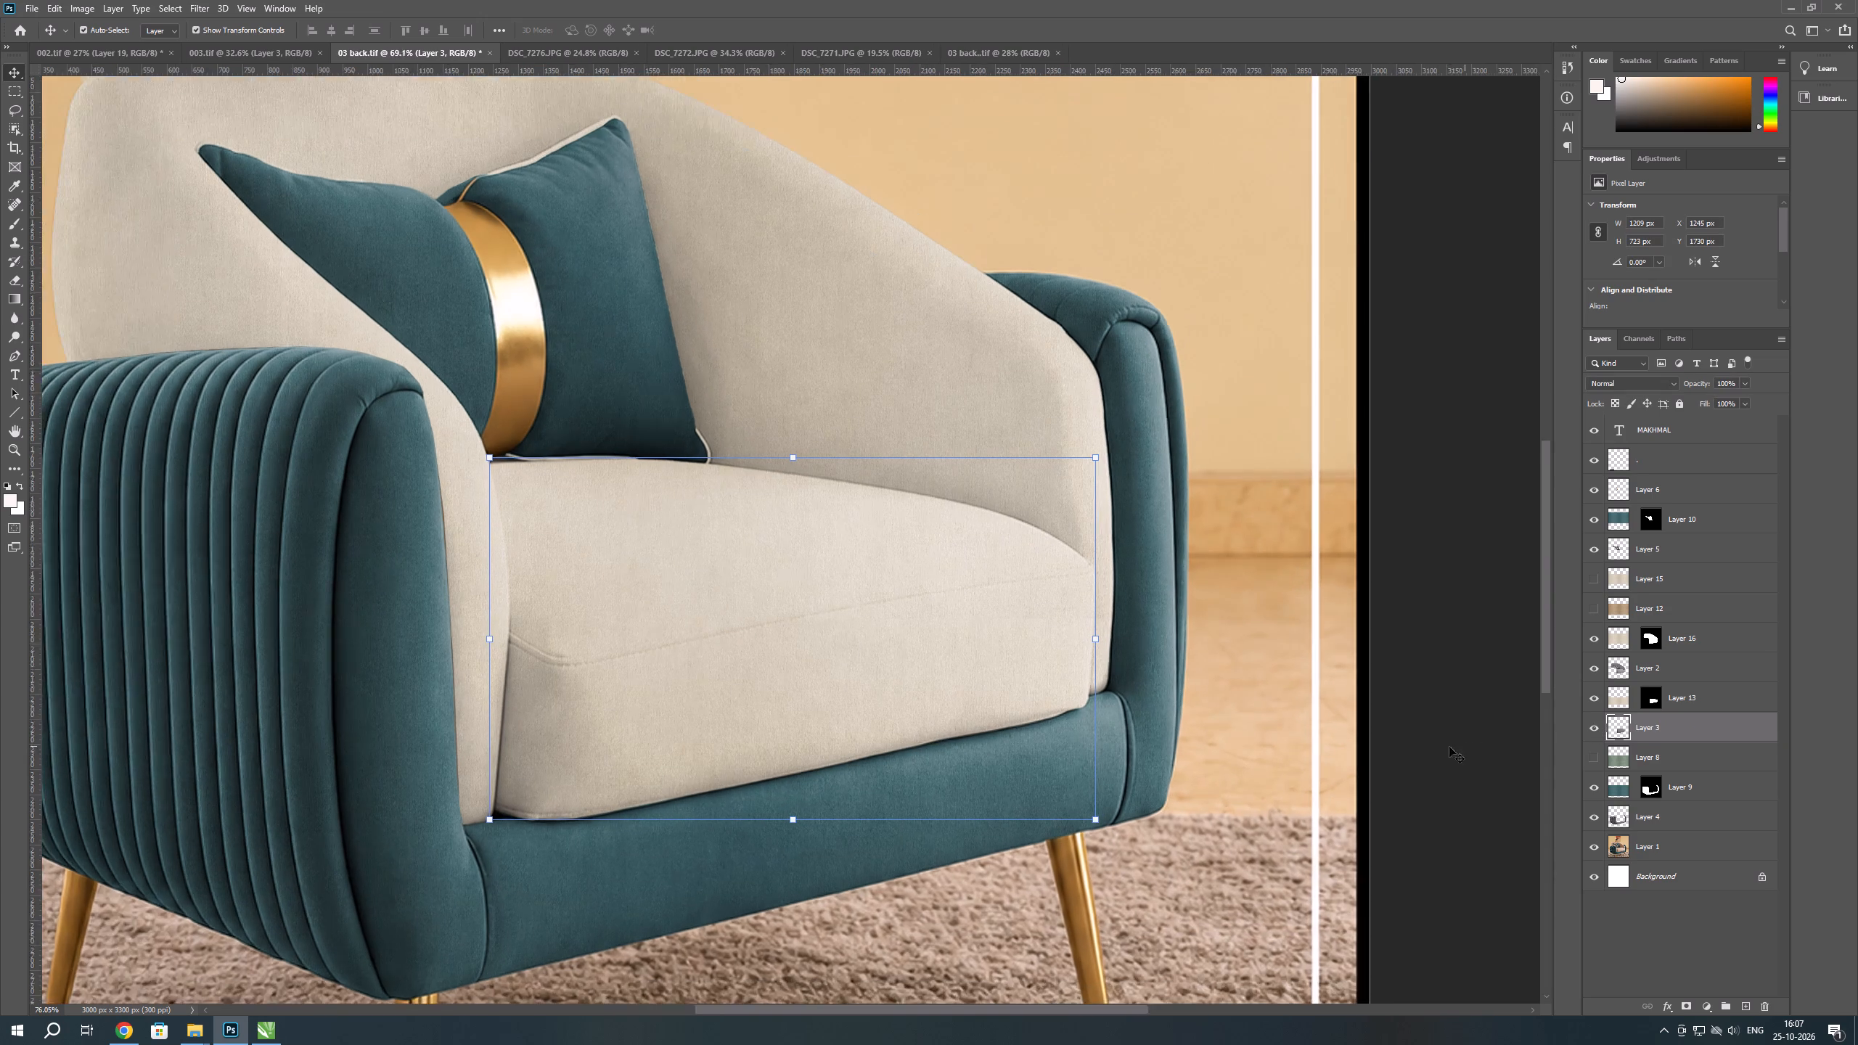
scroll(608, 733, up, 4)
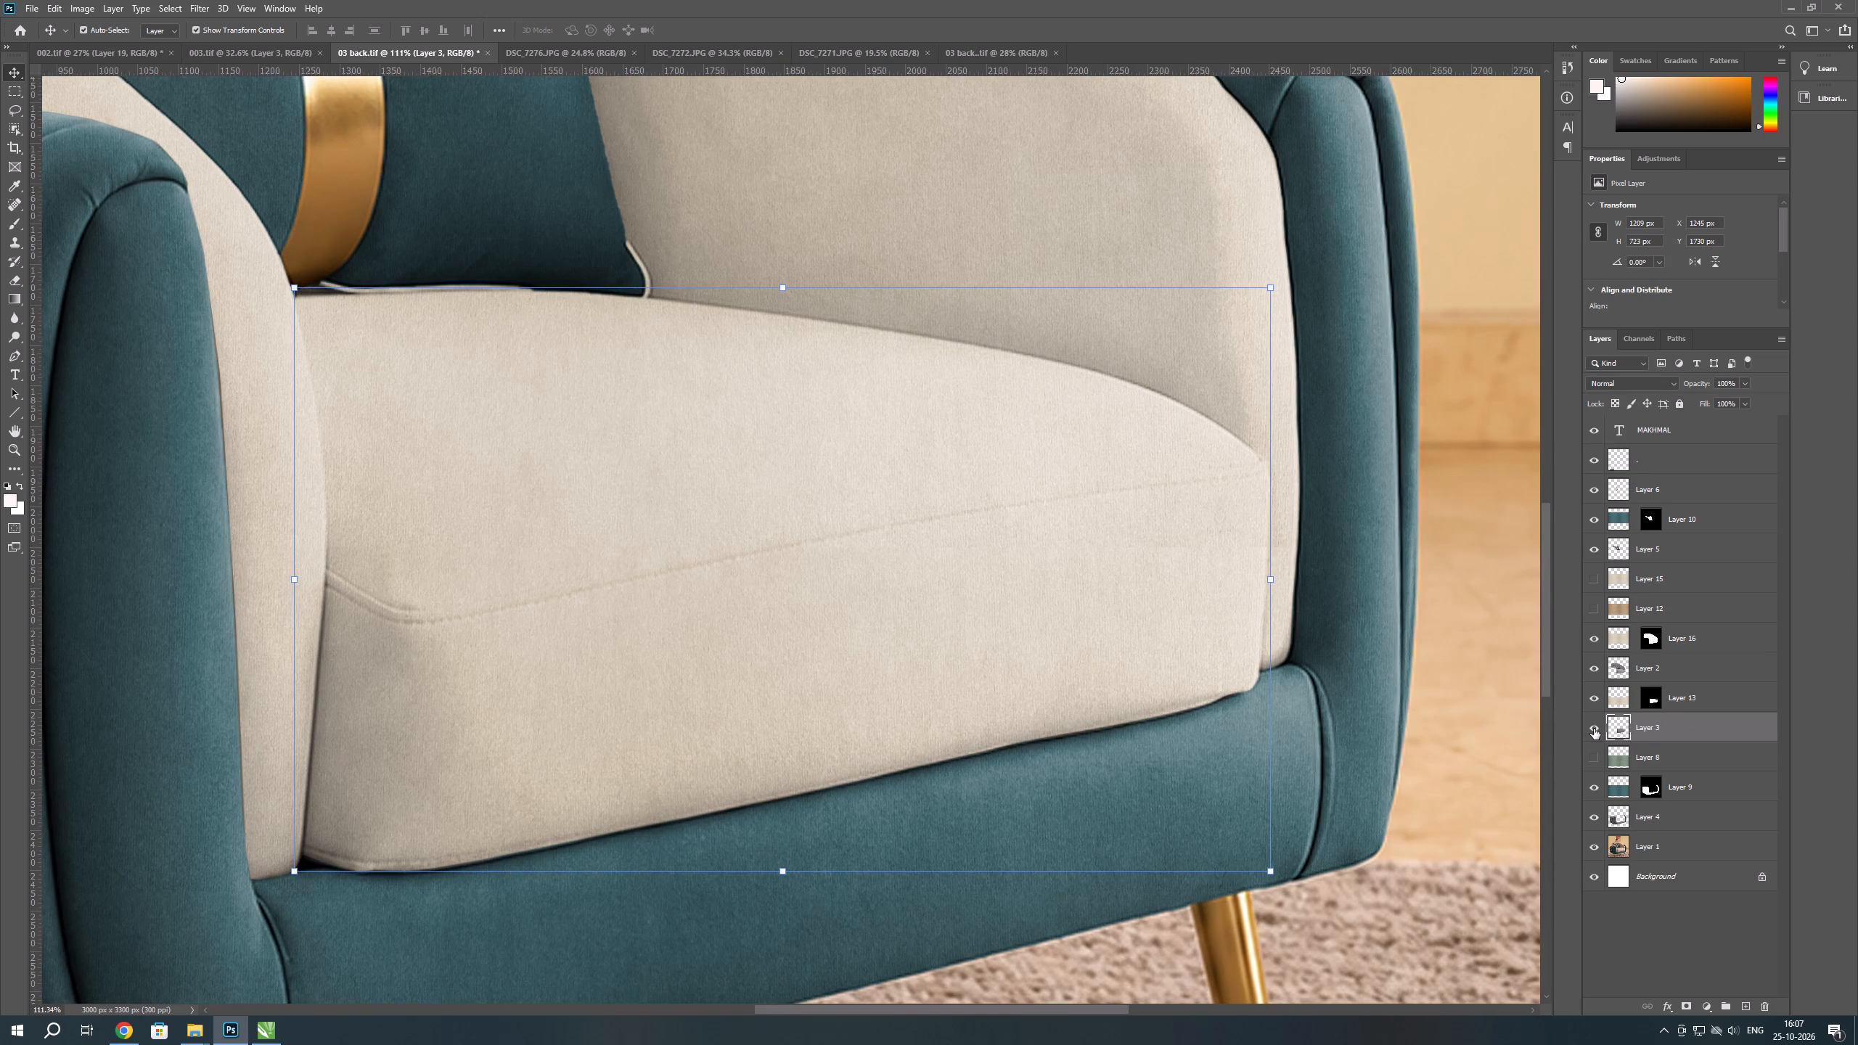
click(1594, 729)
click(1594, 729)
click(1594, 729)
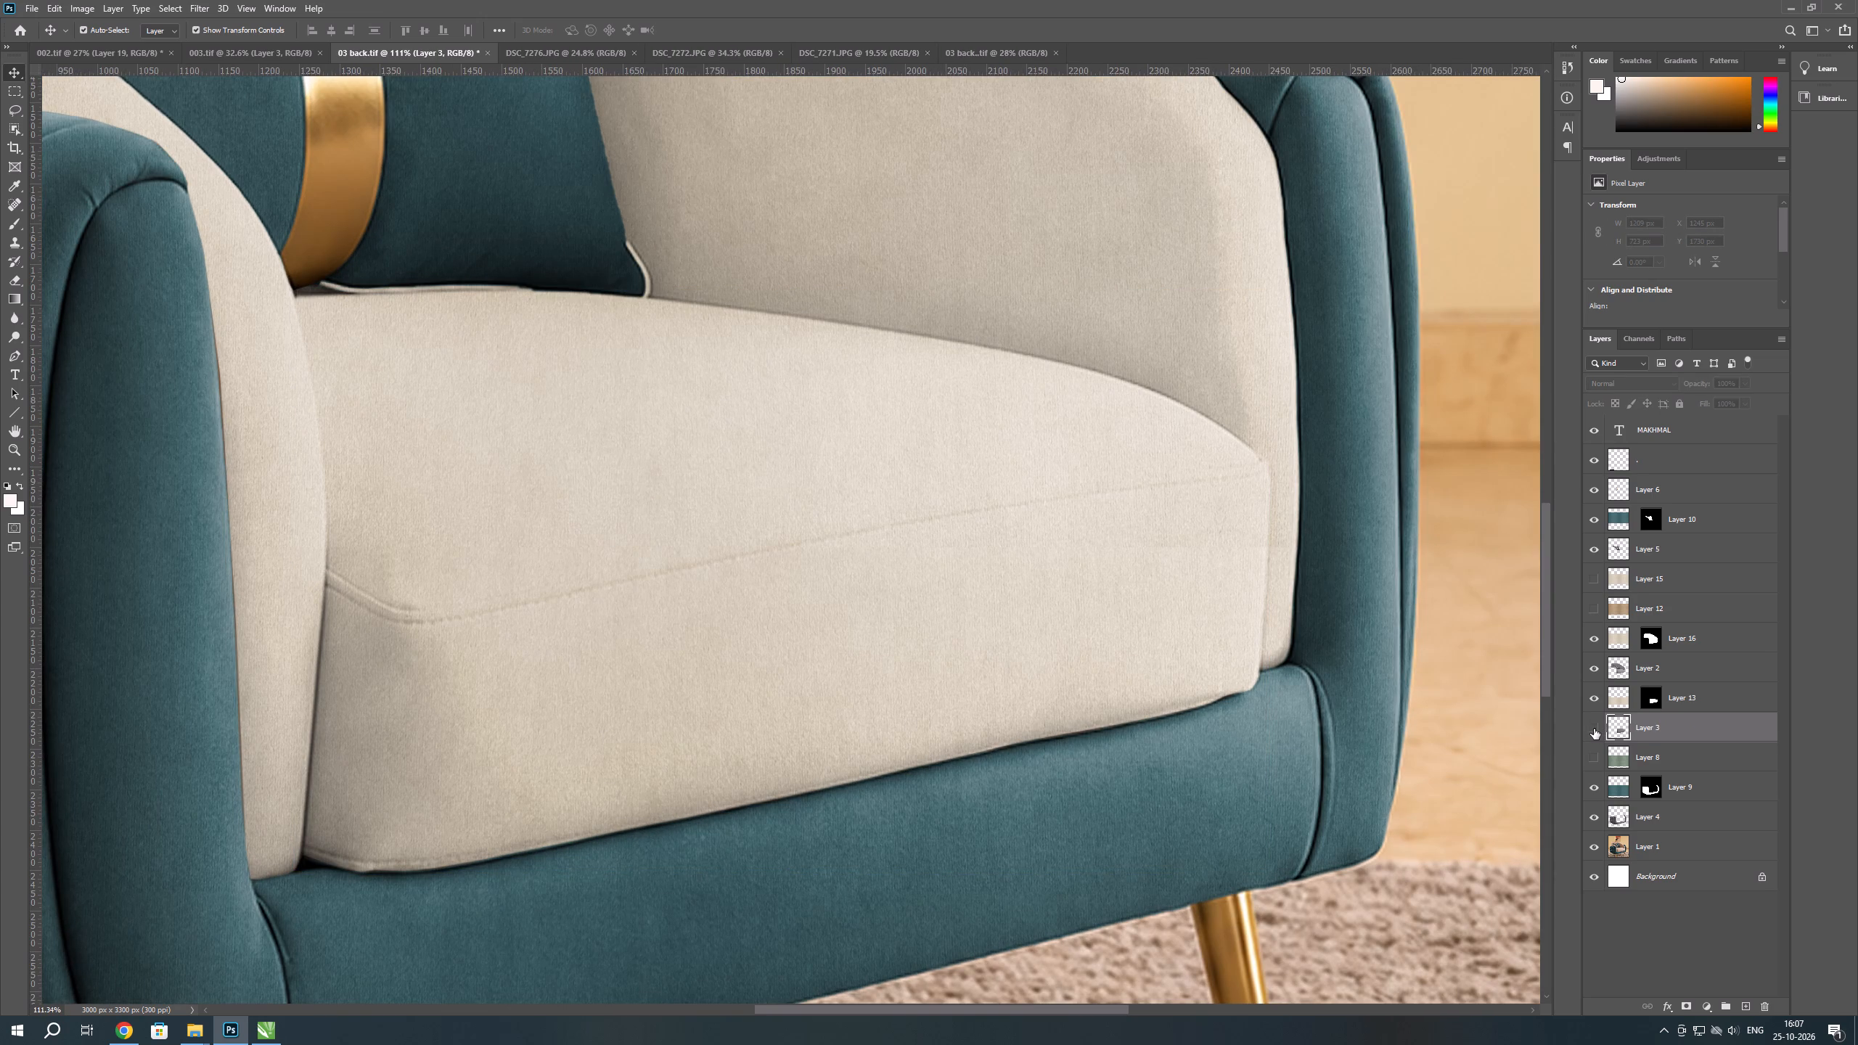
click(1594, 729)
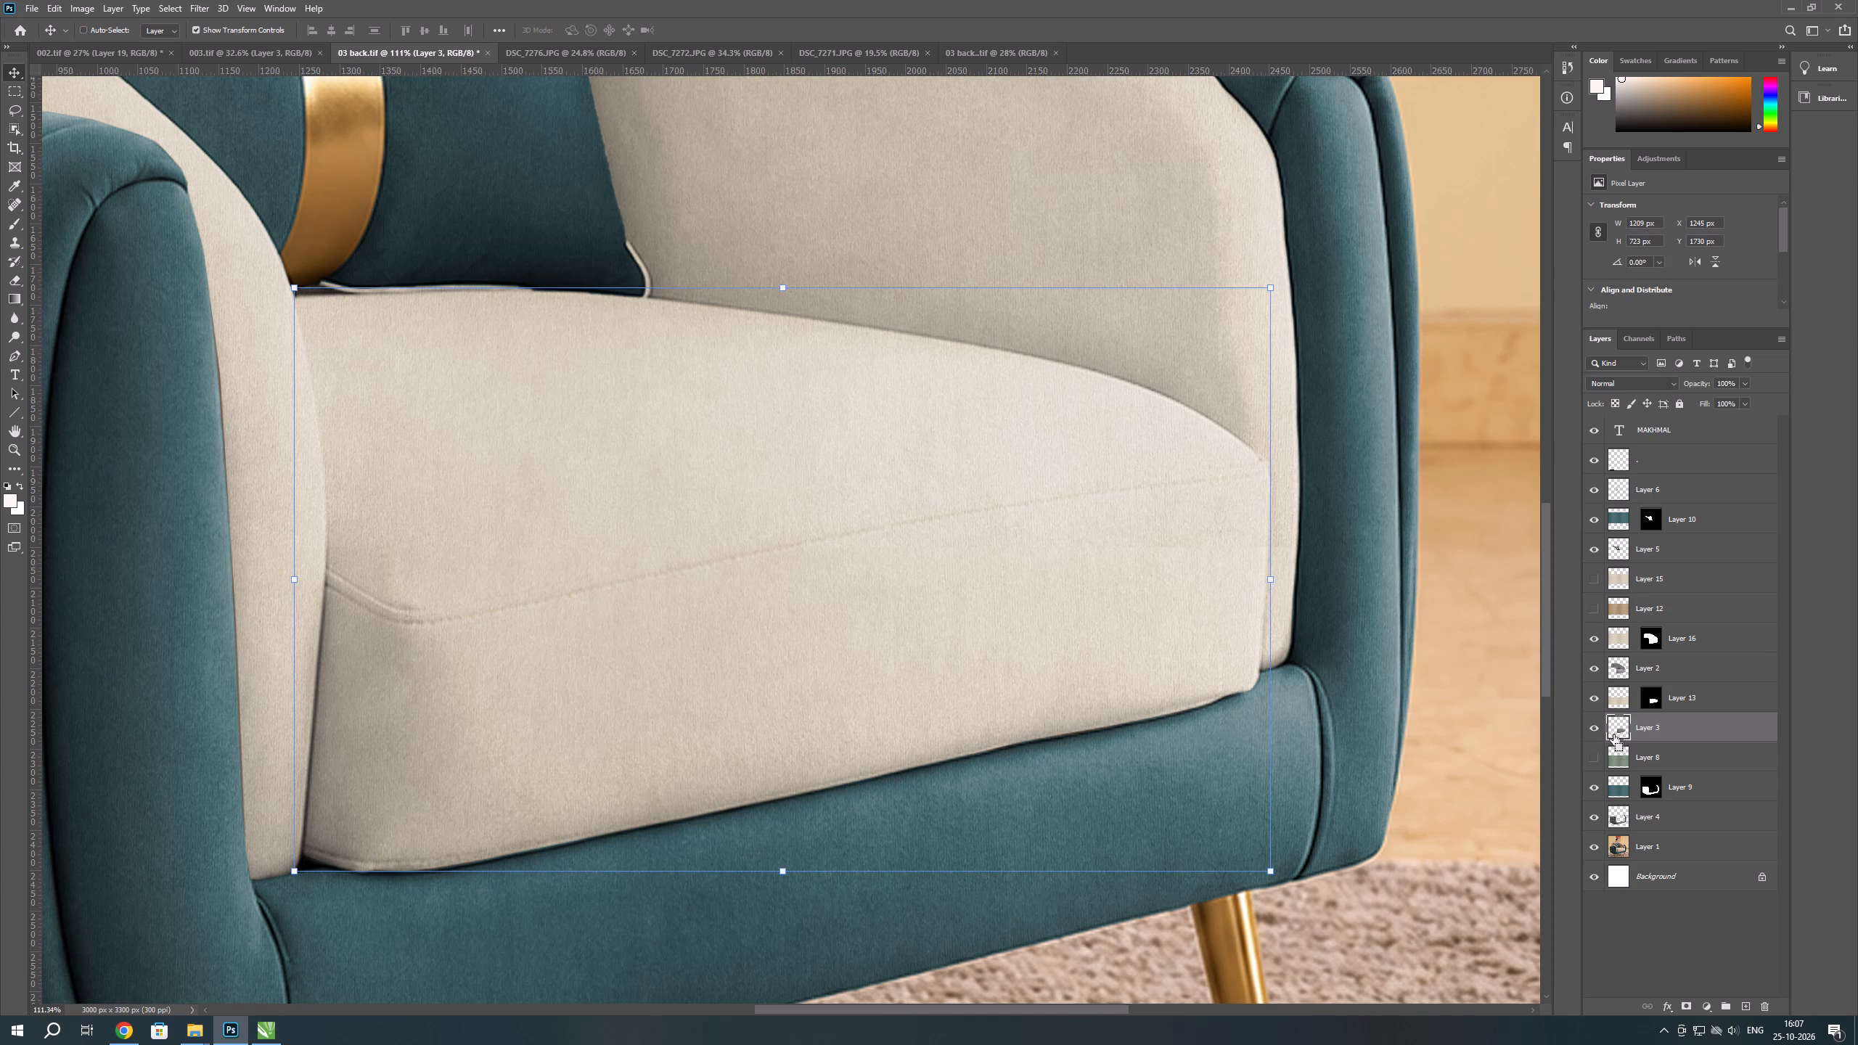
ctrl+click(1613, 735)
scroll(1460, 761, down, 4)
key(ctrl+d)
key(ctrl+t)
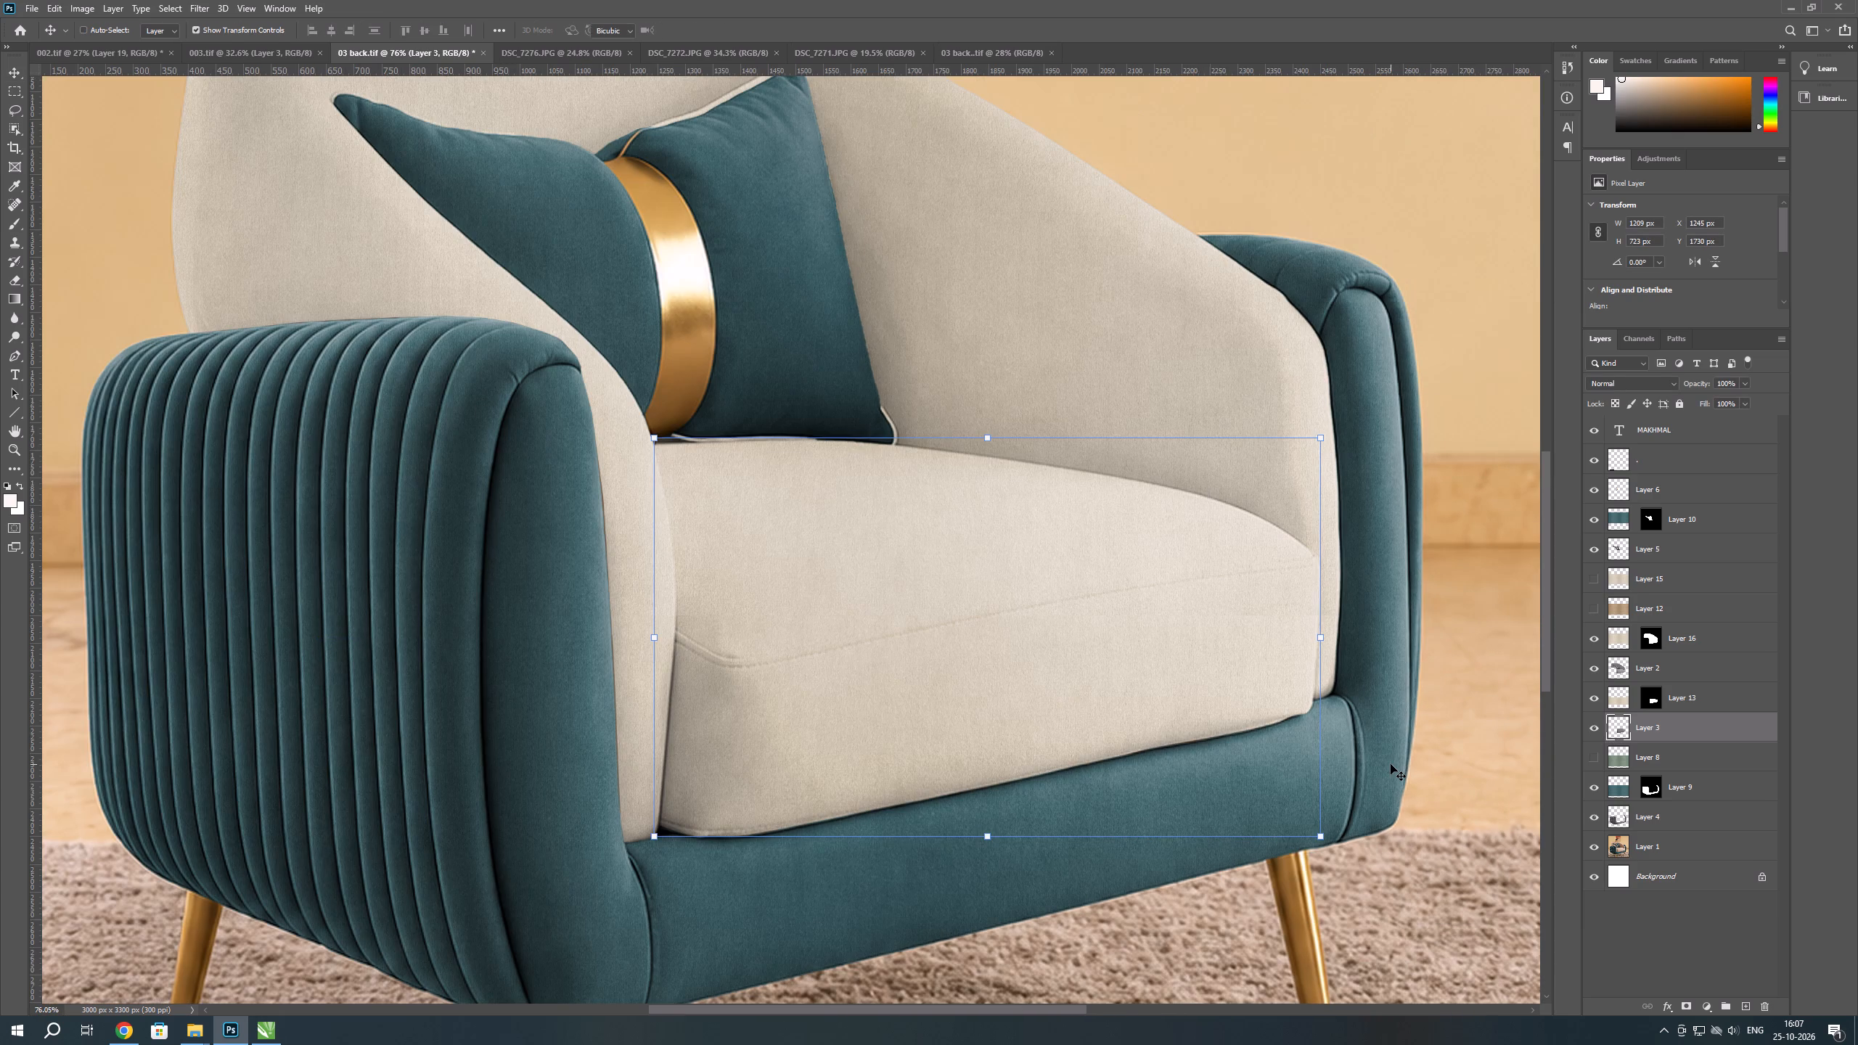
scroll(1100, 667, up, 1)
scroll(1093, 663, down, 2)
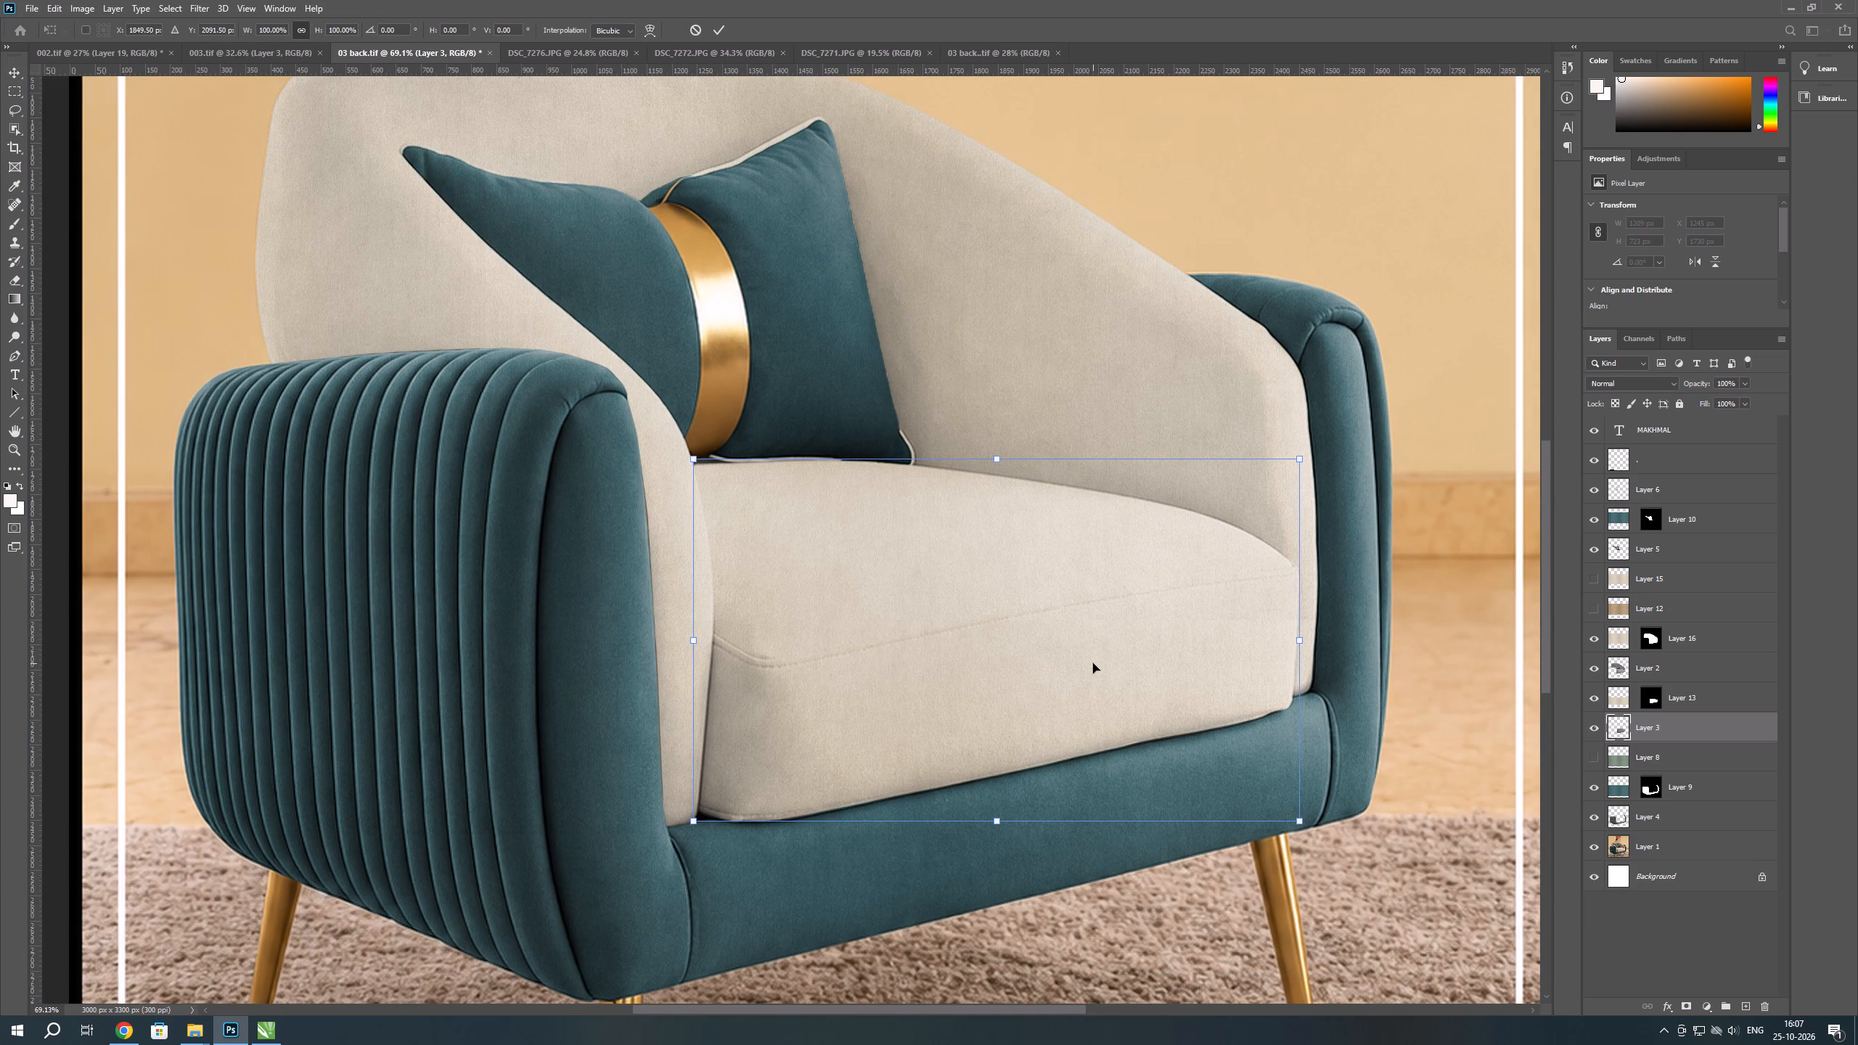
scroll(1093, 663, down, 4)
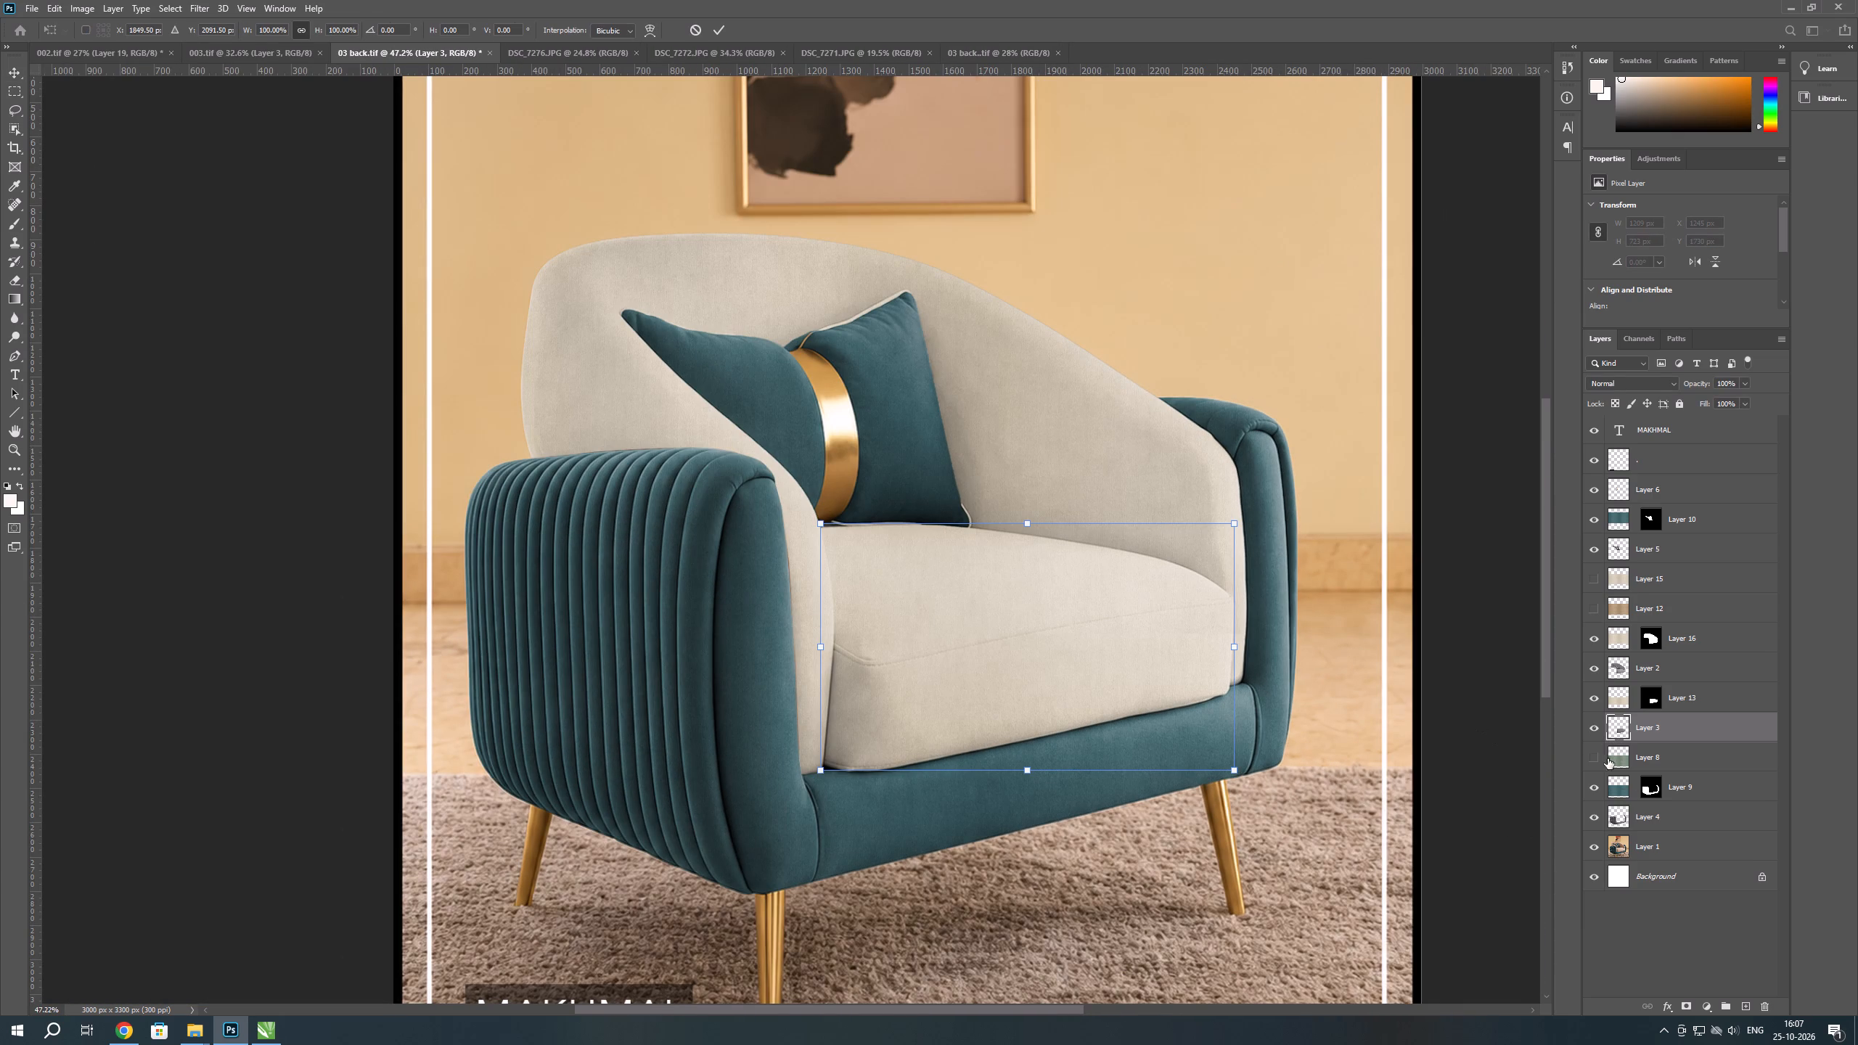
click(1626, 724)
Compare the armchair with Layer 13, Layer 2 and Layer 16 each hidden and shown, leaving all three visible.
click(1589, 700)
click(1589, 700)
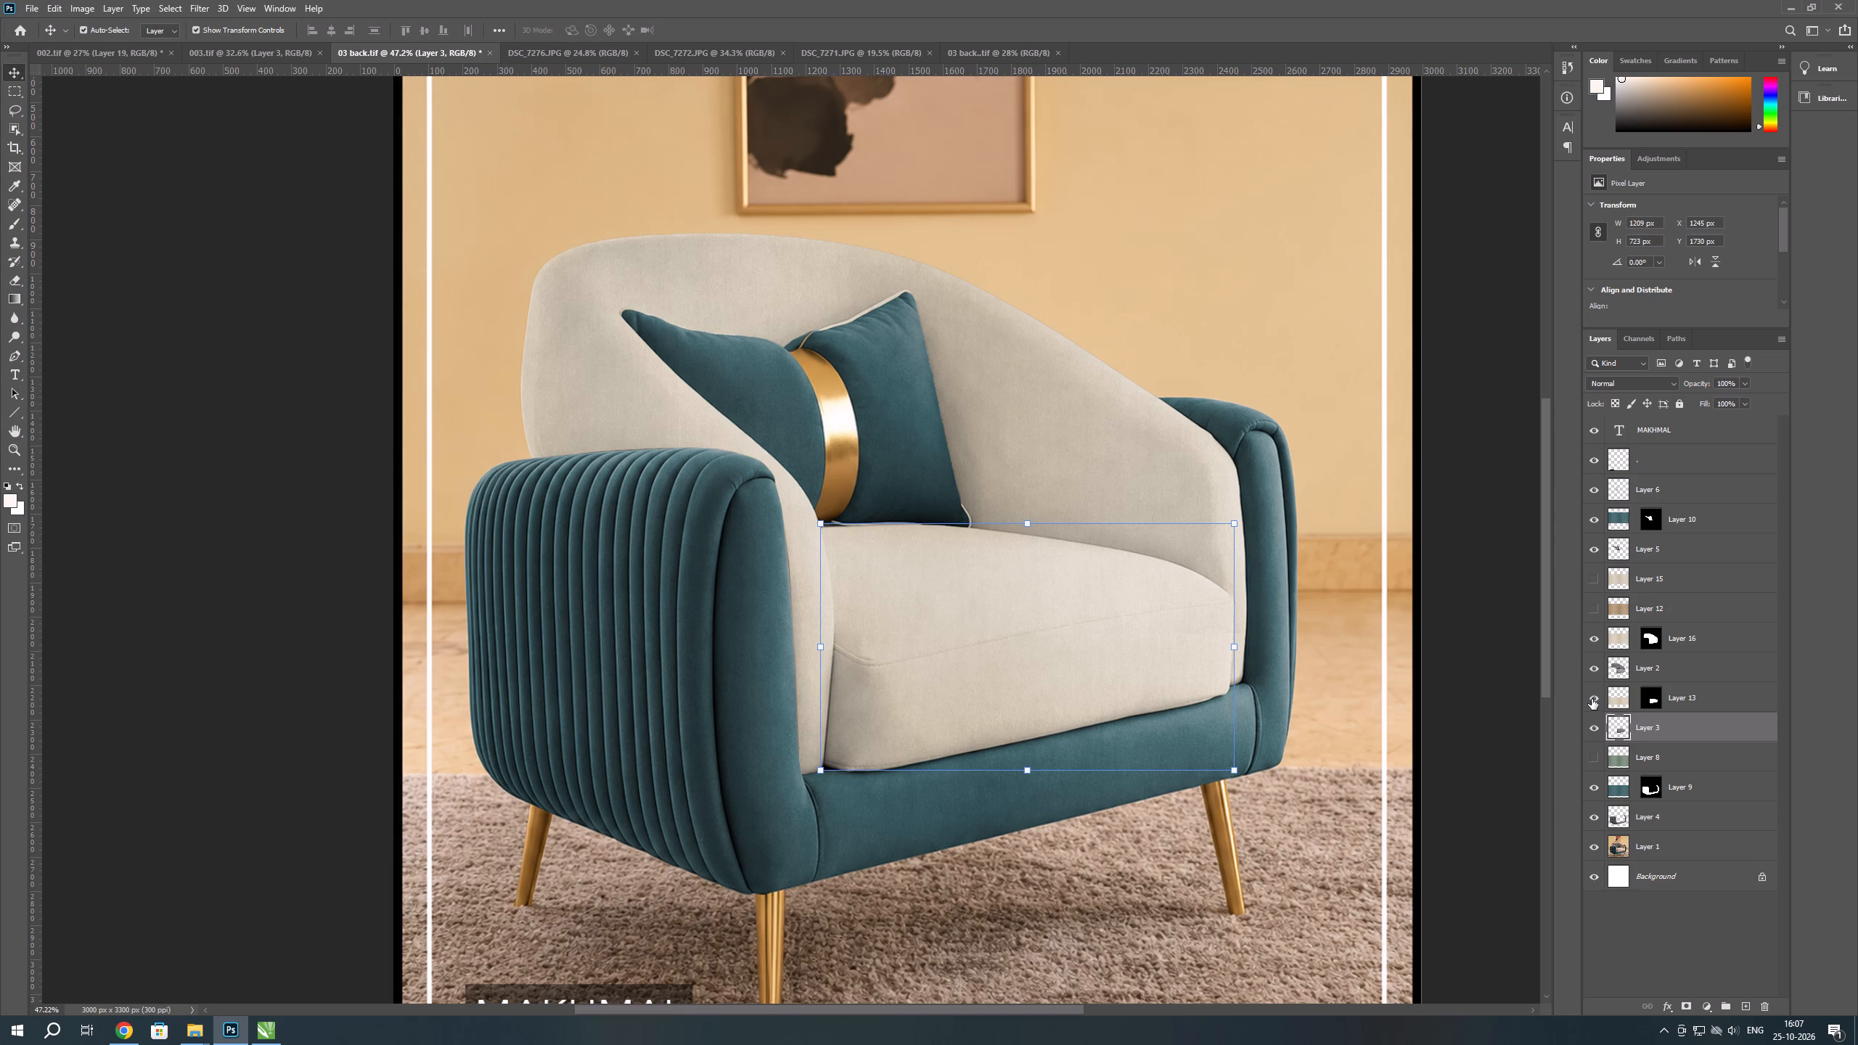
click(1597, 673)
click(1597, 673)
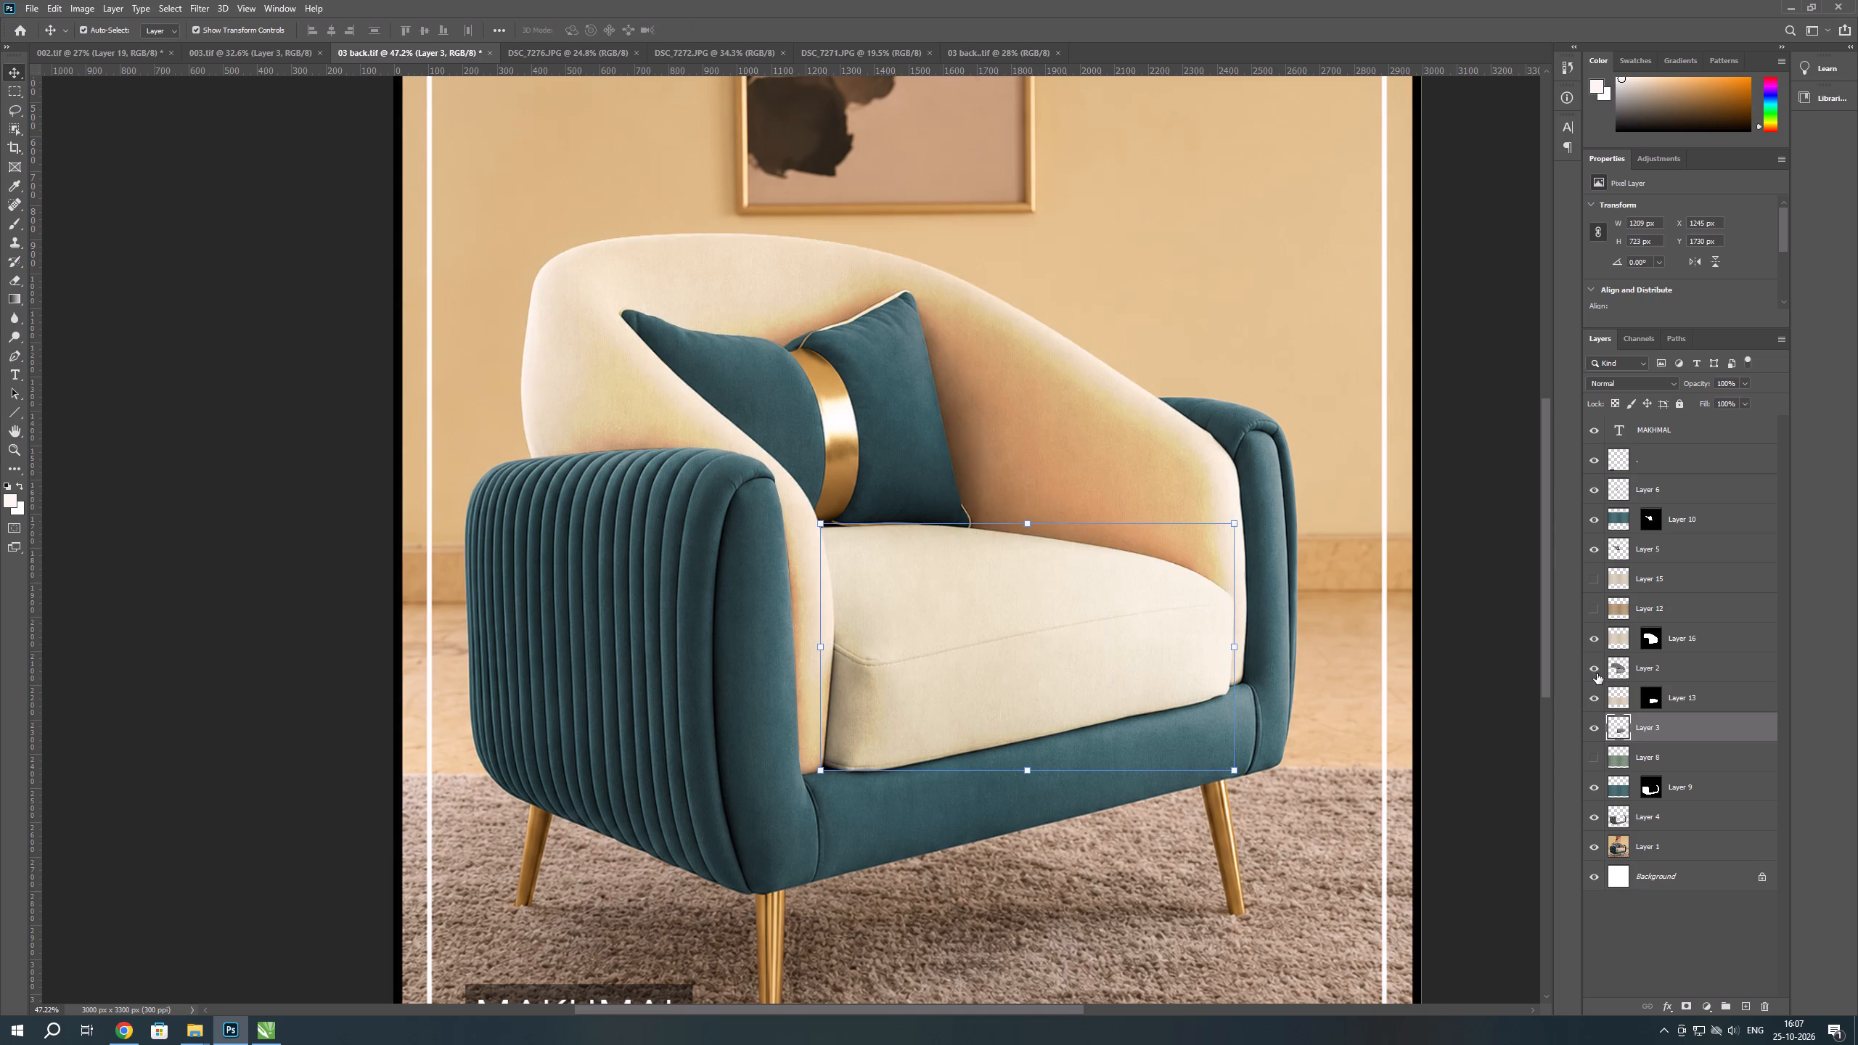
click(1596, 640)
click(1596, 640)
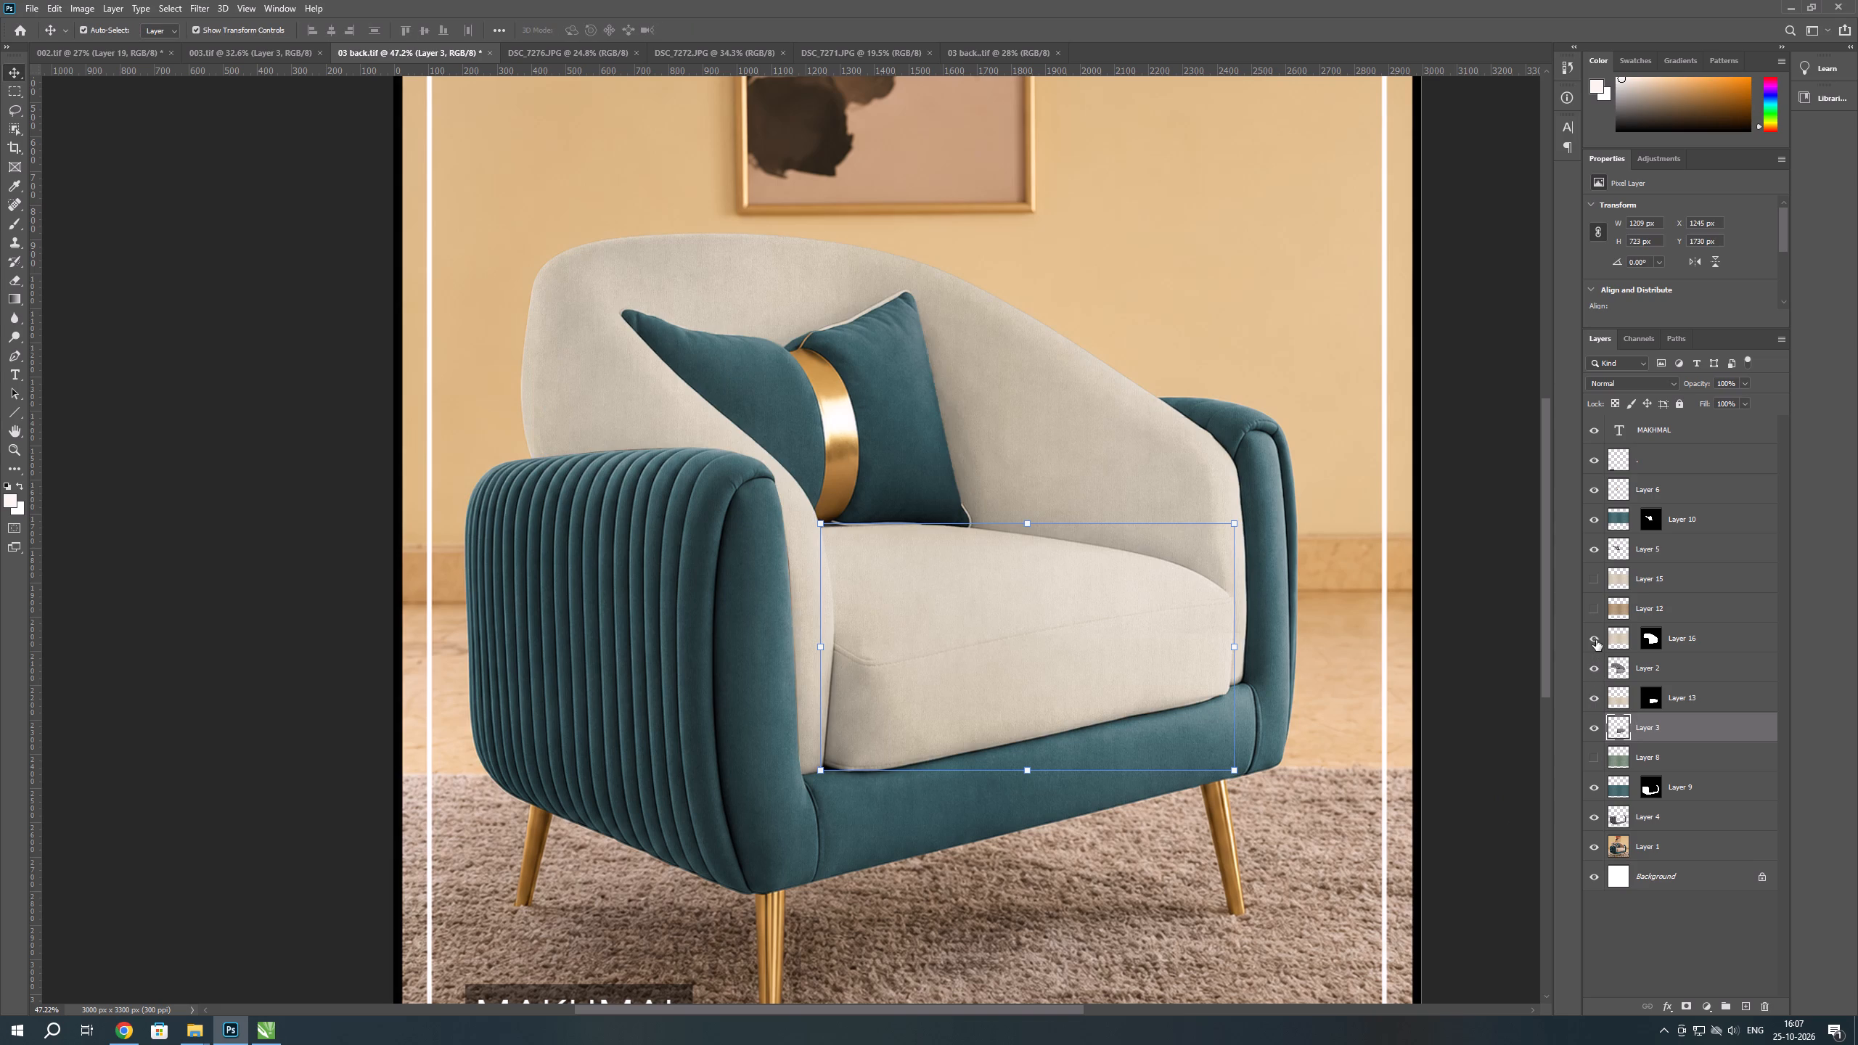
click(1496, 639)
Save the recoloured armchair document, 03 back.tif.
scroll(1127, 734, down, 5)
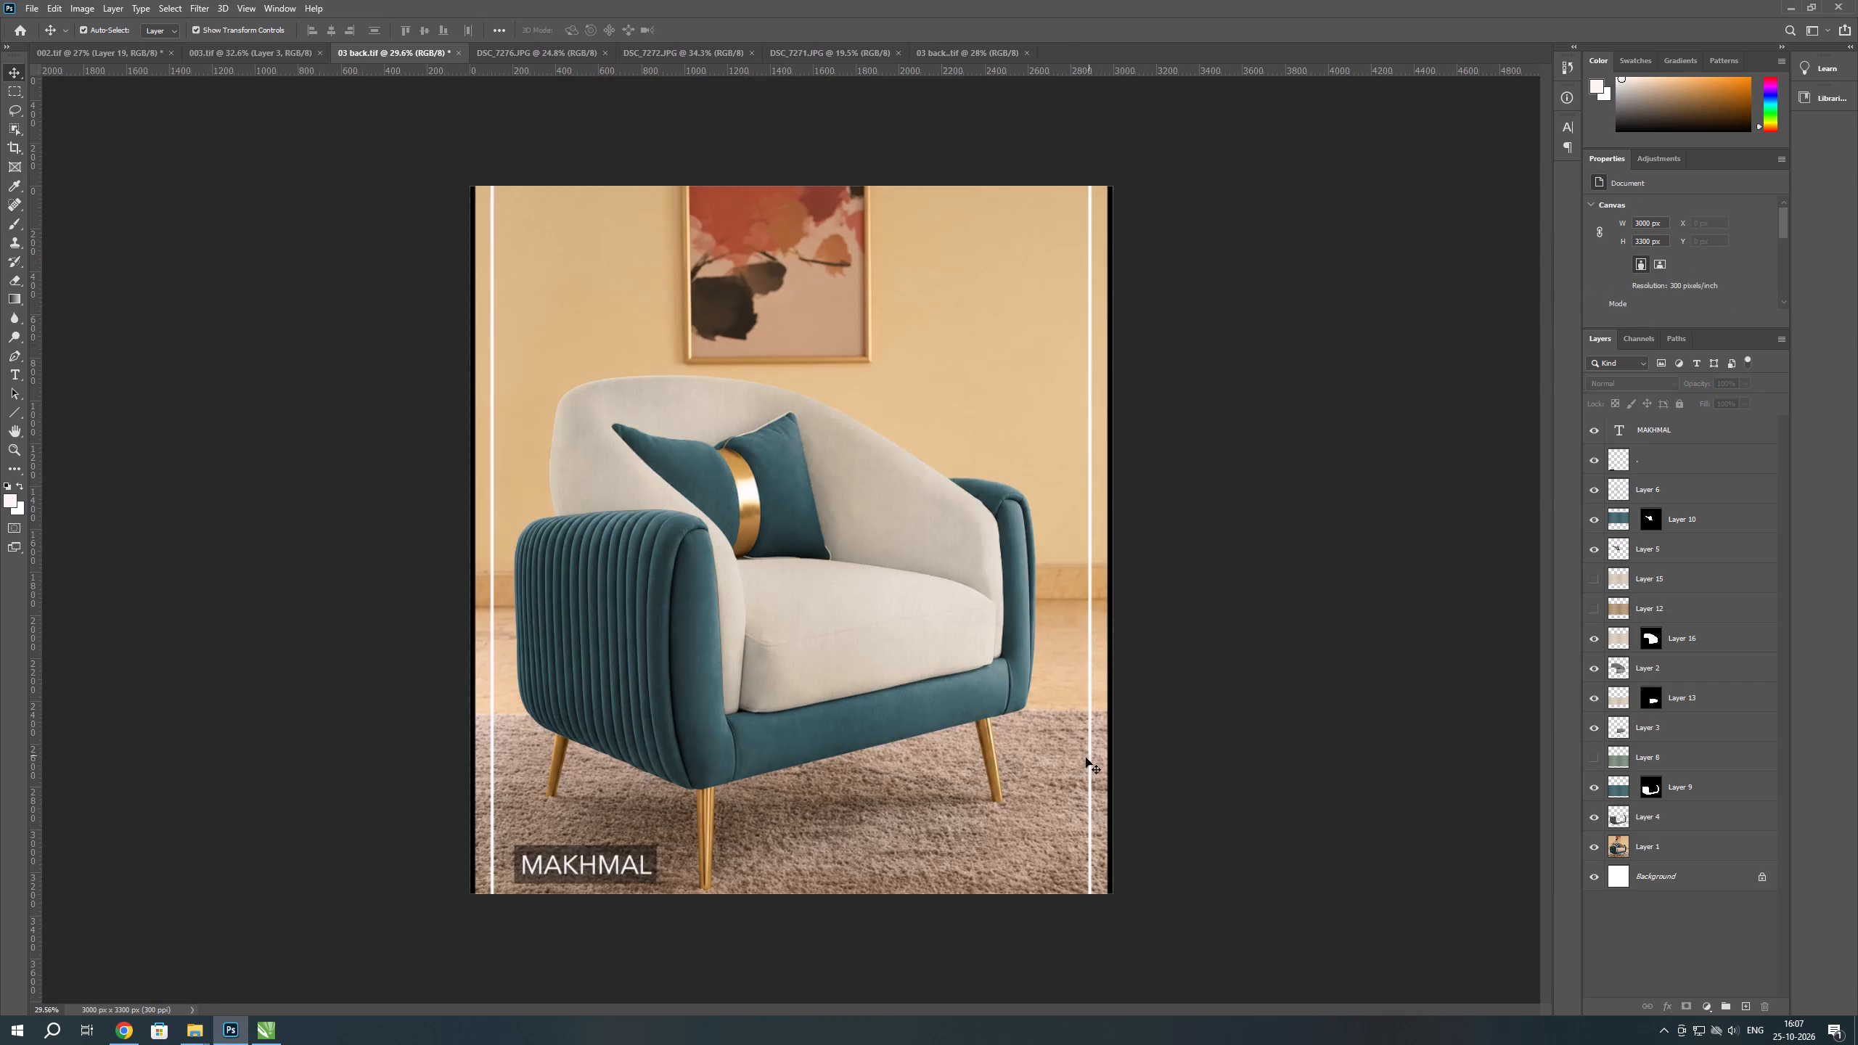
scroll(1070, 780, down, 5)
ctrl+scroll(691, 602, up, 5)
key(ctrl+s)
key(ctrl+s)
key(ctrl+s)
key(ctrl+s)
key(ctrl+s)
key(ctrl+s)
key(ctrl+s)
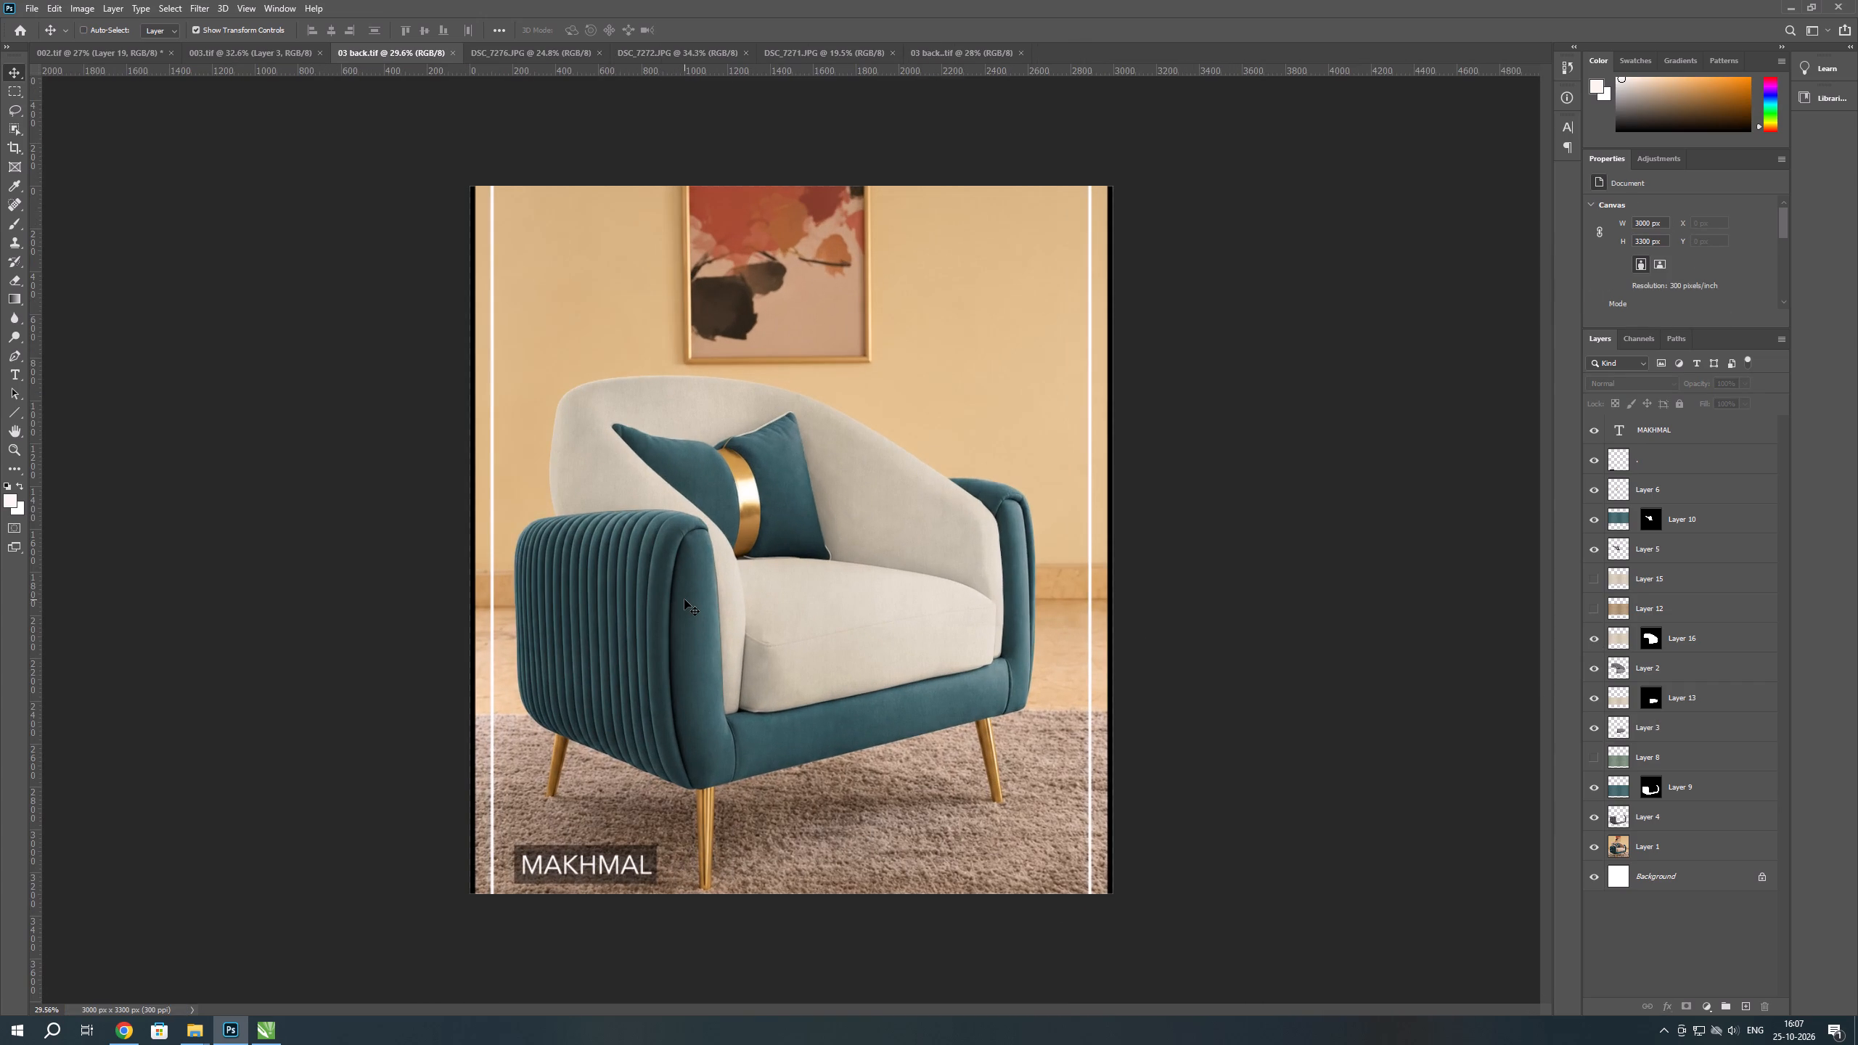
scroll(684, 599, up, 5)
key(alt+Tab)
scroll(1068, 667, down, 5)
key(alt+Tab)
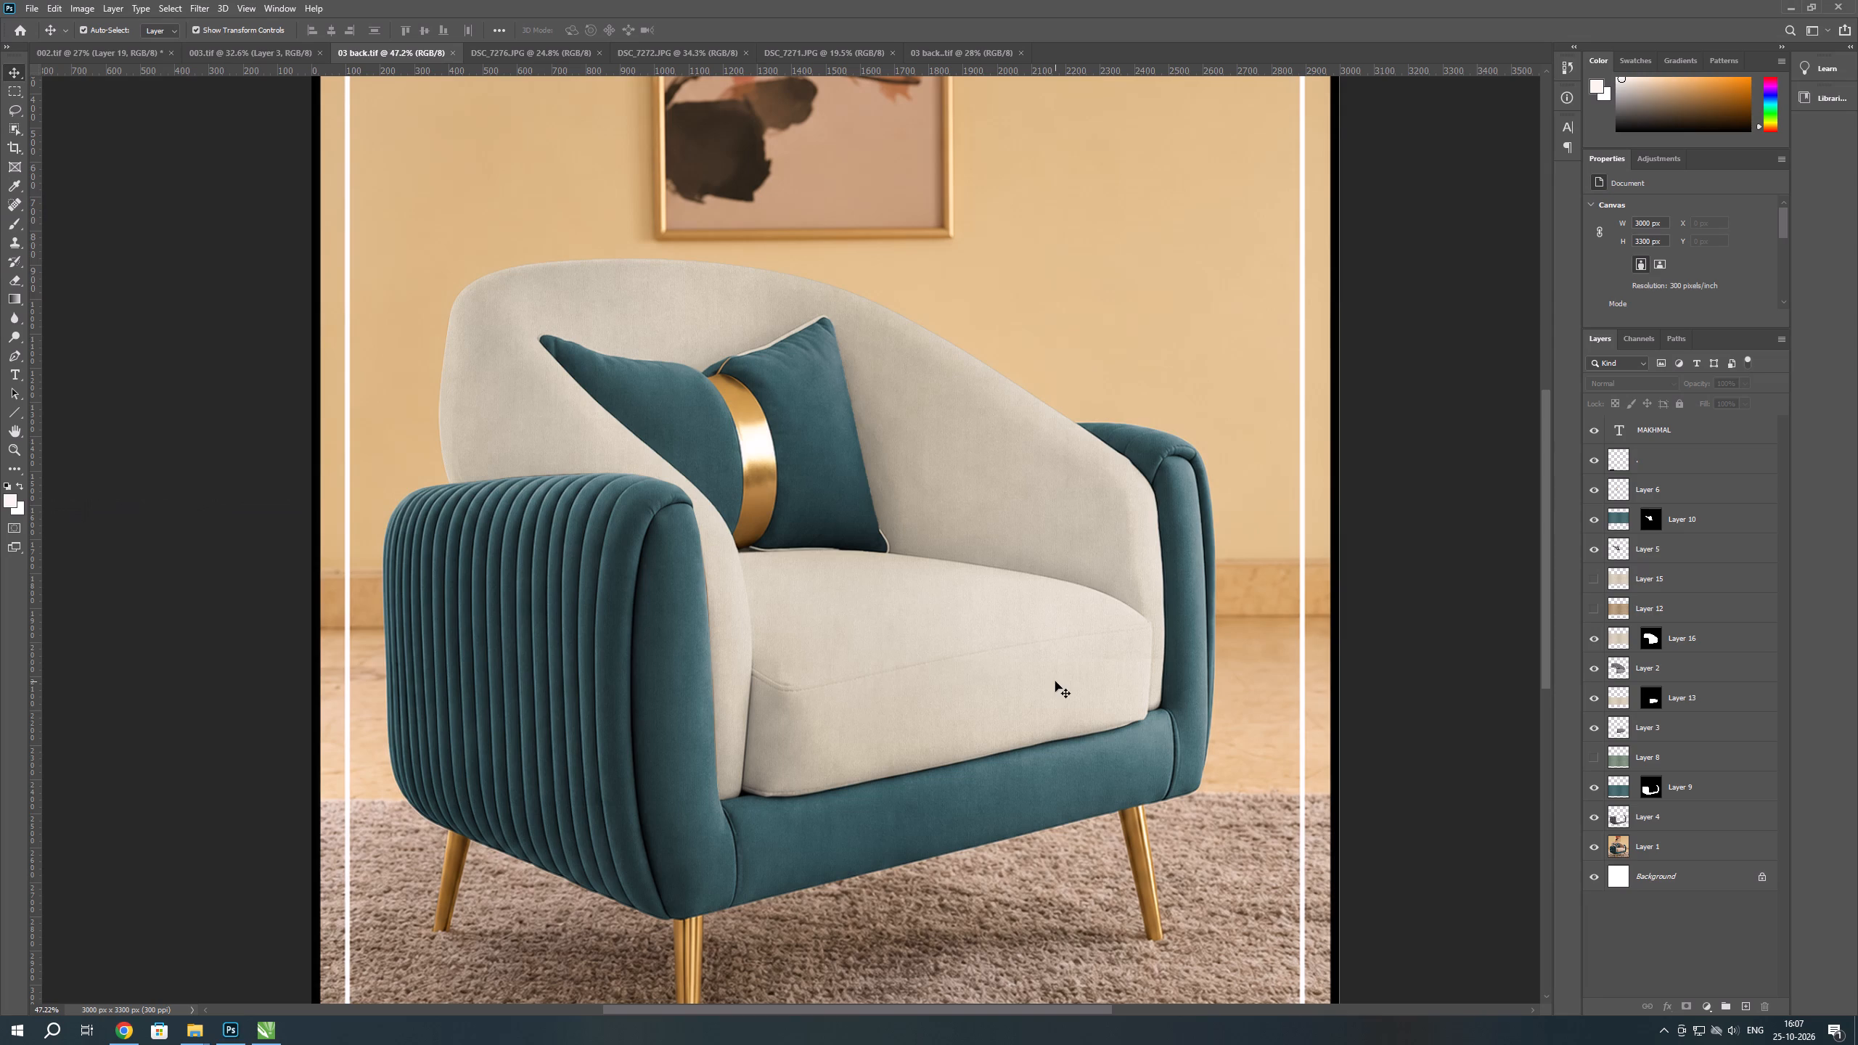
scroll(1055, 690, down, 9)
Import the 03 back image from the MAKHMAL (FRAMES) folder into 01.cdr in CorelDRAW, placing it left of the page.
key(alt+Tab)
key(alt+Tab)
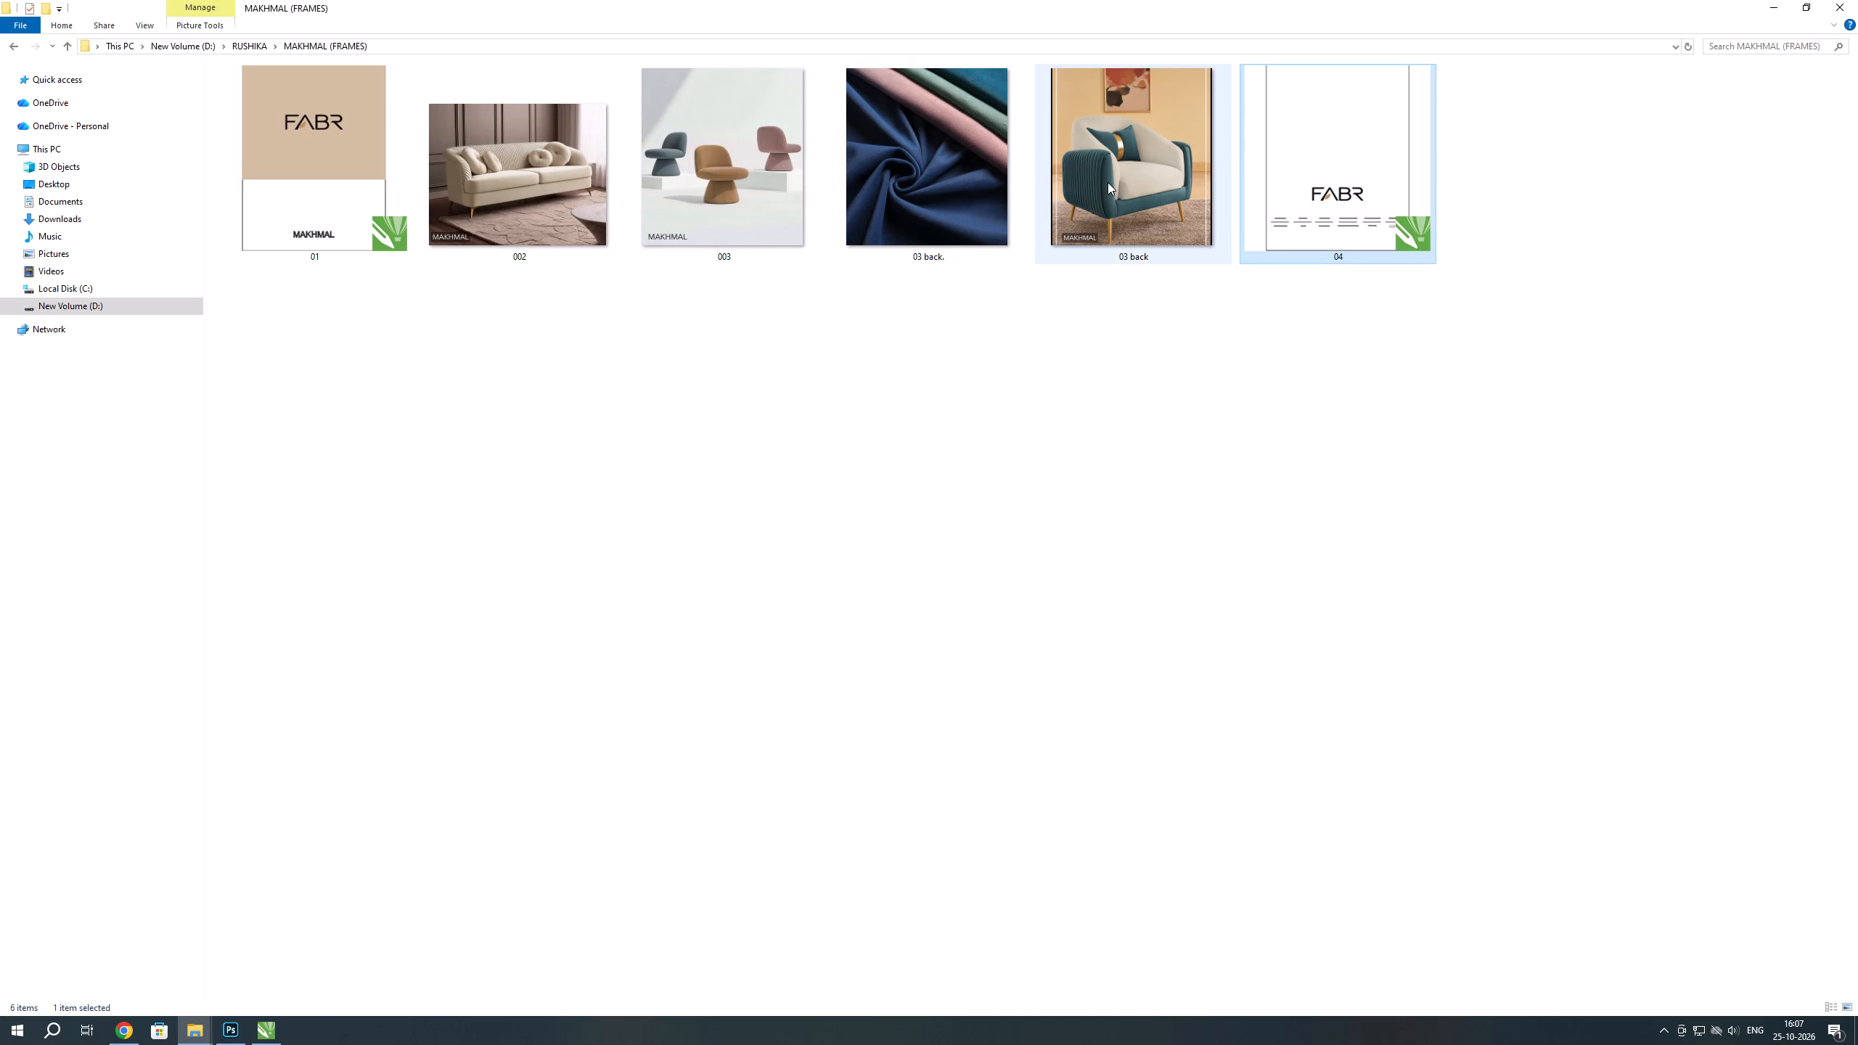
click(1108, 182)
drag(1137, 166, 947, 631)
key(alt+Tab)
key(alt+Tab)
key(alt+Tab)
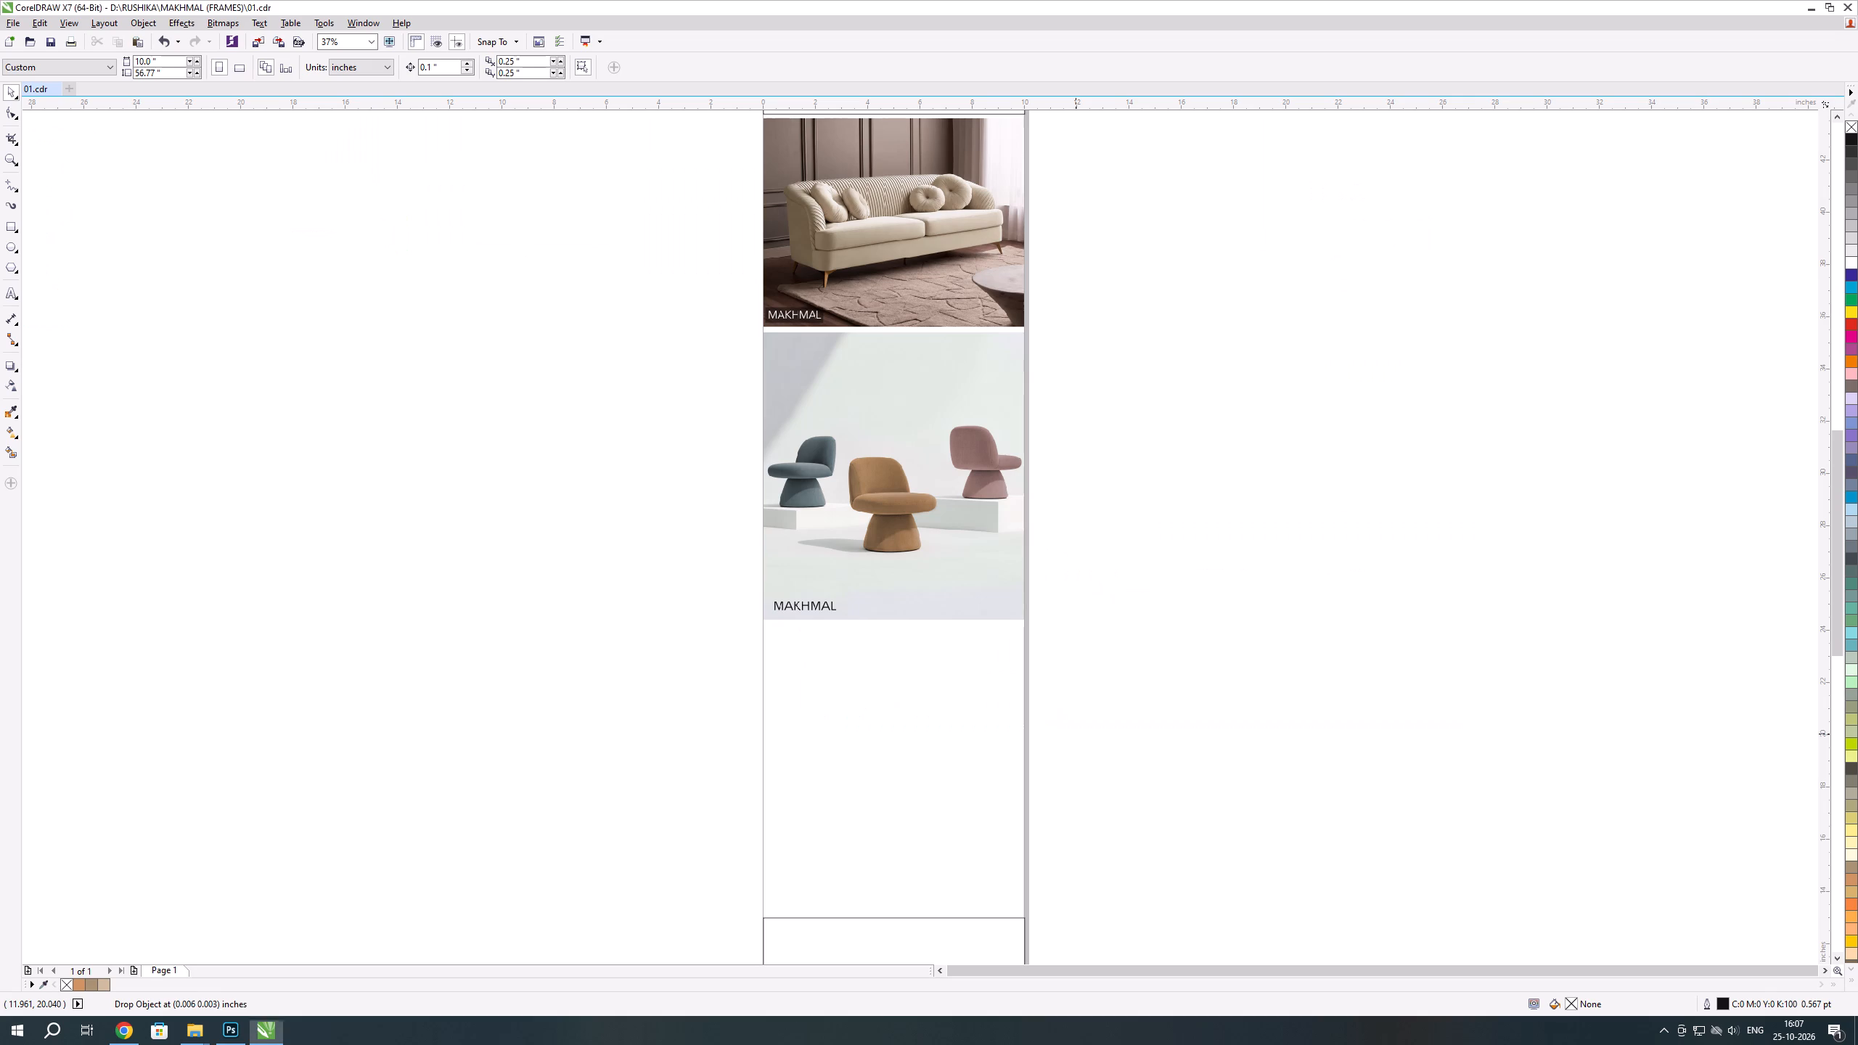
drag(947, 631, 608, 602)
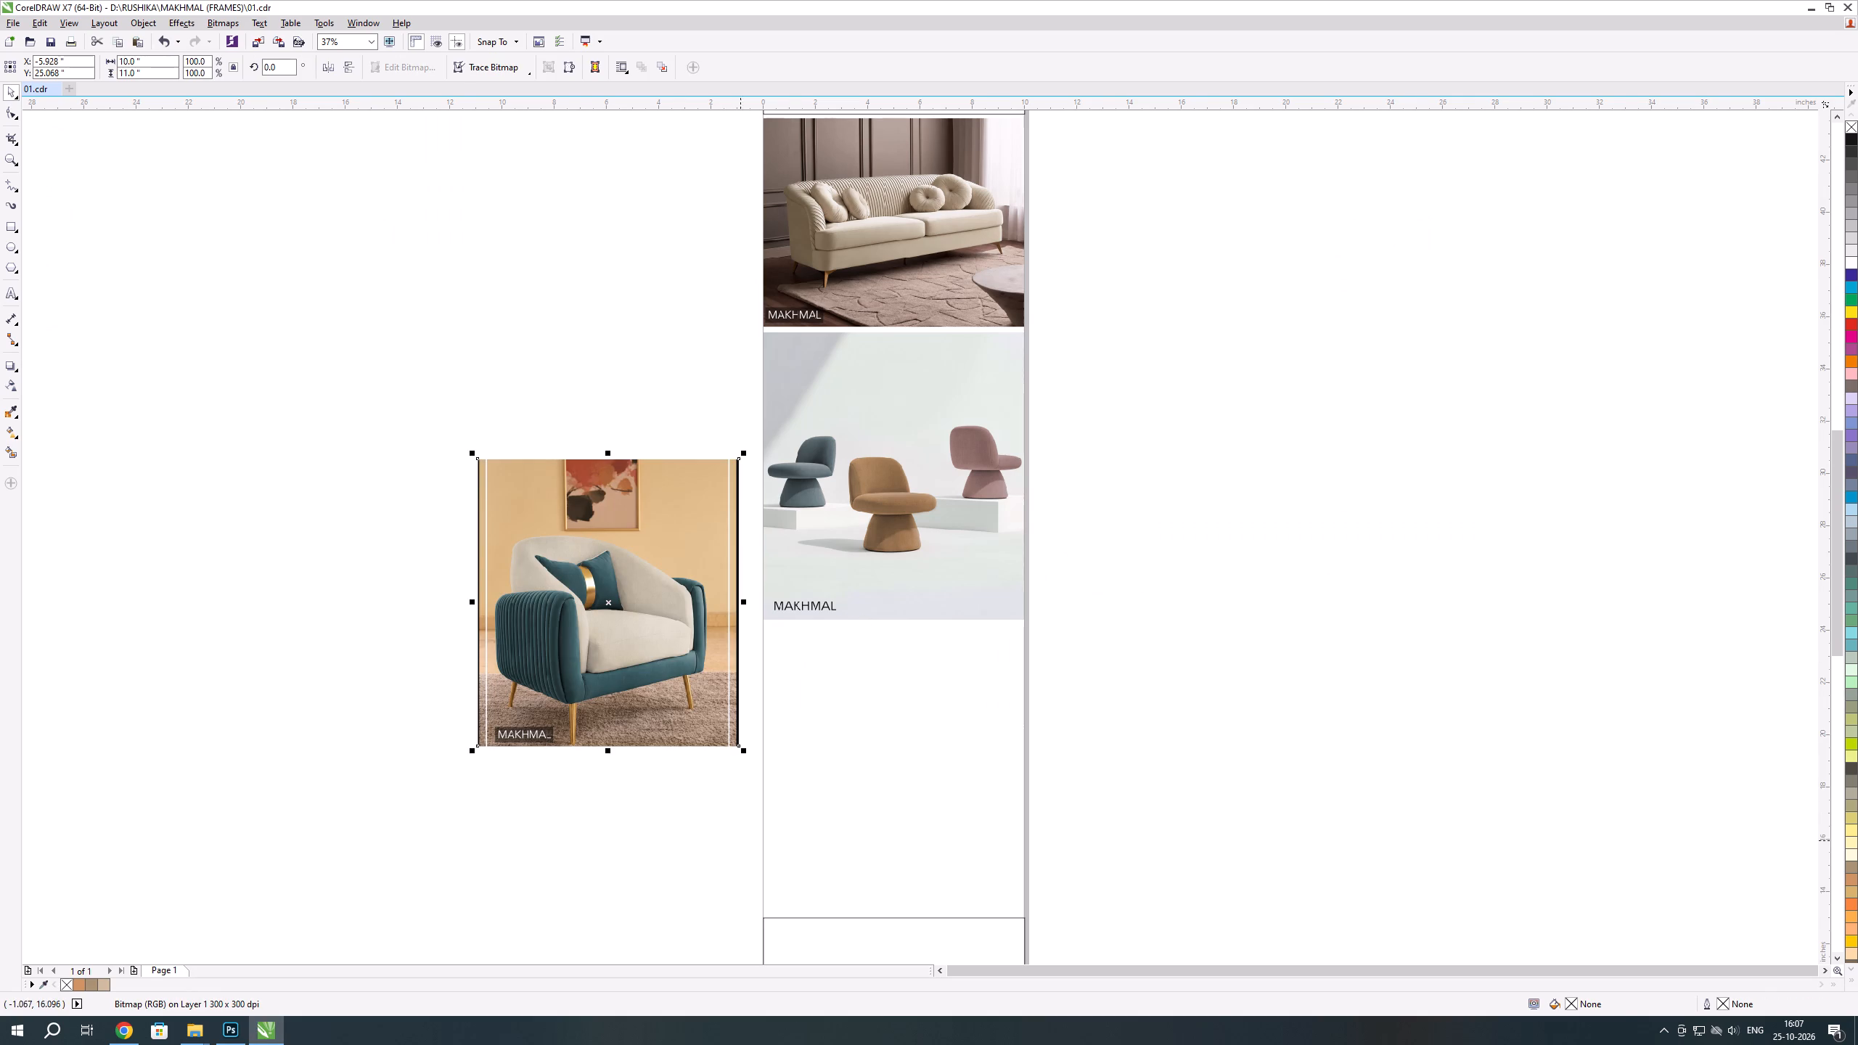
Move the armchair image down beside the empty space between the three-chair image and the FABR specification frame.
scroll(918, 416, down, 1)
scroll(912, 698, up, 1)
drag(650, 335, 693, 485)
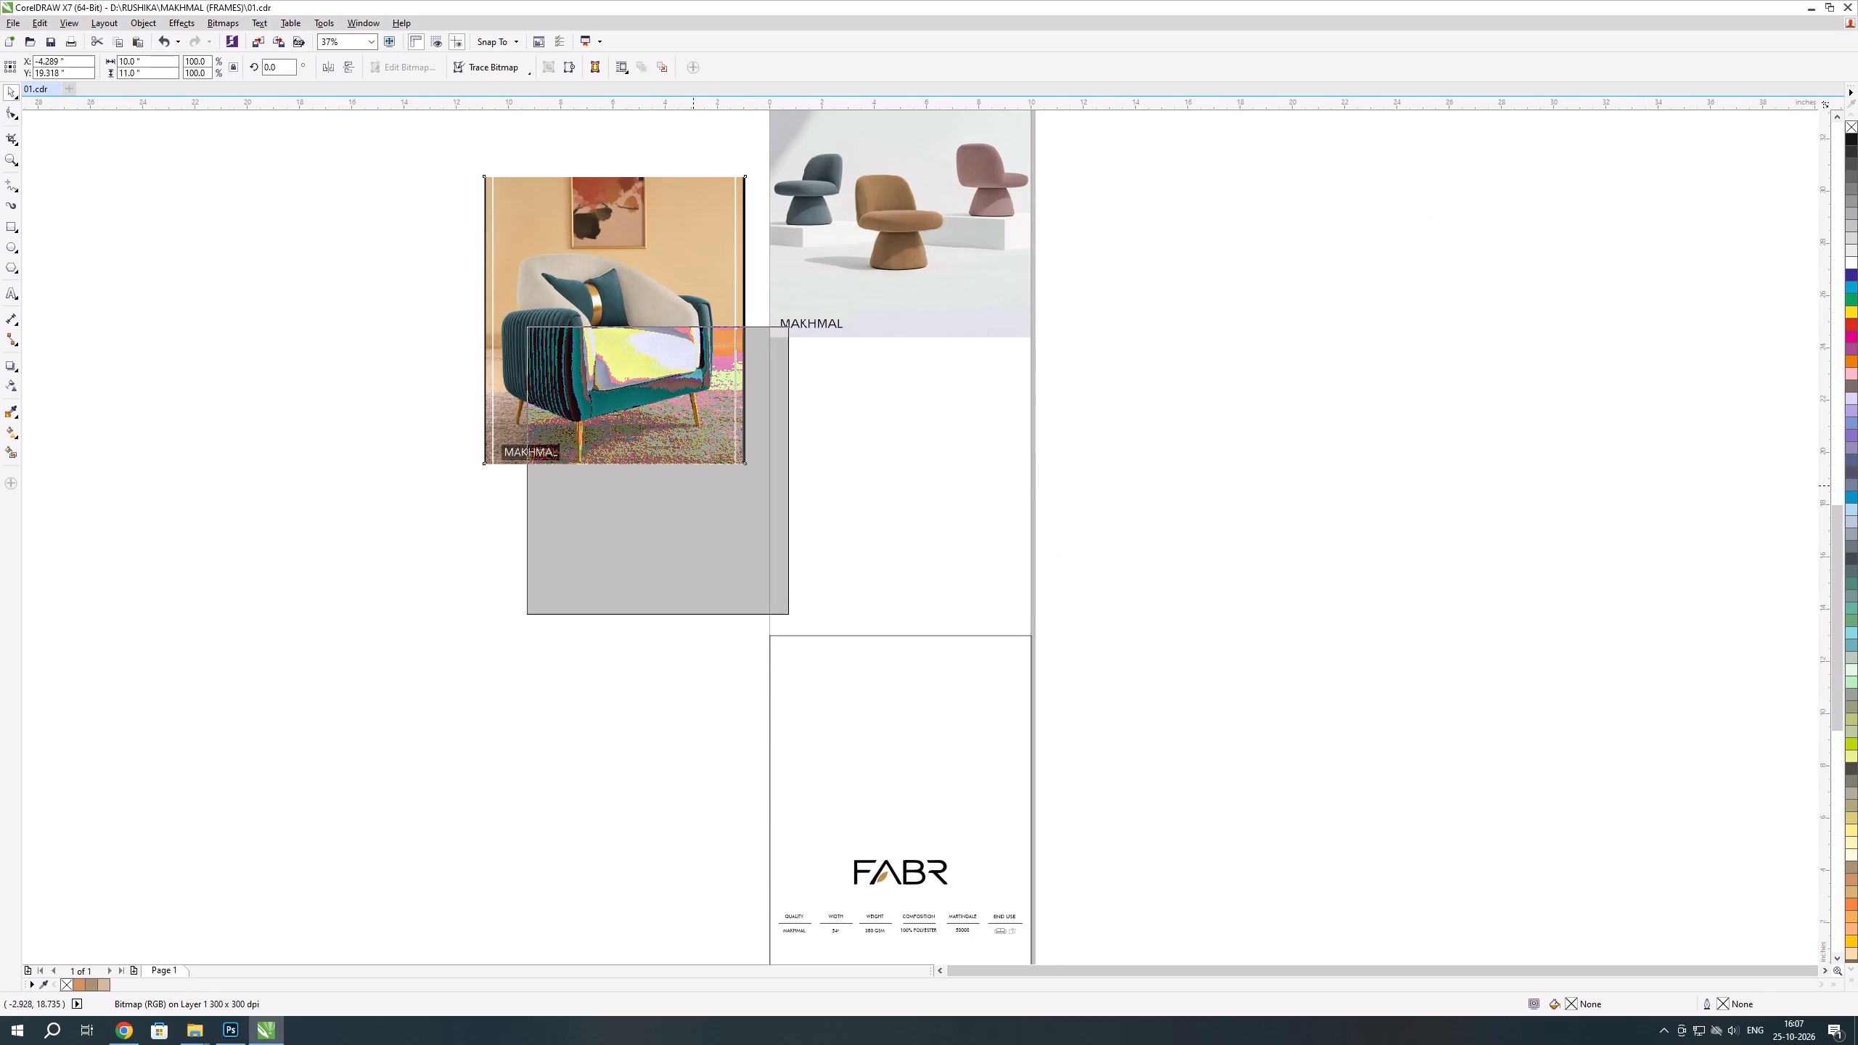
drag(693, 485, 668, 494)
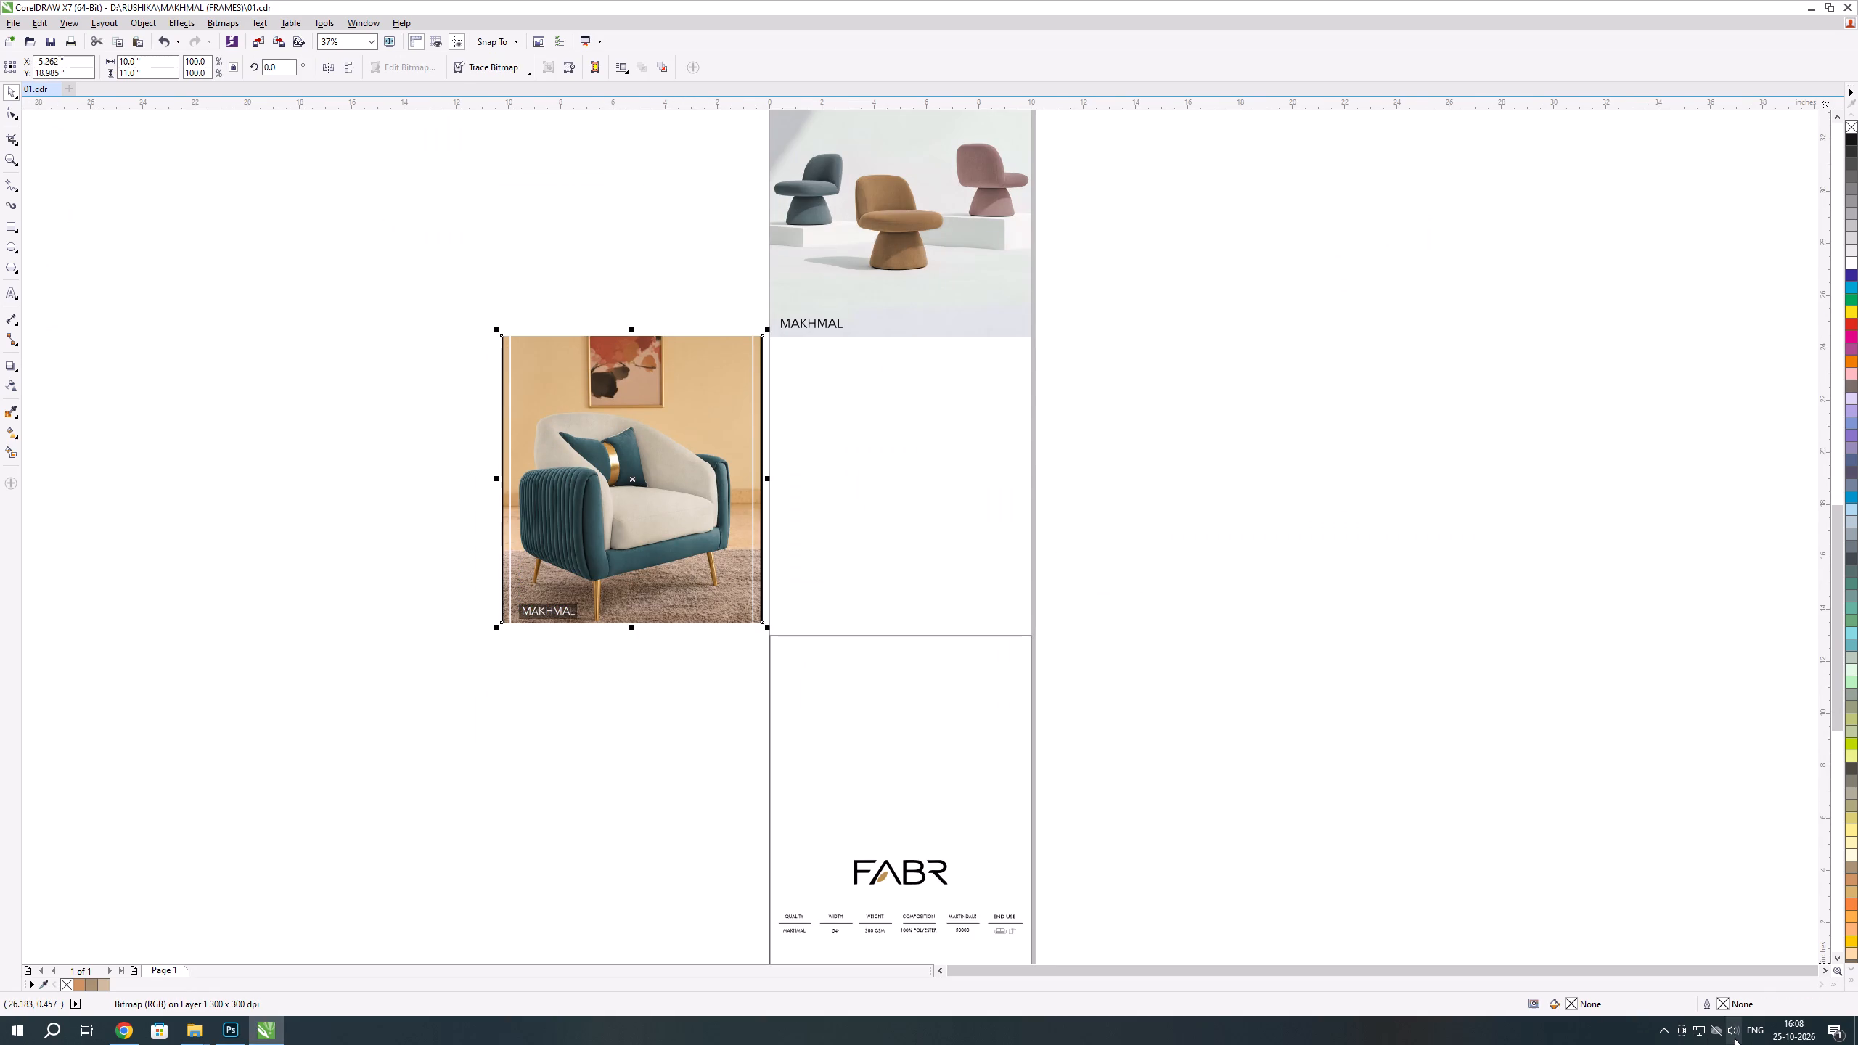
Lower the computer's speaker volume.
click(1735, 1038)
key(Down)
key(Down)
key(Down)
key(Down)
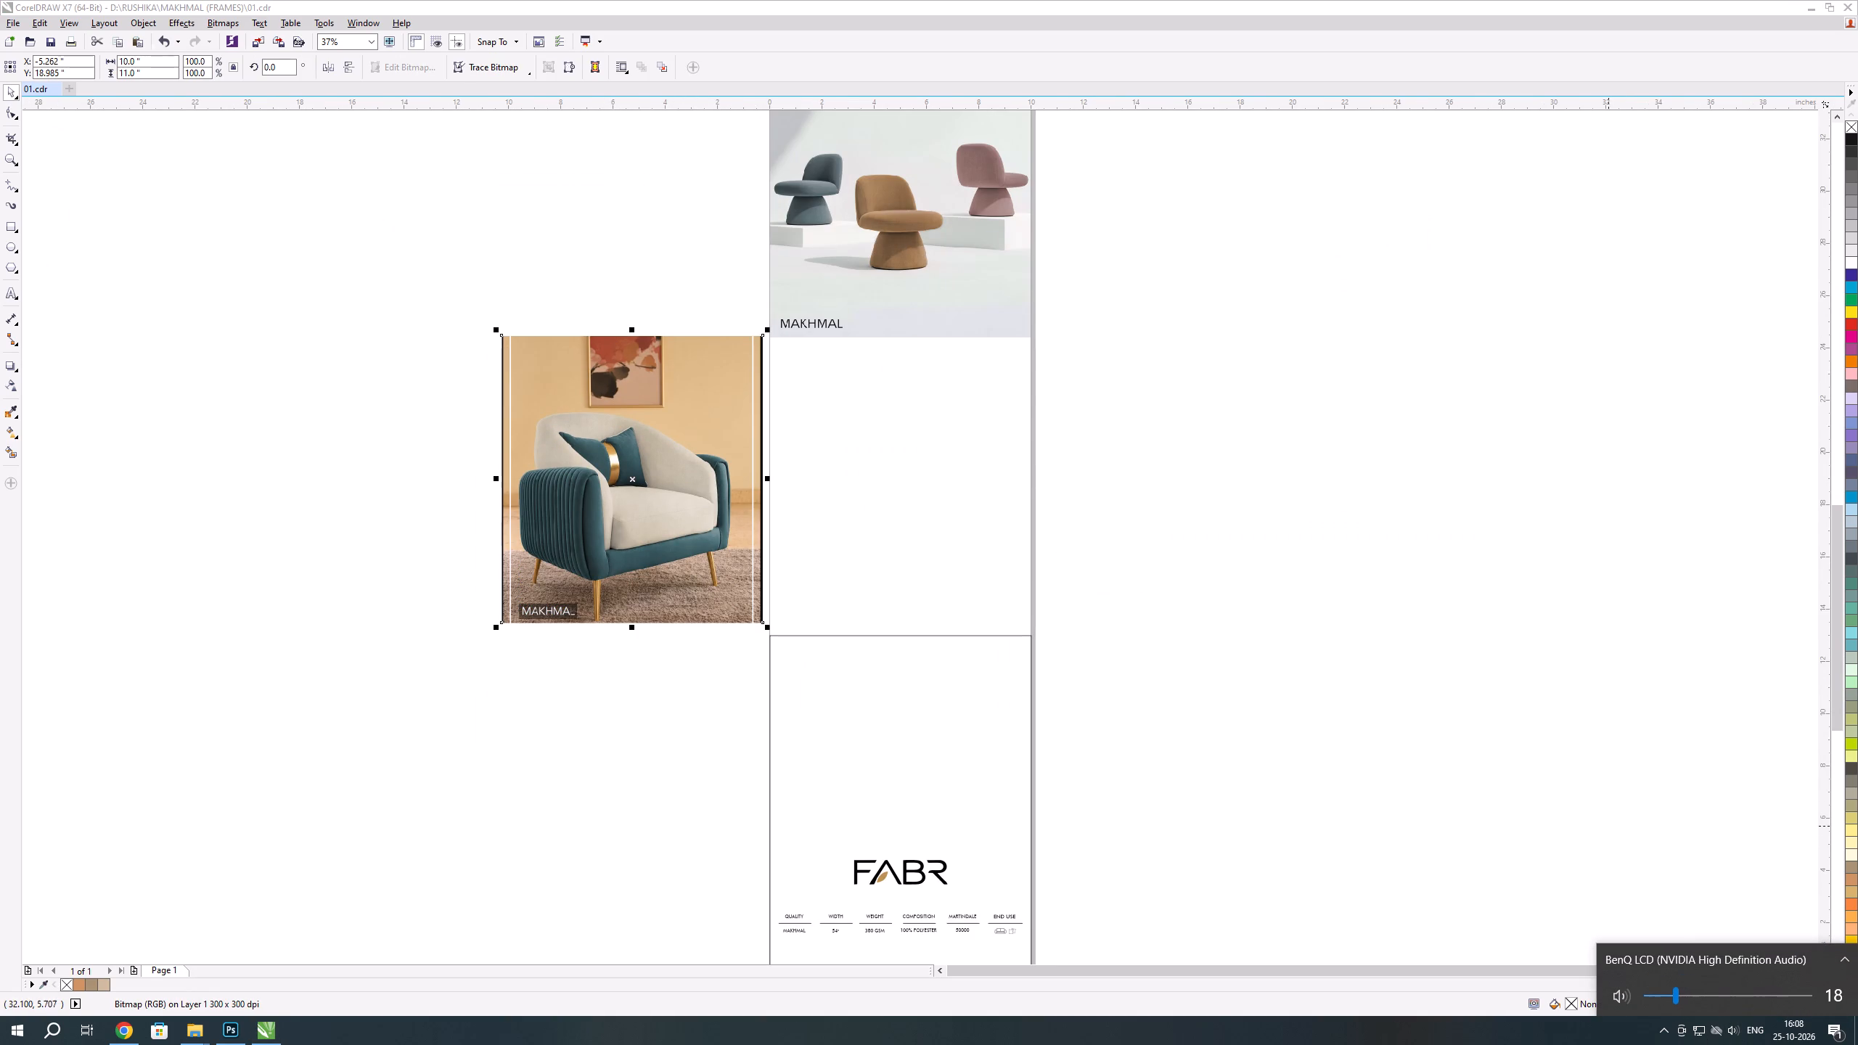
key(Down)
key(Down)
click(1607, 818)
Centre the armchair image horizontally on the column below the three-chair image, and nudge it down 0.2 inches to leave a gap.
click(584, 522)
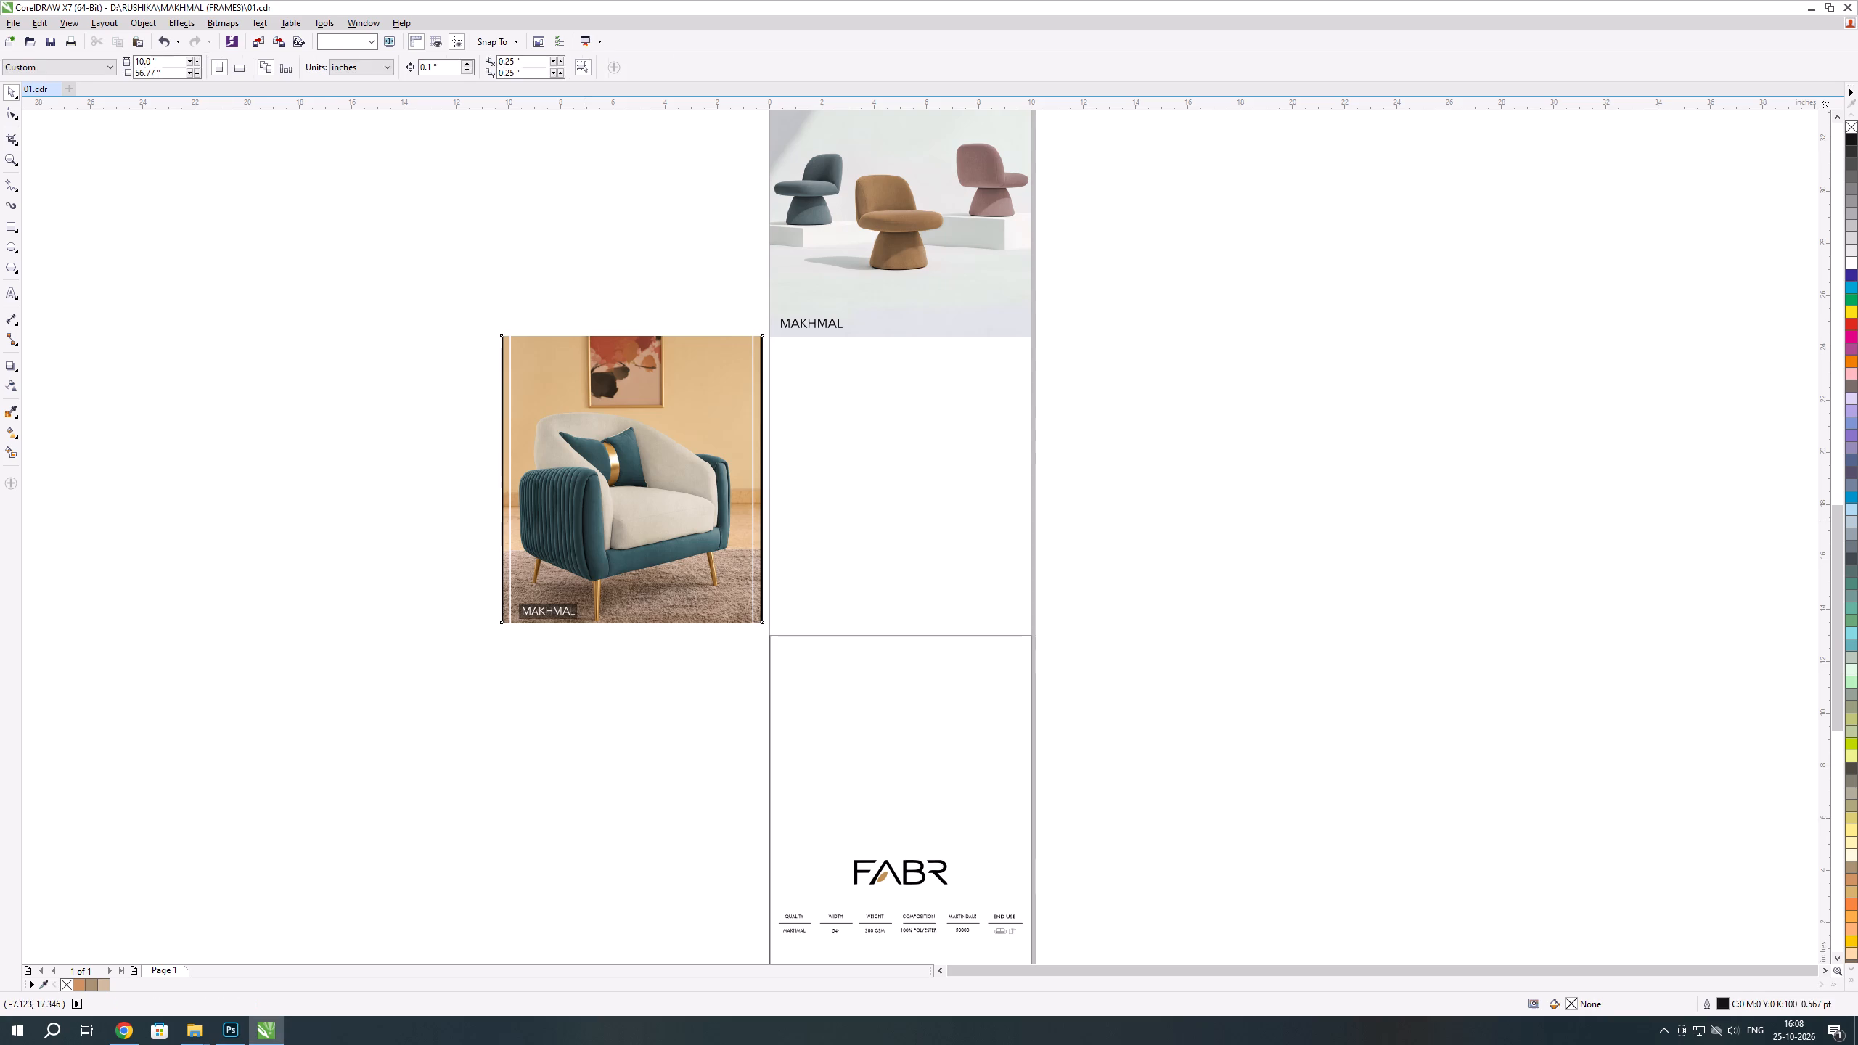
shift+click(819, 348)
shift+click(829, 330)
key(v)
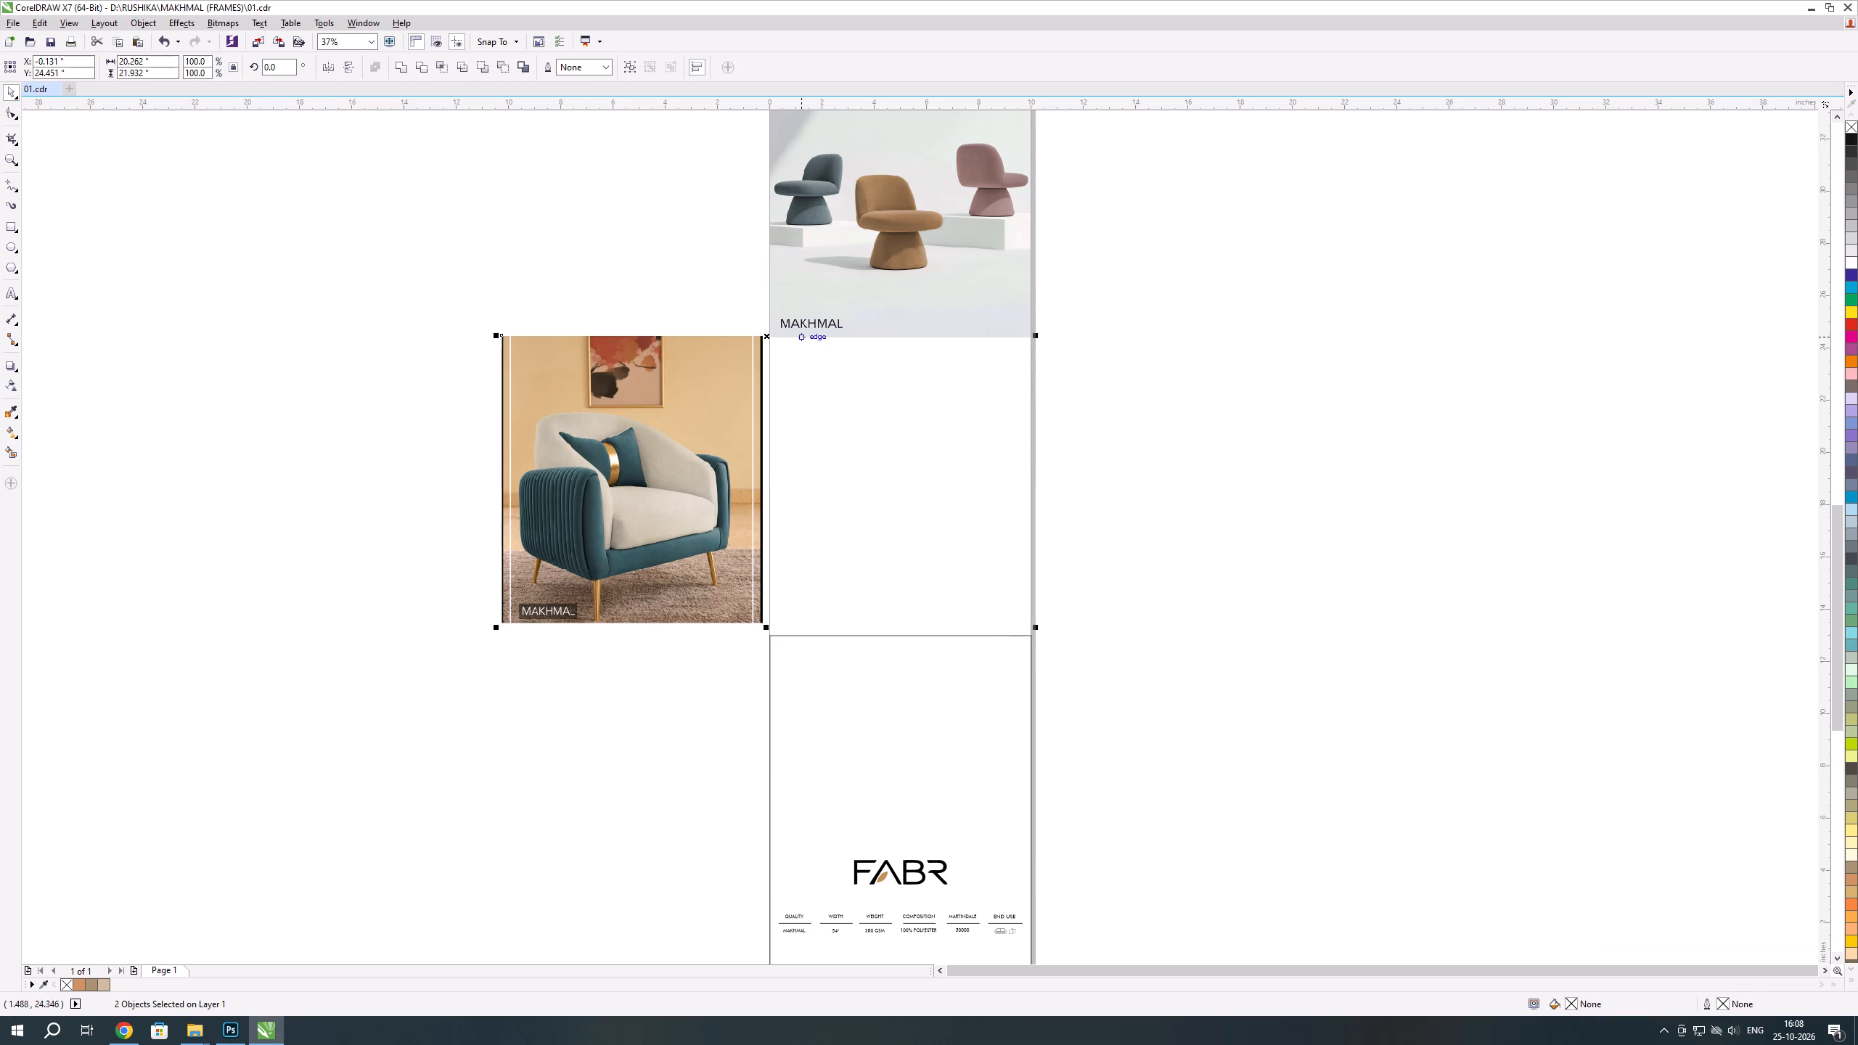
key(c)
click(601, 401)
click(821, 405)
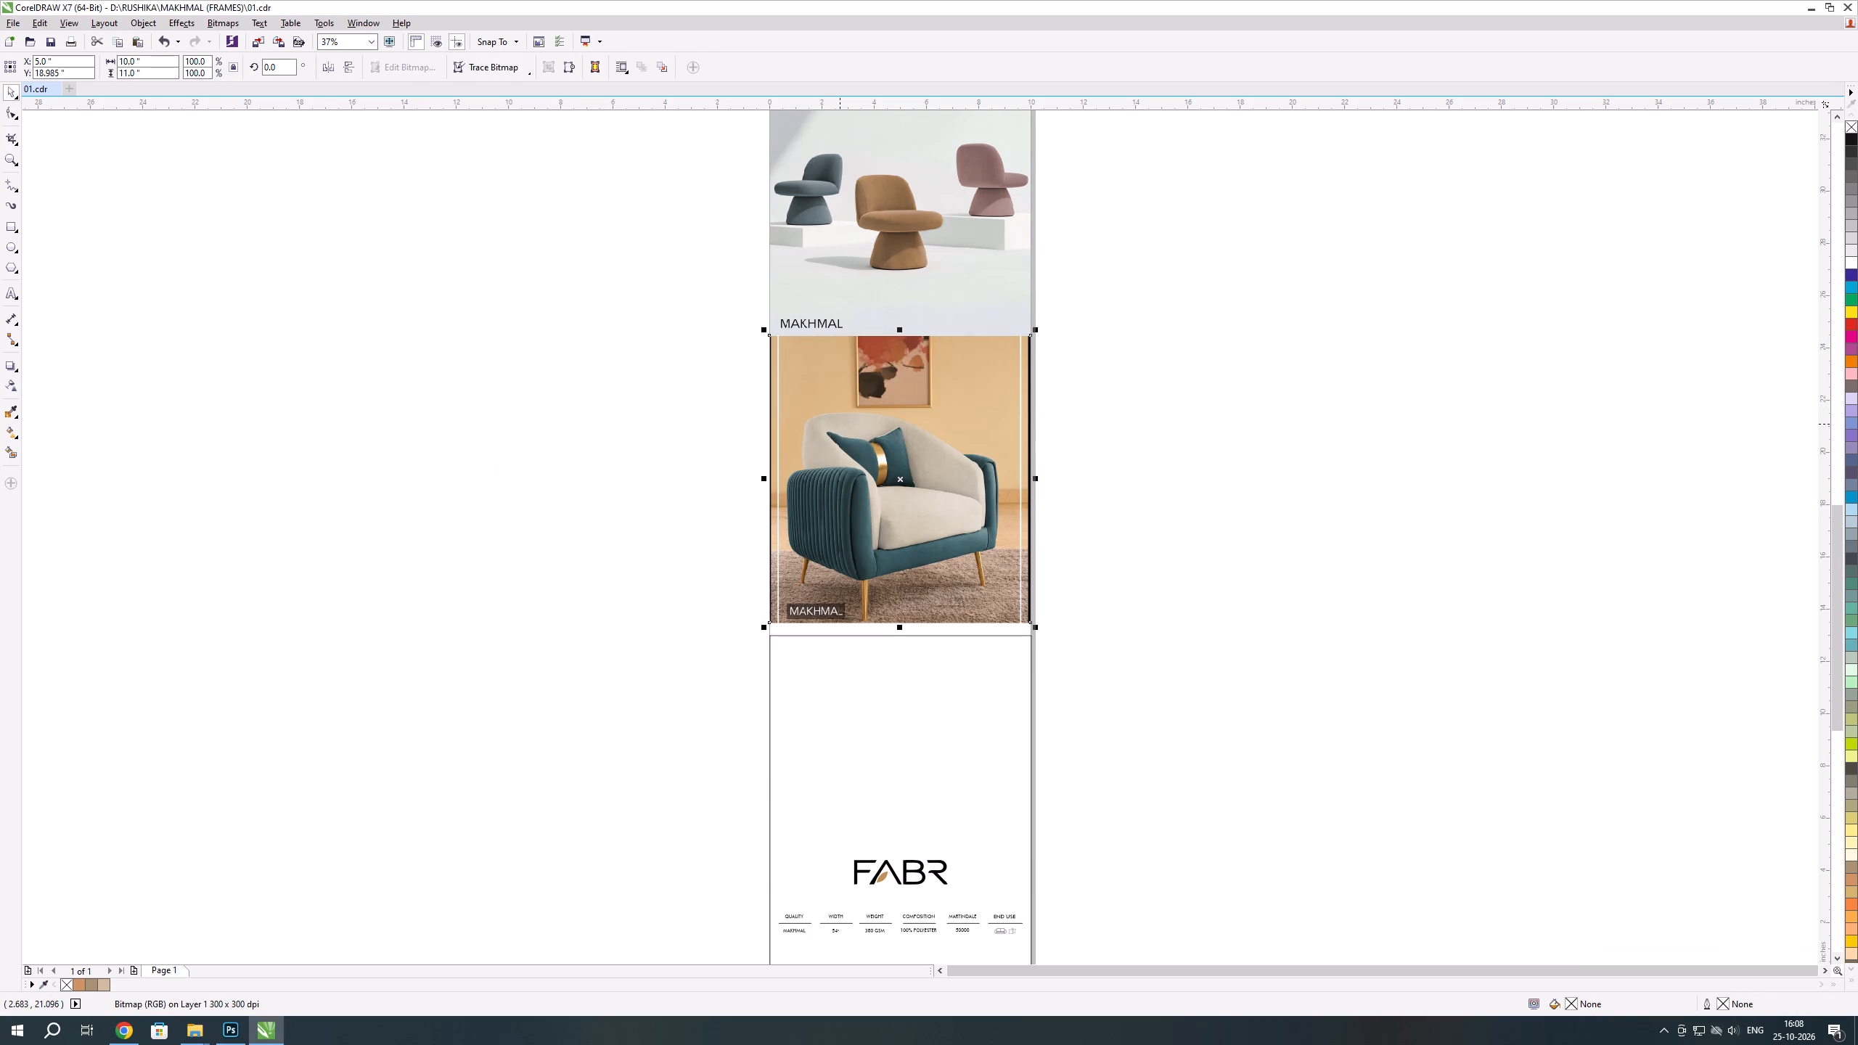
key(Down)
key(Down)
key(Down)
key(Up)
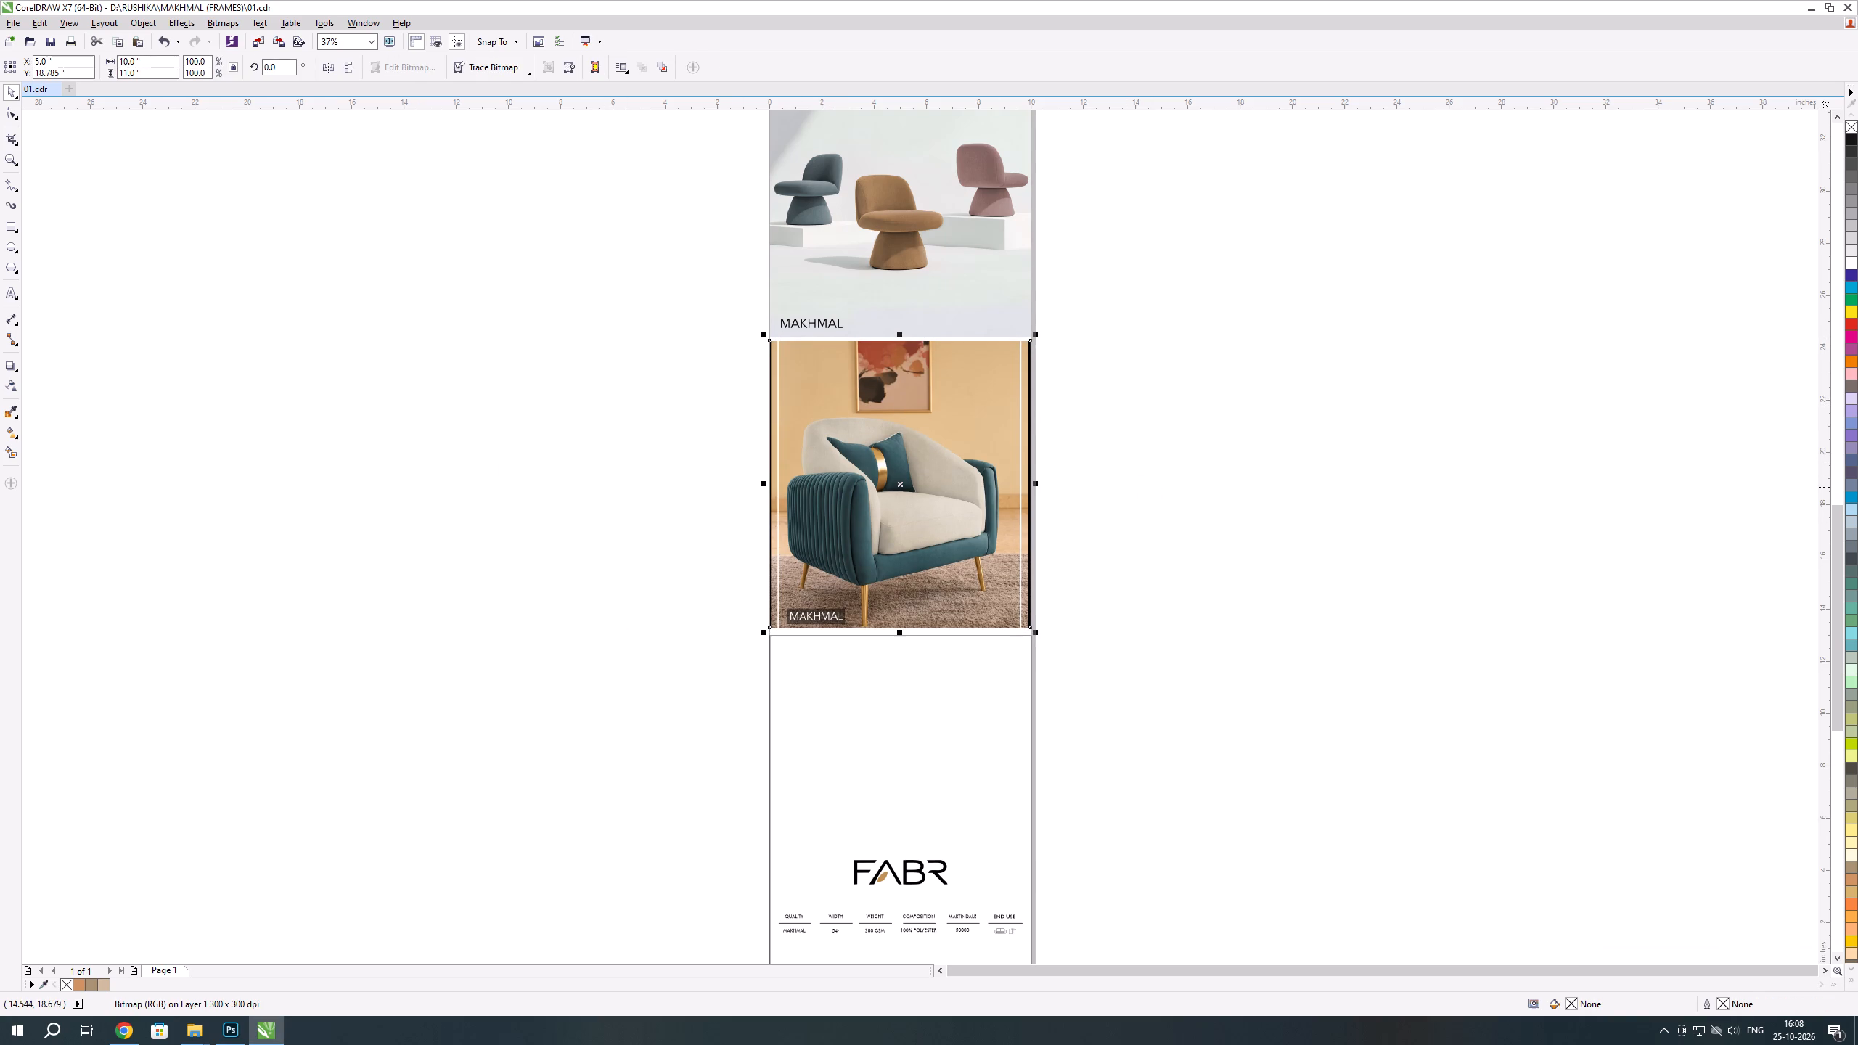
click(1150, 487)
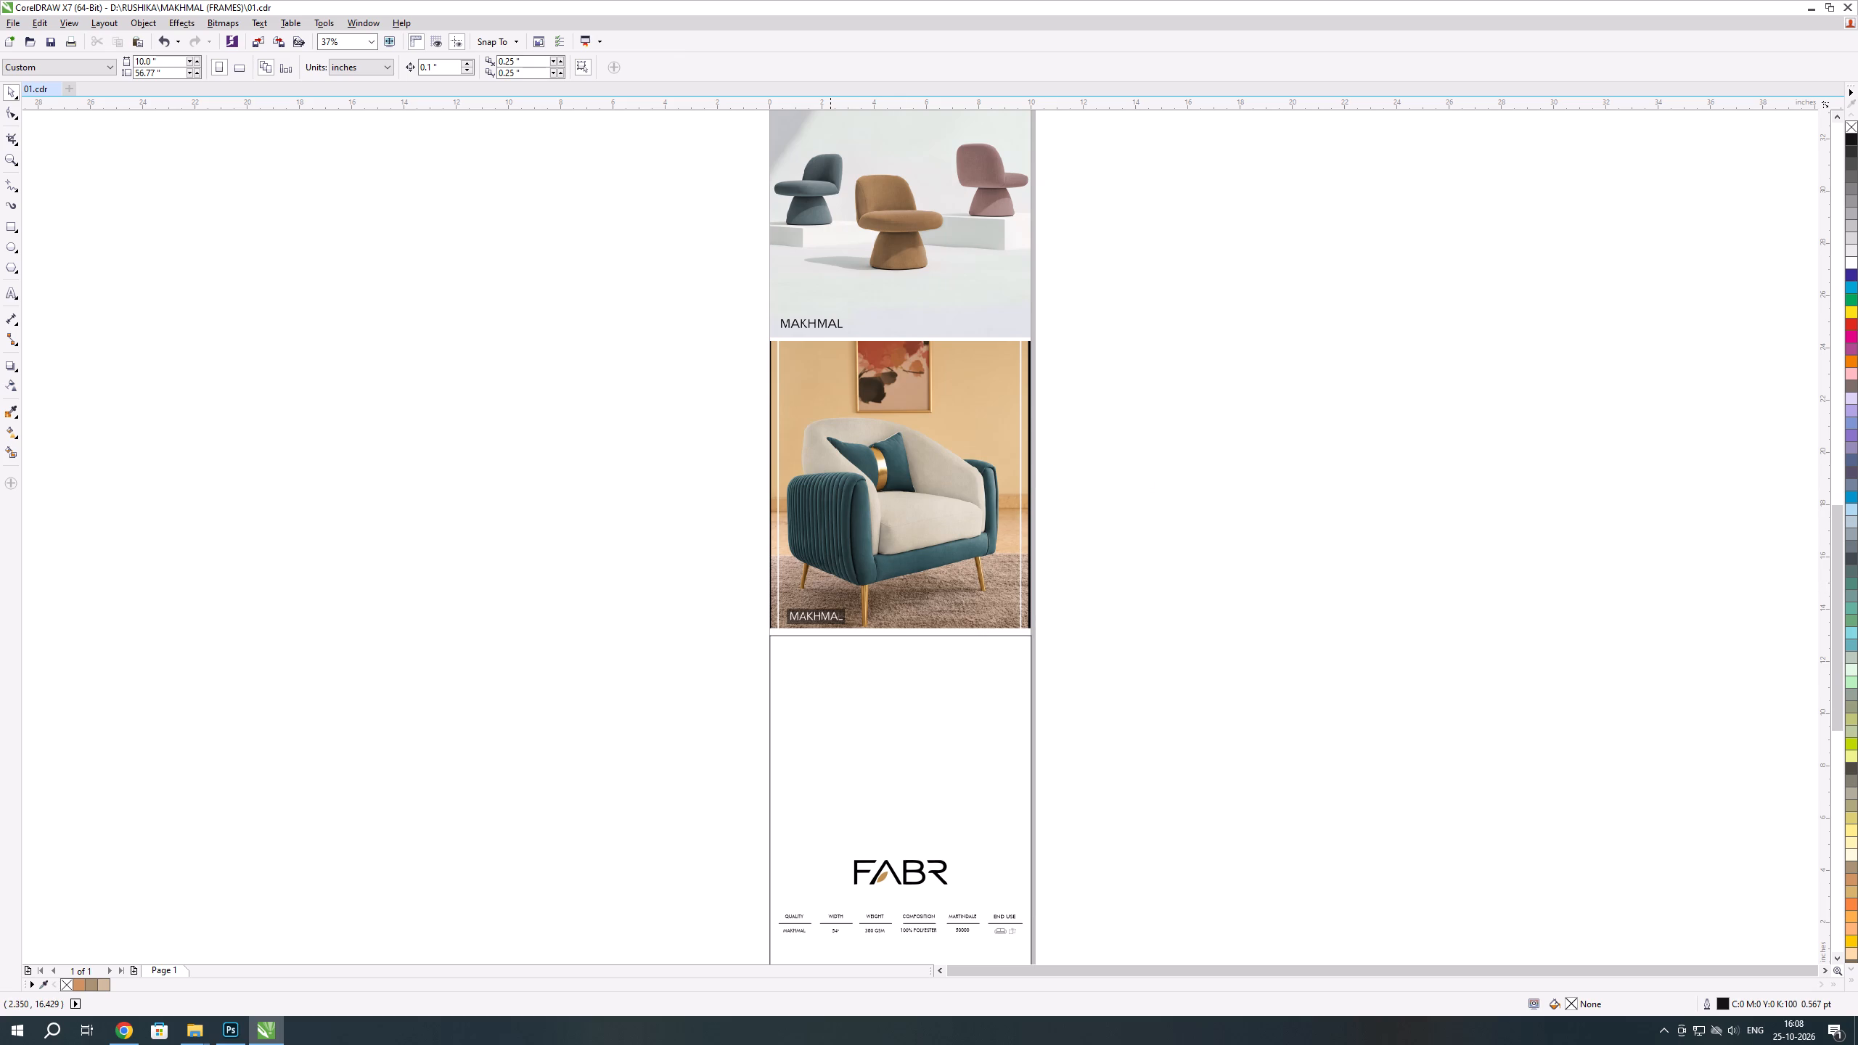
Group all objects of the MAKHMAL column and centre the group on the page.
scroll(830, 552, down, 1)
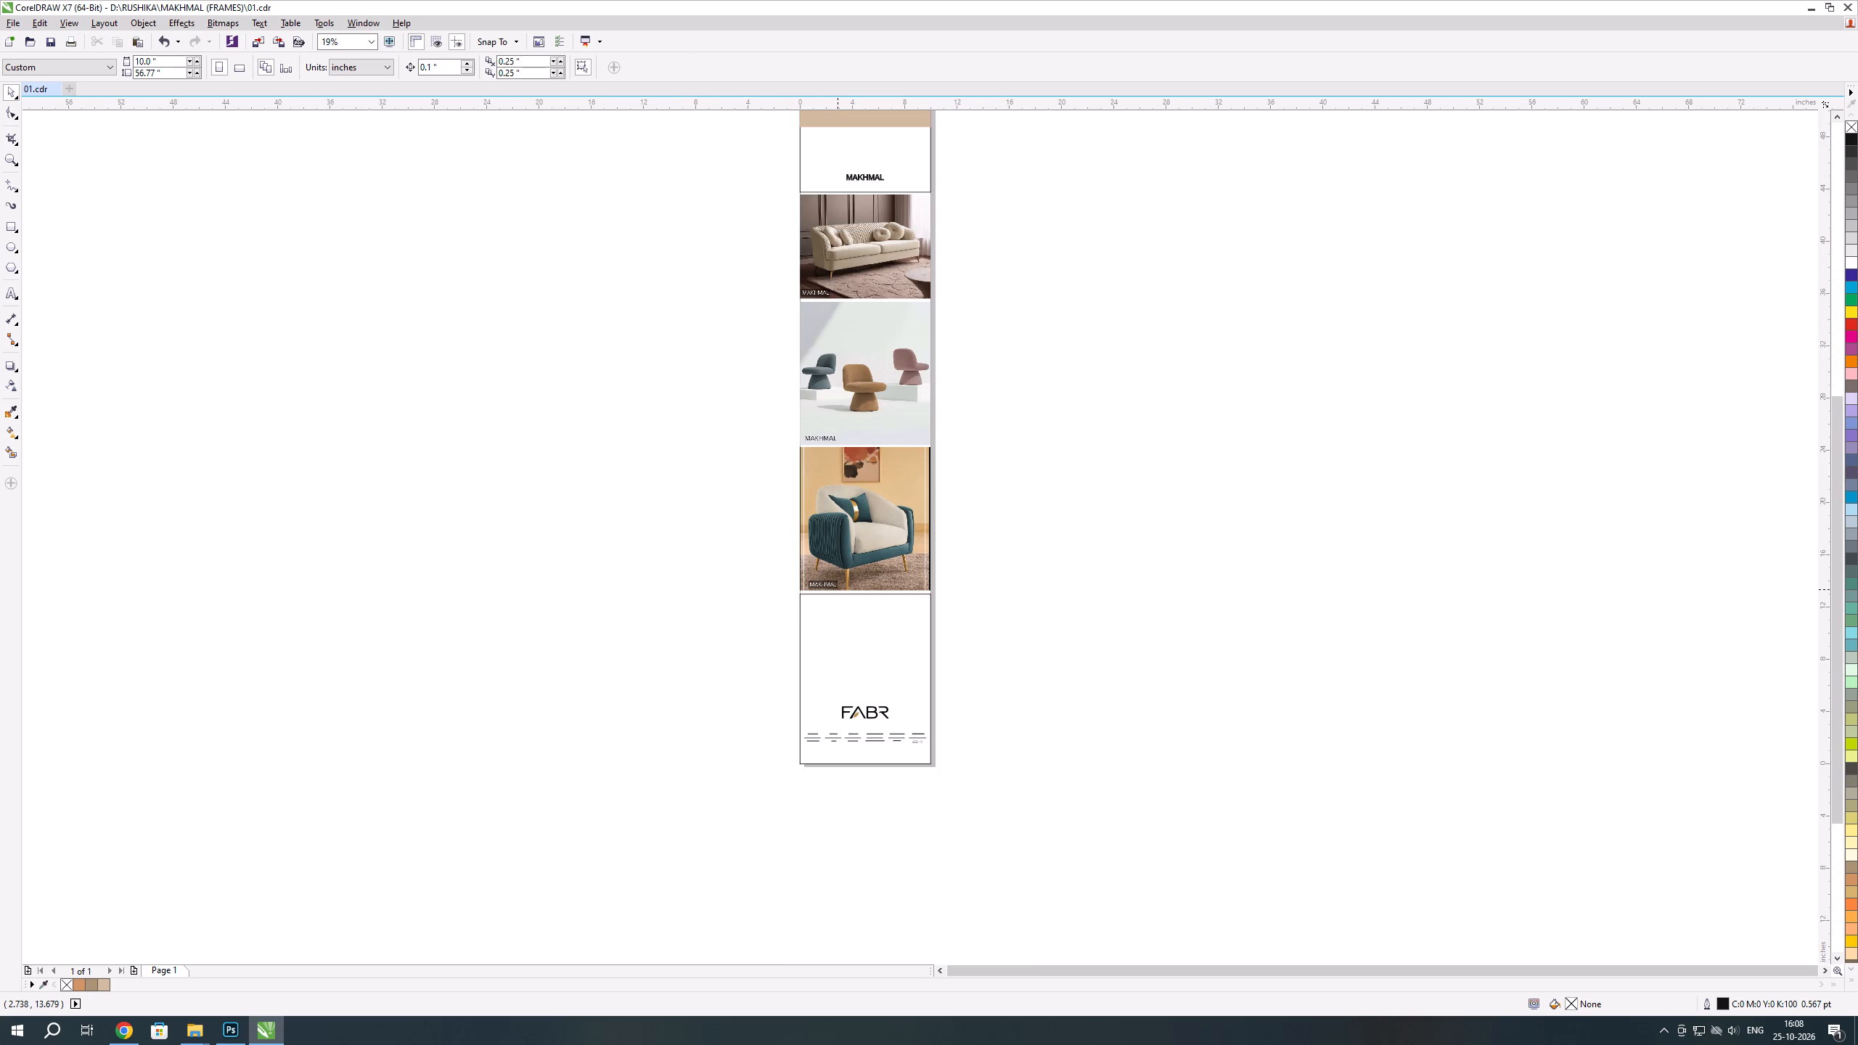
key(ctrl+a)
key(ctrl+g)
key(ctrl+g)
key(ctrl+g)
key(ctrl+g)
drag(860, 394, 908, 409)
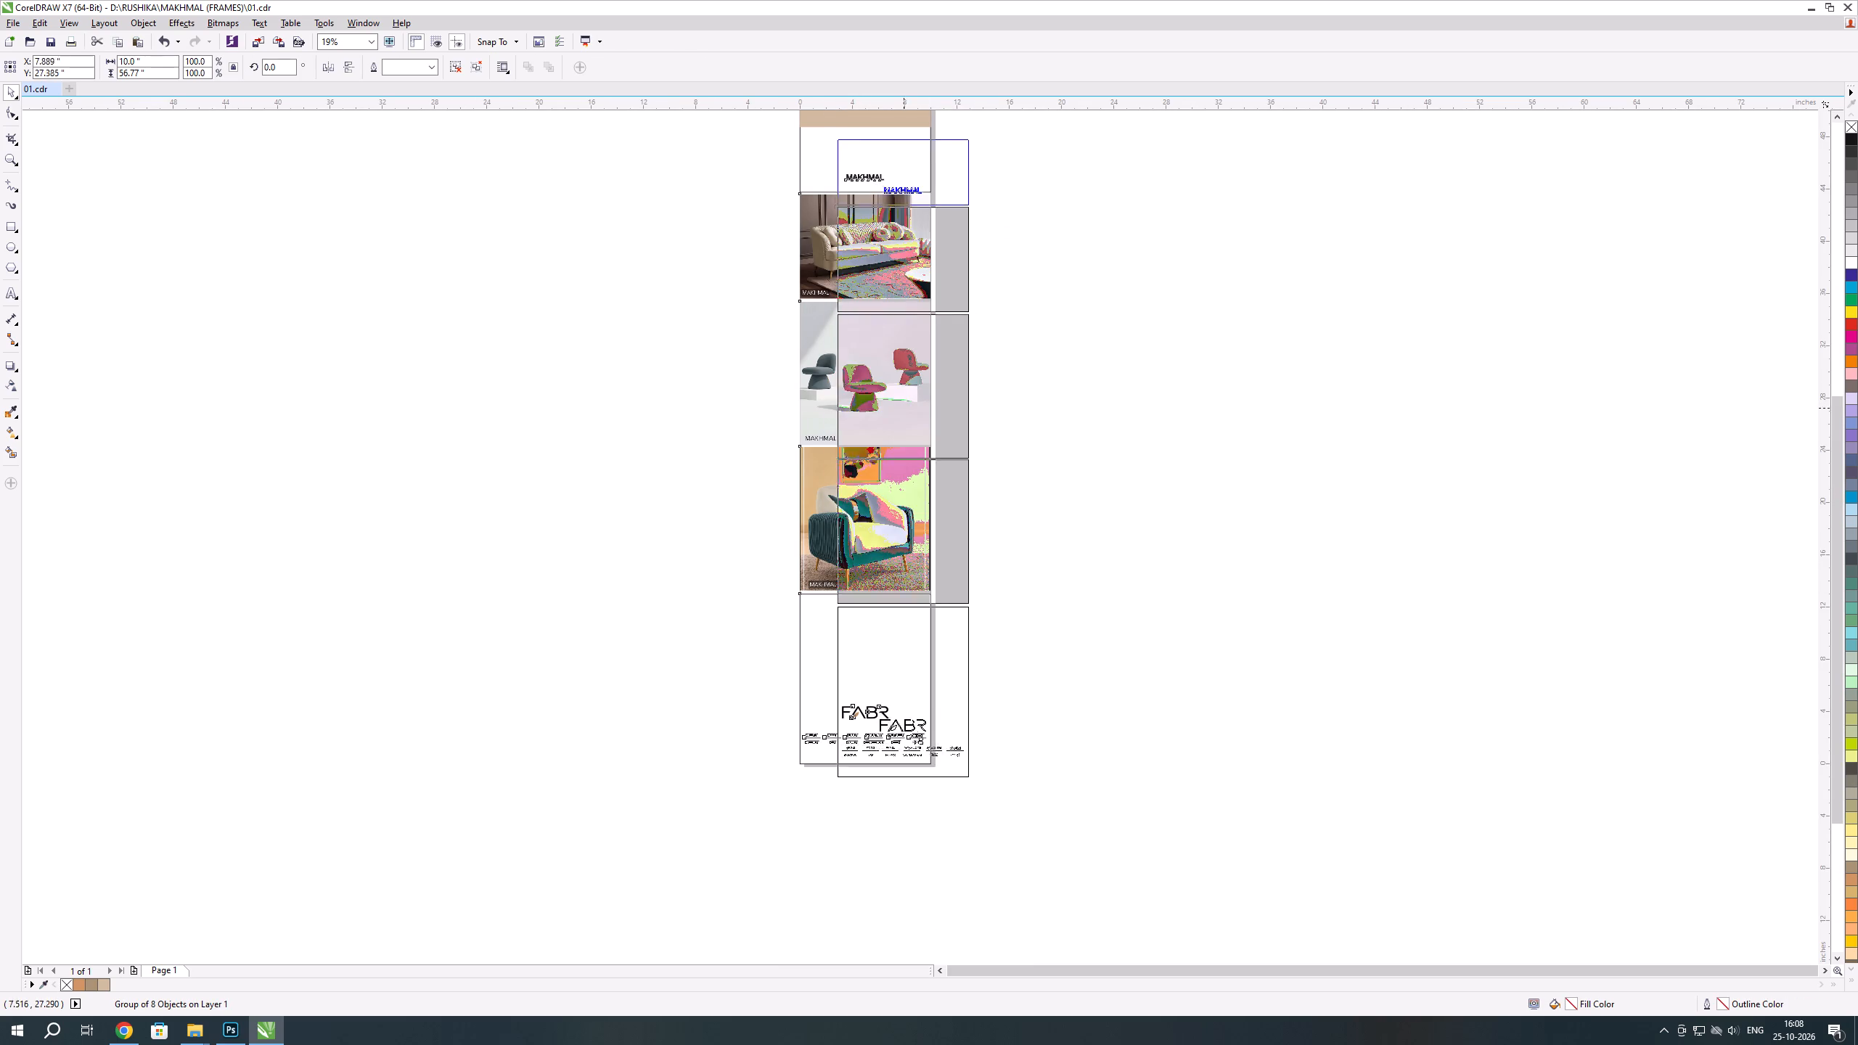
drag(908, 409, 945, 418)
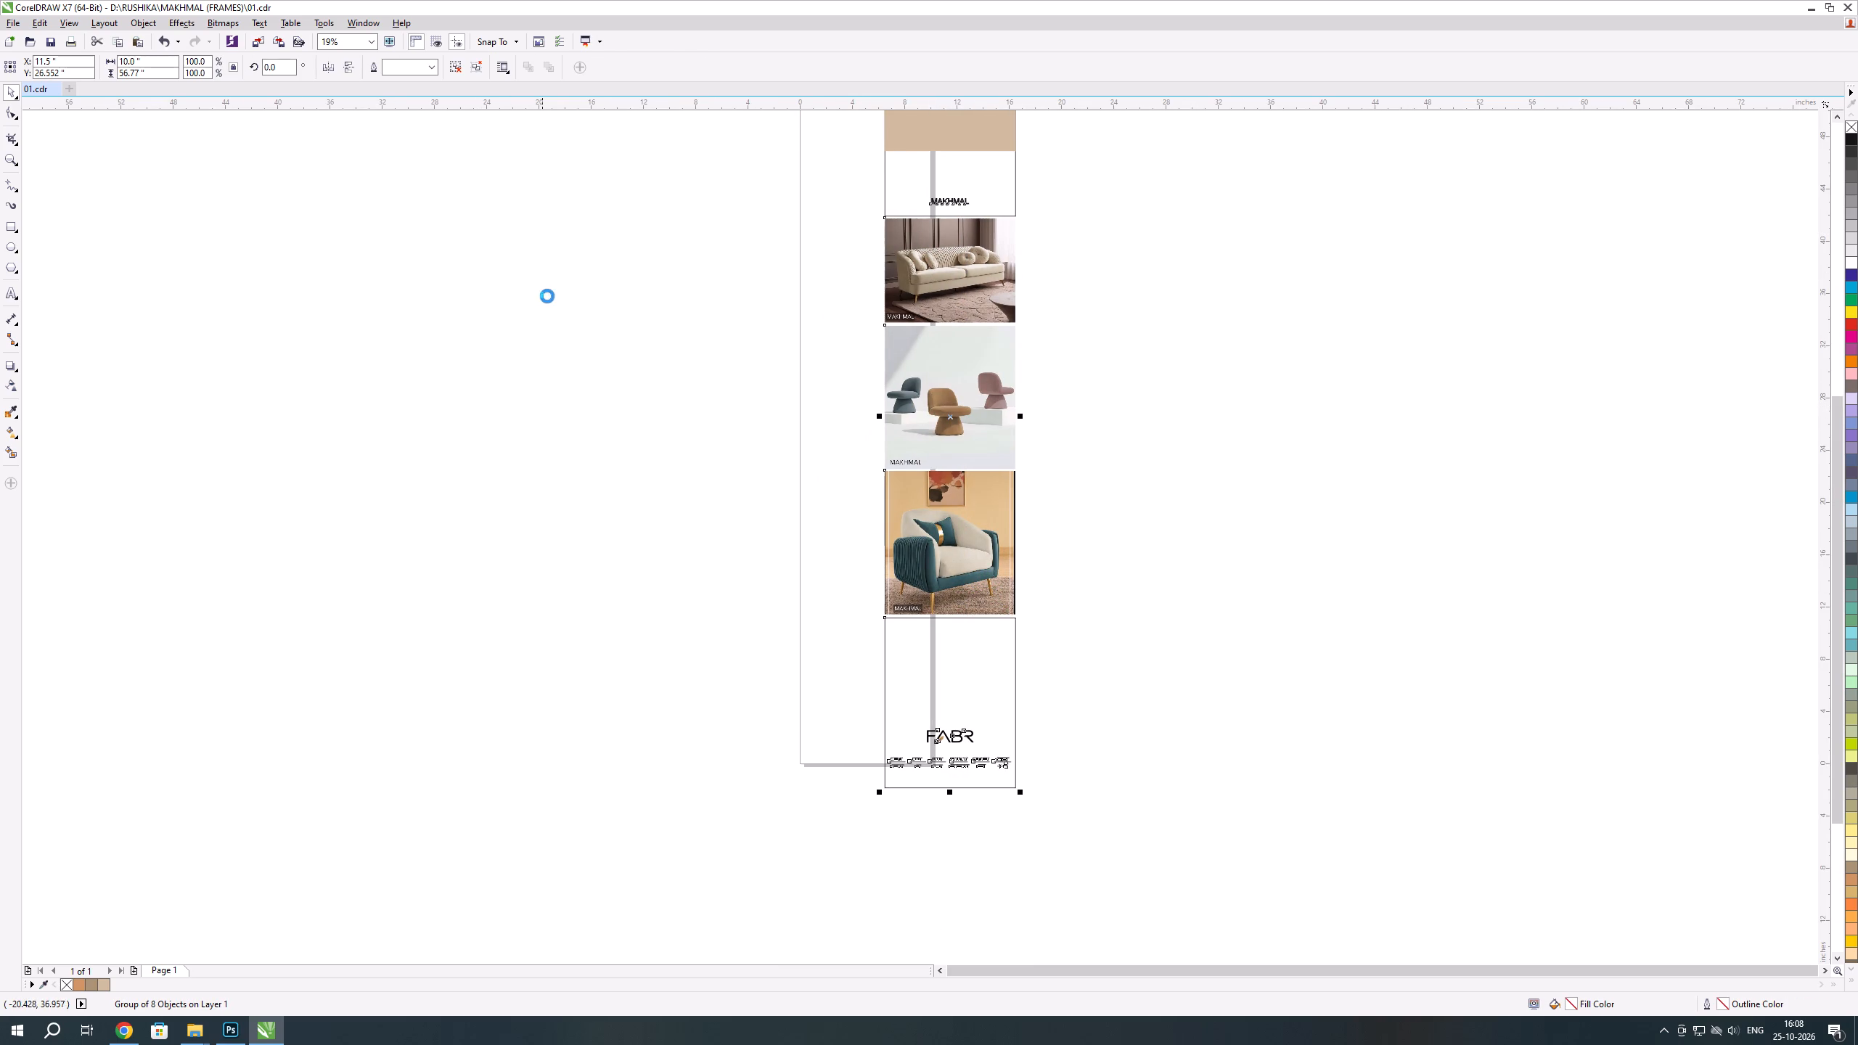
key(p)
click(548, 306)
scroll(856, 691, down, 1)
scroll(782, 354, up, 1)
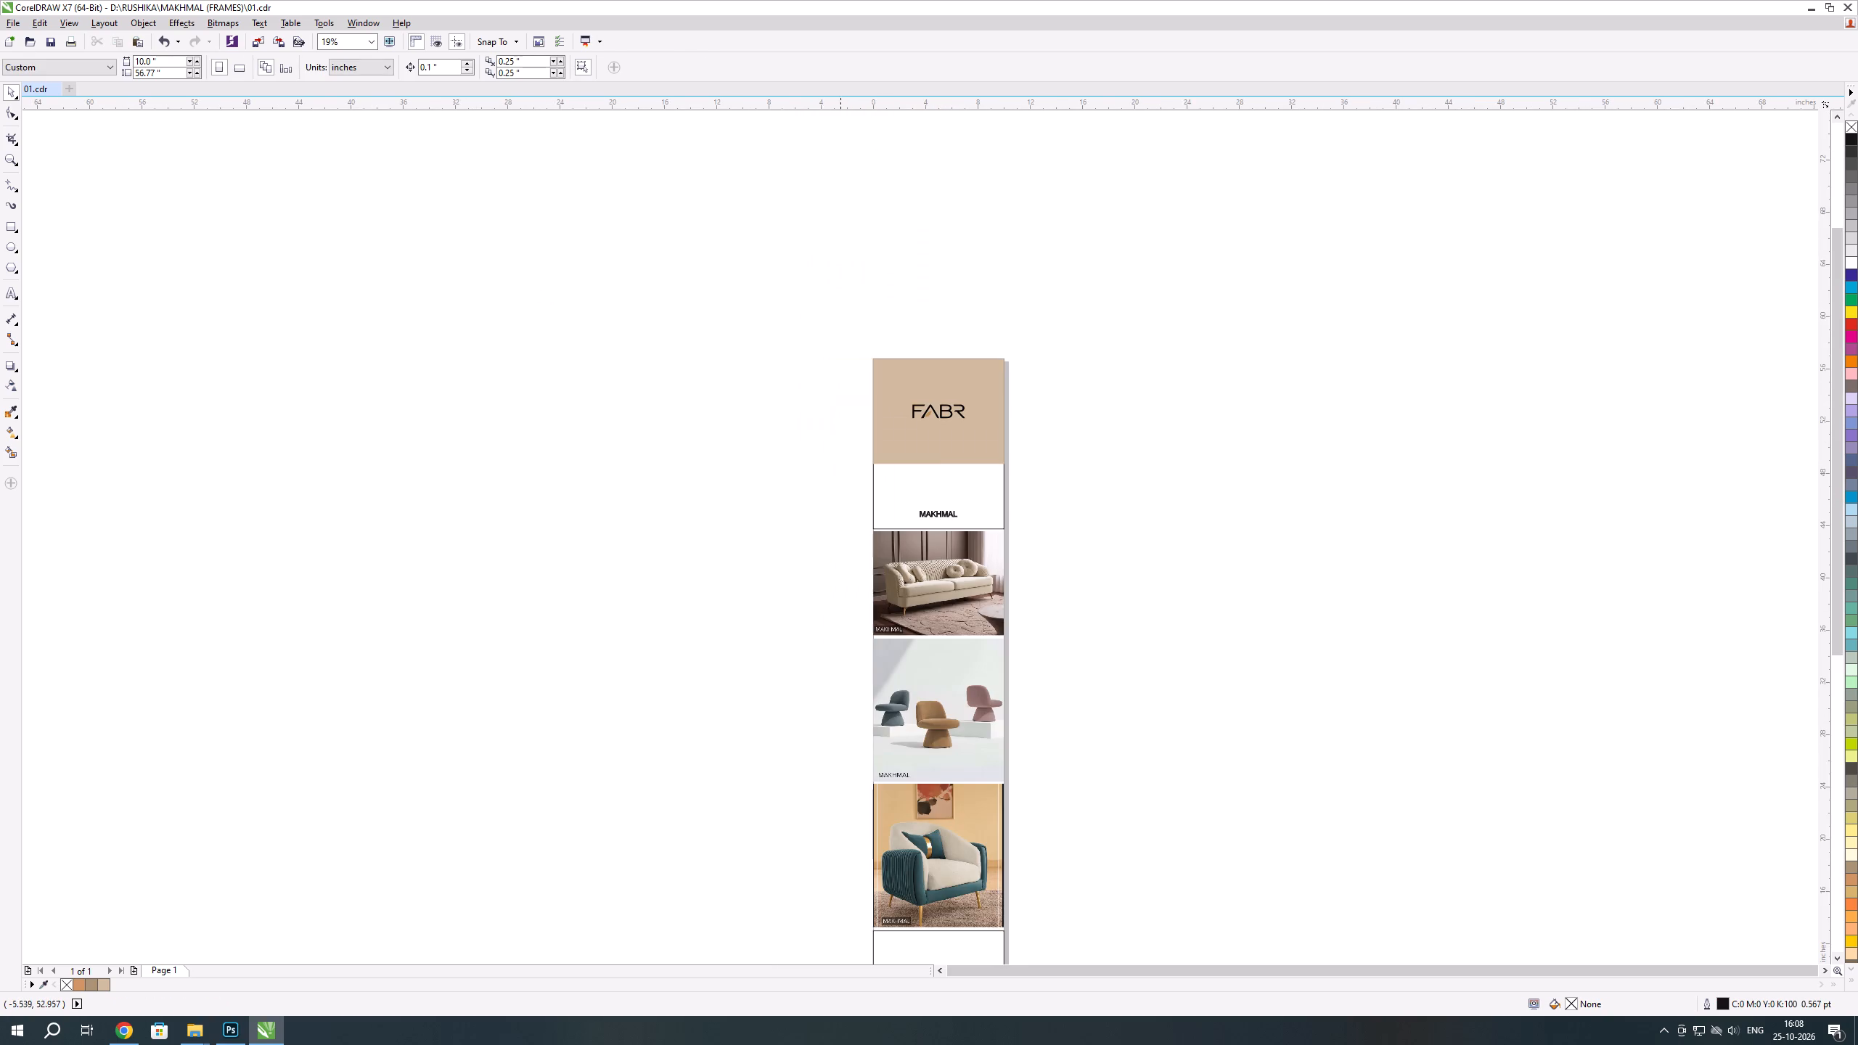
scroll(914, 605, up, 1)
scroll(978, 380, down, 1)
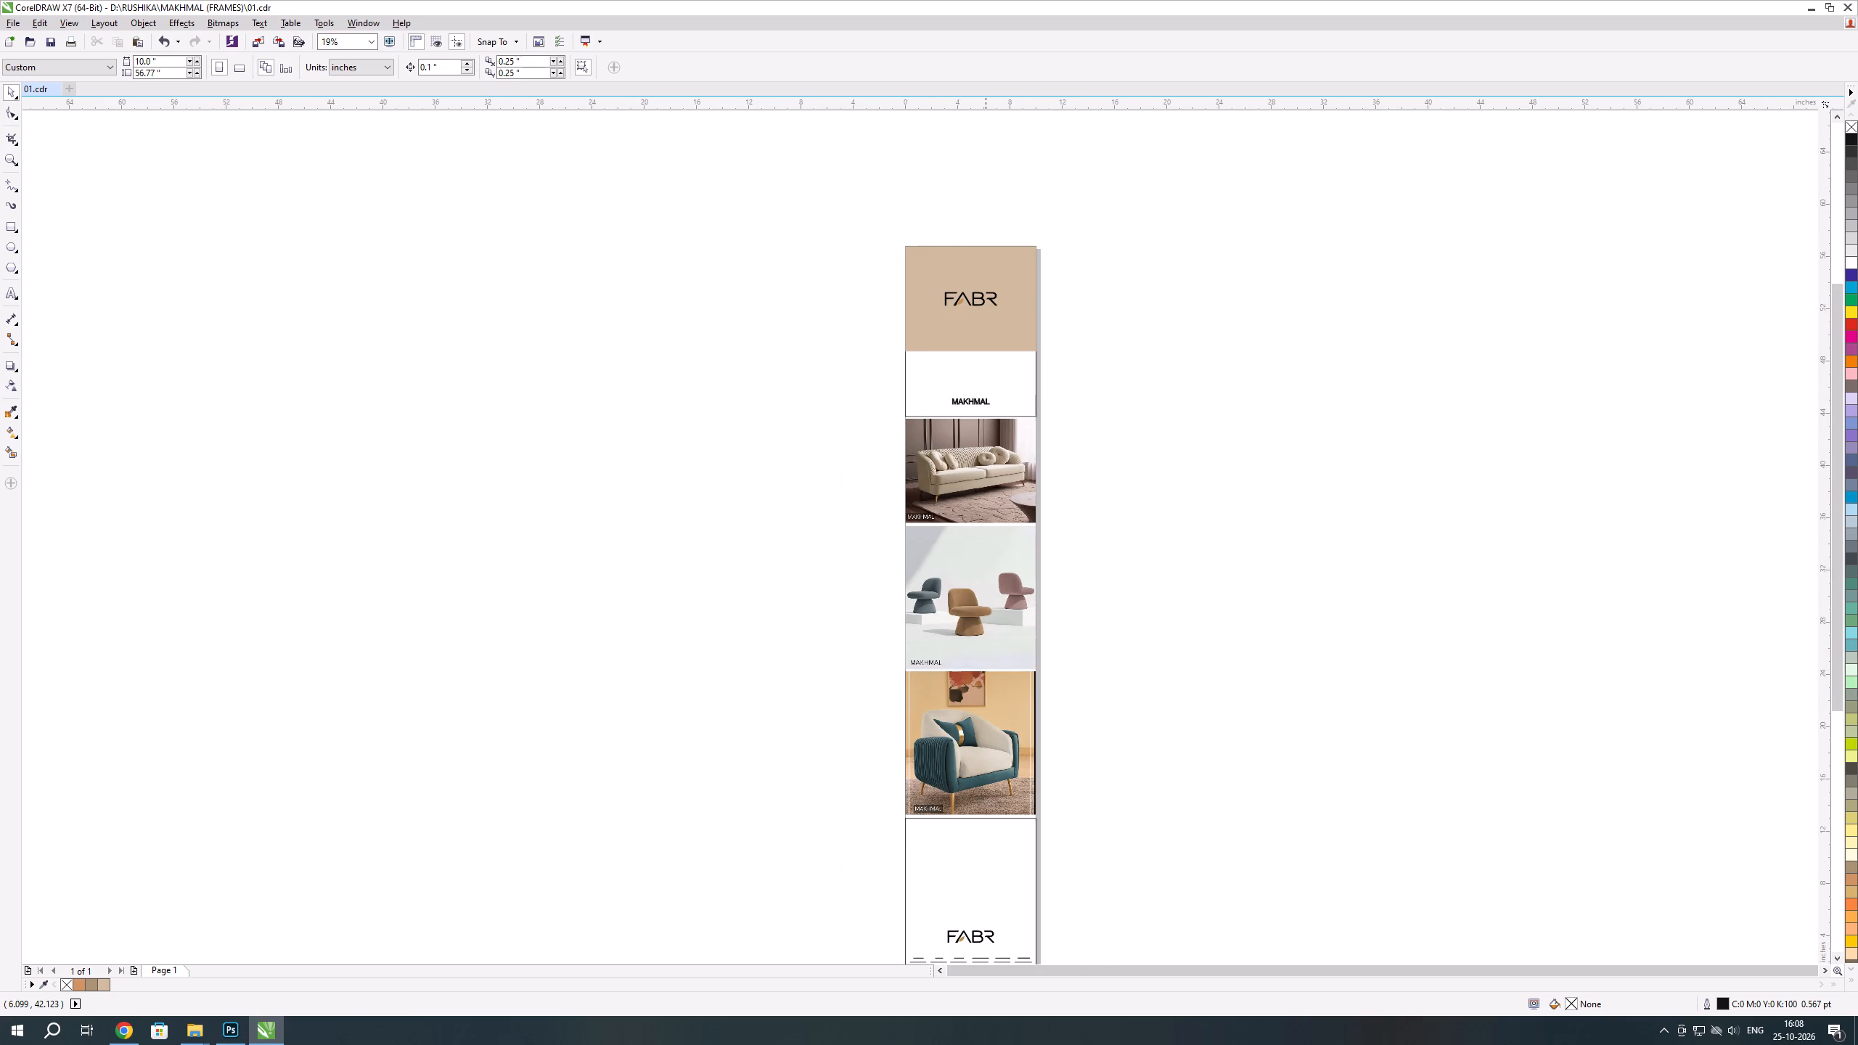
scroll(986, 443, up, 1)
scroll(986, 443, down, 1)
Start saving the drawing as a PDF in the MAKHMAL (FRAMES) folder under RUSHIKA on D:, clearing the existing file name.
key(ctrl+shift+s)
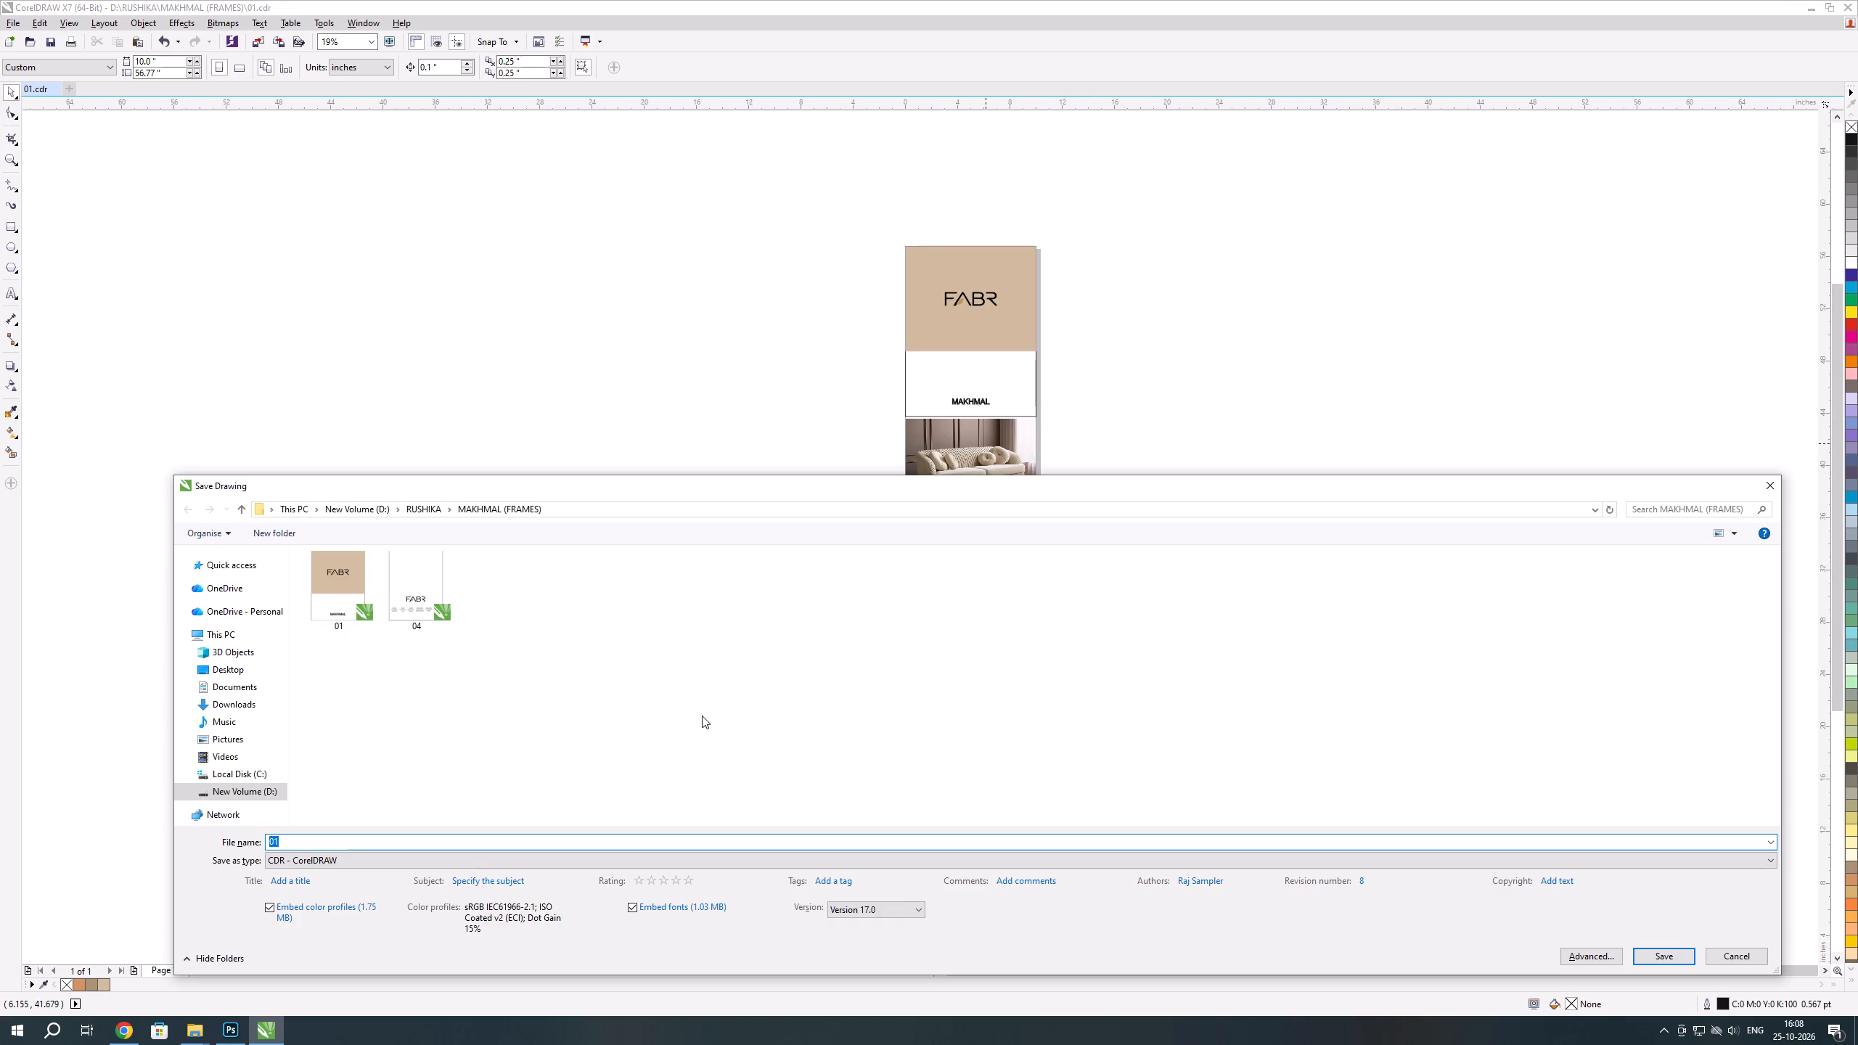
click(362, 866)
click(302, 783)
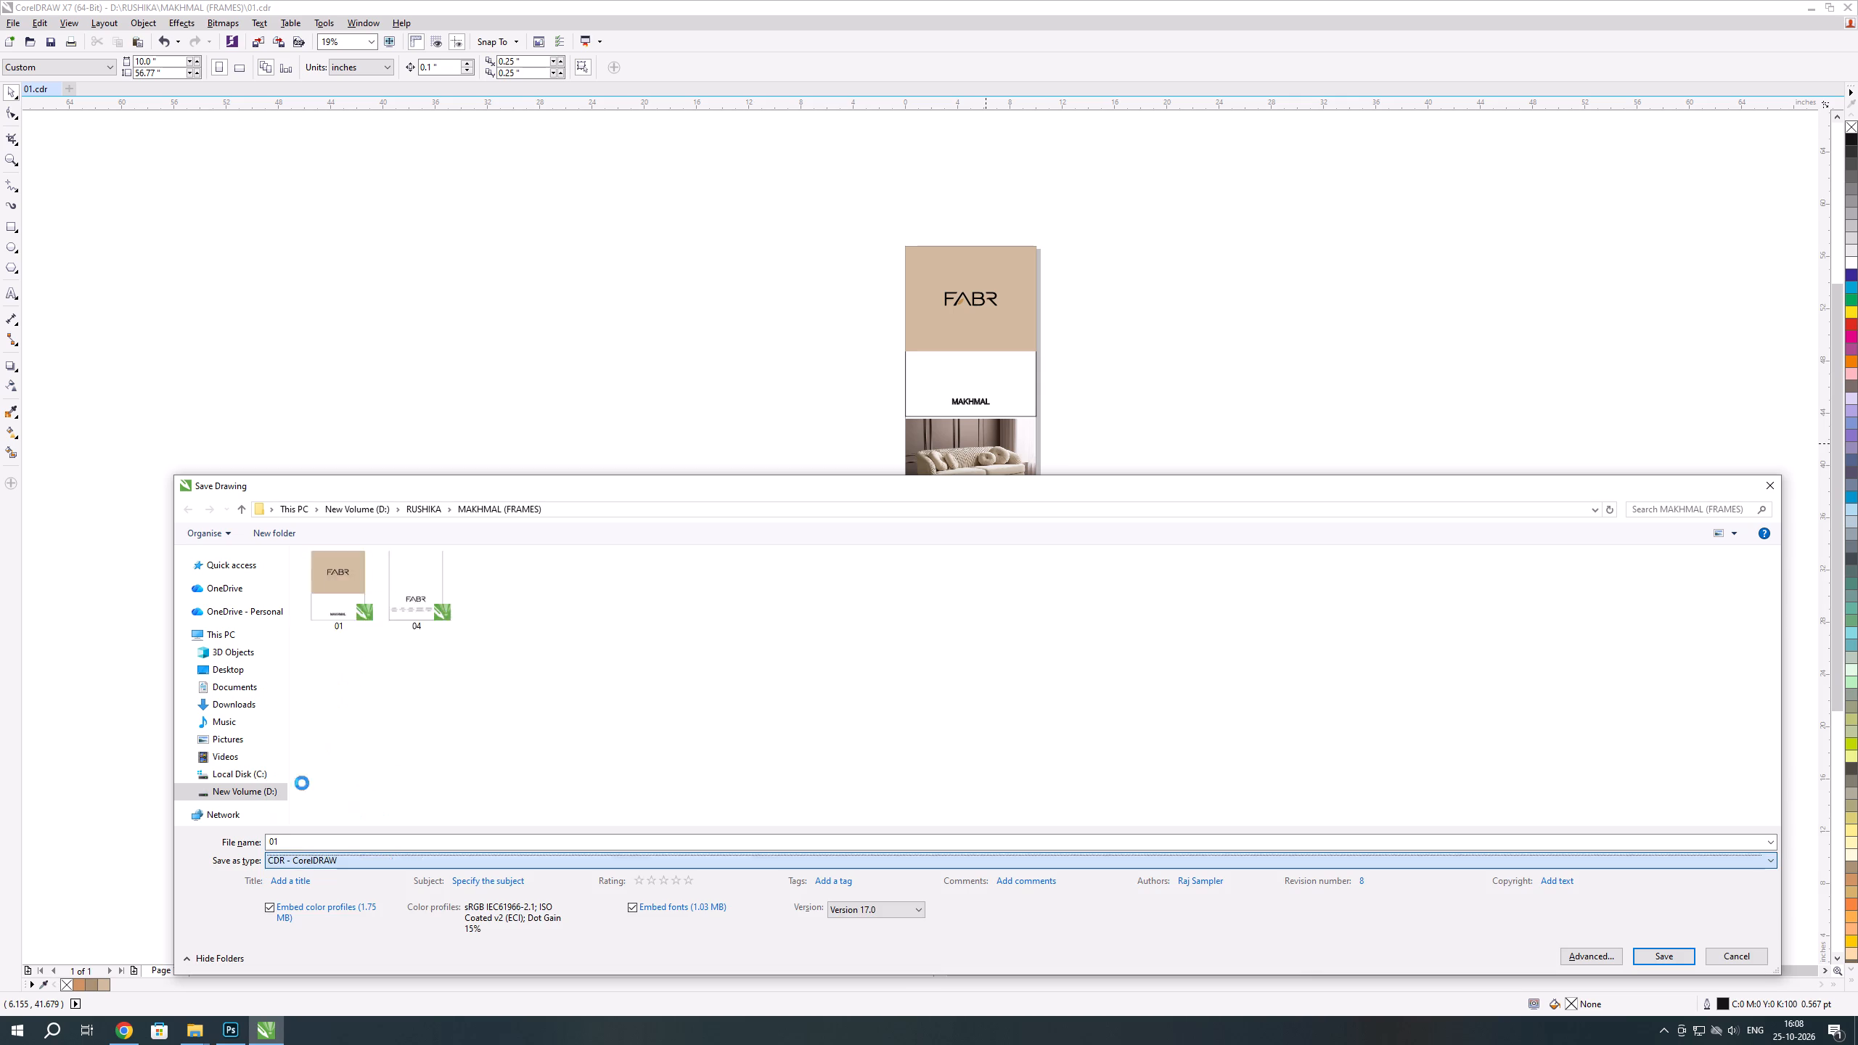
click(247, 799)
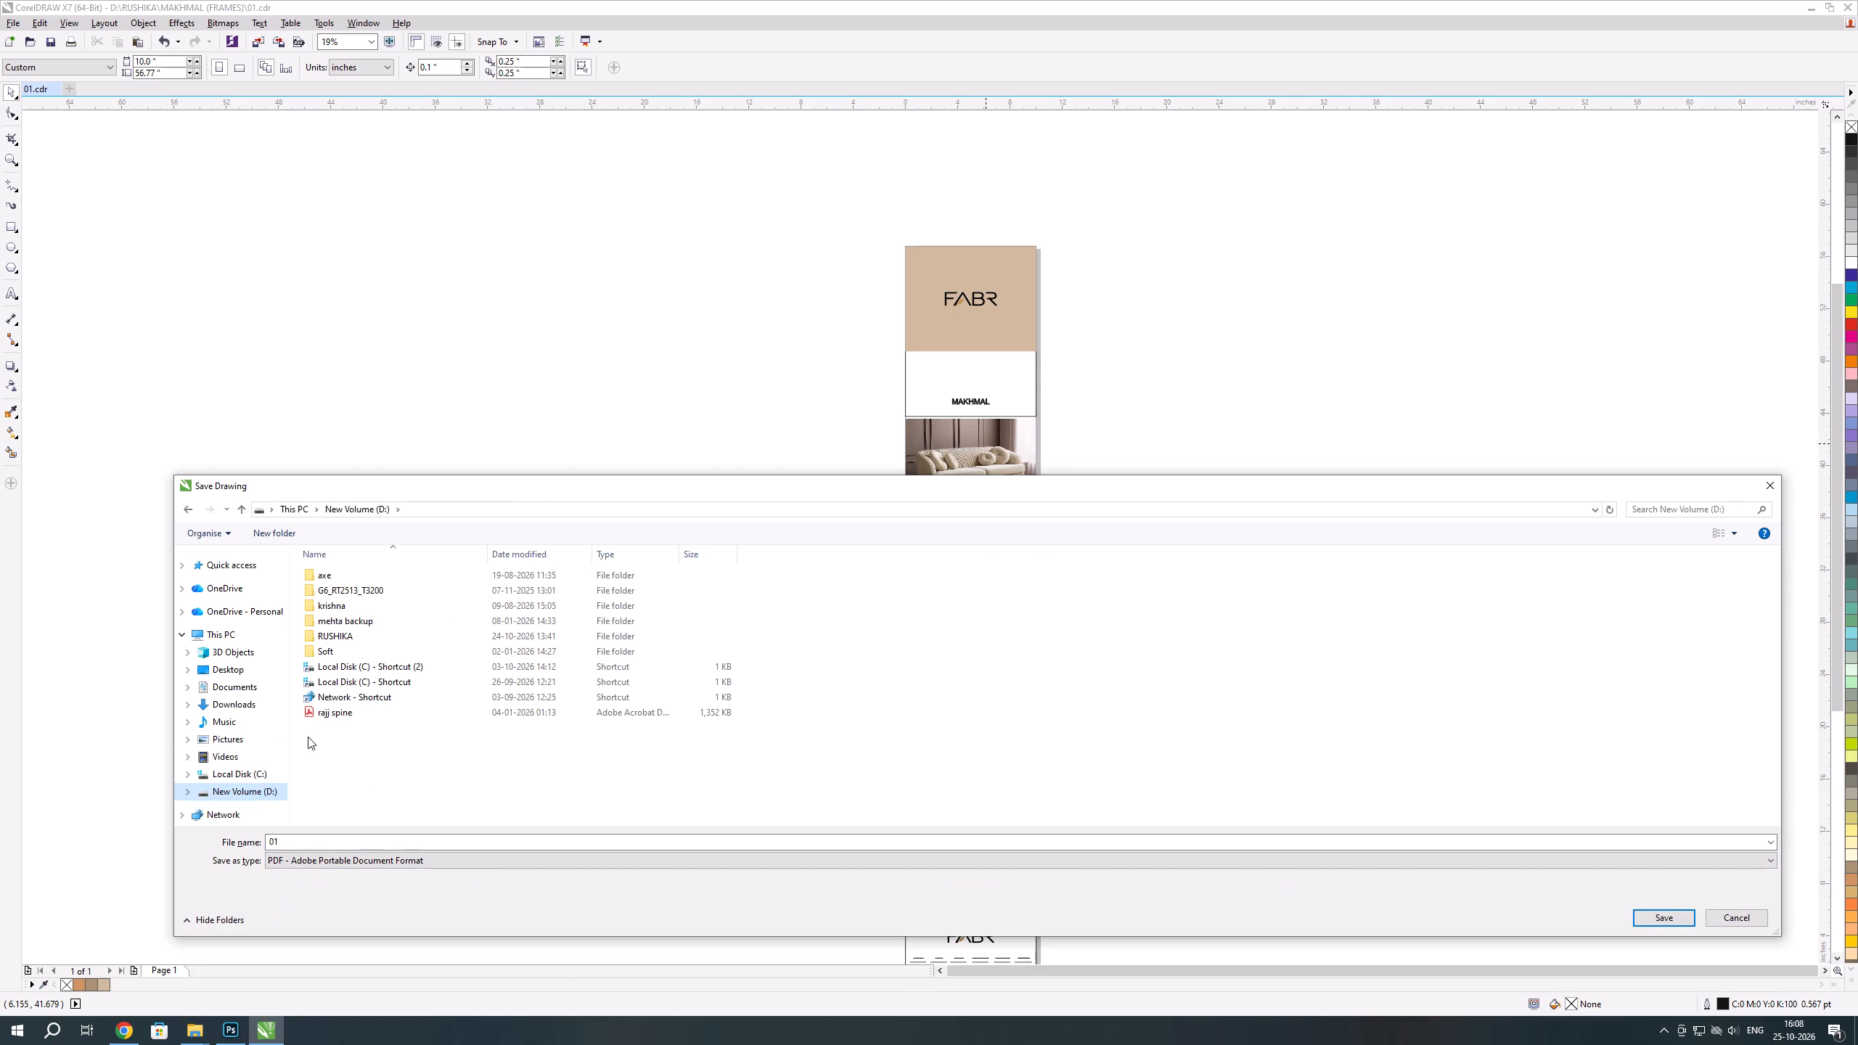
double_click(358, 640)
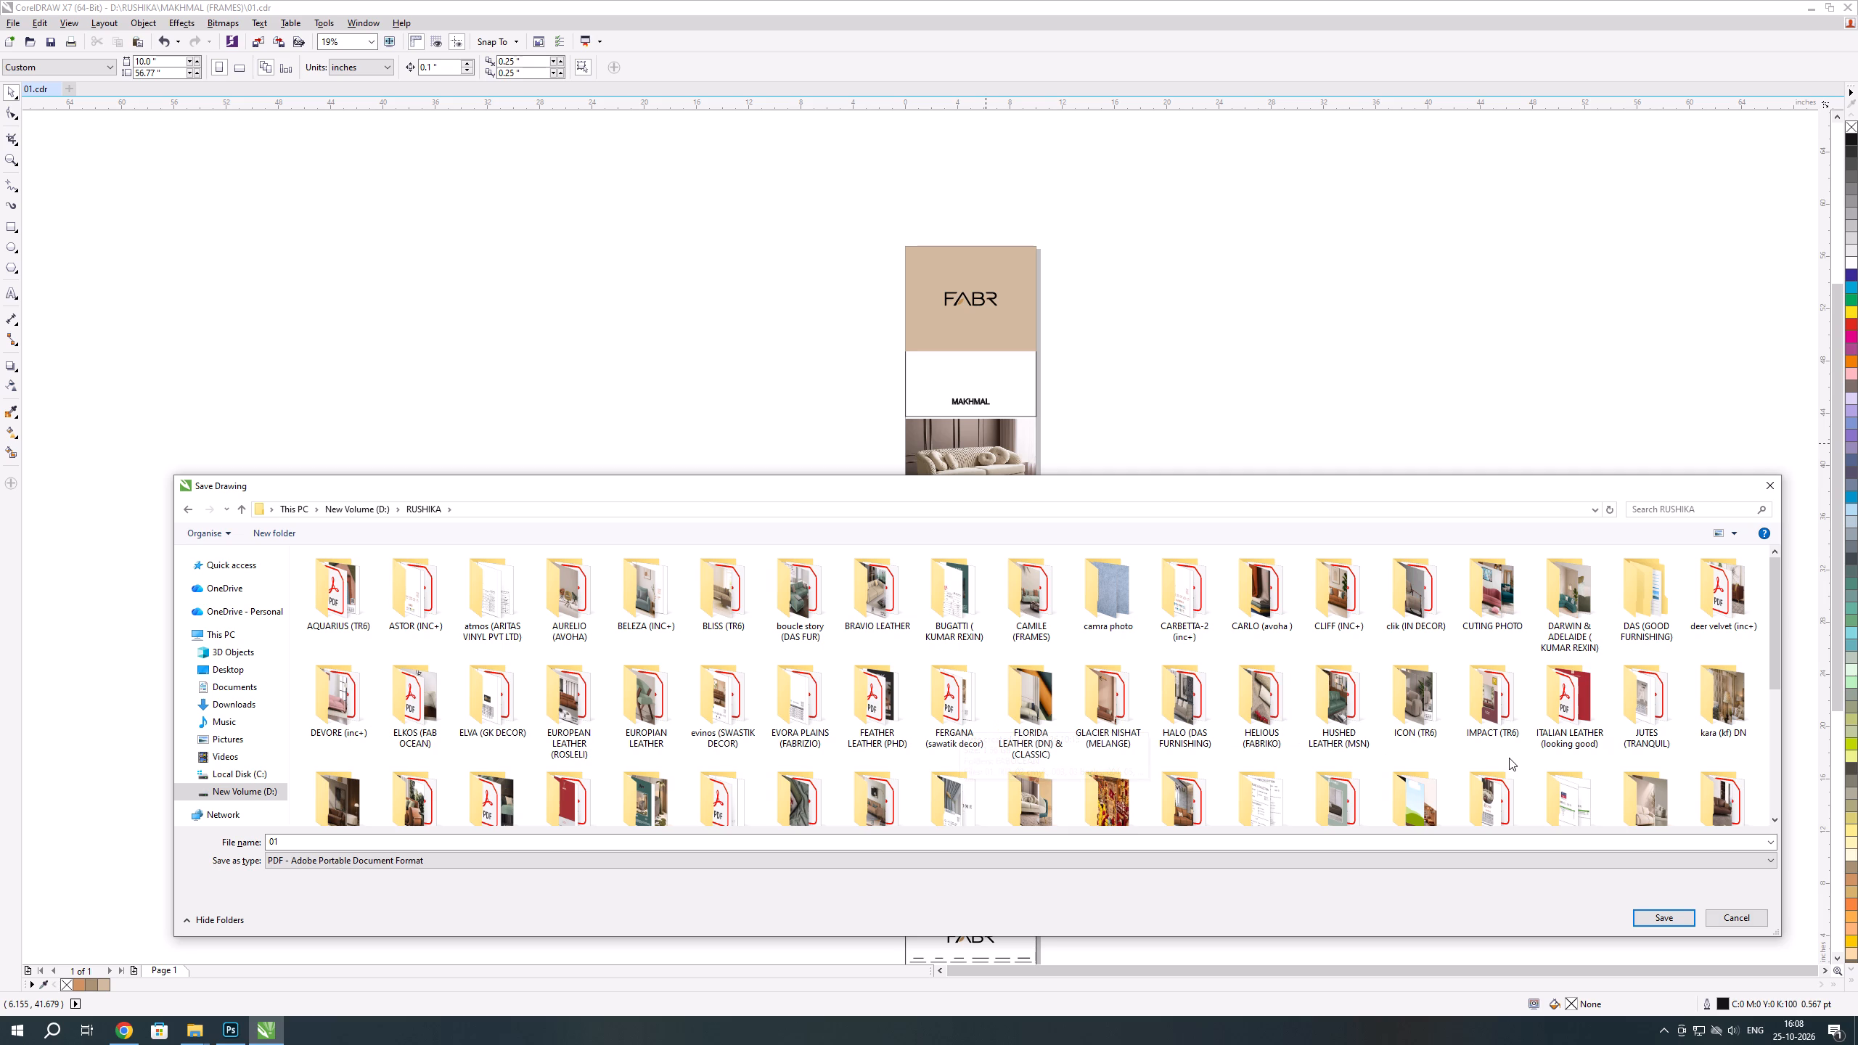
scroll(1486, 723, down, 1)
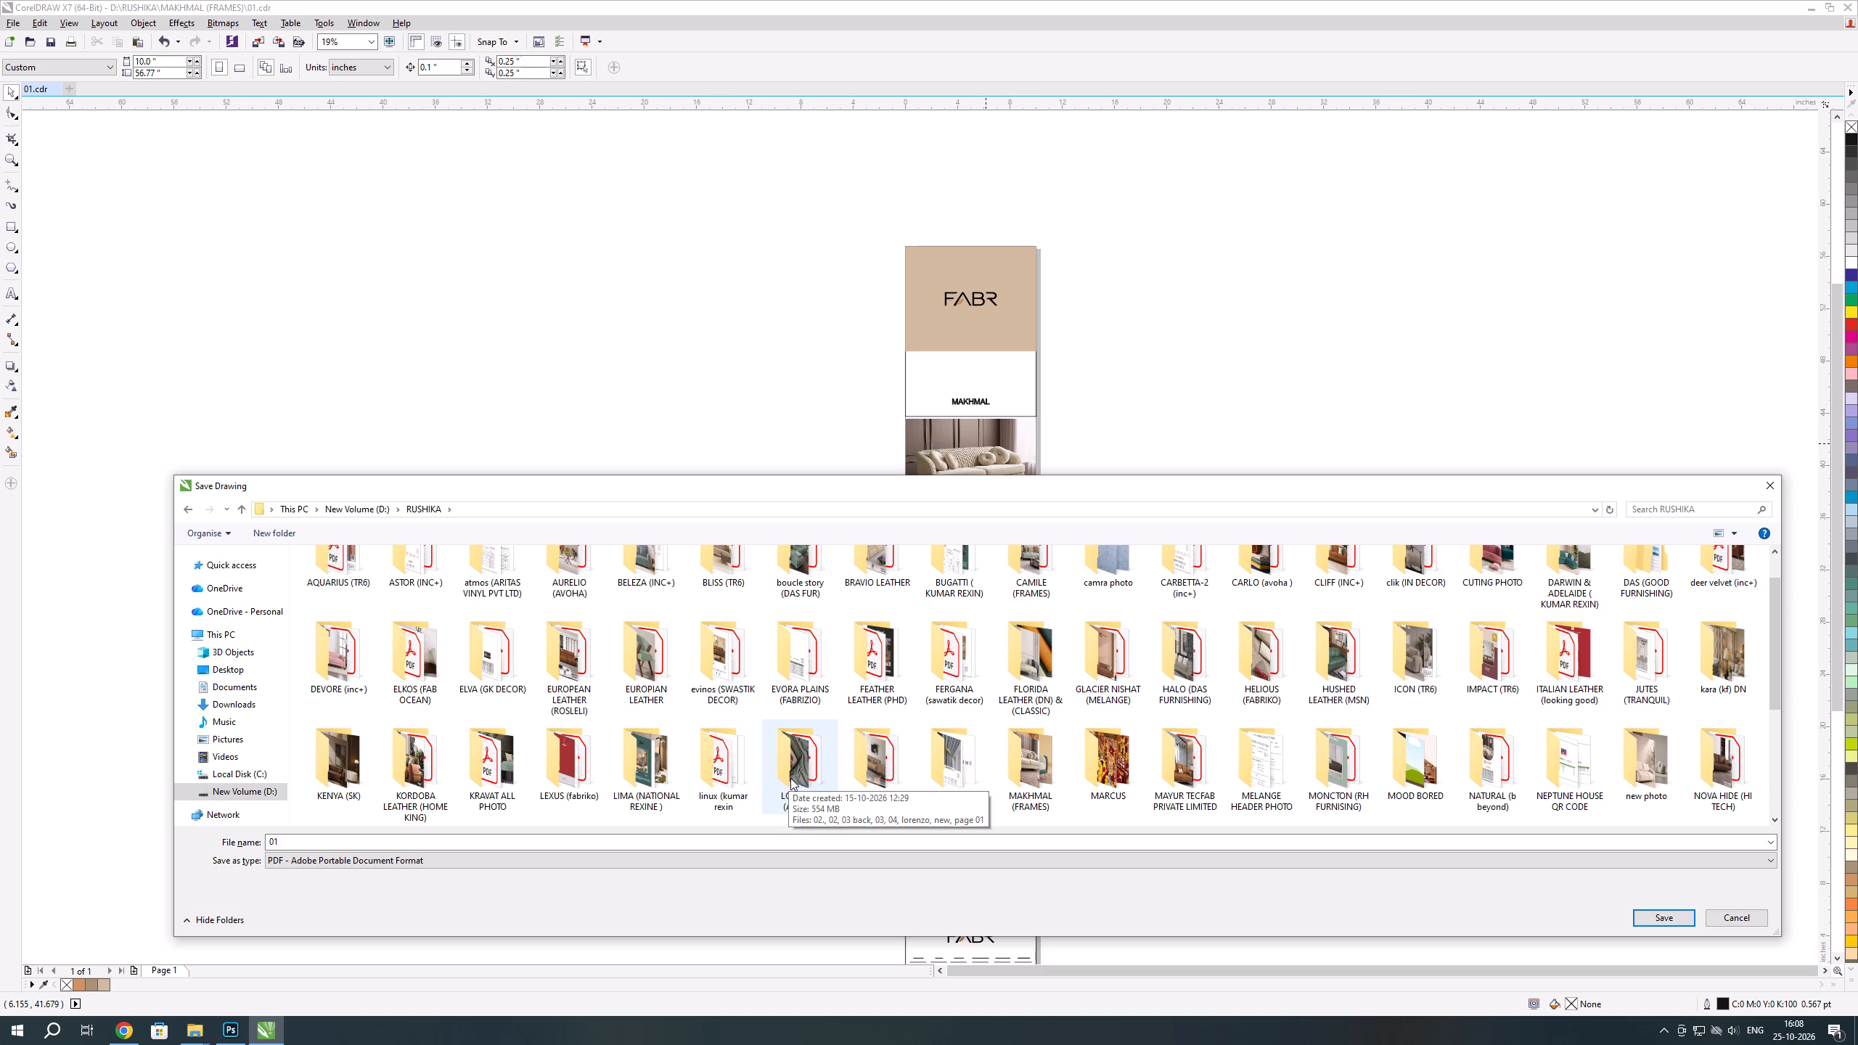
double_click(1026, 761)
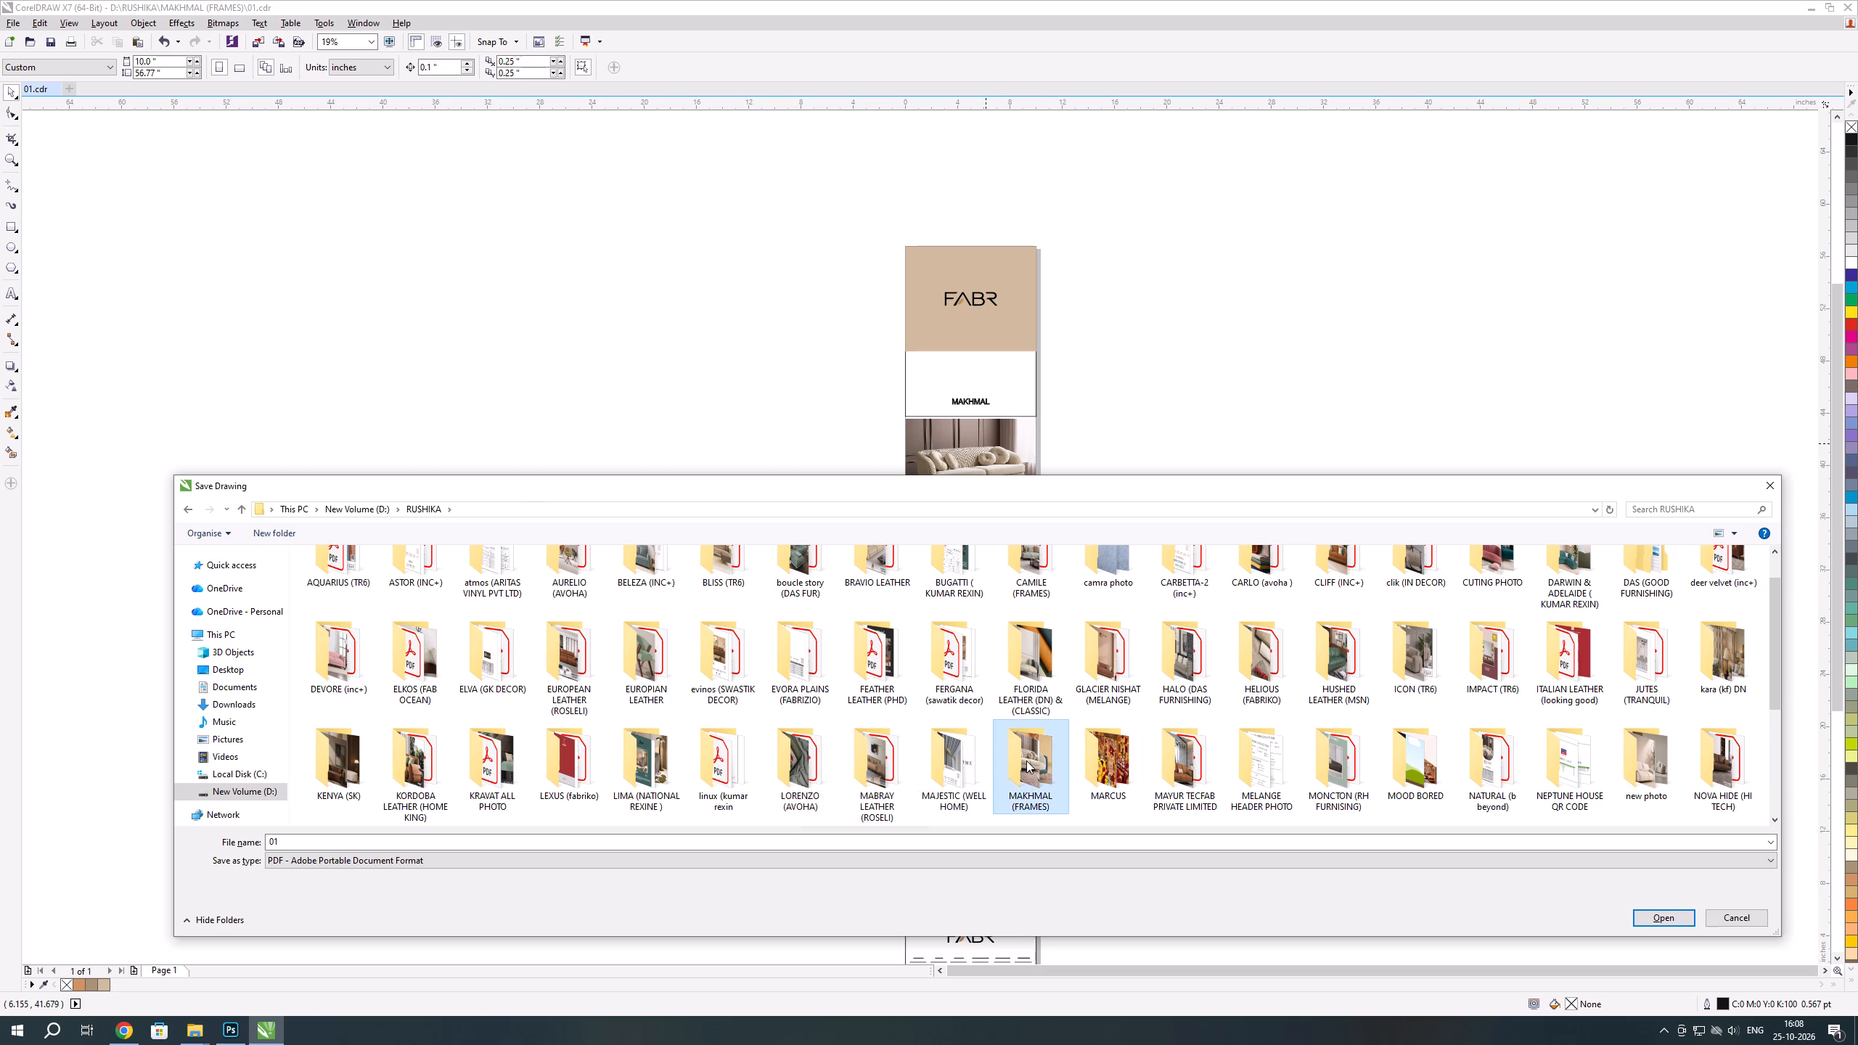
click(763, 835)
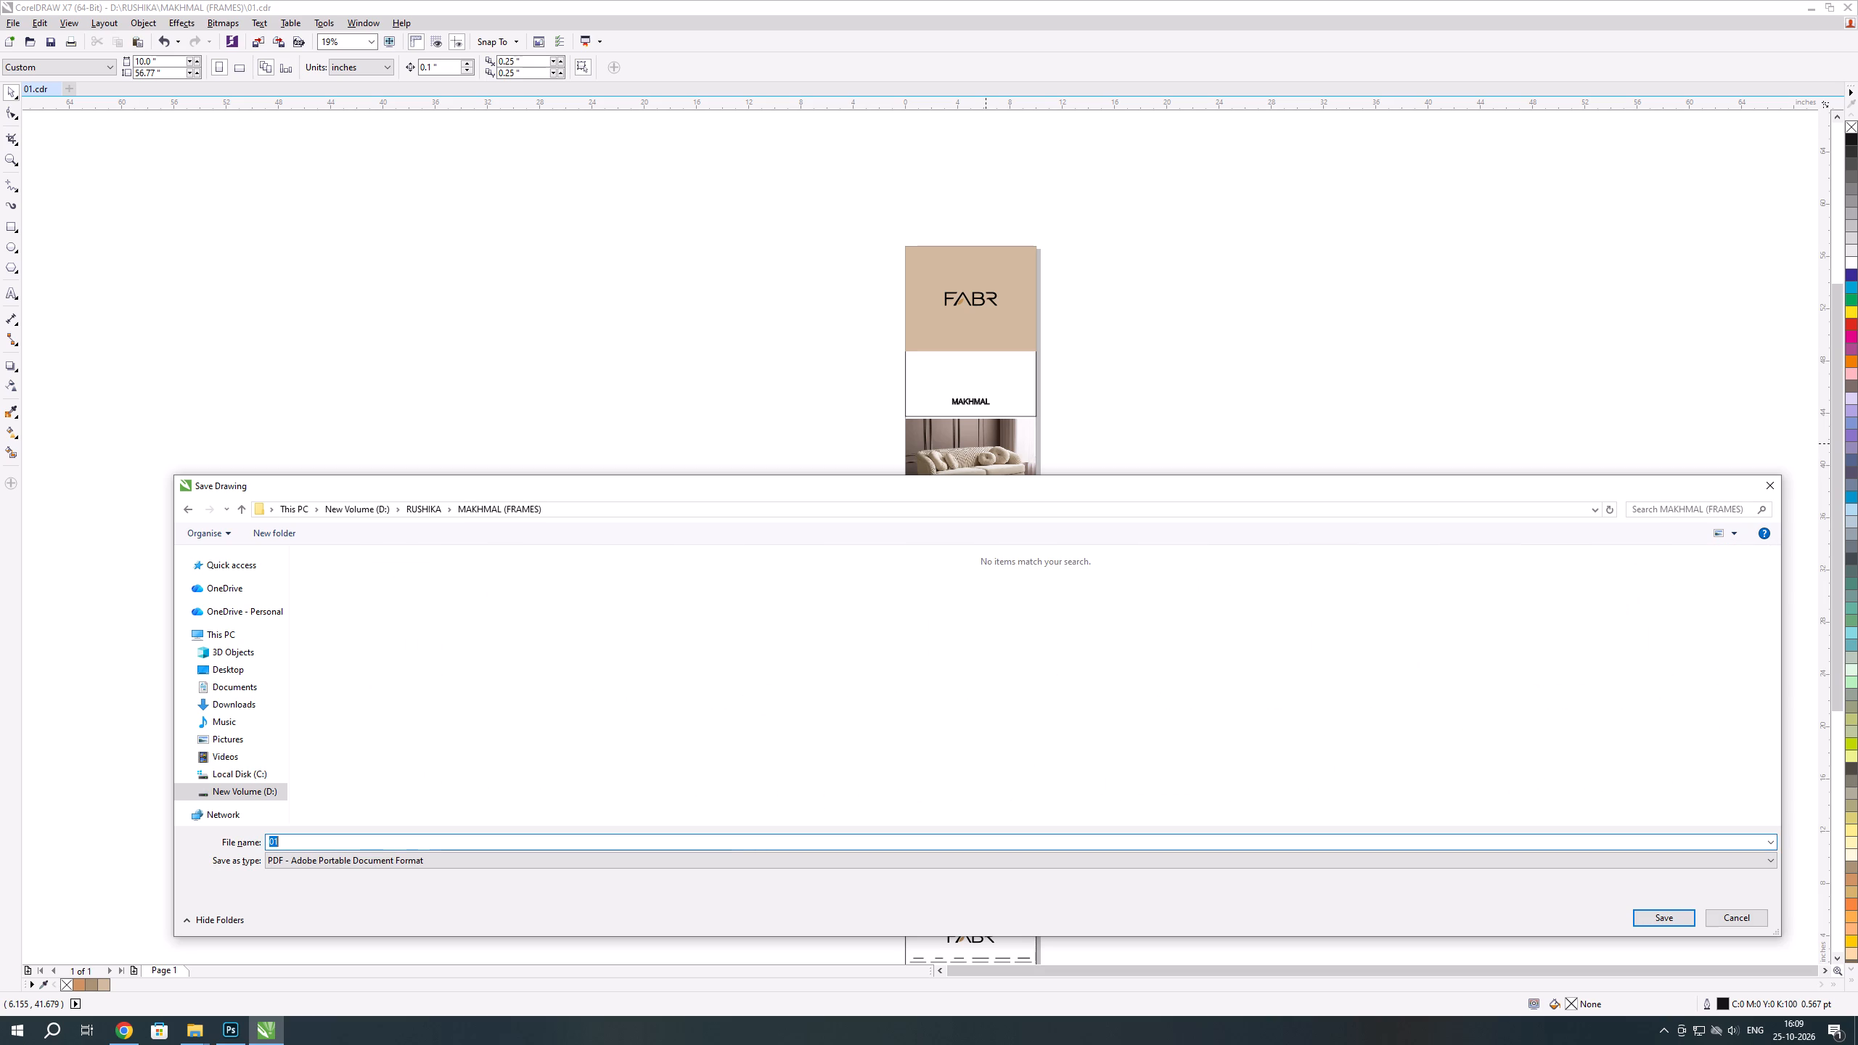
key(BackSpace)
Switch to Chrome, close the YouTube song tab and return to the Save Drawing dialog in CorelDRAW.
key(alt+Tab)
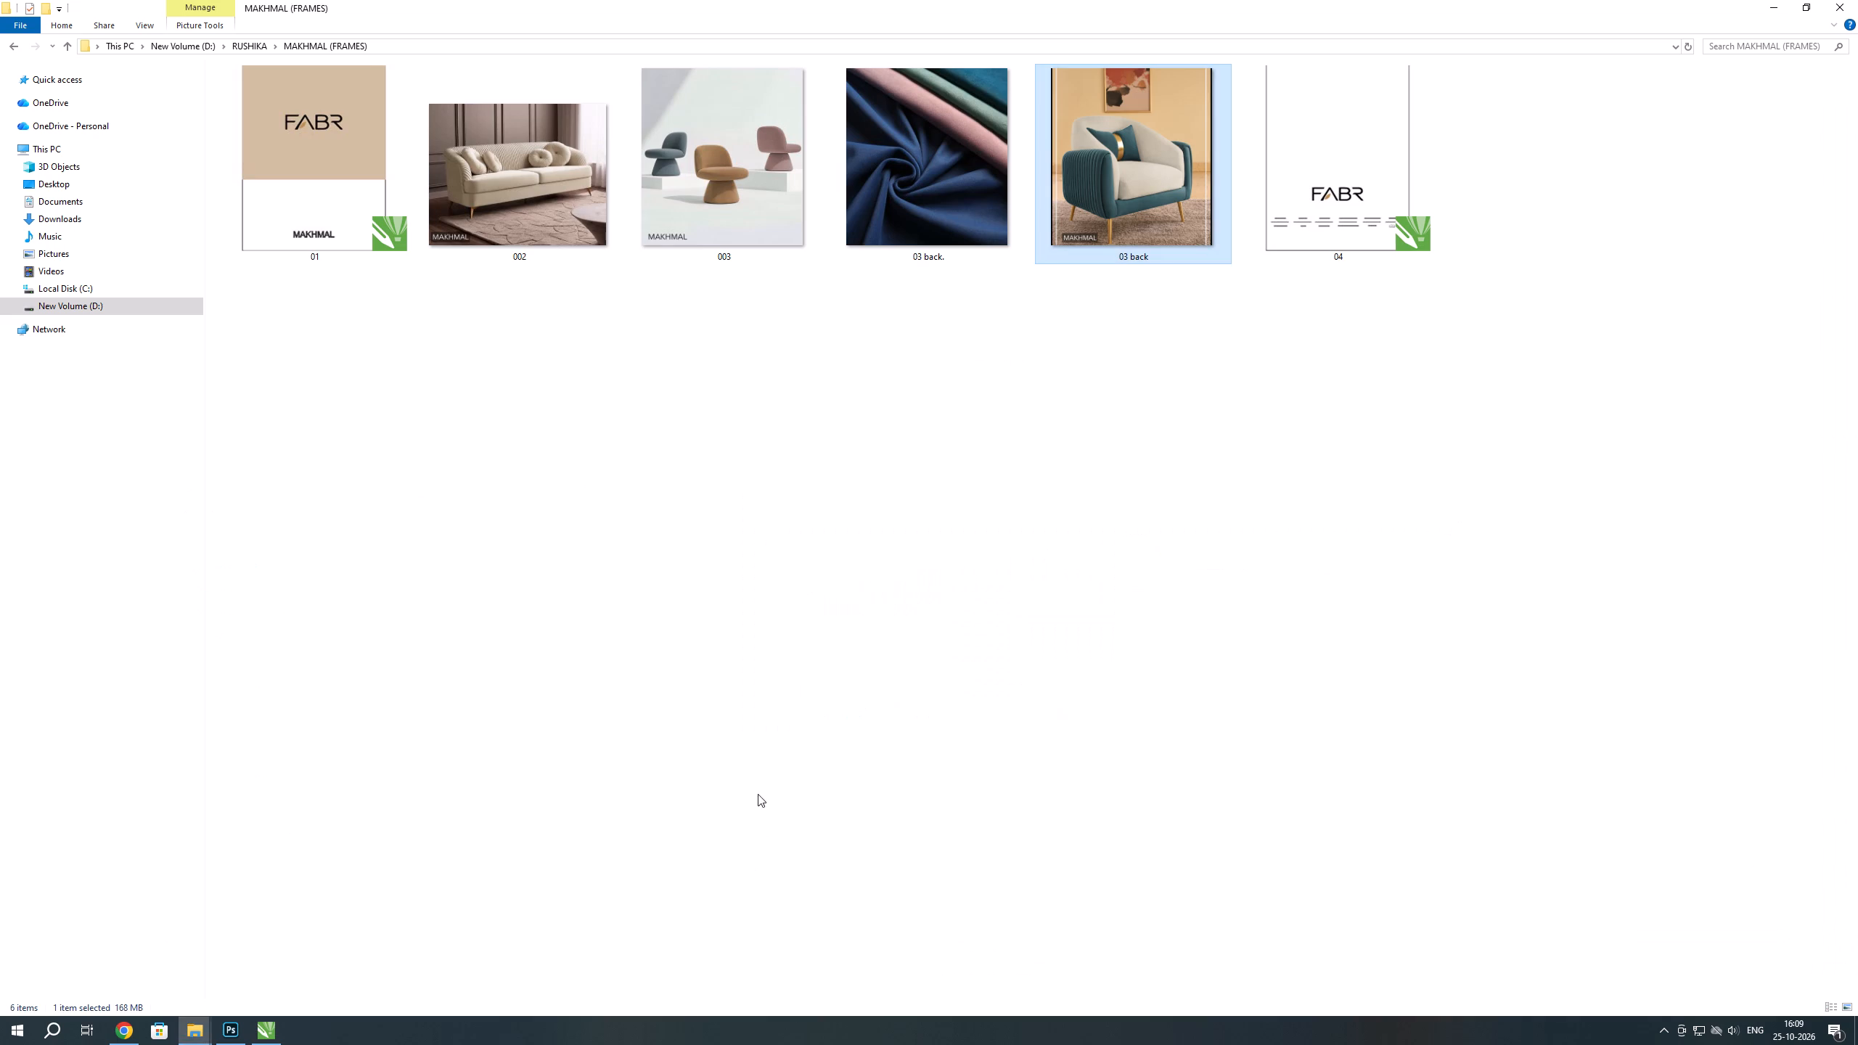
key(alt+Tab)
key(alt+Tab)
key(alt+Tab)
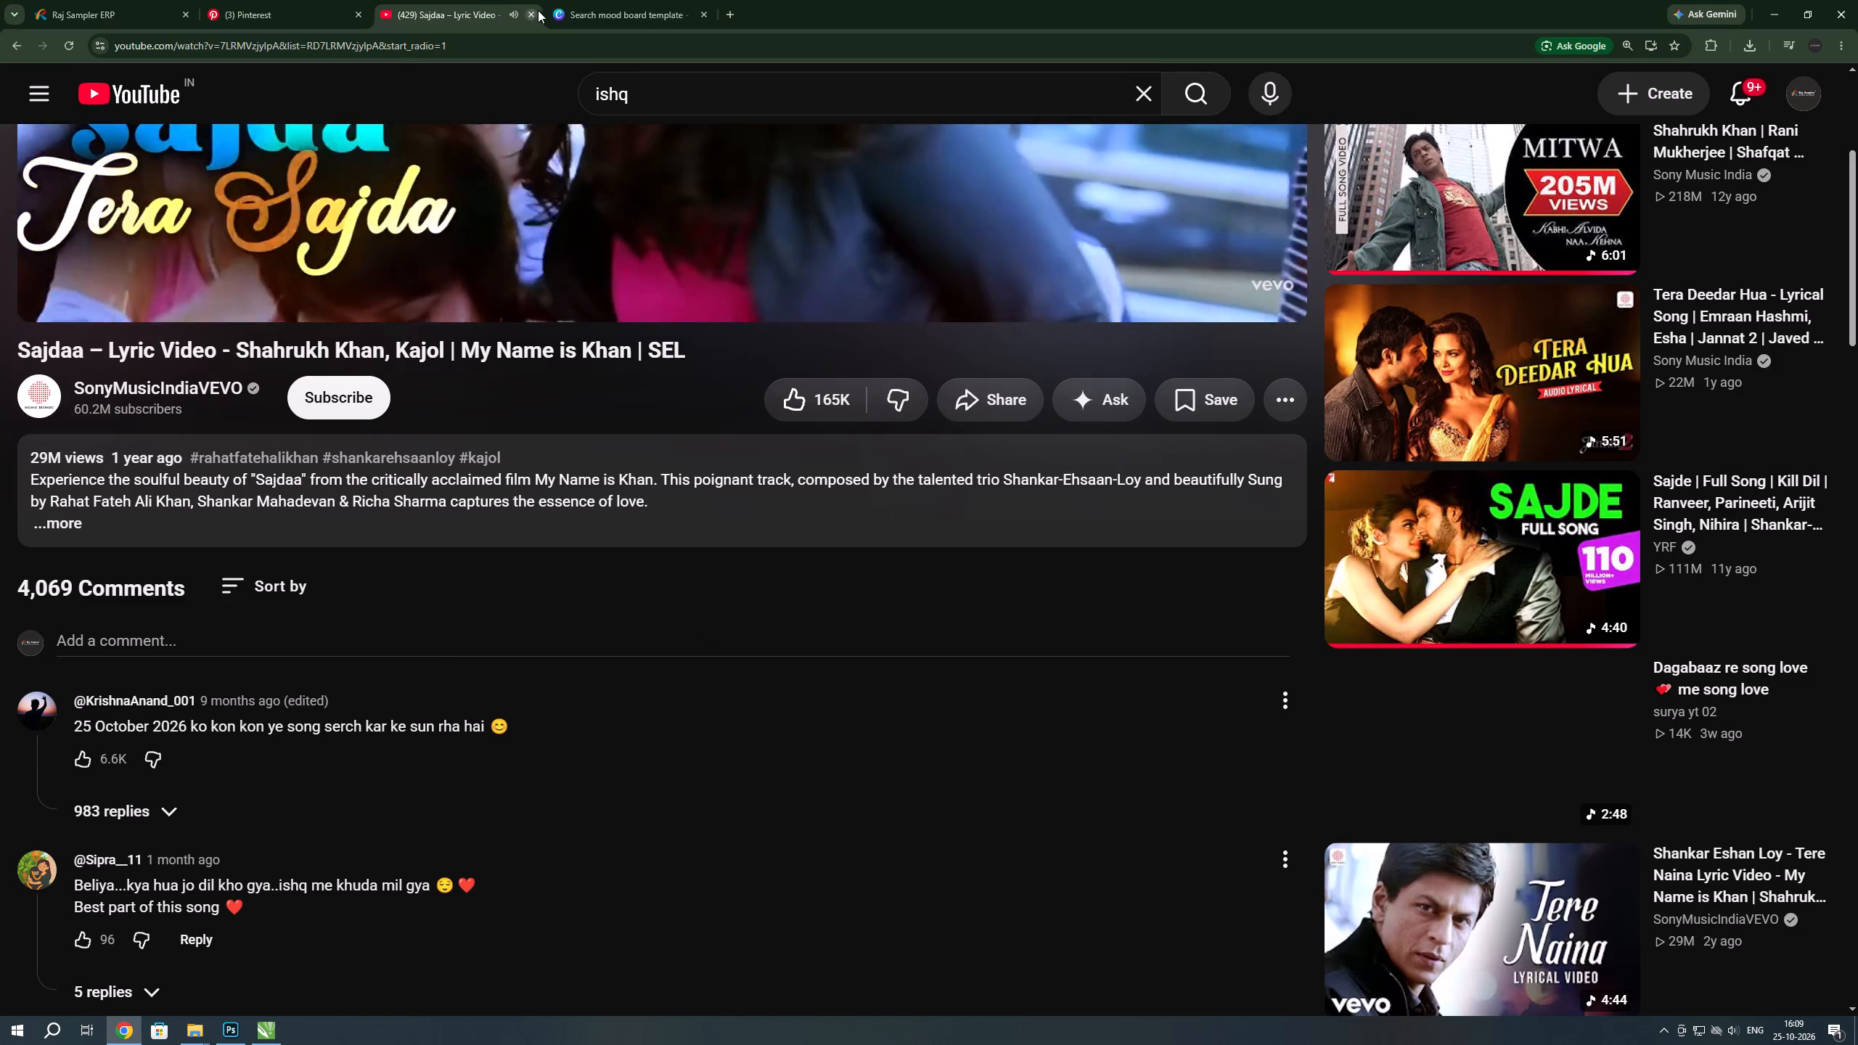
click(541, 11)
click(525, 12)
key(alt+Tab)
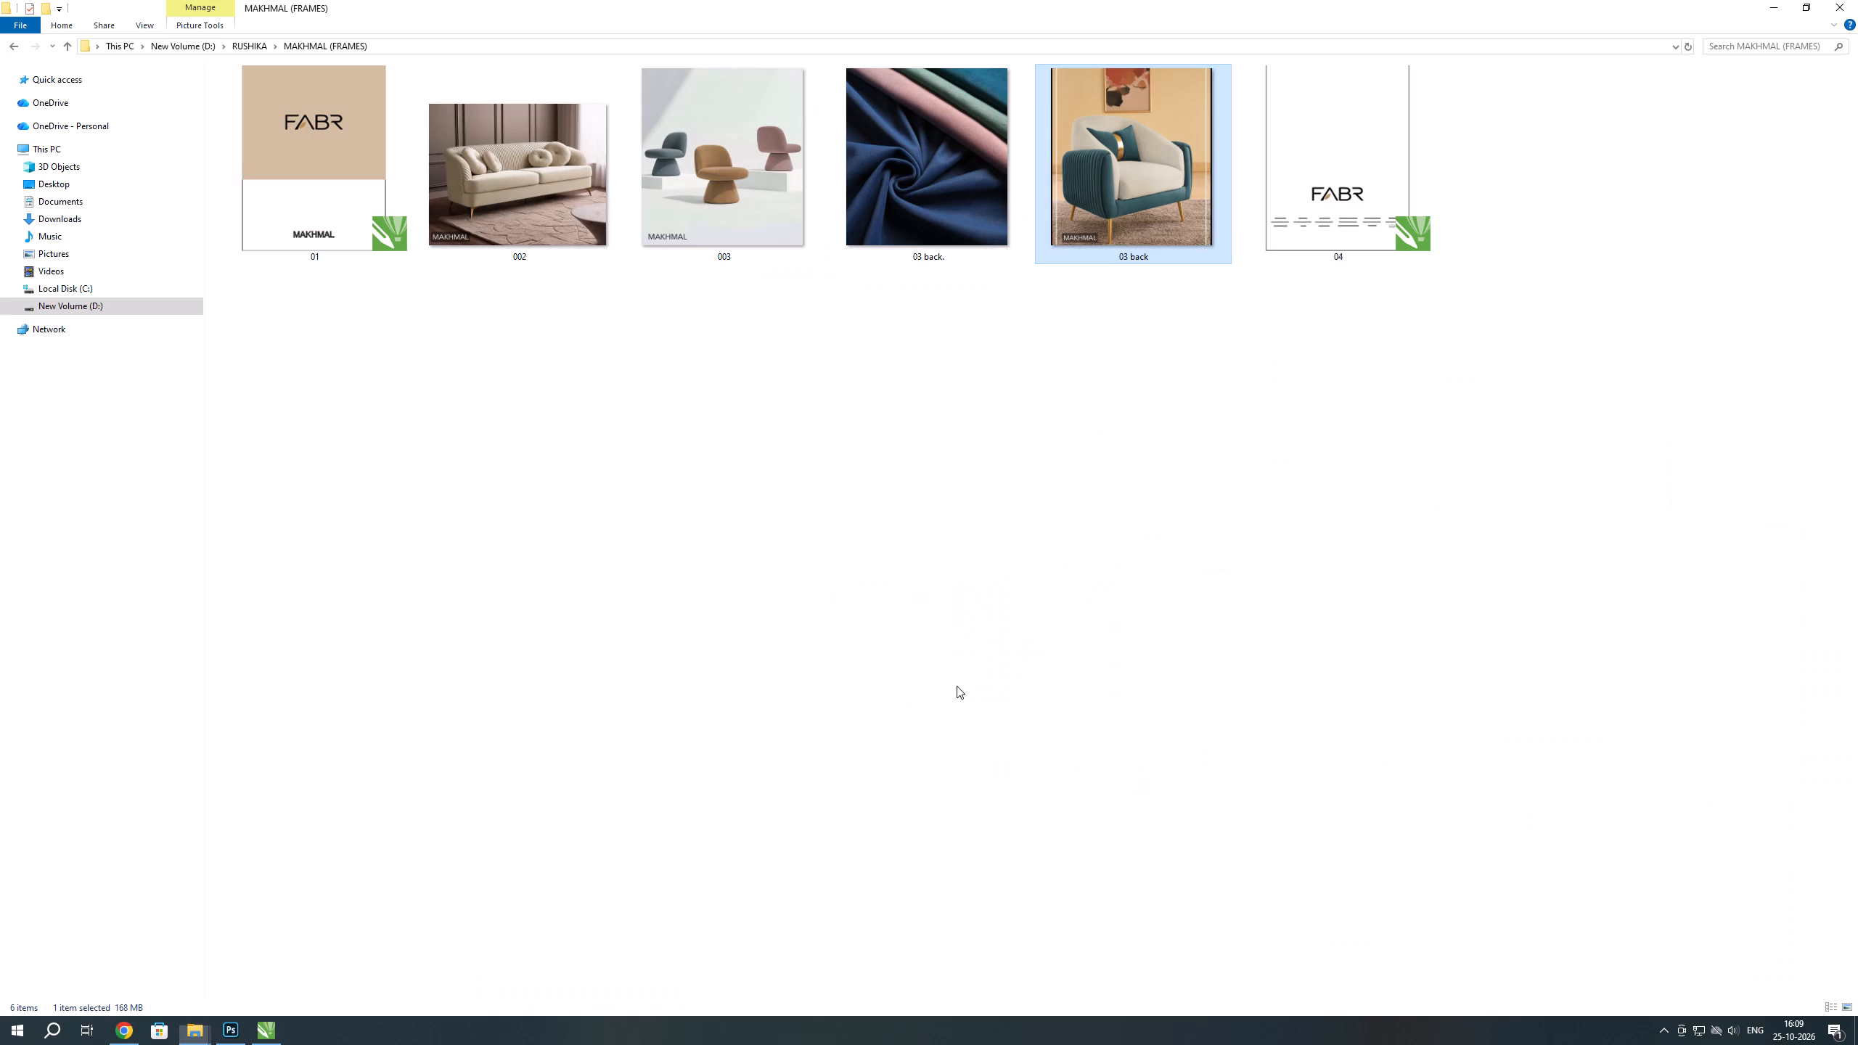
key(alt+Tab)
key(alt+Tab)
key(alt+Tab)
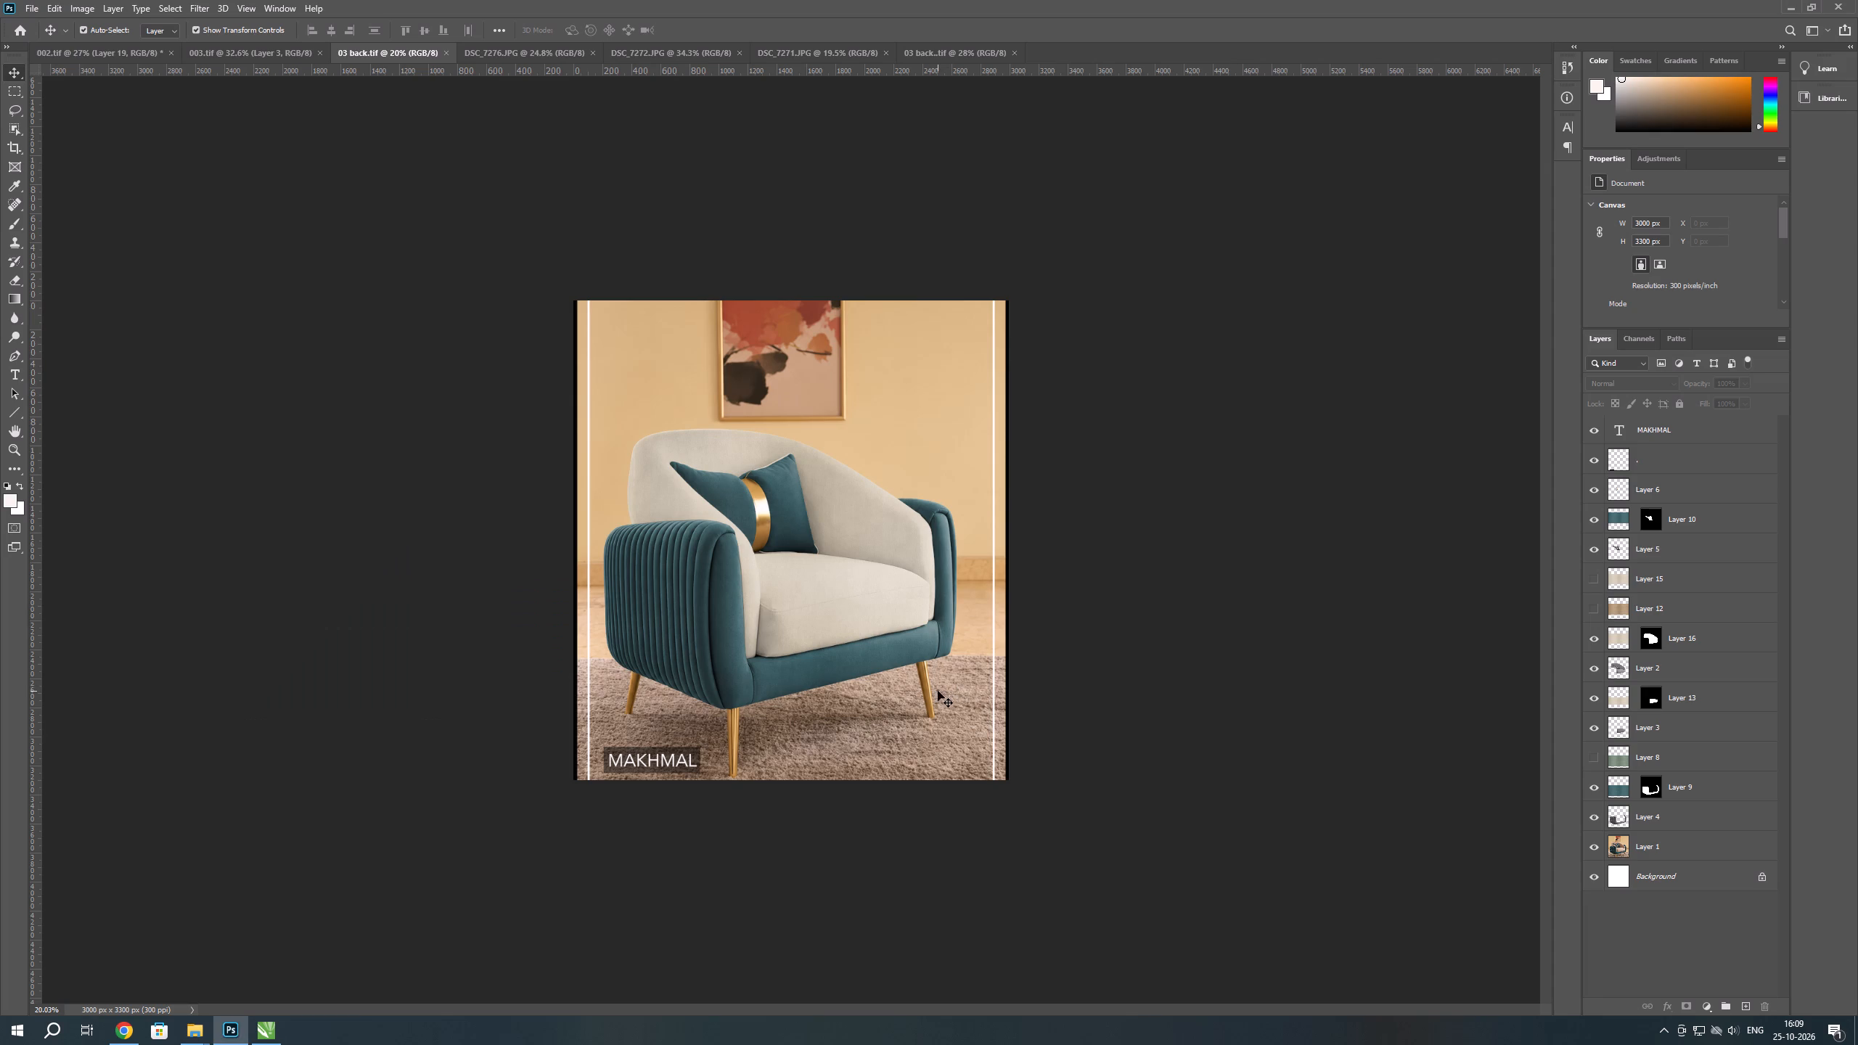
key(alt+Tab)
key(alt+Tab)
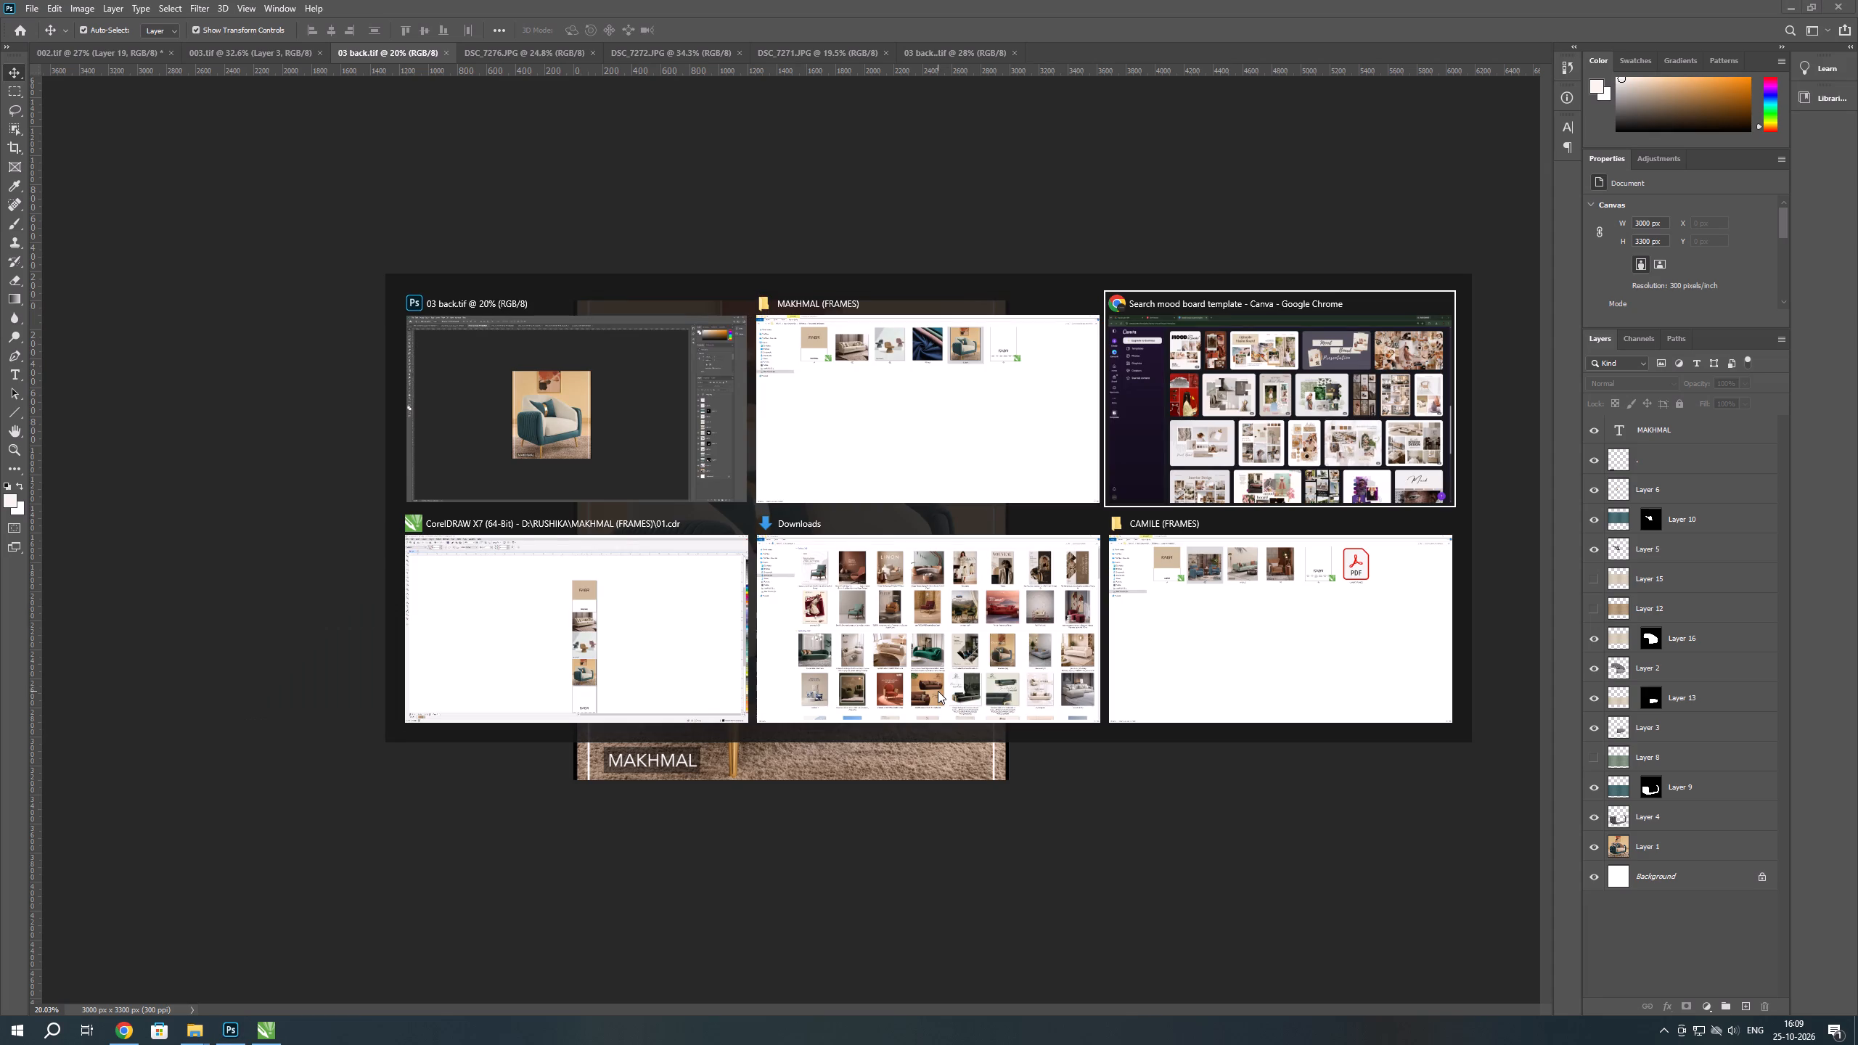
key(alt+Tab)
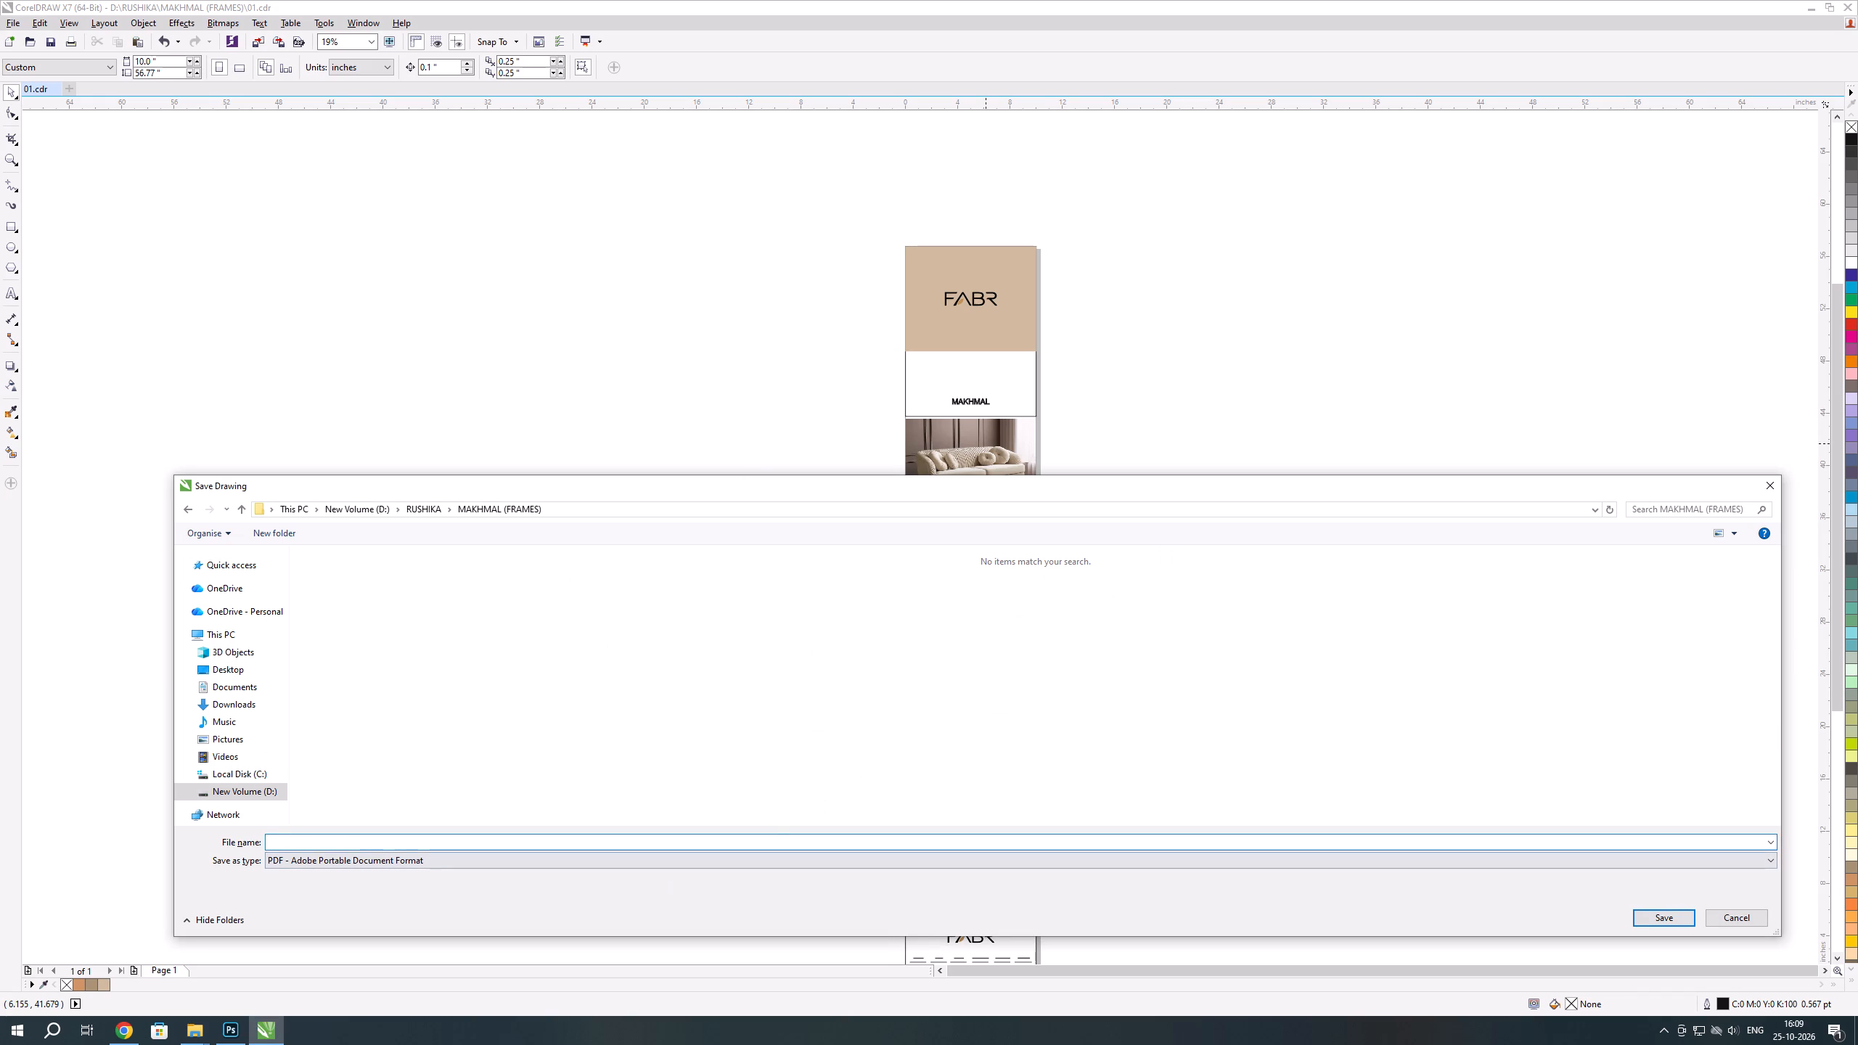
Name the PDF "MAKHMAL (FRAMES)" and save it, accepting the export settings.
key(m)
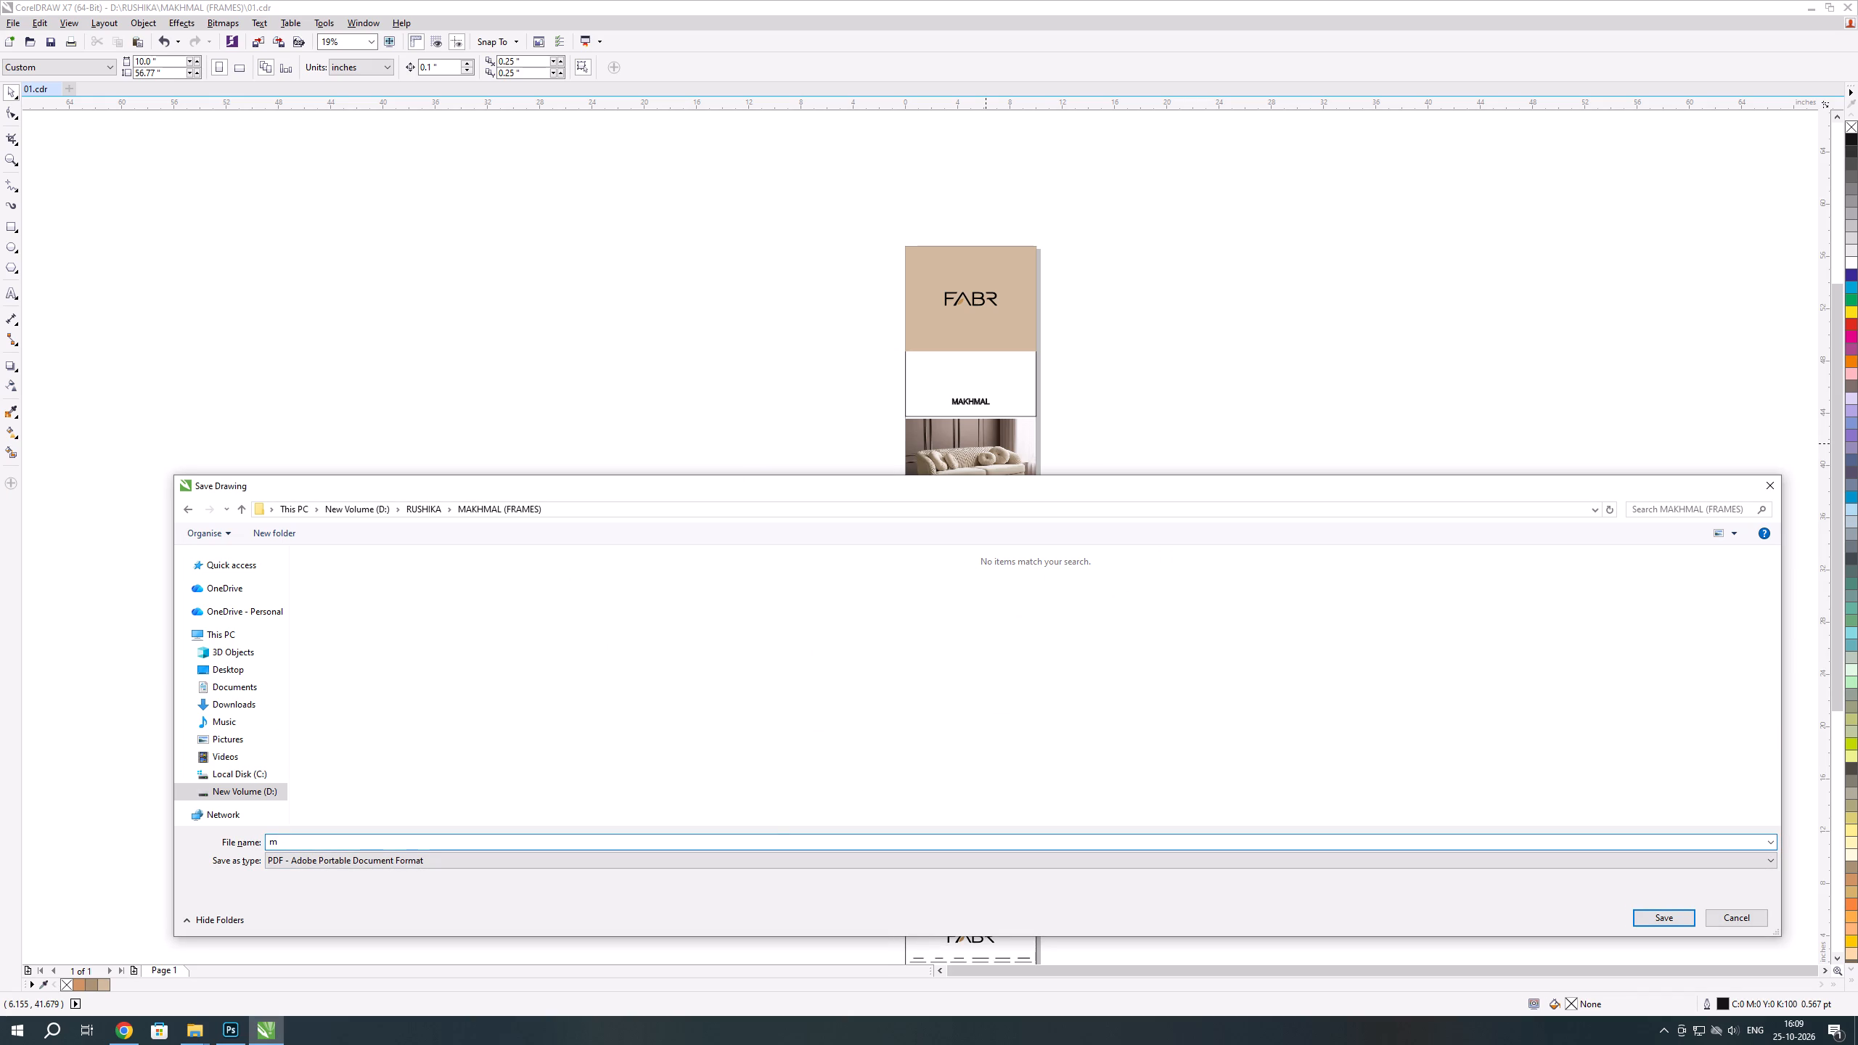
key(BackSpace)
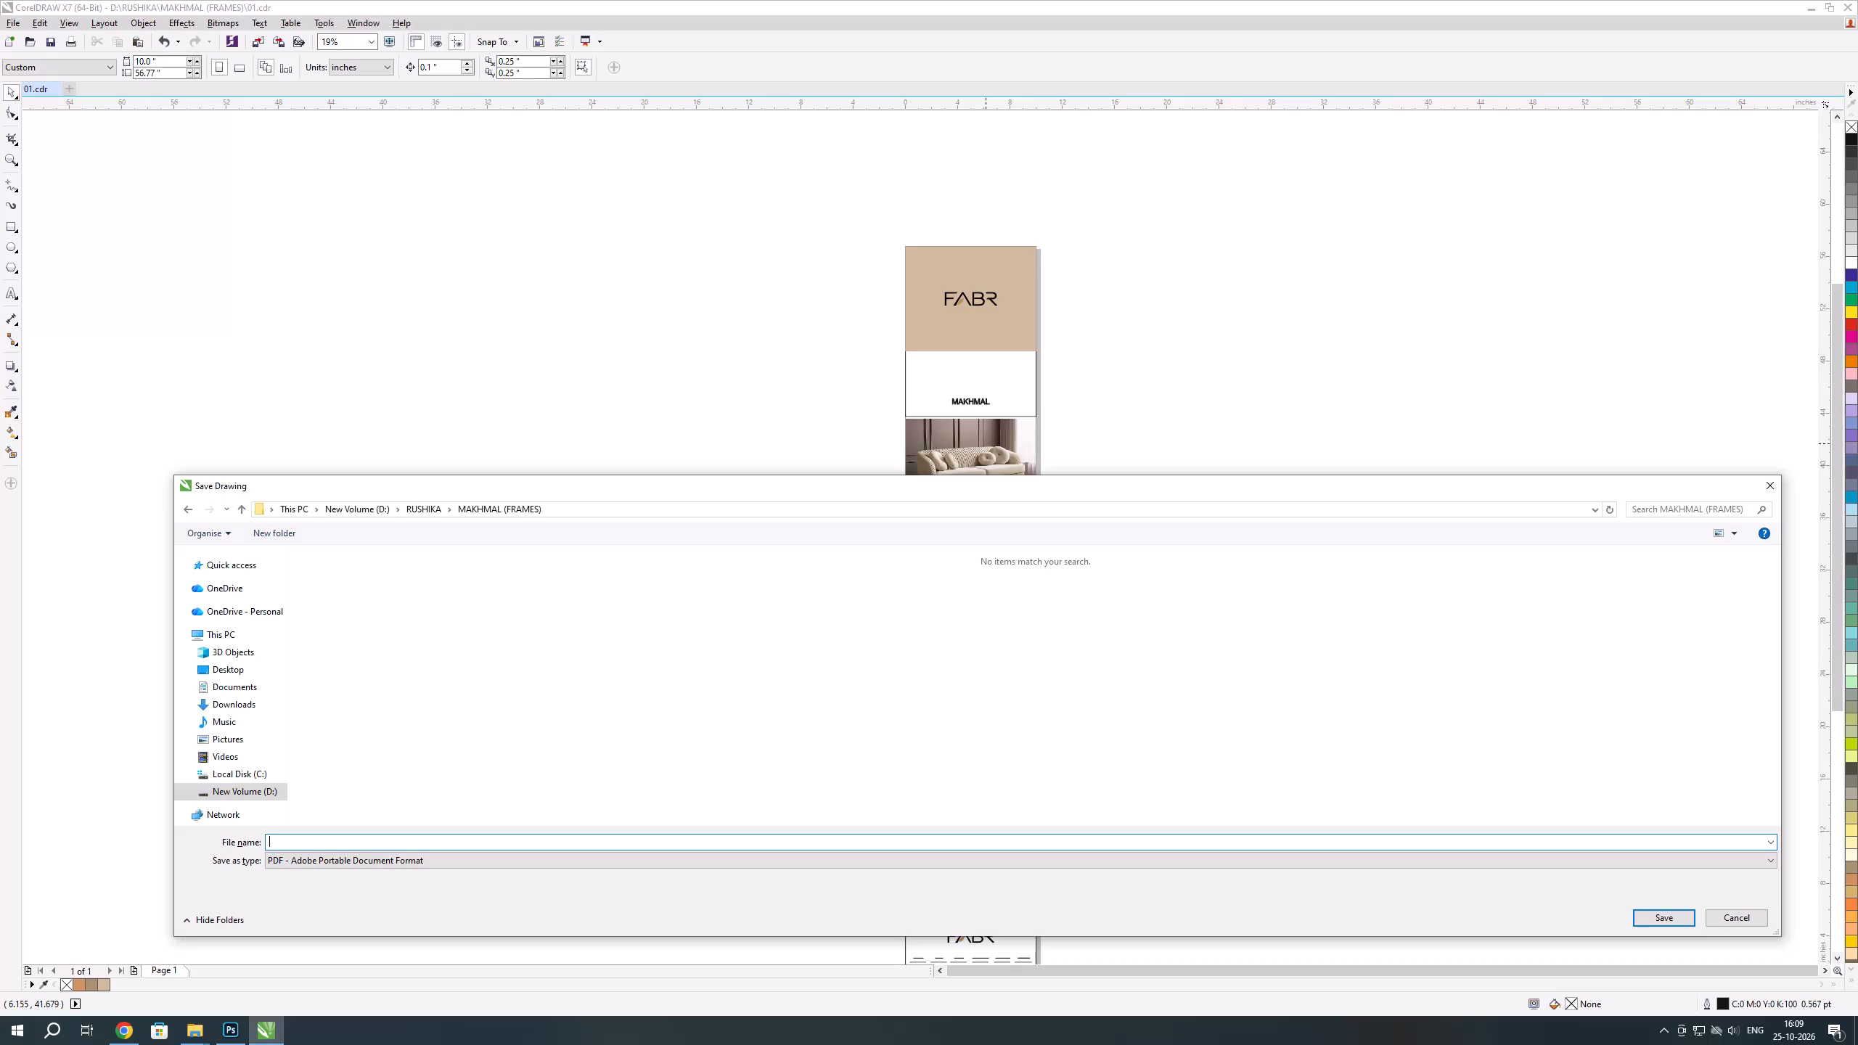
text(ma)
key(BackSpace)
text(MA)
key(k)
key(h)
text(MAL)
key(space)
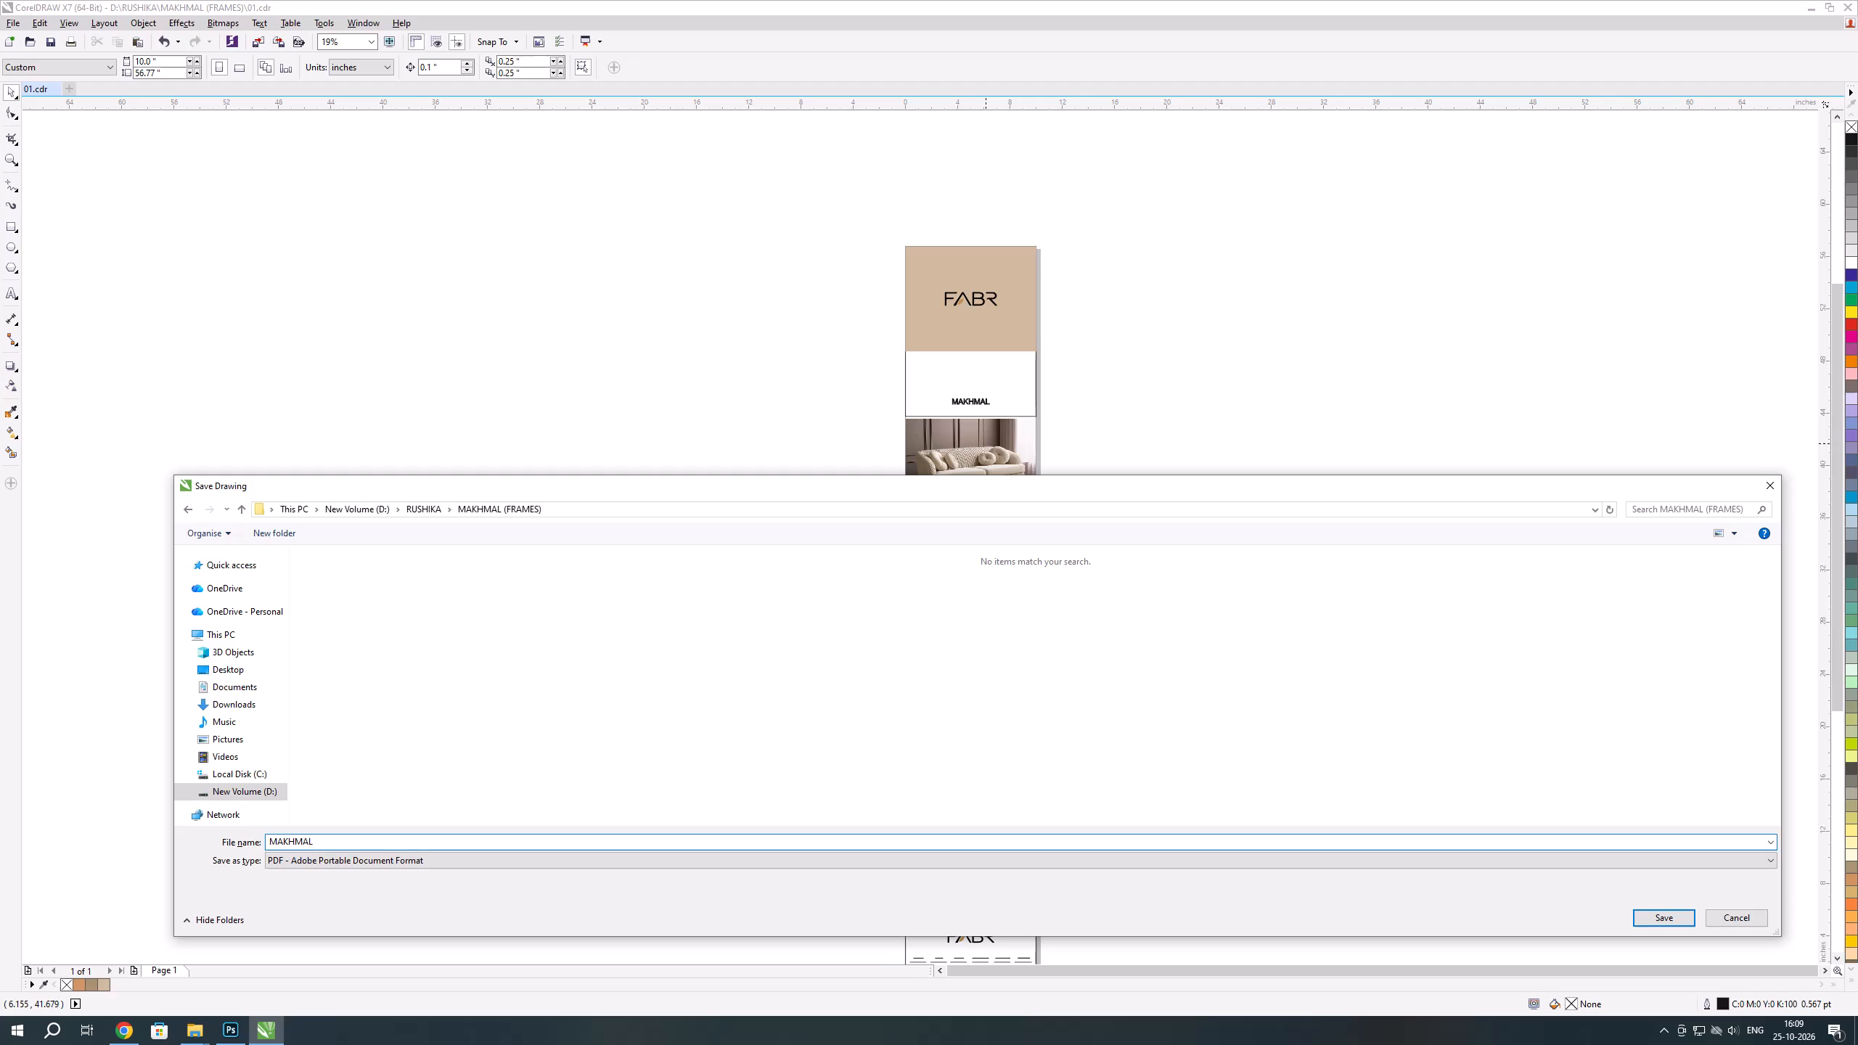
key(shift+parenleft)
key(f)
text(RAMES)
key(shift+parenright)
key(Return)
key(Return)
key(Return)
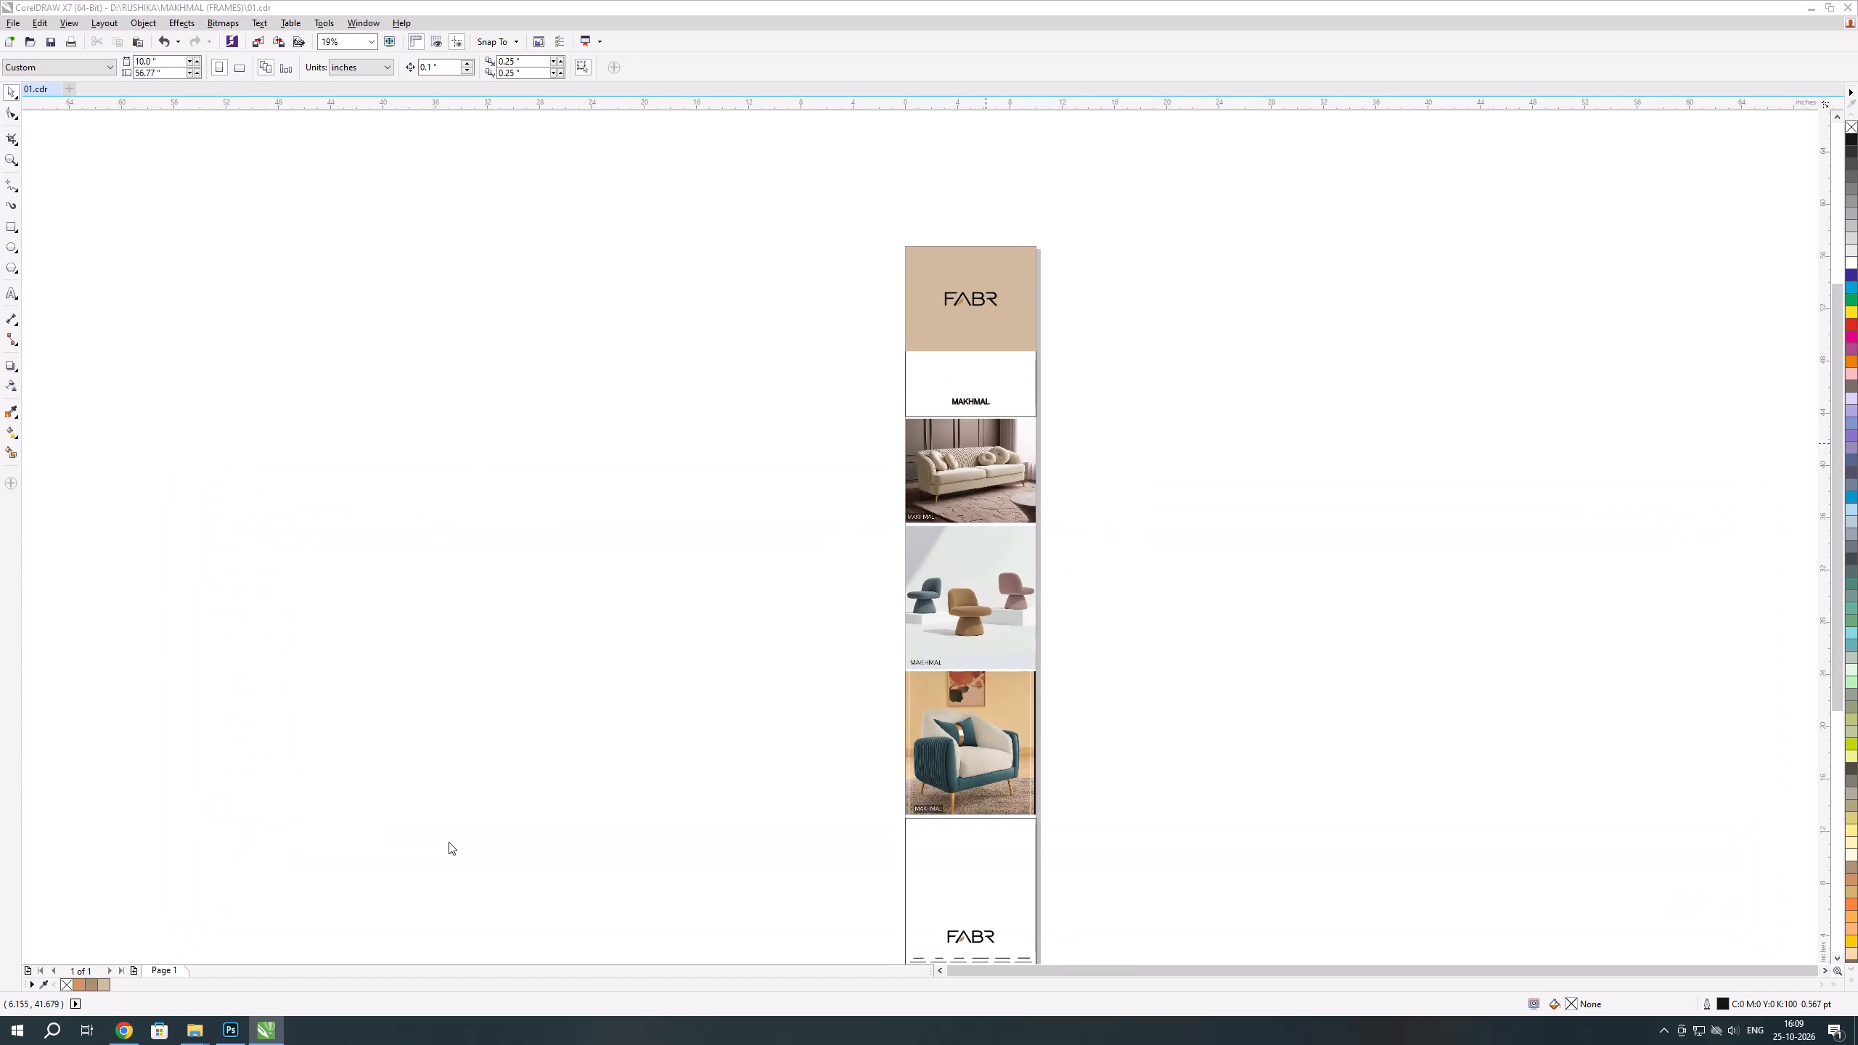
Close the 01.cdr drawing in CorelDRAW.
key(alt+Tab)
key(alt+Tab)
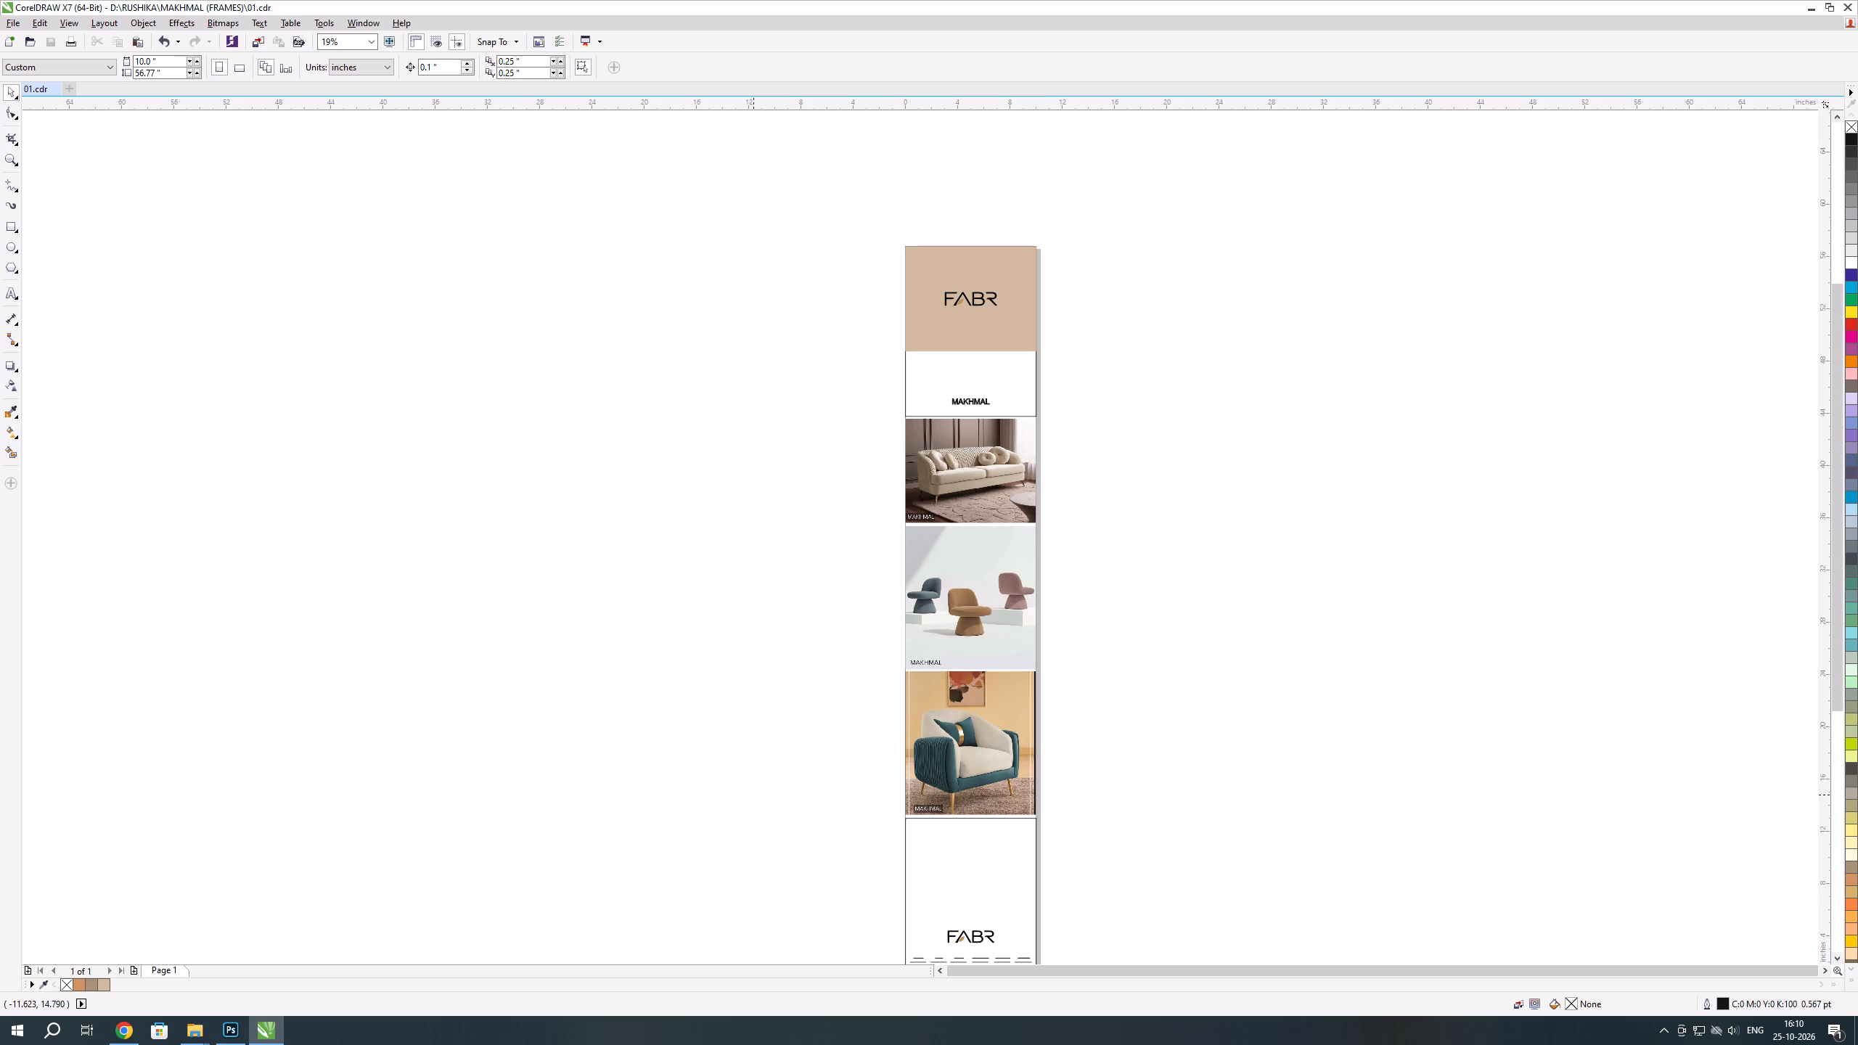
click(55, 91)
Open the MAKHMAL (FRAMES) PDF from its folder in Acrobat, review the column from cover to specification table, and close it.
key(alt+Tab)
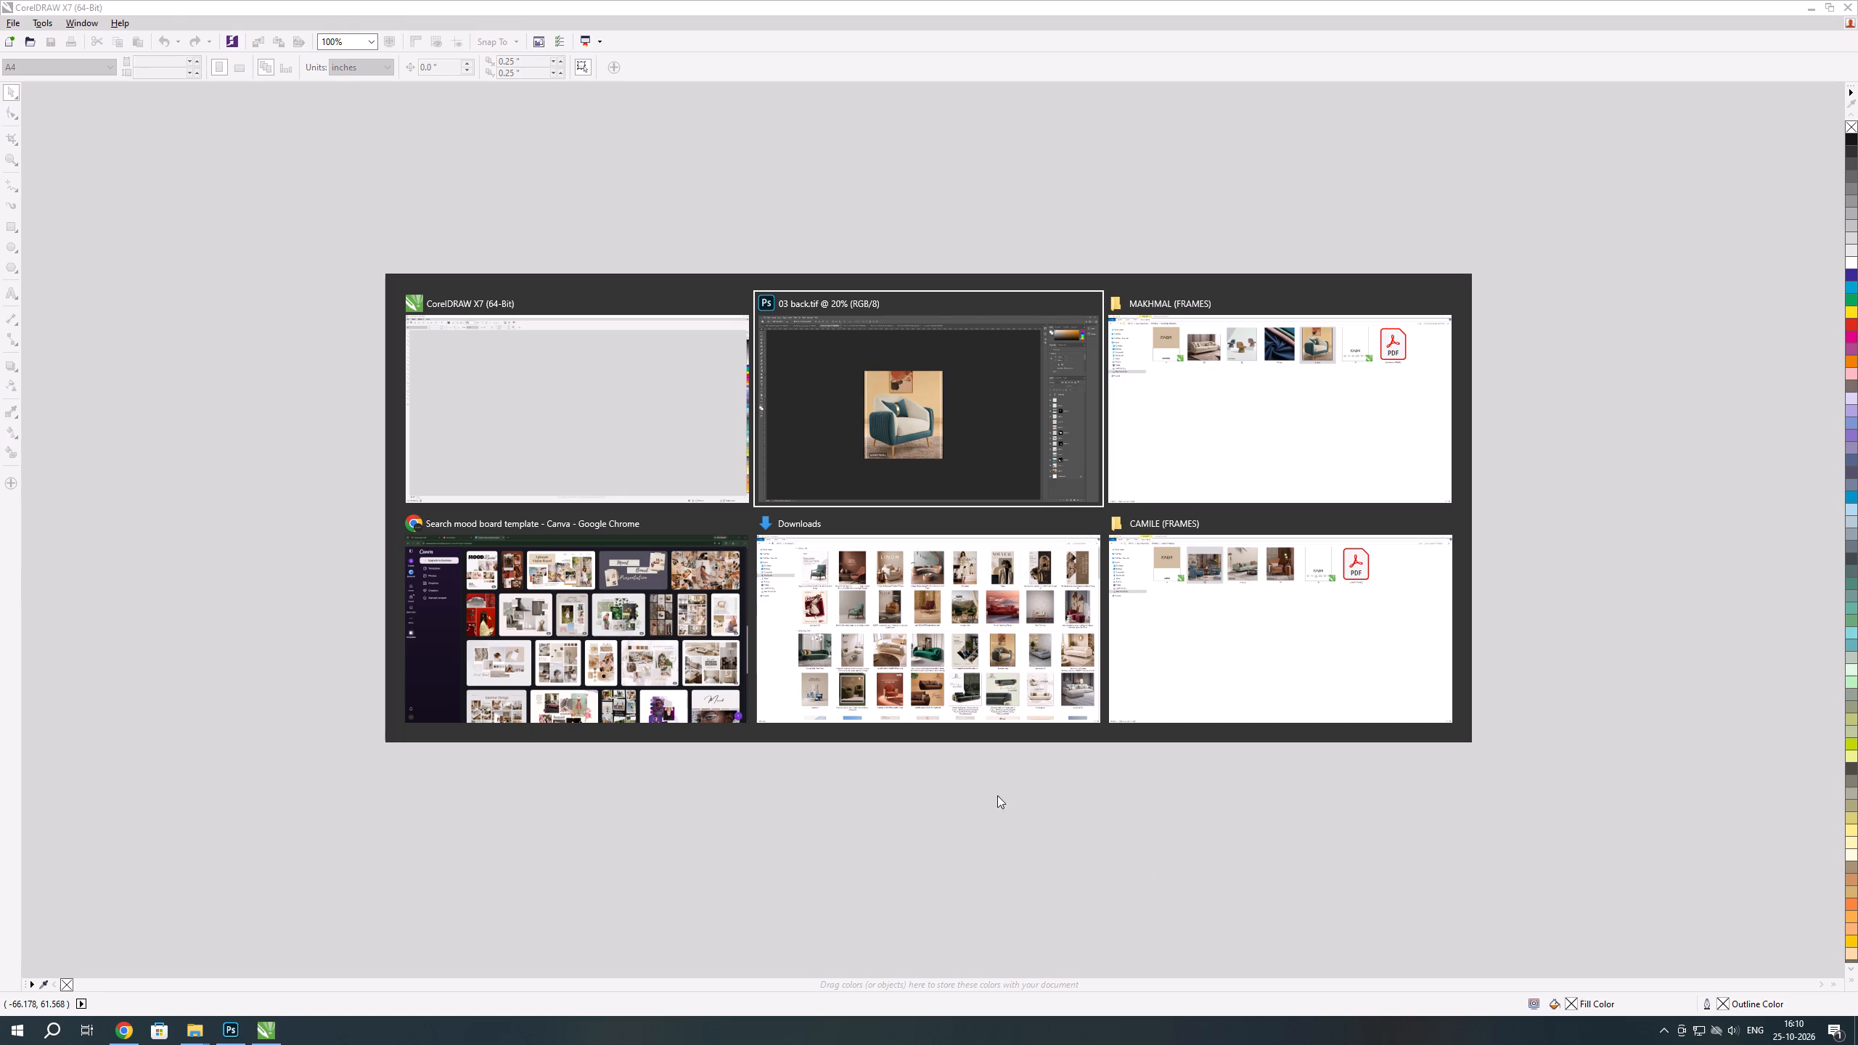
key(alt+Tab)
click(926, 493)
double_click(1539, 157)
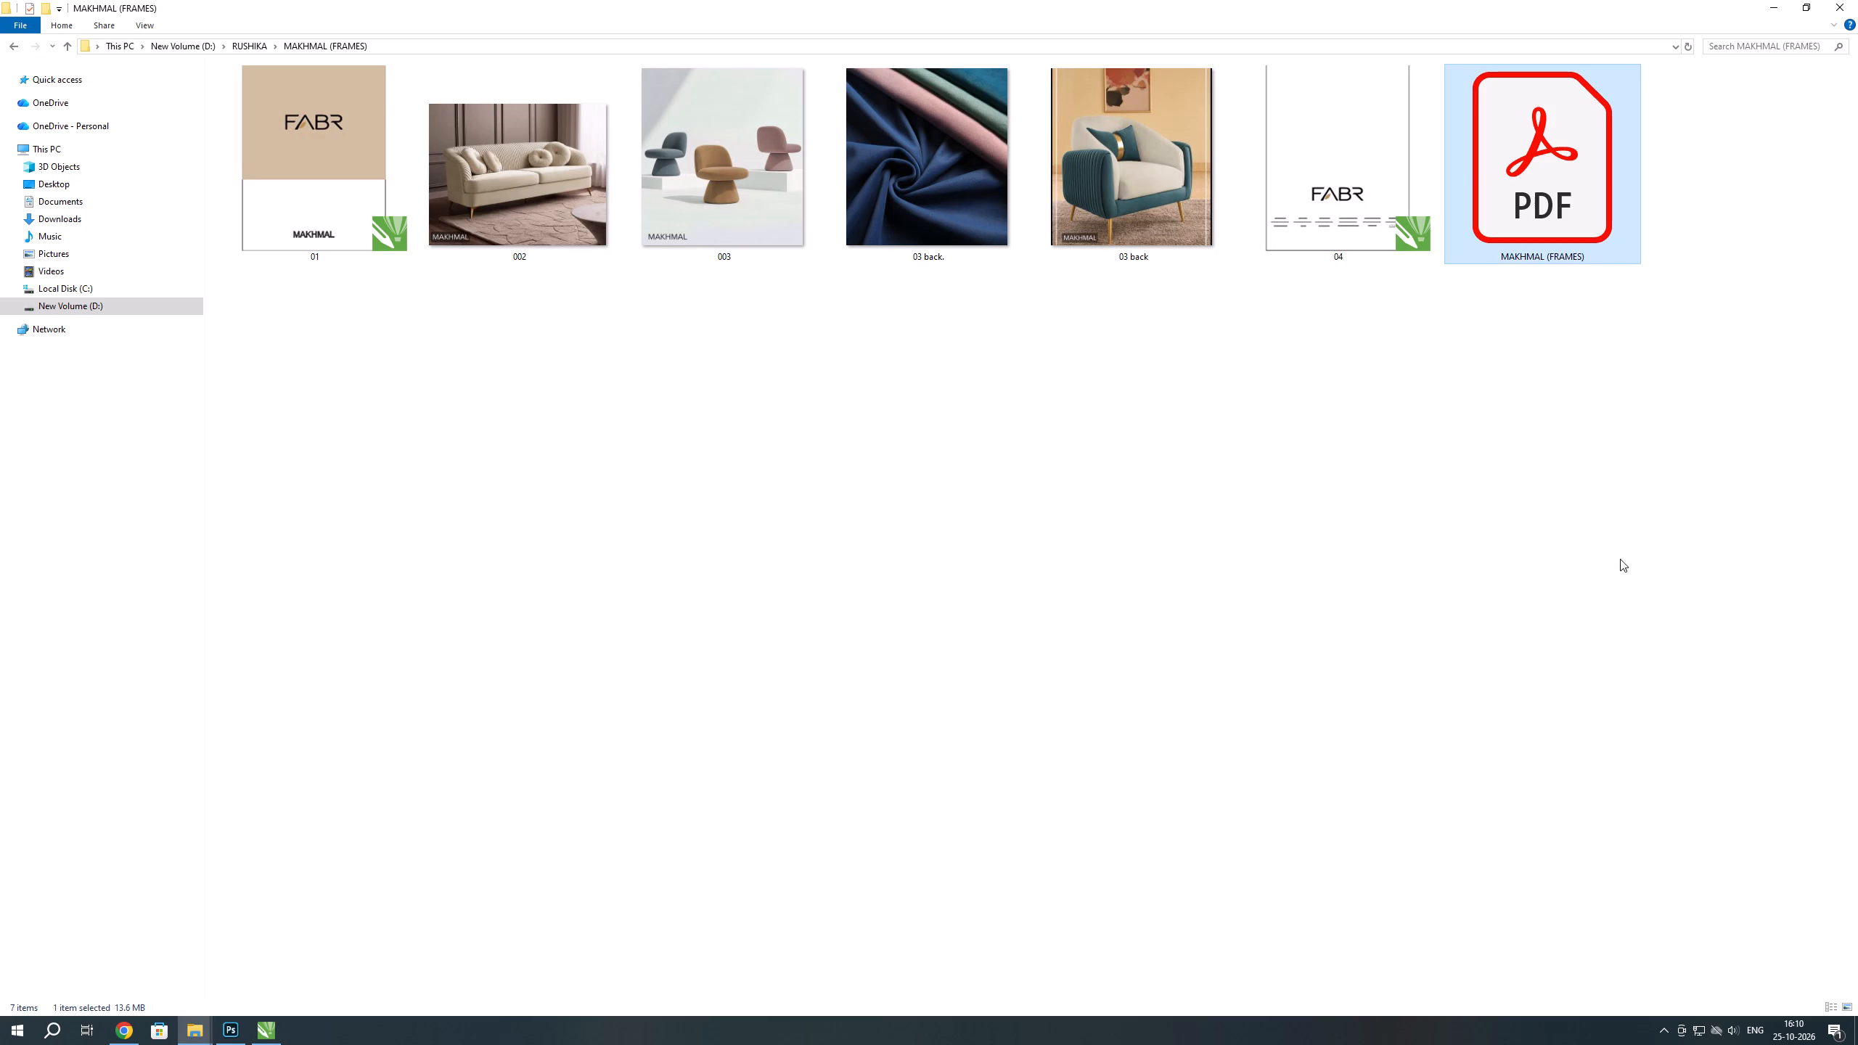
scroll(958, 528, down, 5)
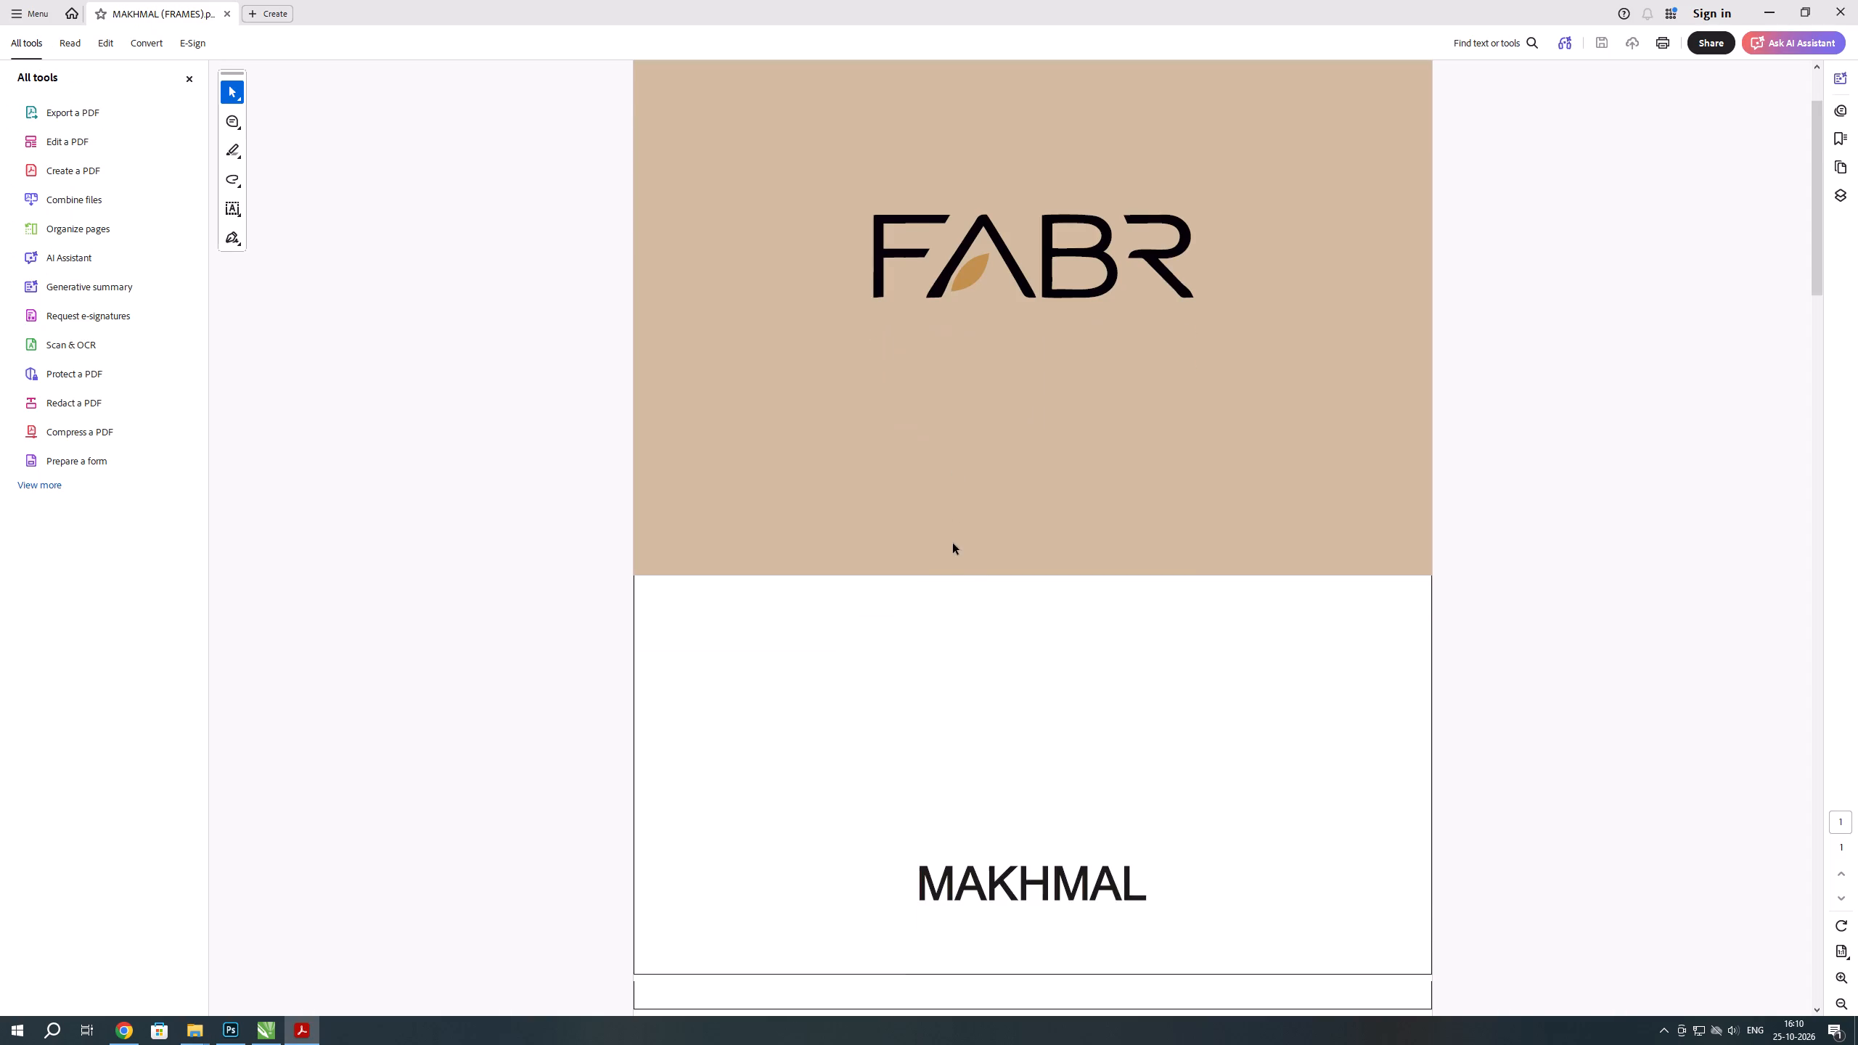
scroll(1017, 631, down, 13)
scroll(1068, 711, down, 11)
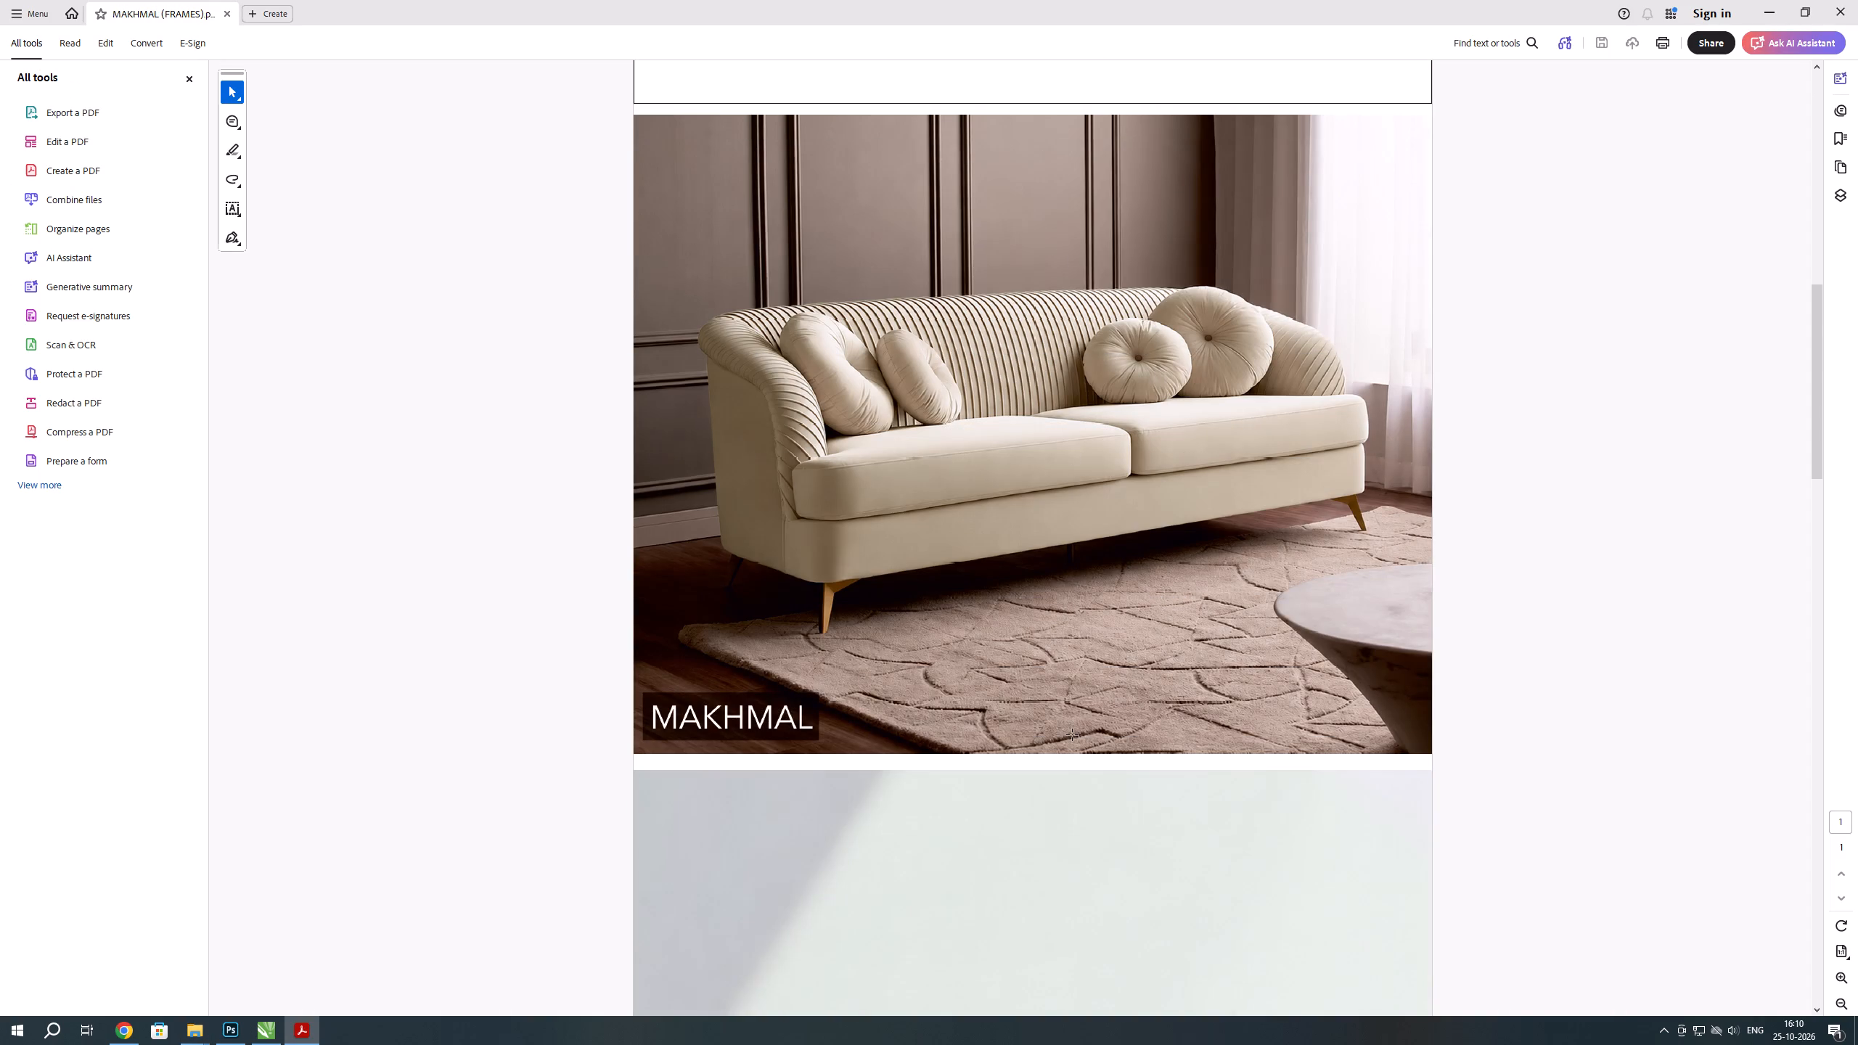
scroll(1073, 735, down, 13)
scroll(1095, 751, down, 20)
scroll(1095, 751, down, 2)
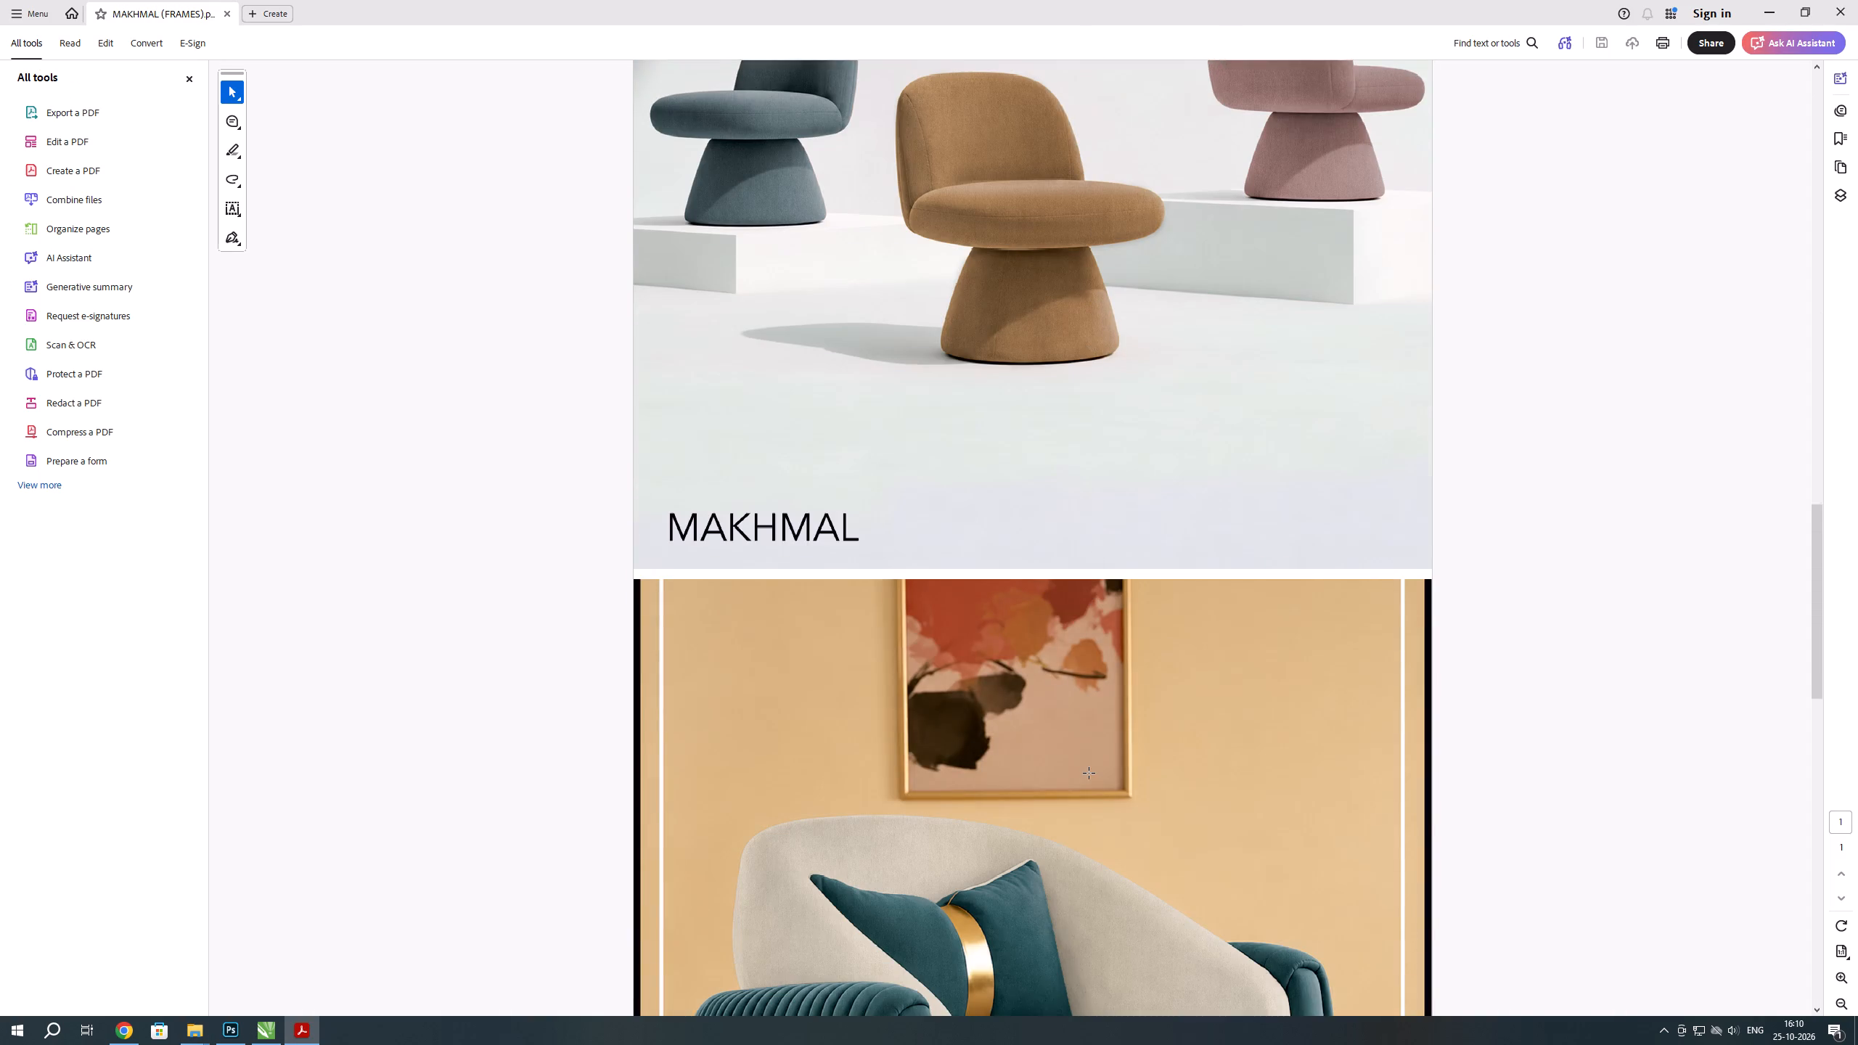
scroll(1089, 774, down, 13)
scroll(1030, 844, down, 20)
scroll(1030, 844, down, 6)
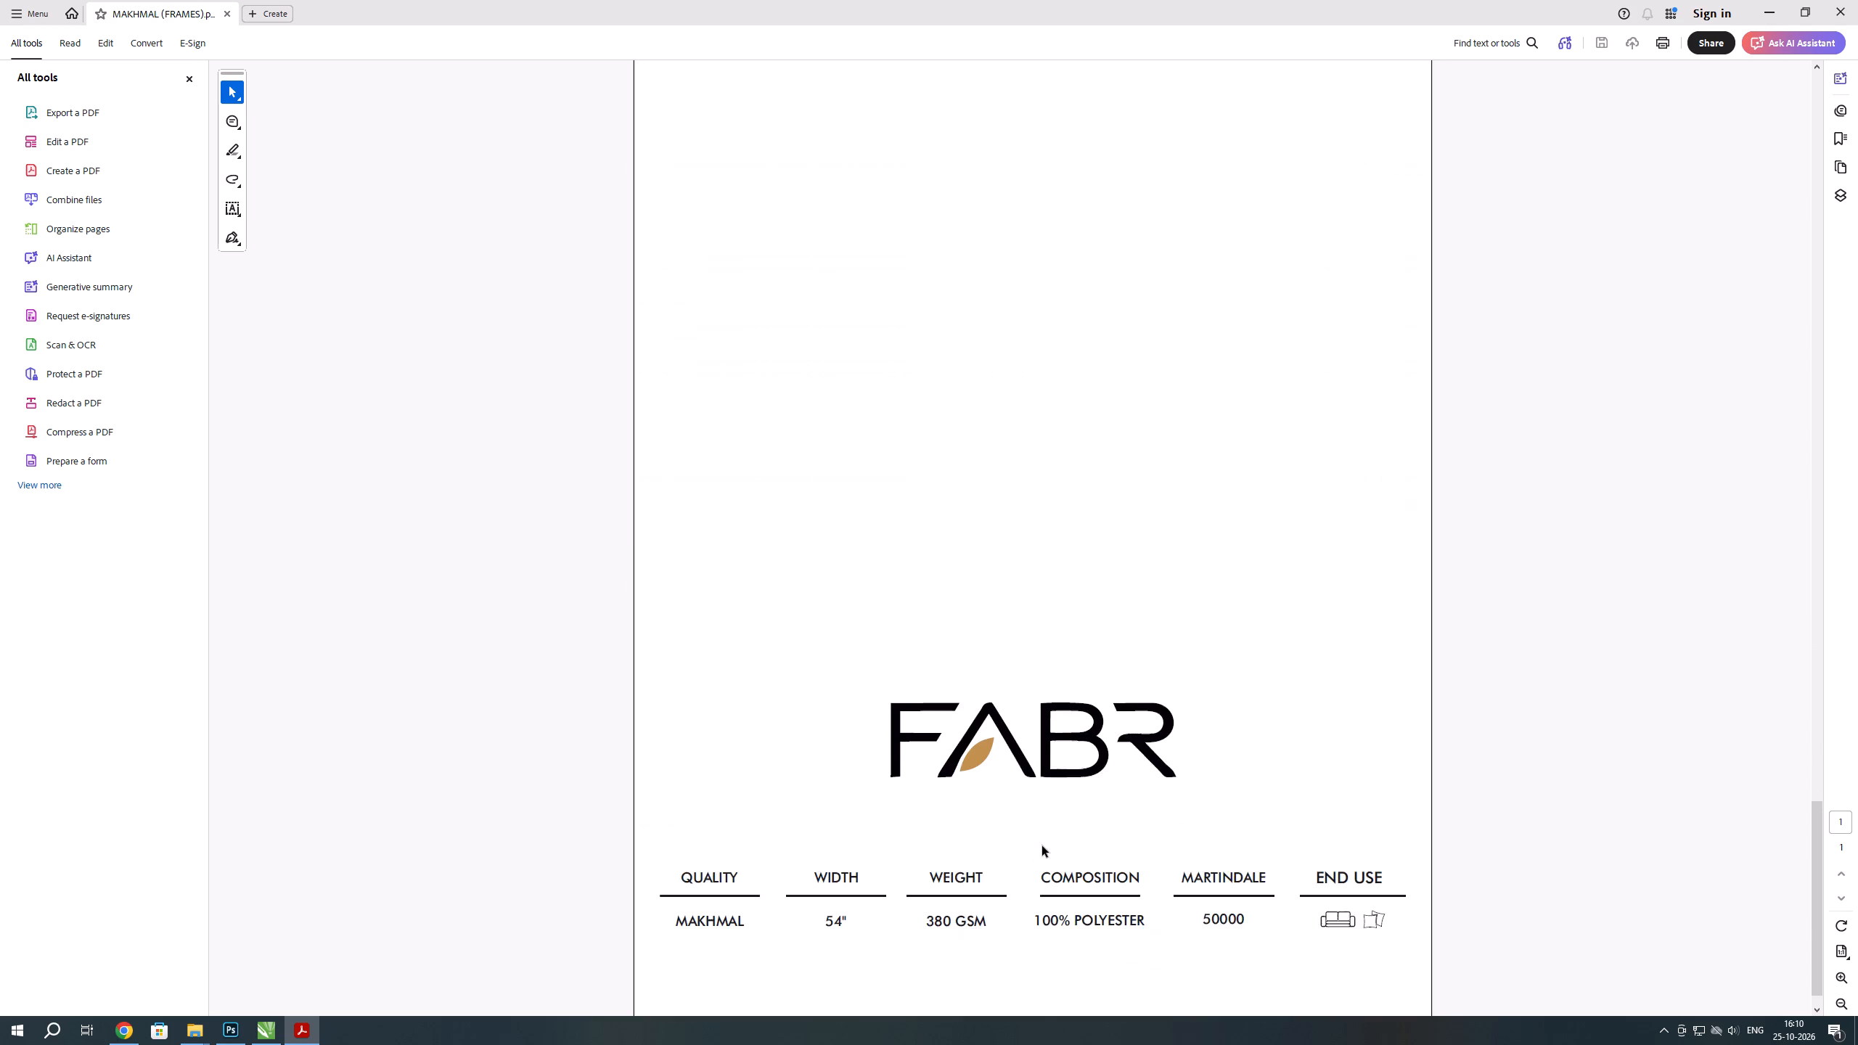
scroll(1042, 846, down, 8)
click(1857, 0)
Copy the MAKHMAL (FRAMES) PDF into the SHARE folder on the design-1 network computer and close both folder windows.
right_click(1497, 238)
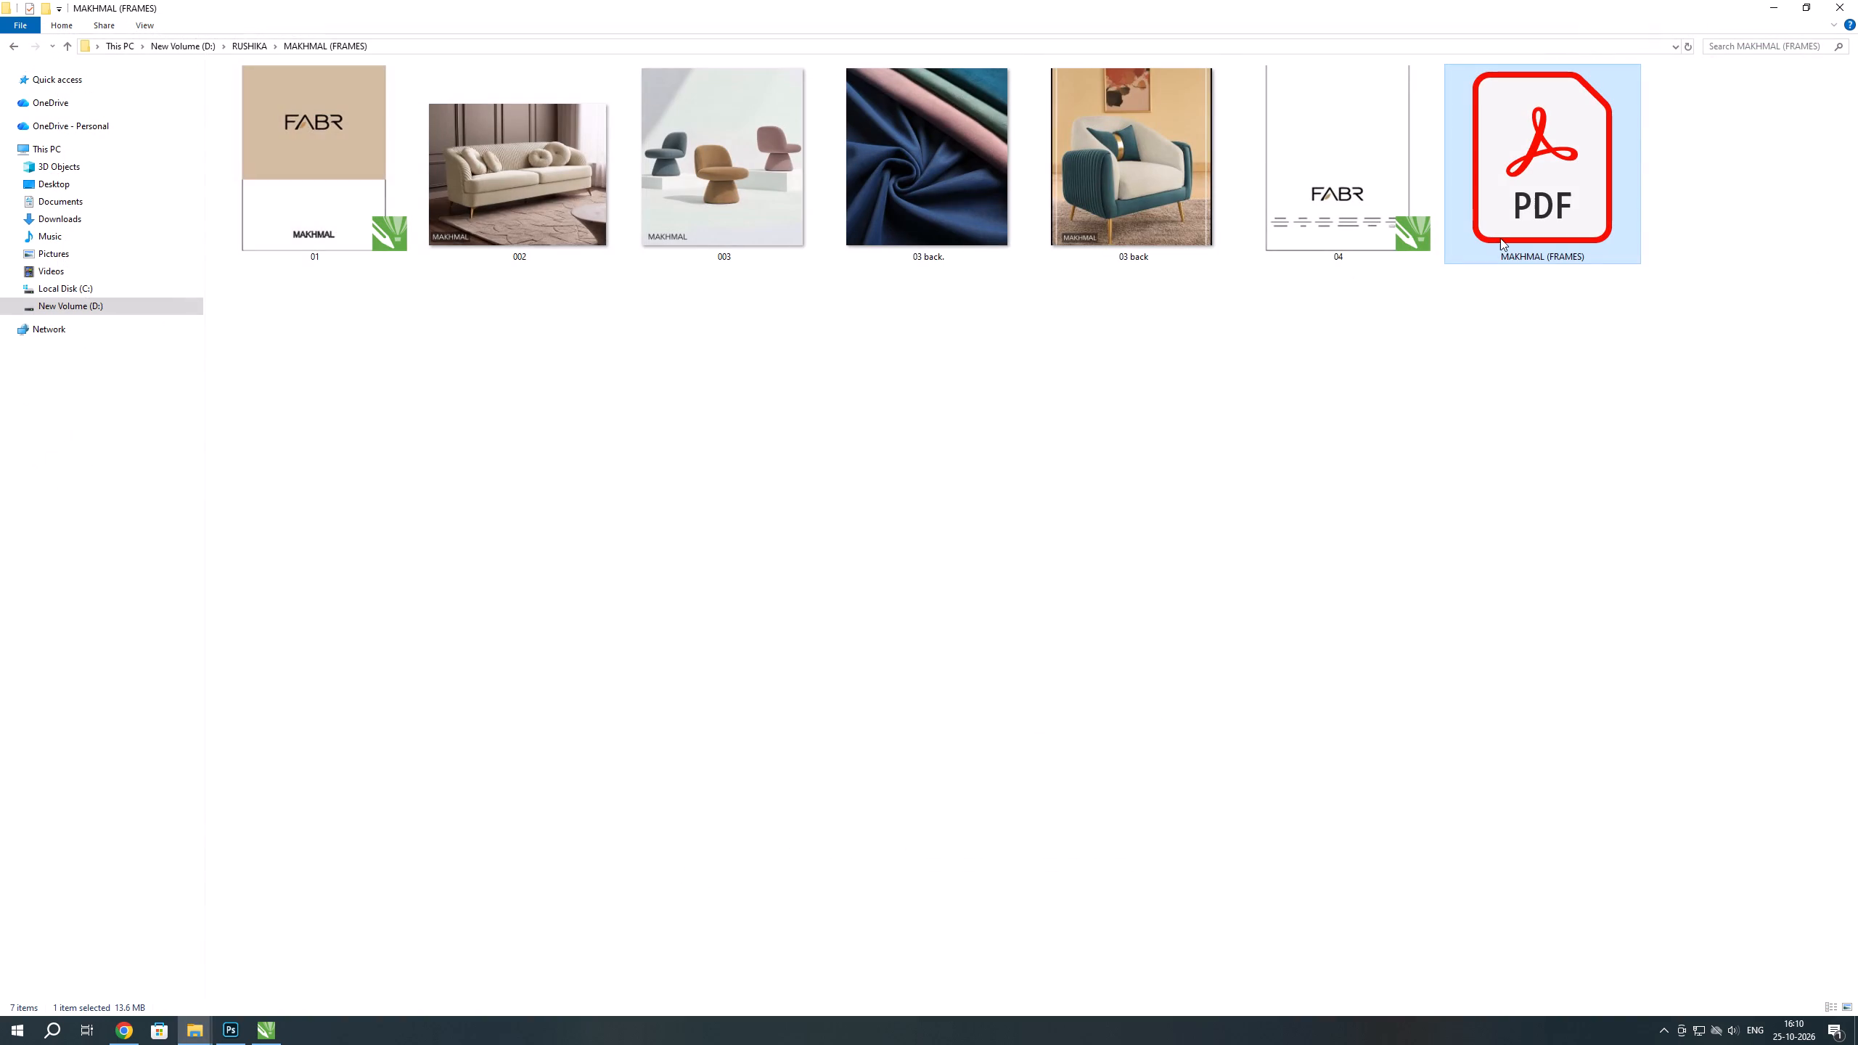
click(1532, 517)
key(super+r)
key(Return)
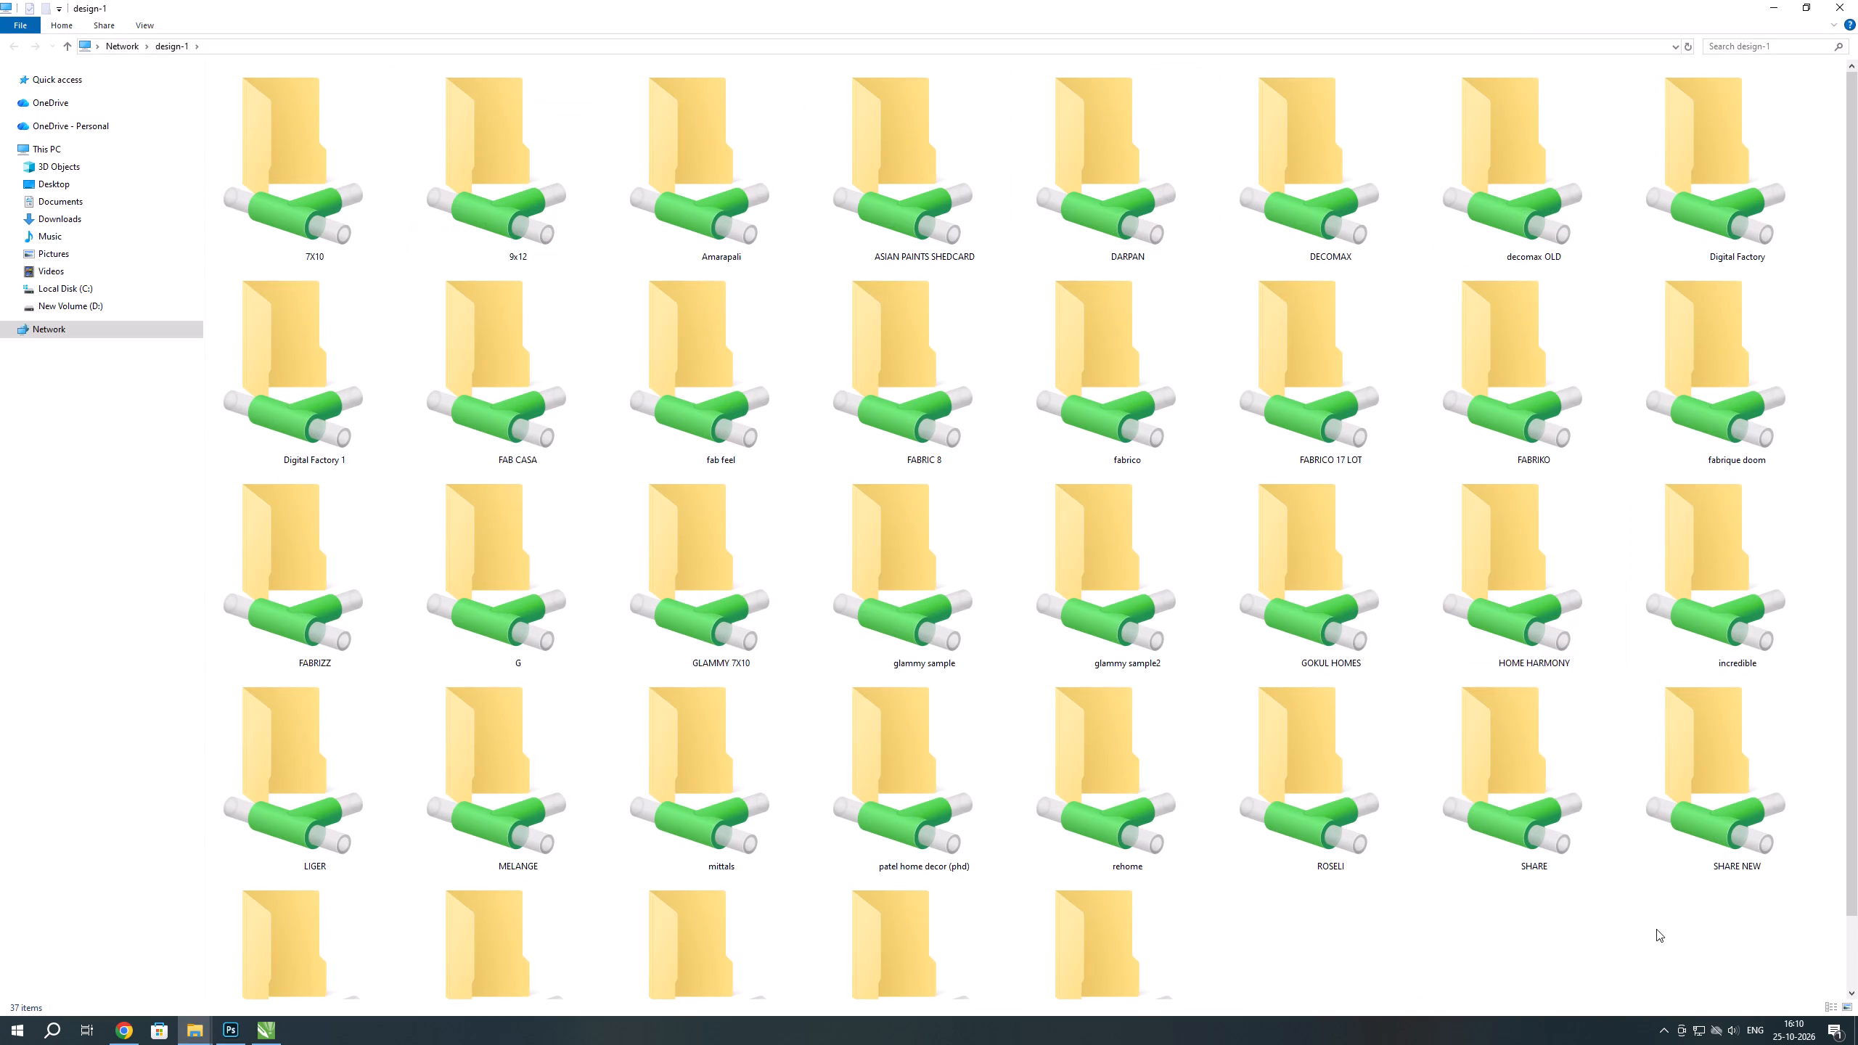
double_click(1460, 830)
key(ctrl+v)
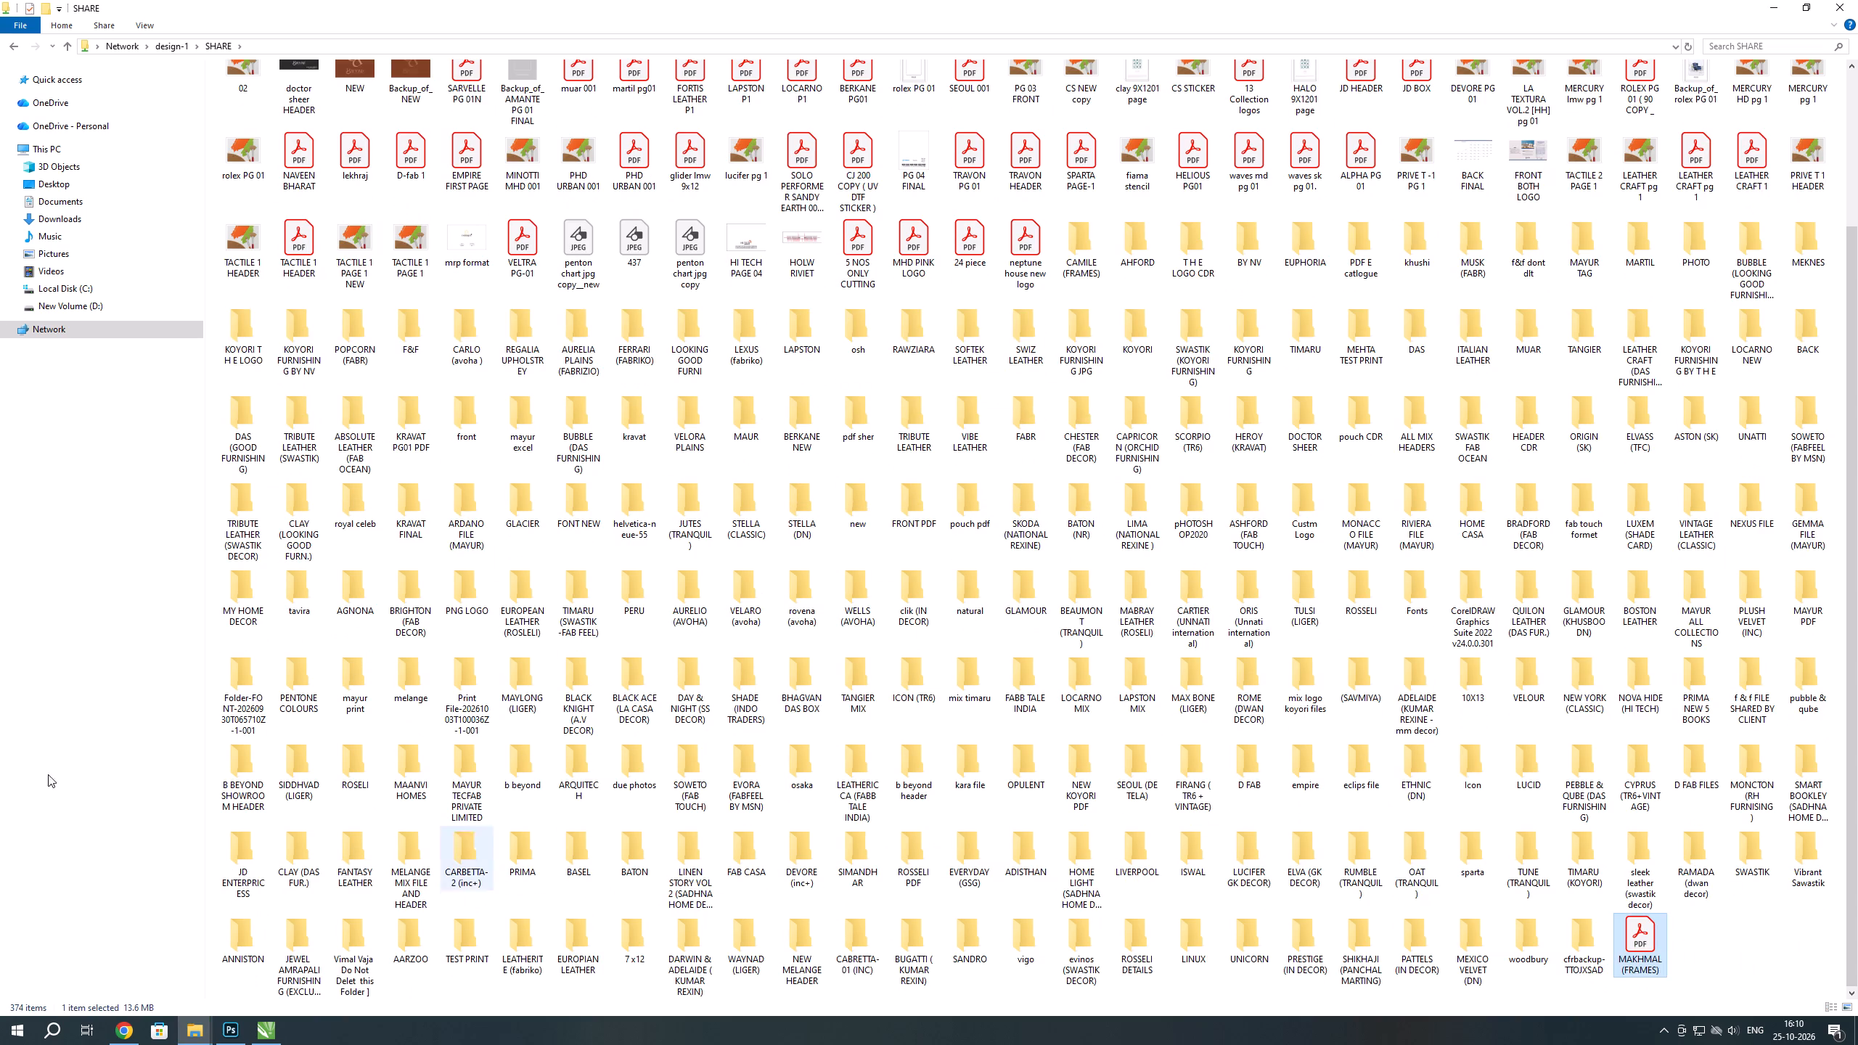
click(1857, 0)
click(1857, 0)
Put CorelDRAW and Photoshop aside and switch to the Pinterest tab in Chrome.
click(1837, 5)
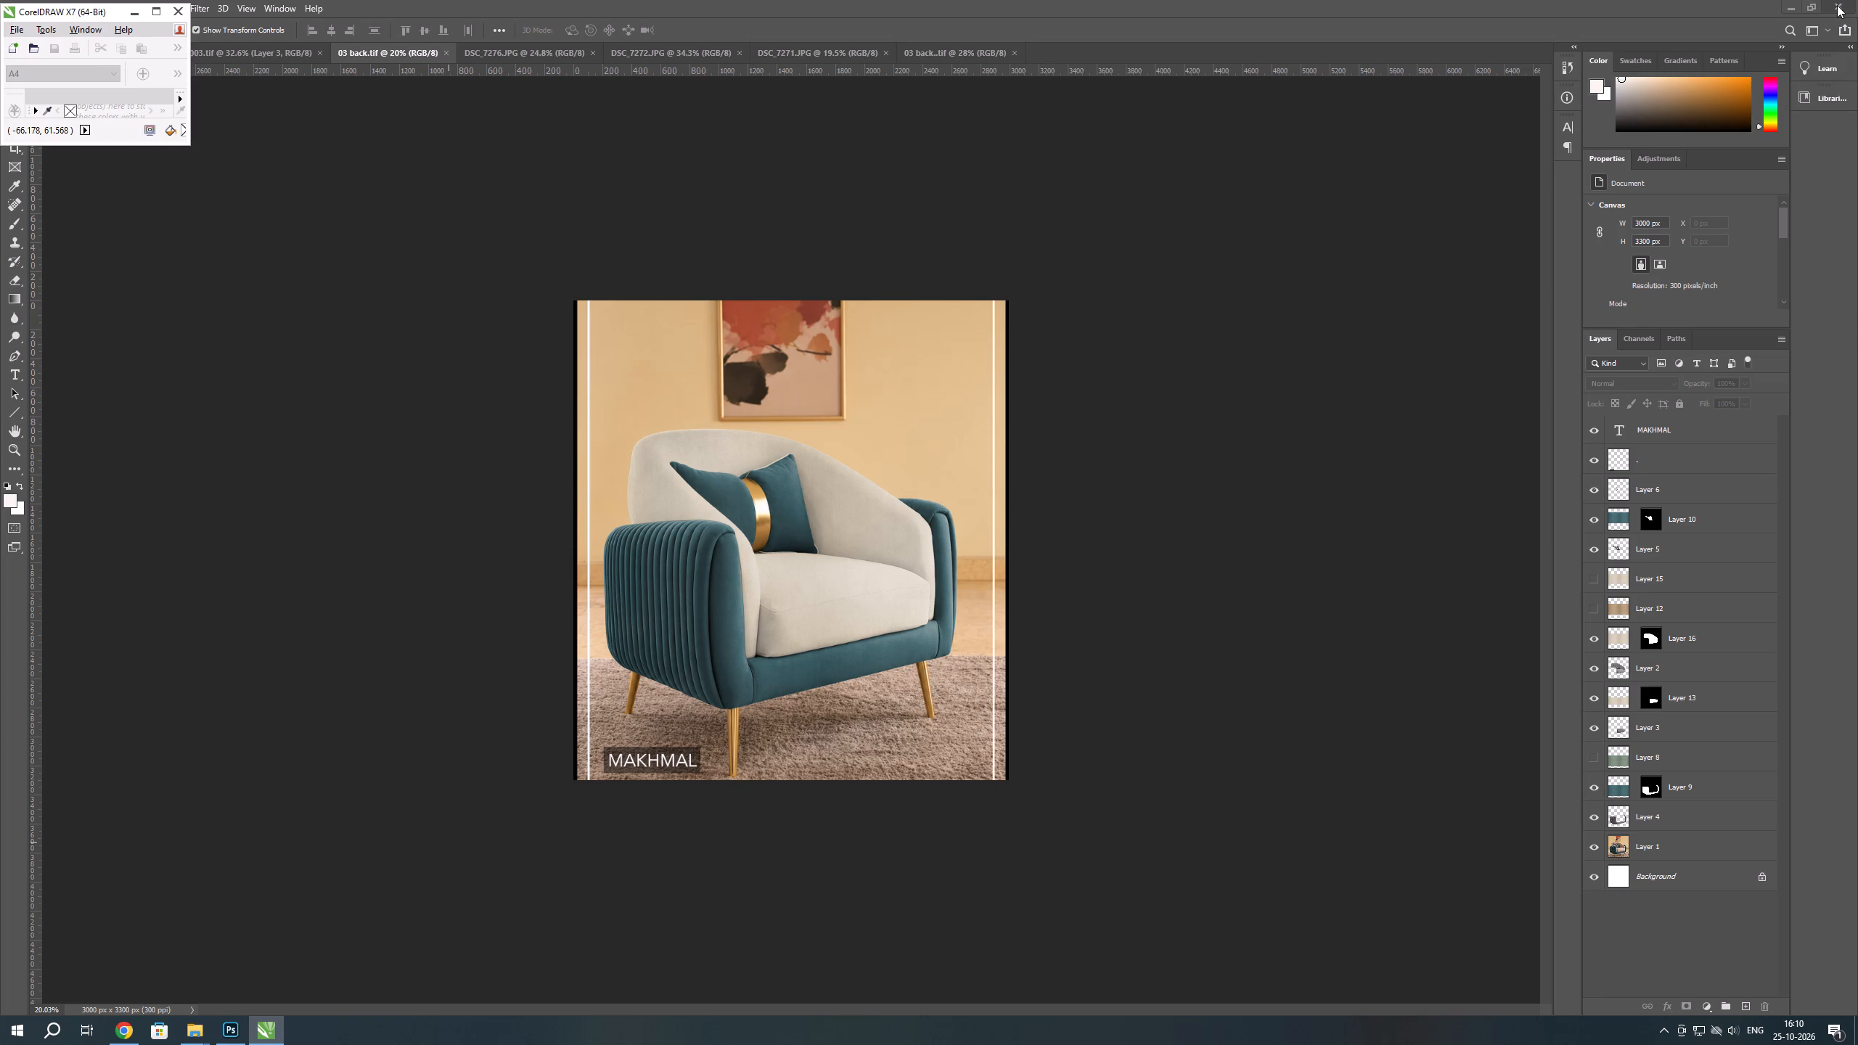
click(756, 213)
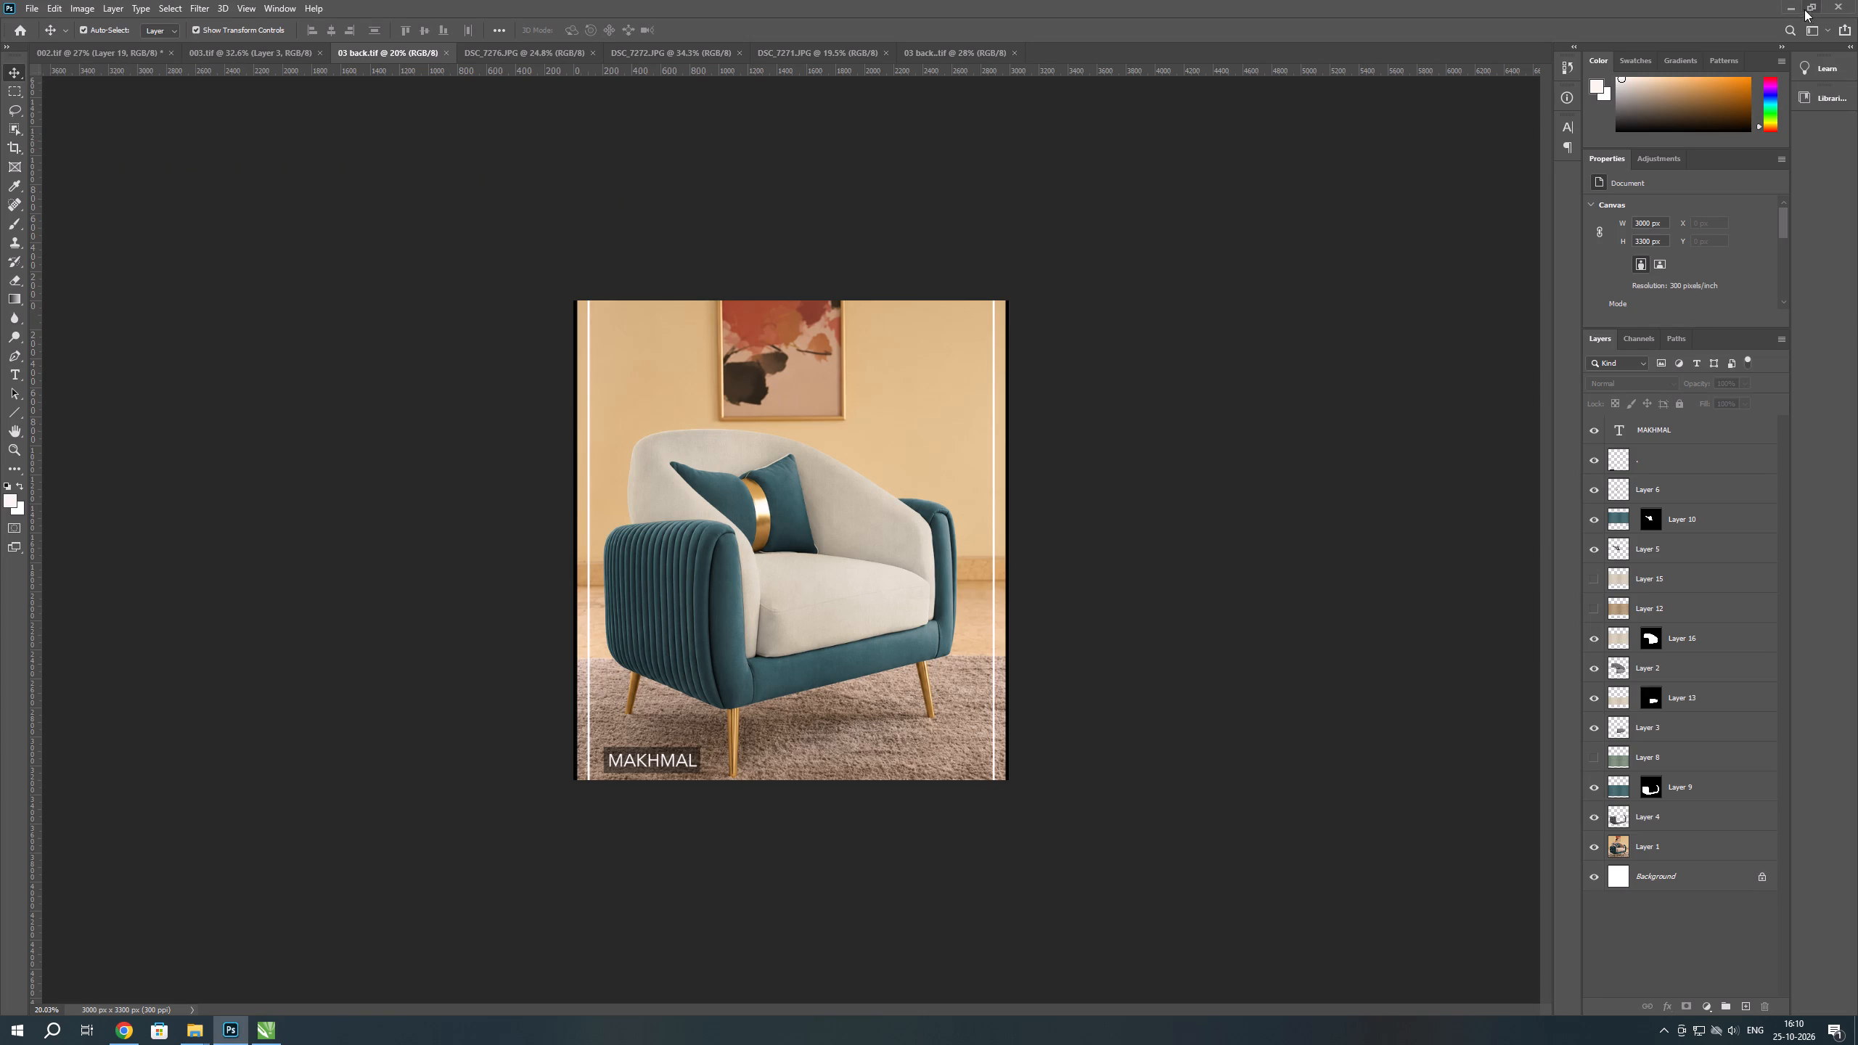
click(1789, 7)
click(300, 0)
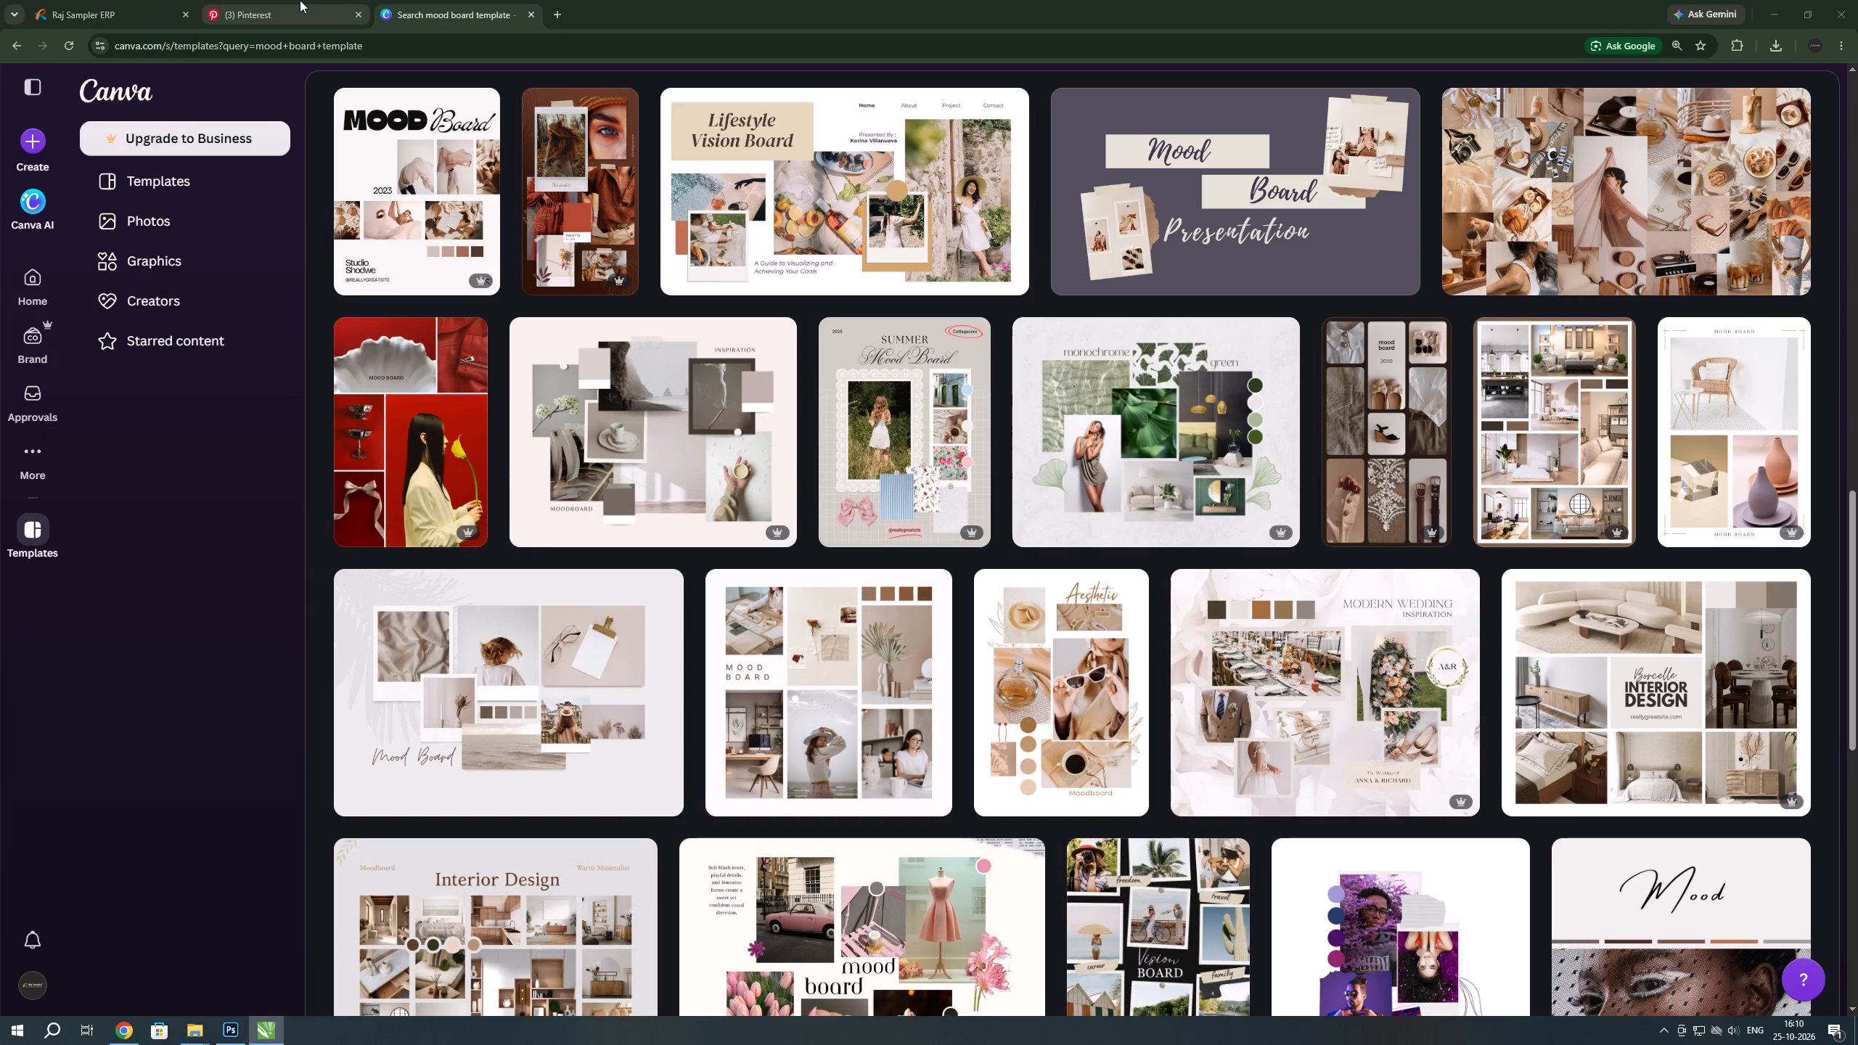
Examine the Roove armchair ad and the CINNA sofa ad on Pinterest, returning to the home feed after each.
scroll(742, 665, up, 2)
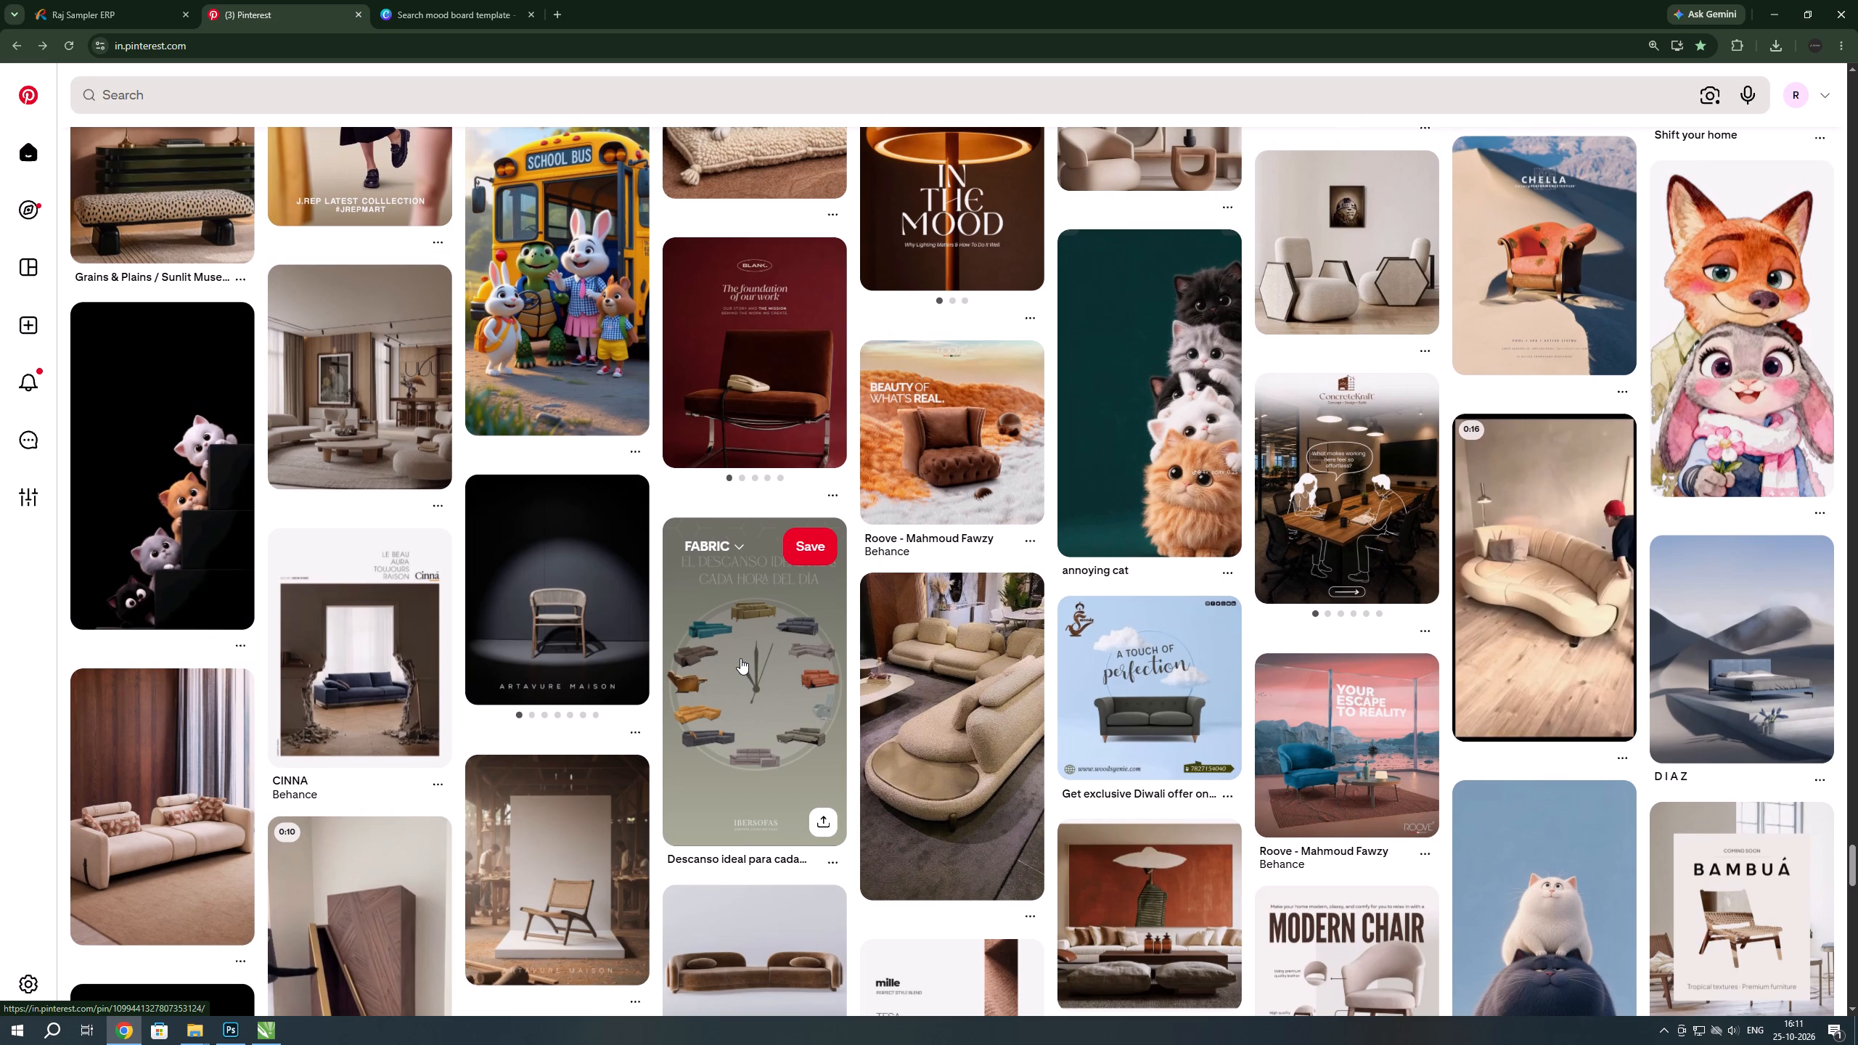
click(942, 454)
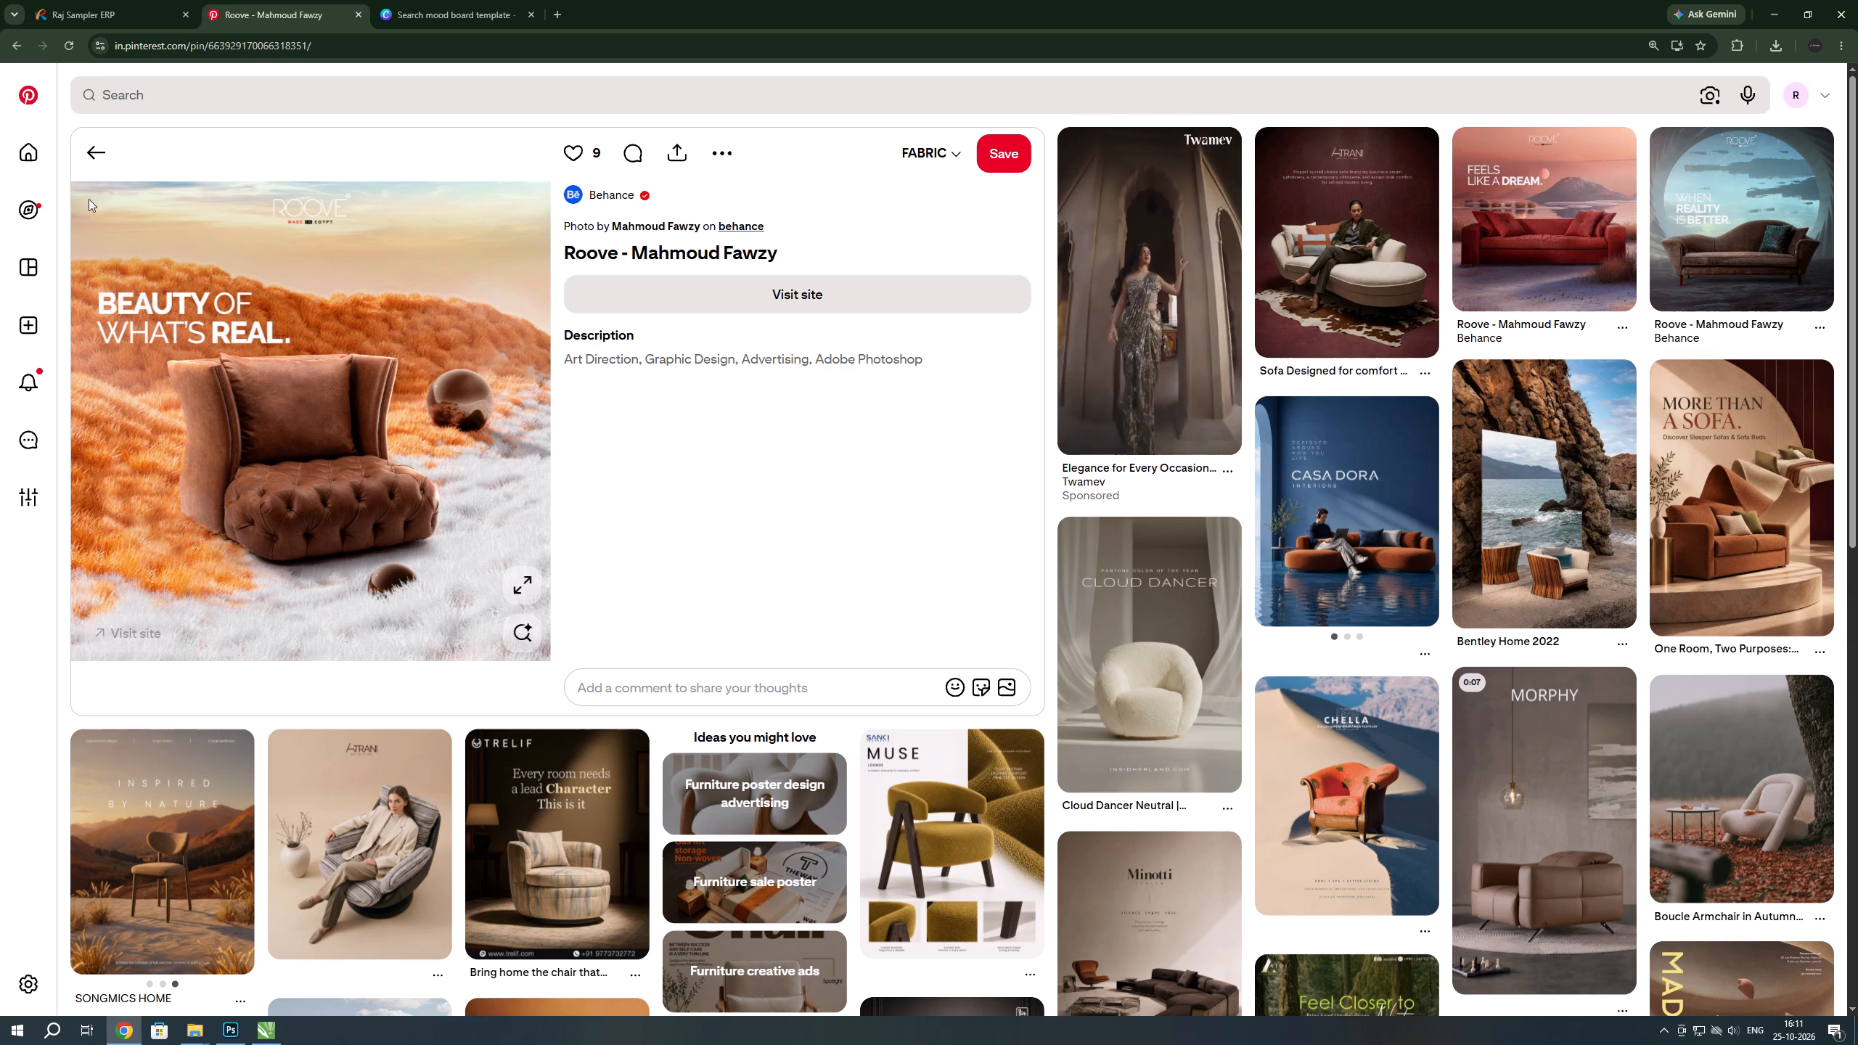
click(91, 158)
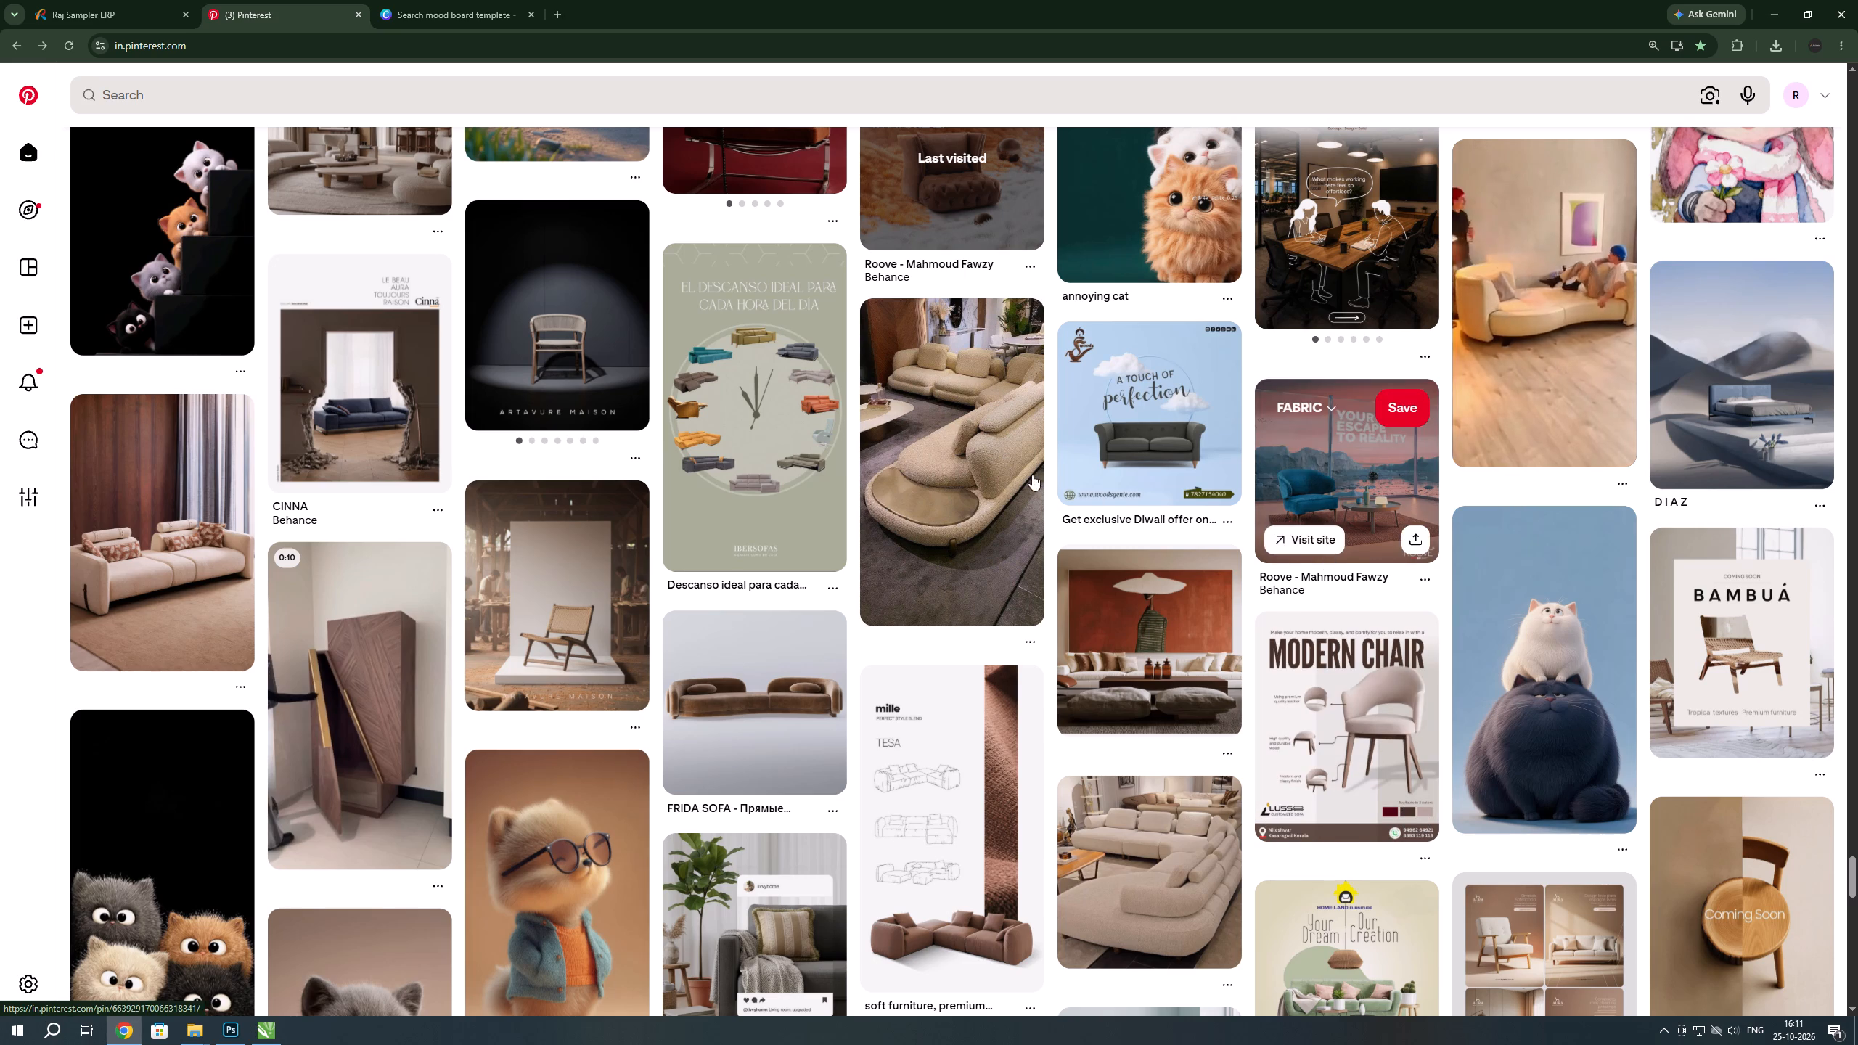
scroll(962, 442, down, 1)
scroll(774, 403, down, 1)
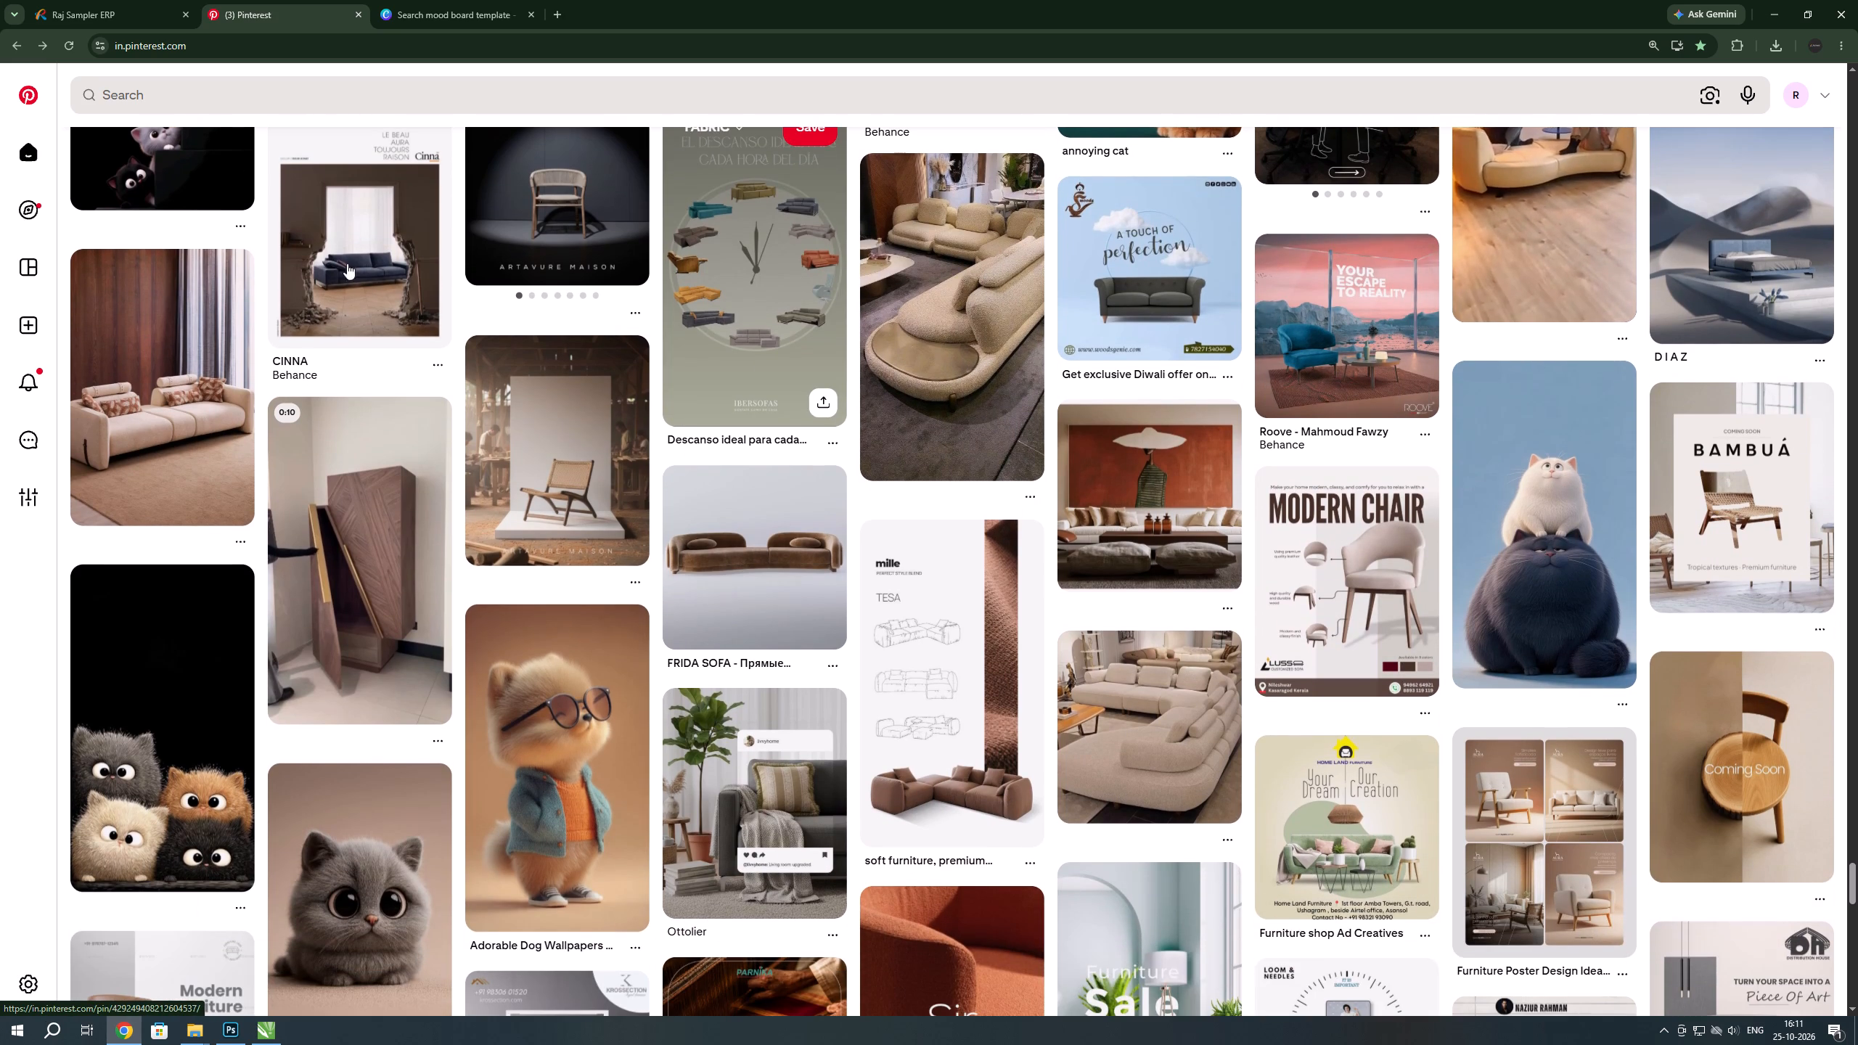
click(346, 250)
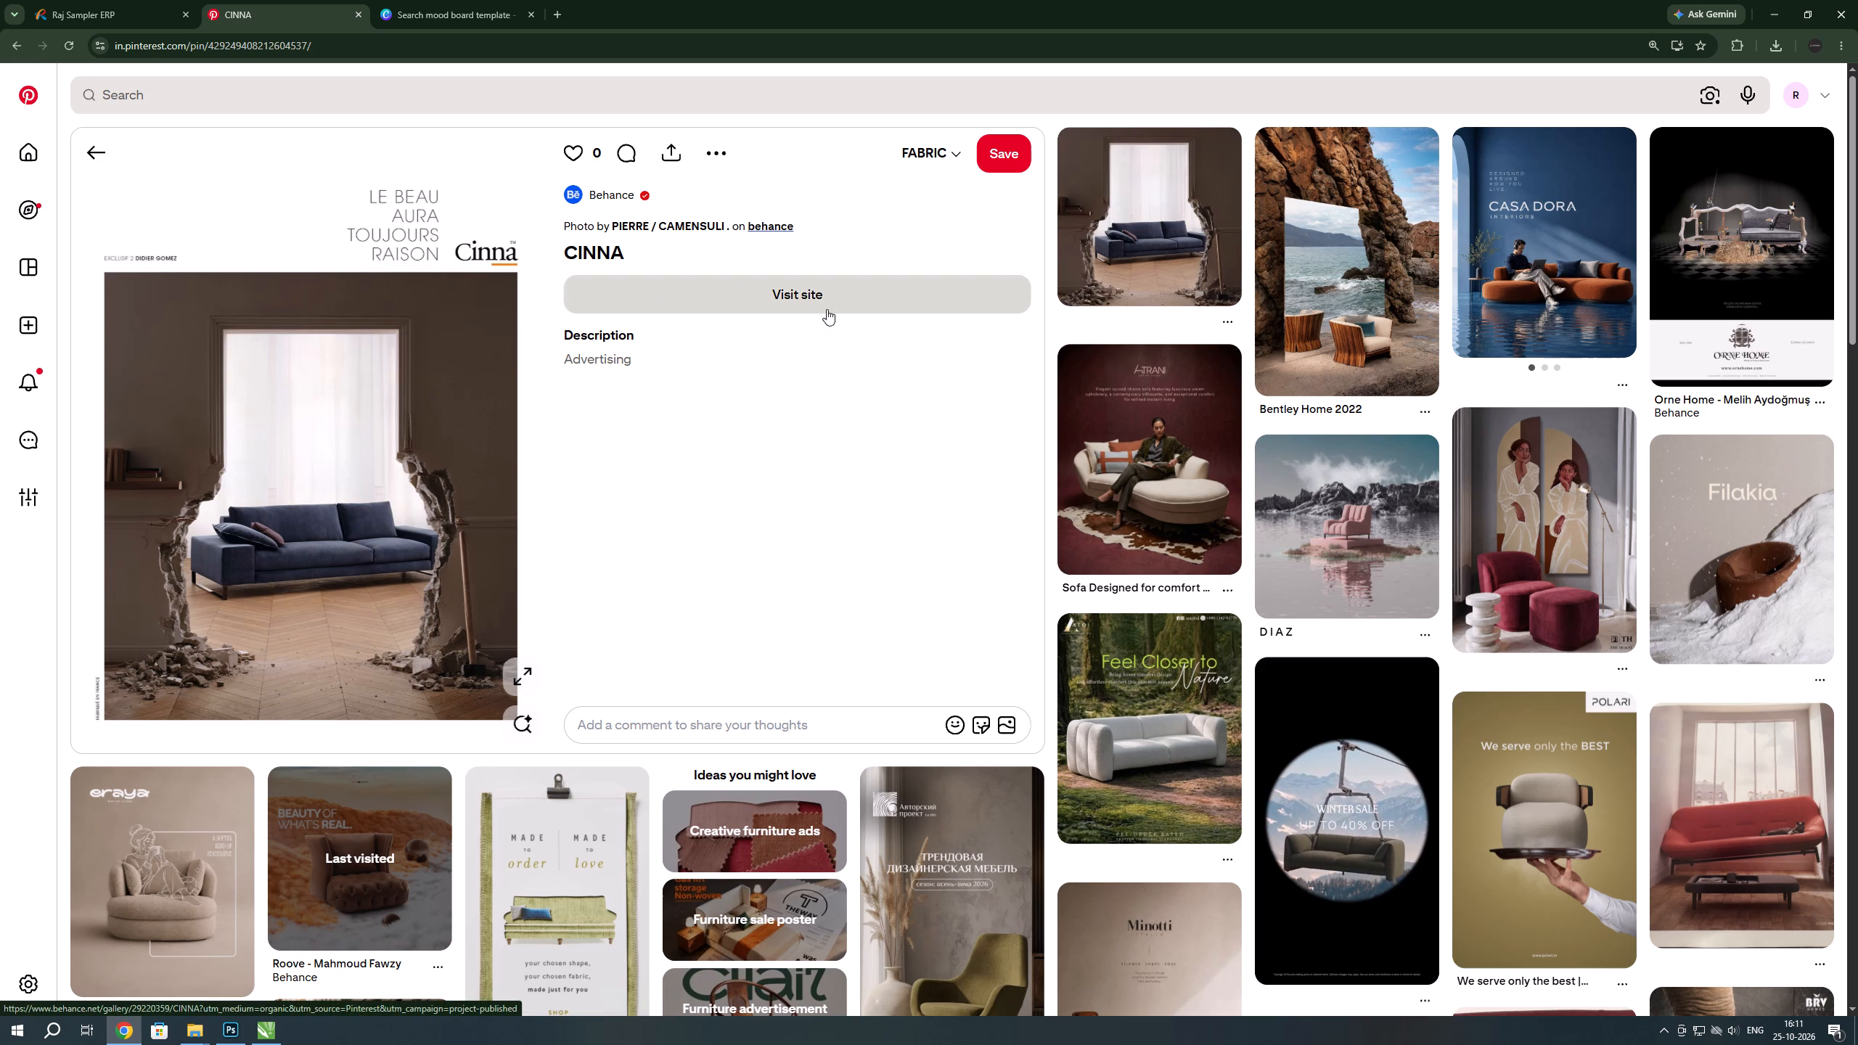
scroll(1102, 393, down, 2)
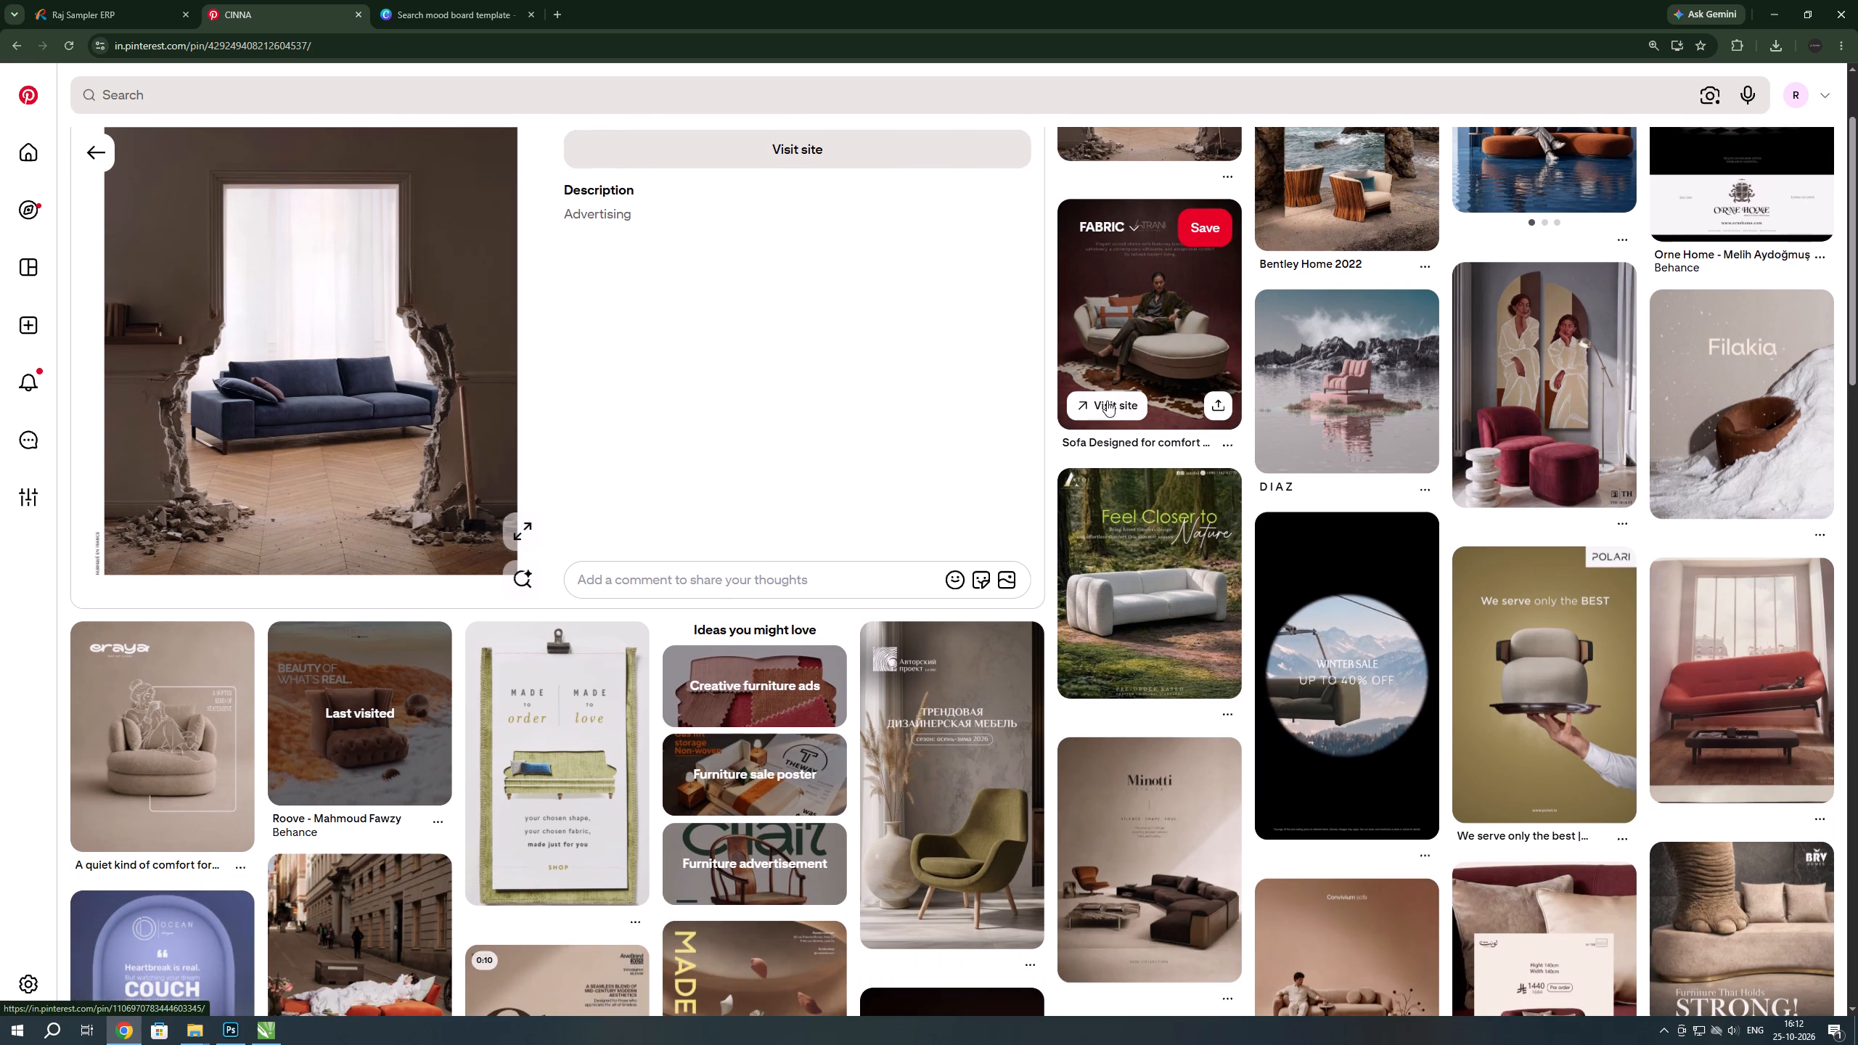
scroll(1092, 499, up, 2)
click(89, 155)
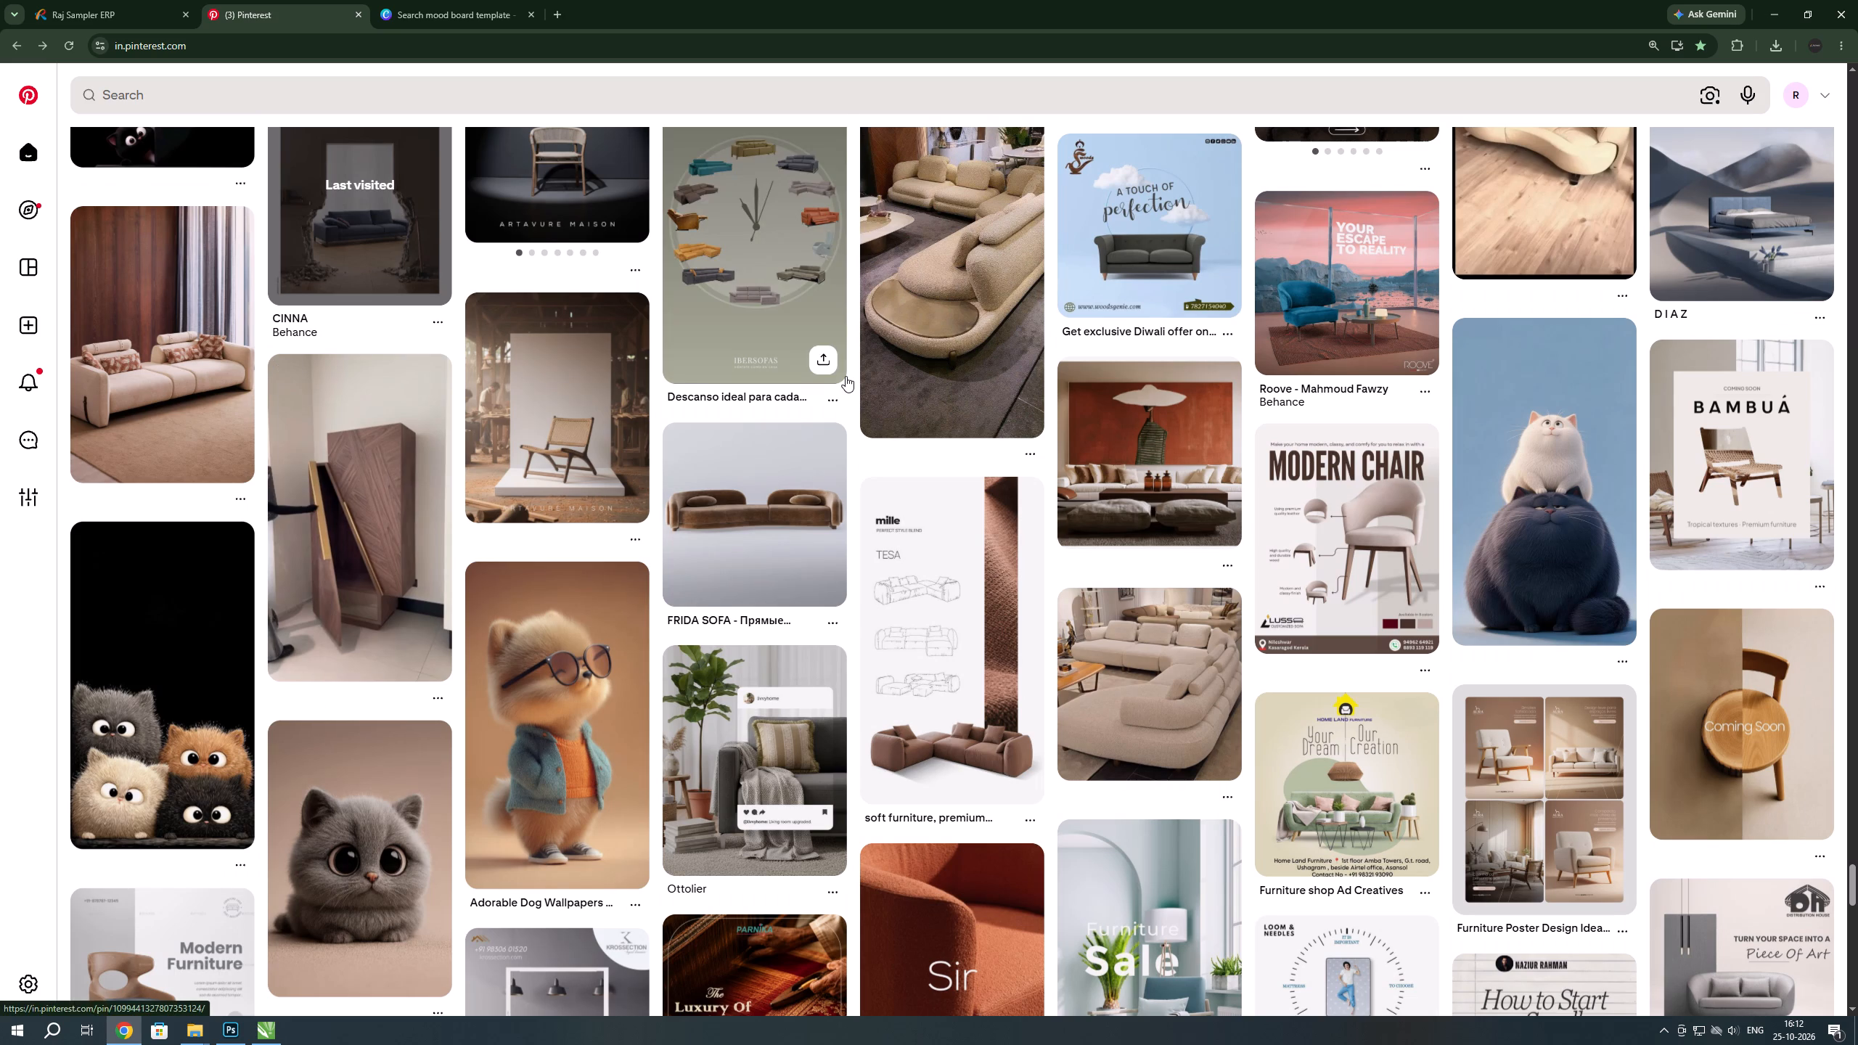
Browse further down the Pinterest home feed for furniture ad ideas and examine the IKEA Sleep pillow ad.
scroll(843, 419, down, 2)
scroll(929, 496, down, 1)
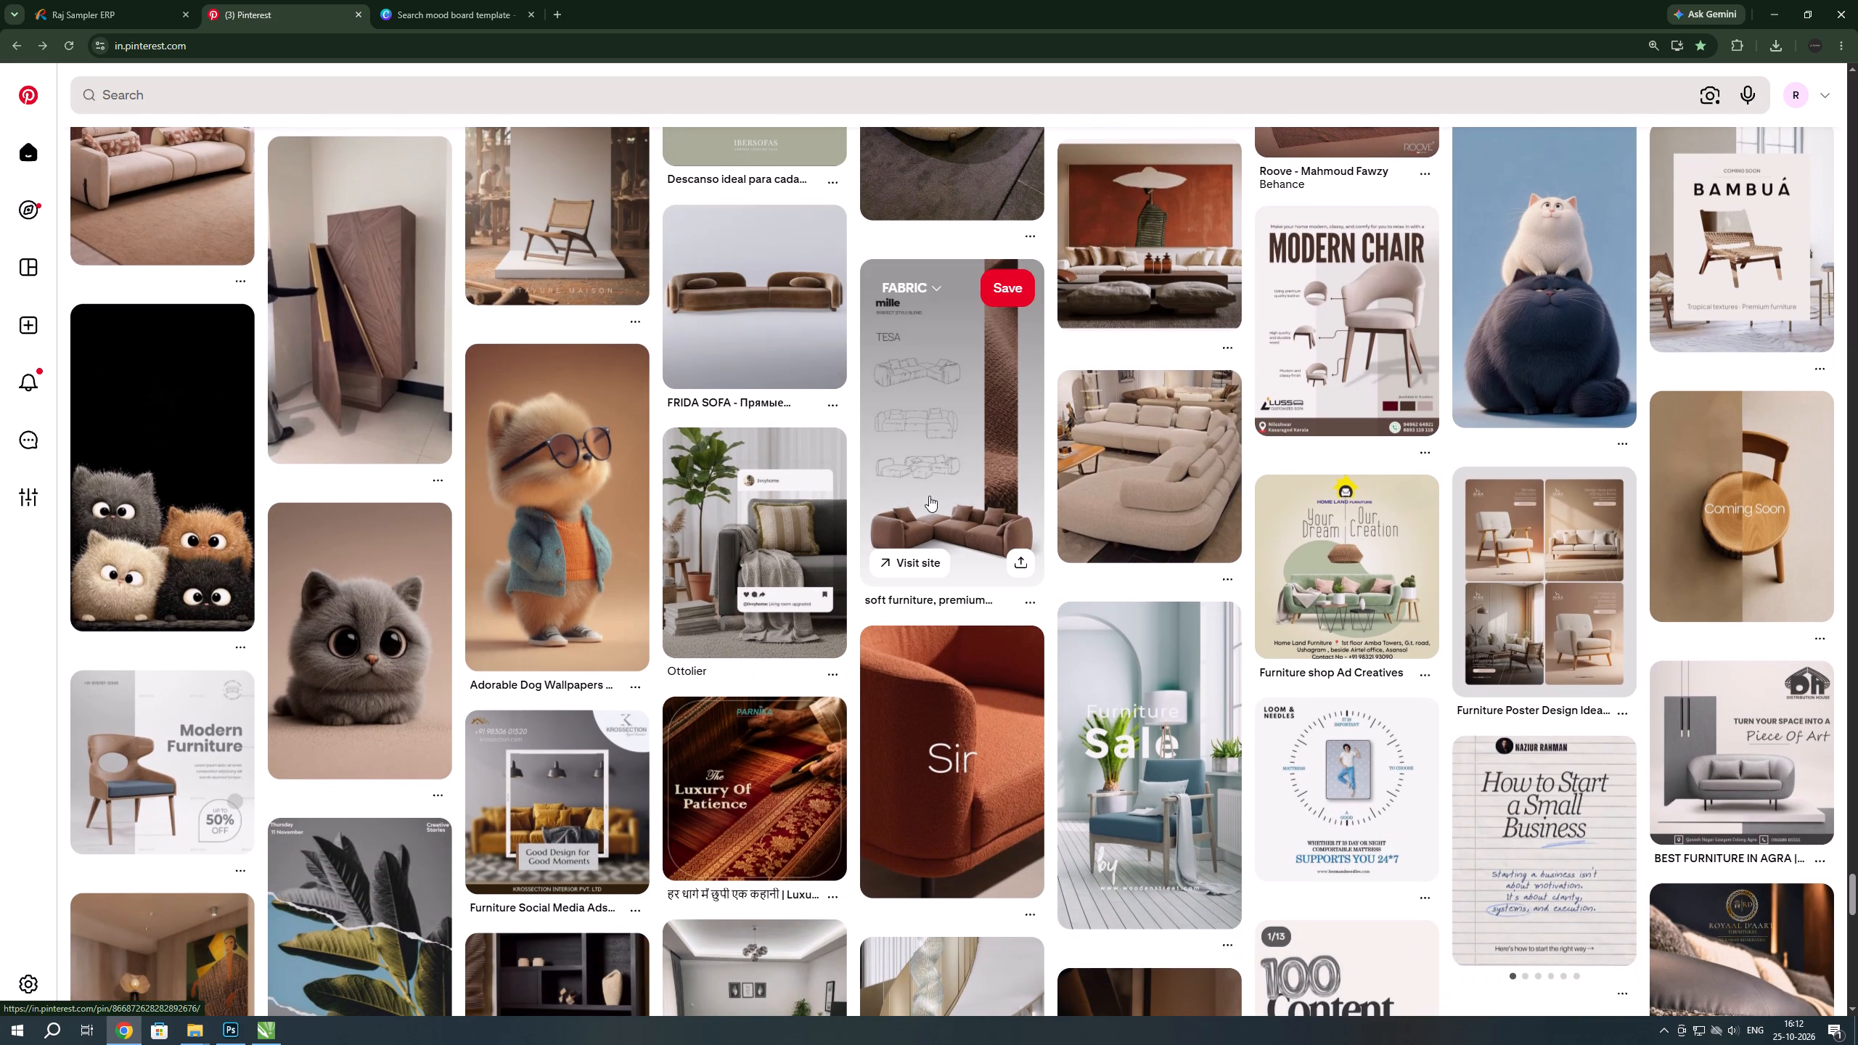
scroll(929, 496, down, 1)
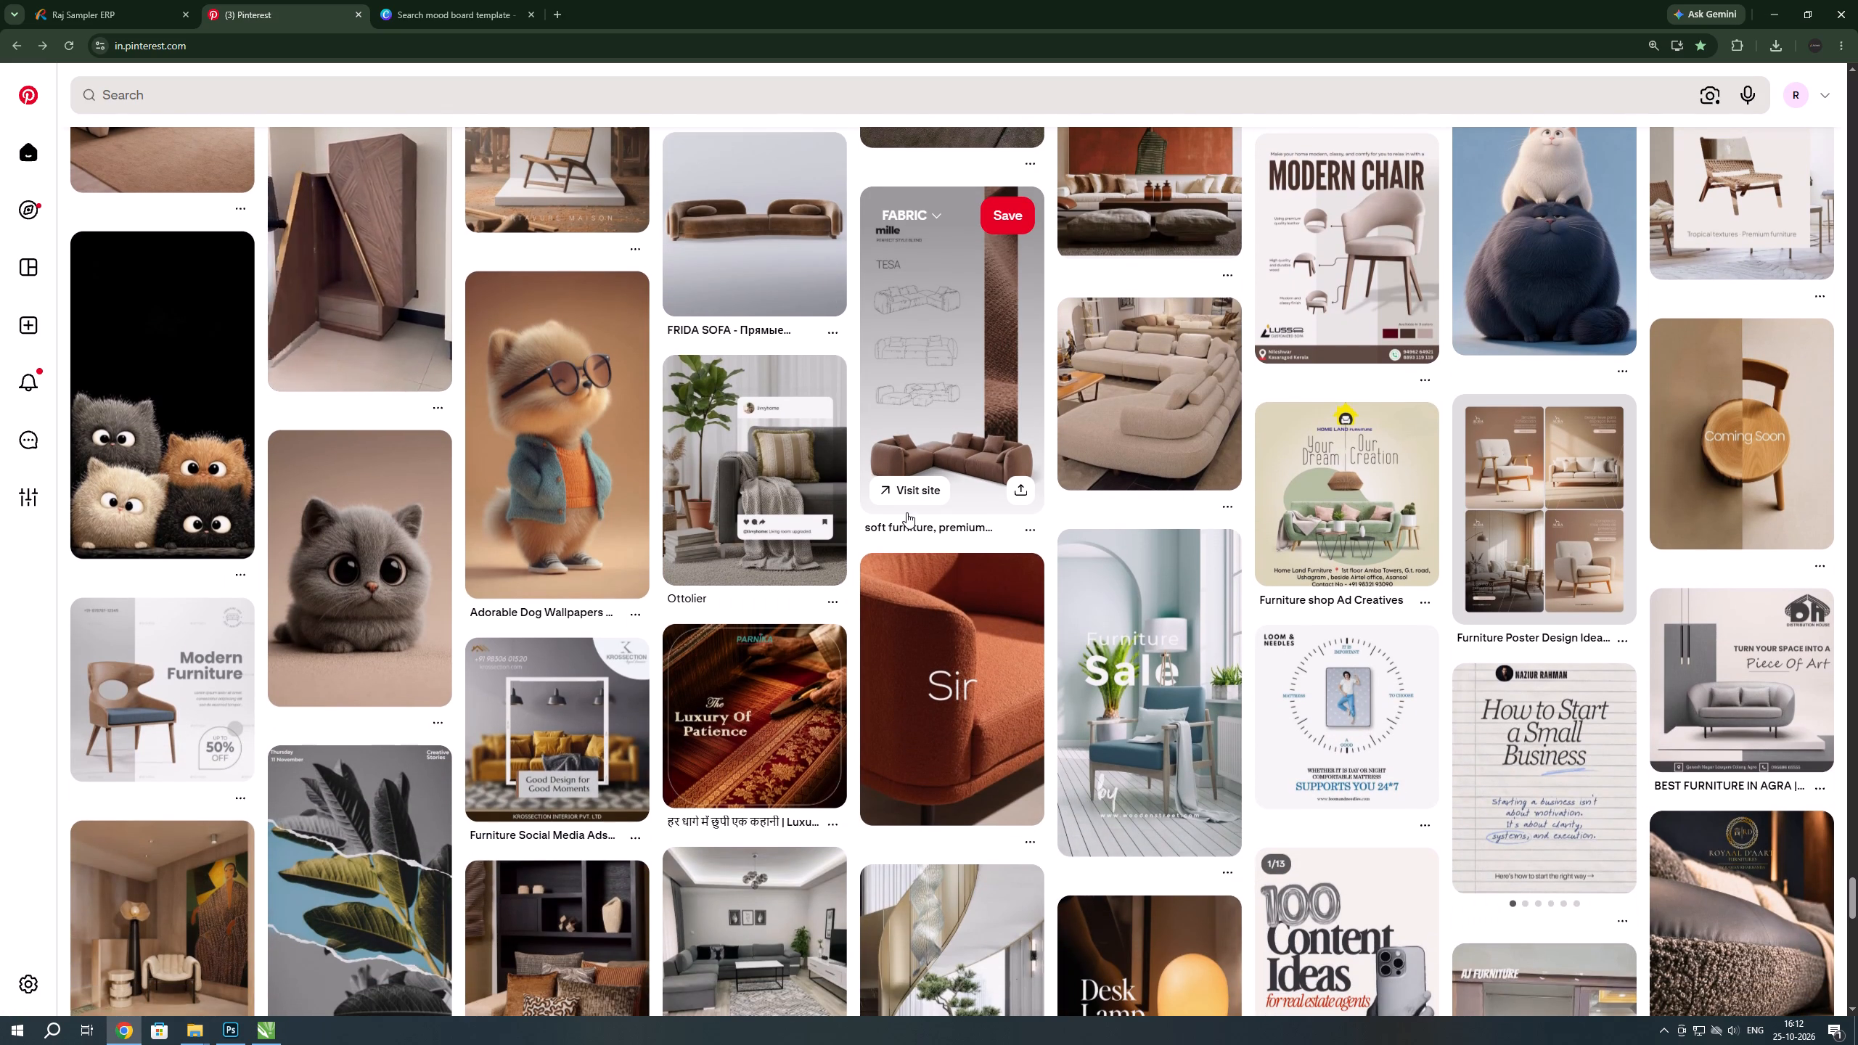
scroll(835, 540, down, 1)
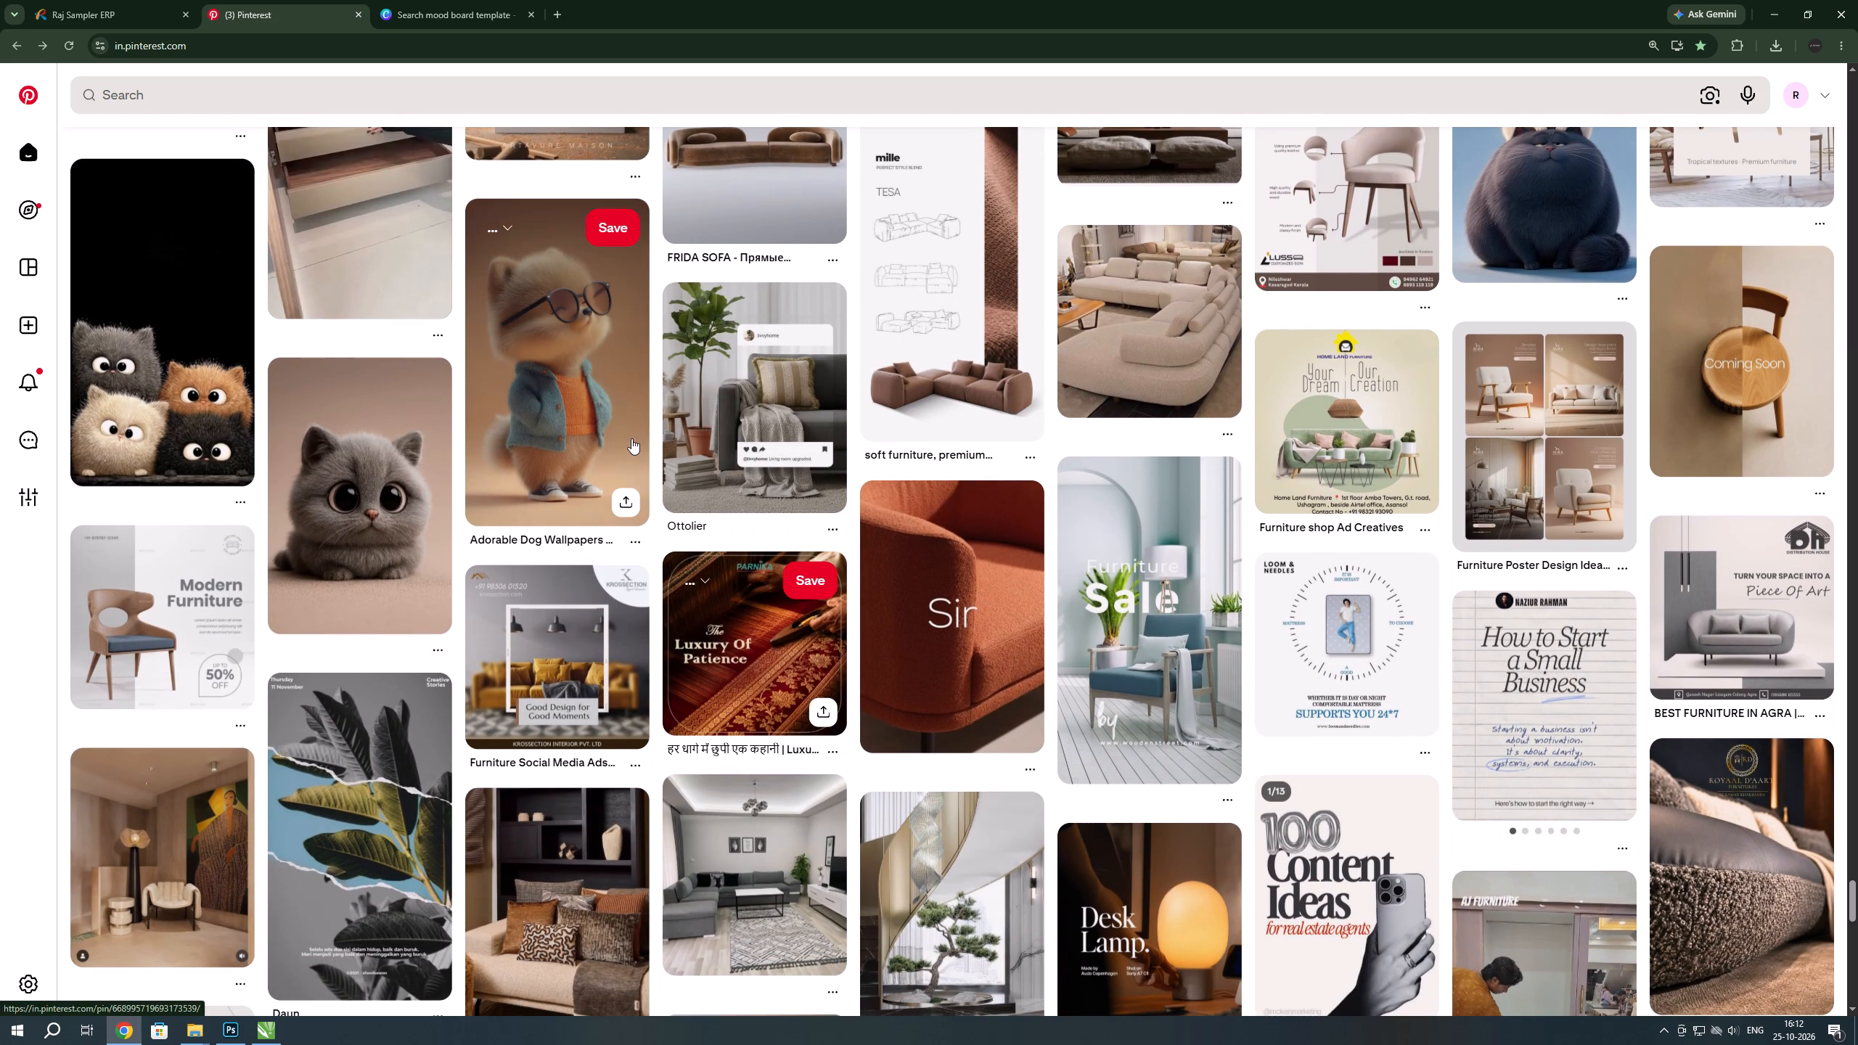
scroll(672, 533, down, 3)
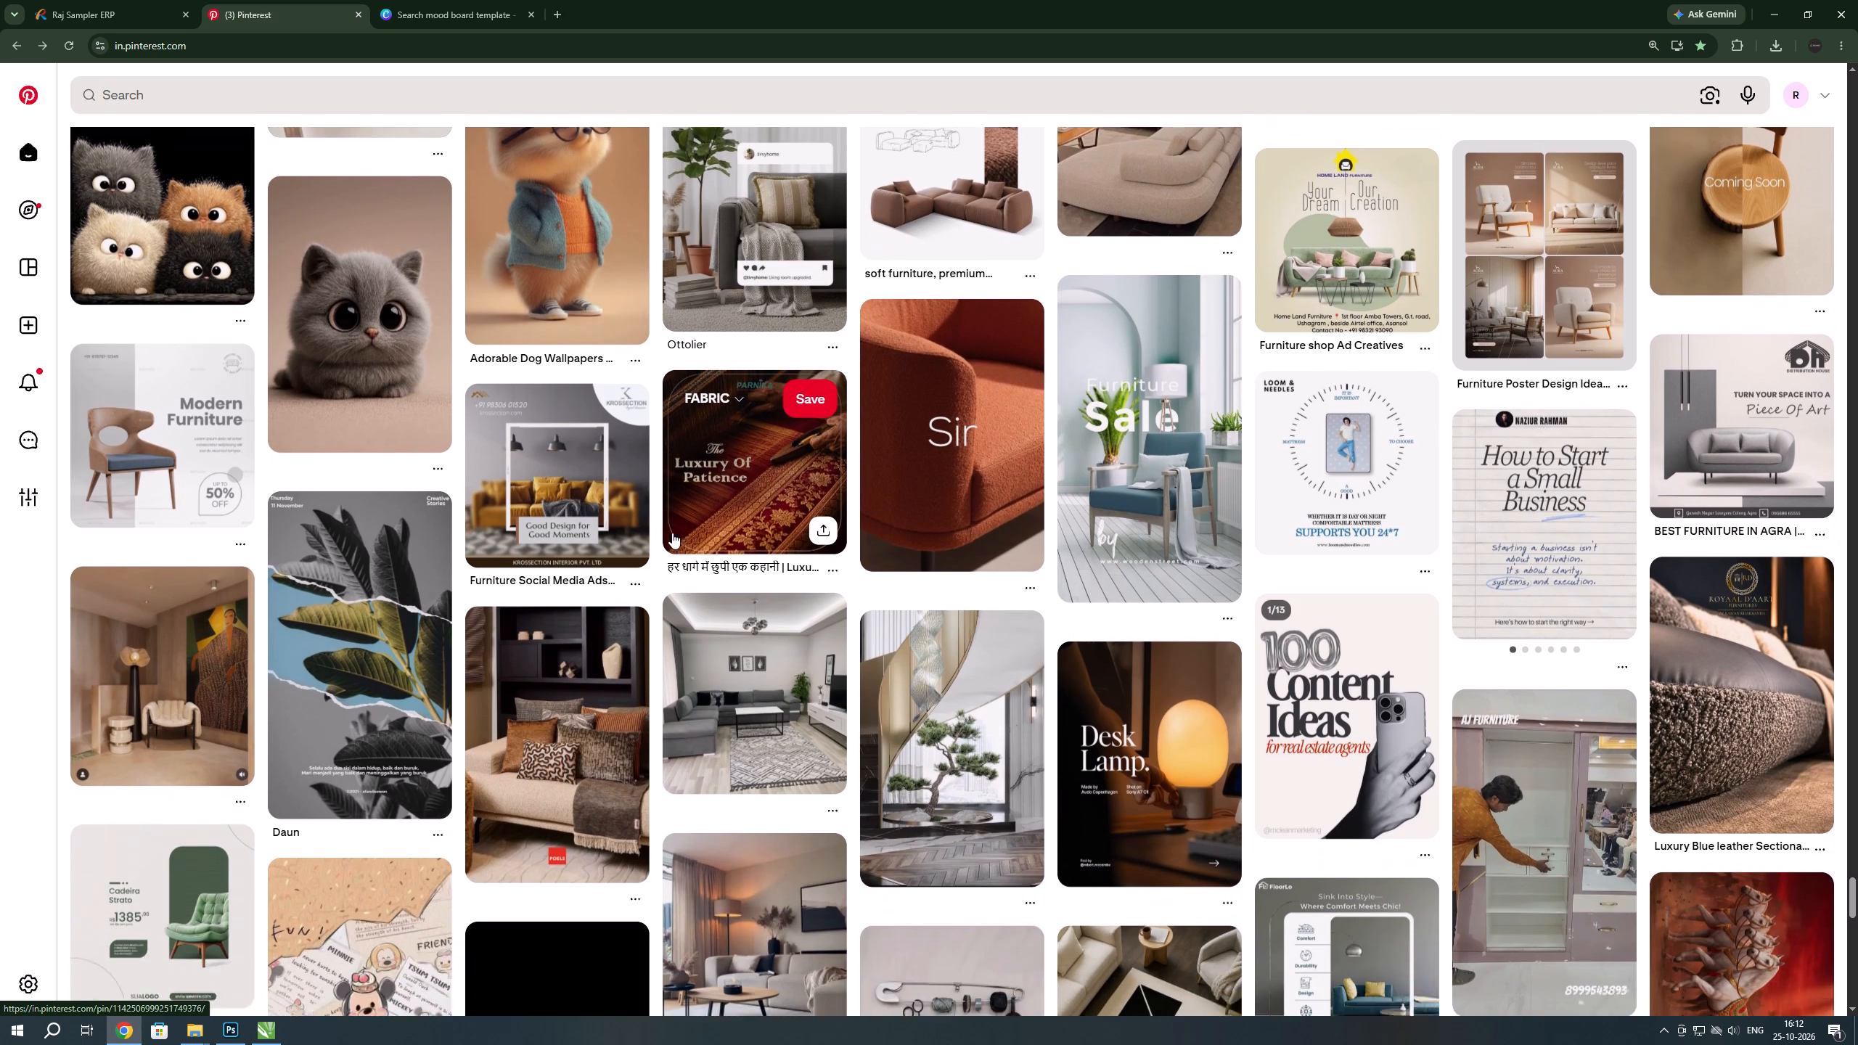
scroll(672, 531, down, 4)
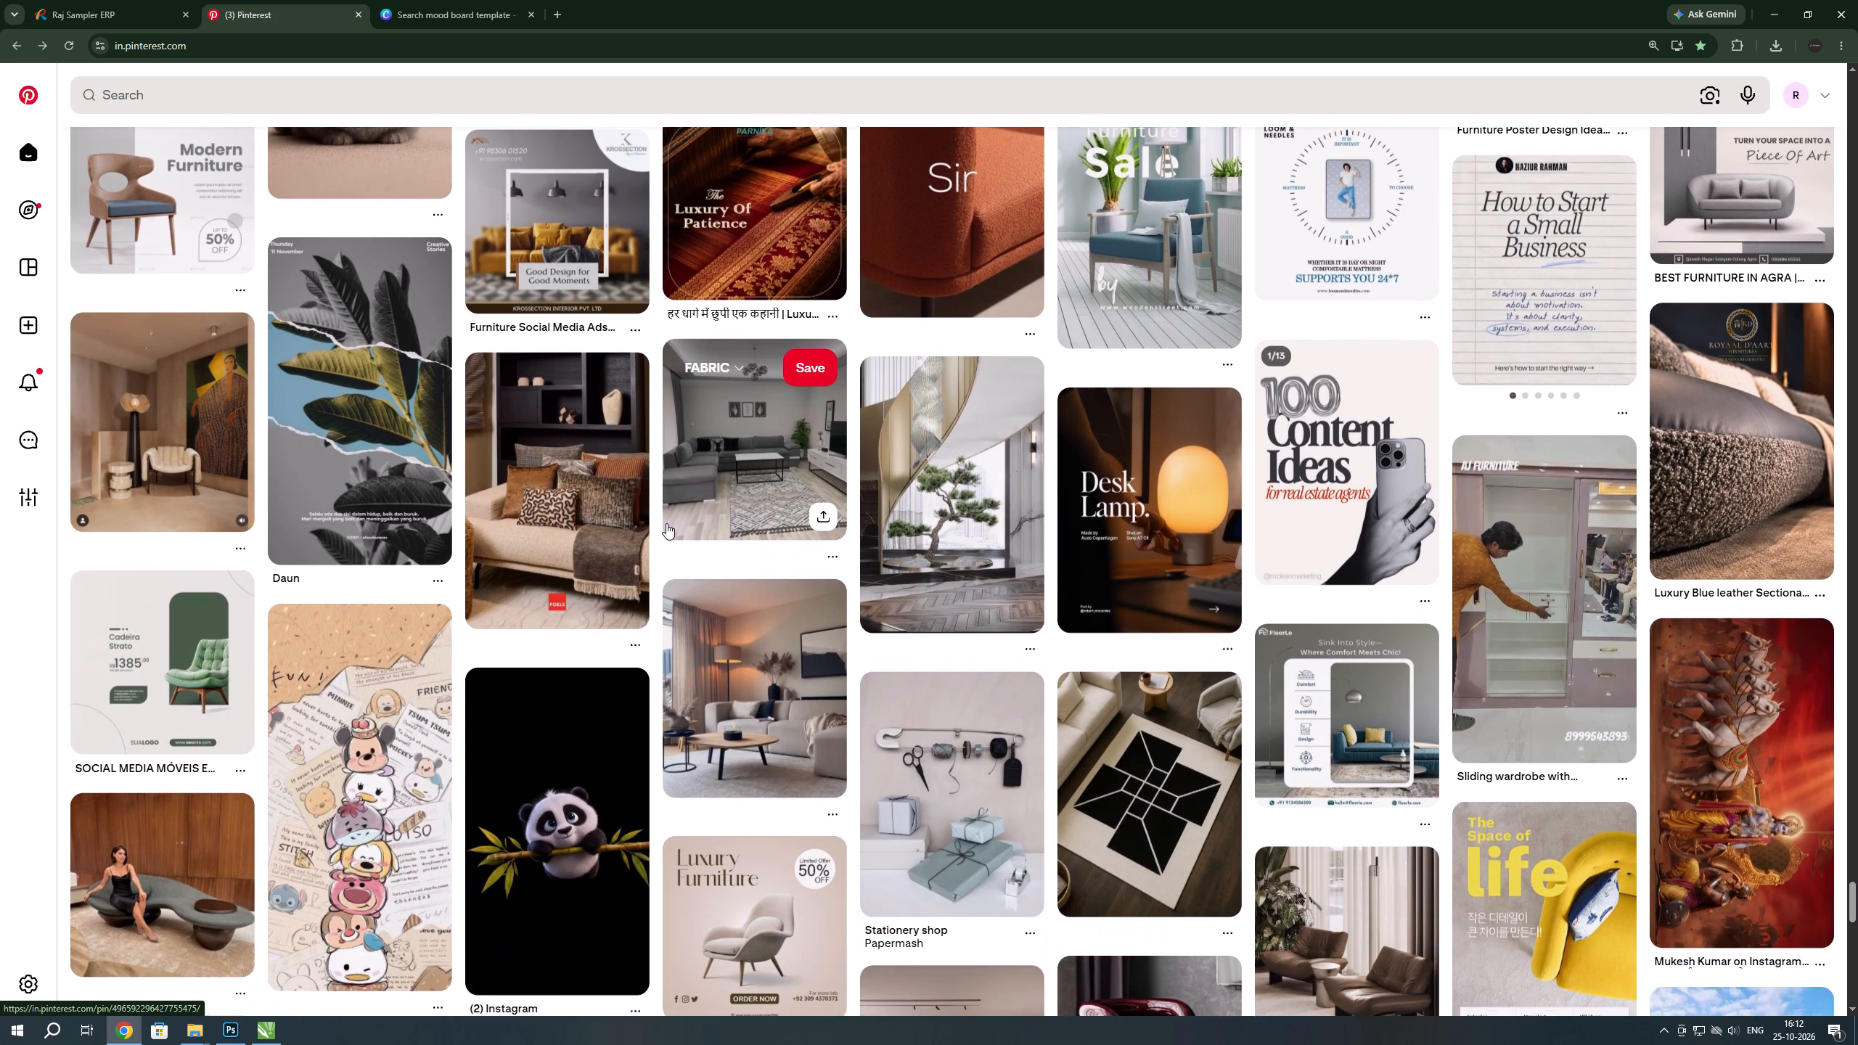
scroll(666, 523, down, 5)
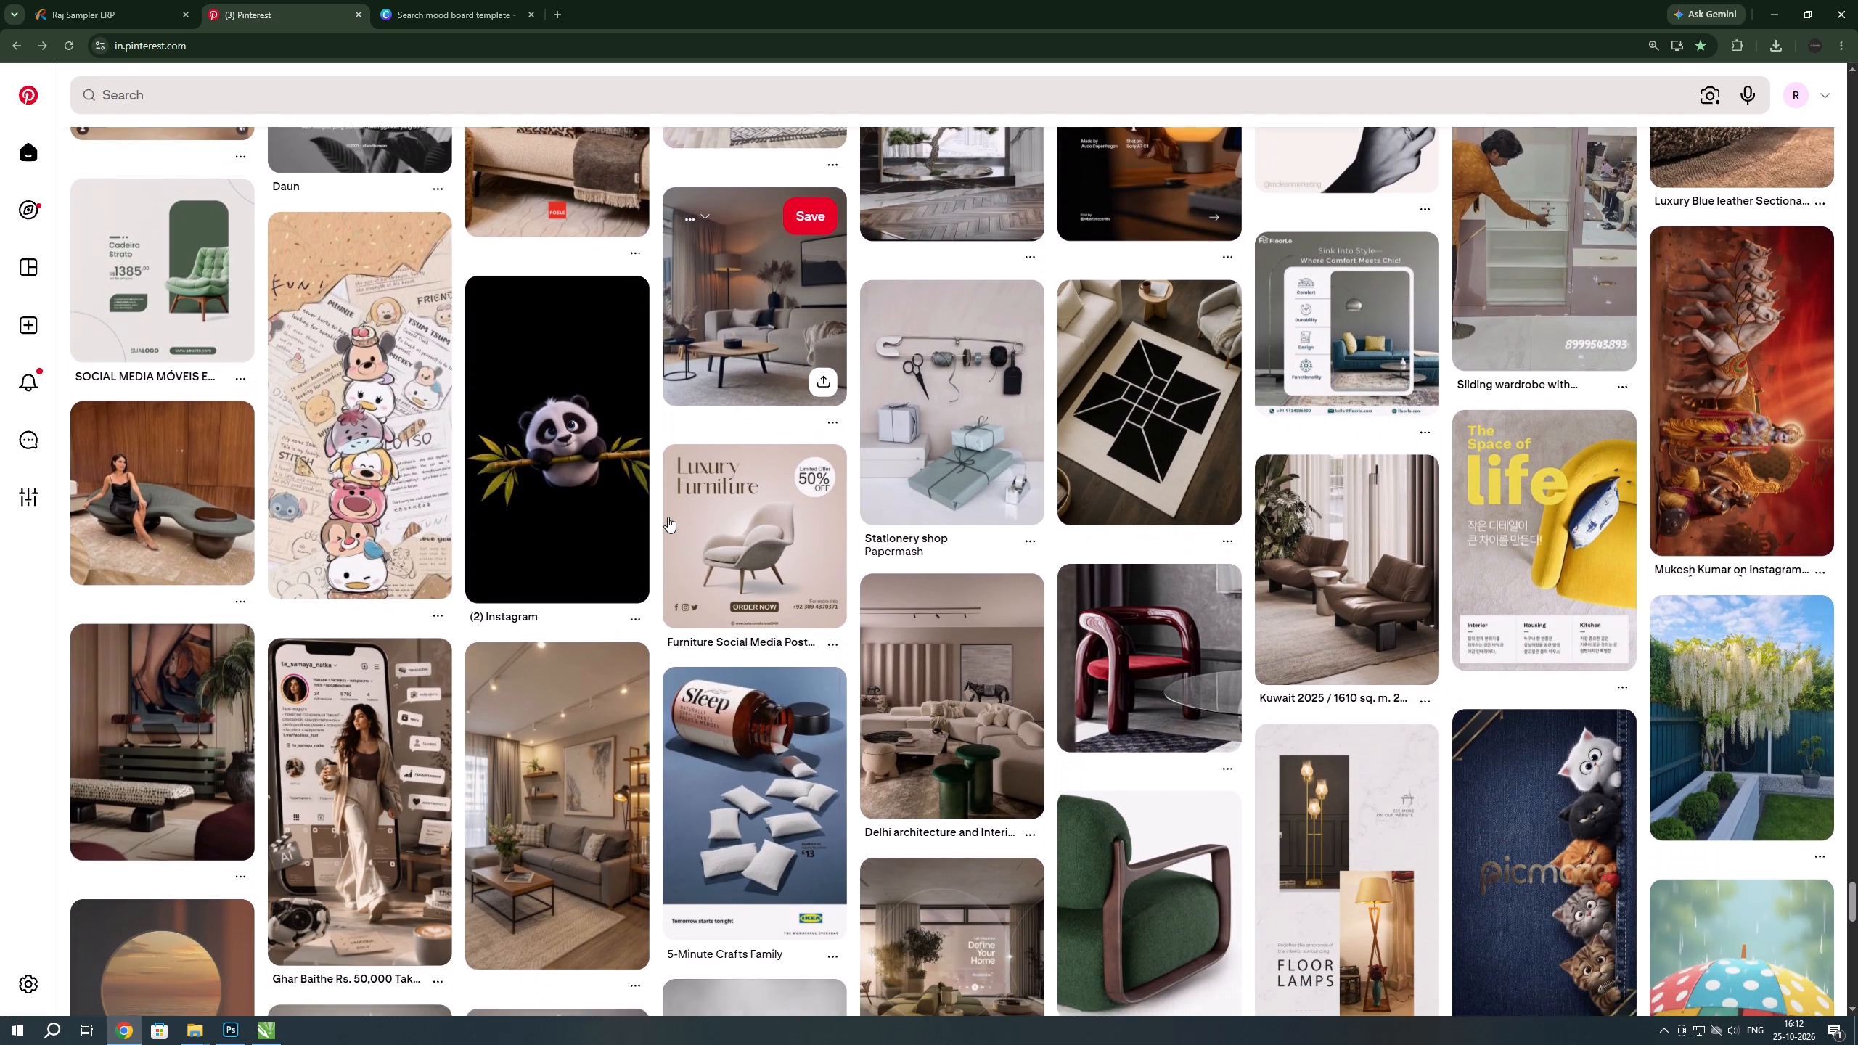
scroll(668, 517, down, 1)
click(739, 642)
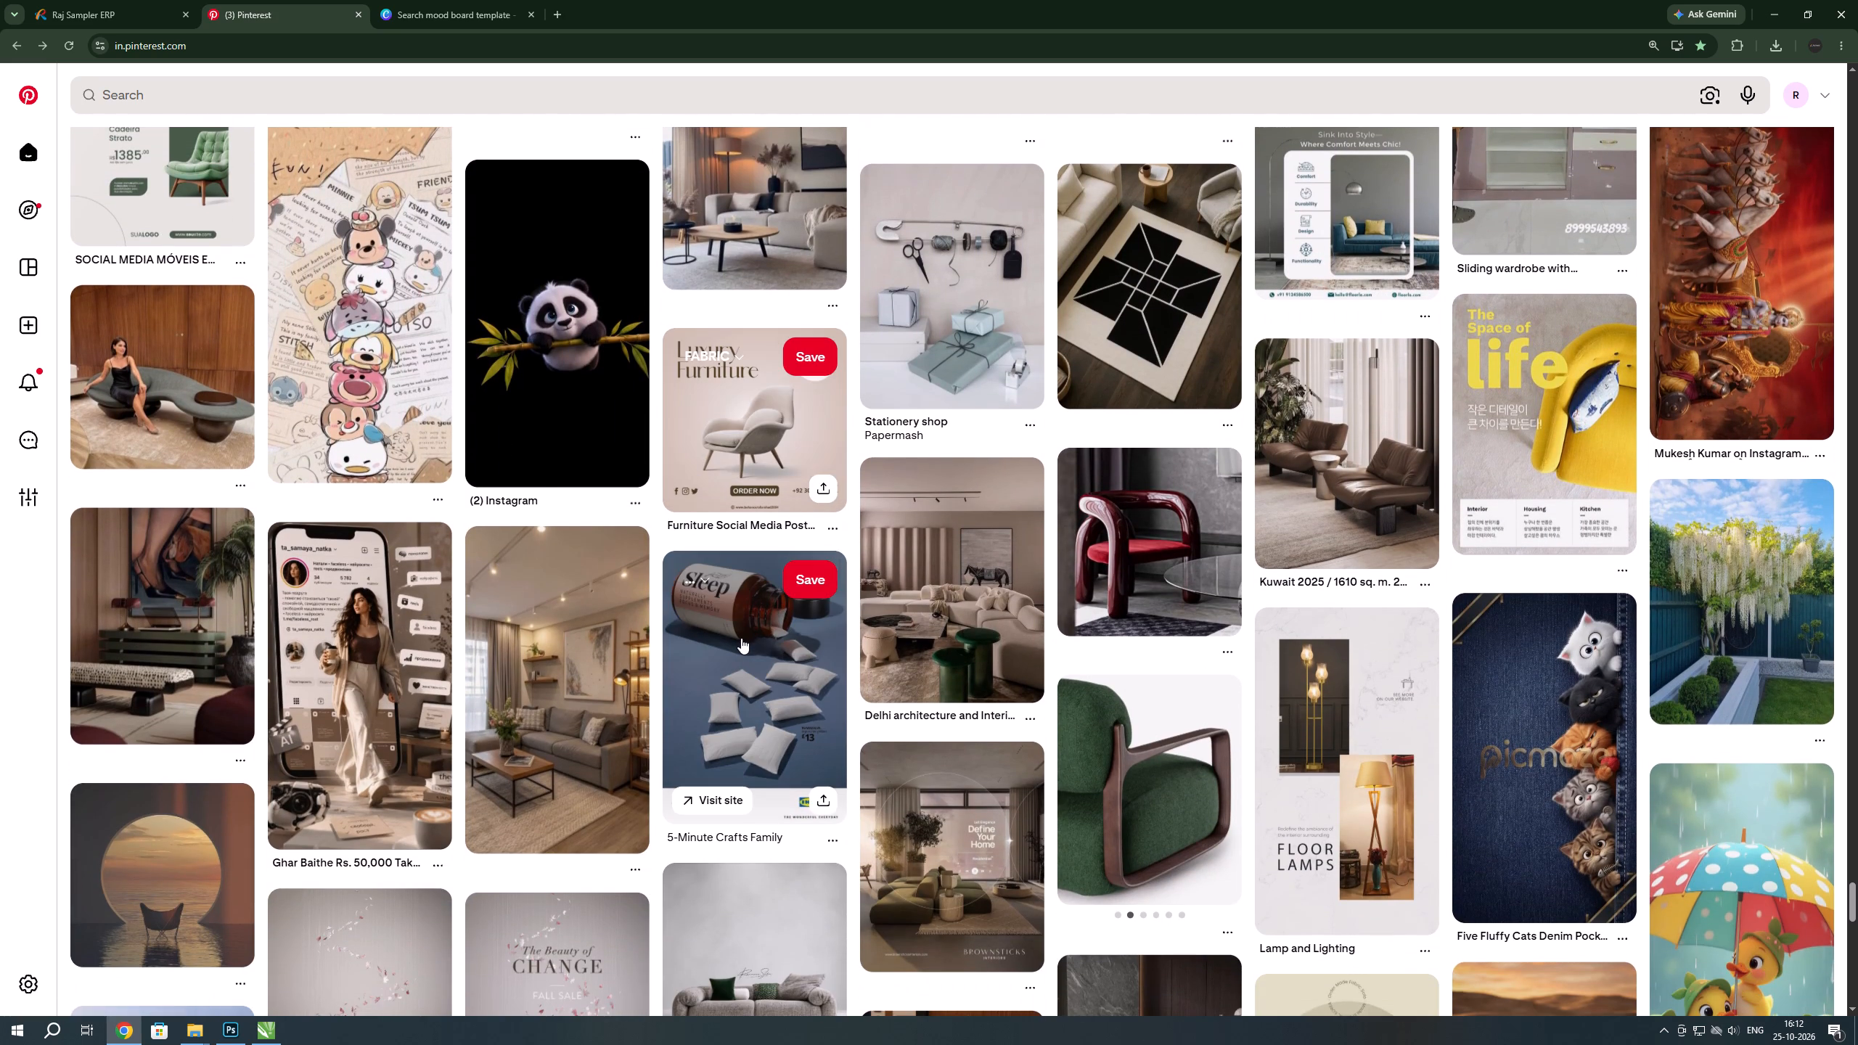
click(758, 640)
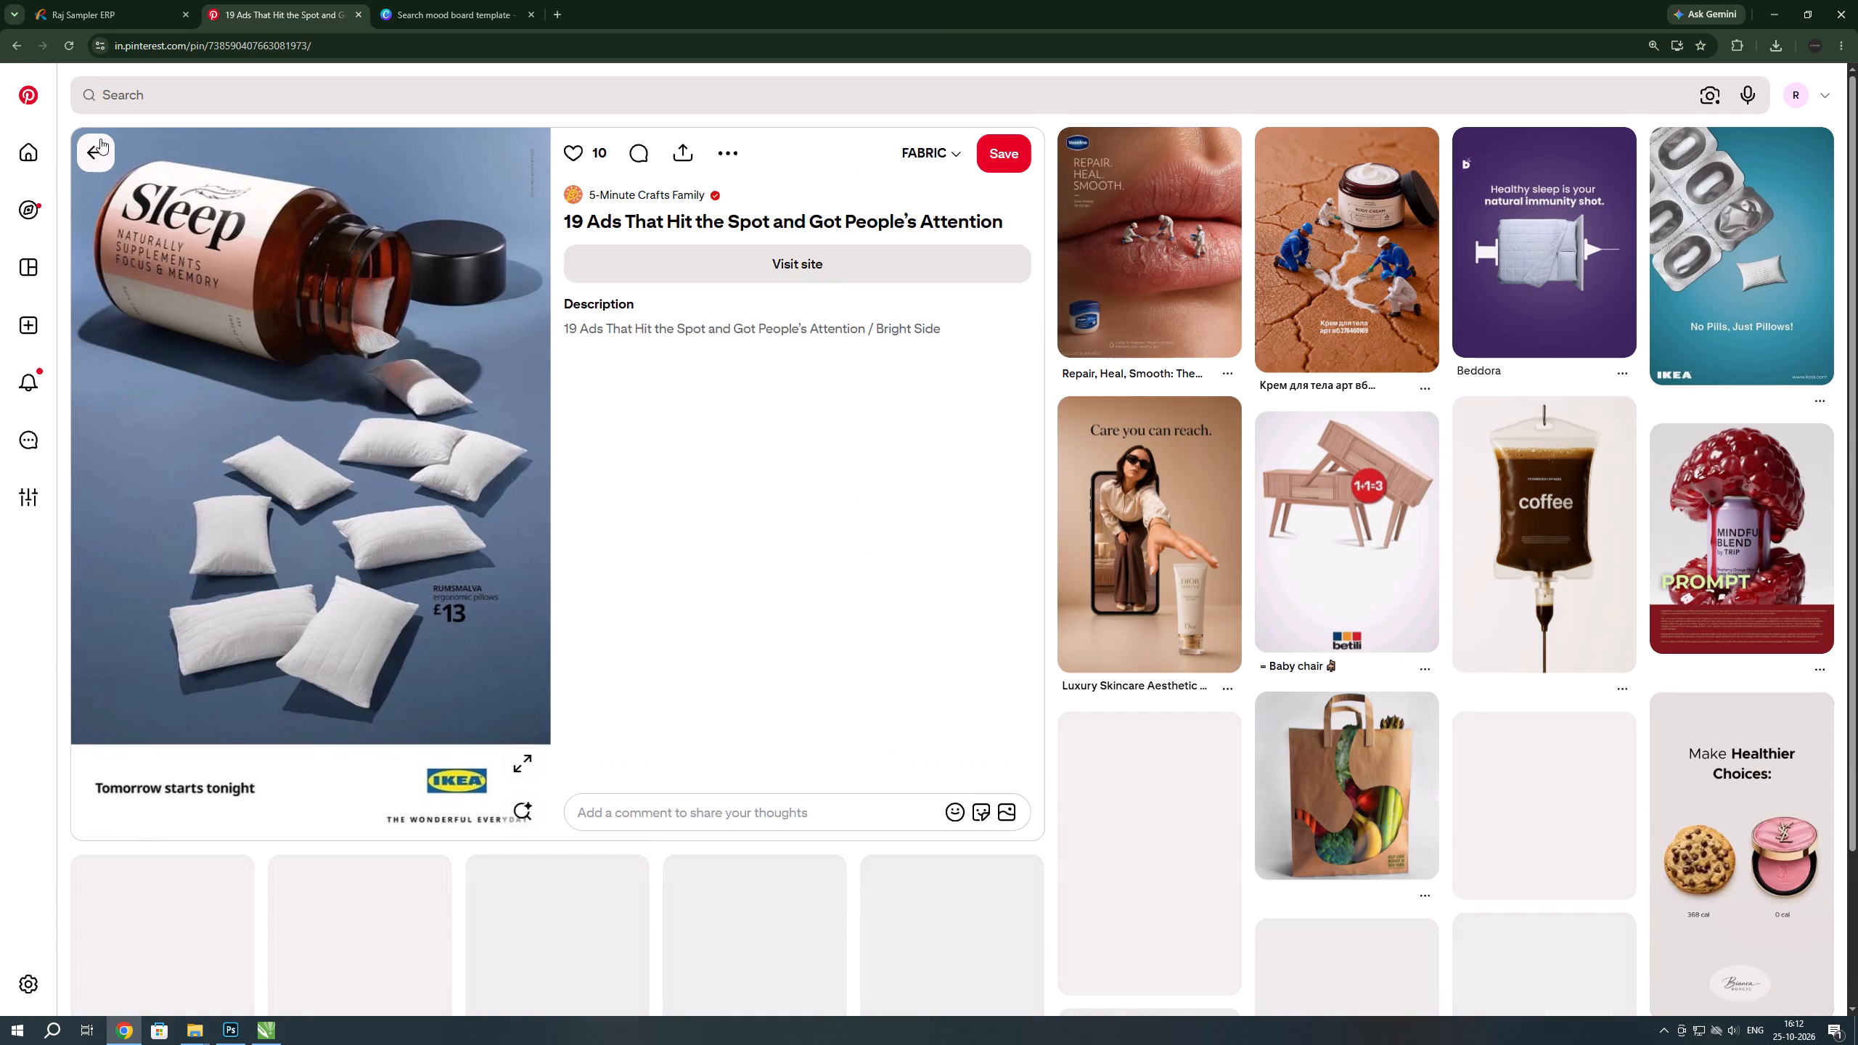
click(100, 139)
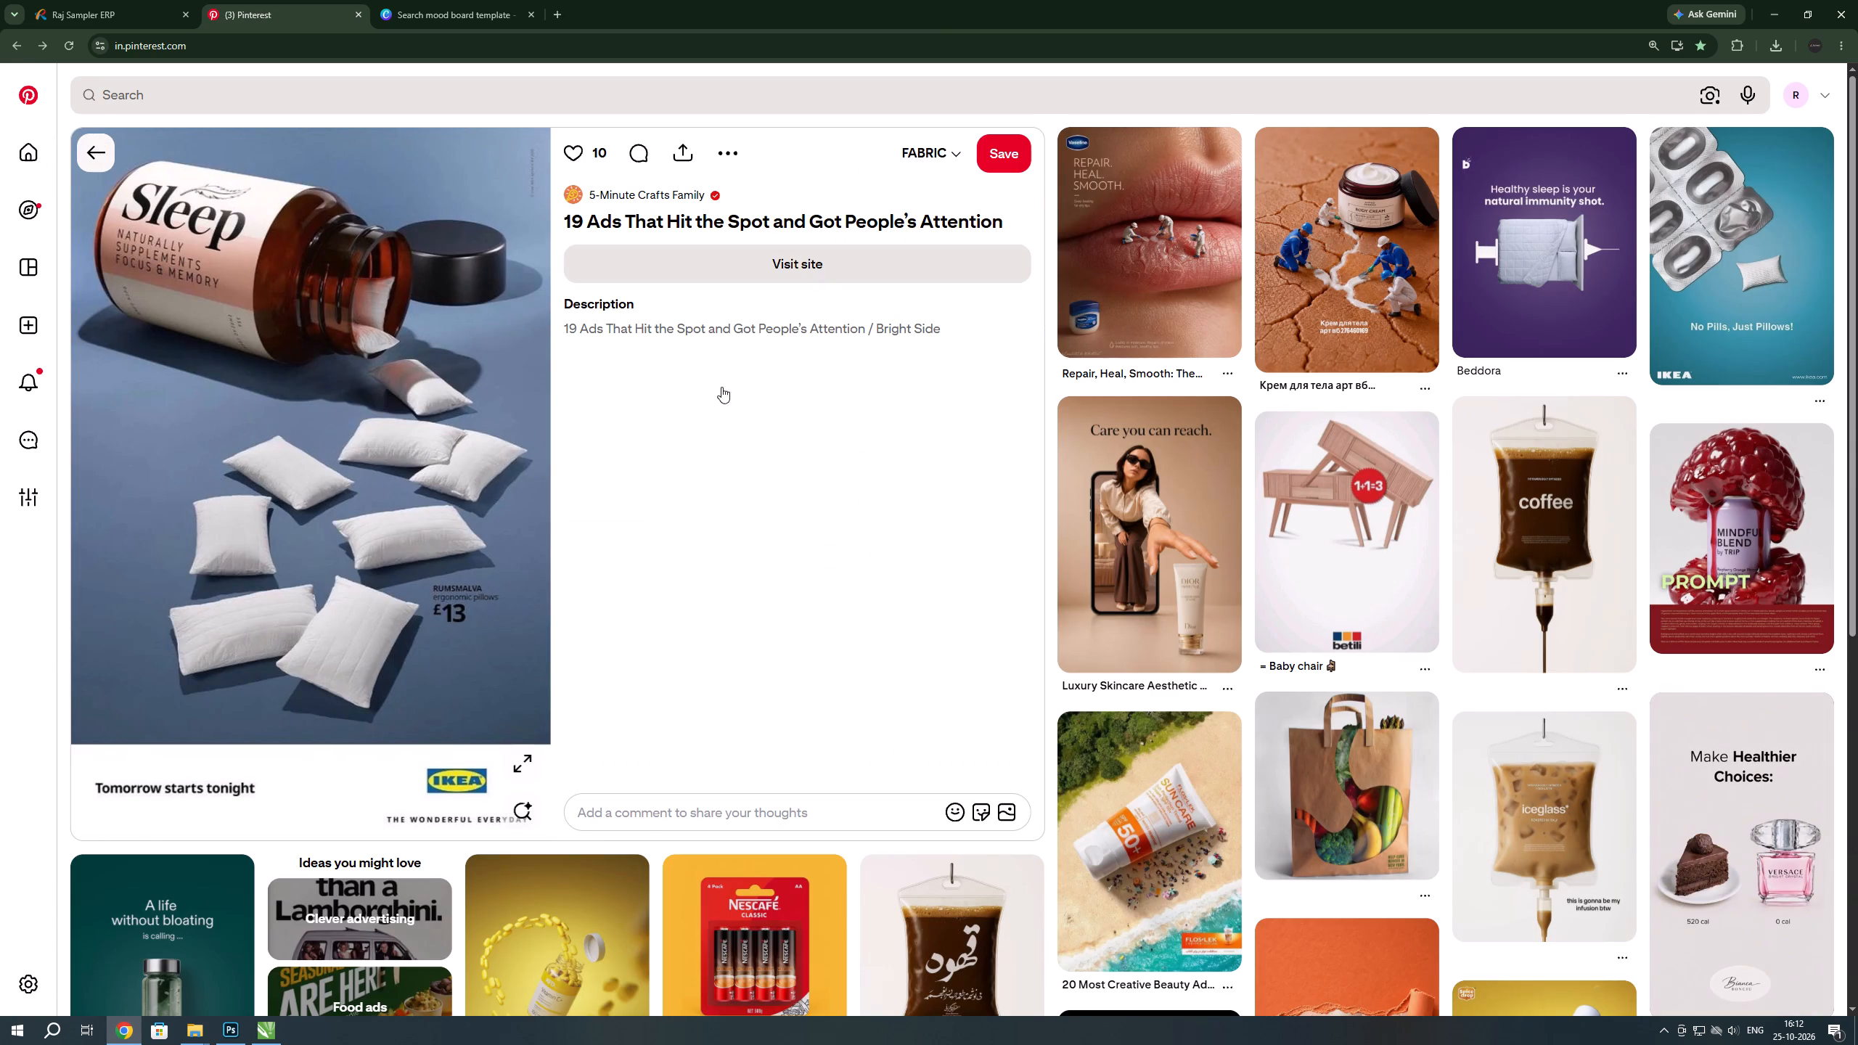
click(720, 146)
click(725, 161)
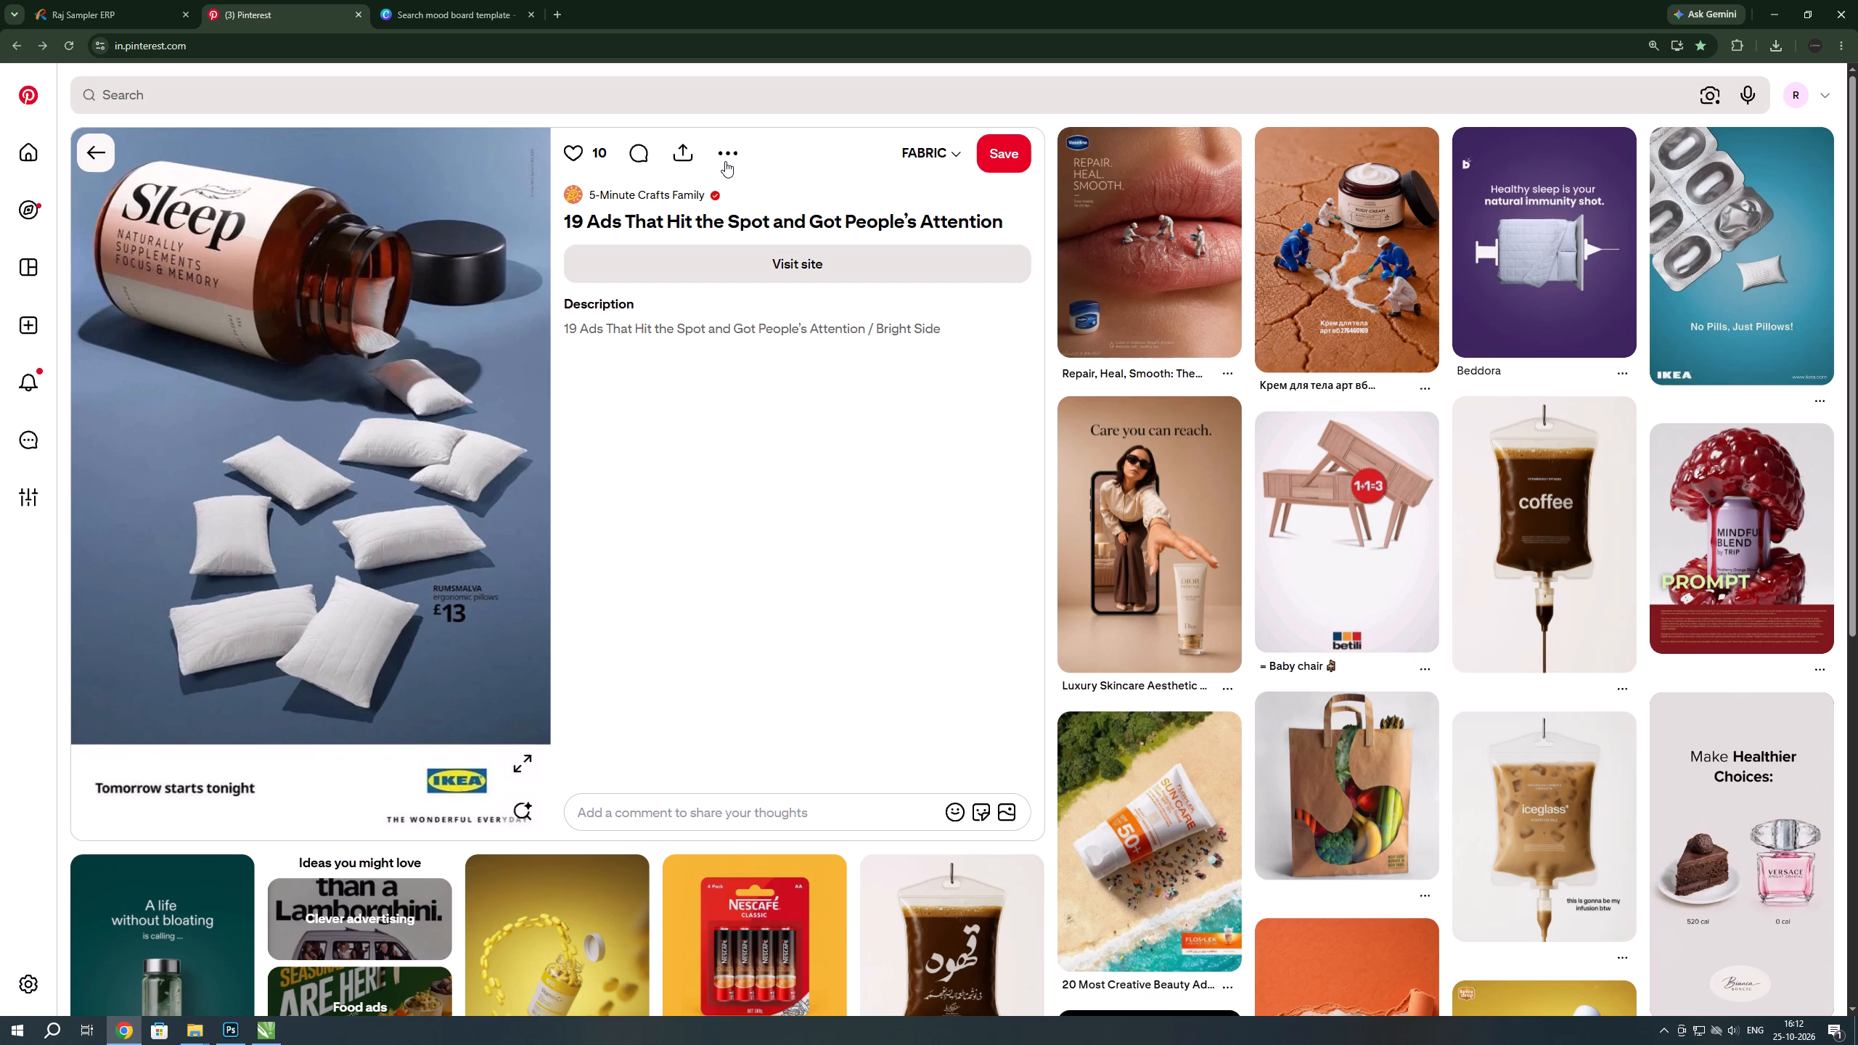
click(732, 153)
Look through the refreshed Pinterest home feed for furniture and fabric ad ideas, finishing back at its beginning.
scroll(858, 759, up, 6)
scroll(914, 753, down, 1)
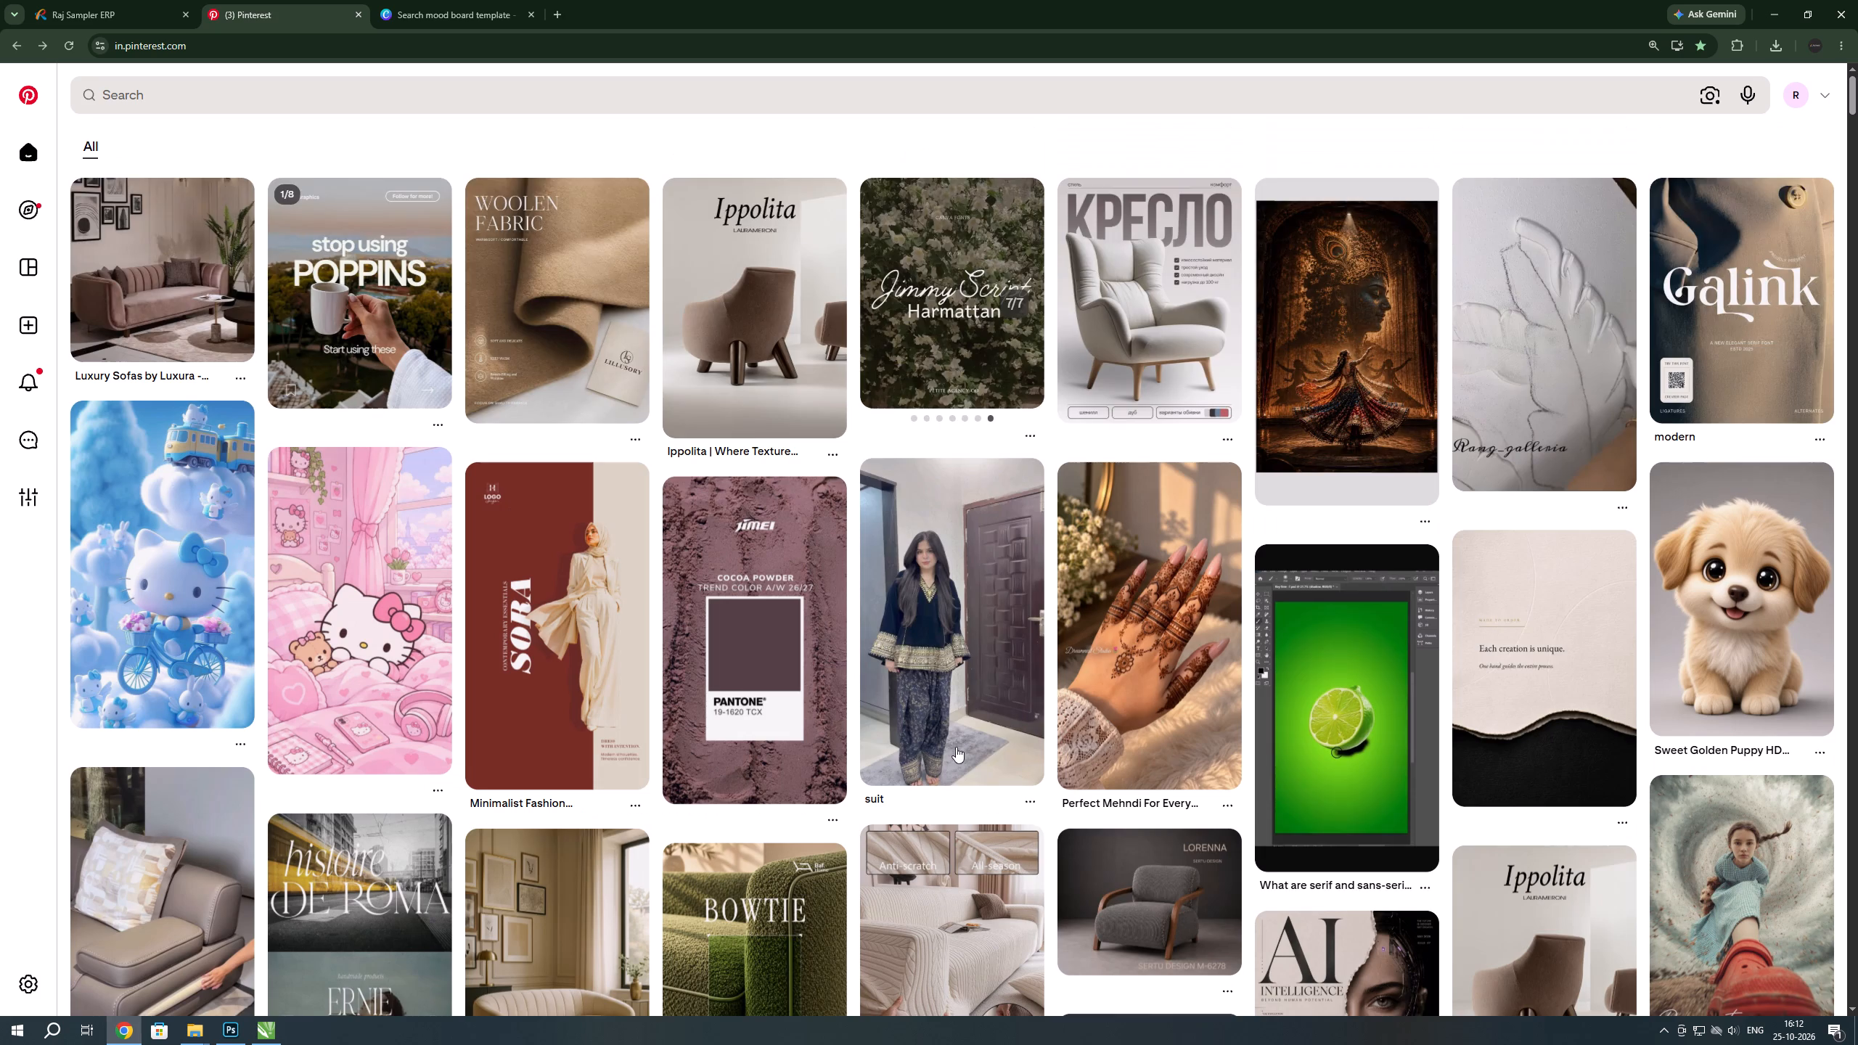
scroll(956, 747, down, 4)
scroll(1137, 747, up, 8)
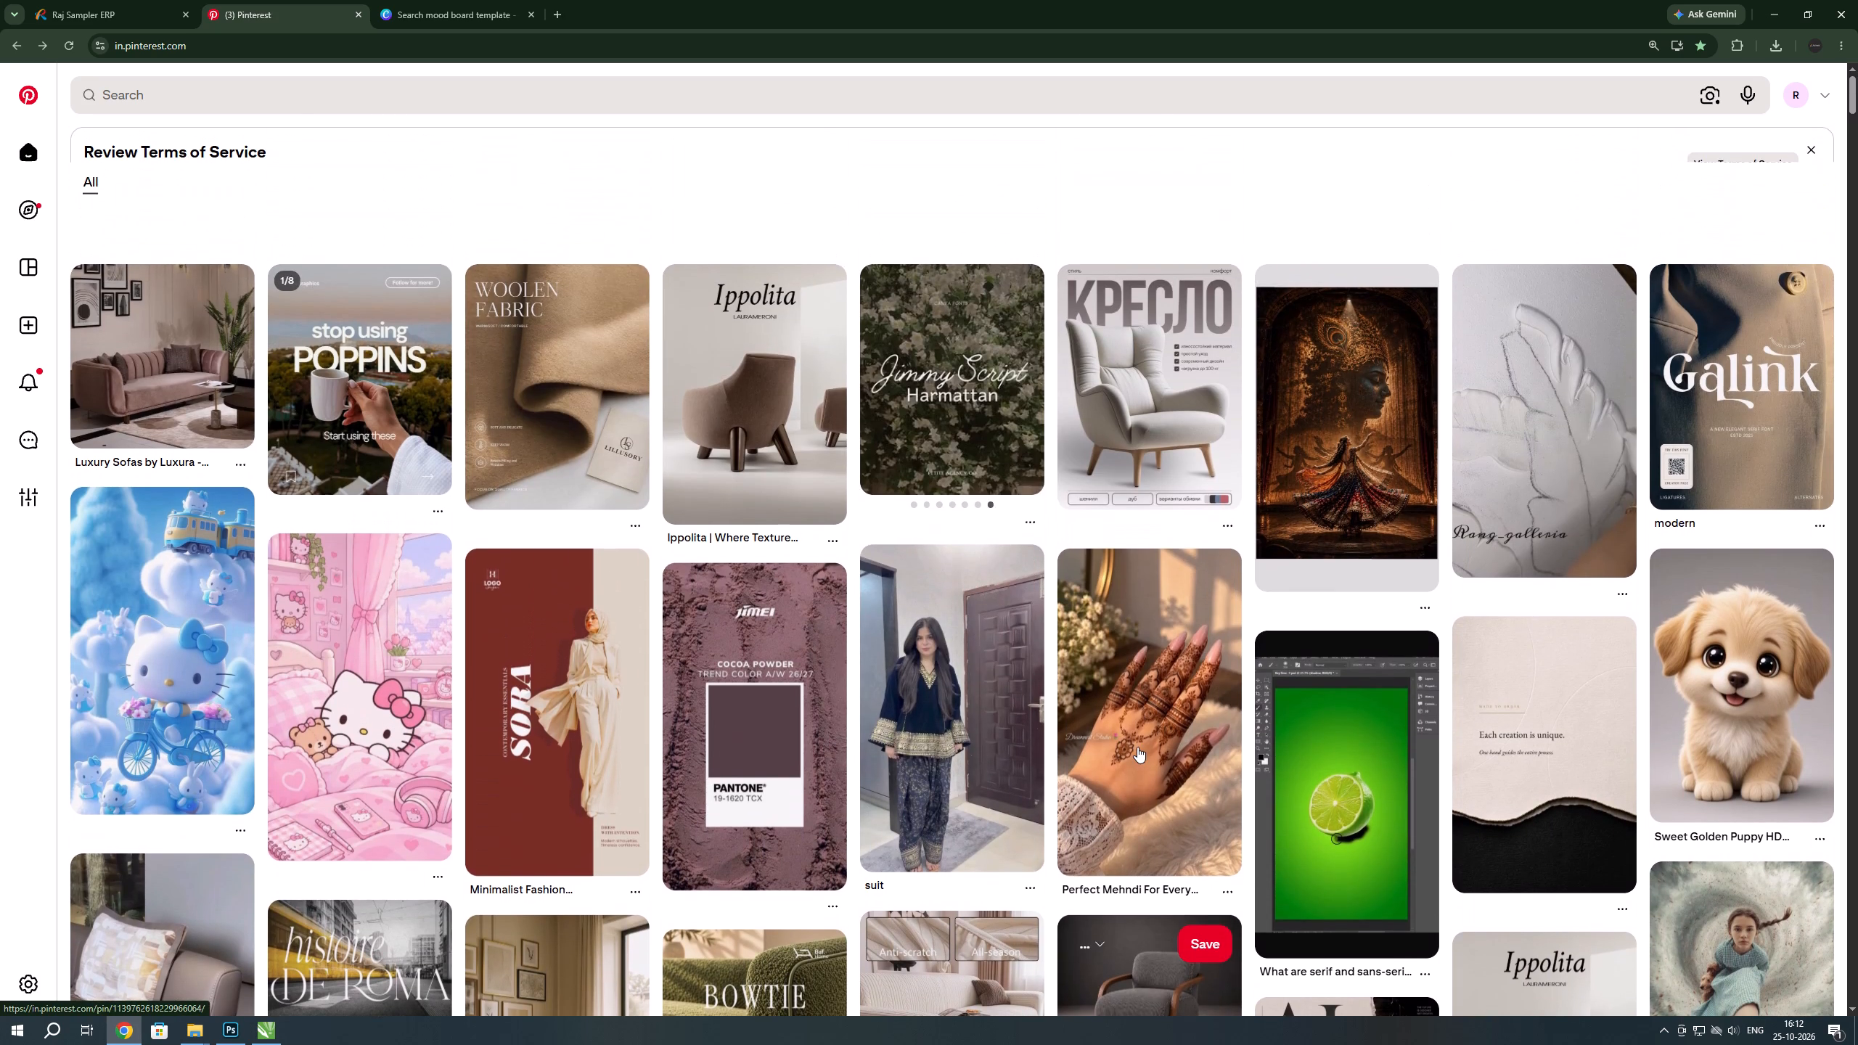
scroll(1137, 747, down, 10)
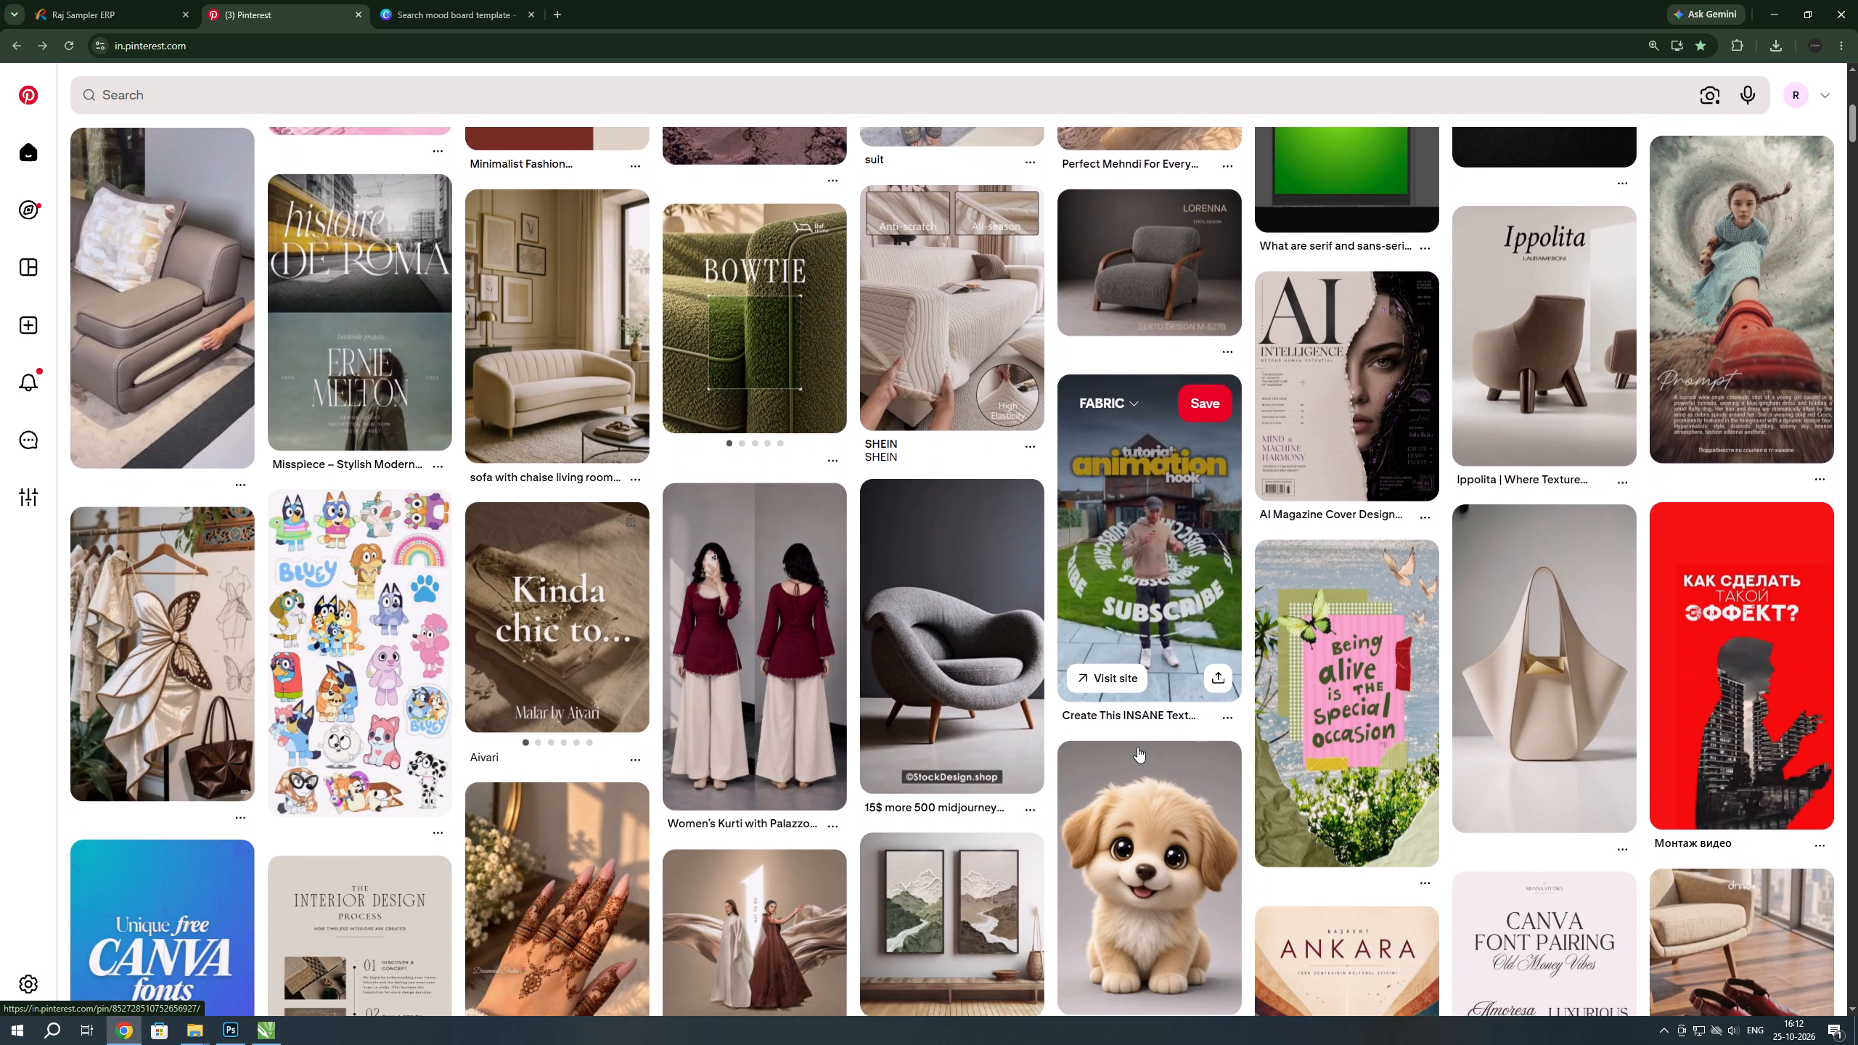
scroll(1137, 747, down, 15)
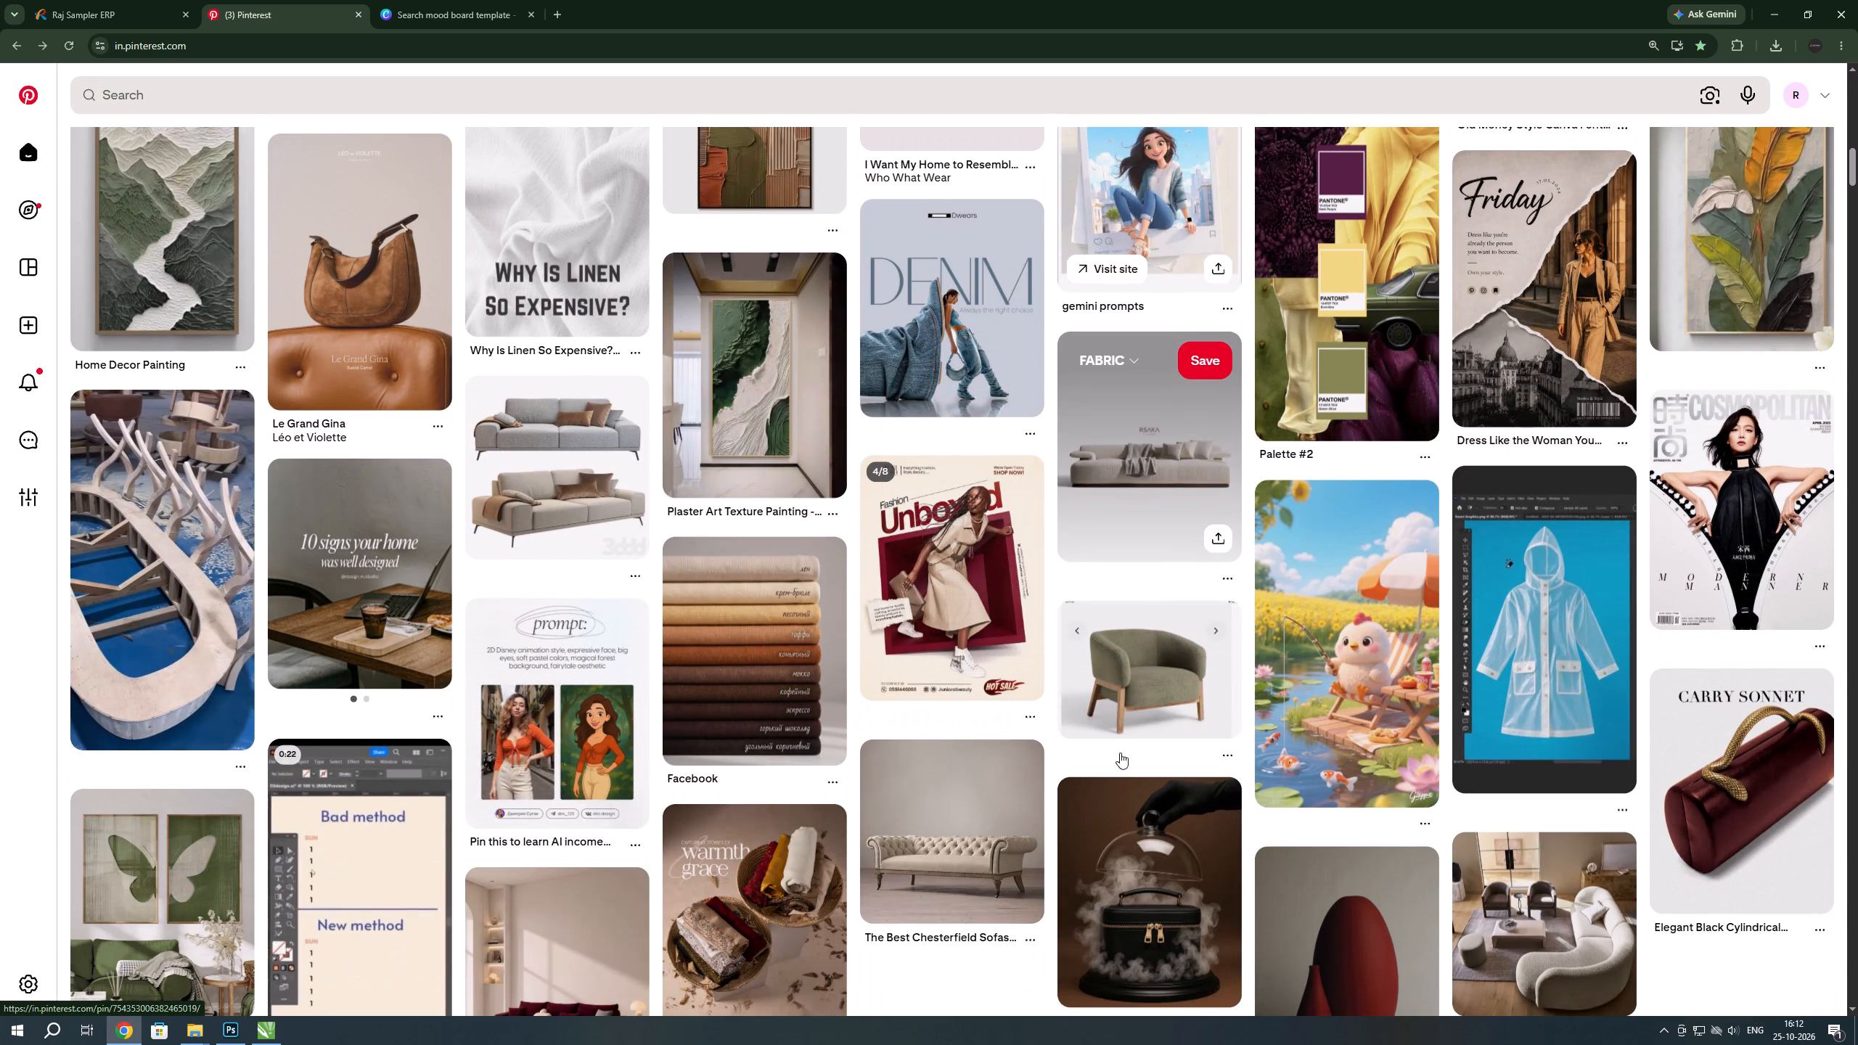
scroll(1103, 758, down, 4)
scroll(1092, 788, up, 12)
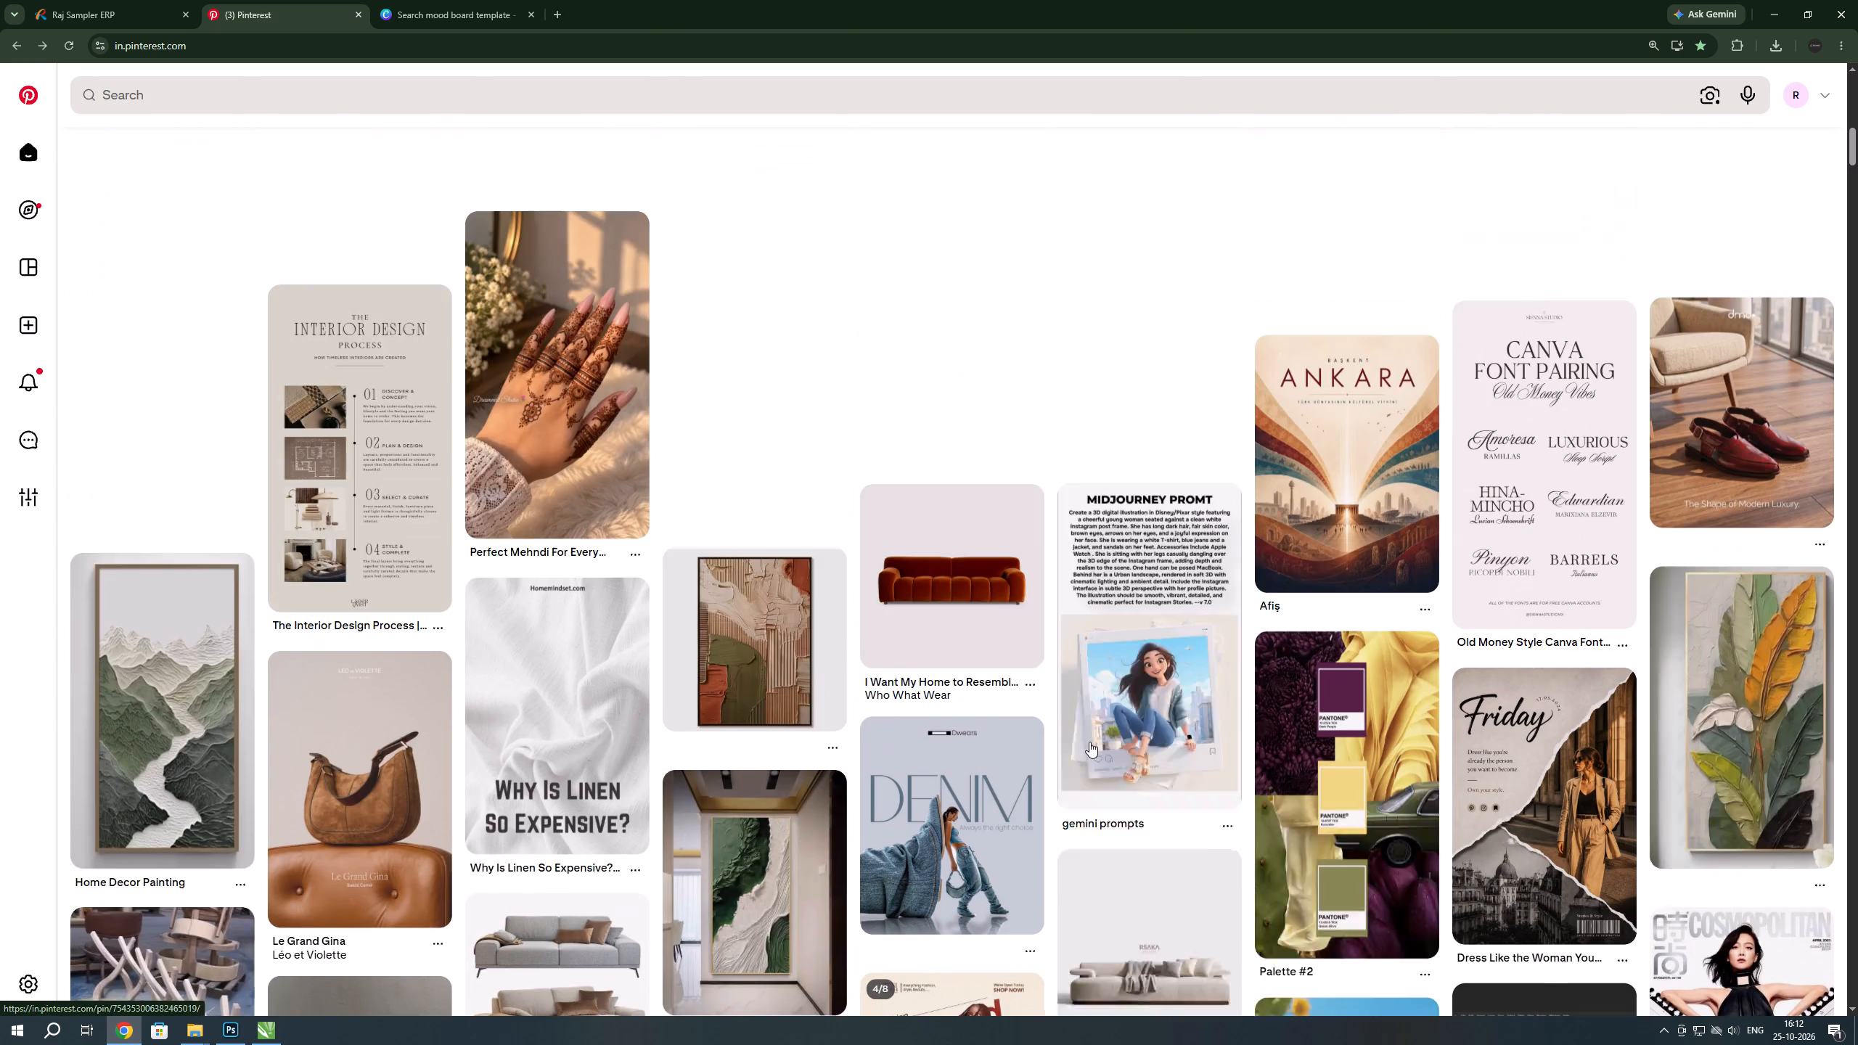
scroll(1089, 742, up, 9)
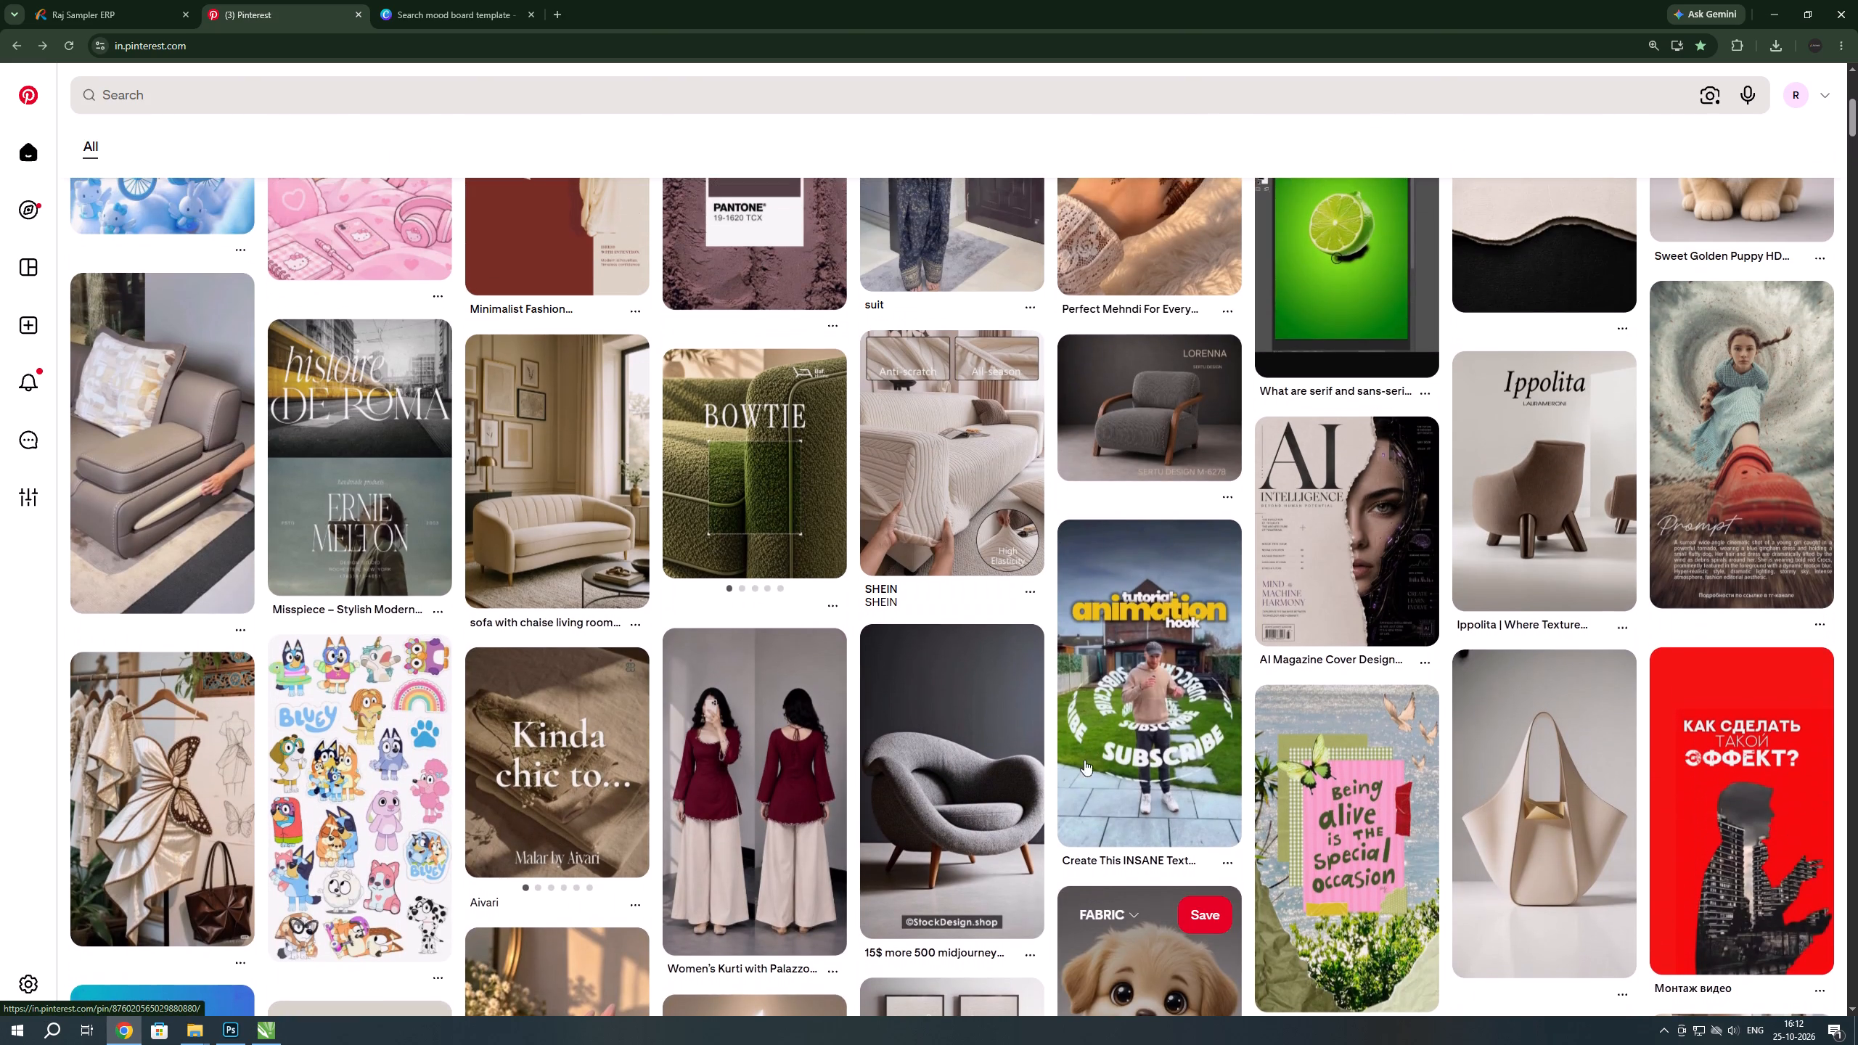
scroll(1073, 793, up, 11)
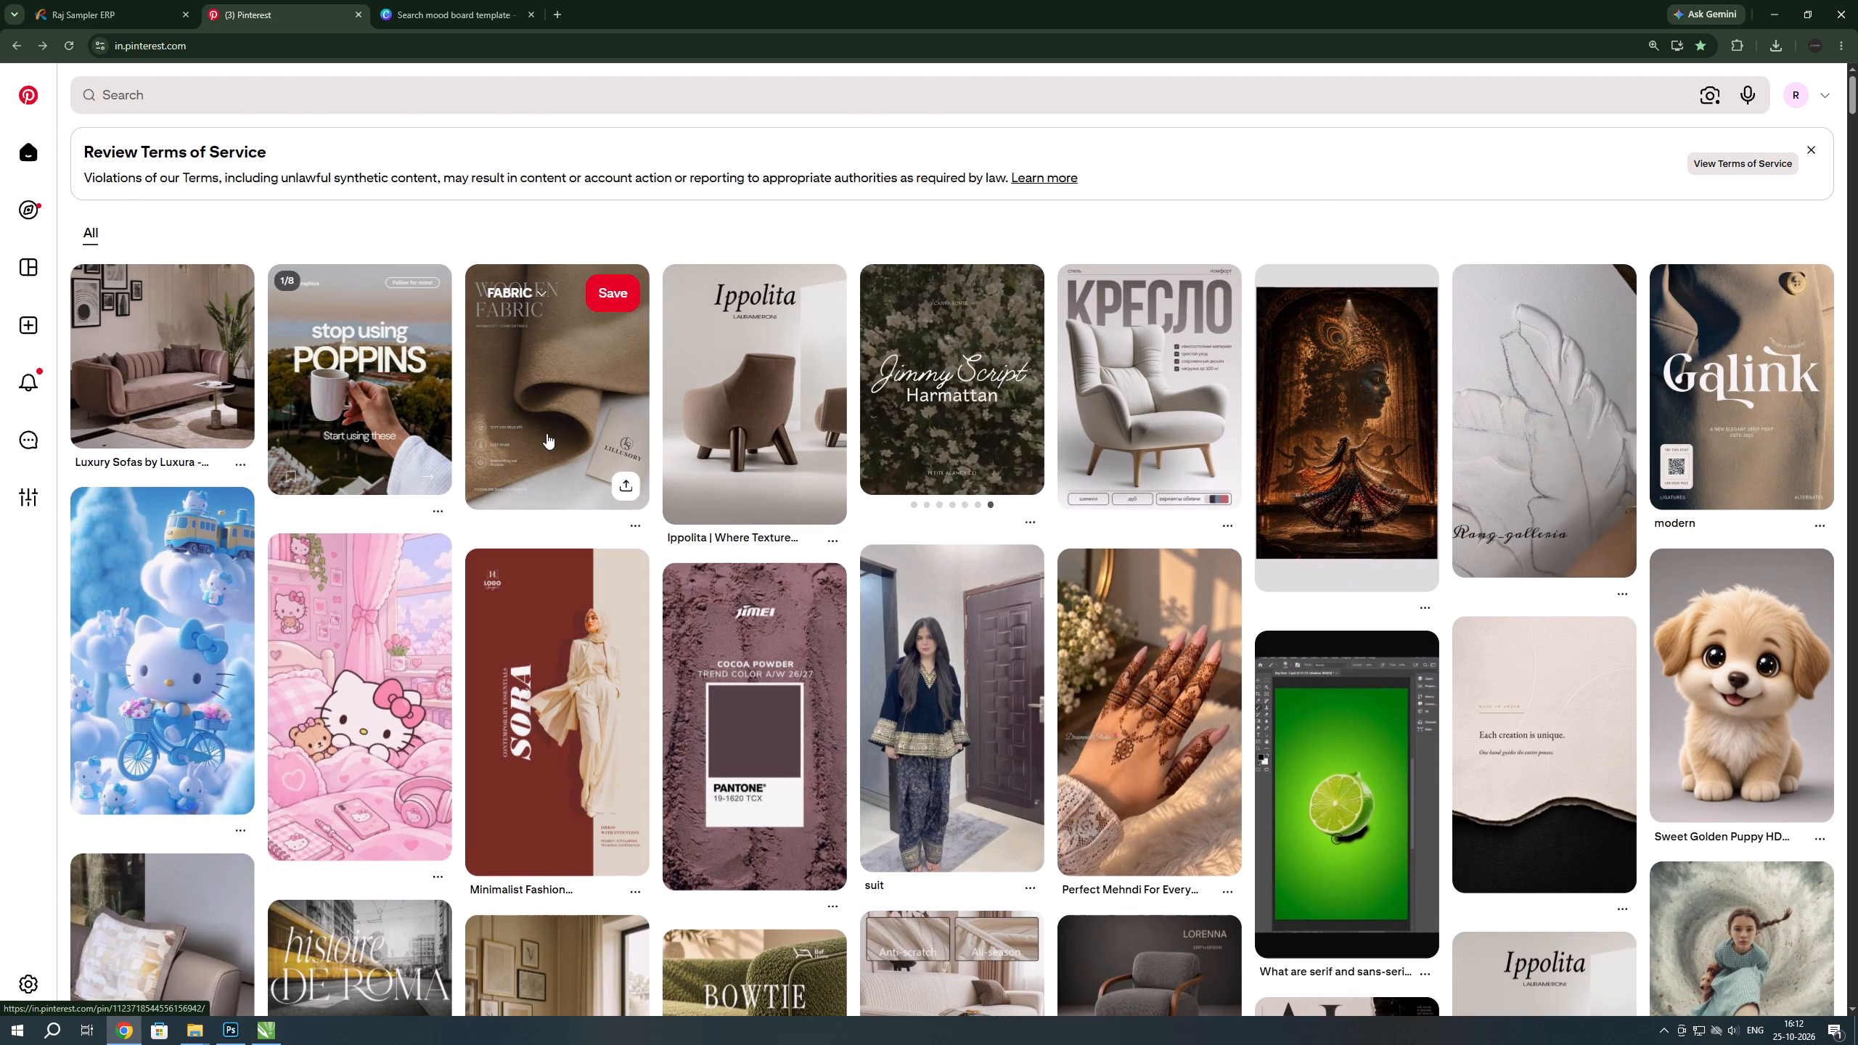
Browse down the home feed to the "warmth grace" folded-fabric ad and examine it together with its related fabric pins.
scroll(605, 490, down, 3)
scroll(631, 548, down, 4)
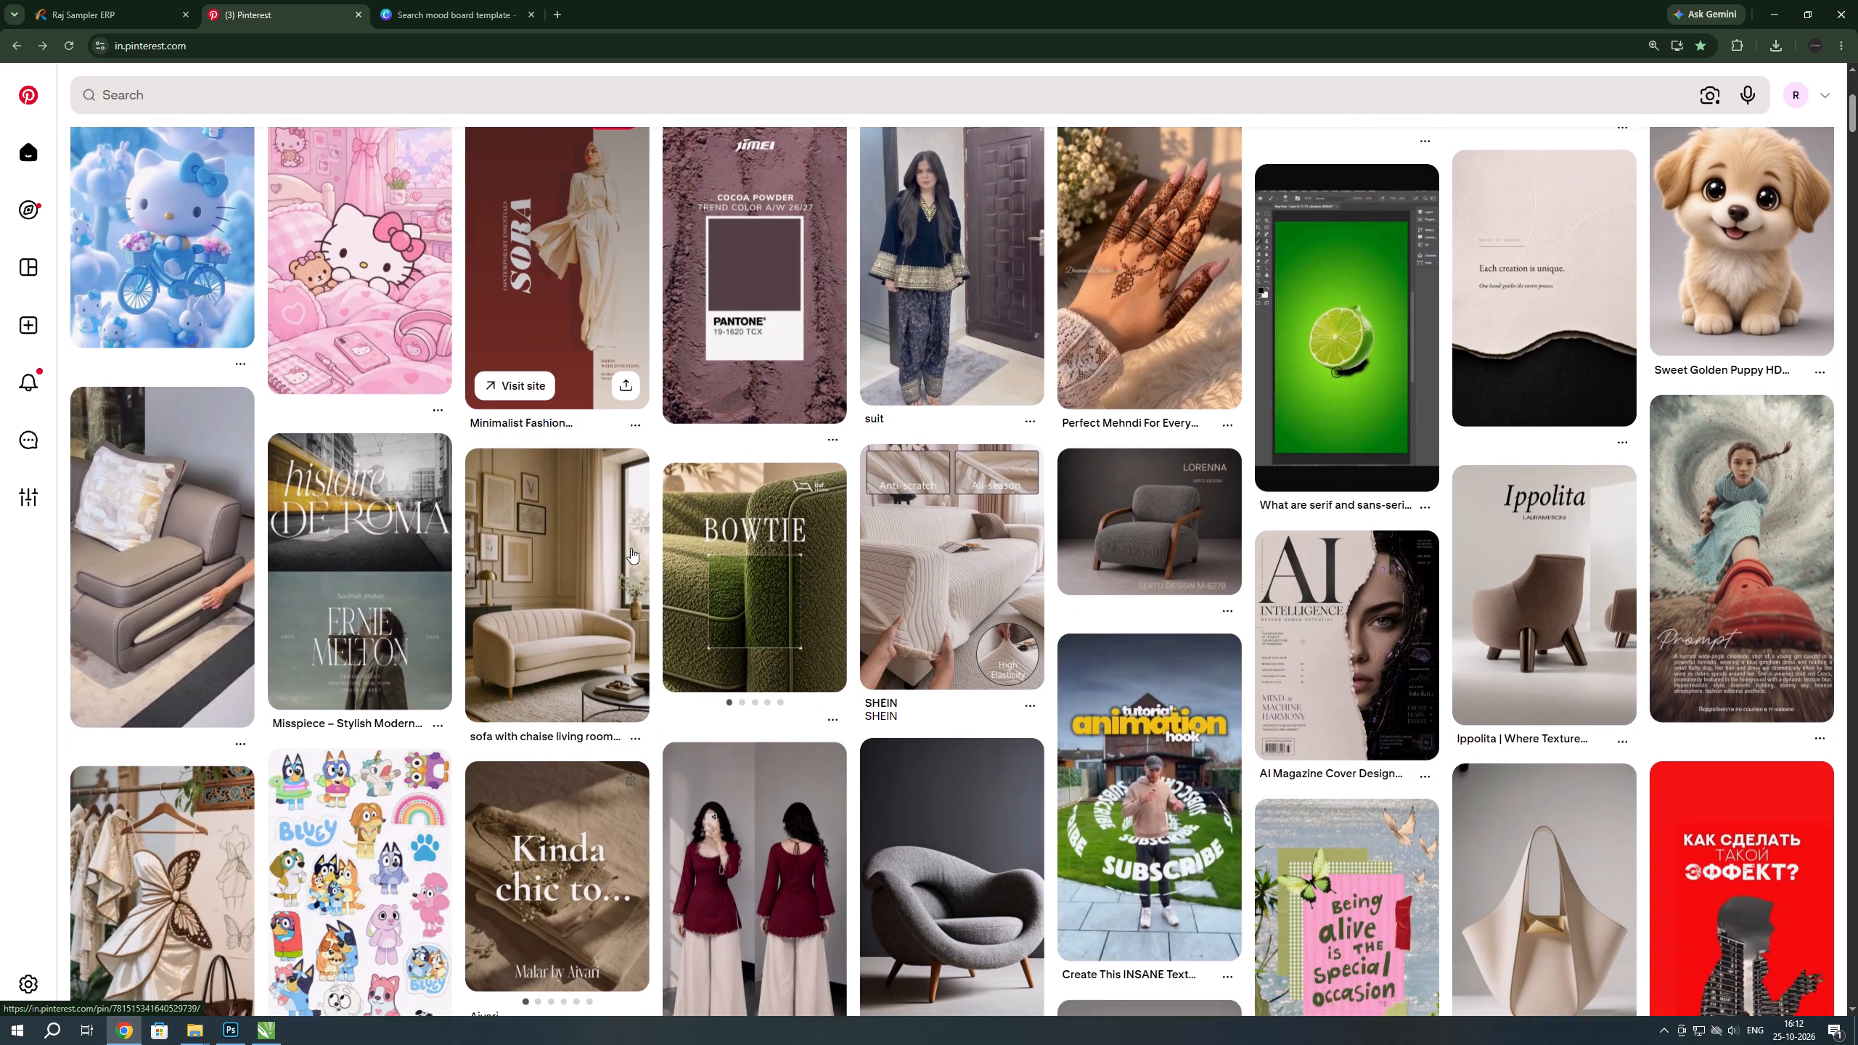
scroll(631, 548, down, 8)
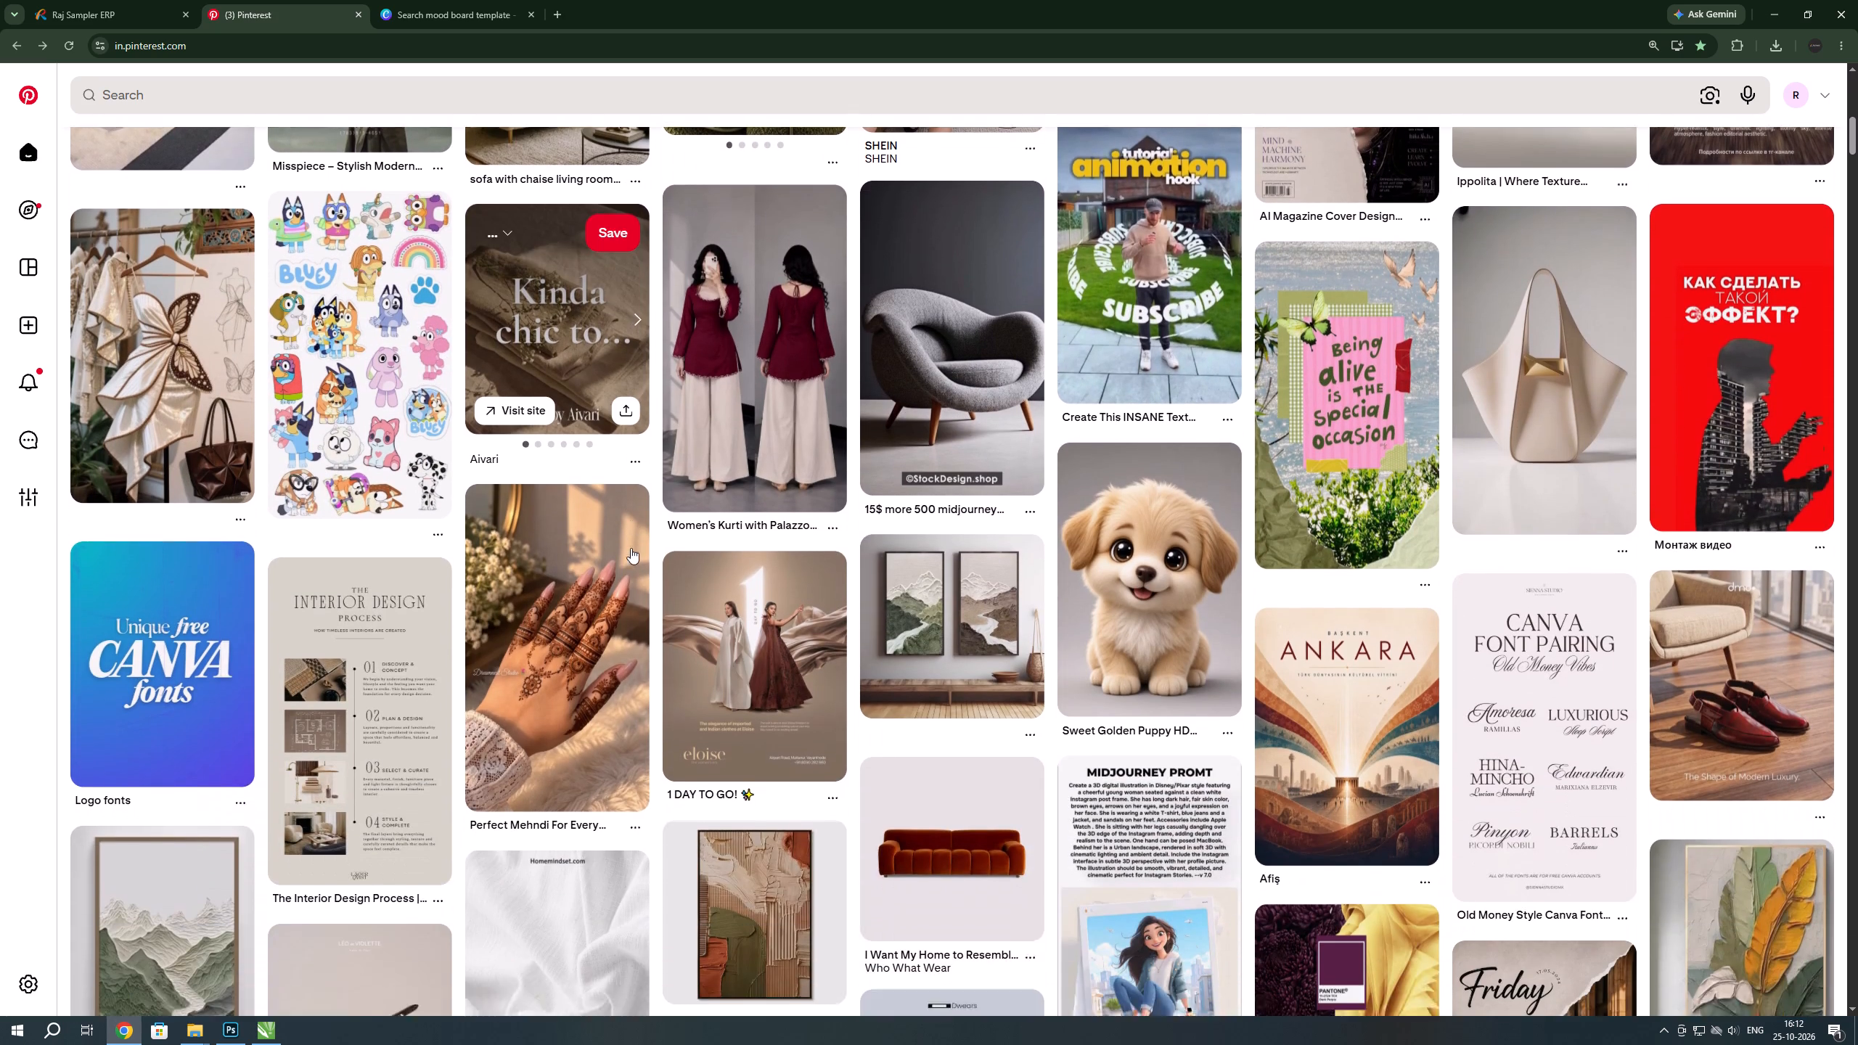
scroll(631, 548, down, 5)
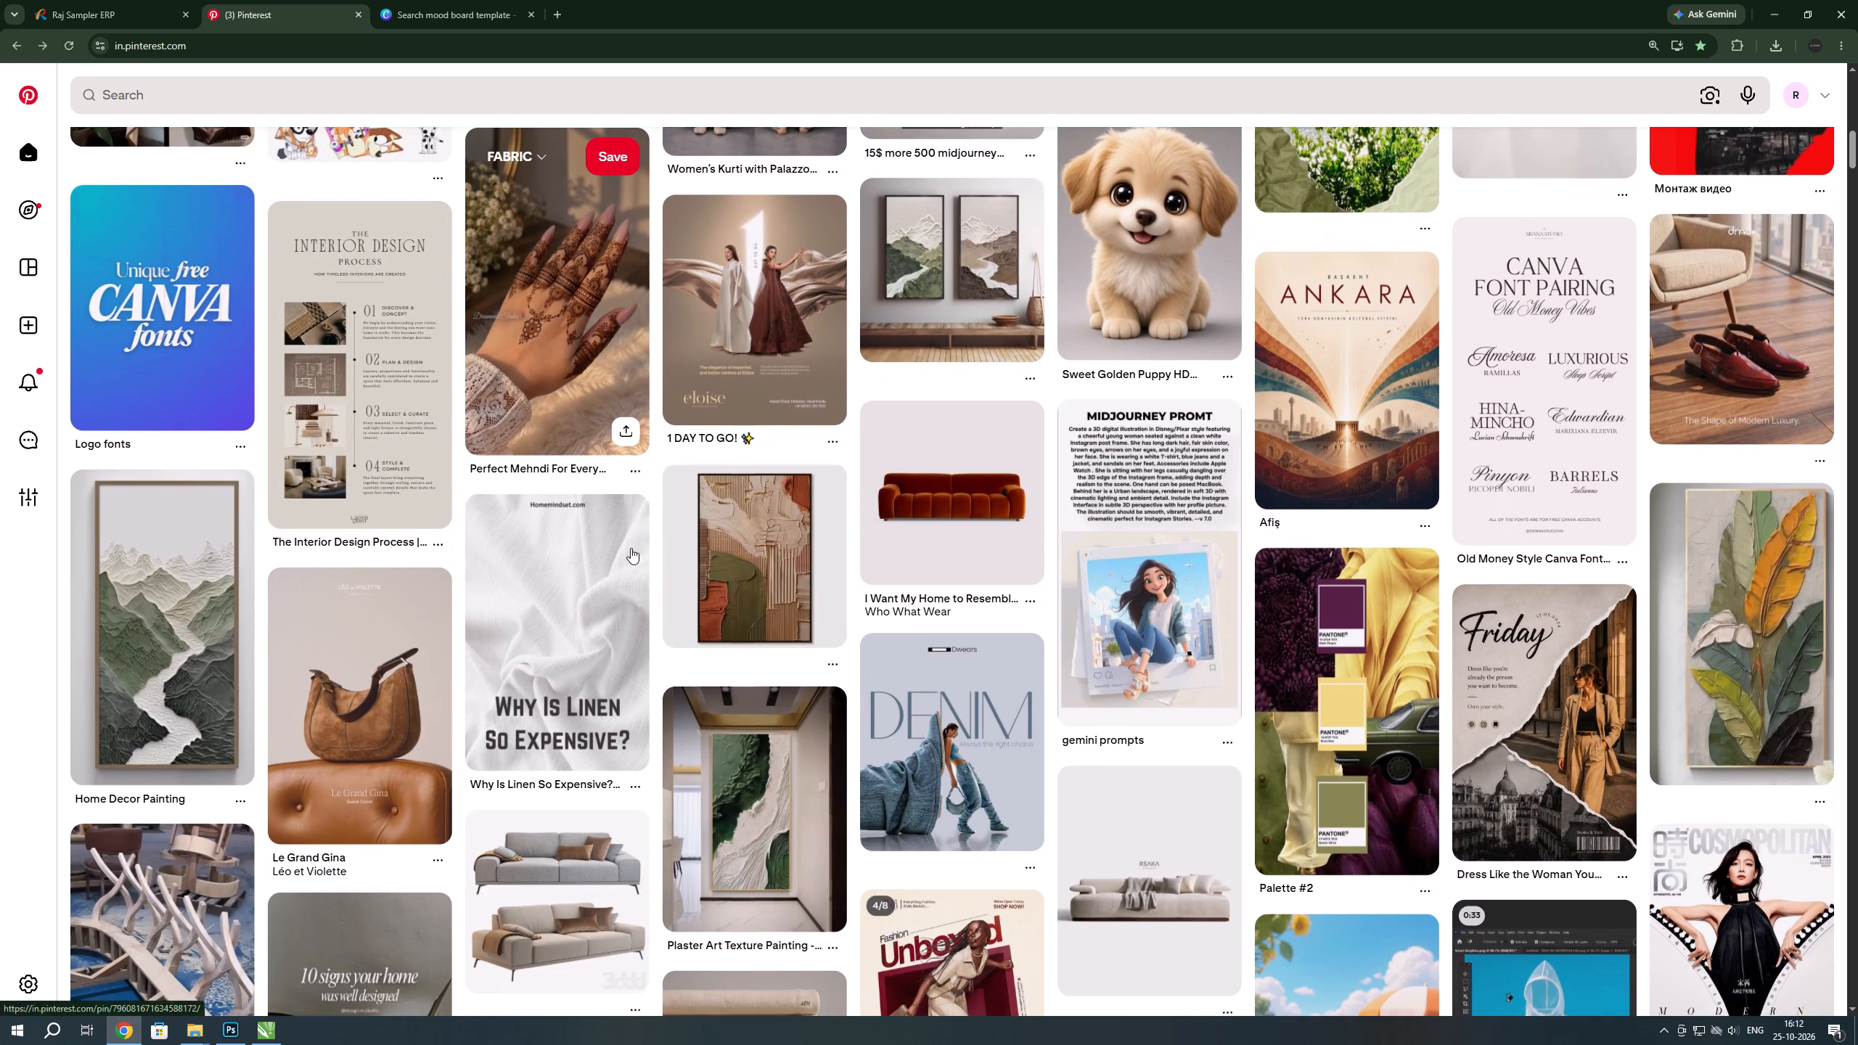
scroll(631, 548, down, 3)
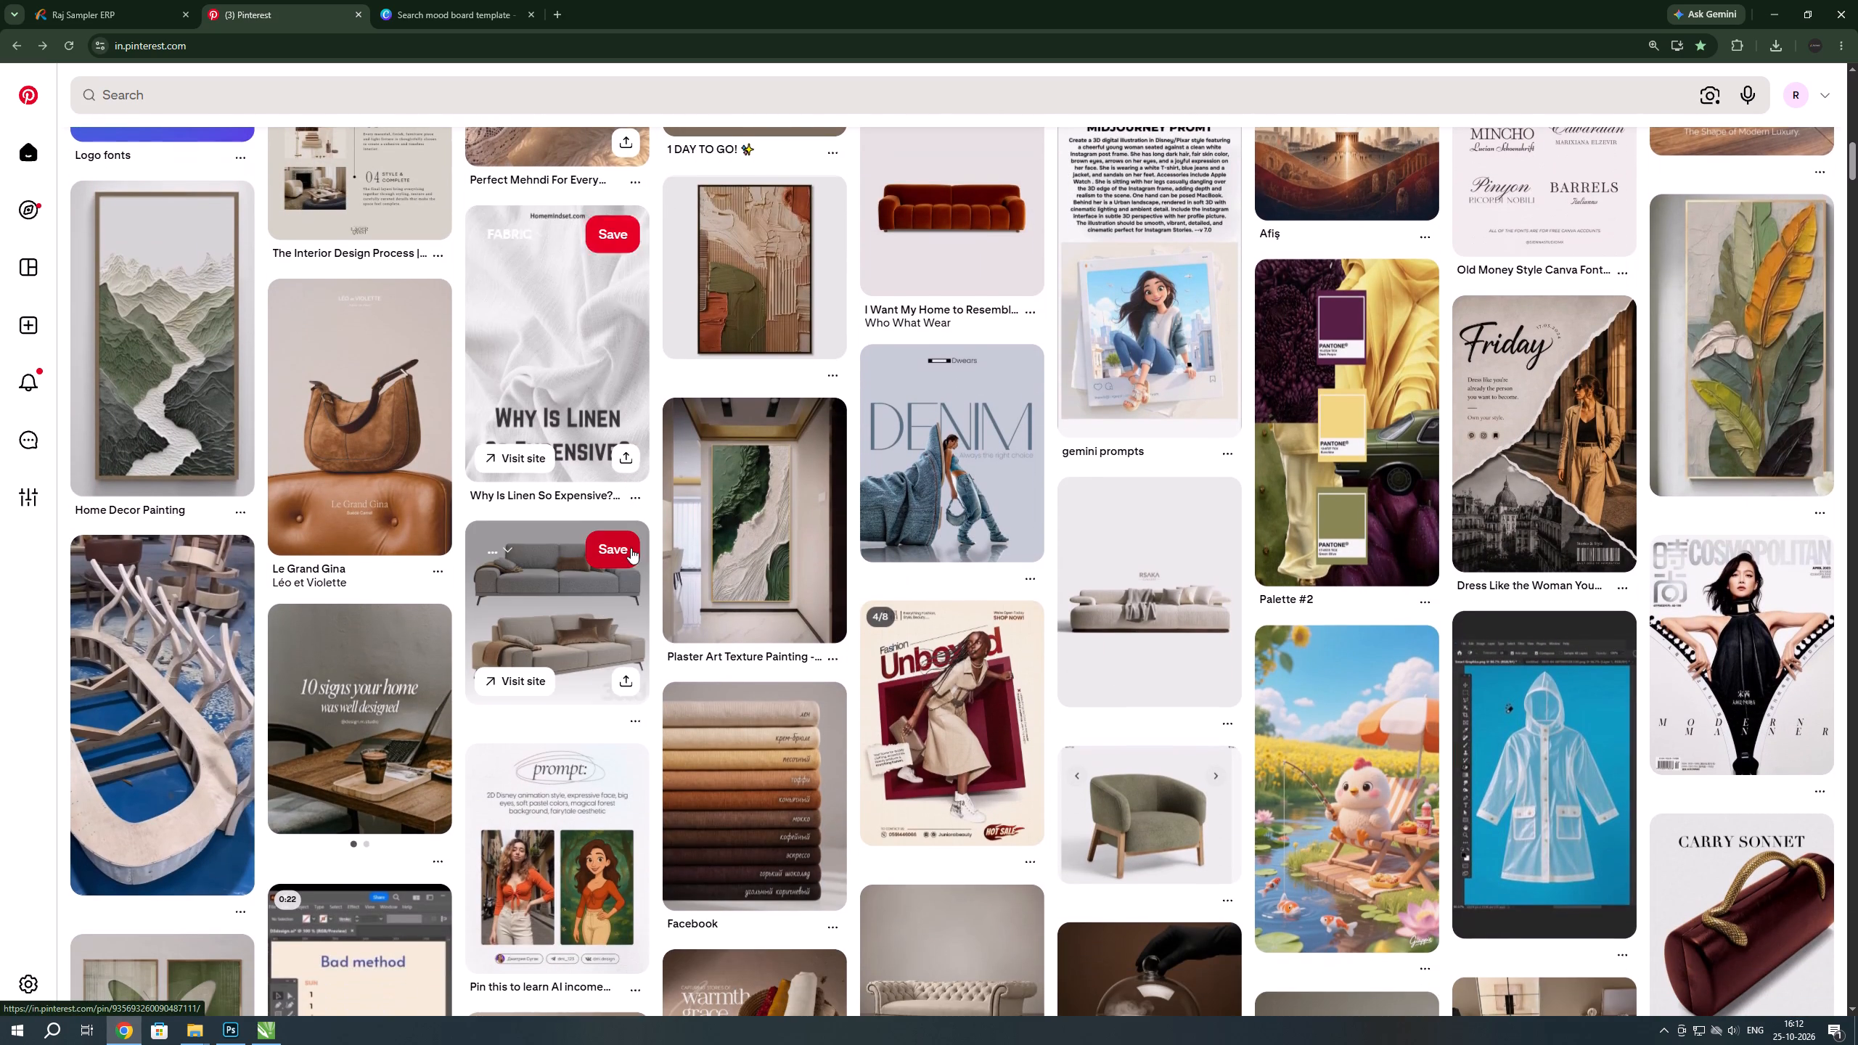
scroll(631, 548, down, 5)
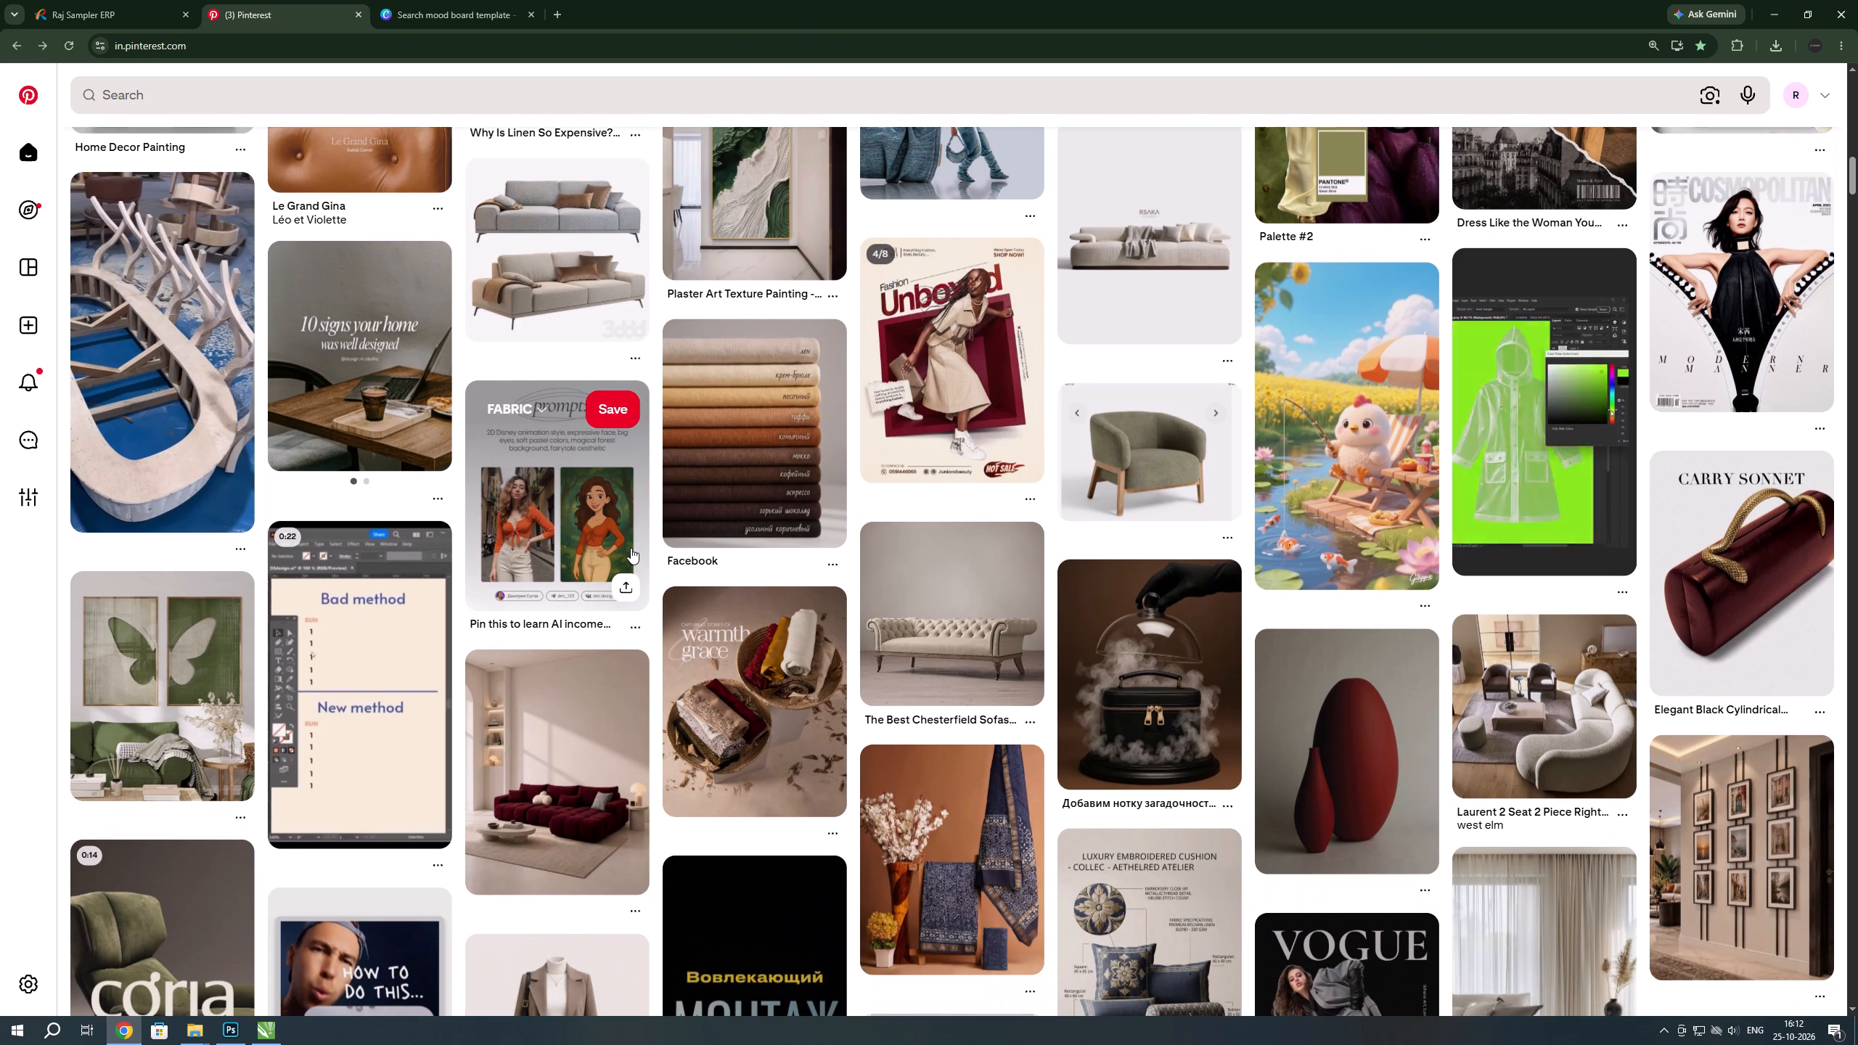
click(787, 684)
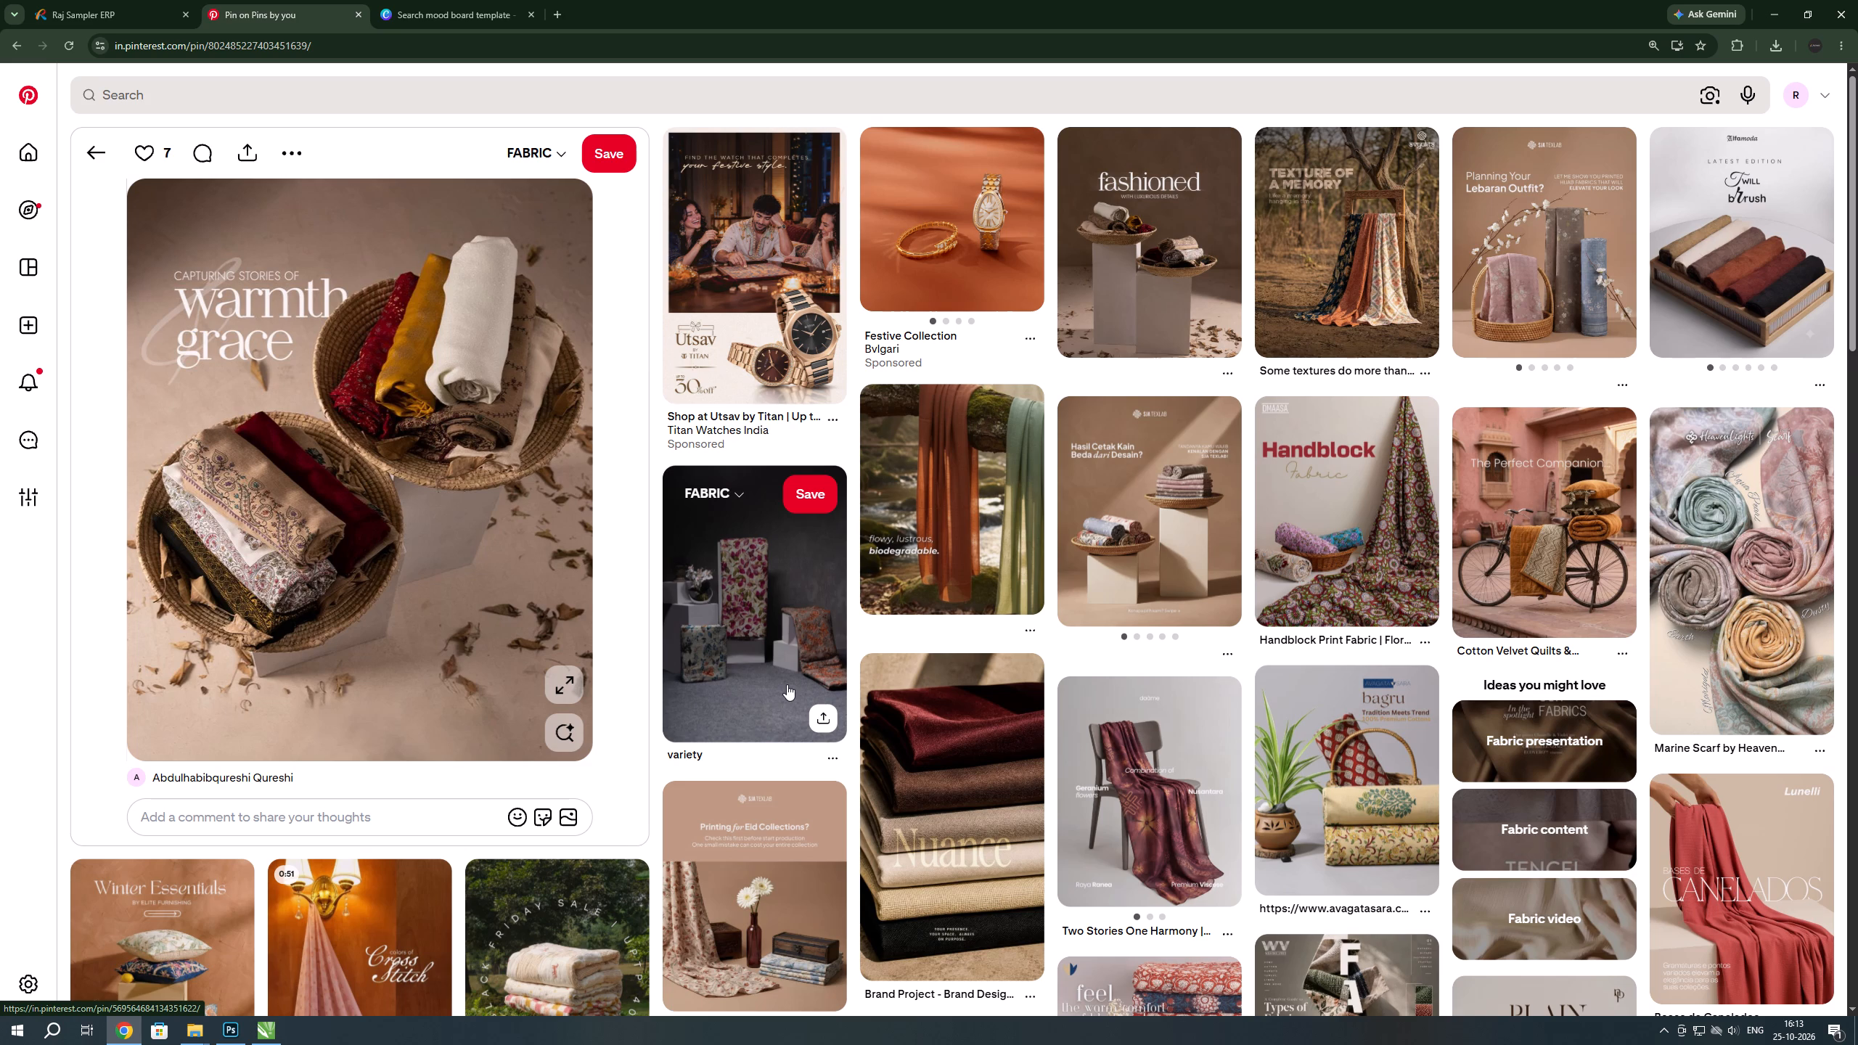
scroll(766, 679, down, 6)
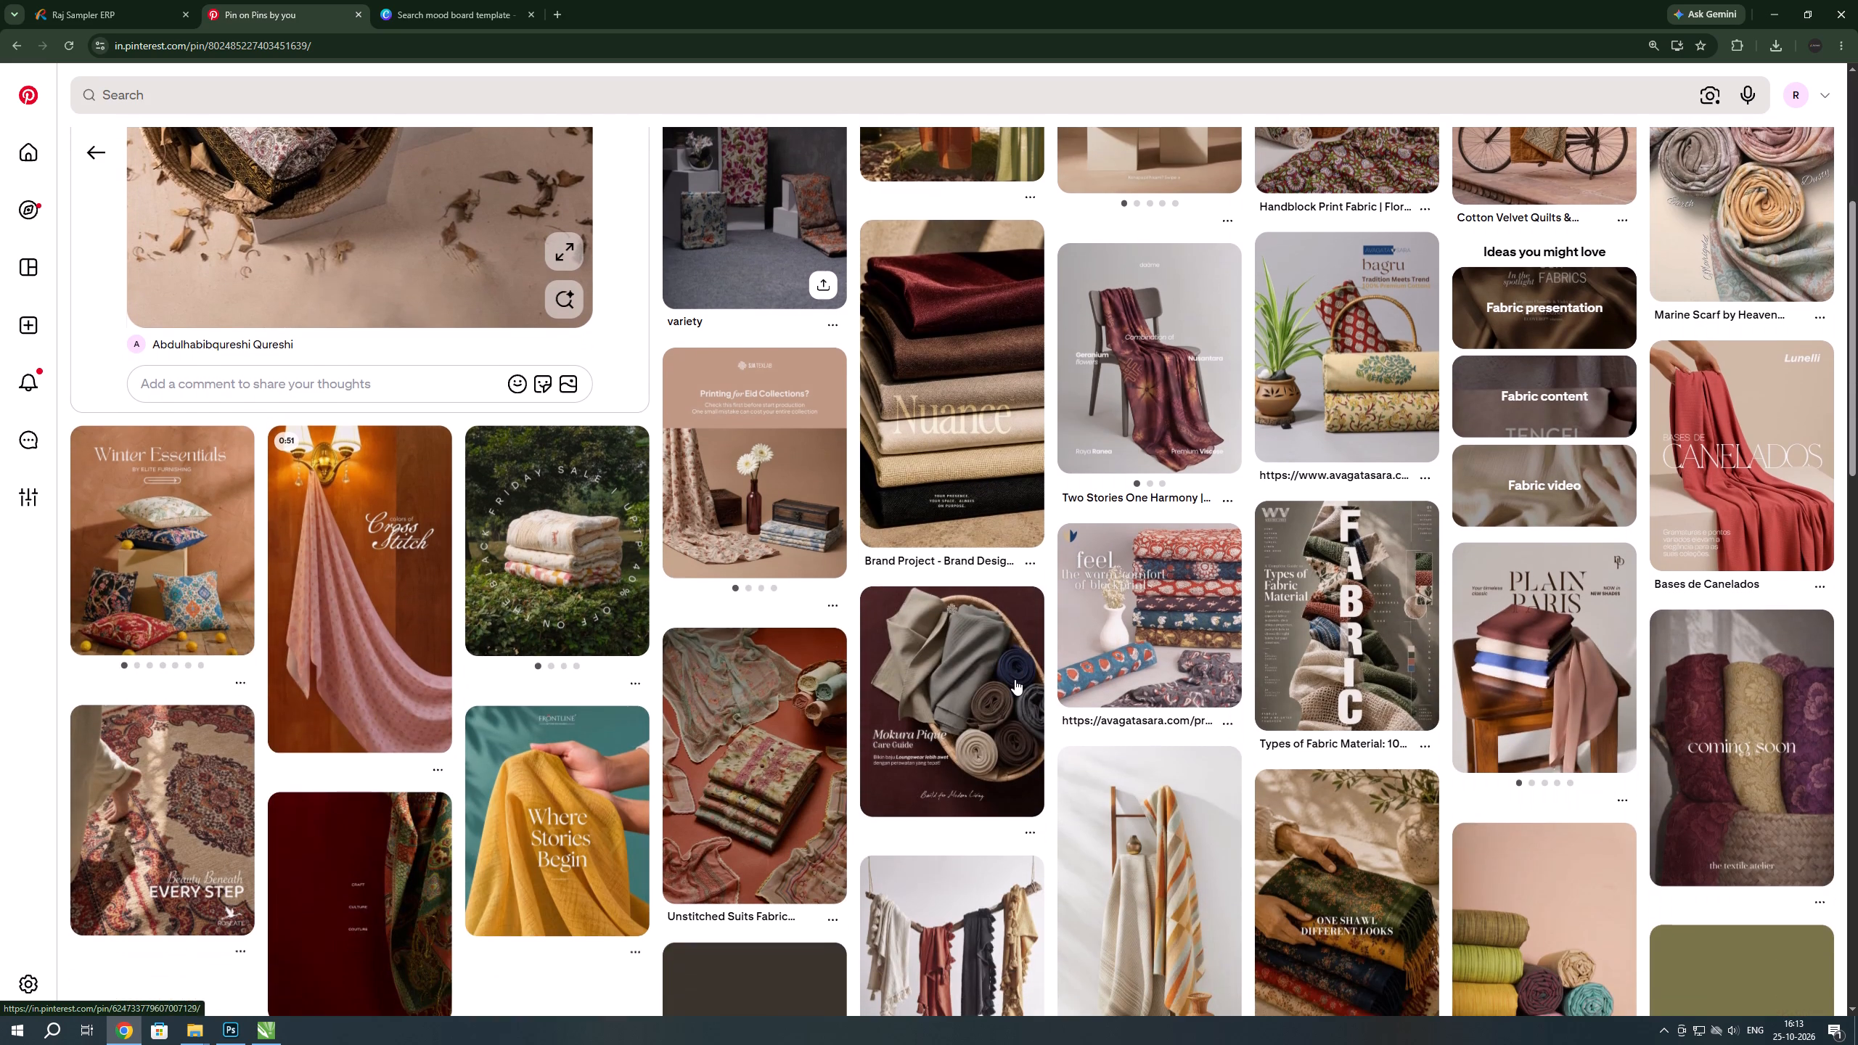
scroll(1015, 679, down, 2)
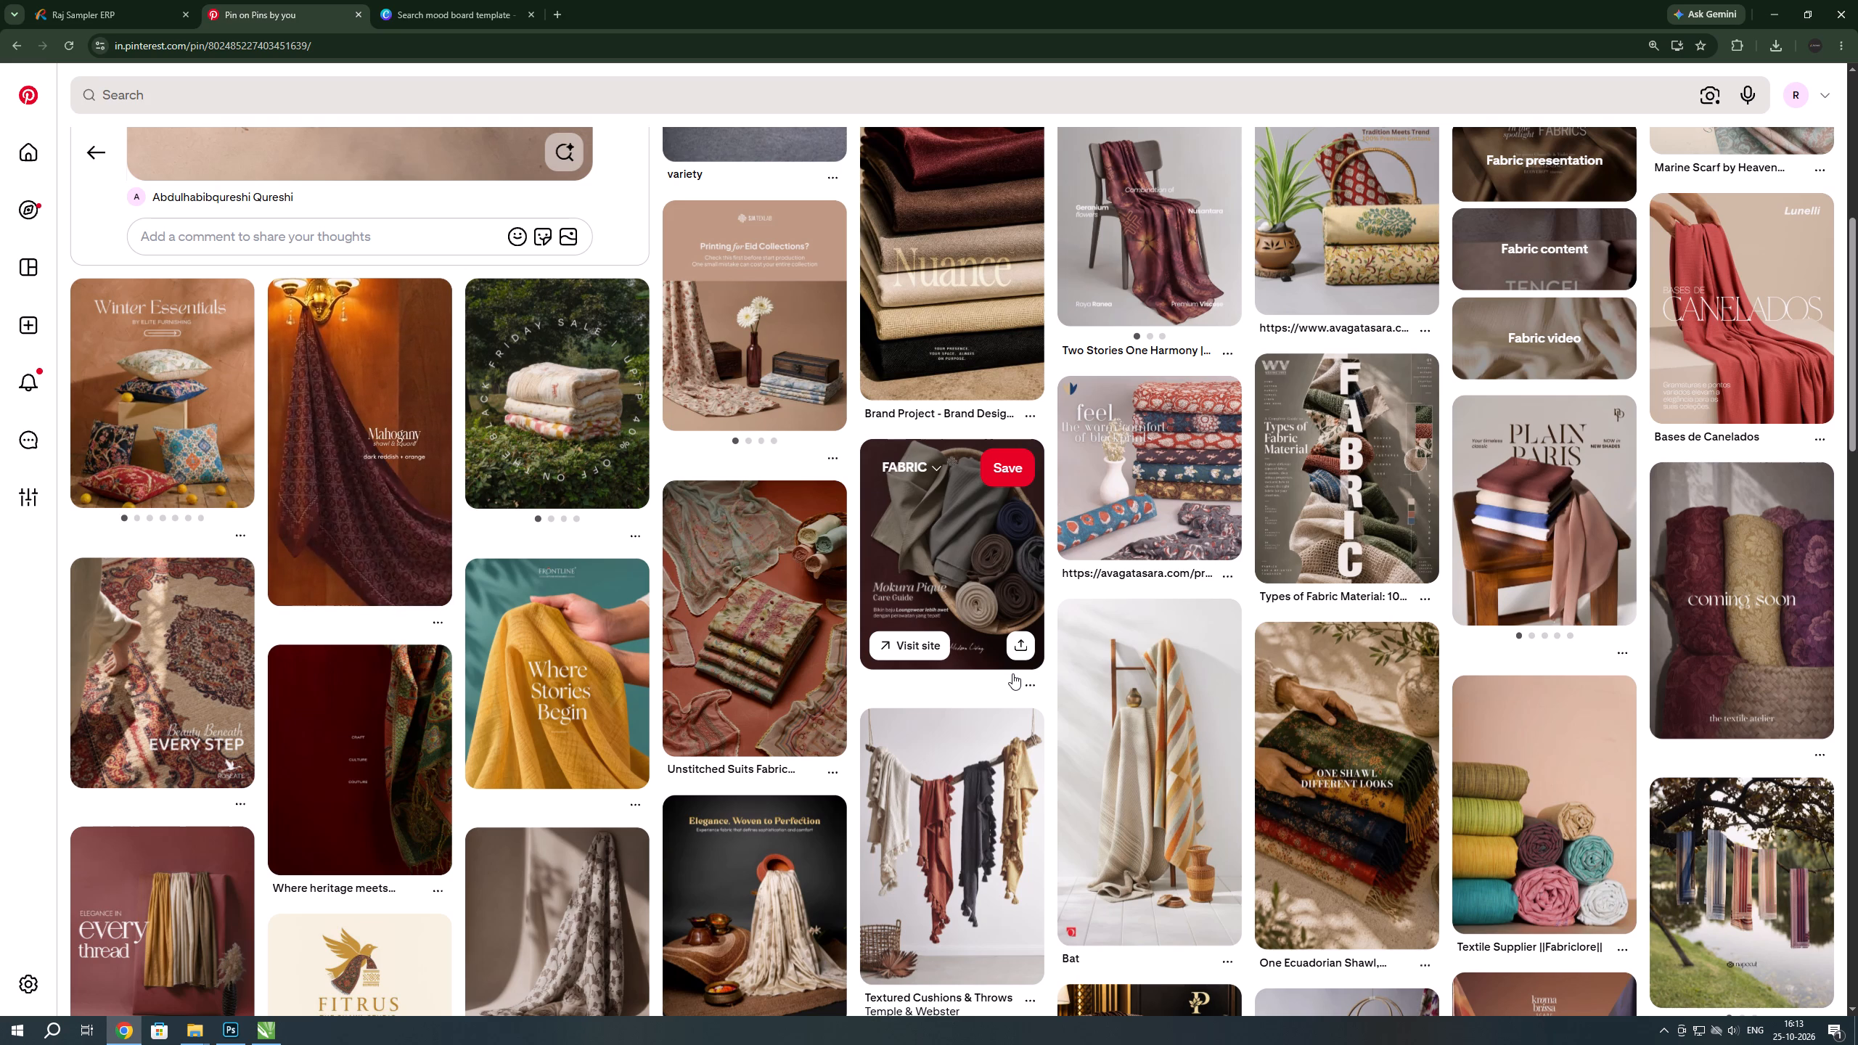
Examine the Winter Essentials cushion ad by Elite Furnishing among the related pins and return to the home feed.
click(210, 395)
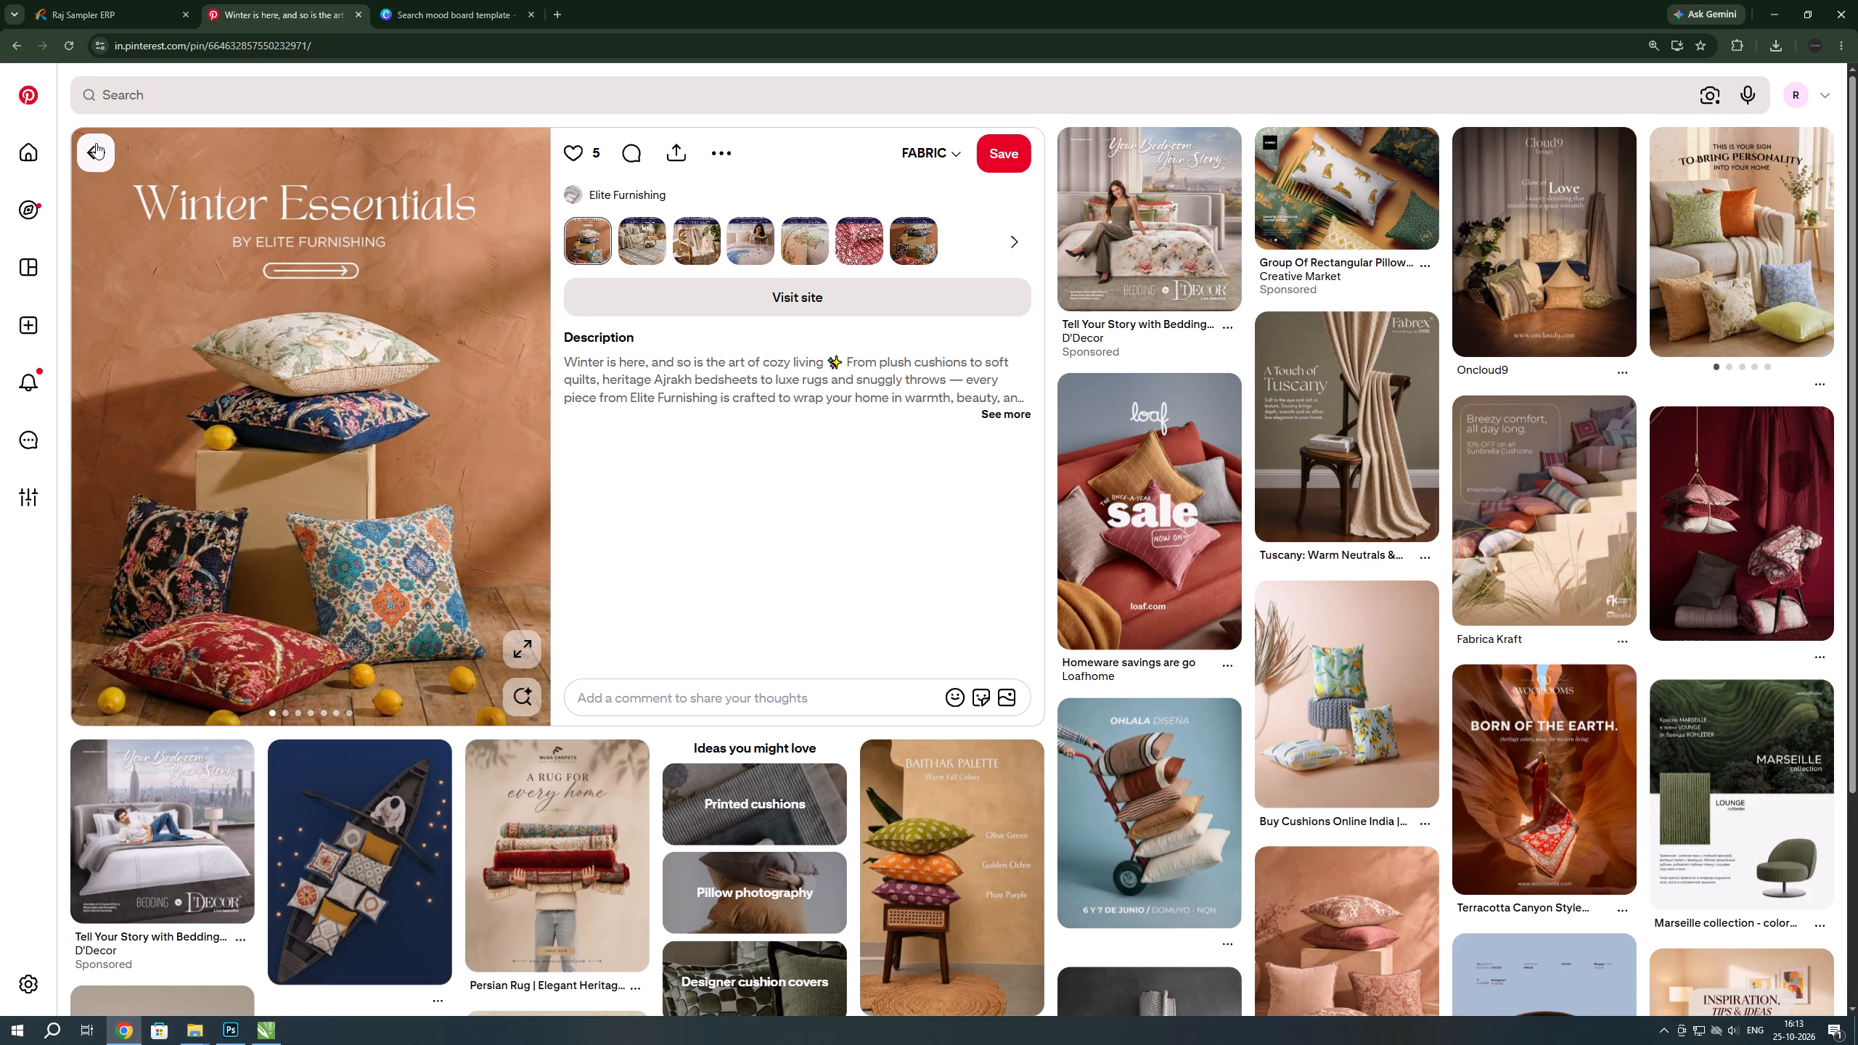
click(96, 143)
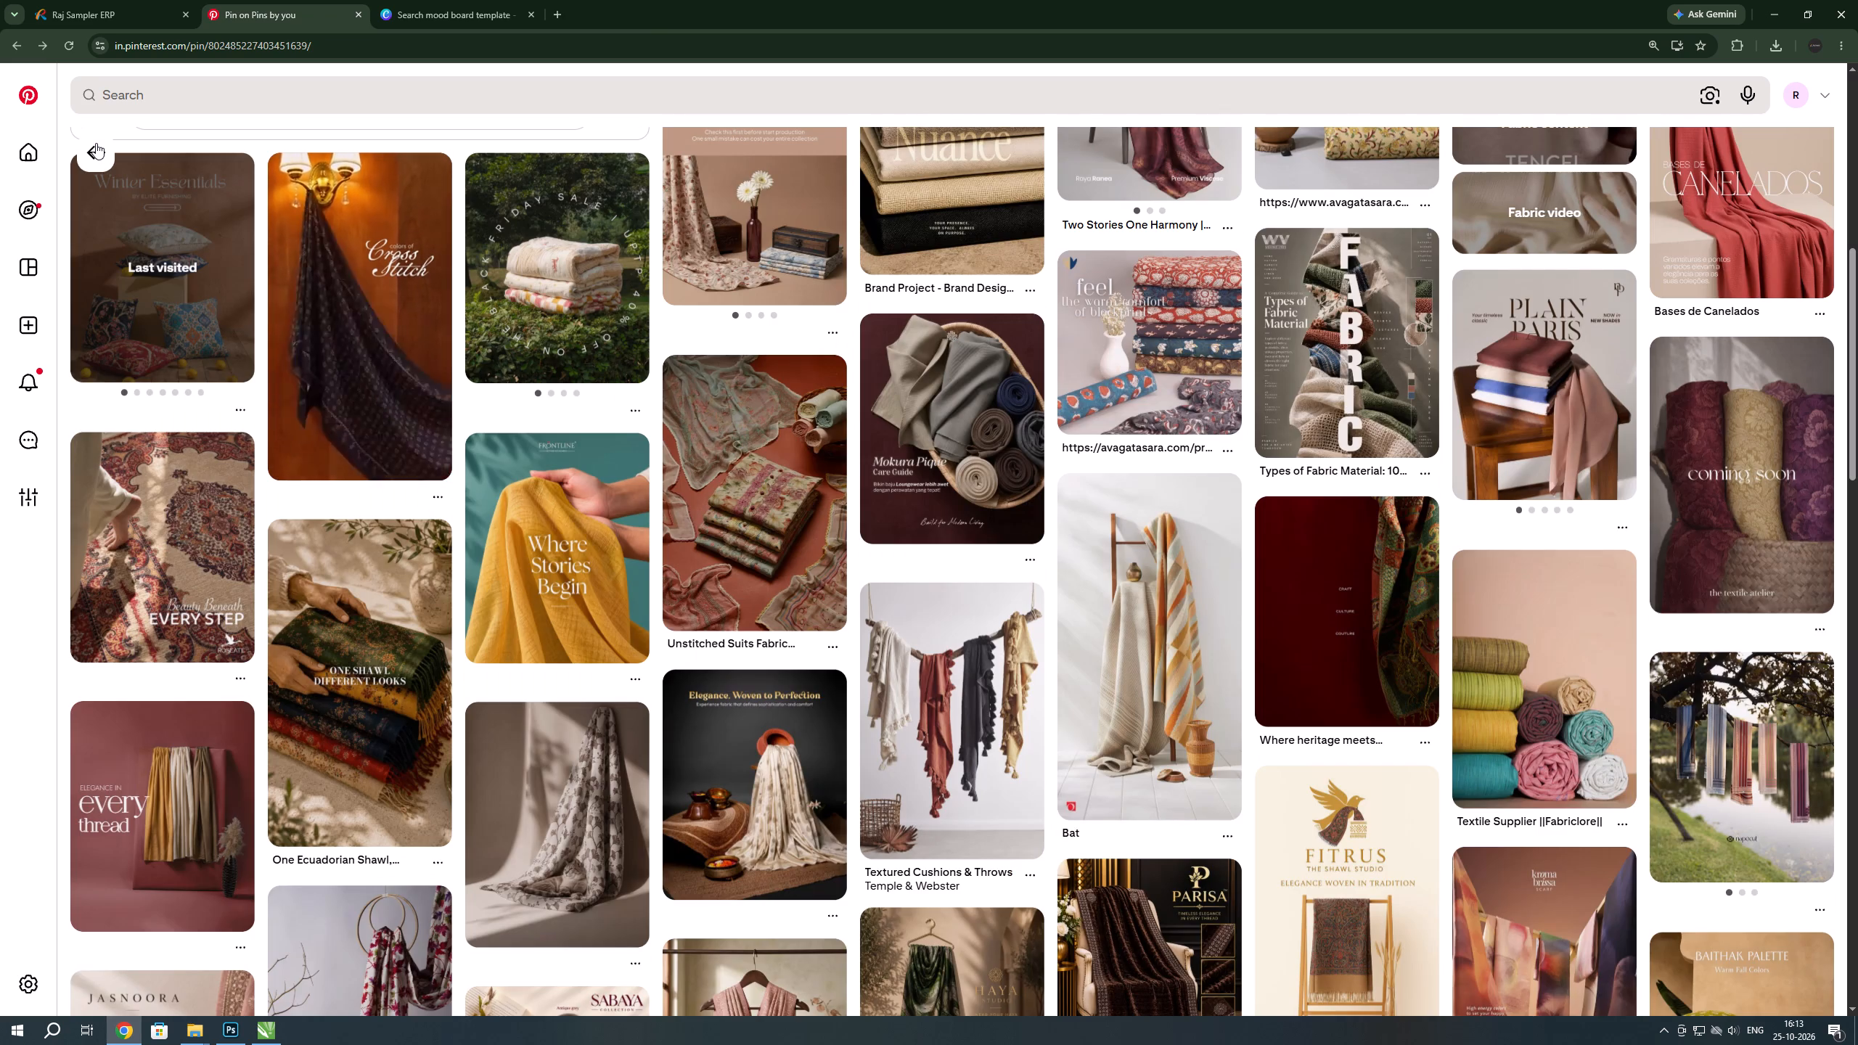
click(96, 143)
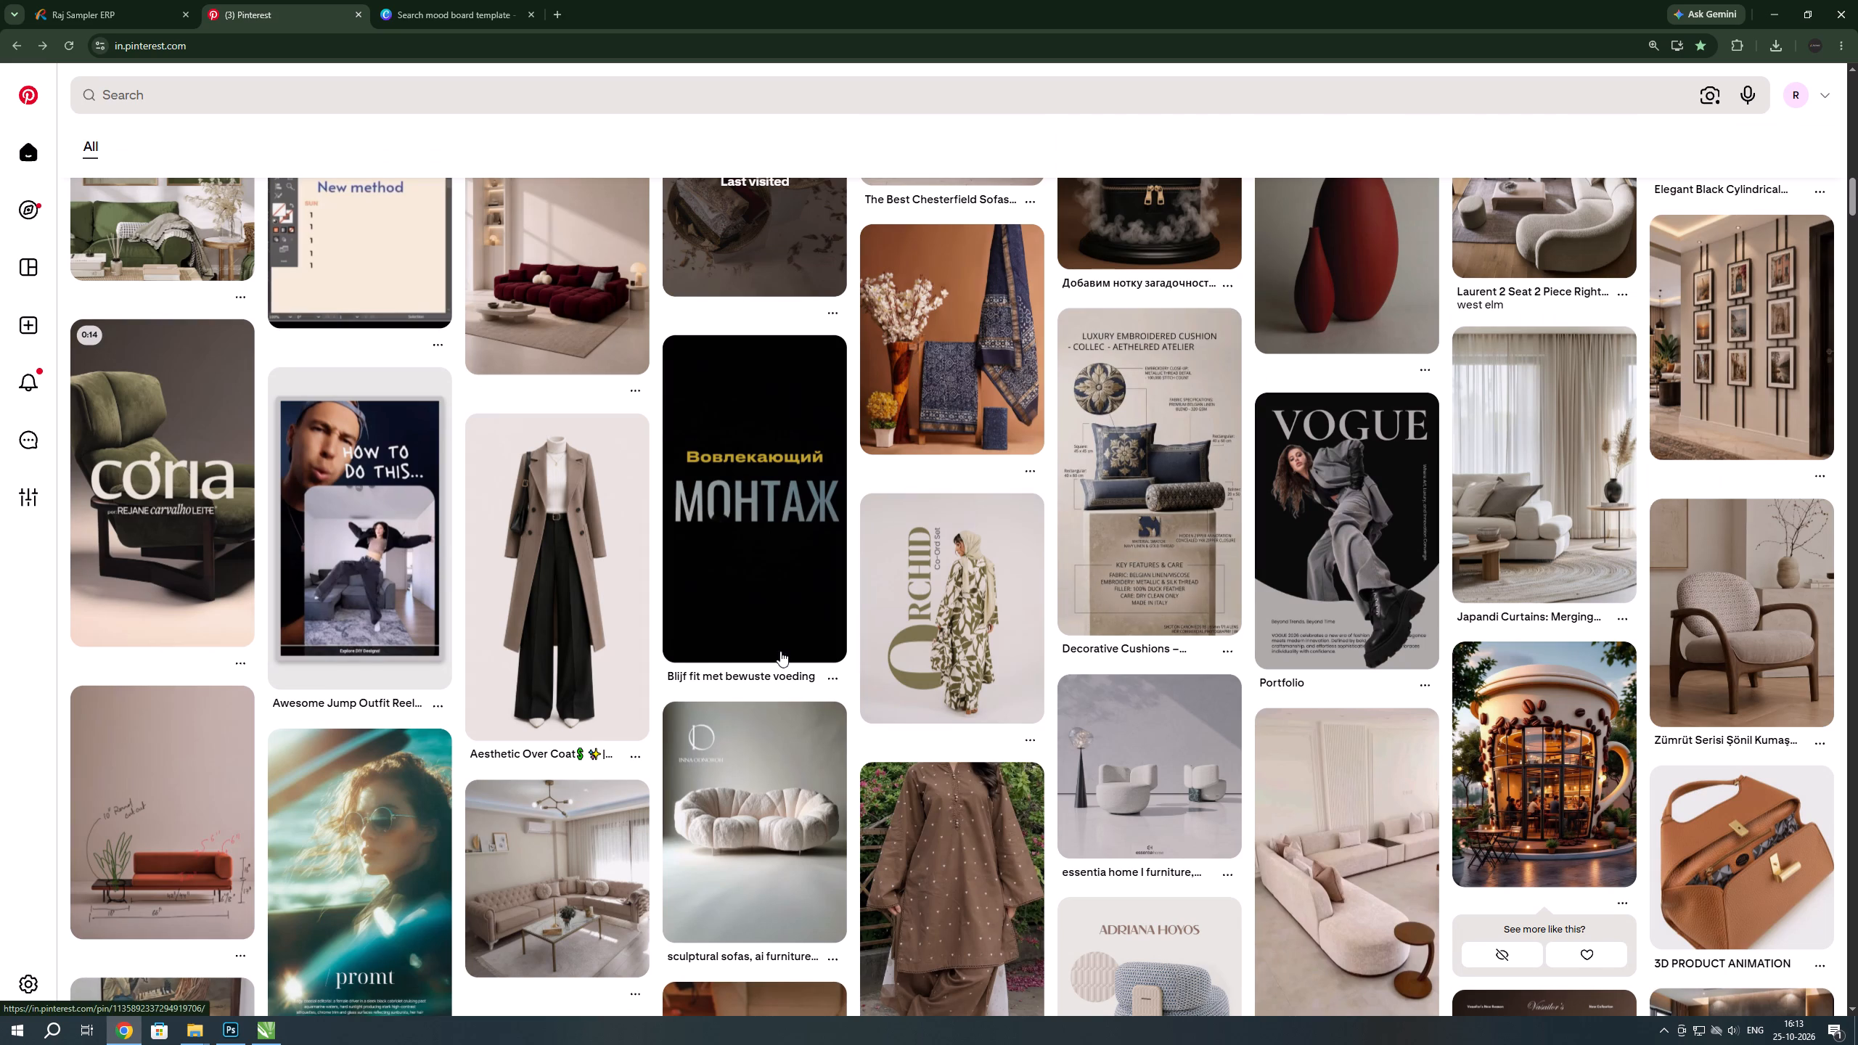
Browse more furniture pins in the home feed, return to its beginning and open the КРЕСЛО armchair ad.
scroll(679, 624, down, 2)
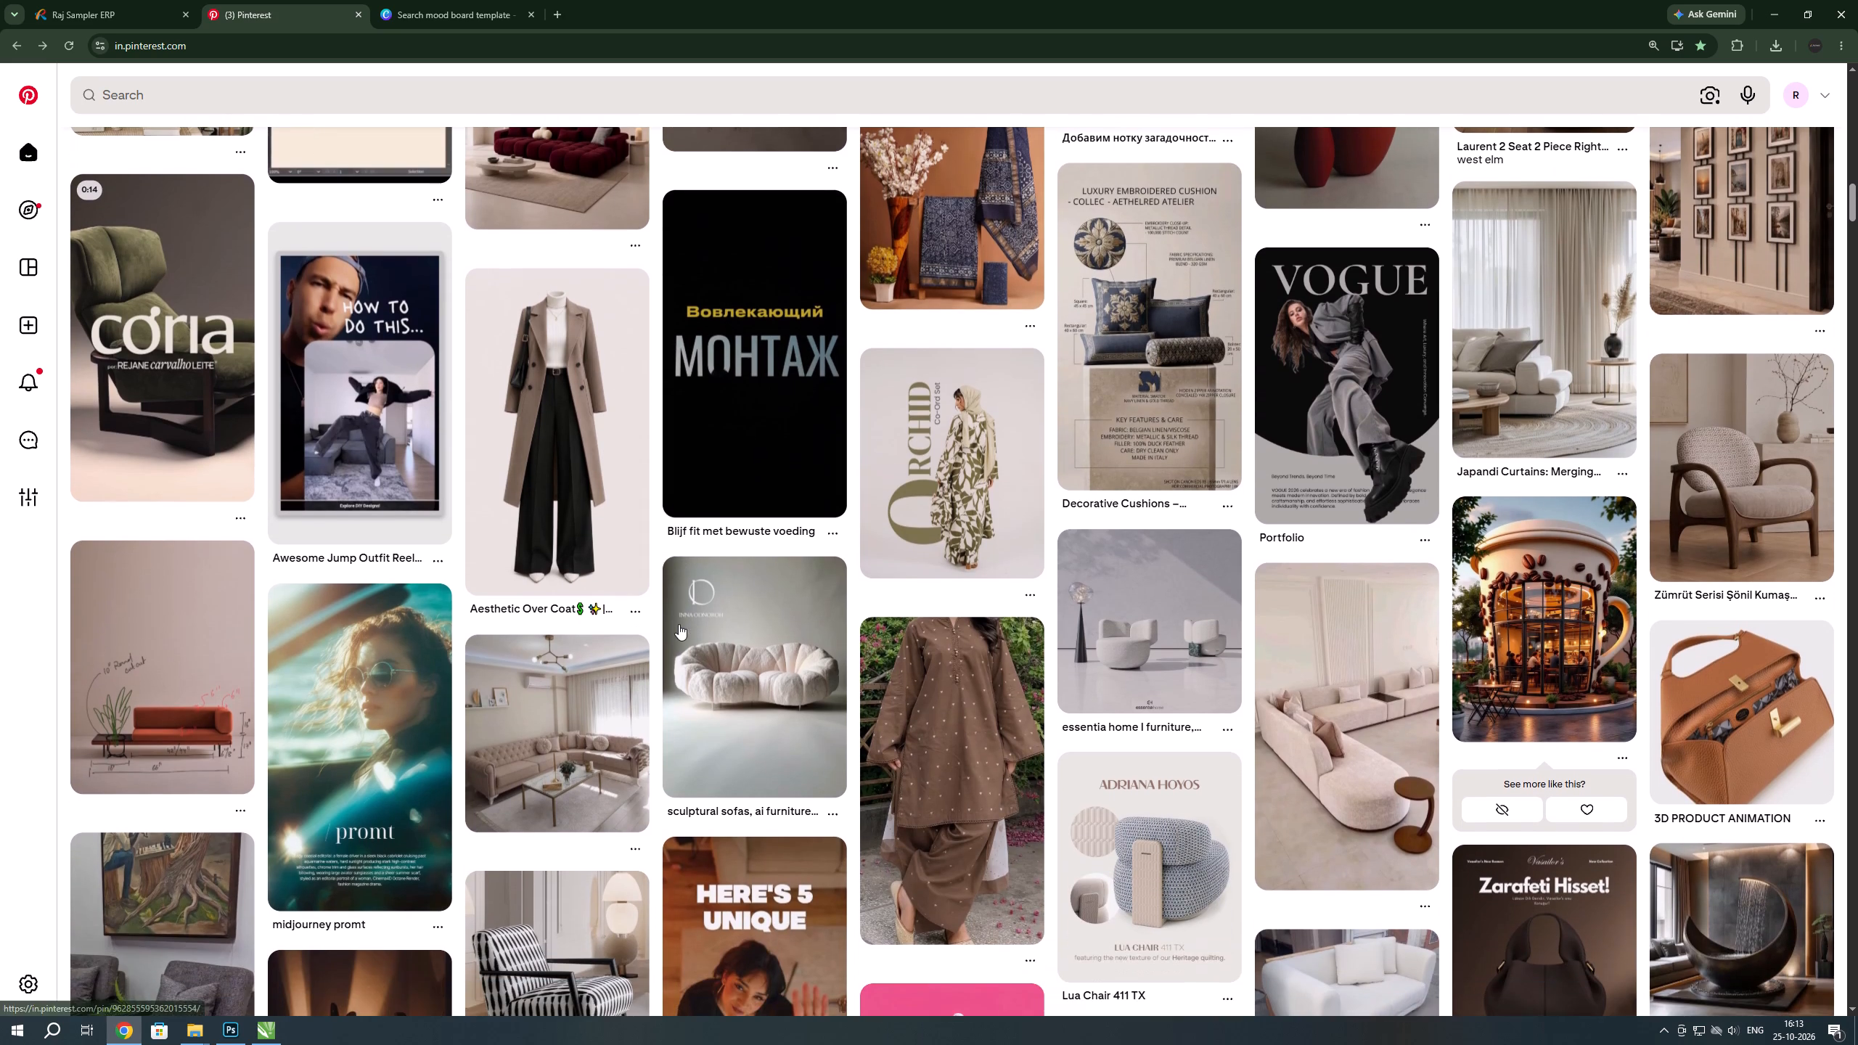
scroll(679, 624, down, 4)
scroll(679, 624, up, 3)
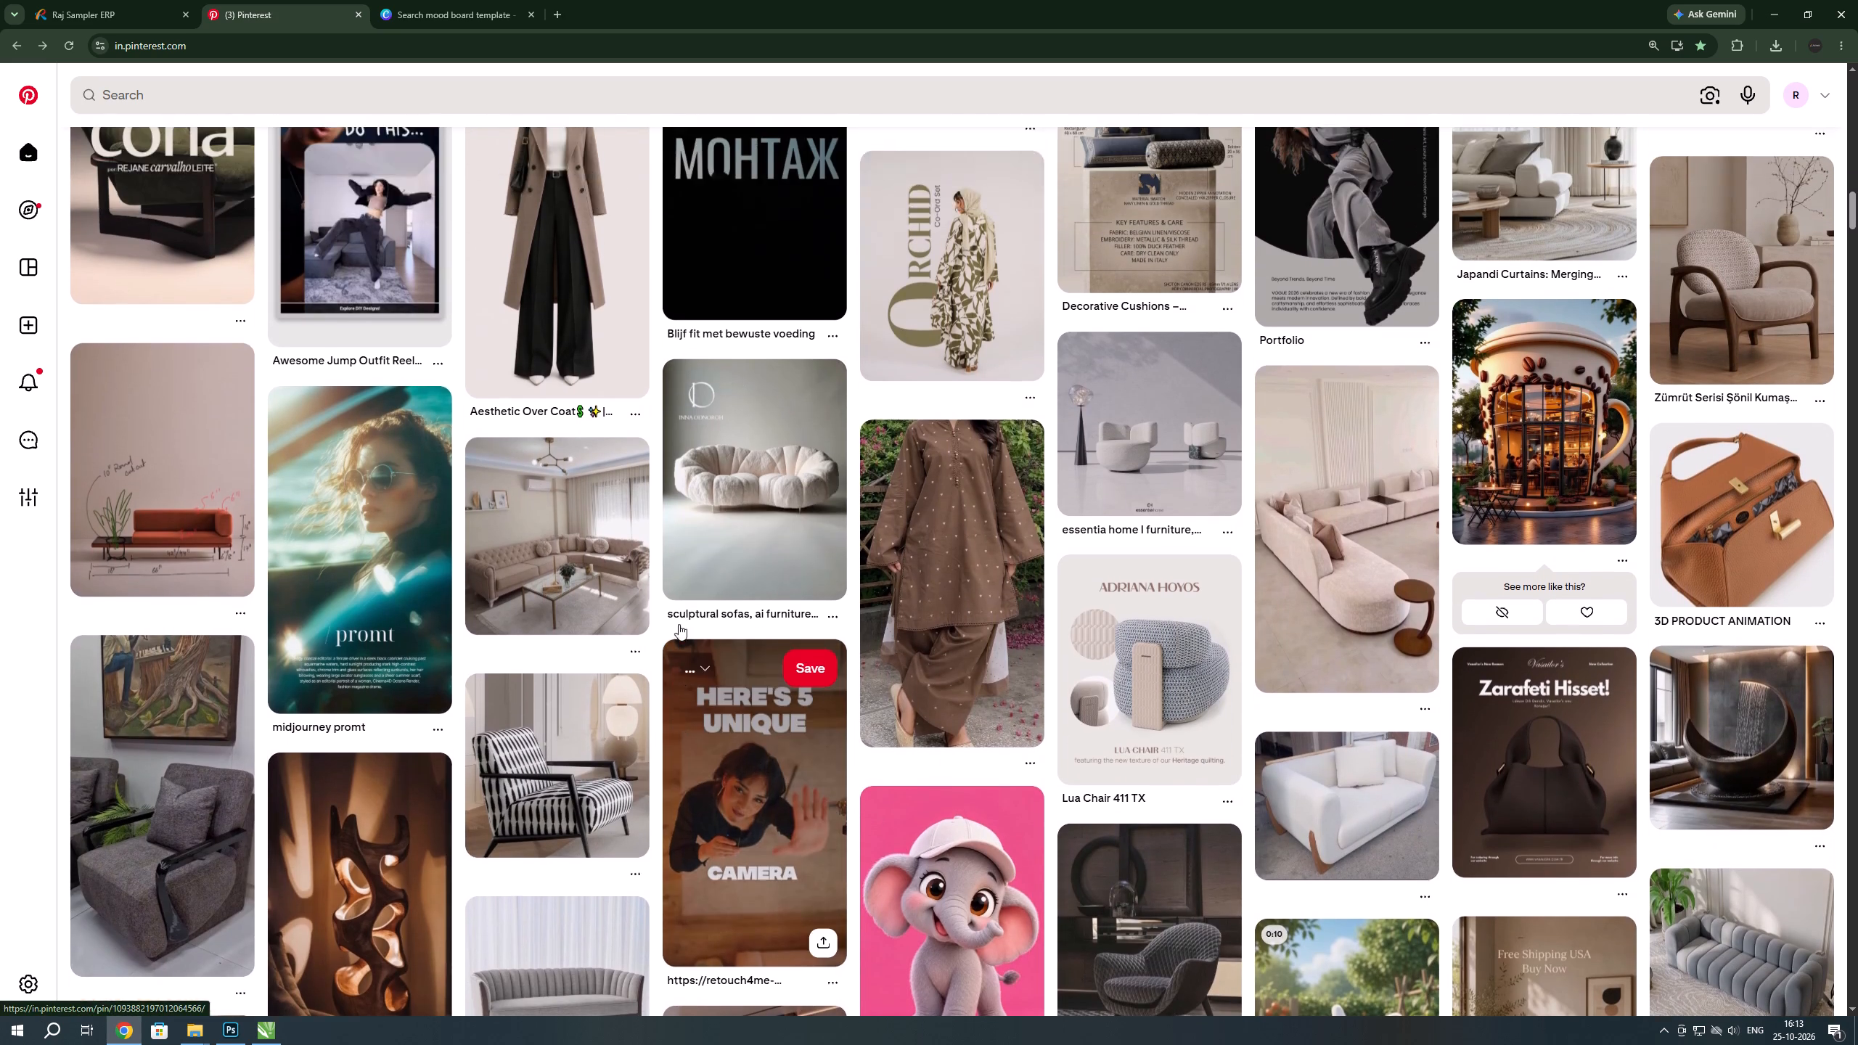
scroll(679, 624, up, 2)
scroll(477, 563, up, 20)
scroll(477, 563, up, 1)
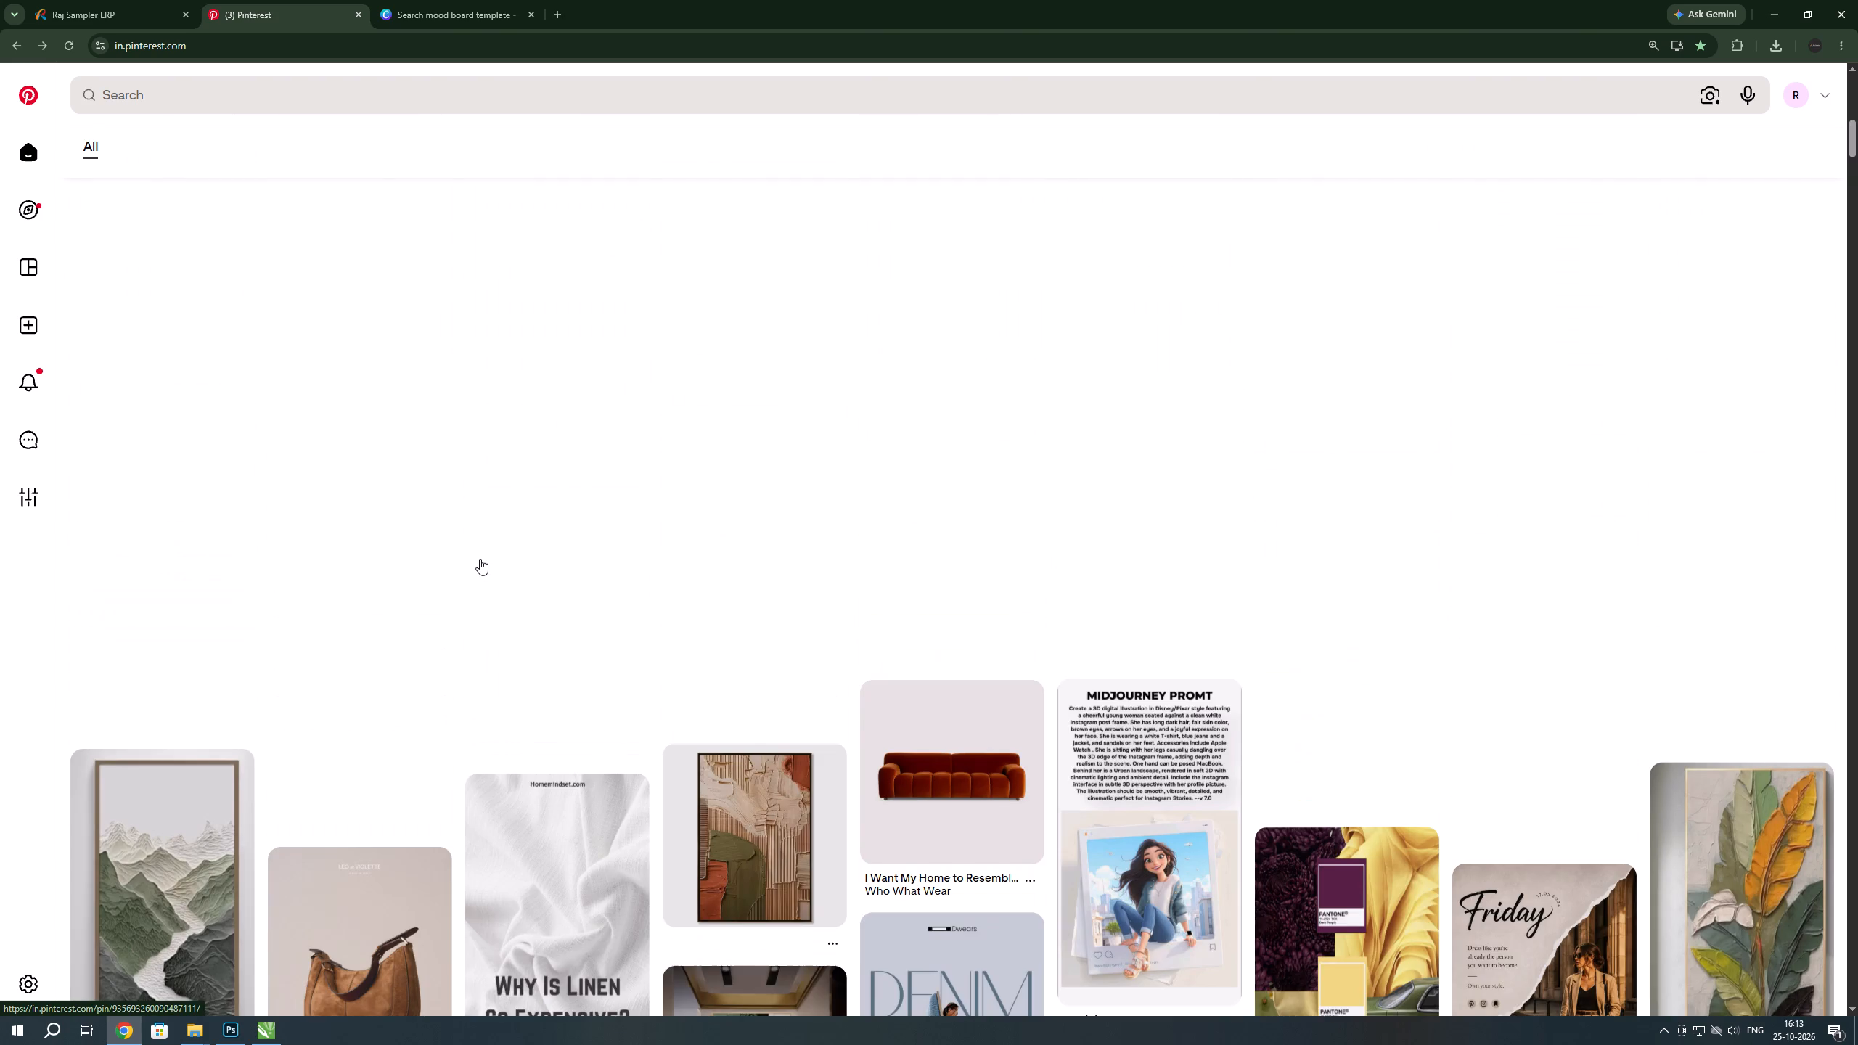
scroll(480, 559, up, 14)
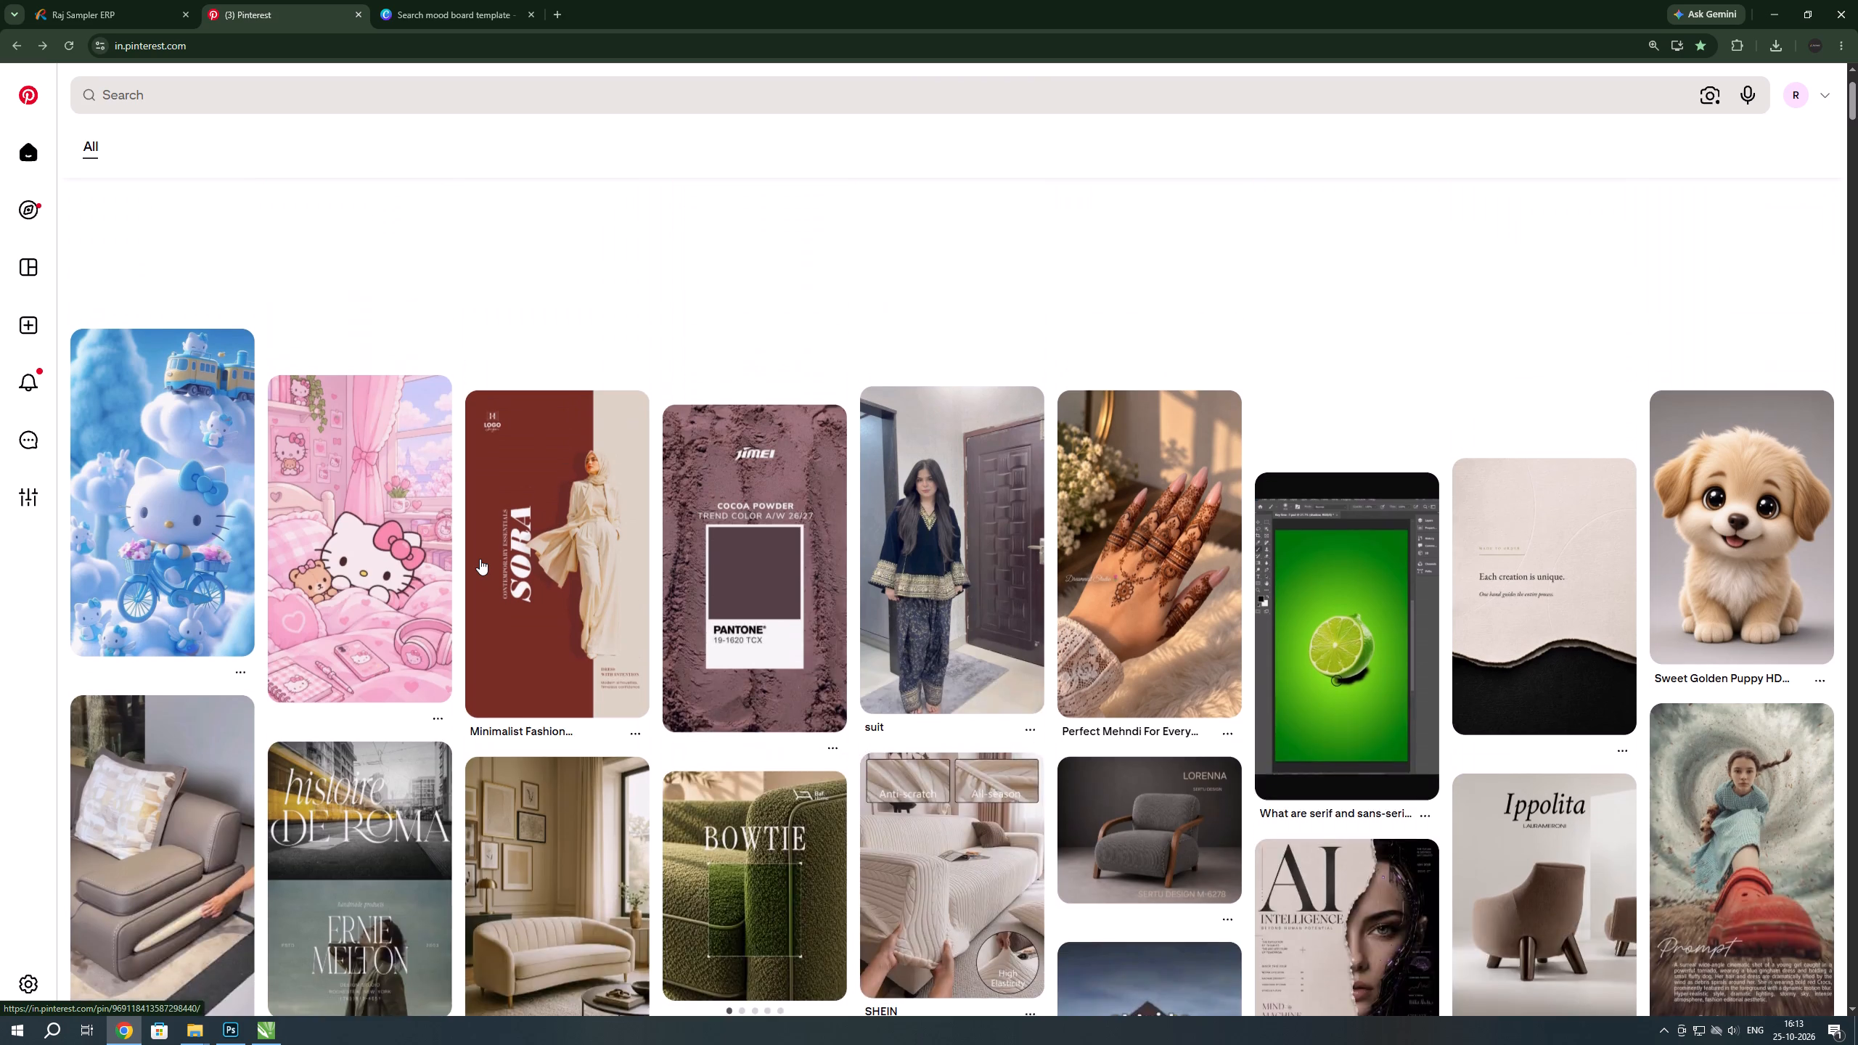
scroll(480, 559, up, 12)
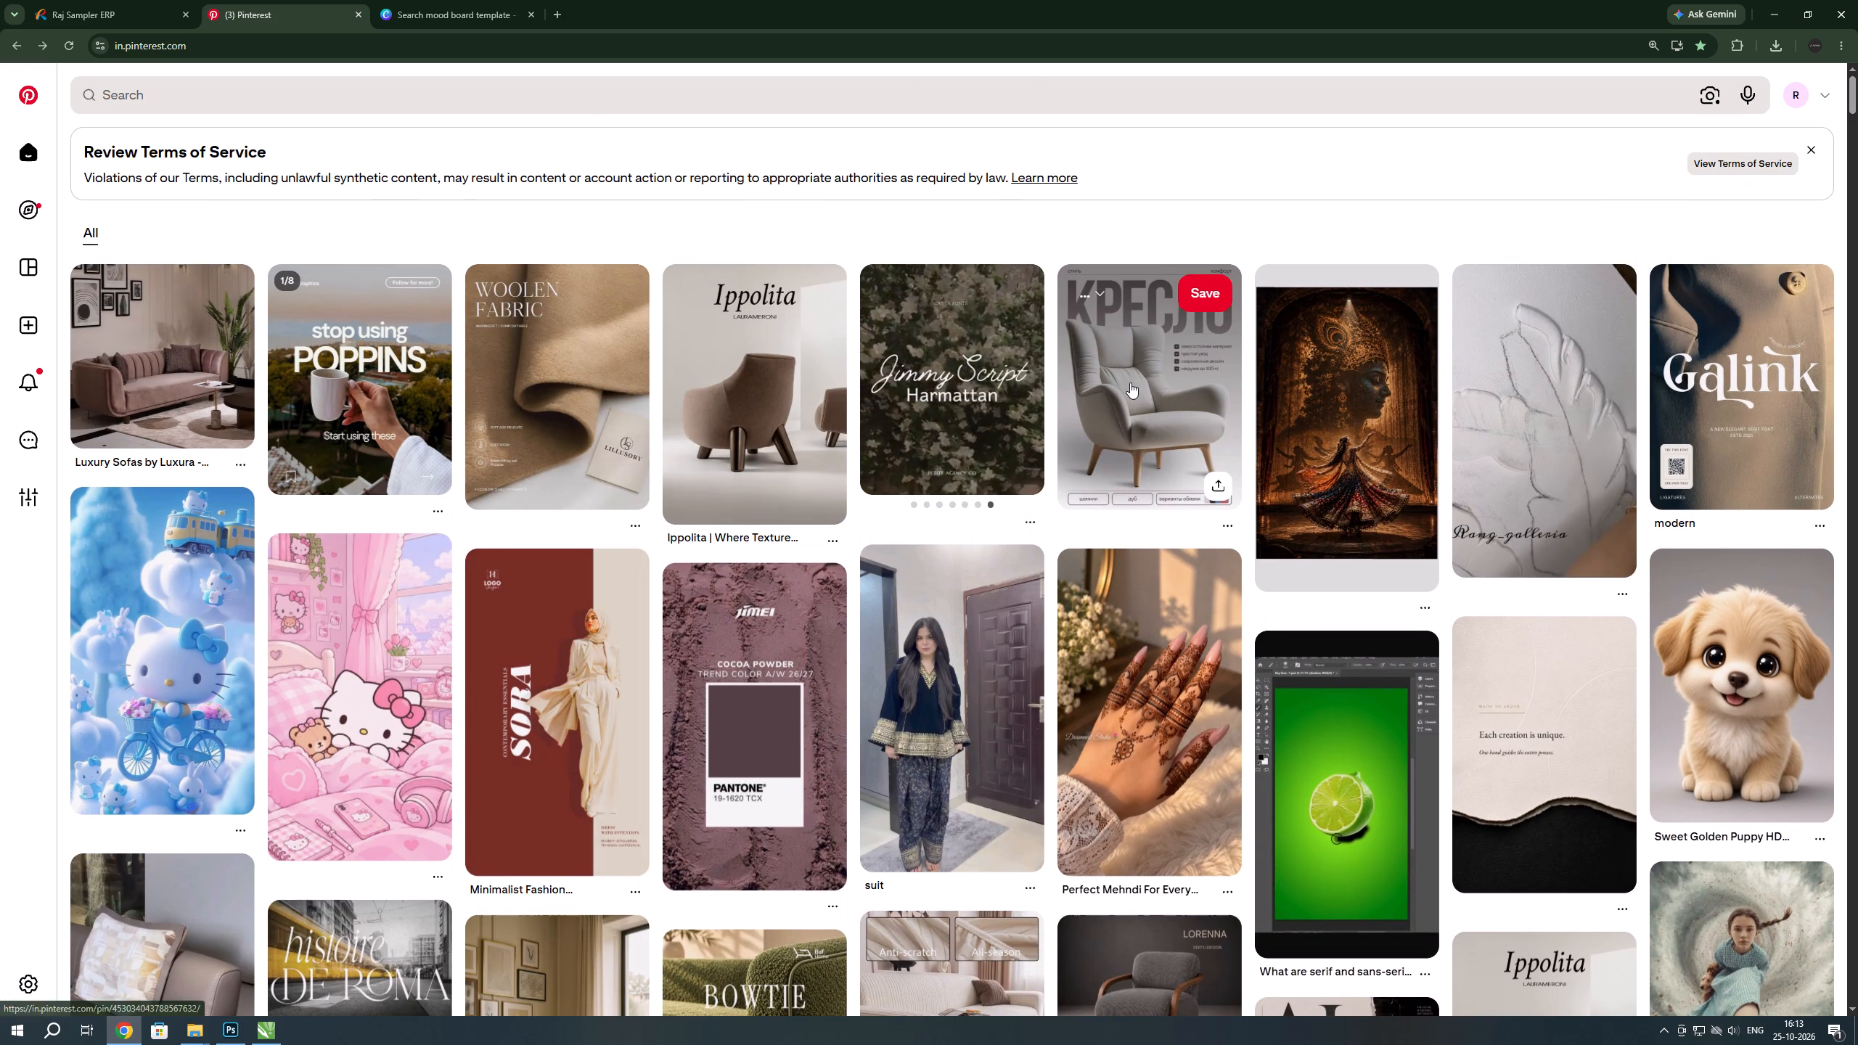
click(1130, 382)
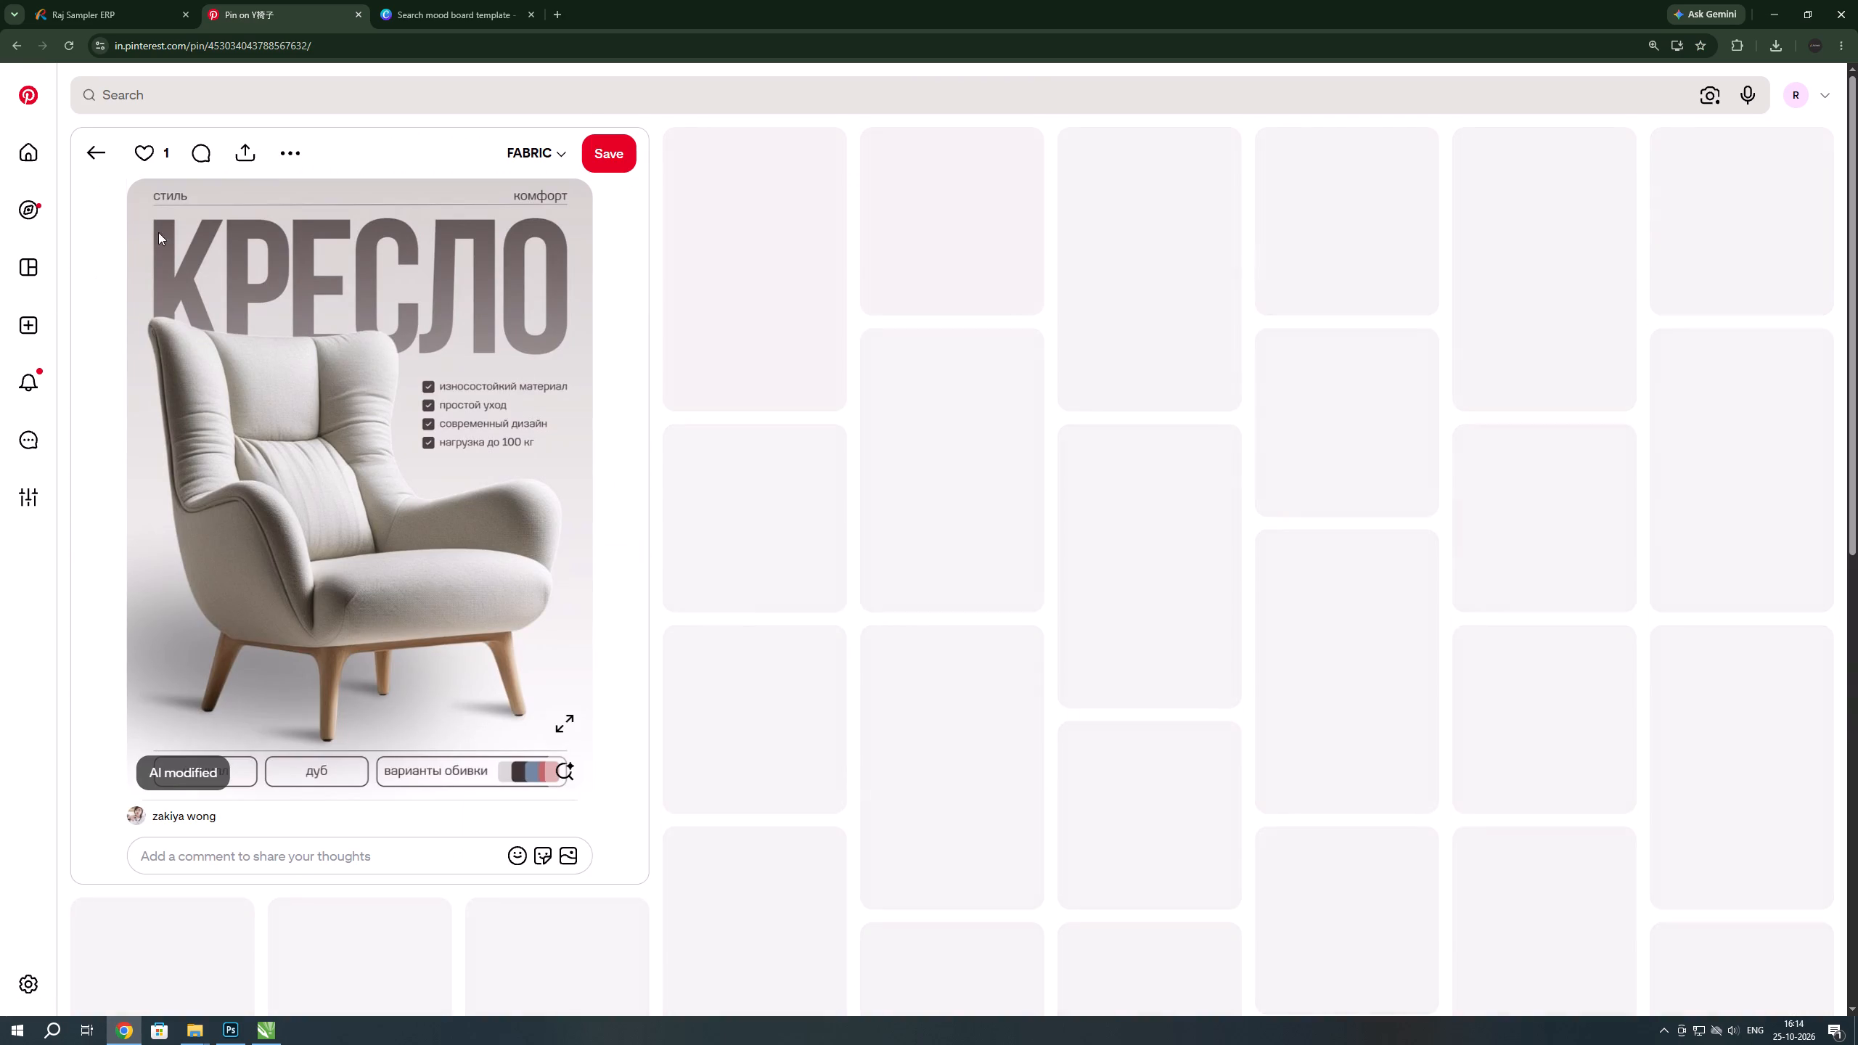